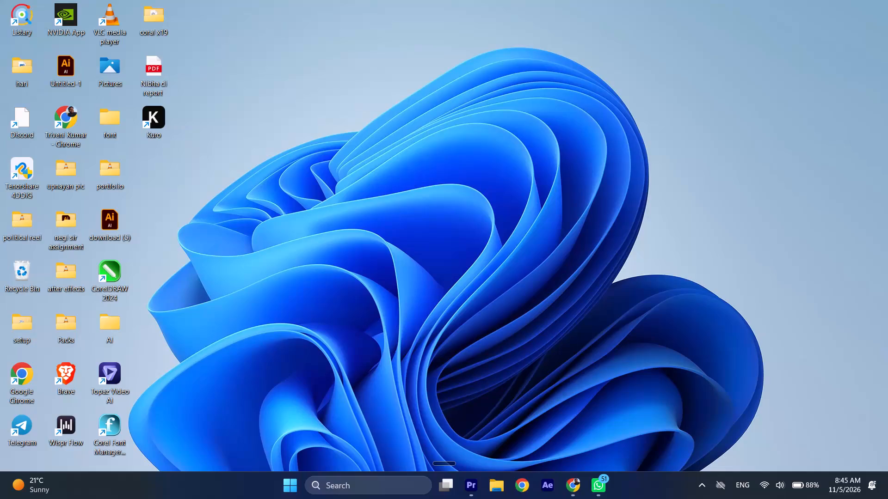
Switch to Premiere Pro and spot-check playback of the 05.11.26.2nd sequence at several points within its first two minutes.
{"action": "left_click", "coordinate": [472, 475]}
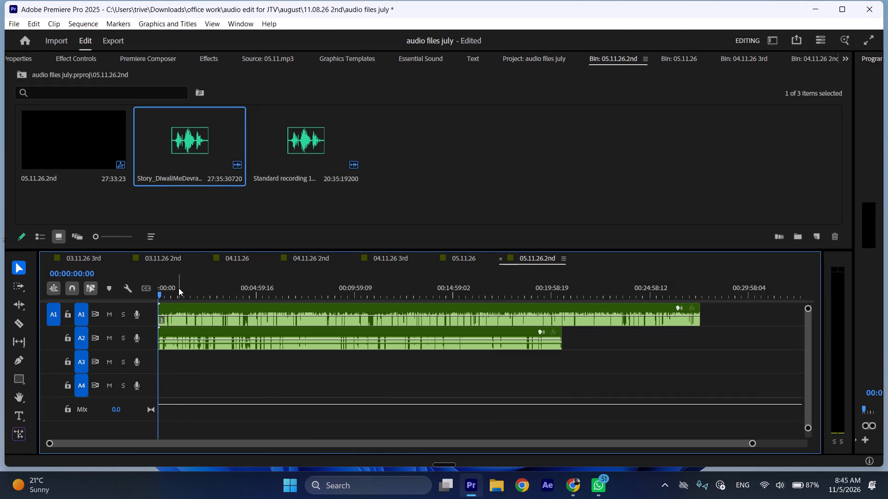
{"action": "left_click", "coordinate": [179, 288]}
{"action": "key", "text": "space"}
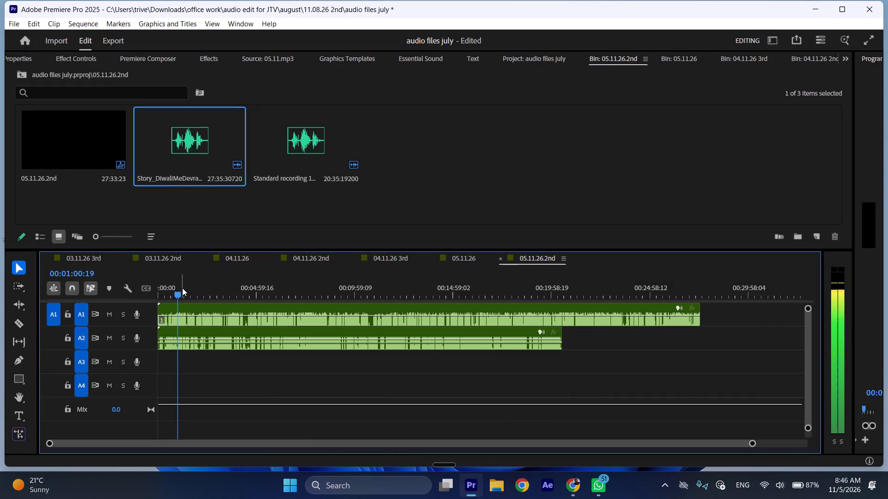
{"action": "left_click", "coordinate": [185, 290]}
{"action": "key", "text": "space"}
{"action": "left_click", "coordinate": [190, 293]}
{"action": "key", "text": "space"}
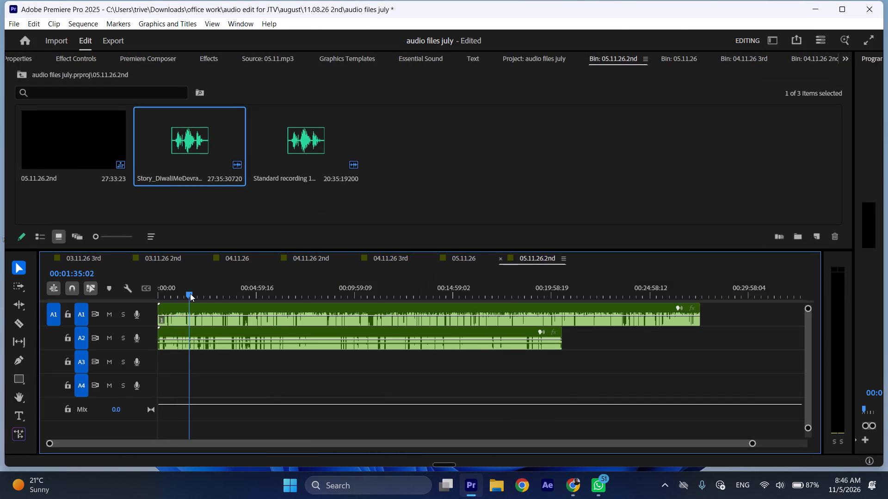
{"action": "key", "text": "space"}
Close Premiere Pro, saving the changes to the audio files july project.
{"action": "left_click", "coordinate": [871, 7]}
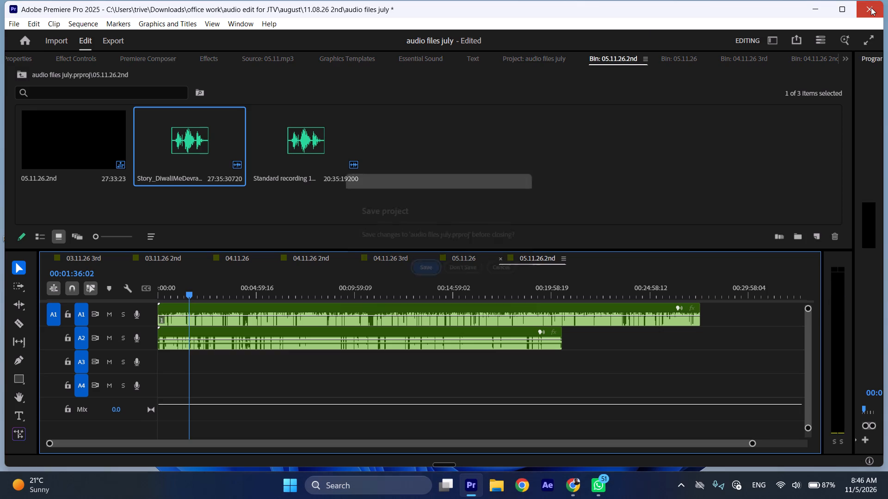
{"action": "left_click", "coordinate": [432, 279]}
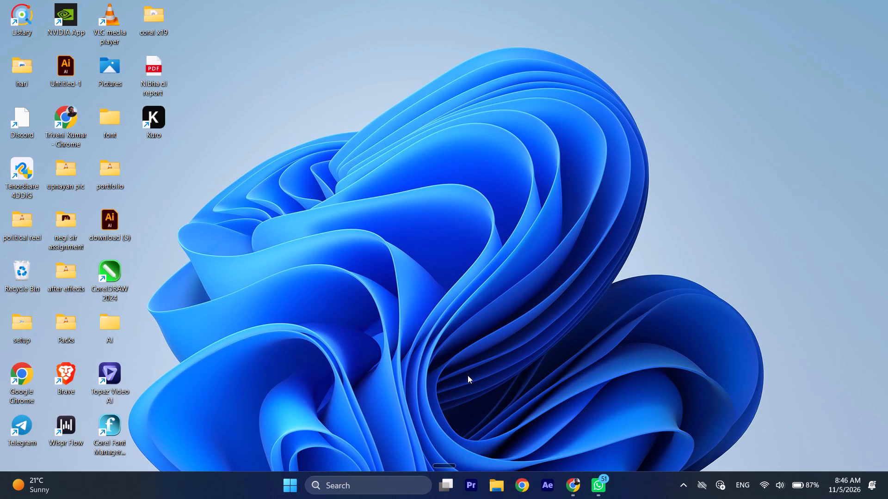
Relaunch Premiere Pro and reopen the recent project audio files july.
{"action": "left_click", "coordinate": [469, 478]}
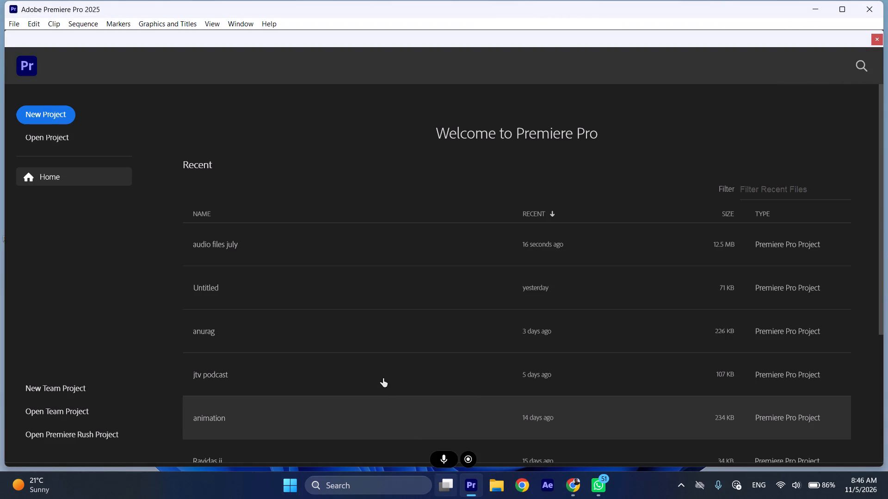
{"action": "left_click", "coordinate": [402, 236]}
{"action": "left_click", "coordinate": [401, 239]}
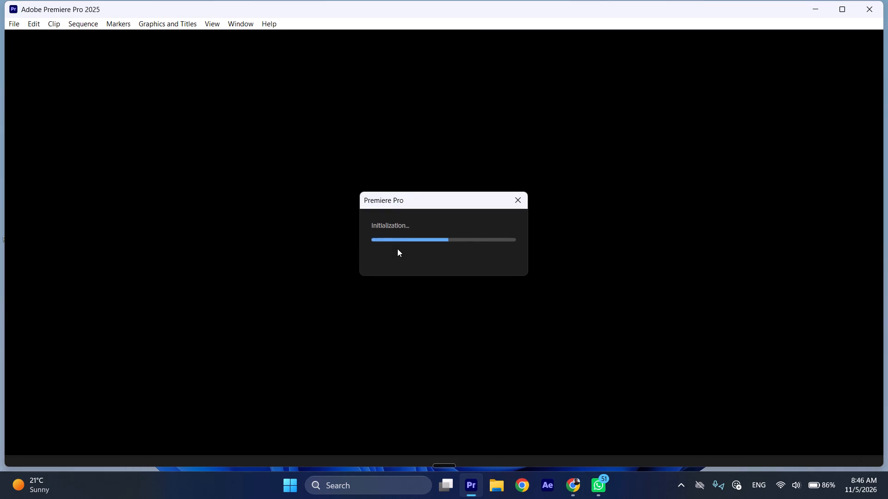
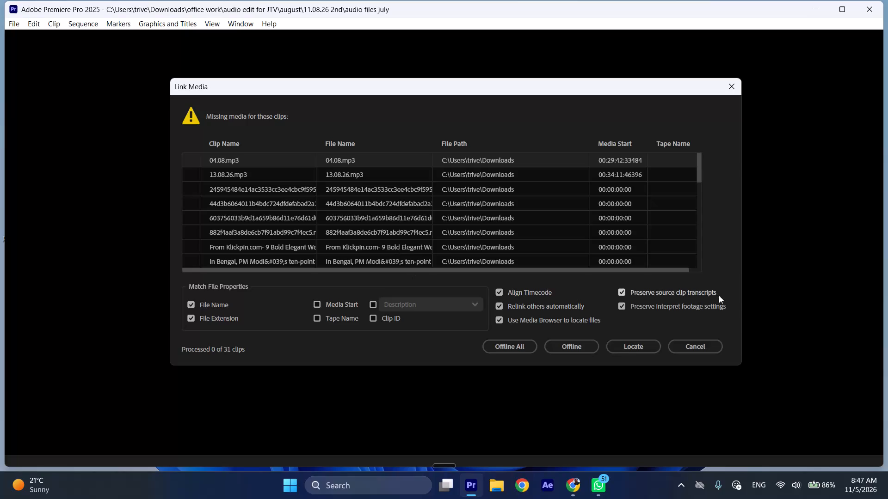
Dismiss the Link Media dialog without relinking the missing clips so the project continues opening.
{"action": "left_click", "coordinate": [682, 342]}
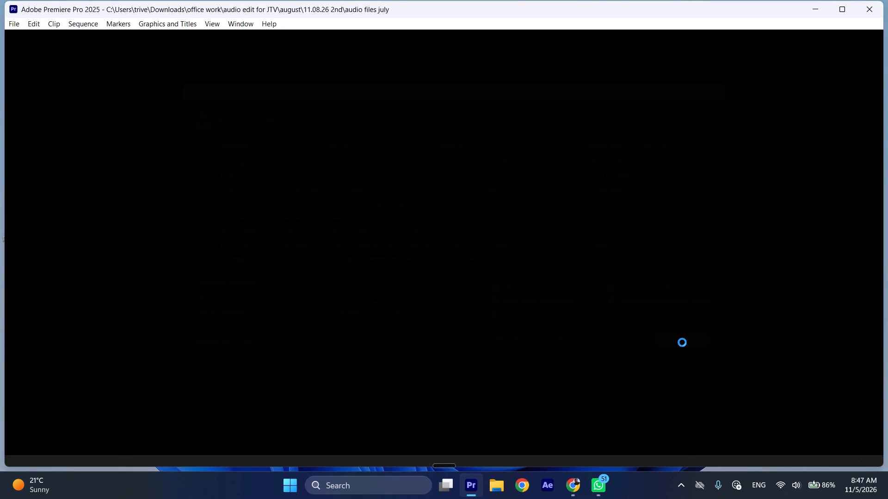
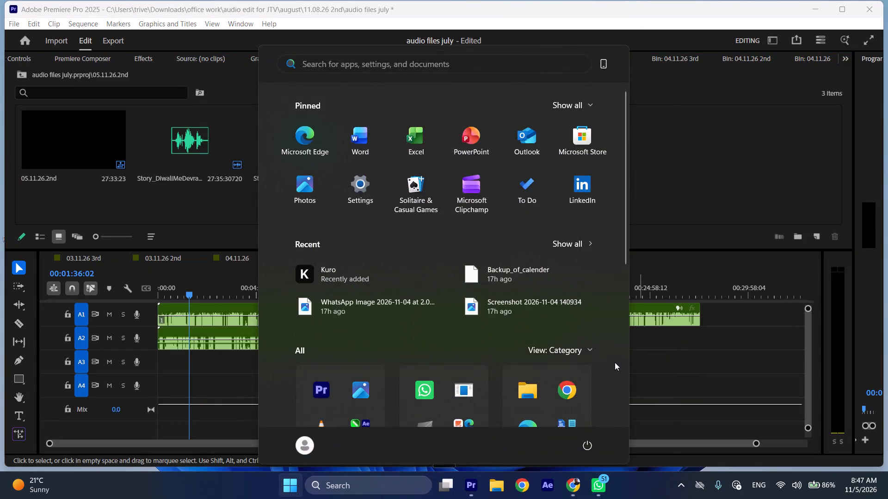
Open the Camera app from the recent Windows searches.
{"action": "key", "text": "space"}
{"action": "left_click", "coordinate": [312, 158]}
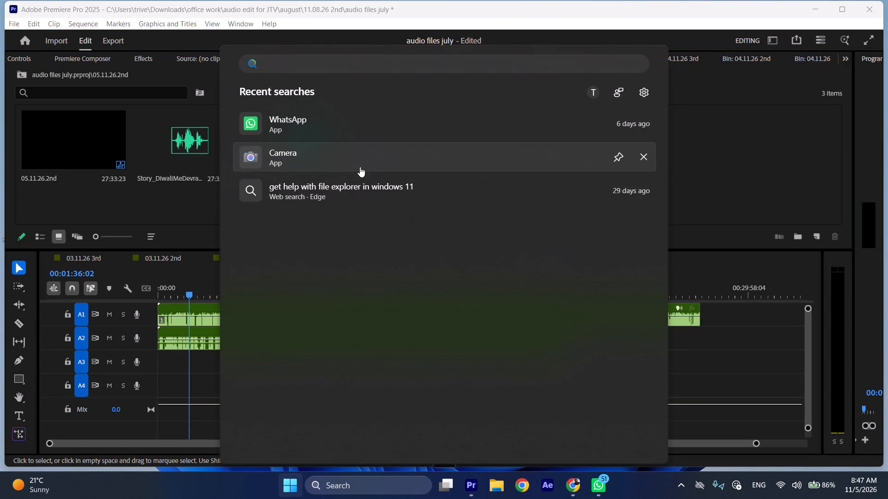
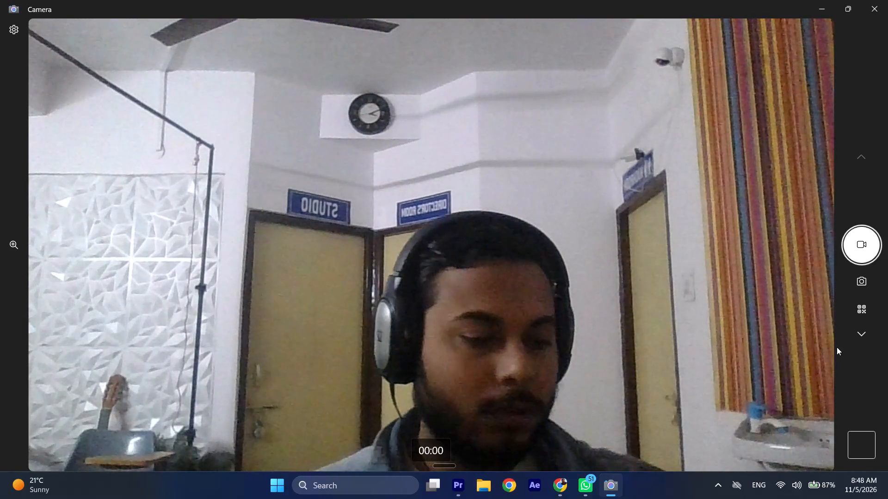
Close the Camera app and return to the Premiere Pro project.
{"action": "left_click", "coordinate": [887, 0]}
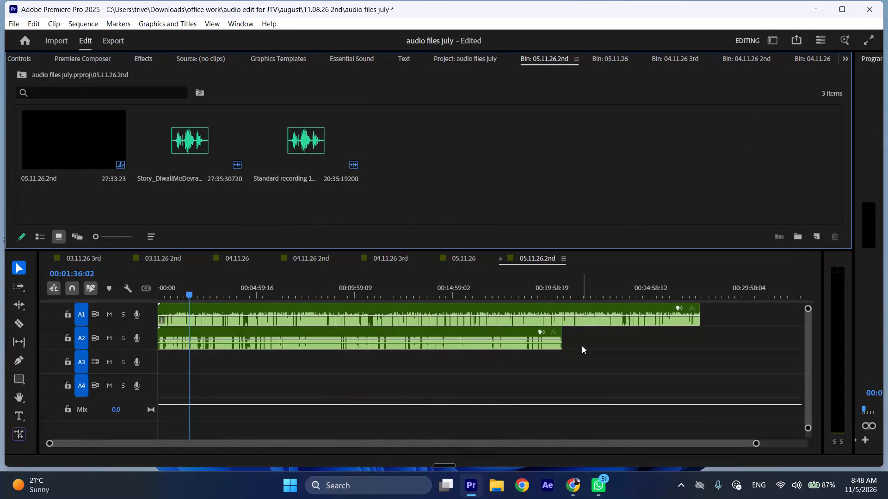
Play the sequence from its start, shift the A2 clip about 21 seconds later, and trim its start to about 26 seconds.
{"action": "left_click_drag", "start_coordinate": [160, 288], "coordinate": [148, 290]}
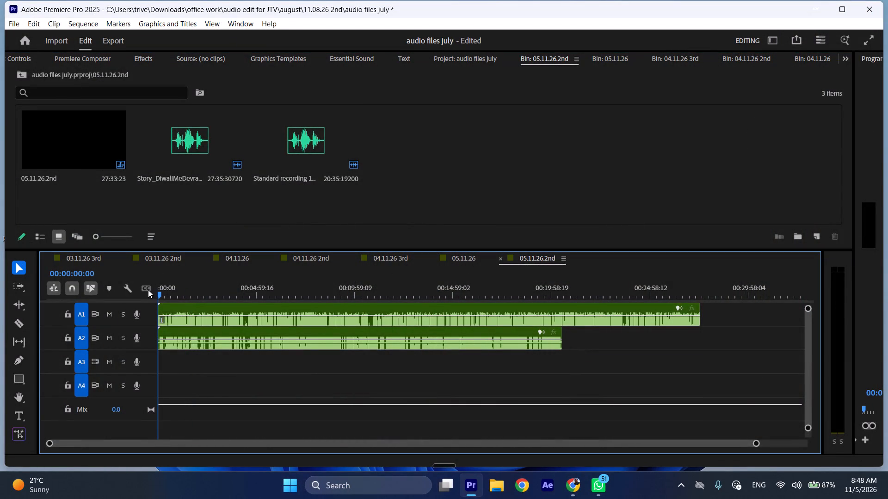
{"action": "left_click_drag", "start_coordinate": [148, 290], "coordinate": [148, 290]}
{"action": "key", "text": "ctrl+shift+c"}
{"action": "key", "text": "ctrl+shift+c"}
{"action": "key", "text": "ctrl+shift+c"}
{"action": "key", "text": "ctrl+shift+c"}
{"action": "key", "text": "ctrl+shift+c"}
{"action": "key", "text": "space"}
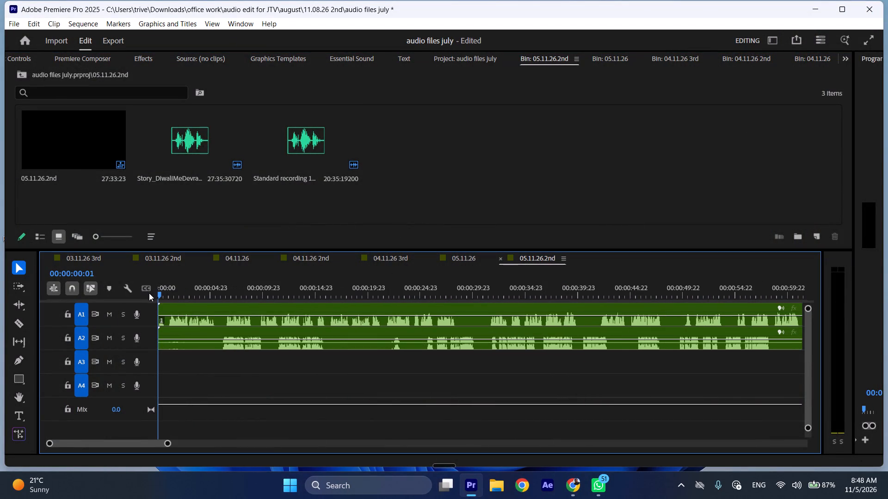
{"action": "left_click_drag", "start_coordinate": [181, 335], "coordinate": [401, 345]}
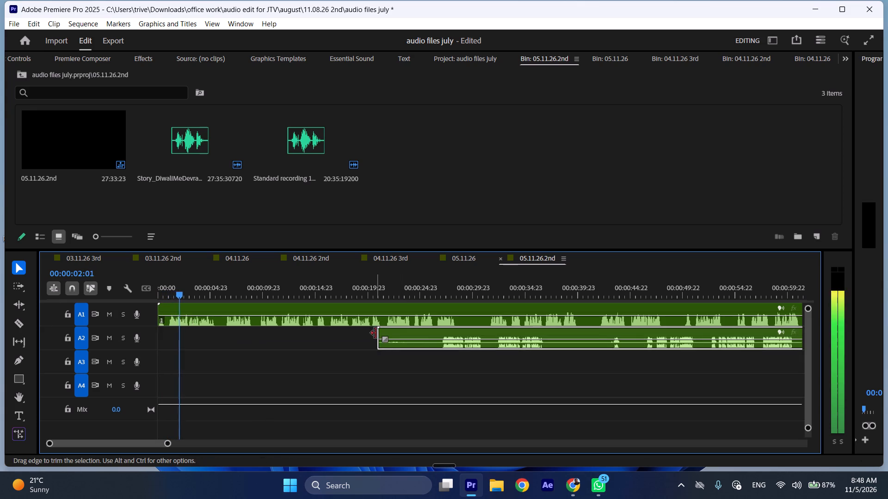
{"action": "left_click_drag", "start_coordinate": [376, 333], "coordinate": [432, 338]}
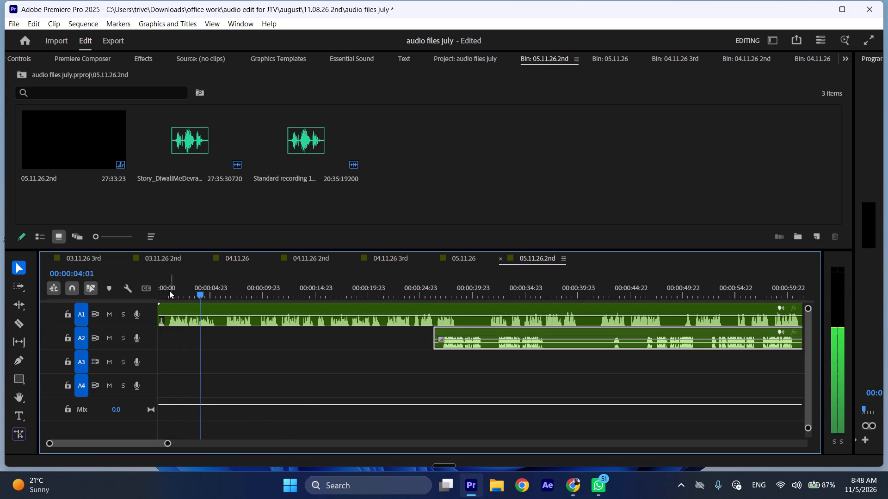
Raise the gain of the A1 clip by 5 dB.
{"action": "left_click", "coordinate": [168, 290]}
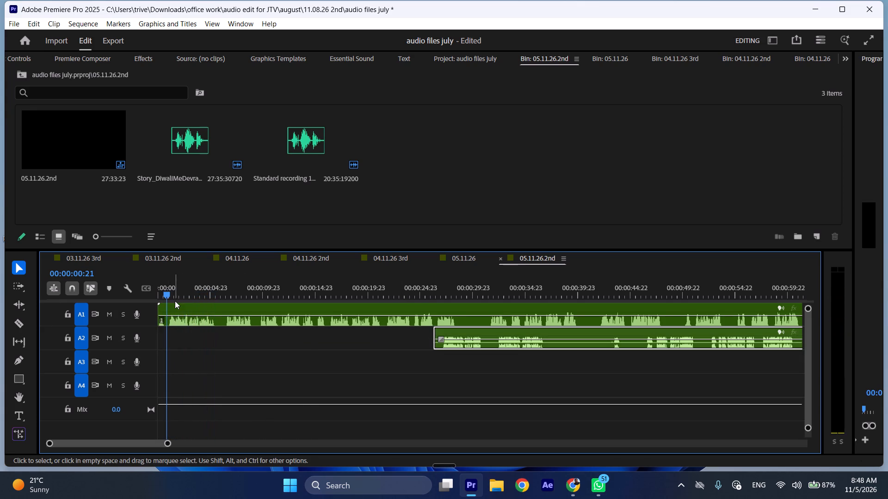
{"action": "left_click", "coordinate": [175, 301]}
{"action": "left_click", "coordinate": [176, 304]}
{"action": "type", "text": "g5"}
{"action": "key", "text": "Return"}
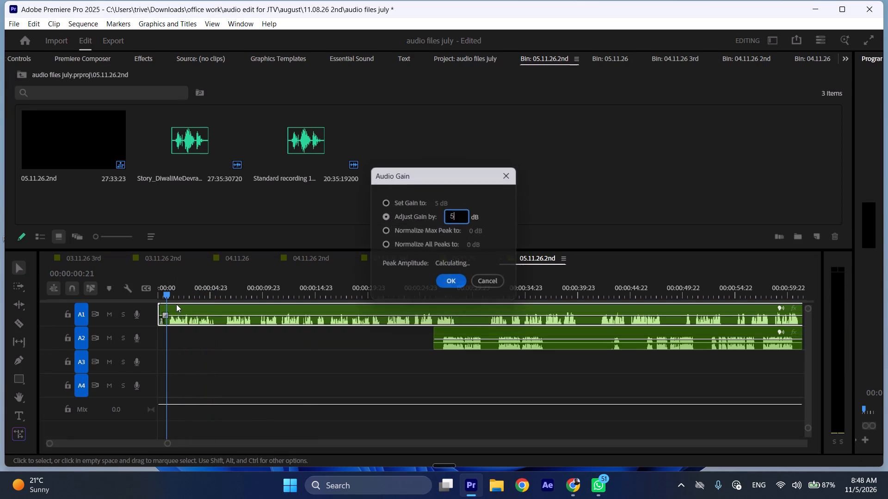
Split the A1 clip at 00:00:00:21 and ripple-remove the opening section before the cut.
{"action": "key", "text": "shift+c"}
{"action": "key", "text": "ctrl+shift+s"}
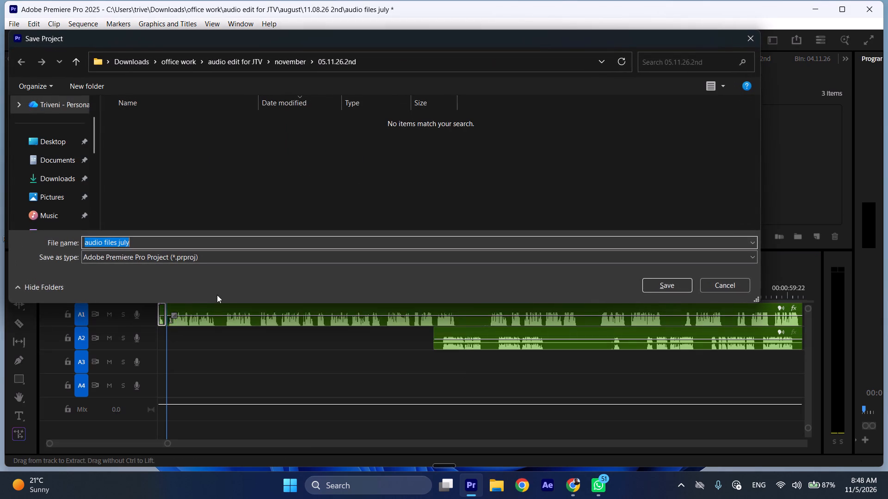
{"action": "left_click", "coordinate": [704, 288]}
{"action": "key", "text": "ctrl+shift+d"}
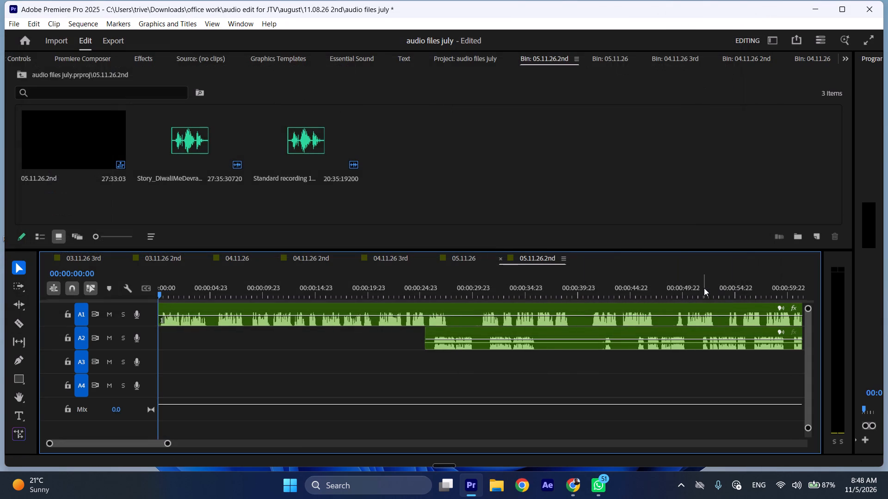
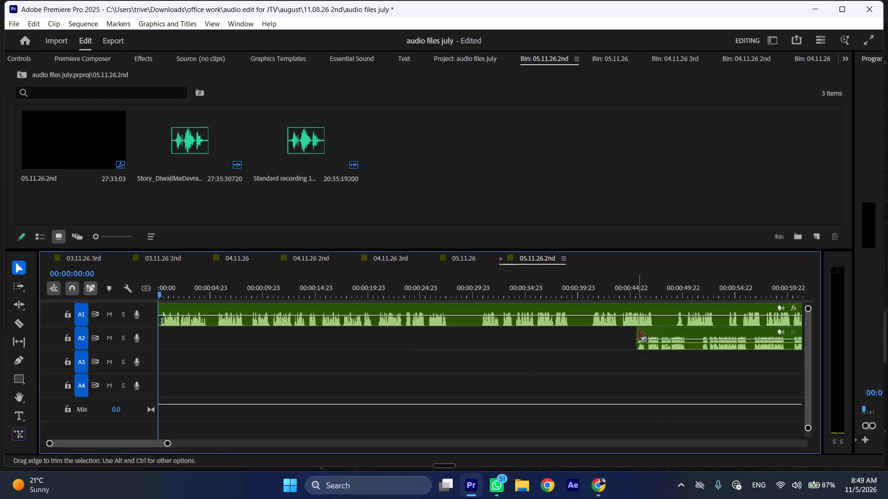
Split the A1 clip at 00:00:04:19 and move the A2 clip earlier so it starts at that cut.
{"action": "left_click_drag", "start_coordinate": [659, 332], "coordinate": [310, 336]}
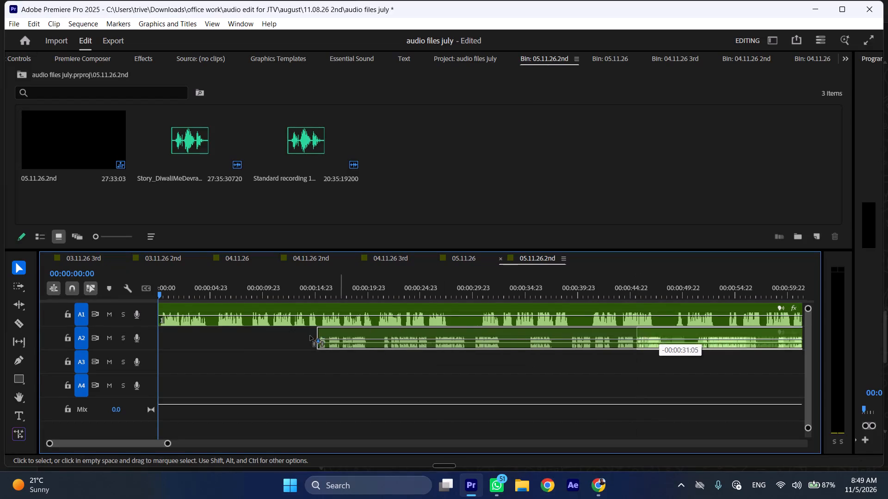
{"action": "left_click_drag", "start_coordinate": [310, 336], "coordinate": [267, 336]}
{"action": "left_click", "coordinate": [209, 295]}
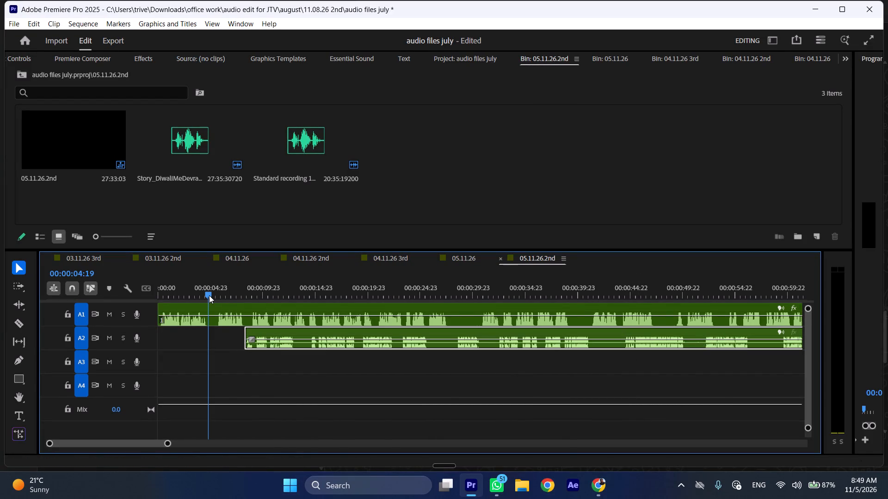
{"action": "key", "text": "shift+c"}
{"action": "left_click_drag", "start_coordinate": [268, 333], "coordinate": [234, 337]}
Move the A1 section after the cut later to start at about 29 seconds, playing the audio across the cut to check it.
{"action": "left_click_drag", "start_coordinate": [224, 310], "coordinate": [304, 312]}
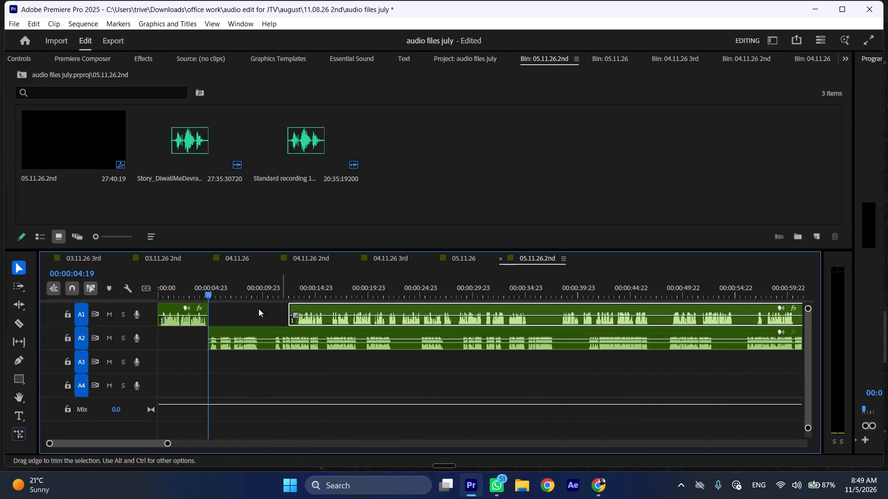
{"action": "left_click_drag", "start_coordinate": [196, 290], "coordinate": [207, 292]}
{"action": "key", "text": "space"}
{"action": "left_click", "coordinate": [197, 293]}
{"action": "key", "text": "space"}
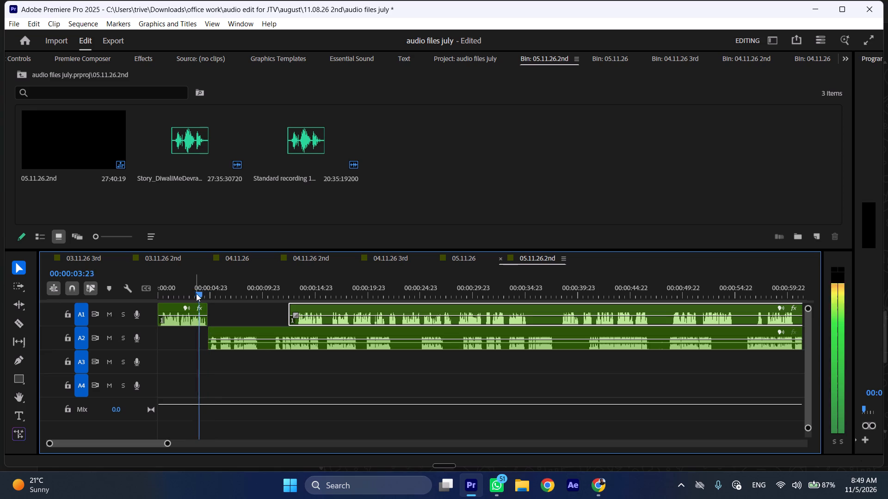
{"action": "left_click_drag", "start_coordinate": [301, 308], "coordinate": [326, 308]}
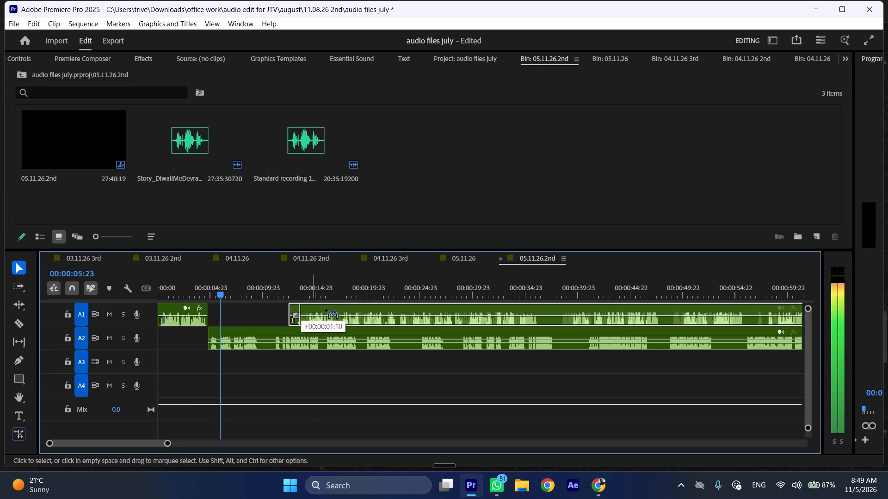
{"action": "left_click_drag", "start_coordinate": [326, 308], "coordinate": [475, 308]}
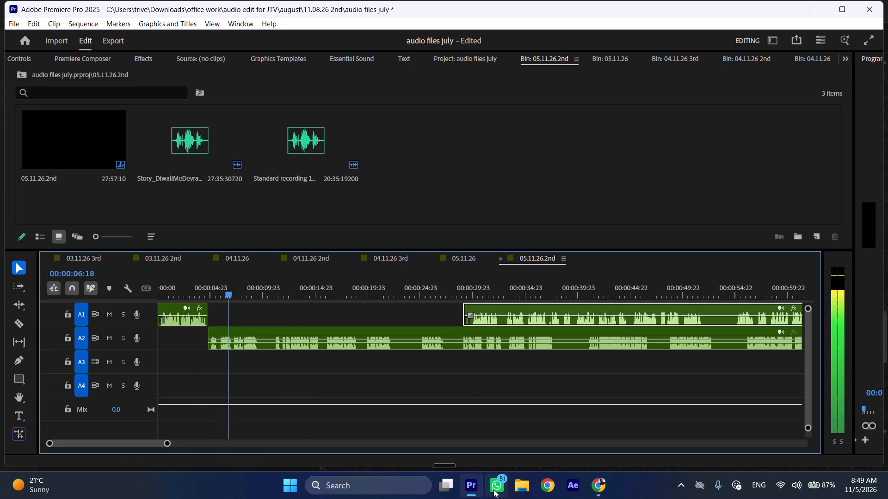
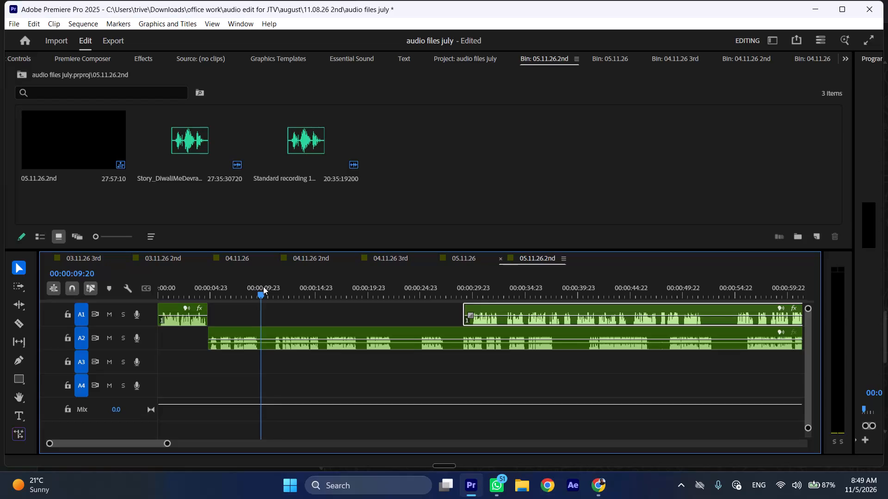
Cut out the silent pause beginning at 00:00:09:20 on A2, ripple-deleting it to close the gap, and play the audio after the cut.
{"action": "key", "text": "shift+c"}
{"action": "left_click", "coordinate": [297, 346]}
{"action": "key", "text": "shift+c"}
{"action": "key", "text": "ctrl+shift+d"}
{"action": "key", "text": "space"}
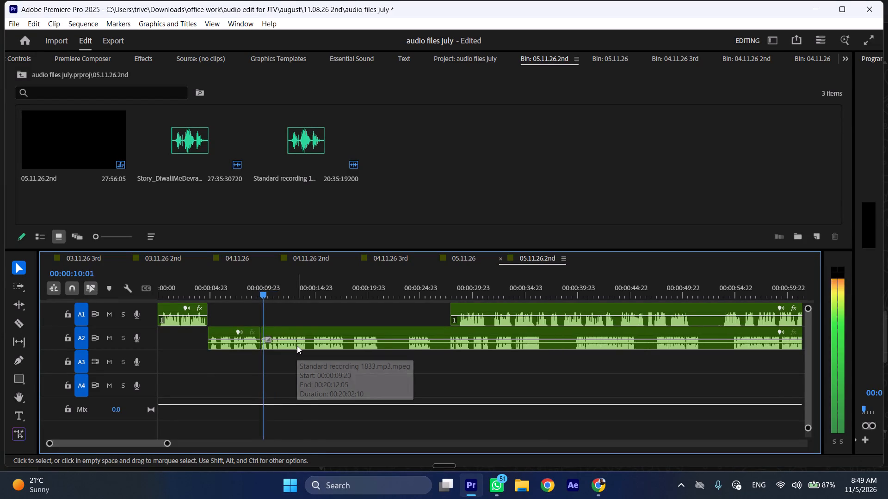
{"action": "type", "text": "l"}
{"action": "scroll", "coordinate": [336, 370], "scroll_direction": "down", "scroll_amount": 6}
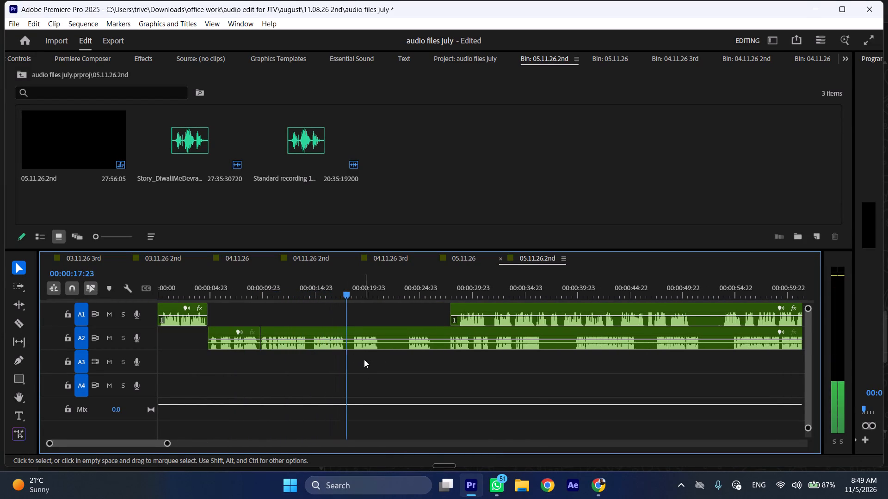
Split A2 around the short pause ending at 00:00:14:19 and ripple-delete that piece so the gap closes.
{"action": "left_click", "coordinate": [311, 284]}
{"action": "key", "text": "shift+c"}
{"action": "left_click", "coordinate": [313, 287]}
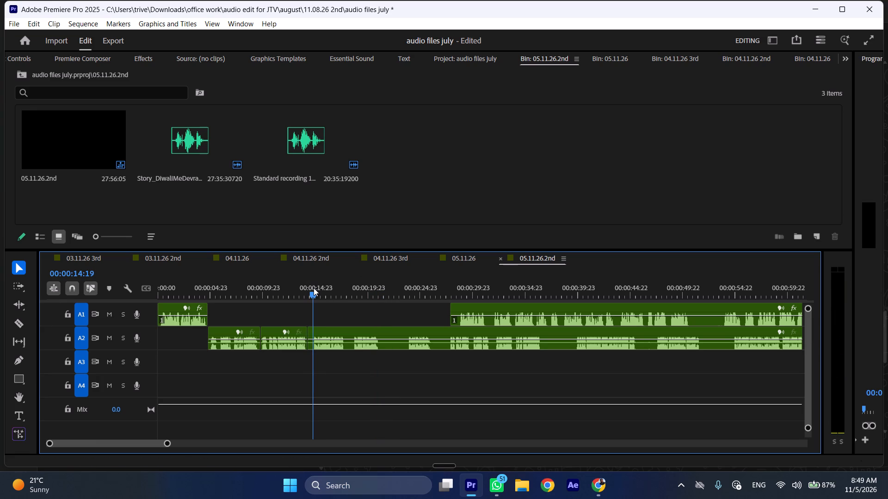
{"action": "left_click", "coordinate": [334, 336]}
{"action": "key", "text": "shift+c"}
{"action": "key", "text": "ctrl+shift+d"}
Split A2 around the pause between 00:00:17:07 and 00:00:18:00 and ripple-delete that piece.
{"action": "left_click_drag", "start_coordinate": [335, 289], "coordinate": [340, 289]}
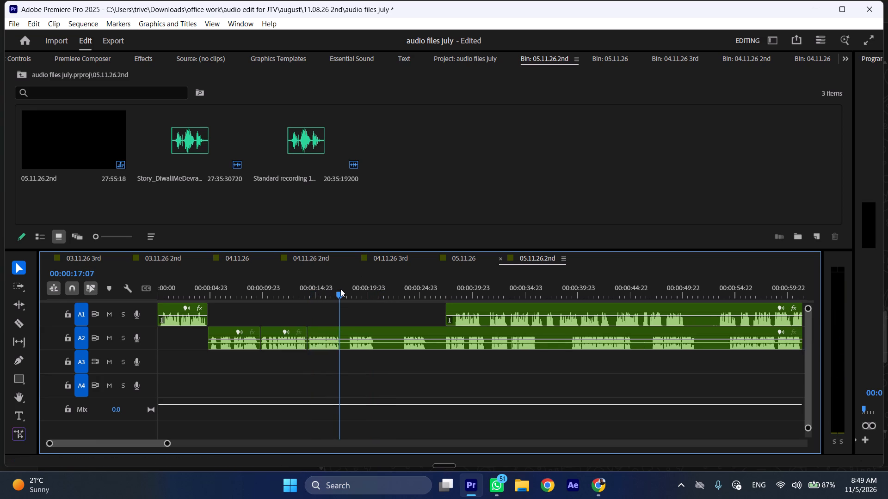
{"action": "left_click_drag", "start_coordinate": [340, 289], "coordinate": [348, 289]}
{"action": "key", "text": "shift+c"}
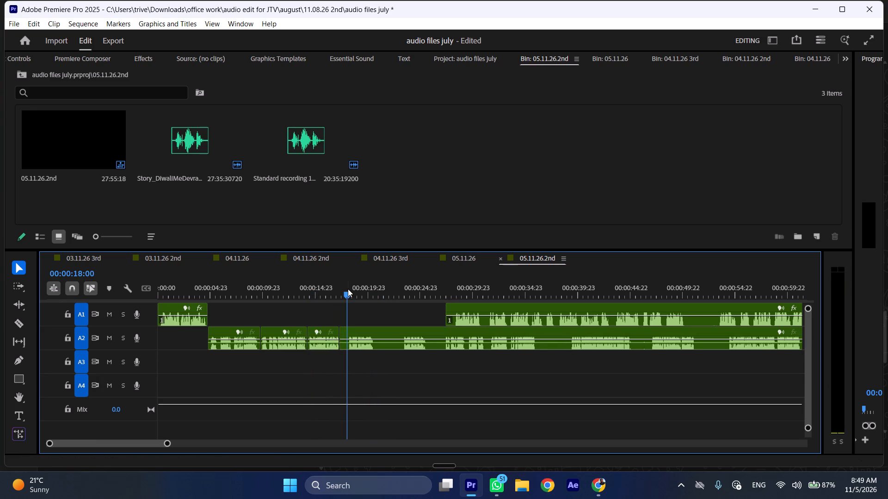
{"action": "left_click", "coordinate": [352, 332]}
{"action": "key", "text": "shift+c"}
{"action": "key", "text": "ctrl+shift+d"}
Split the A2 clip at 00:00:19:23, where the next pause in the speech starts.
{"action": "left_click_drag", "start_coordinate": [361, 286], "coordinate": [367, 286]}
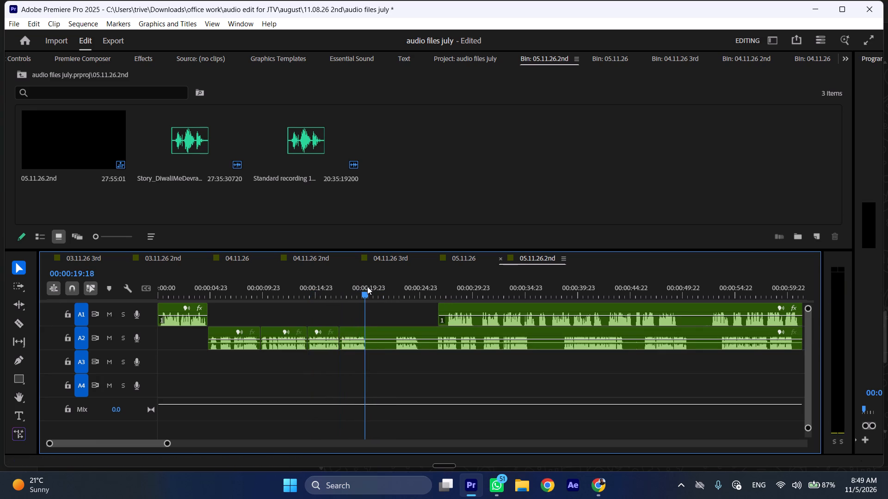
{"action": "left_click_drag", "start_coordinate": [367, 286], "coordinate": [369, 287]}
{"action": "key", "text": "shift+c"}
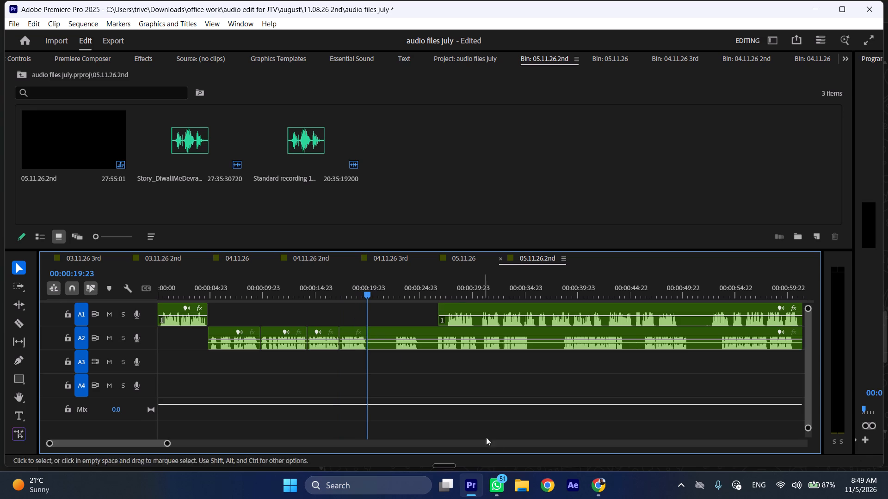
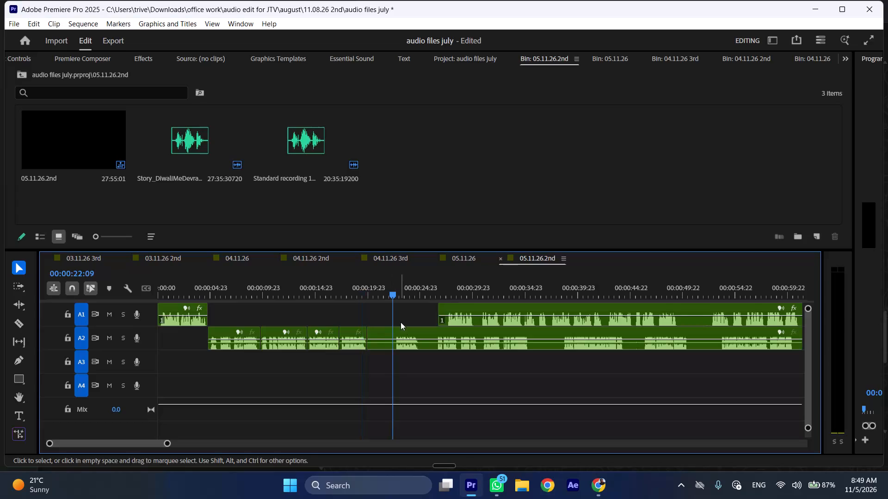
Split A2 at 00:00:22:09, ripple-delete the piece between 00:00:19:23 and that cut, and play on from there.
{"action": "left_click", "coordinate": [402, 329]}
{"action": "key", "text": "shift+c"}
{"action": "key", "text": "ctrl+shift+d"}
{"action": "key", "text": "space"}
{"action": "type", "text": "l"}
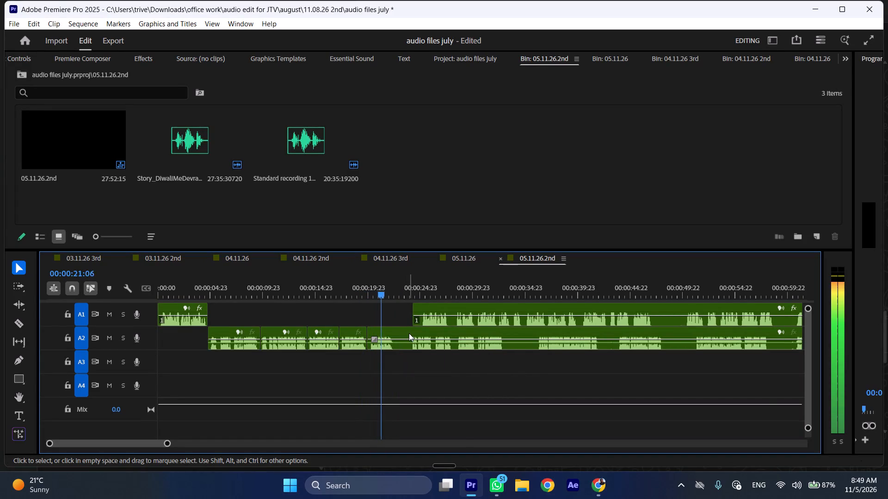
{"action": "key", "text": "space"}
Move the second A1 clip later in the timeline so it starts at about 00:00:40.
{"action": "left_click_drag", "start_coordinate": [440, 306], "coordinate": [608, 306]}
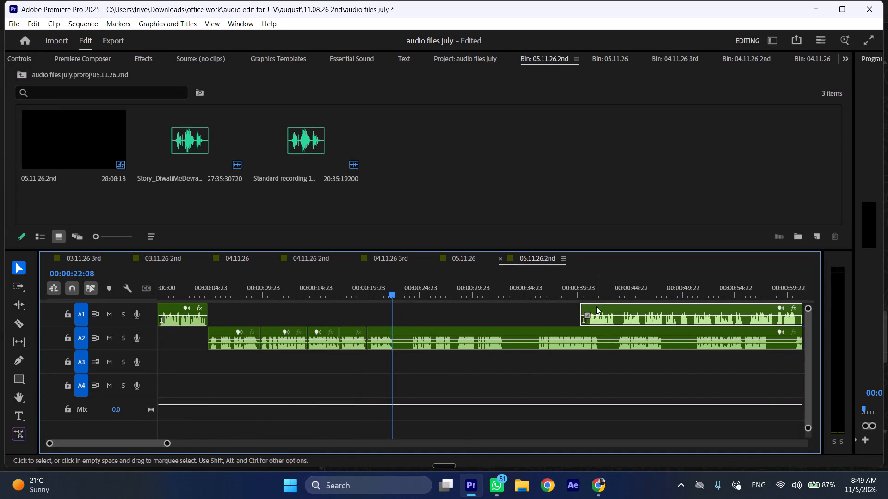
{"action": "left_click_drag", "start_coordinate": [584, 304], "coordinate": [589, 304]}
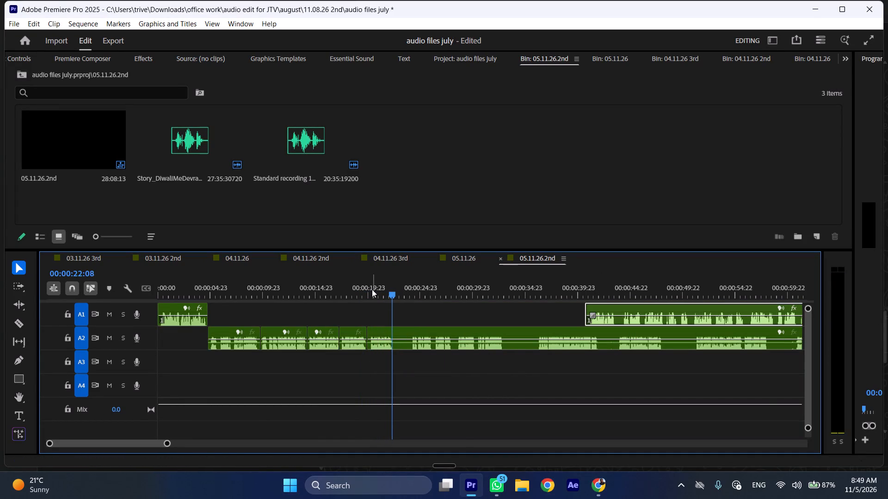
Replay the phrases around the 00:00:19:23 cut and ripple-delete the A2 clip between 00:00:17:07 and 00:00:19:23.
{"action": "left_click", "coordinate": [372, 288]}
{"action": "key", "text": "space"}
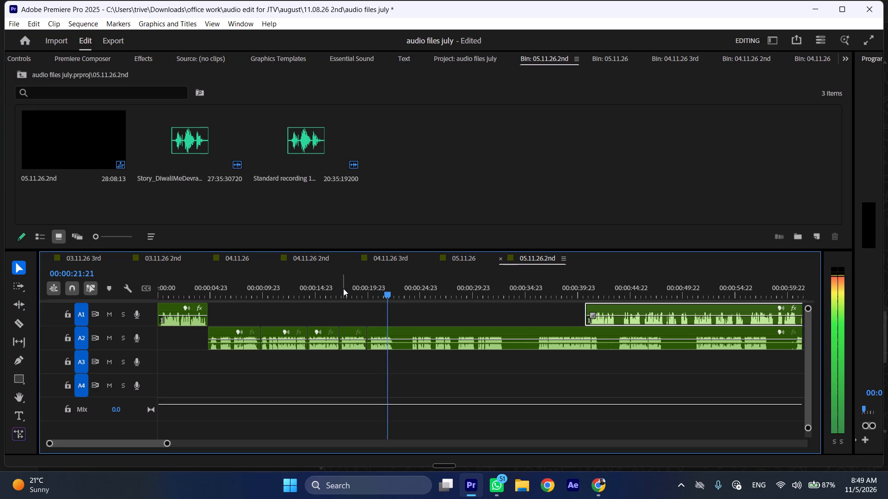
{"action": "left_click", "coordinate": [343, 288]}
{"action": "key", "text": "space"}
{"action": "key", "text": "space"}
{"action": "left_click", "coordinate": [356, 344]}
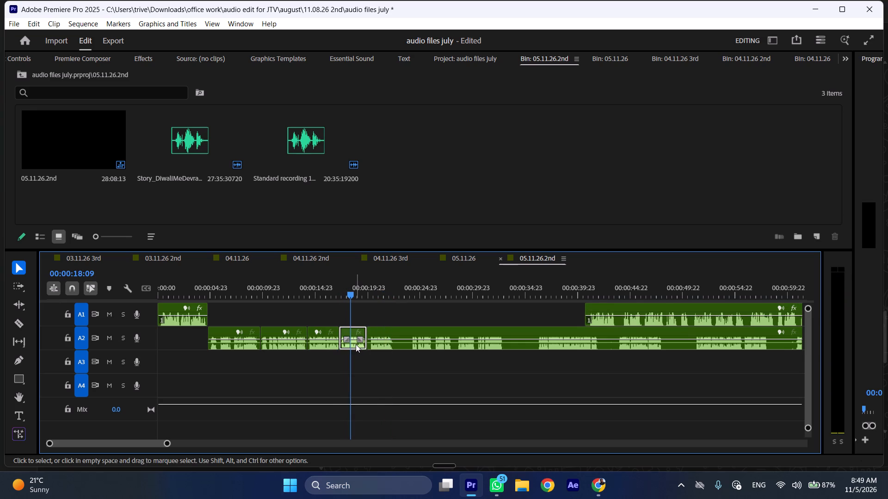
{"action": "key", "text": "ctrl+shift+d"}
Split A2 around the pause between about 00:00:19:20 and 00:00:21:10 and ripple-delete that piece.
{"action": "key", "text": "space"}
{"action": "left_click_drag", "start_coordinate": [363, 299], "coordinate": [367, 299]}
{"action": "key", "text": "space"}
{"action": "type", "text": "C"}
{"action": "left_click_drag", "start_coordinate": [375, 295], "coordinate": [383, 297]}
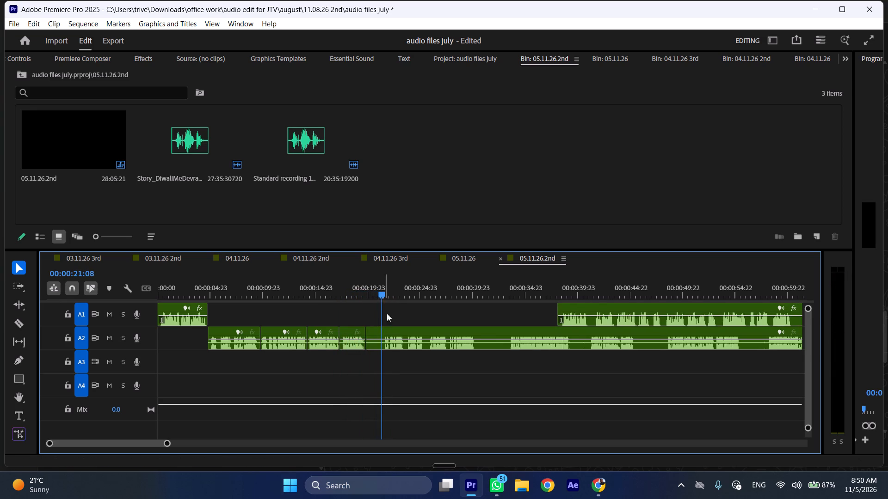
{"action": "left_click", "coordinate": [391, 340]}
{"action": "left_click", "coordinate": [383, 290]}
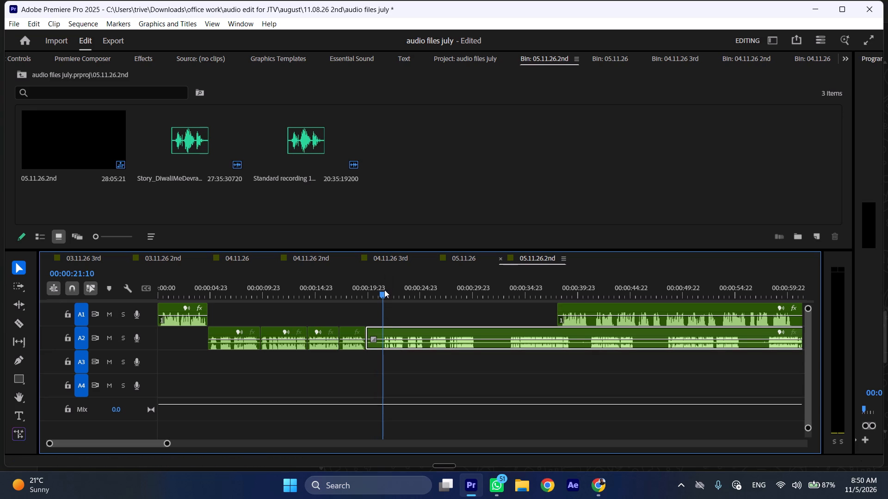
{"action": "key", "text": "shift+c"}
{"action": "key", "text": "ctrl+shift+d"}
Listen on from the last cut, split A2 at about 00:00:24:01, and ripple-delete the piece before that split.
{"action": "key", "text": "space"}
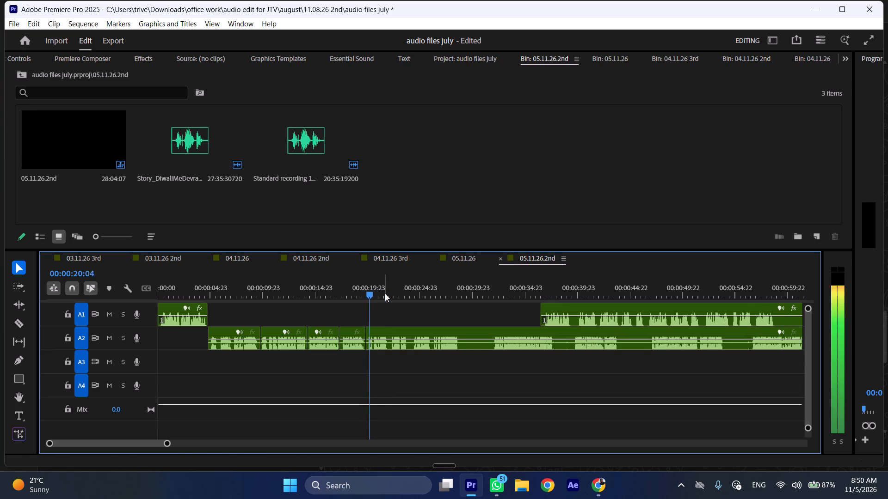
{"action": "key", "text": "l"}
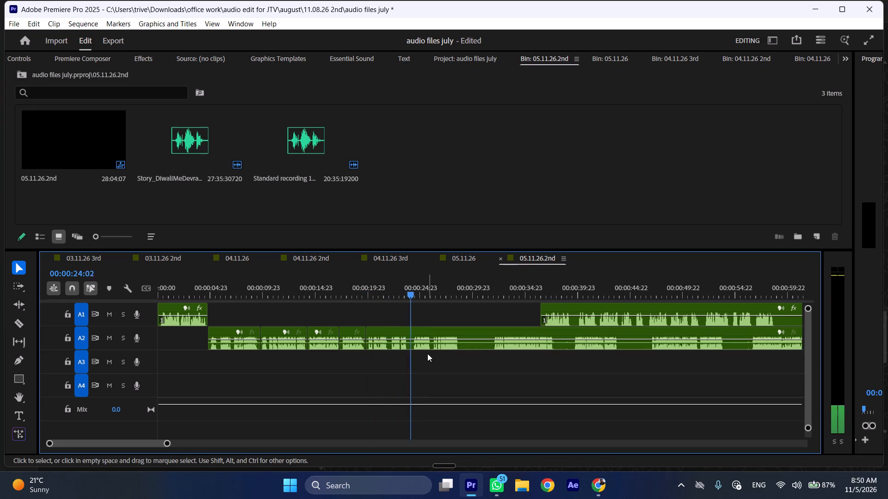
{"action": "left_click", "coordinate": [410, 286]}
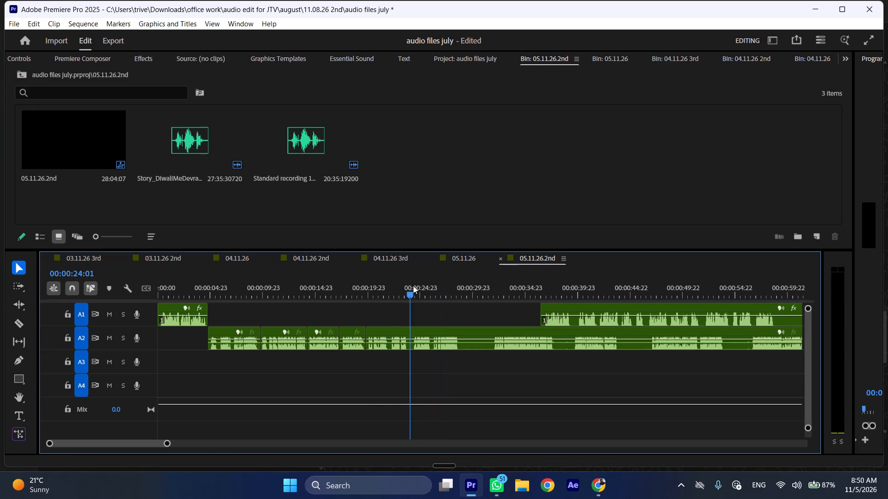
{"action": "left_click", "coordinate": [420, 335]}
{"action": "key", "text": "shift+c"}
{"action": "key", "text": "ctrl+shift+d"}
Play on to the end of the phrase and split A2 at 00:00:24:12, where the long pause starts.
{"action": "key", "text": "space"}
{"action": "type", "text": "l"}
{"action": "scroll", "coordinate": [434, 341], "scroll_direction": "down", "scroll_amount": 4}
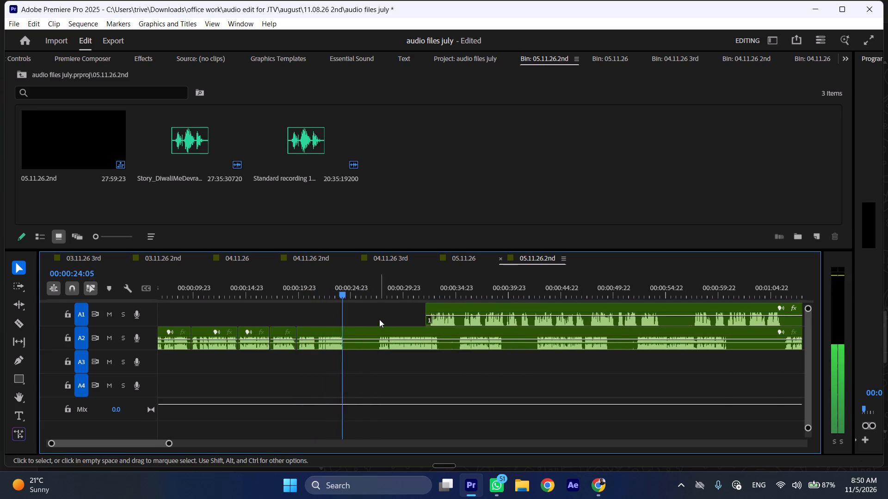
{"action": "key", "text": "space"}
{"action": "key", "text": "shift+c"}
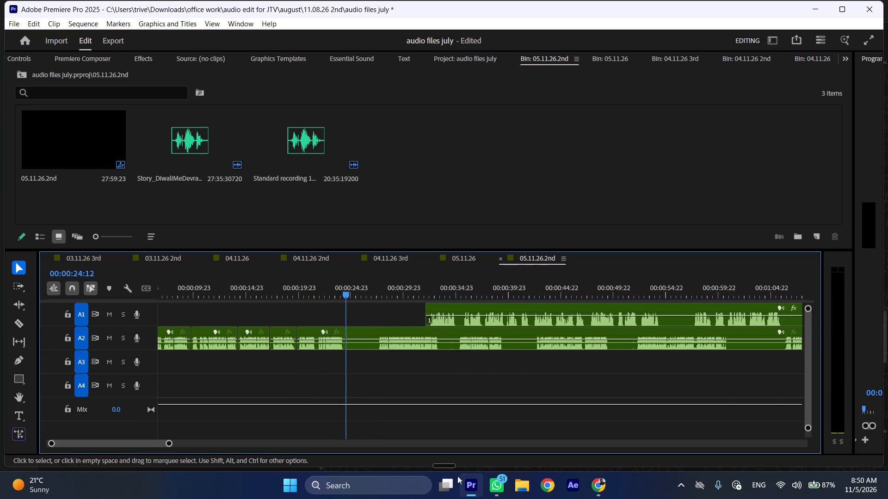
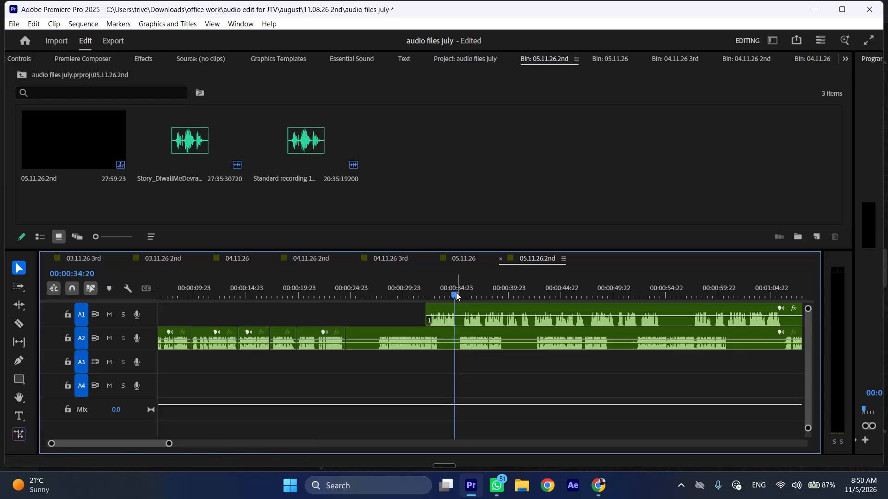
Split A1 at 00:00:35:02 and insert its opening phrase at the 00:00:24:12 cut, shifting the following A1 and A2 audio along.
{"action": "left_click", "coordinate": [456, 292]}
{"action": "left_click", "coordinate": [462, 313]}
{"action": "key", "text": "shift+c"}
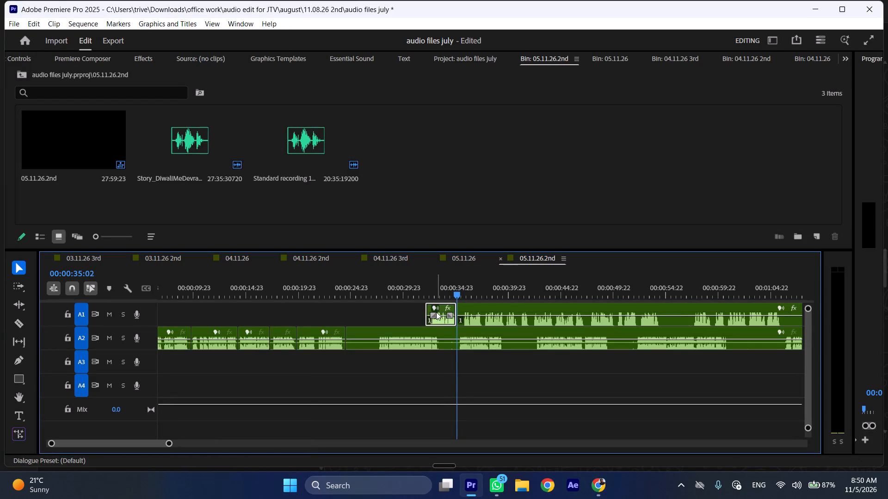
{"action": "left_click_drag", "start_coordinate": [439, 320], "coordinate": [361, 320]}
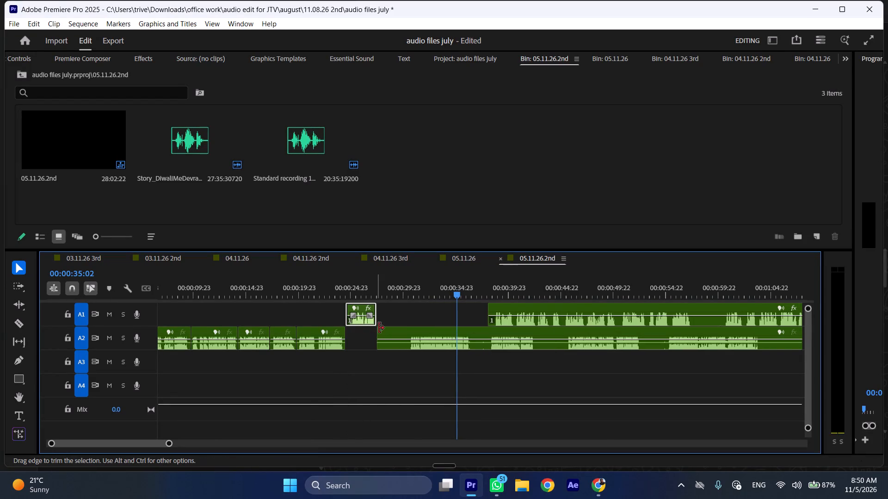
Trim the silent head off the A2 clip after the inserted phrase and move the clip back against the phrase's end.
{"action": "left_click_drag", "start_coordinate": [381, 328], "coordinate": [412, 330]}
{"action": "left_click_drag", "start_coordinate": [417, 329], "coordinate": [389, 329]}
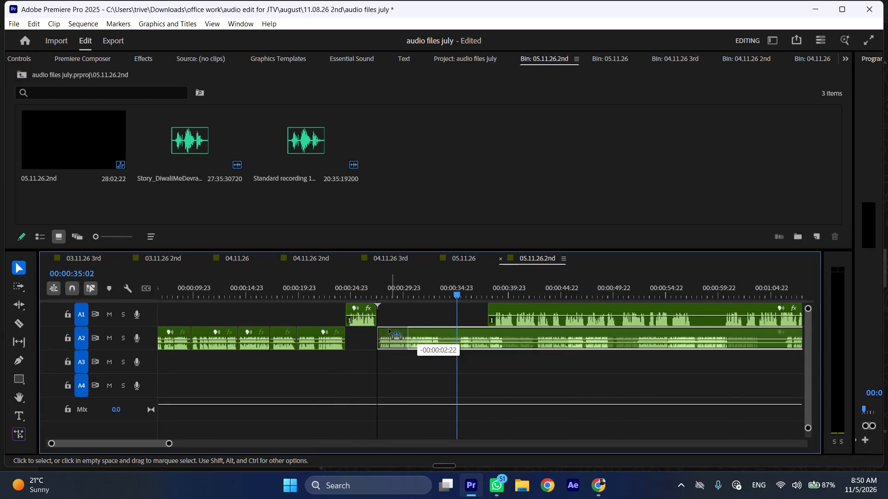
{"action": "left_click_drag", "start_coordinate": [389, 329], "coordinate": [387, 329]}
Split the inserted A1 phrase at 00:00:24:18 and ripple-delete the short piece before the split.
{"action": "left_click", "coordinate": [347, 282]}
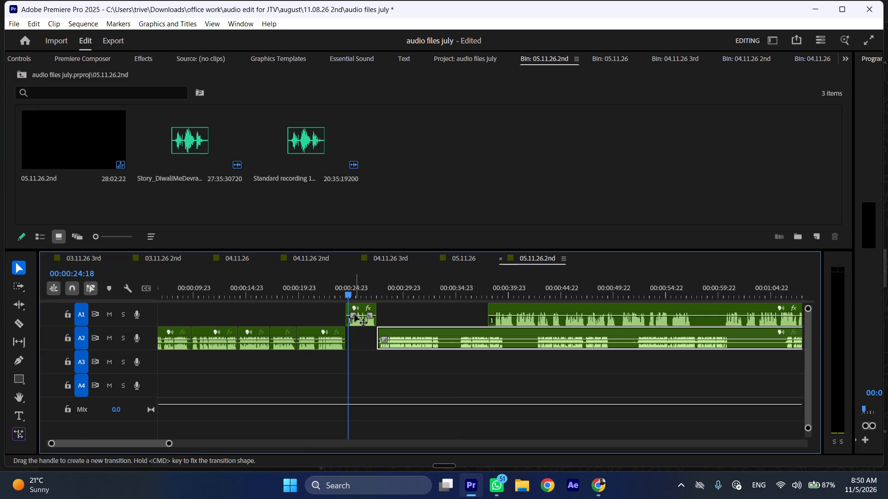
{"action": "left_click", "coordinate": [355, 321]}
{"action": "key", "text": "shift+c"}
{"action": "key", "text": "ctrl+shift+d"}
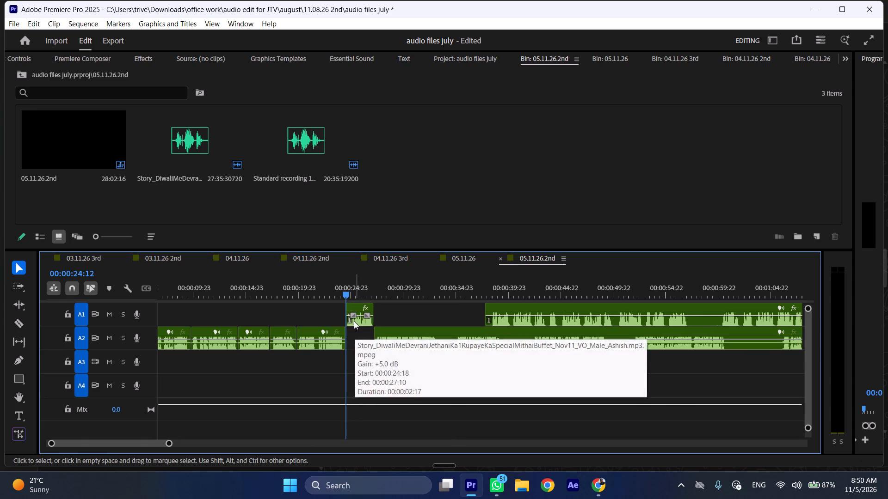
Play from just before the inserted phrase and trim the start of the long remaining A1 clip to 00:00:38:02.
{"action": "left_click", "coordinate": [334, 286]}
{"action": "key", "text": "space"}
{"action": "type", "text": "l"}
{"action": "scroll", "coordinate": [401, 319], "scroll_direction": "down", "scroll_amount": 5}
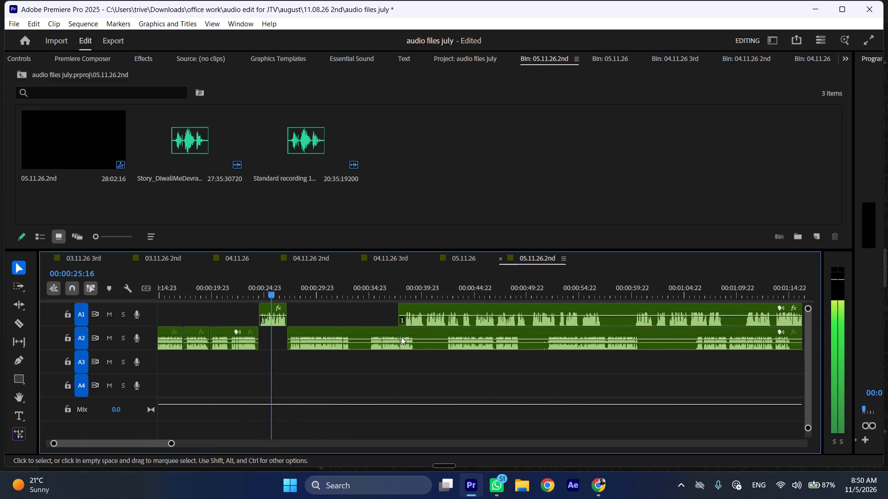
{"action": "left_click", "coordinate": [401, 304]}
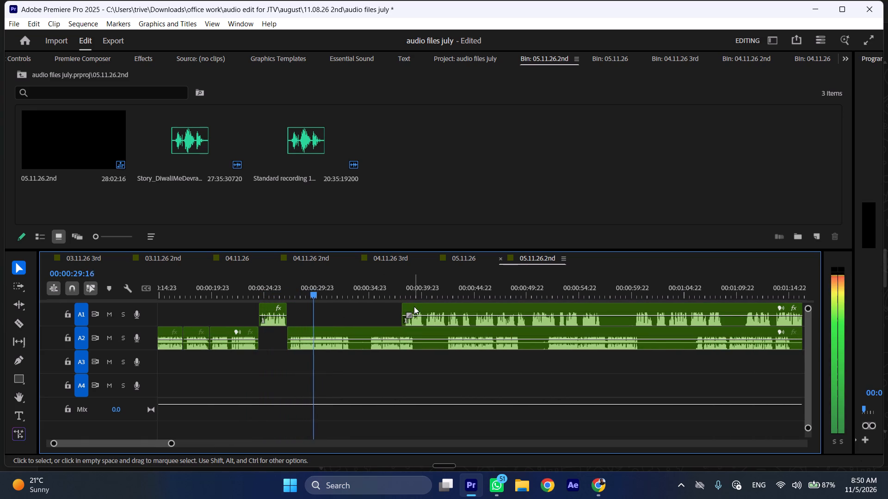
Stop playback at the end of the A2 phrase and split A2 at 00:00:33:02.
{"action": "key", "text": "space"}
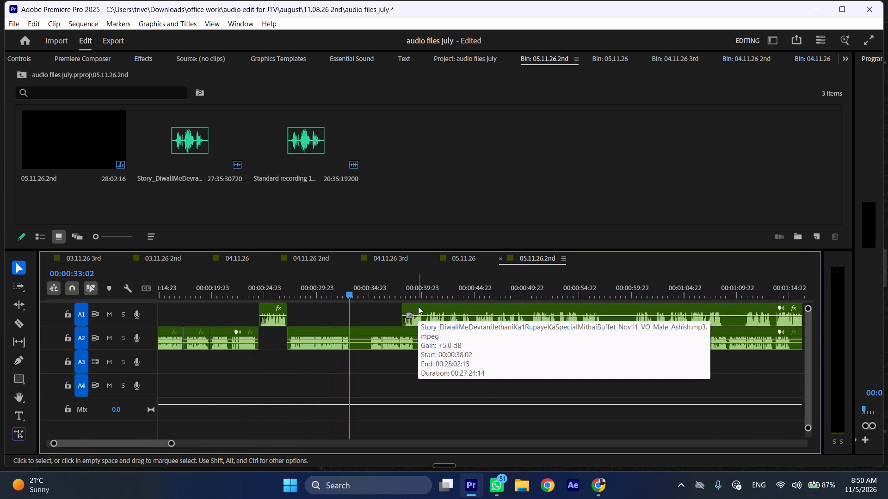
{"action": "type", "text": "C"}
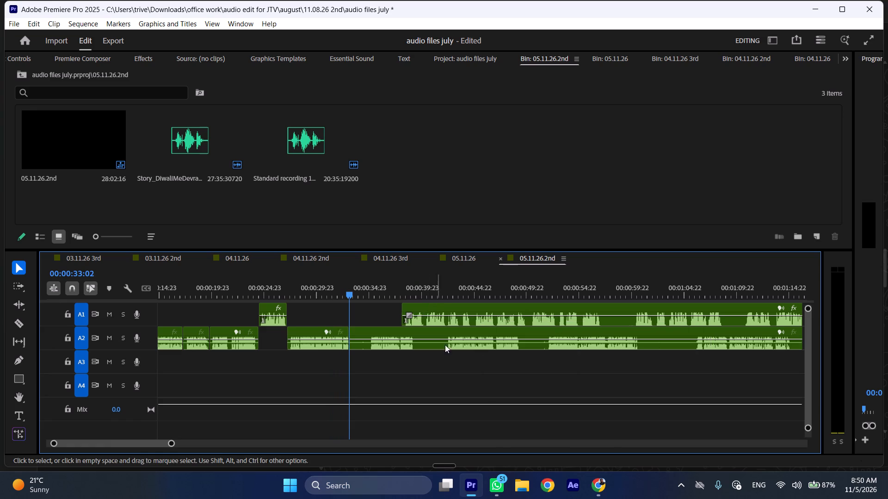
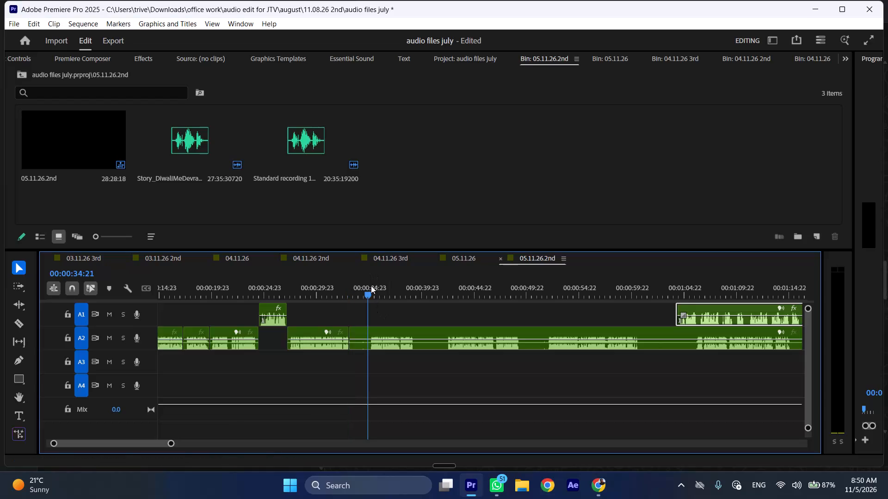
Split A2 at 00:00:34:21 and ripple-delete the silent piece before the split.
{"action": "left_click", "coordinate": [381, 339]}
{"action": "key", "text": "shift+c"}
{"action": "key", "text": "ctrl+shift+d"}
Play to the end of the next A2 phrase, split there and just before the following phrase, and ripple-delete the pause between.
{"action": "key", "text": "space"}
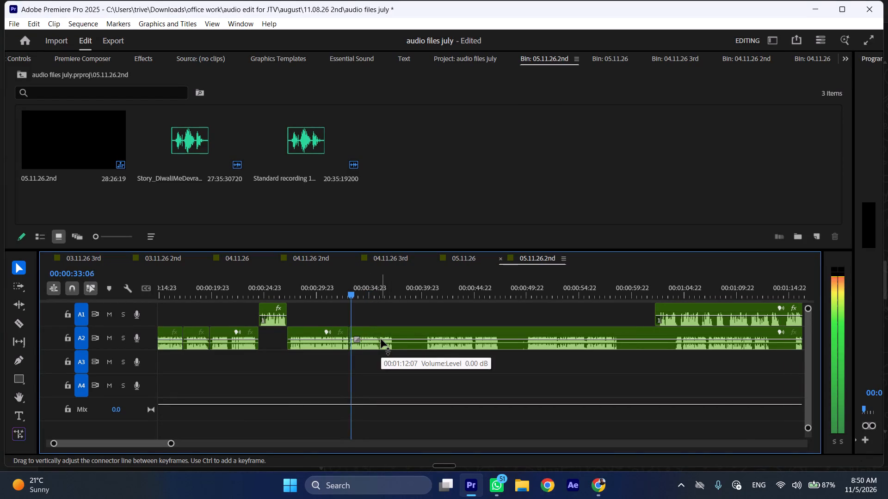
{"action": "type", "text": "l"}
{"action": "scroll", "coordinate": [424, 367], "scroll_direction": "down", "scroll_amount": 4}
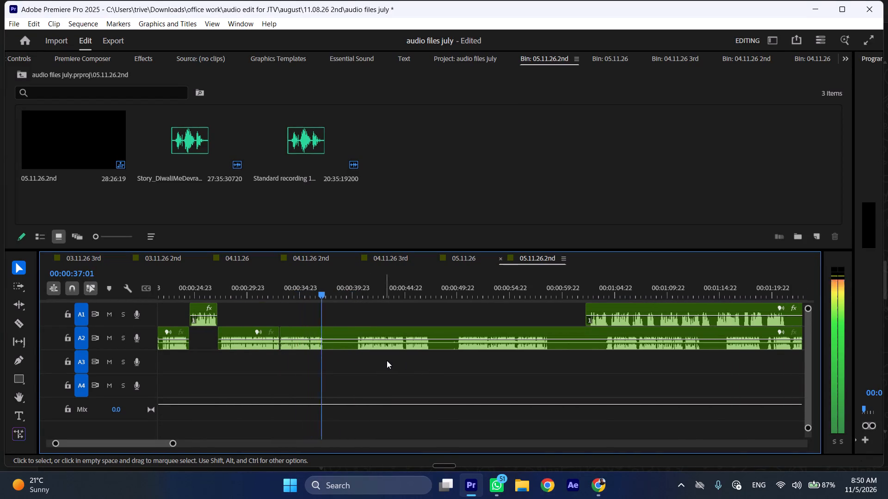
{"action": "key", "text": "space"}
{"action": "key", "text": "shift+c"}
{"action": "left_click_drag", "start_coordinate": [346, 291], "coordinate": [354, 290]}
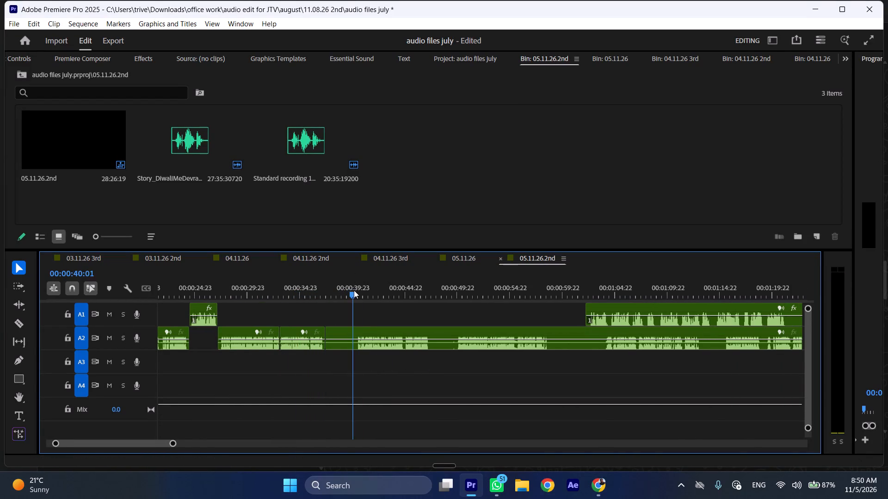
{"action": "left_click_drag", "start_coordinate": [354, 290], "coordinate": [357, 290]}
{"action": "left_click", "coordinate": [380, 345]}
{"action": "key", "text": "shift+c"}
{"action": "key", "text": "ctrl+shift+d"}
Play through the next A2 phrase, split A2 at 00:00:44:11 and 00:00:46:21, and ripple-delete the pause between the splits.
{"action": "key", "text": "space"}
{"action": "type", "text": "l"}
{"action": "scroll", "coordinate": [376, 370], "scroll_direction": "down", "scroll_amount": 4}
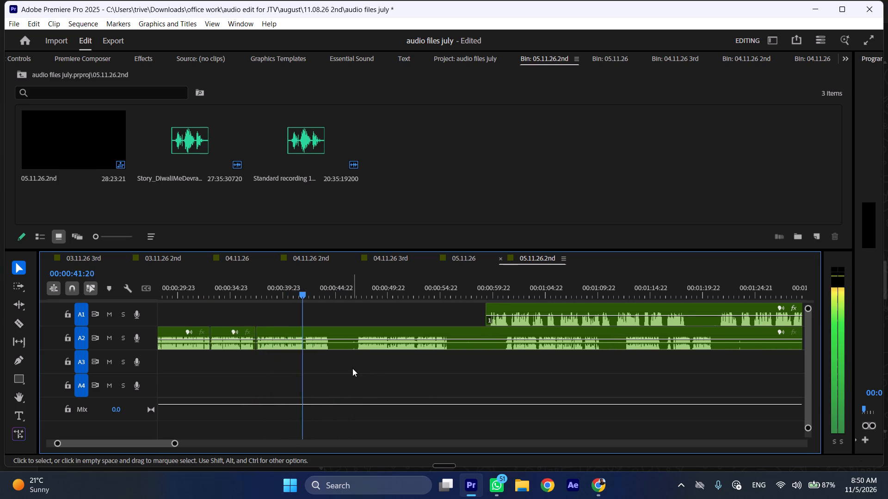
{"action": "key", "text": "space"}
{"action": "key", "text": "shift+c"}
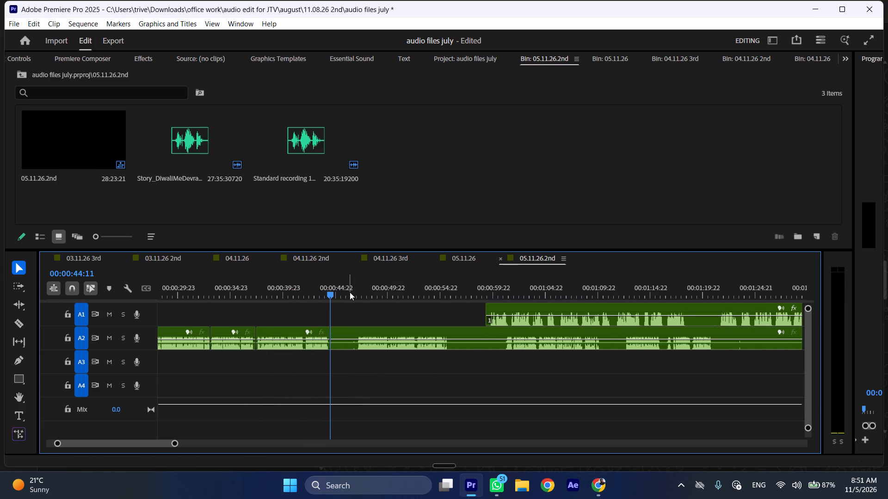
{"action": "left_click_drag", "start_coordinate": [351, 286], "coordinate": [357, 286]}
{"action": "left_click", "coordinate": [368, 355]}
{"action": "left_click", "coordinate": [371, 345]}
{"action": "key", "text": "shift+c"}
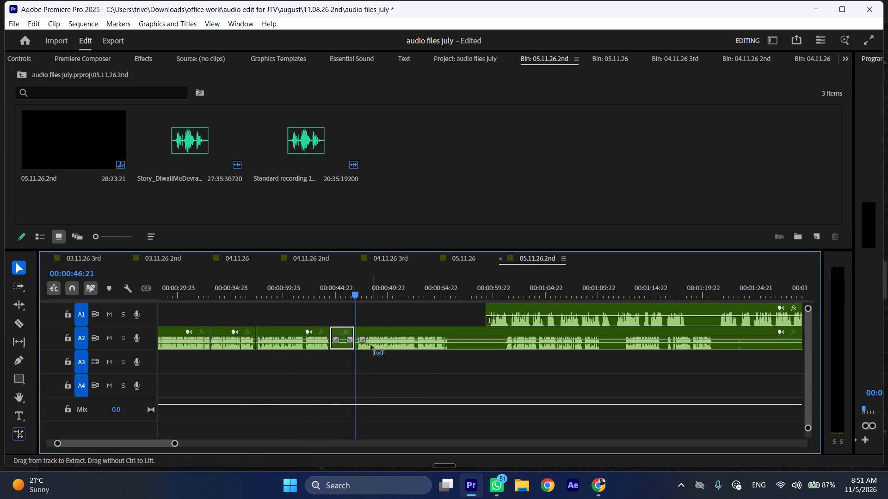
{"action": "key", "text": "ctrl+shift+d"}
Continue playback and move the long remaining A1 clip about 22 seconds later on its track.
{"action": "key", "text": "space"}
{"action": "type", "text": "l"}
{"action": "scroll", "coordinate": [371, 371], "scroll_direction": "down", "scroll_amount": 5}
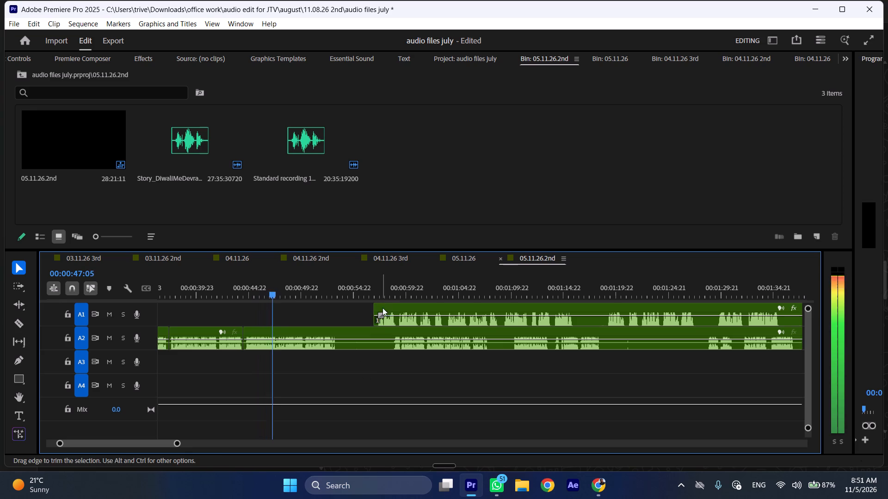
{"action": "left_click_drag", "start_coordinate": [392, 309], "coordinate": [625, 308]}
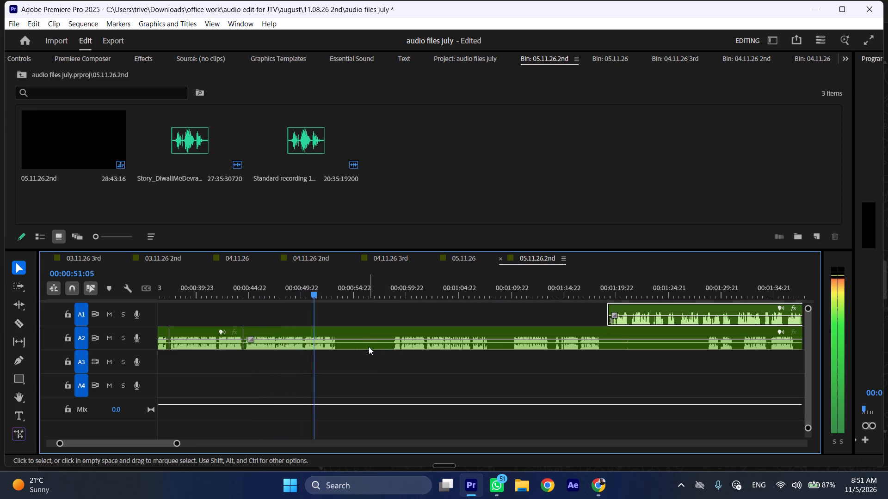
Stop playback at the end of the A2 phrase and split A2 at 00:00:53:13.
{"action": "key", "text": "space"}
{"action": "type", "text": "C"}
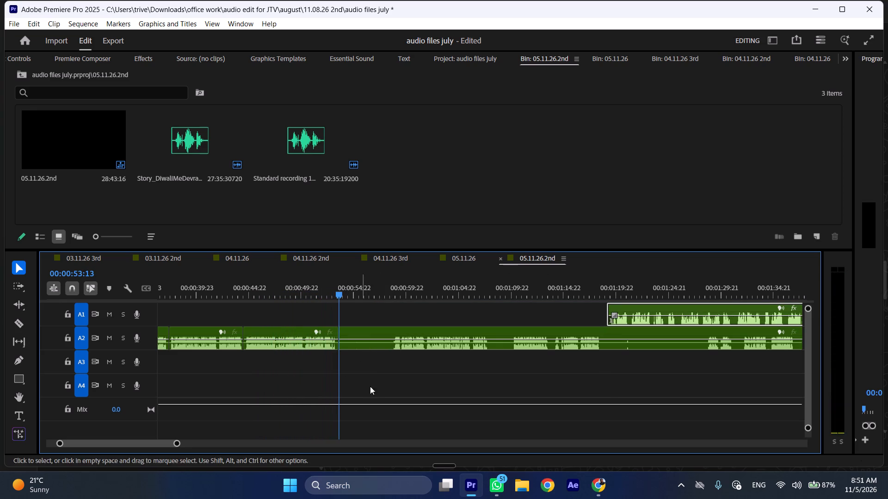
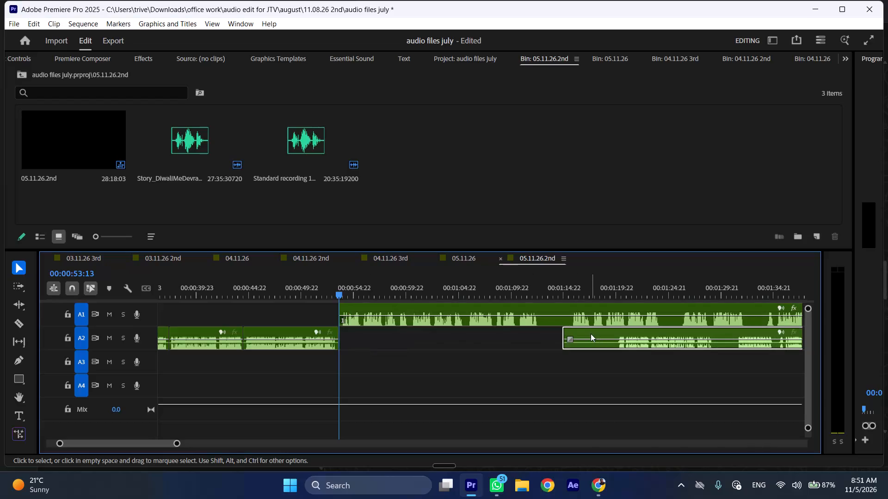
Resume playback and trim the start of the long remaining A2 clip by about 00:00:04:22, up to its first phrase.
{"action": "key", "text": "l"}
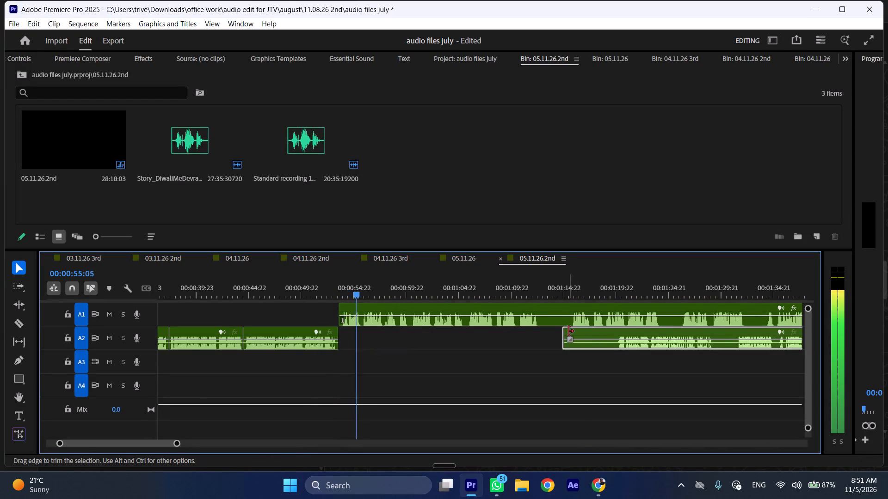
{"action": "left_click_drag", "start_coordinate": [568, 331], "coordinate": [620, 330]}
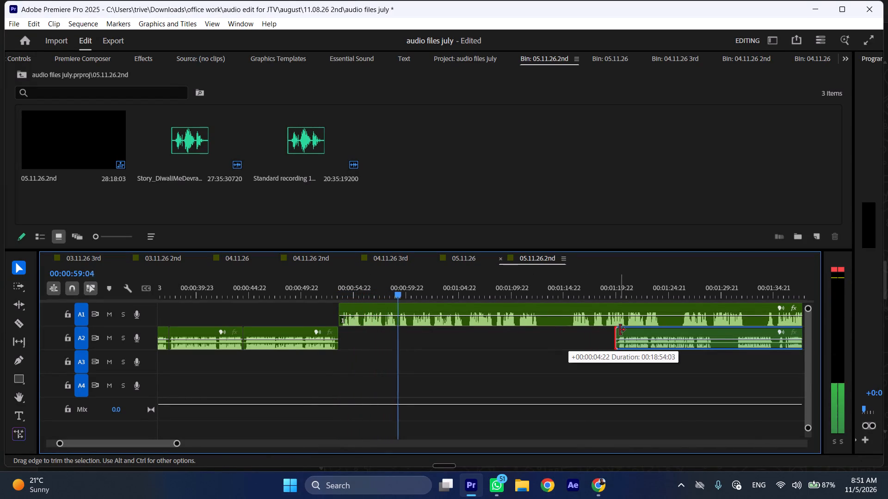
{"action": "left_click_drag", "start_coordinate": [620, 330], "coordinate": [620, 330]}
Split A1 after its first phrase, near 00:01:00:07, and ripple-delete the short pause up to 00:01:00:14.
{"action": "scroll", "coordinate": [401, 372], "scroll_direction": "down", "scroll_amount": 4}
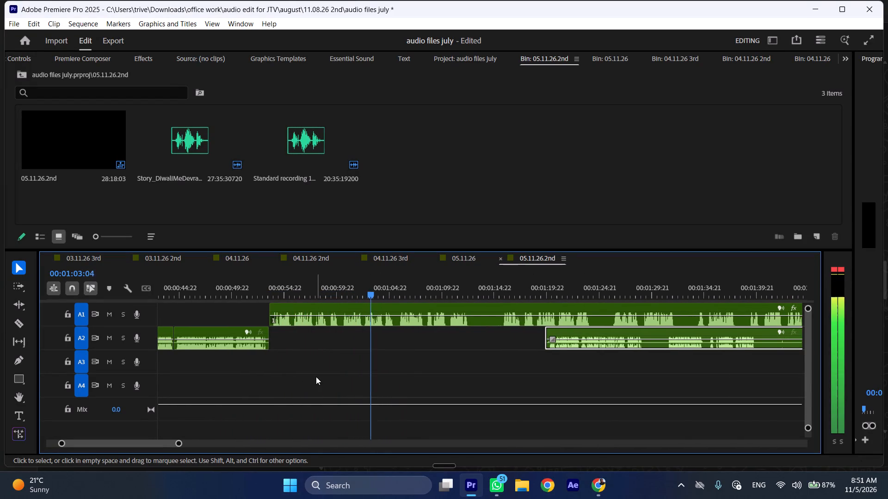
{"action": "scroll", "coordinate": [327, 366], "scroll_direction": "down", "scroll_amount": 3}
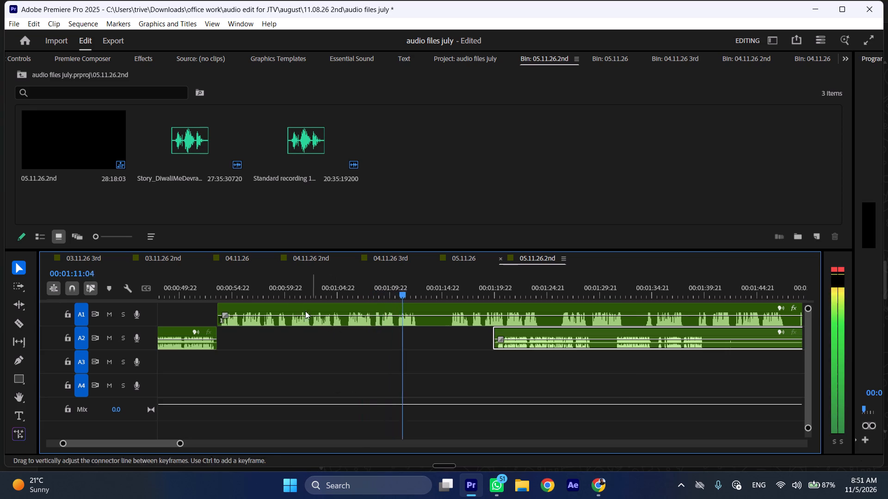
{"action": "left_click", "coordinate": [290, 291]}
{"action": "key", "text": "shift+c"}
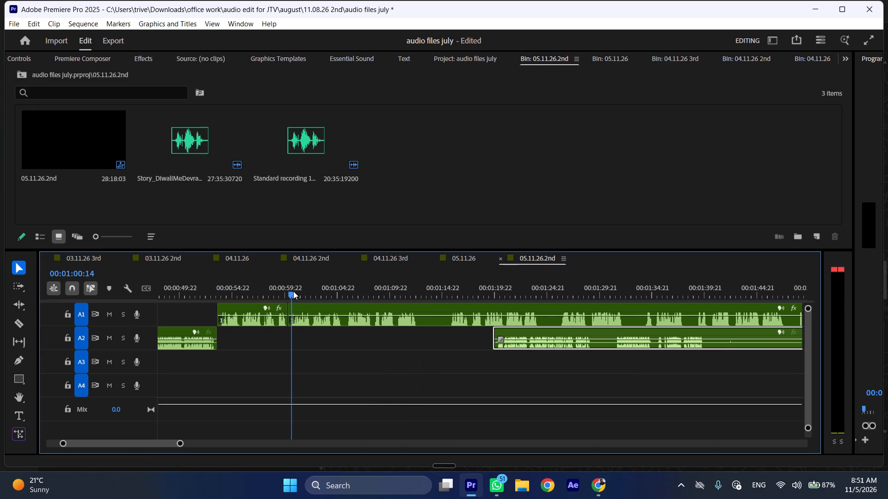
{"action": "left_click", "coordinate": [304, 311]}
{"action": "key", "text": "shift+c"}
{"action": "key", "text": "ctrl+shift+d"}
Split A1 after its second phrase and ripple-delete the short pause up to 00:01:05:13.
{"action": "key", "text": "space"}
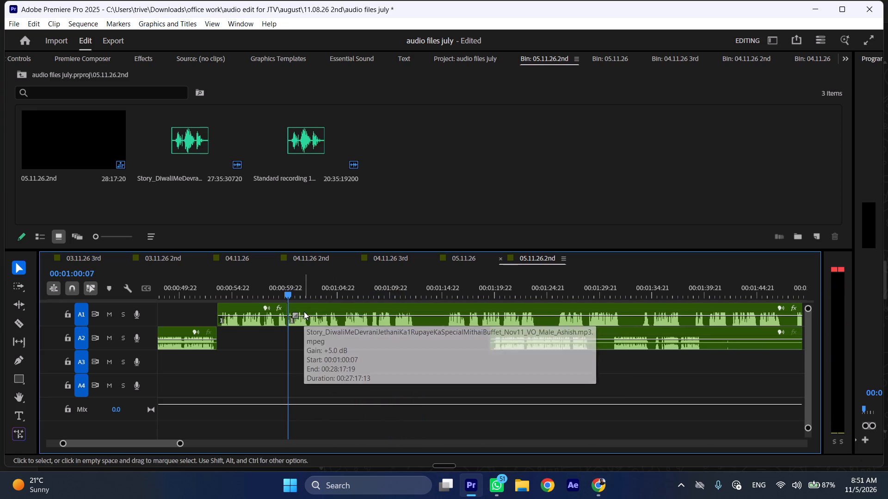
{"action": "left_click_drag", "start_coordinate": [324, 289], "coordinate": [345, 289]}
{"action": "key", "text": "shift+c"}
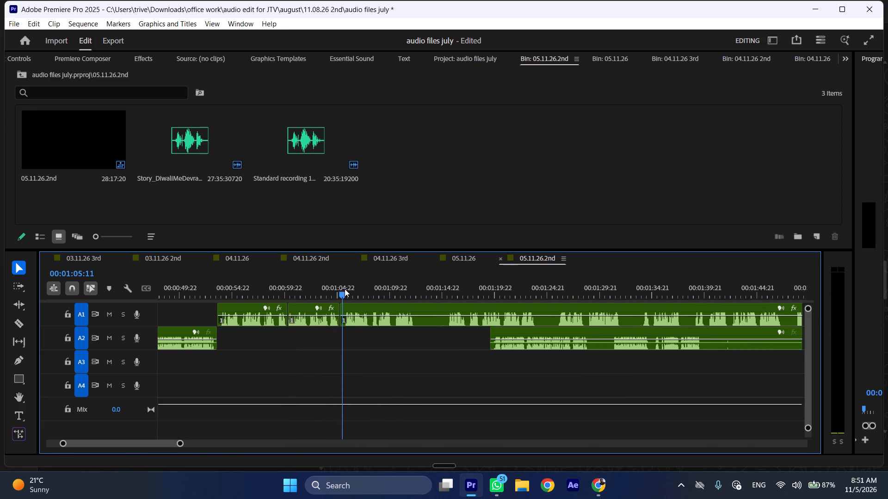
{"action": "left_click", "coordinate": [353, 314]}
{"action": "left_click", "coordinate": [345, 289]}
{"action": "key", "text": "shift+c"}
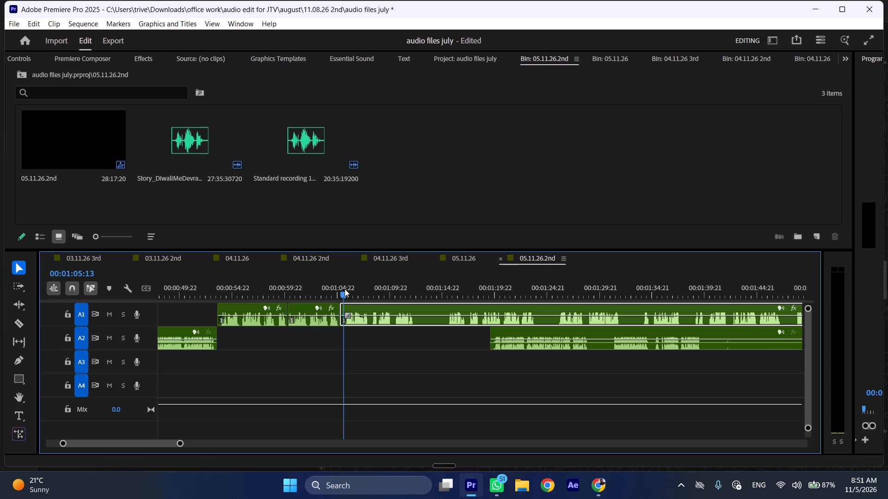
{"action": "key", "text": "ctrl+shift+d"}
Split A1 at the end of its third phrase, near 00:01:12:06.
{"action": "left_click_drag", "start_coordinate": [399, 287], "coordinate": [415, 289]}
{"action": "key", "text": "shift+c"}
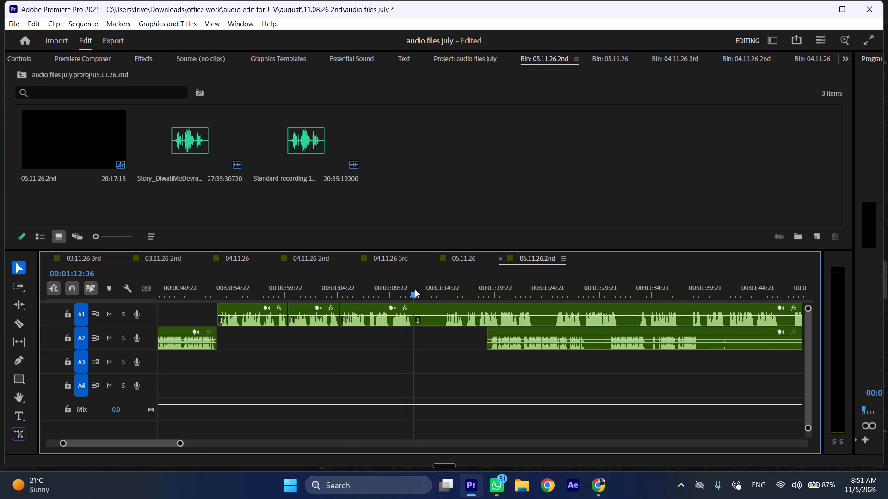
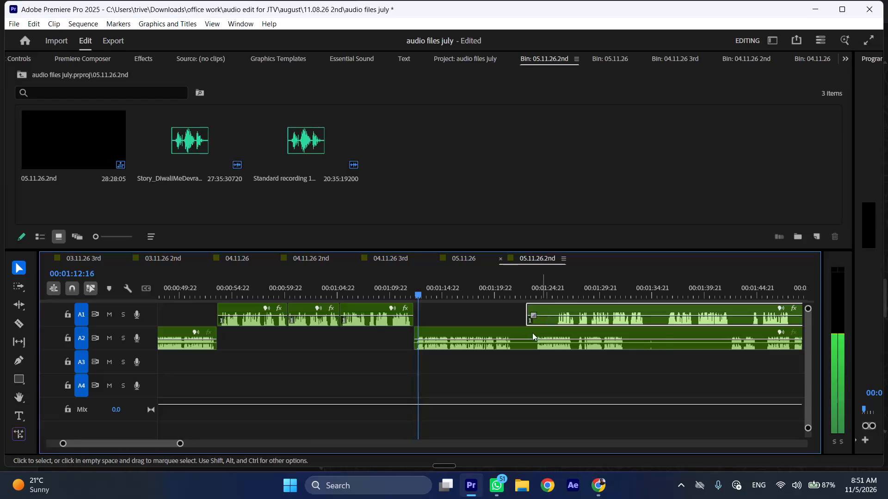
Trim the start of the long A1 clip by about 2.7 seconds, up to its first phrase.
{"action": "scroll", "coordinate": [435, 385], "scroll_direction": "down", "scroll_amount": 5}
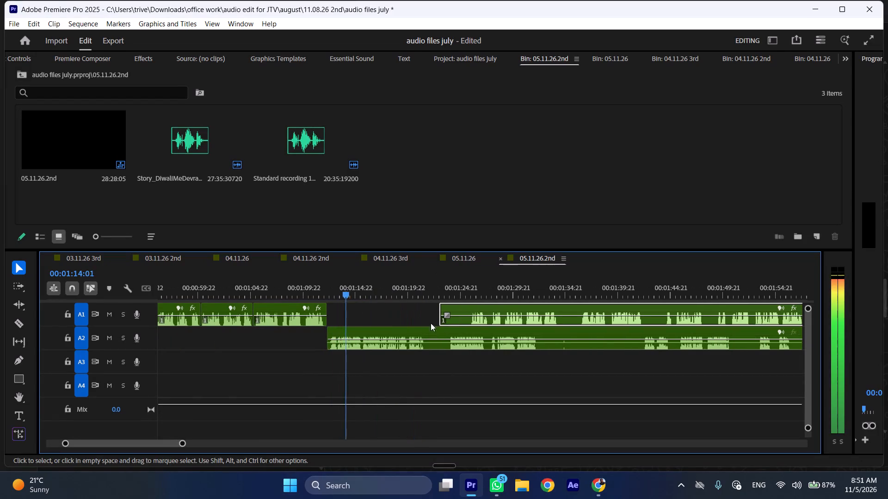
{"action": "left_click_drag", "start_coordinate": [435, 310], "coordinate": [463, 314]}
Split A2 at the end of its phrase, near 00:01:21:15, and move the long A1 clip back to start at the cut.
{"action": "scroll", "coordinate": [426, 373], "scroll_direction": "down", "scroll_amount": 5}
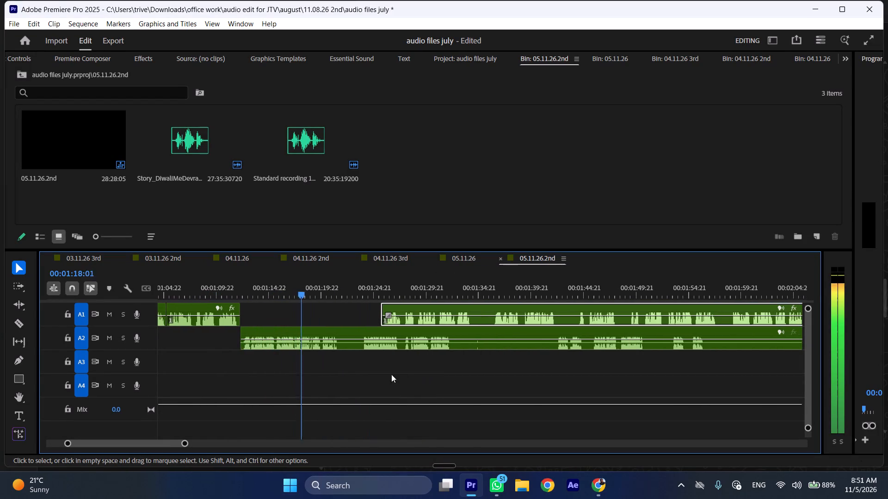
{"action": "key", "text": "space"}
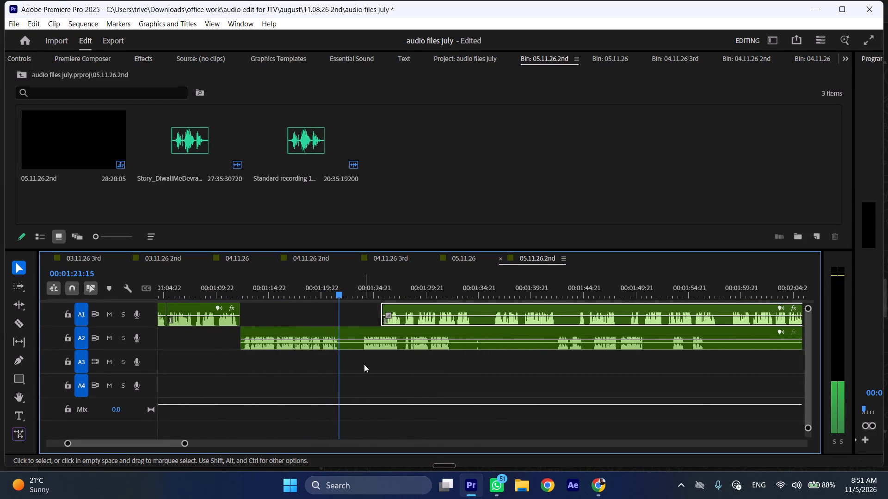
{"action": "key", "text": "shift+c"}
{"action": "left_click_drag", "start_coordinate": [413, 303], "coordinate": [374, 310]}
Move the remaining A2 clip along its track to start near 00:01:49, and resume playback.
{"action": "left_click_drag", "start_coordinate": [368, 332], "coordinate": [658, 338]}
{"action": "key", "text": "space"}
{"action": "key", "text": "l"}
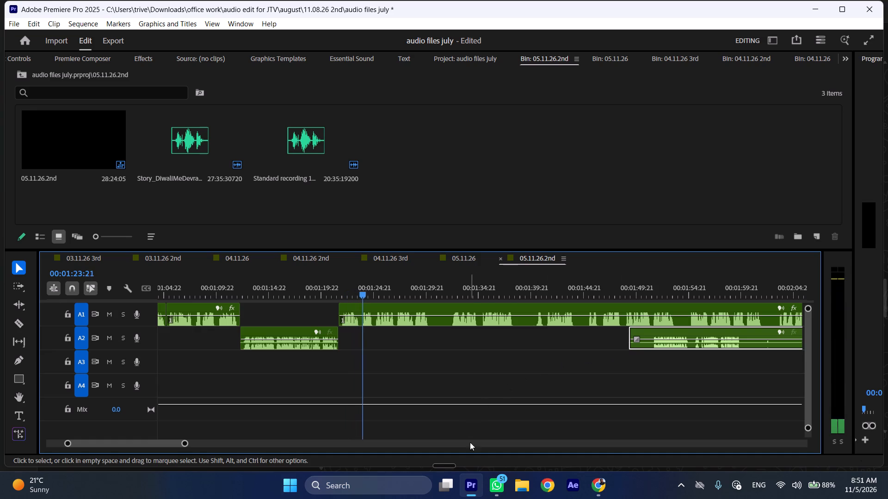
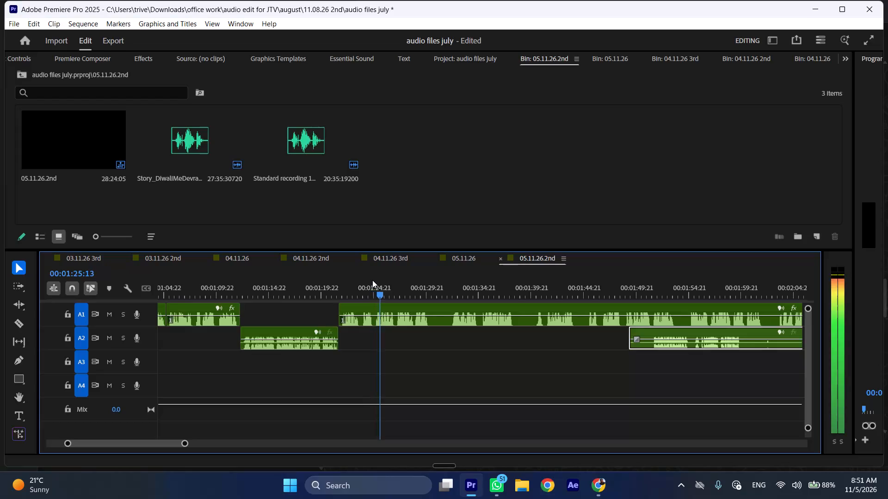
Split the long A1 clip at 00:01:24:20 and ripple-delete its first piece of about 3 seconds.
{"action": "left_click", "coordinate": [372, 280]}
{"action": "left_click", "coordinate": [391, 325]}
{"action": "key", "text": "shift+c"}
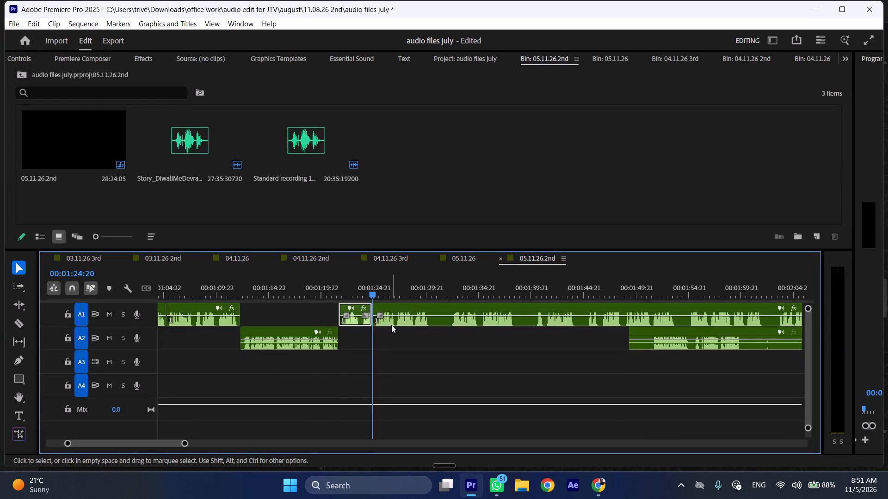
{"action": "key", "text": "ctrl+shift+d"}
Cut the pause out of the A1 recording between about 00:01:27 and 00:01:28:19, closing the gap across the tracks.
{"action": "left_click_drag", "start_coordinate": [397, 284], "coordinate": [415, 284]}
{"action": "key", "text": "shift+c"}
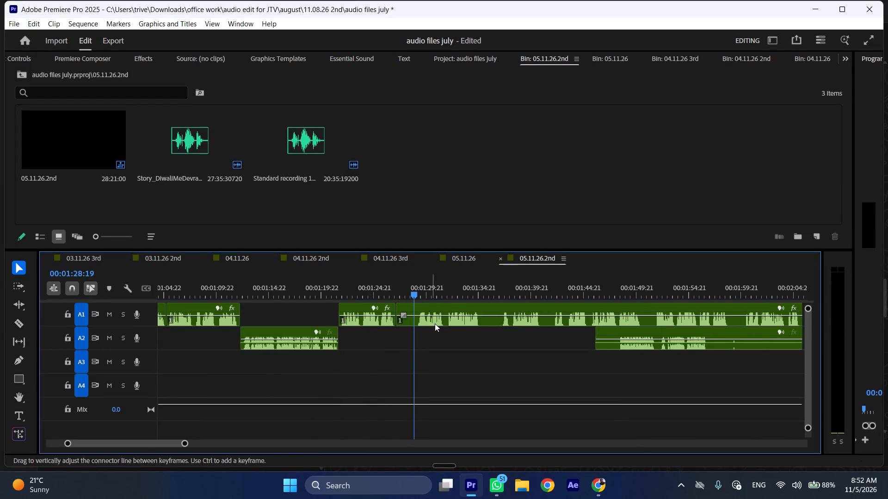
{"action": "left_click", "coordinate": [436, 326]}
{"action": "left_click", "coordinate": [434, 319]}
{"action": "key", "text": "shift+c"}
{"action": "key", "text": "ctrl+shift+d"}
Play on from the new join and split the A1 clip at the end of the phrase, at 00:01:33:15.
{"action": "key", "text": "space"}
{"action": "type", "text": "l"}
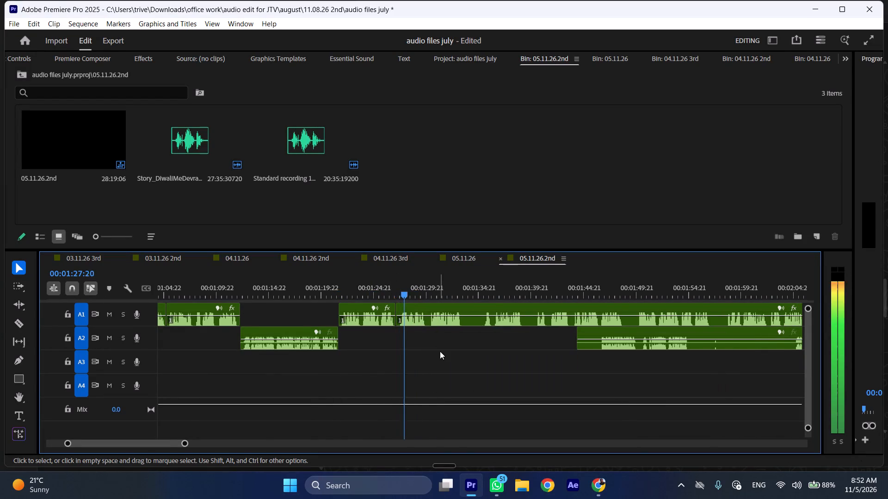
{"action": "scroll", "coordinate": [440, 351], "scroll_direction": "down", "scroll_amount": 5}
{"action": "scroll", "coordinate": [352, 347], "scroll_direction": "down", "scroll_amount": 3}
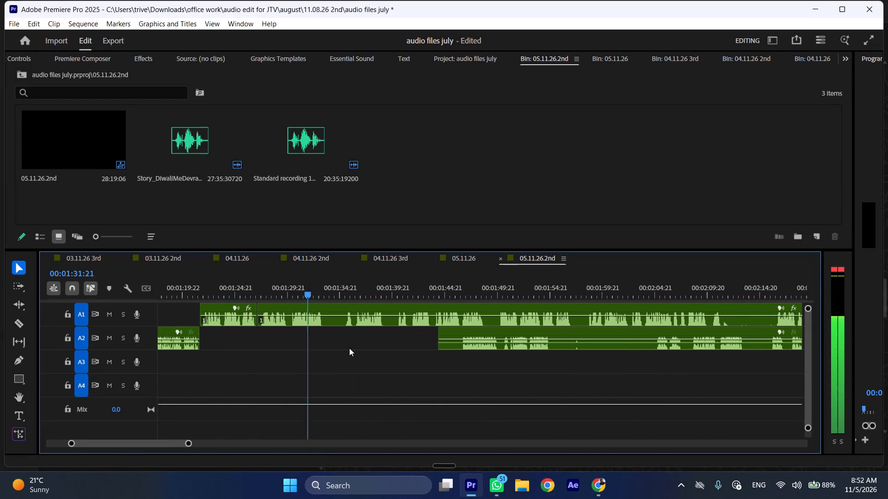
{"action": "key", "text": "space"}
{"action": "key", "text": "shift+c"}
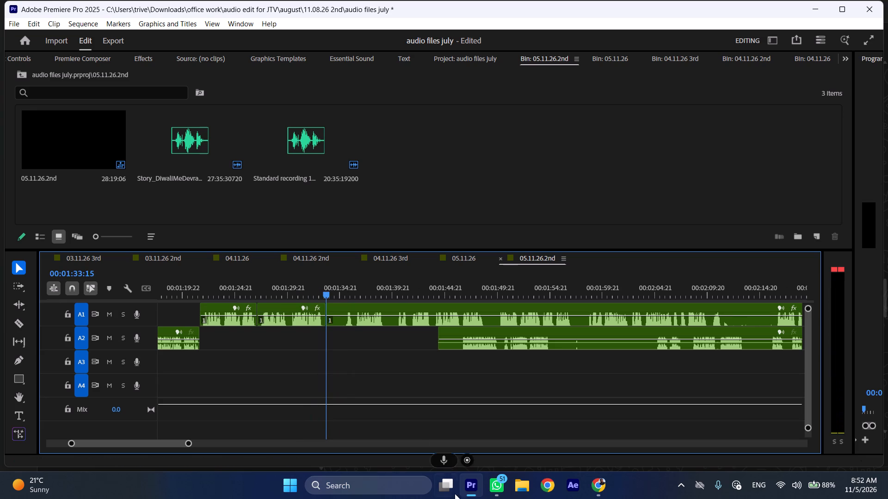
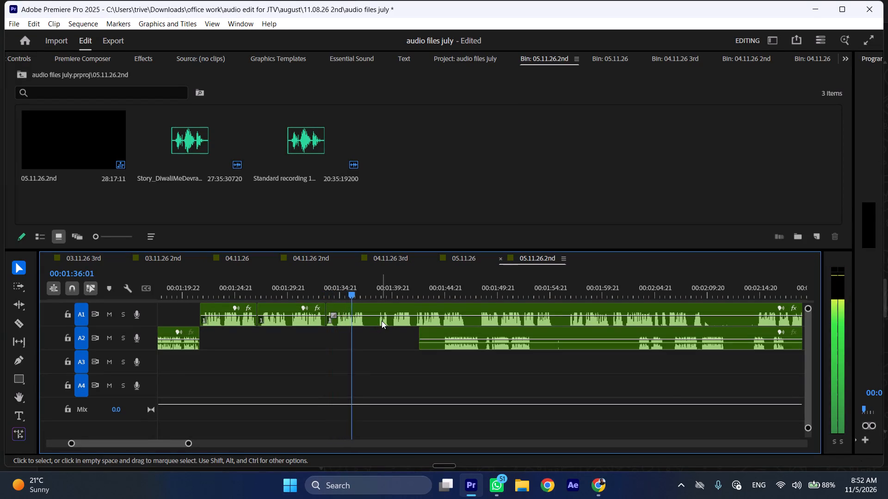
Cut the pause out of the A1 recording between about 00:01:37:07 and 00:01:38:12, closing the gap across the tracks.
{"action": "key", "text": "space"}
{"action": "key", "text": "shift+c"}
{"action": "left_click", "coordinate": [382, 286]}
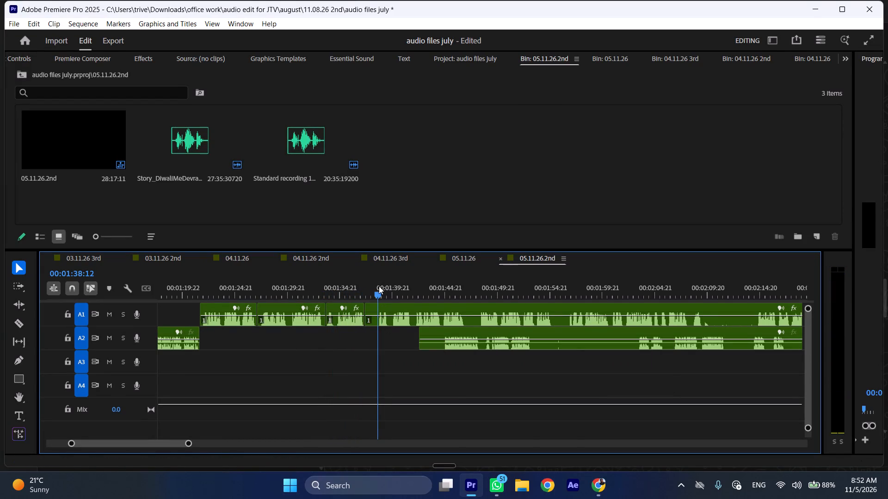
{"action": "left_click", "coordinate": [402, 326]}
{"action": "left_click", "coordinate": [400, 320]}
{"action": "key", "text": "shift+c"}
{"action": "key", "text": "ctrl+shift+d"}
Play on from the new join and move the following A2 clip about 7 seconds later, starting near 00:01:48.
{"action": "key", "text": "space"}
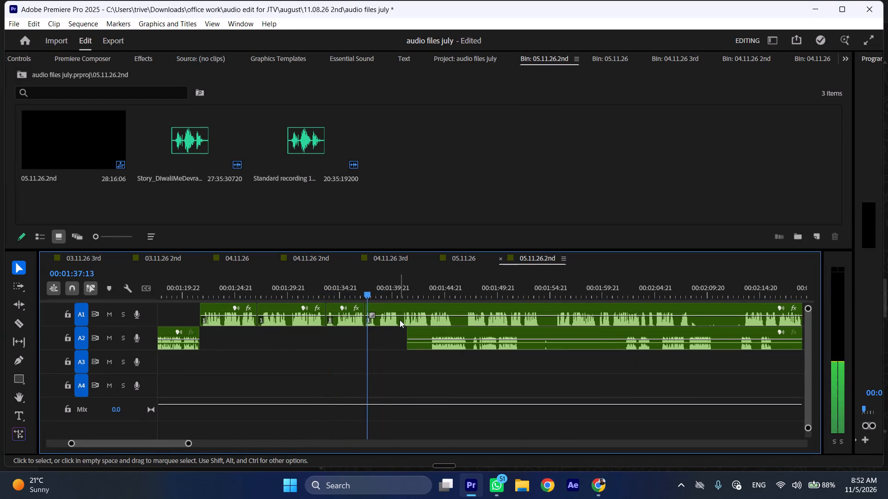
{"action": "type", "text": "l"}
{"action": "left_click_drag", "start_coordinate": [430, 332], "coordinate": [482, 334]}
{"action": "left_click_drag", "start_coordinate": [462, 334], "coordinate": [483, 335]}
Split the A1 clip at 00:01:40:20 and ripple-delete the unwanted phrase between about 00:01:37:07 and that point.
{"action": "left_click", "coordinate": [403, 292]}
{"action": "left_click", "coordinate": [416, 311]}
{"action": "key", "text": "shift+c"}
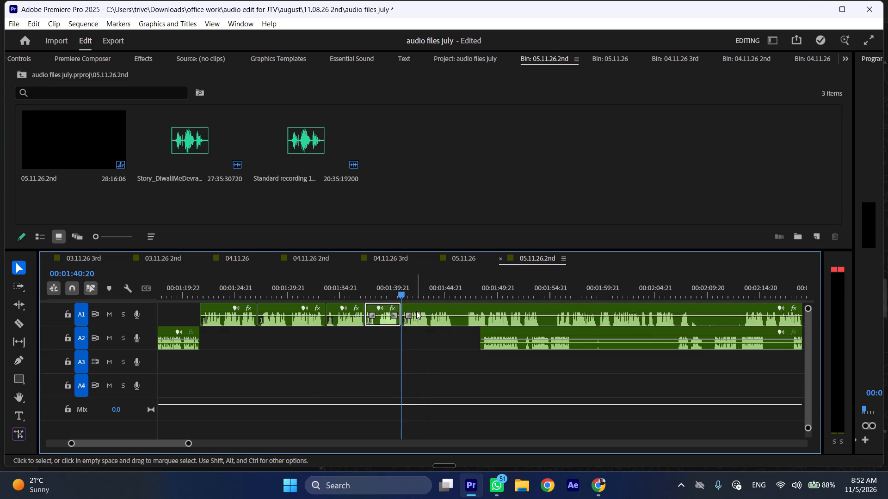
{"action": "key", "text": "ctrl+shift+d"}
Play on from the new join and split the A1 clip at the end of the phrase, at 00:01:42:06.
{"action": "key", "text": "space"}
{"action": "type", "text": "l"}
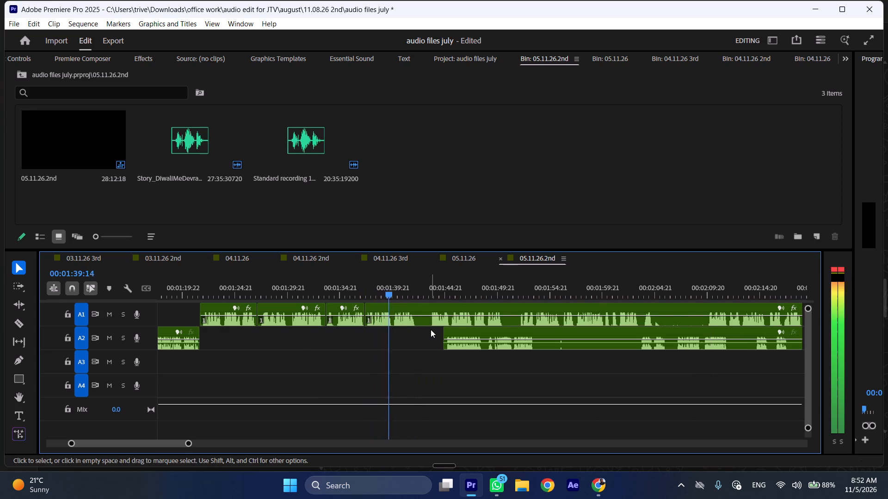
{"action": "key", "text": "space"}
{"action": "type", "text": "C"}
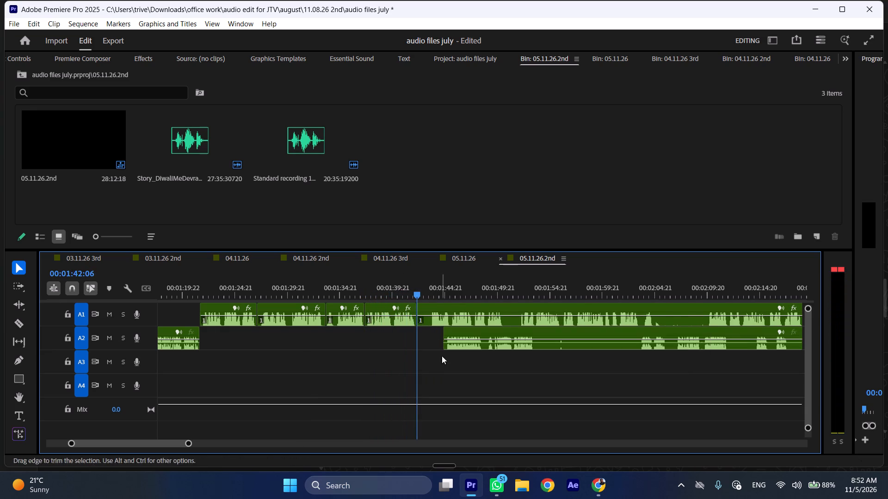
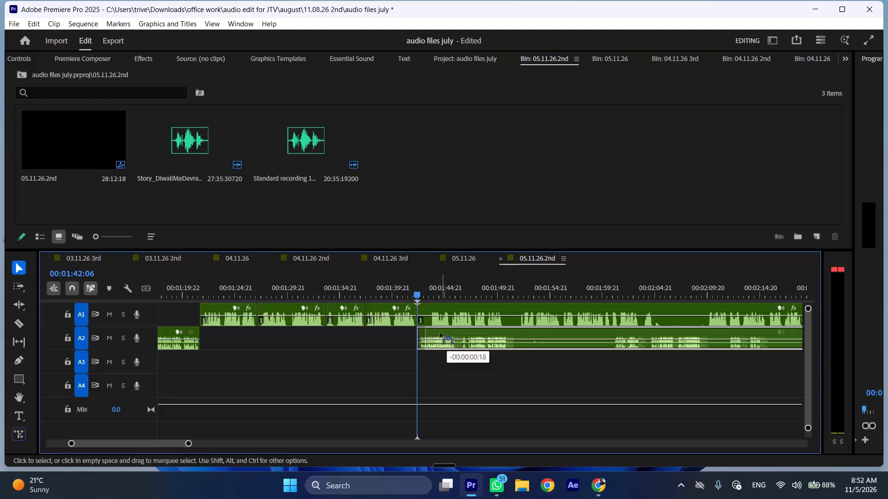
Move the A1 clip after the 00:01:42:06 cut to start near 00:01:52, playing the A2 recording from the cut at increased speed.
{"action": "left_click_drag", "start_coordinate": [450, 309], "coordinate": [540, 318]}
{"action": "key", "text": "space"}
{"action": "key", "text": "k"}
{"action": "type", "text": "ll"}
{"action": "left_click_drag", "start_coordinate": [510, 306], "coordinate": [522, 307]}
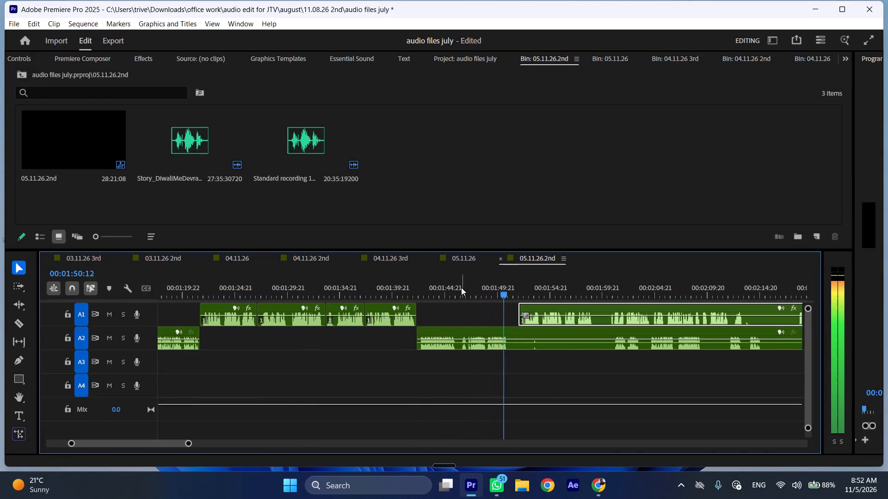
Split the A2 clip at 00:01:46:06, at the end of its first phrase.
{"action": "left_click", "coordinate": [460, 287]}
{"action": "left_click", "coordinate": [479, 329]}
{"action": "key", "text": "shift+c"}
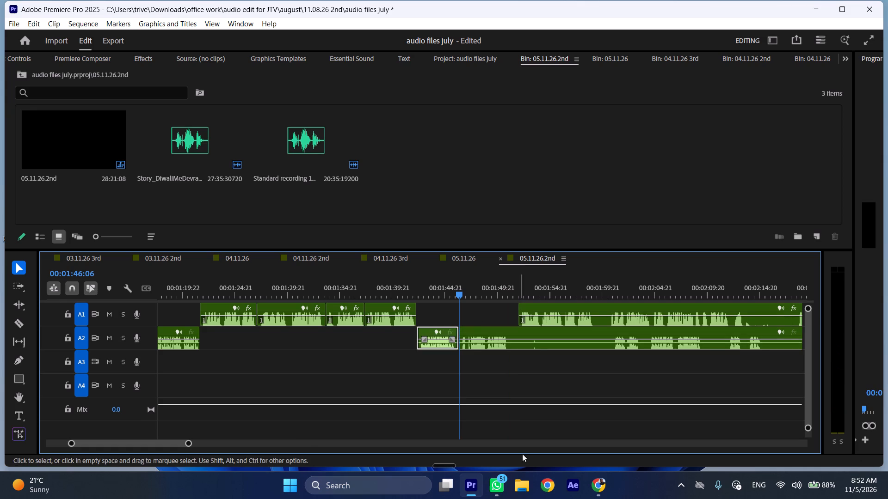
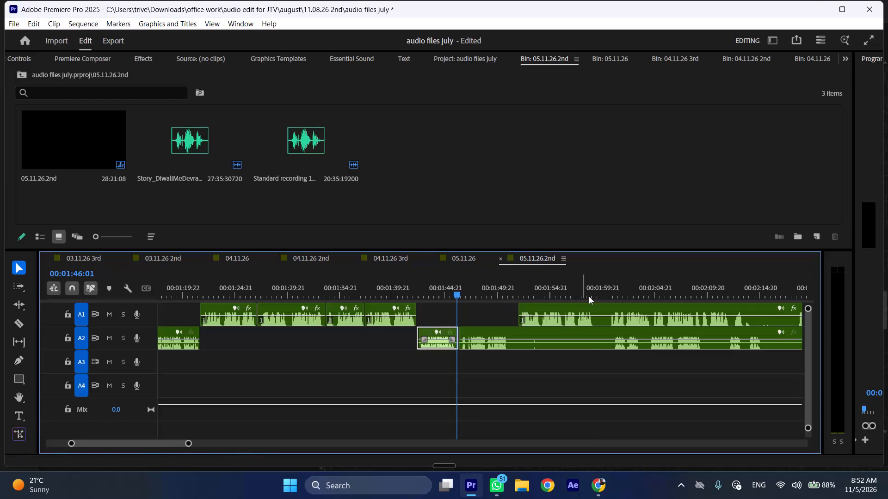
Split the A1 clip at 00:01:58:23 and insert its first phrase at the A2 cut near 00:01:46:06, pushing the later clips back.
{"action": "left_click_drag", "start_coordinate": [589, 296], "coordinate": [594, 296]}
{"action": "left_click", "coordinate": [606, 308]}
{"action": "key", "text": "shift+c"}
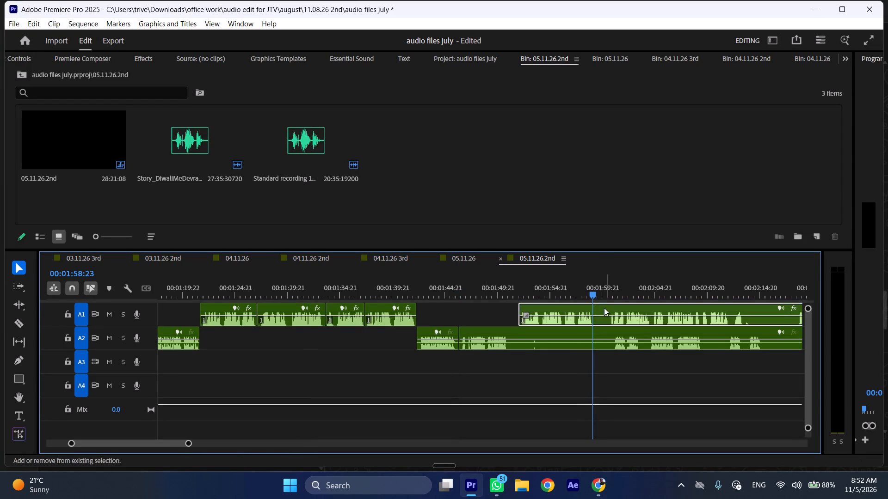
{"action": "left_click_drag", "start_coordinate": [552, 308], "coordinate": [495, 310]}
Play the sequence from 00:01:46:15 at increased speed to review the inserted A1 phrase and the A2 clip that follows.
{"action": "left_click", "coordinate": [463, 287]}
{"action": "key", "text": "space"}
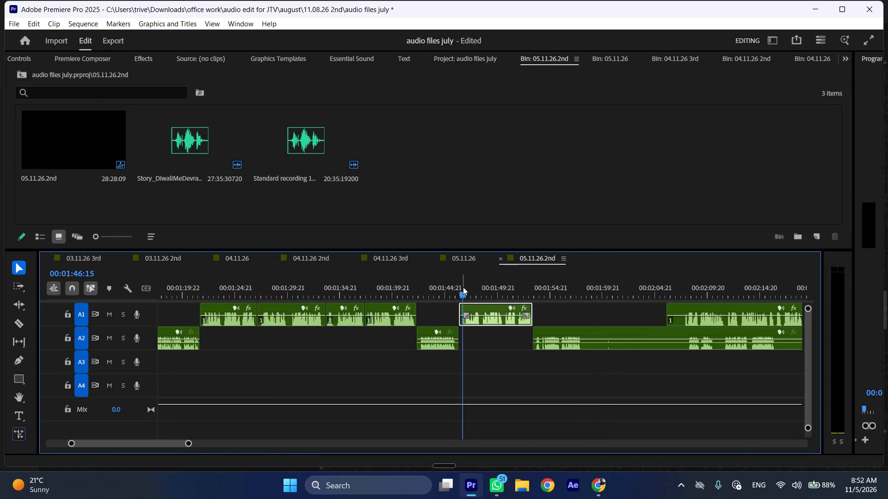
{"action": "type", "text": "l"}
{"action": "scroll", "coordinate": [511, 395], "scroll_direction": "down", "scroll_amount": 9}
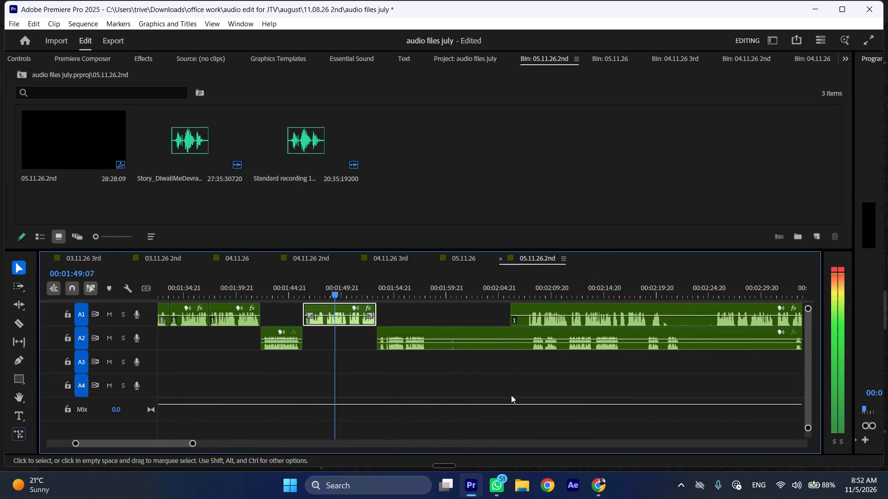
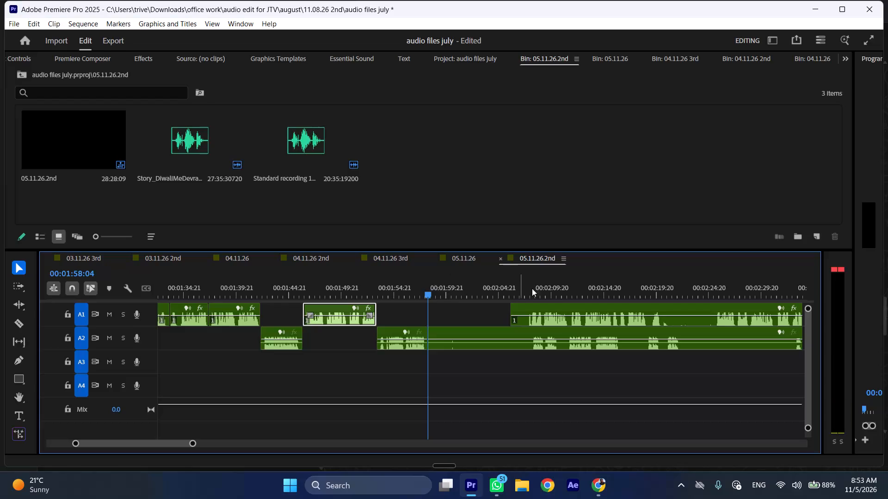
Trim the silent start of the last A1 clip, move it to the A2 cut at 00:01:58:04, and play it.
{"action": "left_click_drag", "start_coordinate": [514, 309], "coordinate": [530, 309]}
{"action": "left_click_drag", "start_coordinate": [549, 304], "coordinate": [452, 310]}
{"action": "key", "text": "space"}
{"action": "key", "text": "l"}
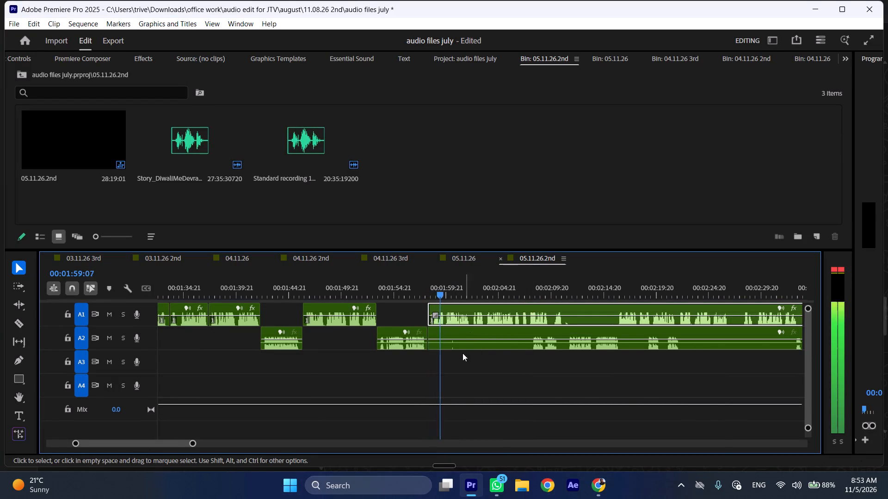
Move the last A2 clip later and trim its silent start so it begins at about 00:02:25, just before its speech.
{"action": "scroll", "coordinate": [456, 347], "scroll_direction": "down", "scroll_amount": 5}
{"action": "left_click_drag", "start_coordinate": [361, 332], "coordinate": [543, 331]}
{"action": "left_click_drag", "start_coordinate": [528, 331], "coordinate": [607, 332]}
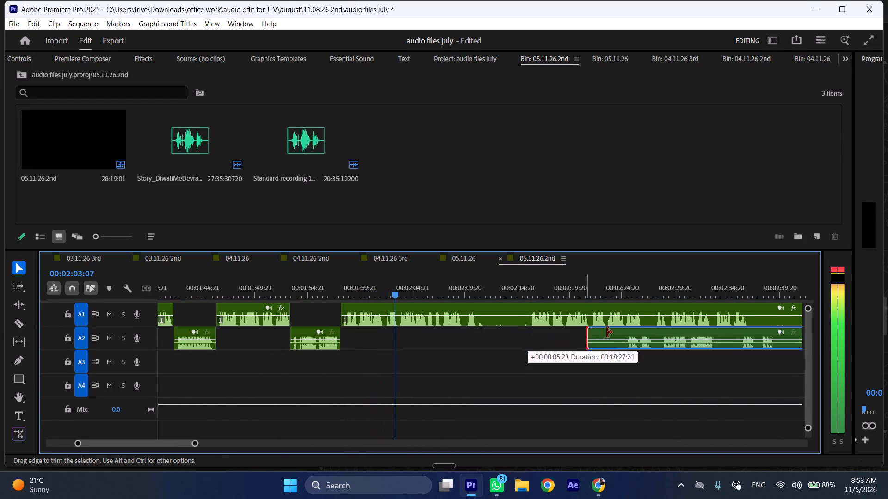
{"action": "left_click_drag", "start_coordinate": [607, 332], "coordinate": [628, 331]}
Split the A1 clip at about 00:02:02 and ripple-delete its opening phrase from 00:01:58:04, closing the gap.
{"action": "left_click_drag", "start_coordinate": [392, 286], "coordinate": [384, 286]}
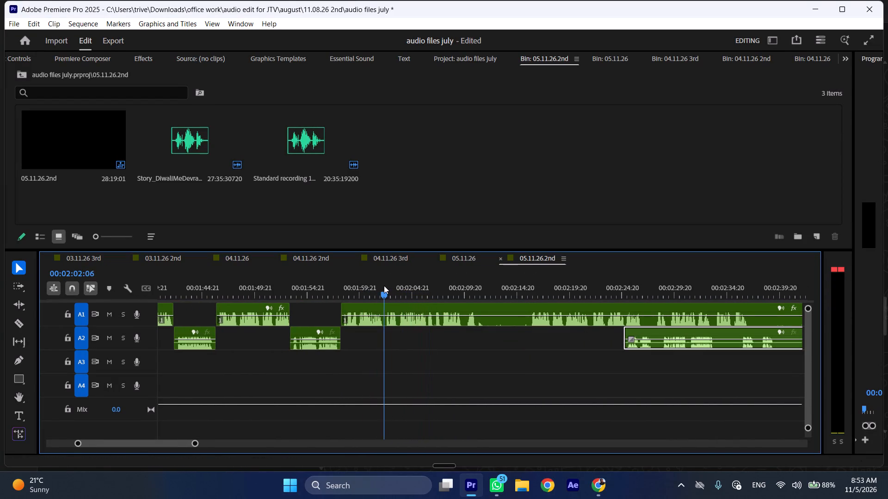
{"action": "left_click_drag", "start_coordinate": [384, 286], "coordinate": [388, 286]}
{"action": "left_click", "coordinate": [405, 311]}
{"action": "key", "text": "shift+c"}
{"action": "key", "text": "ctrl+shift+d"}
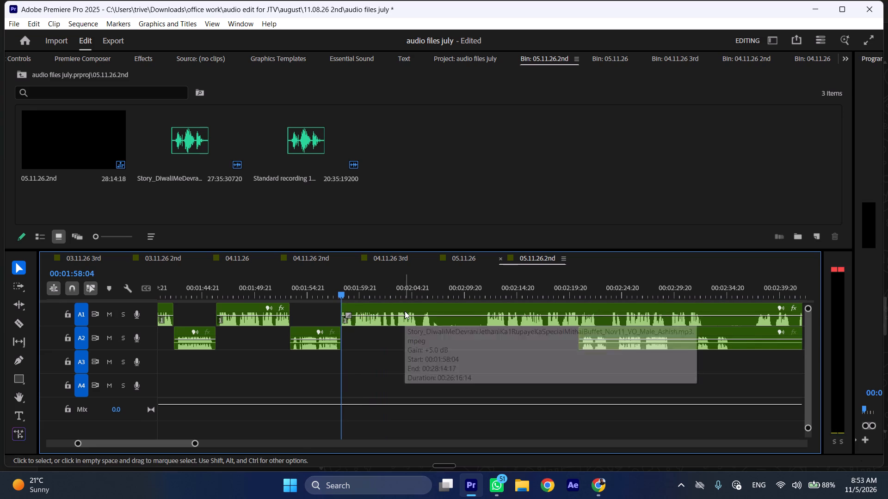
Play the sequence from 00:01:58:04 at increased speed to review the shortened A1 clip.
{"action": "type", "text": "ll"}
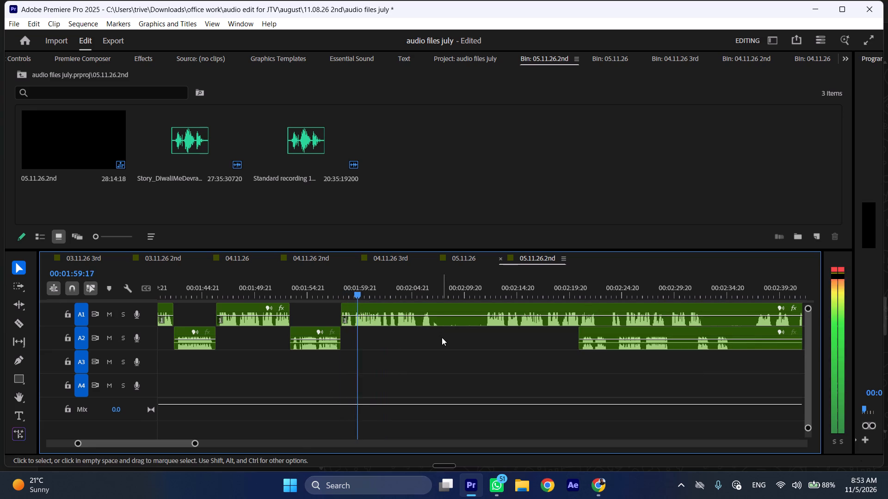
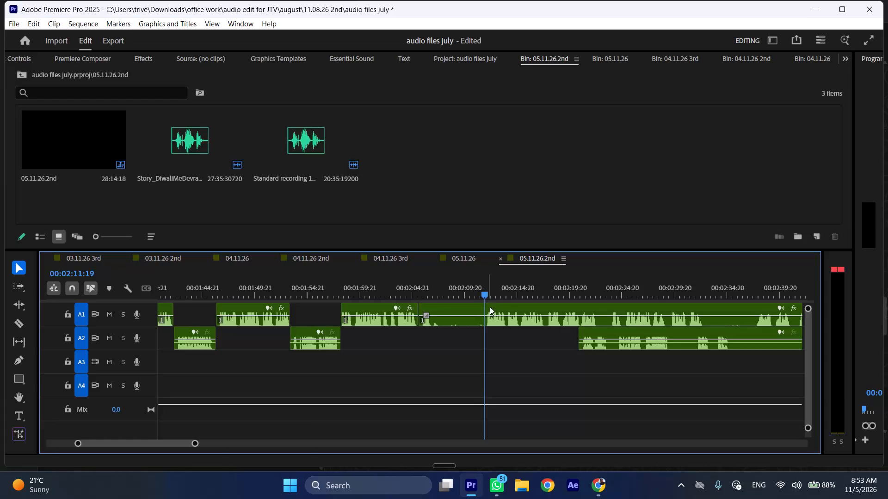
Split the last A1 clip at 00:02:11:19 and ripple-delete its mostly silent opening from about 00:02:05, closing the gap.
{"action": "left_click", "coordinate": [490, 307]}
{"action": "key", "text": "shift+c"}
{"action": "key", "text": "ctrl+shift+d"}
Play the shortened A1 clip at increased speed and move the last A2 clip later to about 00:02:26, past the A1 speech.
{"action": "key", "text": "space"}
{"action": "type", "text": "l"}
{"action": "scroll", "coordinate": [495, 324], "scroll_direction": "down", "scroll_amount": 5}
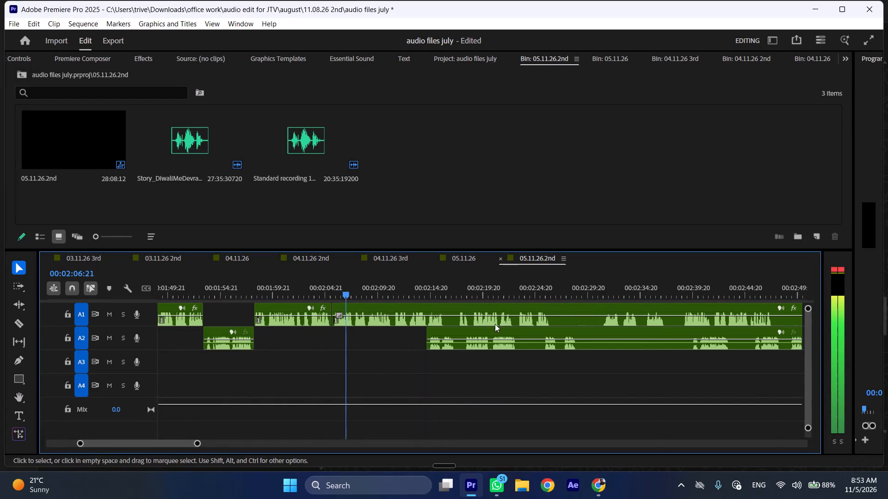
{"action": "left_click_drag", "start_coordinate": [456, 330], "coordinate": [576, 342]}
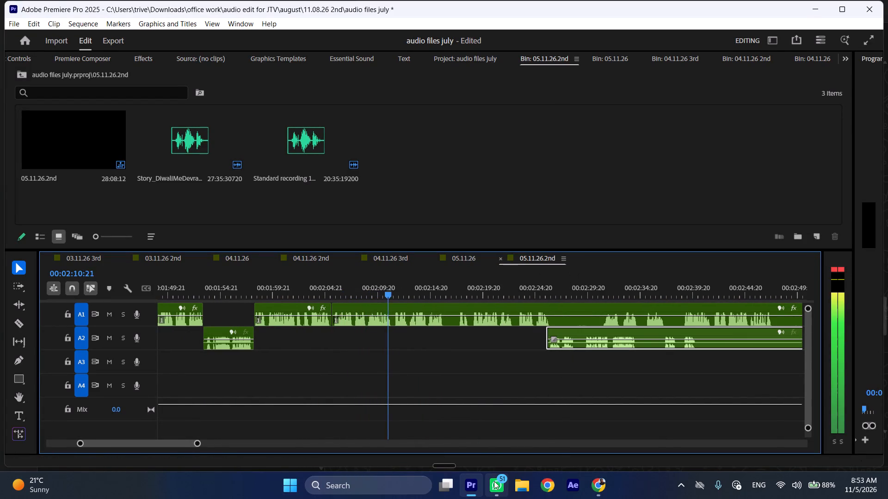
Continue playback to 00:02:16:07, stop there, and split the A1 clip at that point.
{"action": "scroll", "coordinate": [406, 349], "scroll_direction": "down", "scroll_amount": 2}
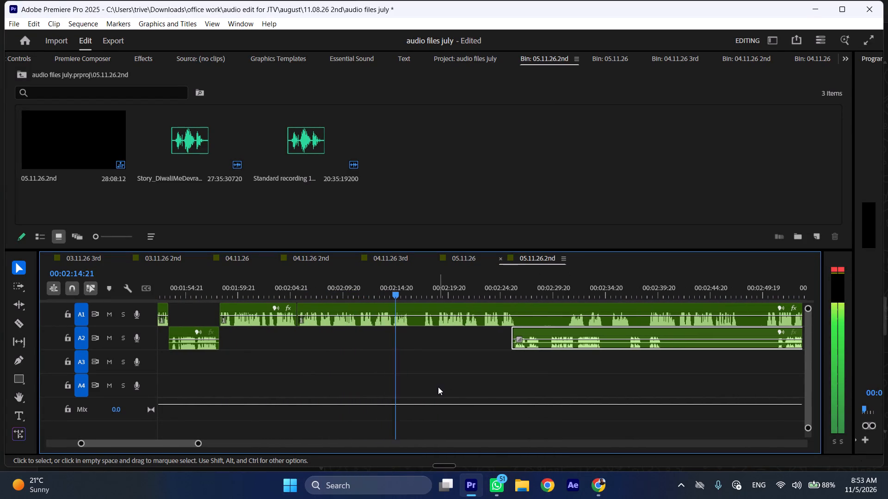
{"action": "key", "text": "space"}
{"action": "type", "text": "C"}
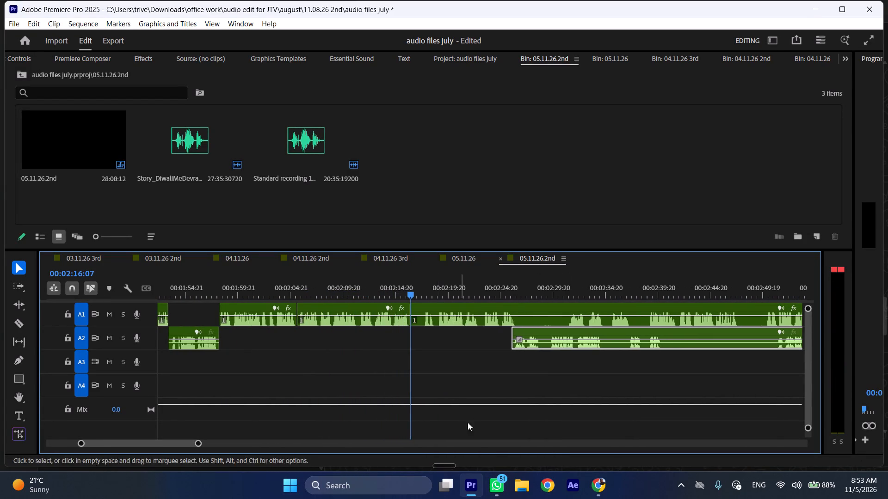
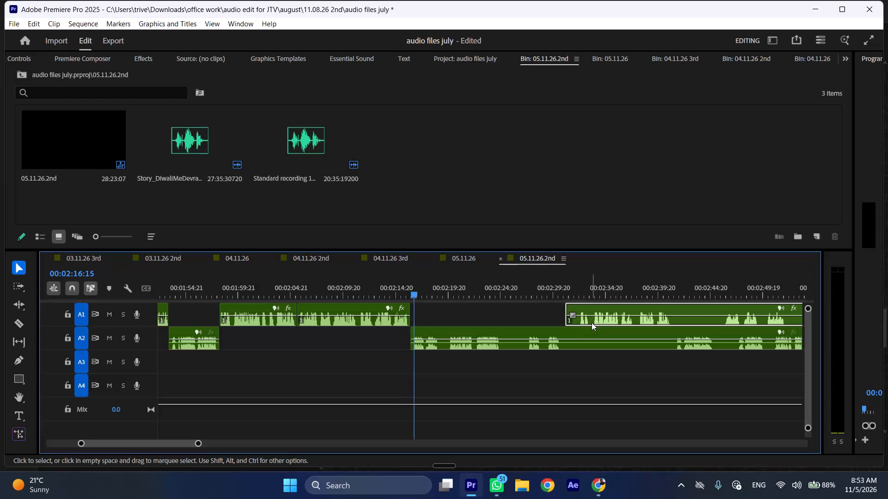
Play the A2 clip, split it at about 00:02:19 and 00:02:19:23, and ripple-delete the pause between the cuts.
{"action": "key", "text": "space"}
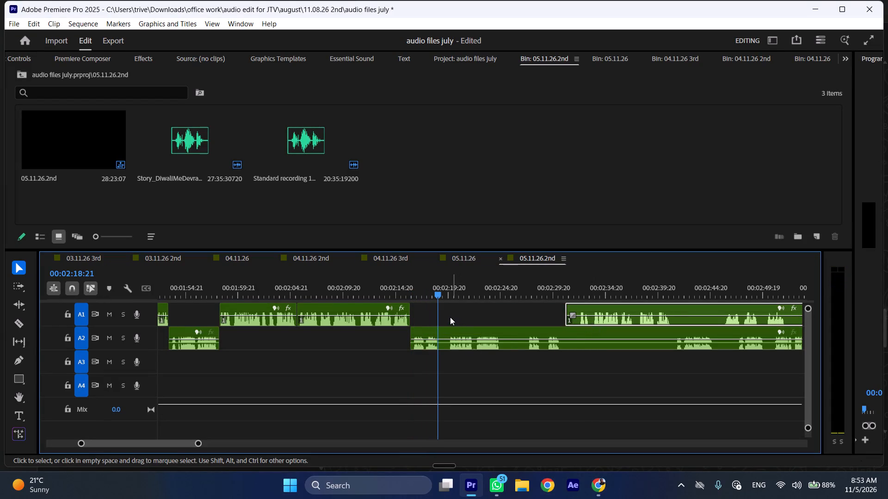
{"action": "key", "text": "space"}
{"action": "key", "text": "space"}
{"action": "key", "text": "shift+c"}
{"action": "left_click", "coordinate": [447, 283]}
{"action": "left_click", "coordinate": [457, 328]}
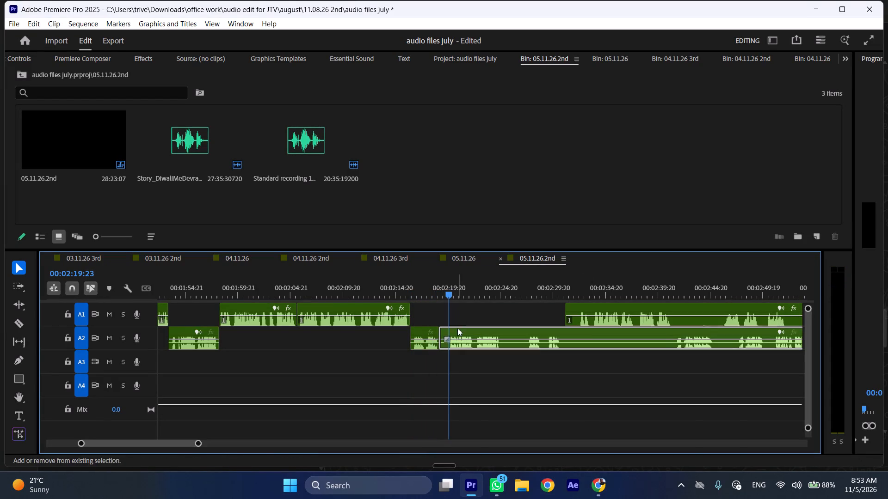
{"action": "key", "text": "shift+c"}
{"action": "key", "text": "ctrl+shift+d"}
Play on at increased speed and stop at 00:02:23:23, where the A2 phrase ends.
{"action": "key", "text": "space"}
{"action": "key", "text": "l"}
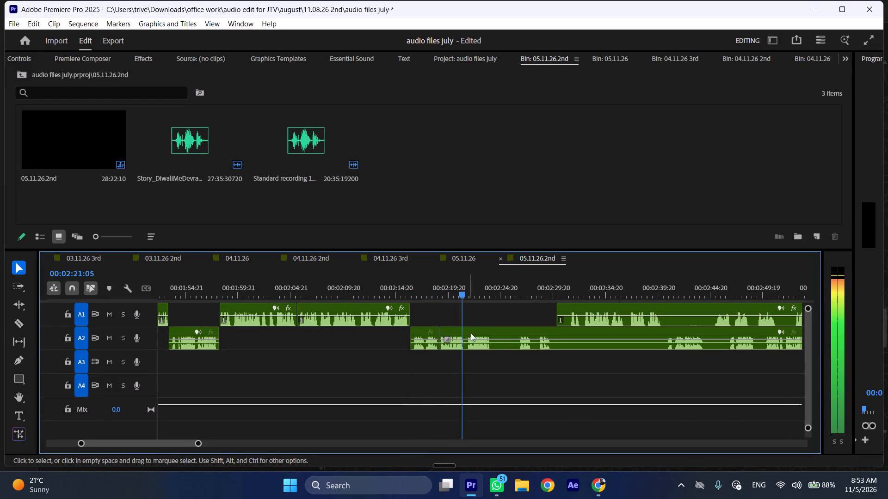
{"action": "key", "text": "space"}
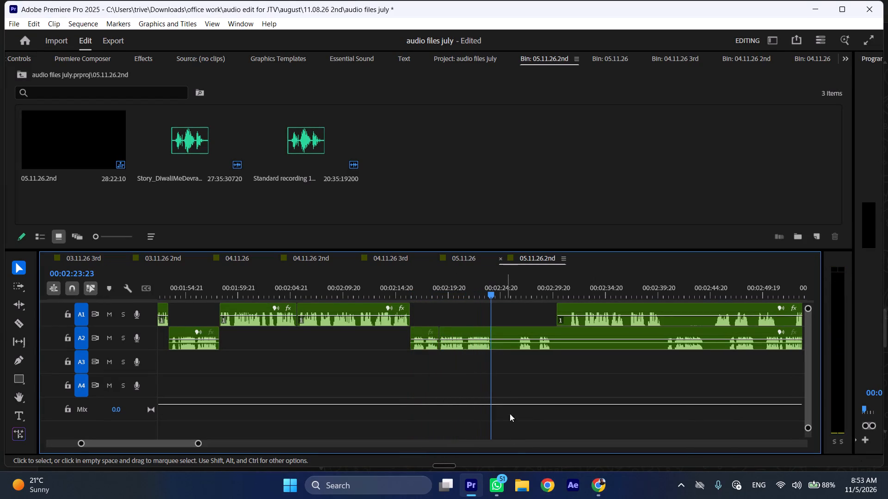
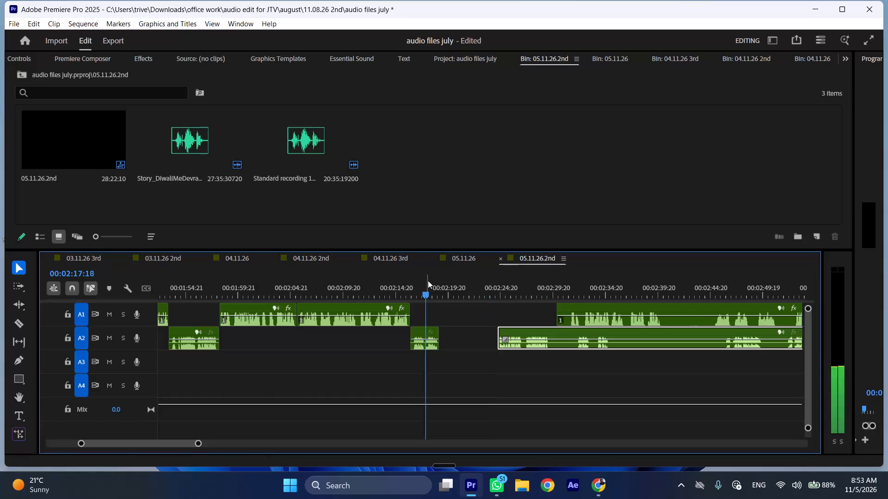
Stop at the end of the A2 phrase, trim the next A1 clip's start by about one second, and move it up to follow that phrase.
{"action": "key", "text": "space"}
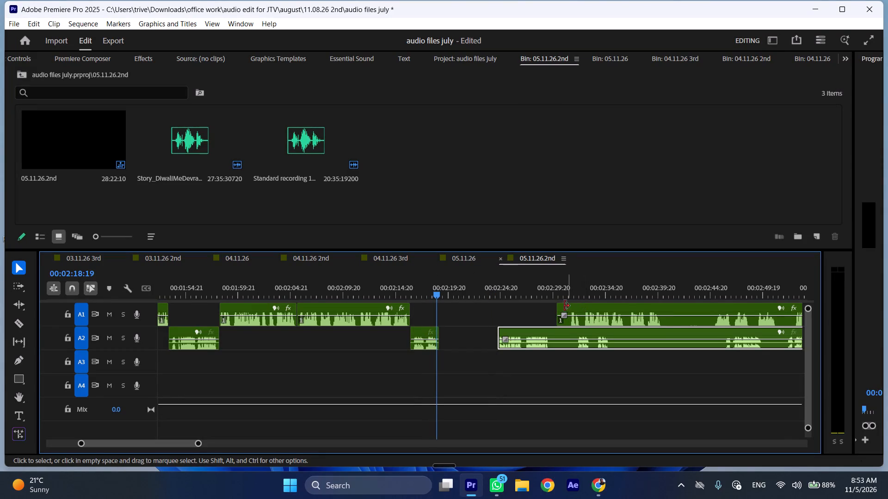
{"action": "left_click_drag", "start_coordinate": [558, 307], "coordinate": [569, 307]}
{"action": "left_click_drag", "start_coordinate": [596, 307], "coordinate": [471, 310]}
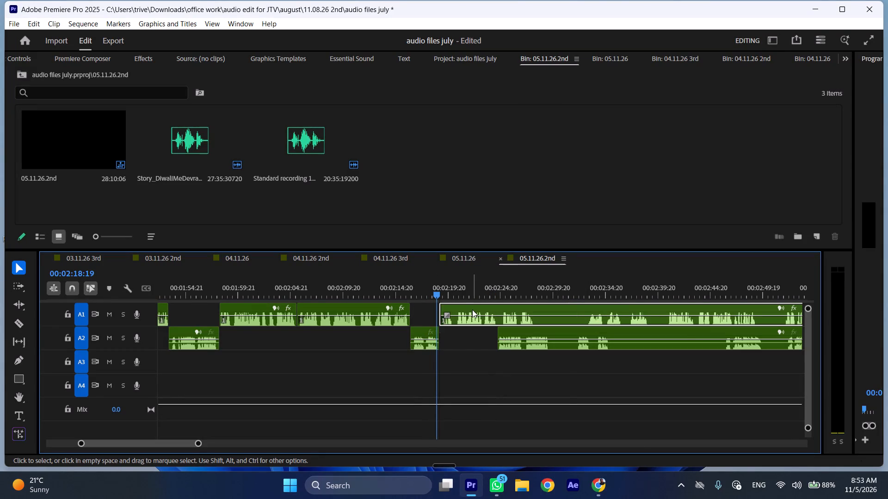
Play the A1 phrase at increased speed and move the following A2 clip to about 00:02:30, clear of it.
{"action": "key", "text": "space"}
{"action": "type", "text": "l"}
{"action": "scroll", "coordinate": [488, 351], "scroll_direction": "down", "scroll_amount": 5}
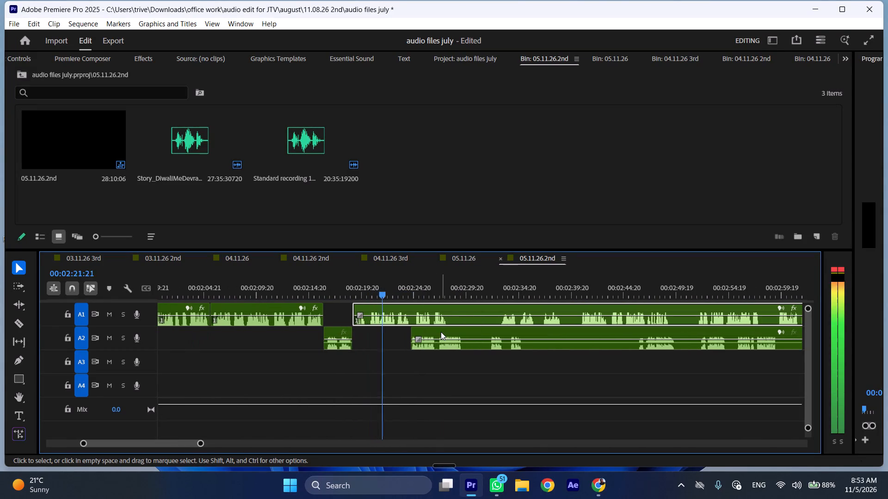
{"action": "left_click_drag", "start_coordinate": [442, 332], "coordinate": [497, 332]}
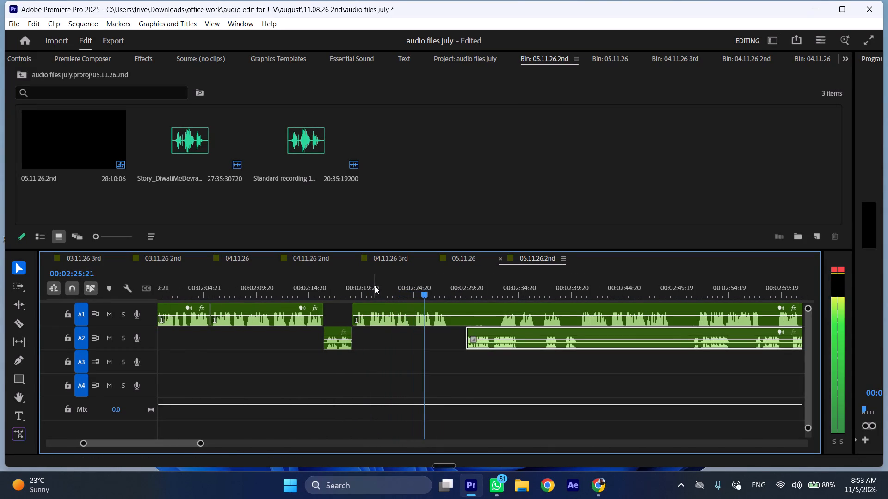
Split the A1 clip at 00:02:20:16 and ripple-delete its opening part before the cut.
{"action": "left_click", "coordinate": [373, 283]}
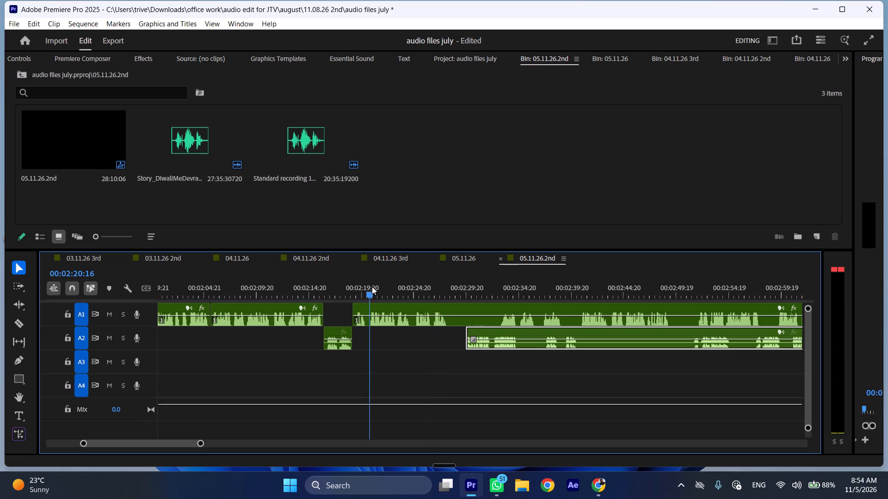
{"action": "left_click", "coordinate": [391, 313]}
{"action": "key", "text": "shift+c"}
{"action": "key", "text": "ctrl+shift+d"}
Listen to the A1 phrase, split it at 00:02:20:03 and 00:02:23:08, and ripple-delete the section between the cuts.
{"action": "key", "text": "space"}
{"action": "key", "text": "l"}
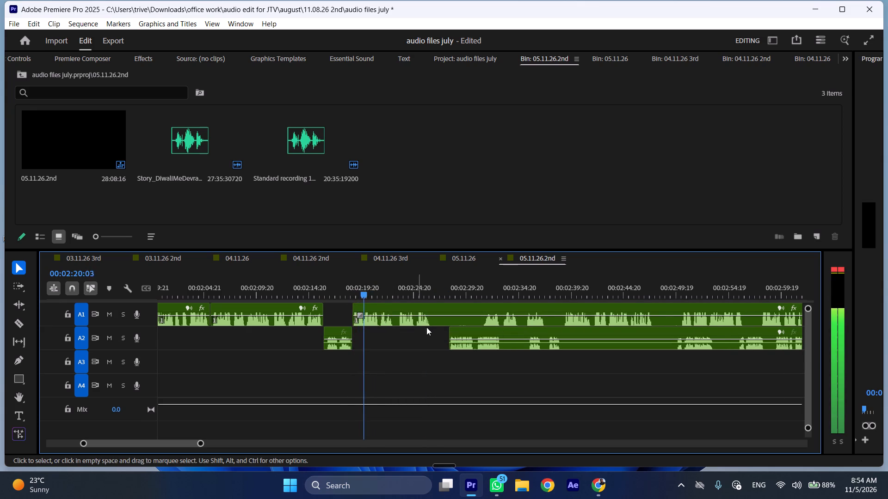
{"action": "left_click", "coordinate": [363, 285]}
{"action": "key", "text": "space"}
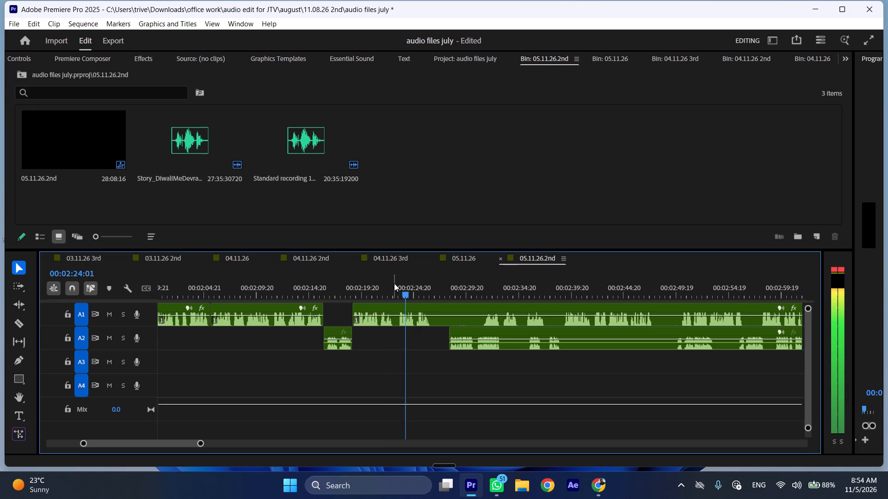
{"action": "left_click", "coordinate": [364, 285]}
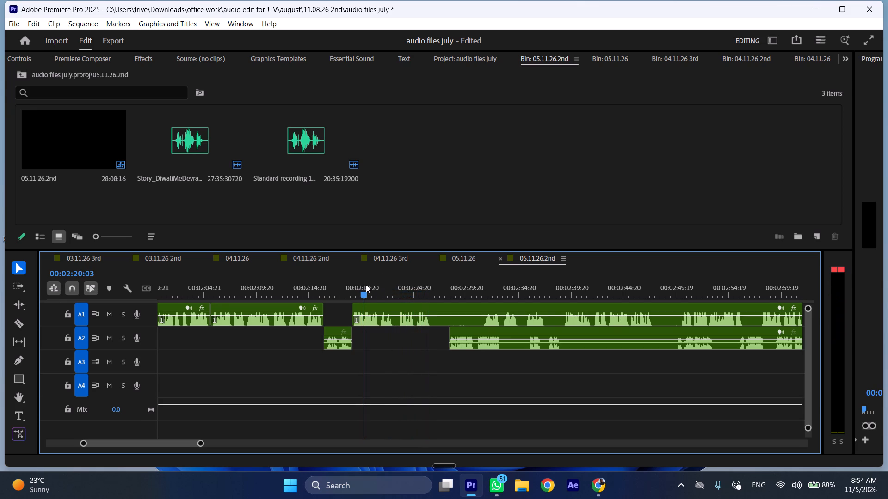
{"action": "type", "text": "C"}
{"action": "key", "text": "space"}
{"action": "left_click", "coordinate": [397, 282]}
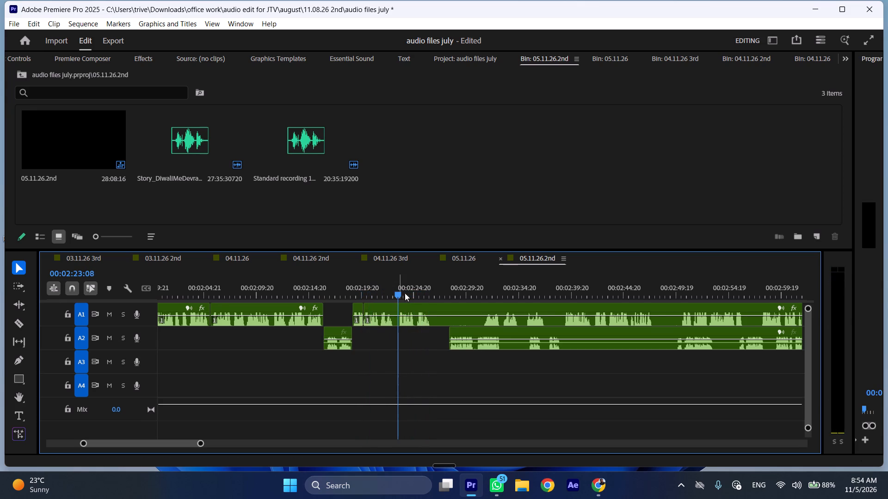
{"action": "left_click", "coordinate": [411, 306]}
{"action": "key", "text": "shift+c"}
{"action": "key", "text": "ctrl+shift+d"}
Play on at increased speed to the end of the A1 phrase and split the A1 clip at 00:02:23:08.
{"action": "key", "text": "space"}
{"action": "type", "text": "l"}
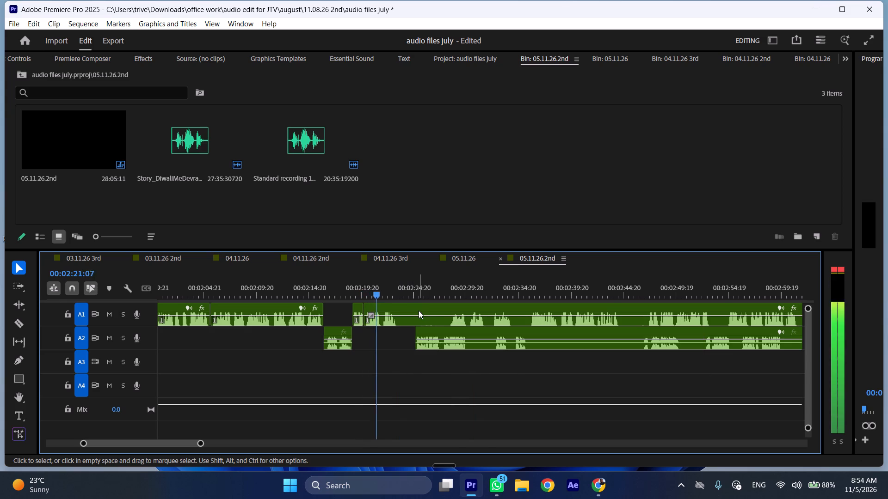
{"action": "key", "text": "space"}
{"action": "type", "text": "C"}
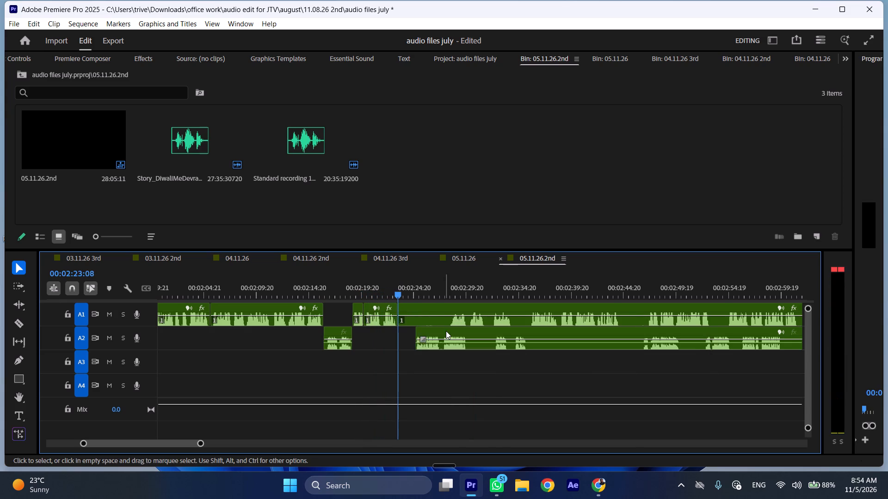
Move the A2 clip to start at the 00:02:23:08 cut and shift the rest of A1 to about 00:02:30.
{"action": "left_click_drag", "start_coordinate": [446, 332], "coordinate": [427, 334]}
{"action": "left_click_drag", "start_coordinate": [417, 306], "coordinate": [488, 316]}
Play the A2 clip from 00:02:23:08.
{"action": "key", "text": "space"}
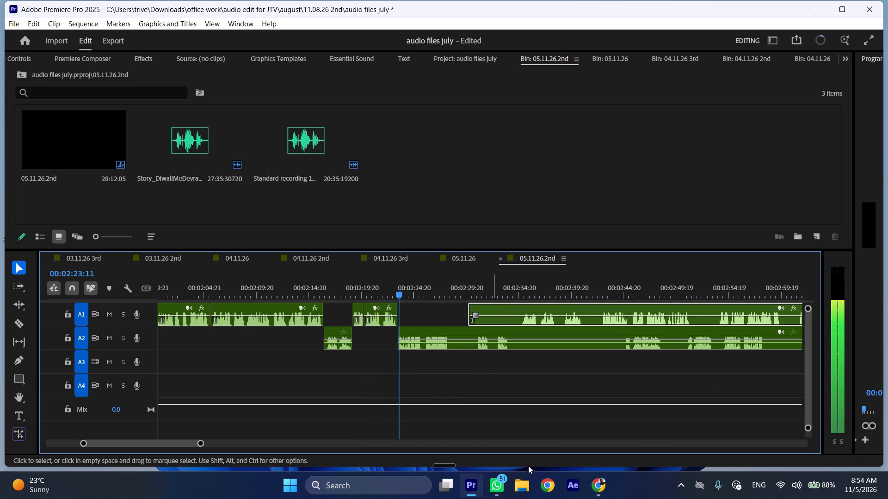
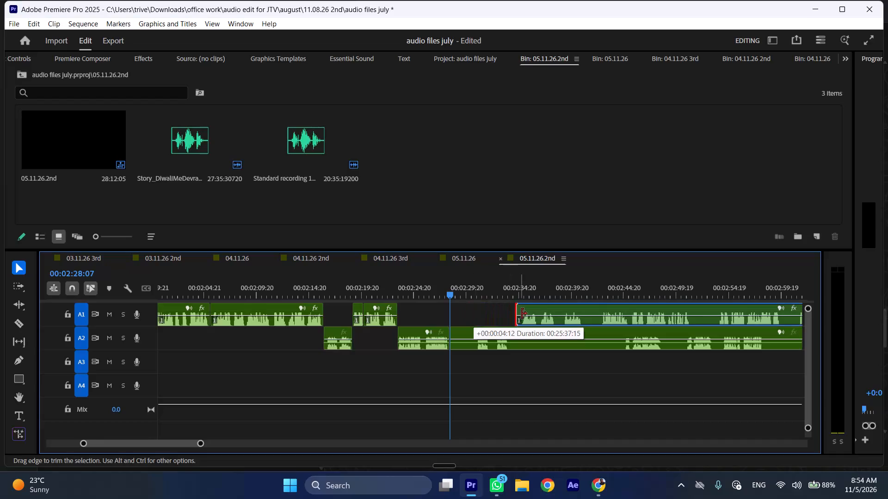
Undo the accidental trim and move the remaining A1 clip to start at 00:02:28:07, directly after the A2 phrase.
{"action": "left_click_drag", "start_coordinate": [537, 314], "coordinate": [469, 314]}
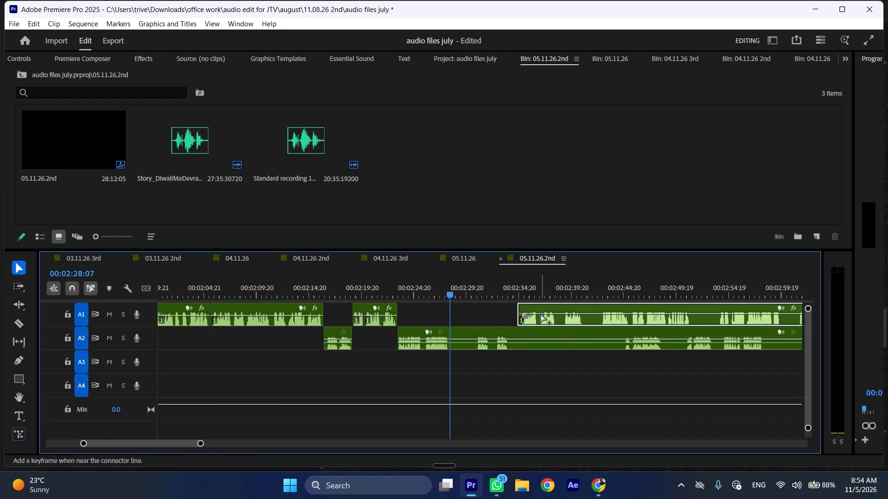
{"action": "key", "text": "ctrl+z"}
{"action": "left_click_drag", "start_coordinate": [577, 307], "coordinate": [513, 319]}
Play on at increased speed and shift the remaining A2 clip from 00:02:28:07 to start at about 00:02:50.
{"action": "key", "text": "space"}
{"action": "key", "text": "l"}
{"action": "scroll", "coordinate": [517, 353], "scroll_direction": "down", "scroll_amount": 5}
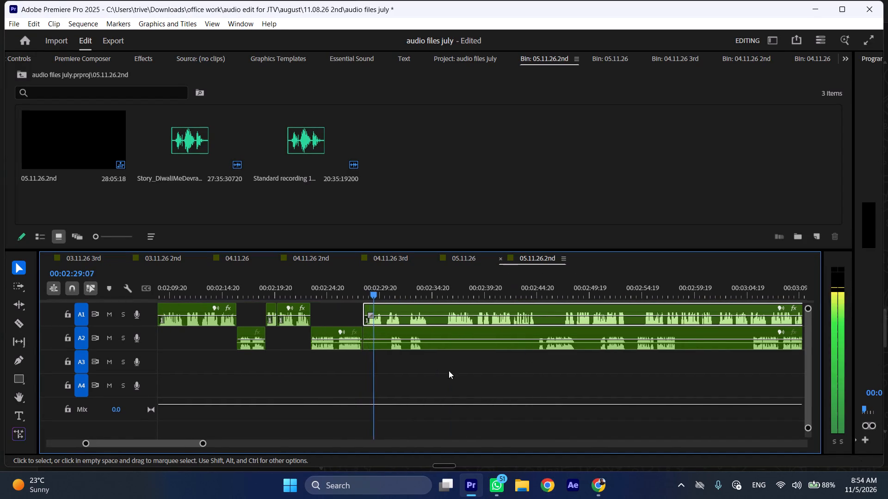
{"action": "left_click_drag", "start_coordinate": [381, 331], "coordinate": [606, 334]}
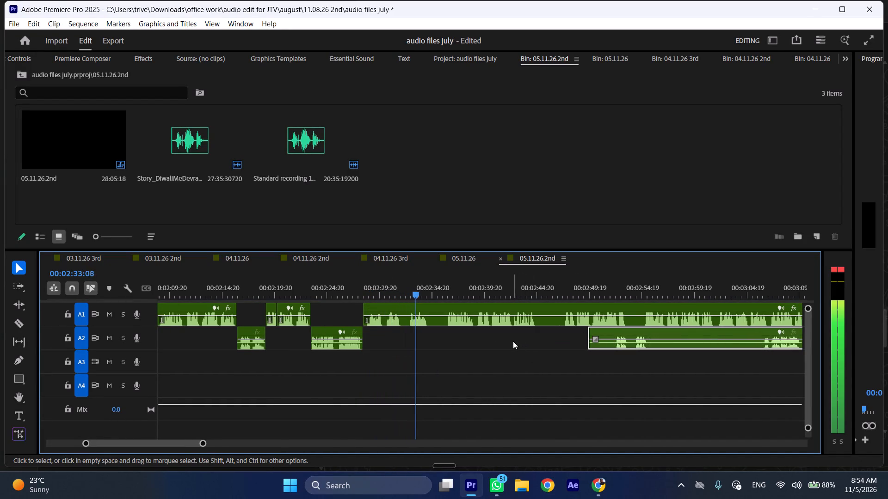
Listen to A1 from 00:02:28:15, split it at 00:02:31:19 and 00:02:32:15, and ripple-delete the pause between the cuts.
{"action": "scroll", "coordinate": [513, 341], "scroll_direction": "down", "scroll_amount": 4}
{"action": "left_click", "coordinate": [297, 284]}
{"action": "key", "text": "space"}
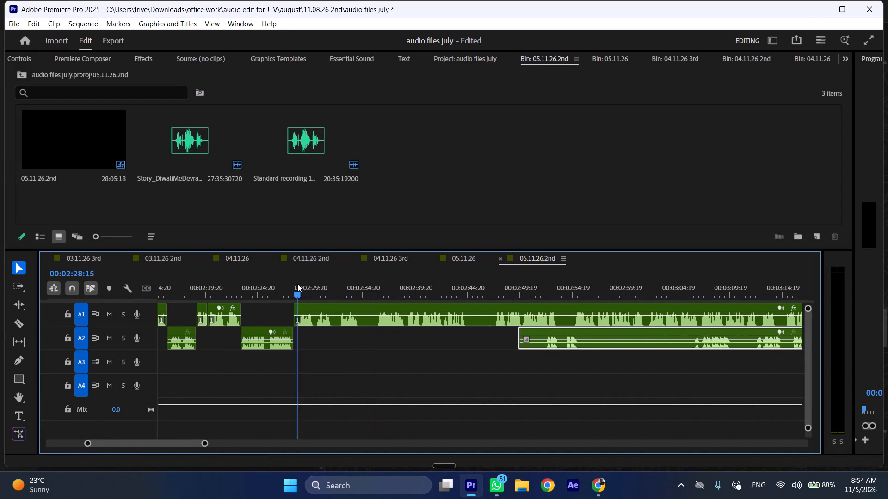
{"action": "type", "text": "l"}
{"action": "key", "text": "space"}
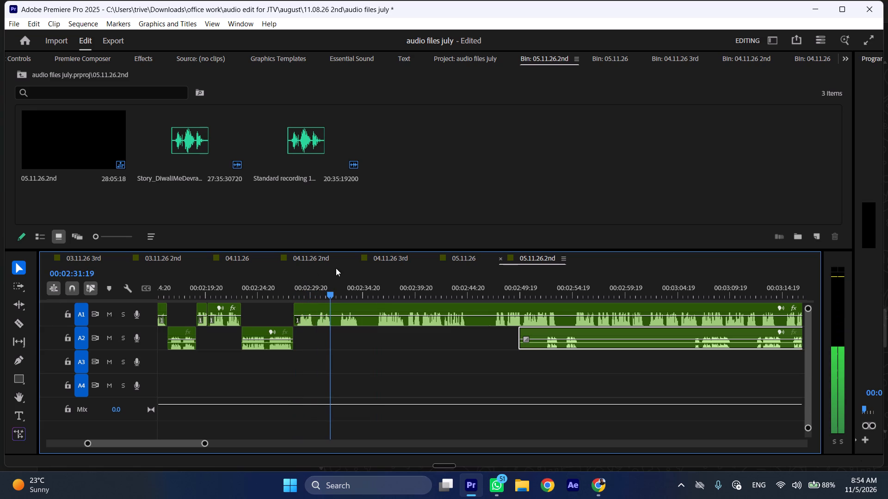
{"action": "key", "text": "shift+c"}
{"action": "left_click", "coordinate": [338, 286]}
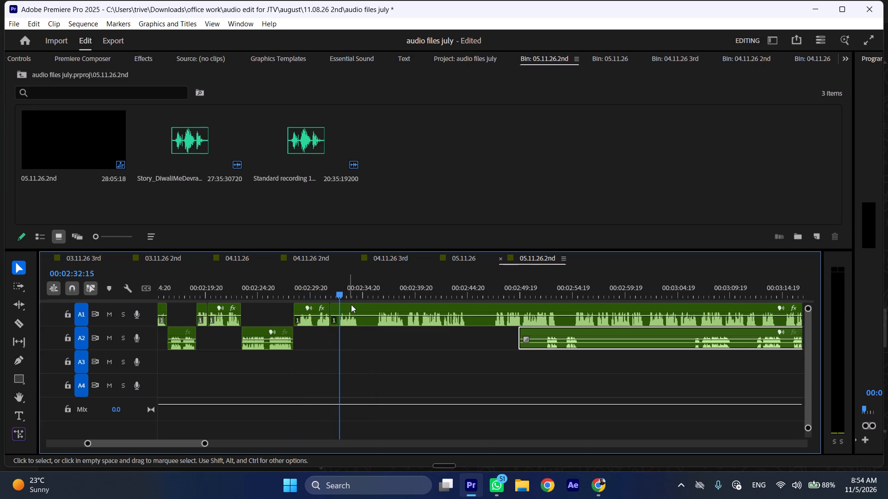
{"action": "left_click", "coordinate": [351, 304]}
{"action": "key", "text": "shift+c"}
{"action": "key", "text": "ctrl+shift+d"}
Split A1 around the pause after the next short phrase, from about 00:02:34 to about 00:02:35, and ripple-delete it.
{"action": "left_click_drag", "start_coordinate": [347, 280], "coordinate": [371, 283]}
{"action": "key", "text": "shift+c"}
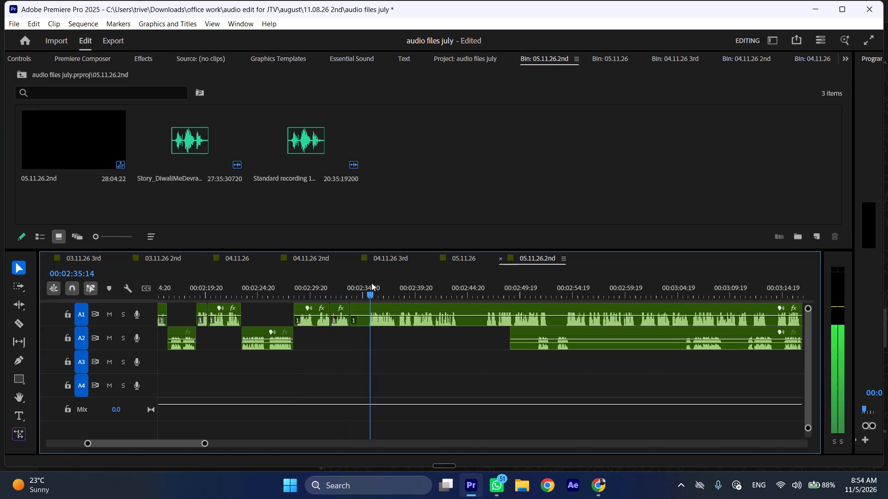
{"action": "left_click_drag", "start_coordinate": [371, 283], "coordinate": [368, 283]}
{"action": "left_click", "coordinate": [386, 310]}
{"action": "key", "text": "shift+c"}
{"action": "key", "text": "ctrl+shift+d"}
Play the edited A1 section from 00:02:28:19 at increased speed to check the cuts.
{"action": "left_click", "coordinate": [300, 282]}
{"action": "key", "text": "space"}
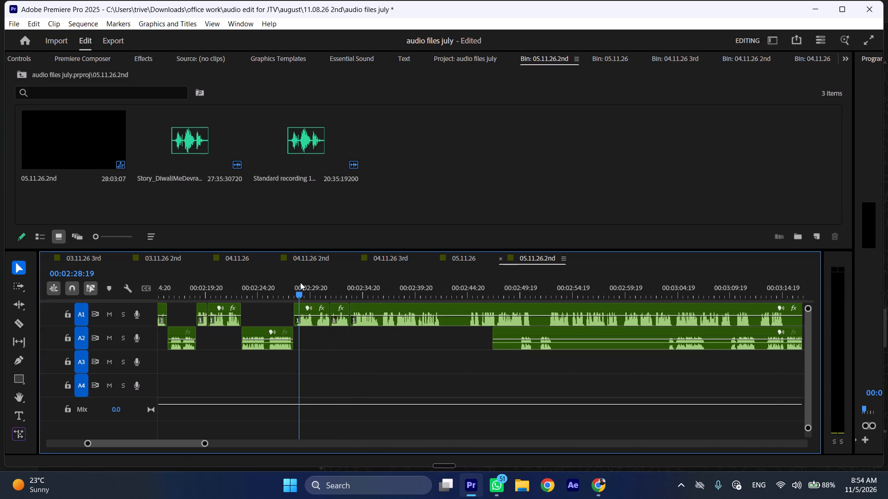
{"action": "type", "text": "l"}
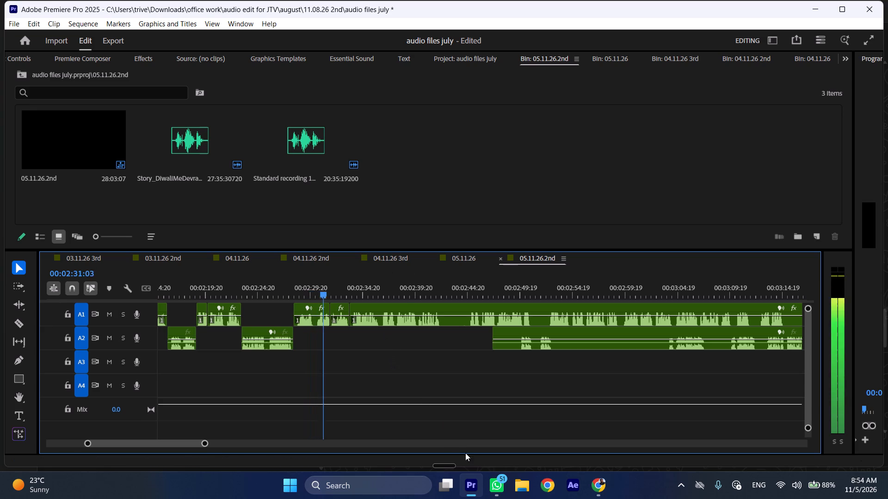
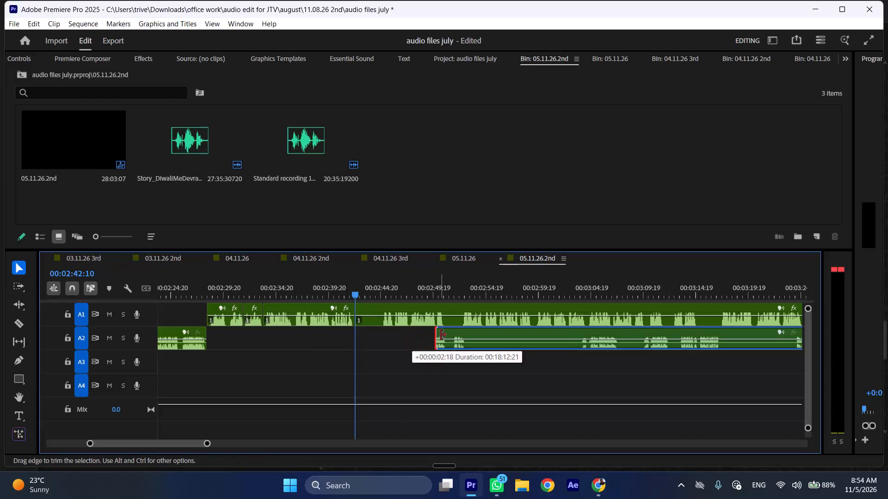
Move the remaining A2 clip back so it starts at 00:02:42:10, where the preceding A1 clip ends.
{"action": "left_click_drag", "start_coordinate": [463, 327], "coordinate": [392, 331]}
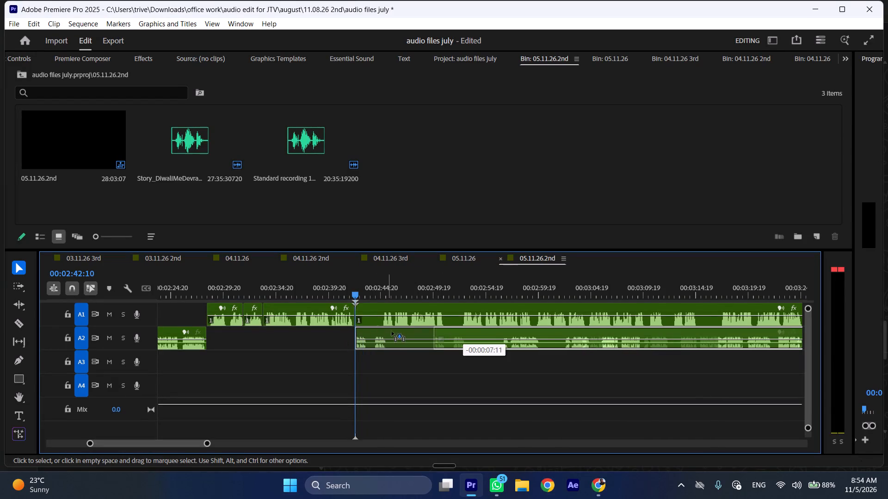
{"action": "left_click_drag", "start_coordinate": [392, 331], "coordinate": [393, 331]}
{"action": "left_click_drag", "start_coordinate": [393, 331], "coordinate": [388, 331]}
Trim the silent start off the A1 clip beginning at 00:02:42:10 and shift it to start at about 00:03:02.
{"action": "left_click_drag", "start_coordinate": [360, 306], "coordinate": [373, 308]}
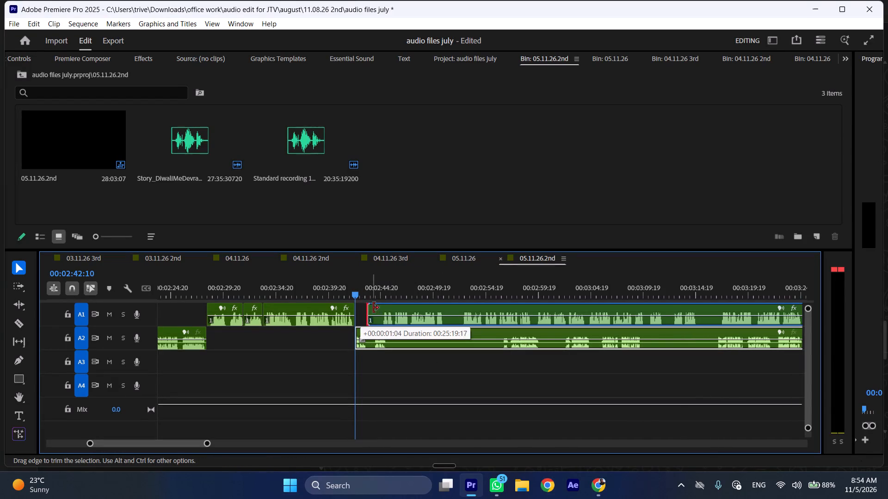
{"action": "left_click_drag", "start_coordinate": [373, 308], "coordinate": [388, 308]}
{"action": "left_click_drag", "start_coordinate": [407, 308], "coordinate": [585, 308]}
Play the sequence from 00:02:42:10 to listen to the repositioned A2 clip.
{"action": "key", "text": "space"}
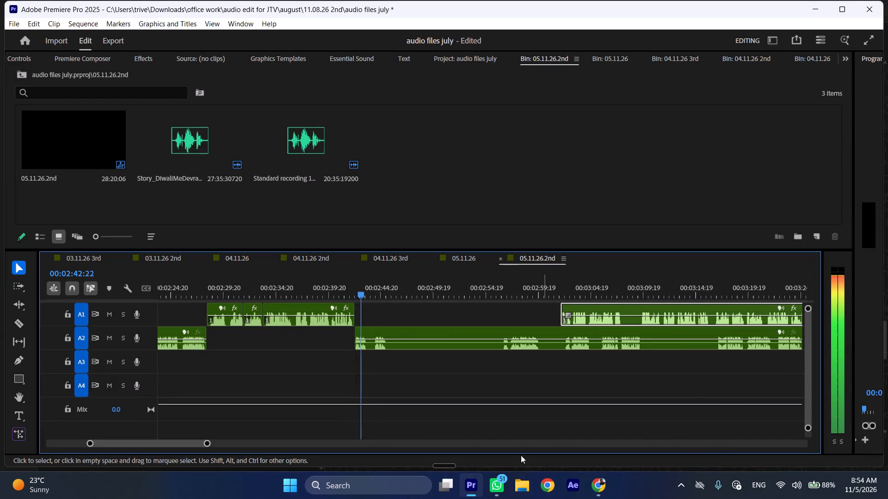
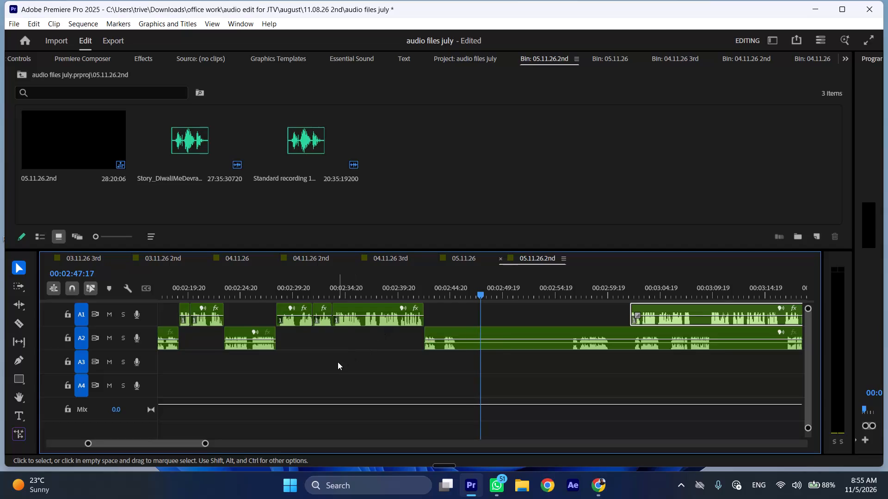
Replace the short A2 clip at about 00:02:16 with the opening phrase of the last A2 clip, cut at 00:02:43:15.
{"action": "scroll", "coordinate": [338, 362], "scroll_direction": "up", "scroll_amount": 4}
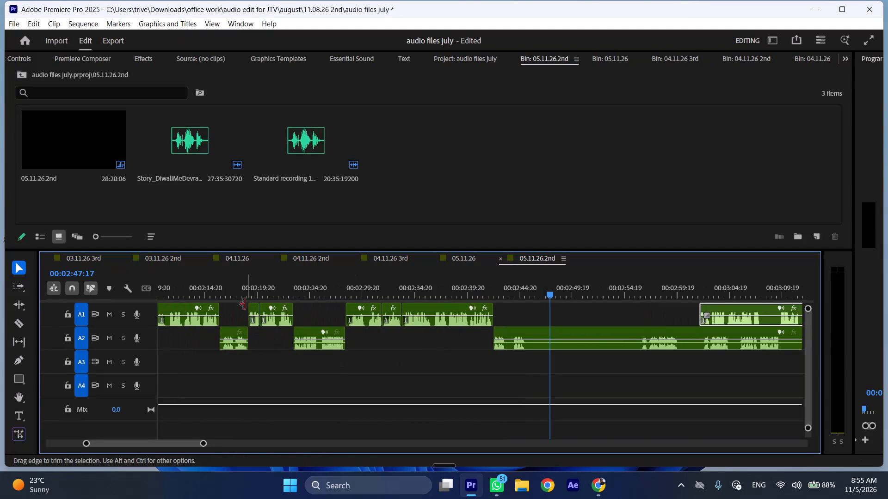
{"action": "left_click", "coordinate": [225, 281]}
{"action": "key", "text": "space"}
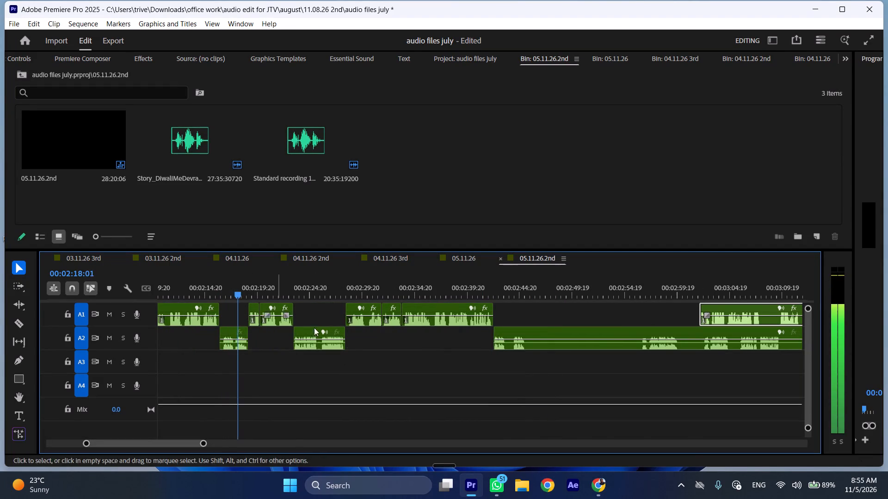
{"action": "key", "text": "space"}
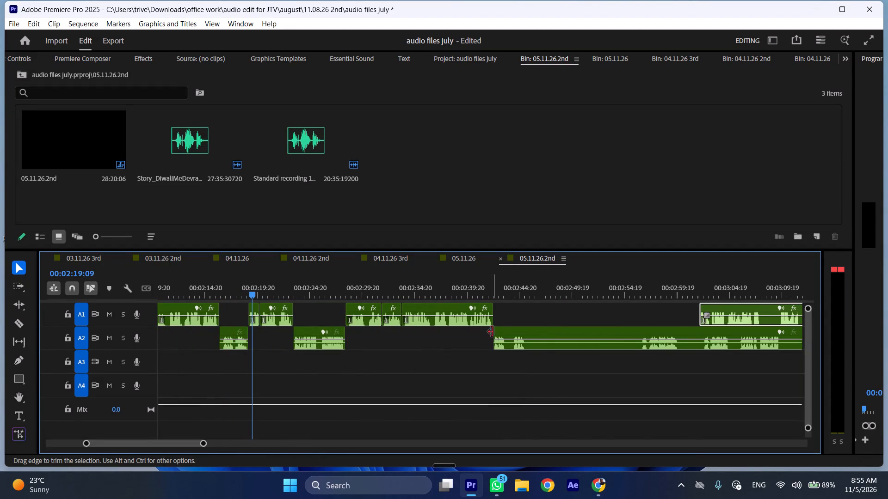
{"action": "left_click", "coordinate": [508, 288]}
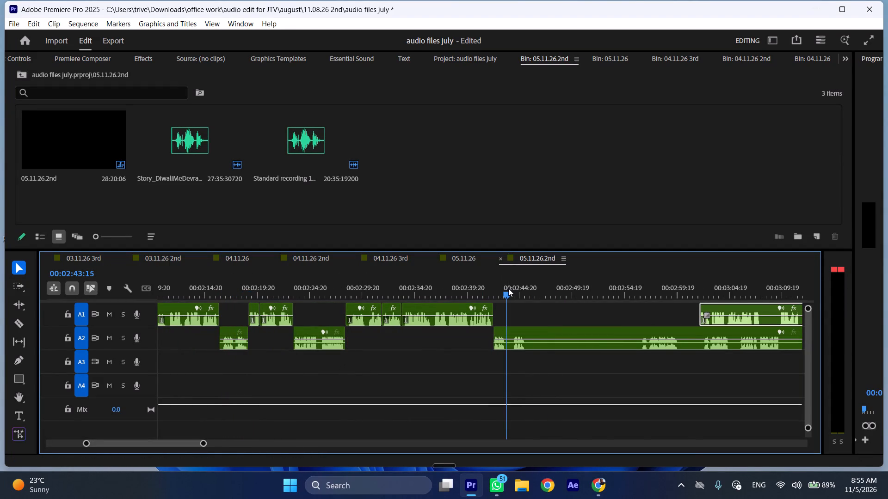
{"action": "key", "text": "shift+c"}
{"action": "left_click", "coordinate": [241, 345]}
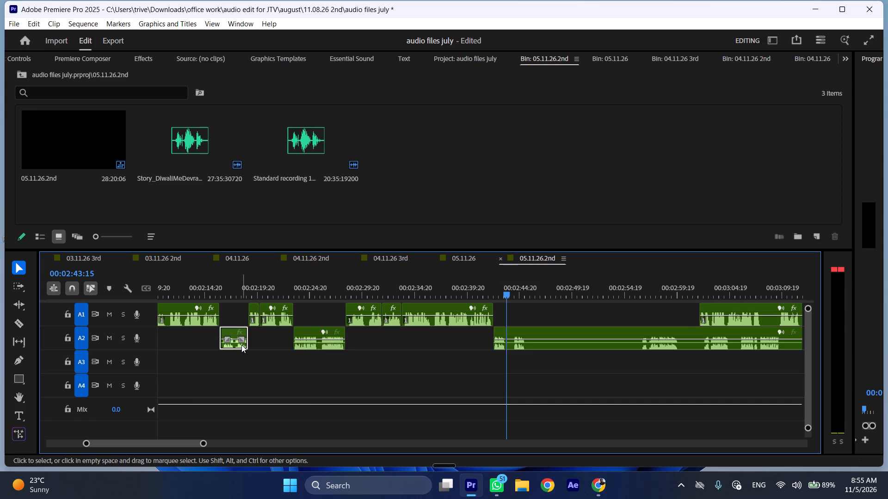
{"action": "key", "text": "BackSpace"}
{"action": "left_click_drag", "start_coordinate": [500, 341], "coordinate": [446, 346]}
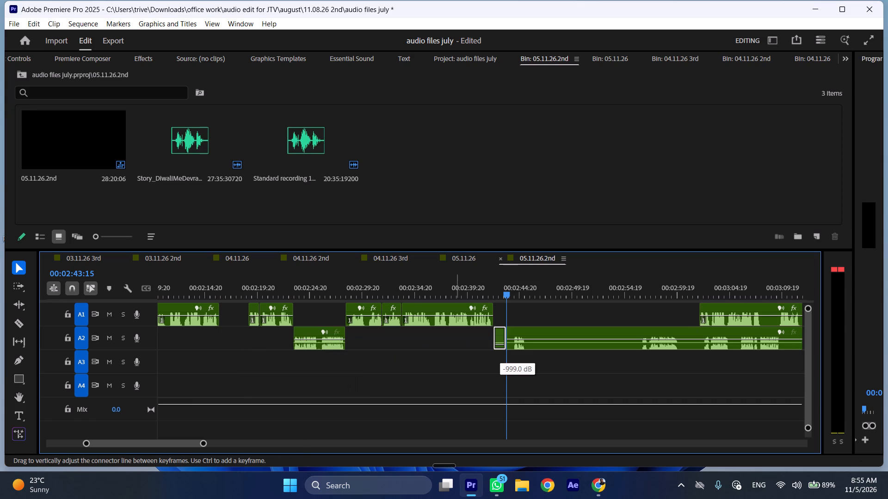
{"action": "left_click_drag", "start_coordinate": [446, 346], "coordinate": [241, 350]}
{"action": "key", "text": "ctrl+z"}
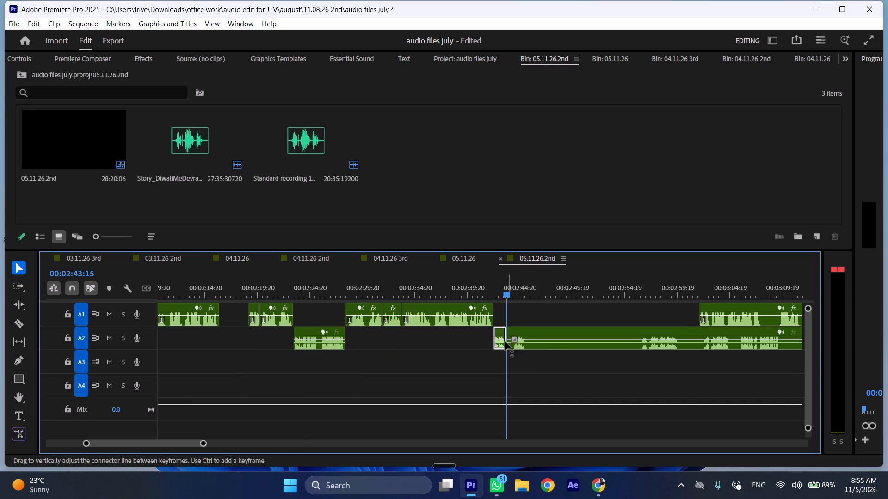
{"action": "left_click_drag", "start_coordinate": [500, 345], "coordinate": [224, 343]}
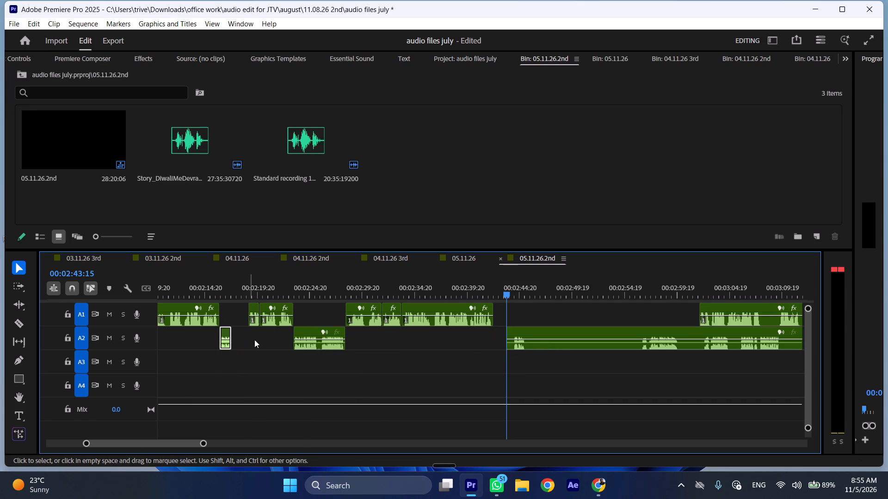
Trim the remaining A2 clip's silent start, cut its next phrase at 00:02:45:17, move that phrase to about 00:02:17, and play the join.
{"action": "left_click_drag", "start_coordinate": [510, 332], "coordinate": [513, 332]}
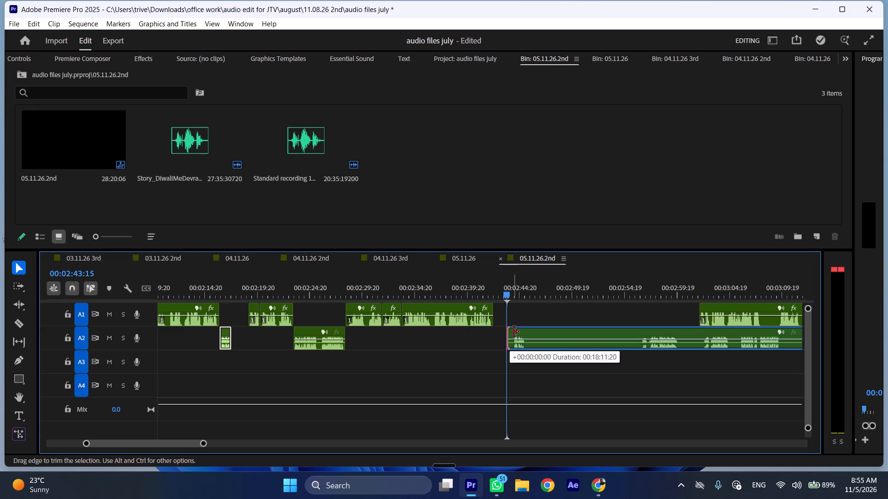
{"action": "left_click_drag", "start_coordinate": [513, 332], "coordinate": [516, 332]}
{"action": "left_click", "coordinate": [531, 291]}
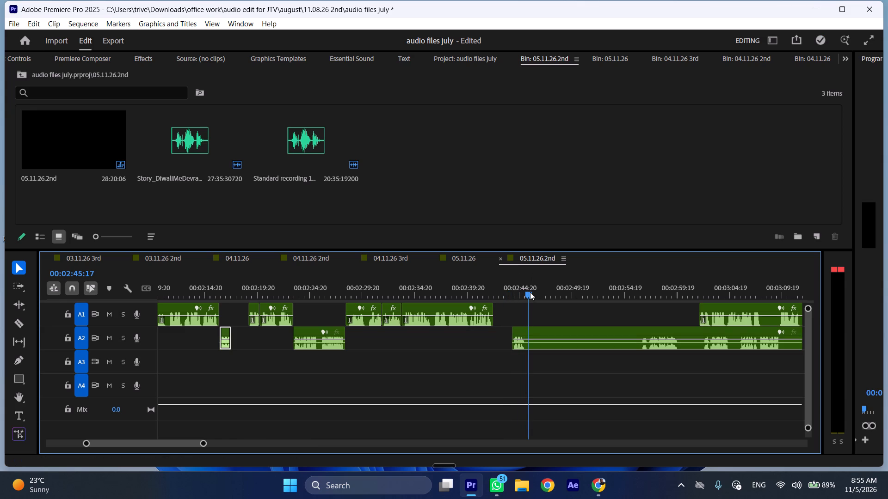
{"action": "key", "text": "shift+c"}
{"action": "left_click_drag", "start_coordinate": [519, 345], "coordinate": [321, 344]}
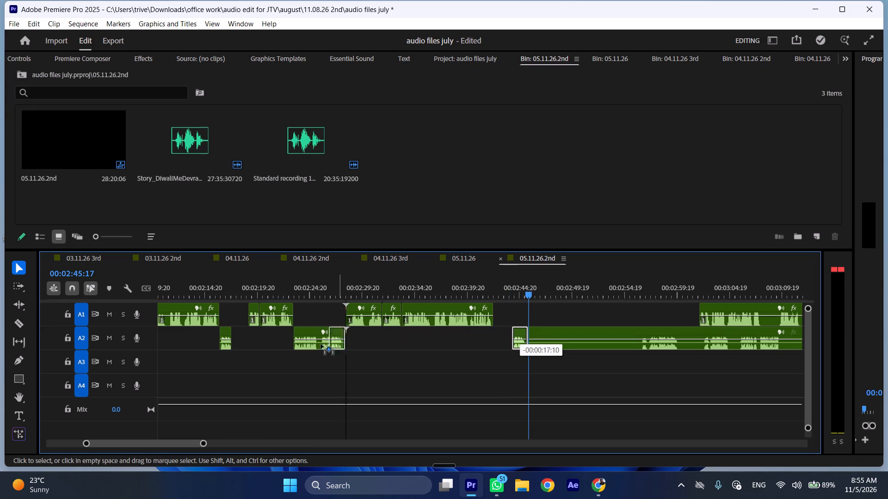
{"action": "left_click_drag", "start_coordinate": [321, 344], "coordinate": [238, 344]}
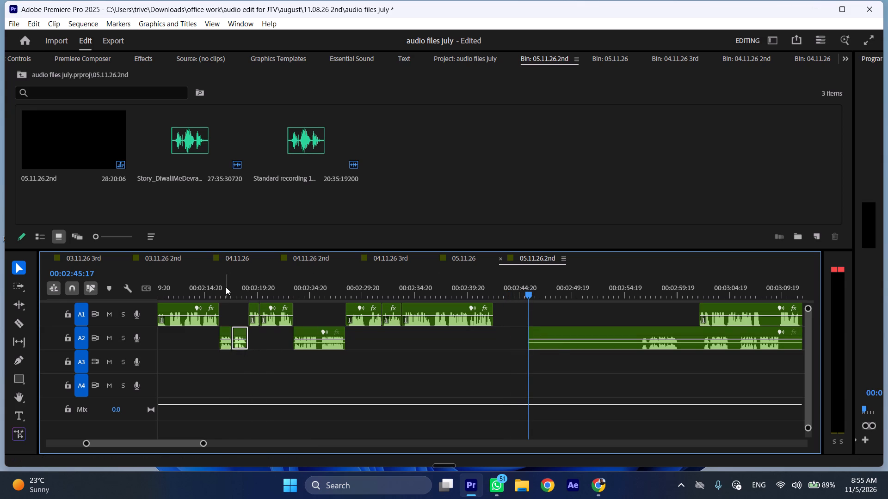
{"action": "left_click", "coordinate": [220, 280]}
{"action": "key", "text": "space"}
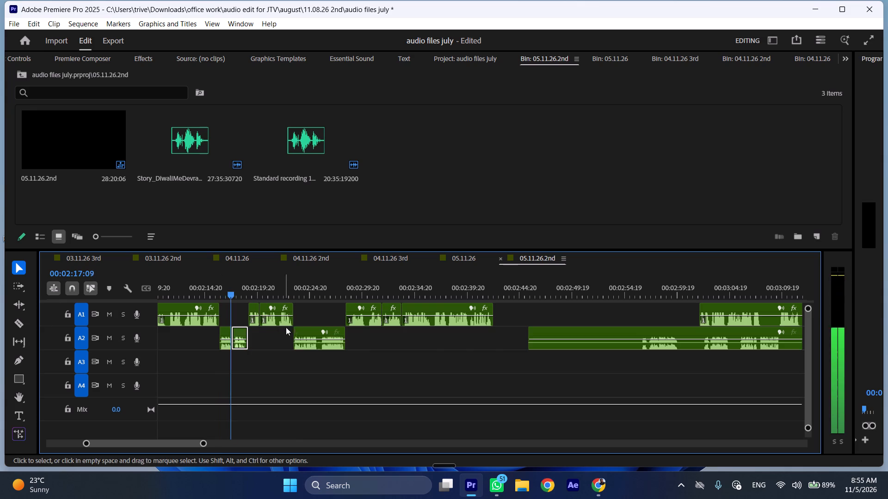
{"action": "scroll", "coordinate": [495, 352], "scroll_direction": "down", "scroll_amount": 4}
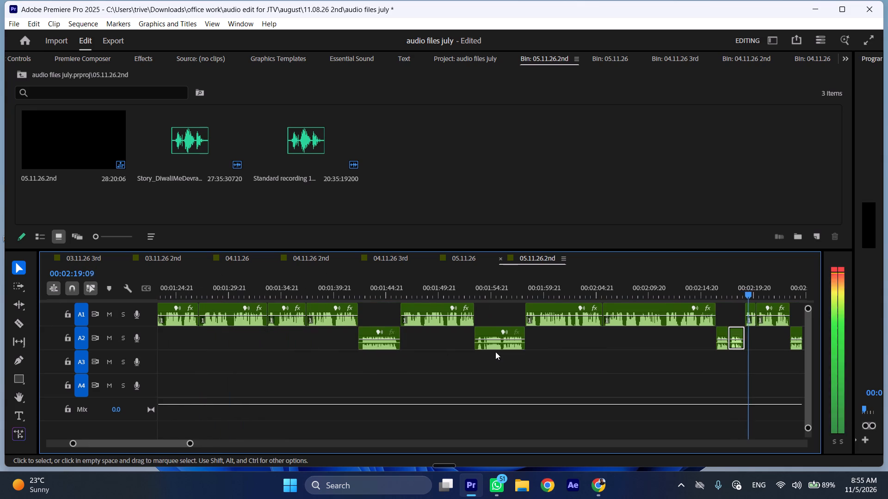
{"action": "key", "text": "space"}
Trim the silent start off the remaining A2 clip and move it to start at about 00:02:42:10, where the A1 clip ends.
{"action": "scroll", "coordinate": [626, 365], "scroll_direction": "down", "scroll_amount": 20}
{"action": "scroll", "coordinate": [626, 365], "scroll_direction": "down", "scroll_amount": 3}
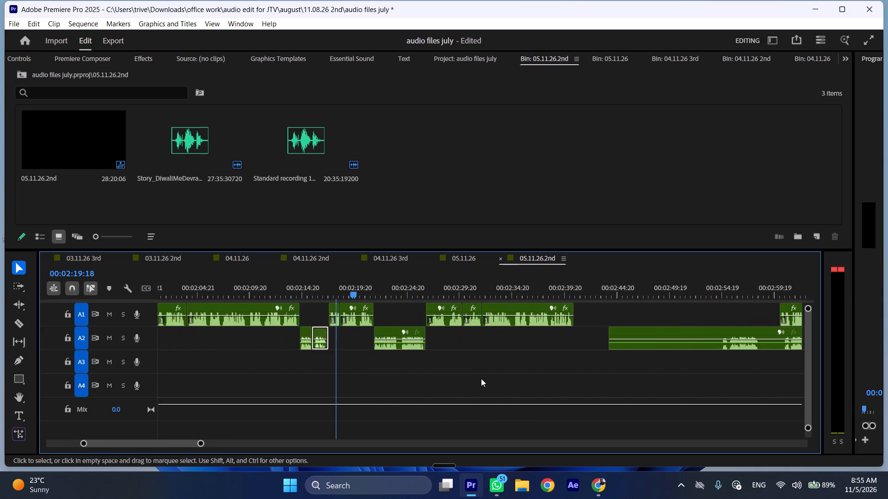
{"action": "scroll", "coordinate": [481, 378], "scroll_direction": "down", "scroll_amount": 5}
{"action": "left_click_drag", "start_coordinate": [546, 330], "coordinate": [656, 330]}
{"action": "left_click_drag", "start_coordinate": [681, 335], "coordinate": [543, 336]}
Play the sequence from about 00:02:42 to listen to the repositioned A2 clip.
{"action": "left_click", "coordinate": [499, 285]}
{"action": "key", "text": "space"}
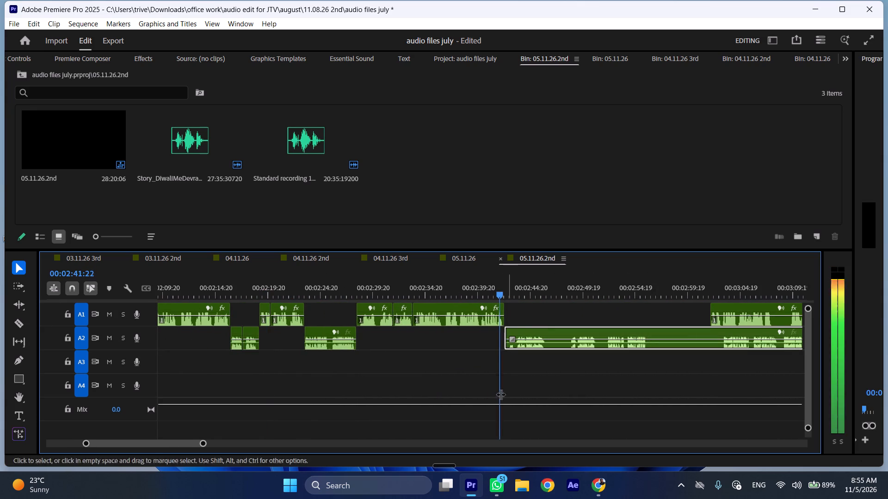
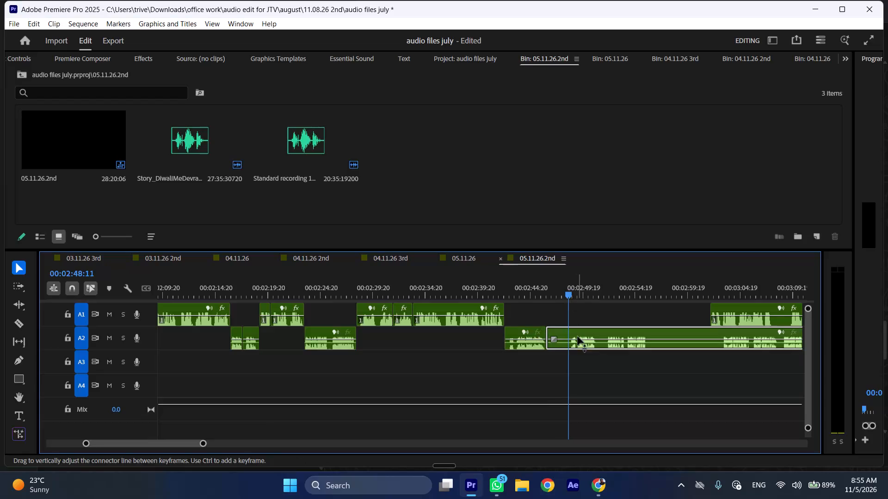
Ripple-delete the silent start of the last A2 clip up to 00:02:48:11, closing the gap on both tracks, and play the join.
{"action": "key", "text": "shift+c"}
{"action": "key", "text": "ctrl+shift+d"}
{"action": "key", "text": "space"}
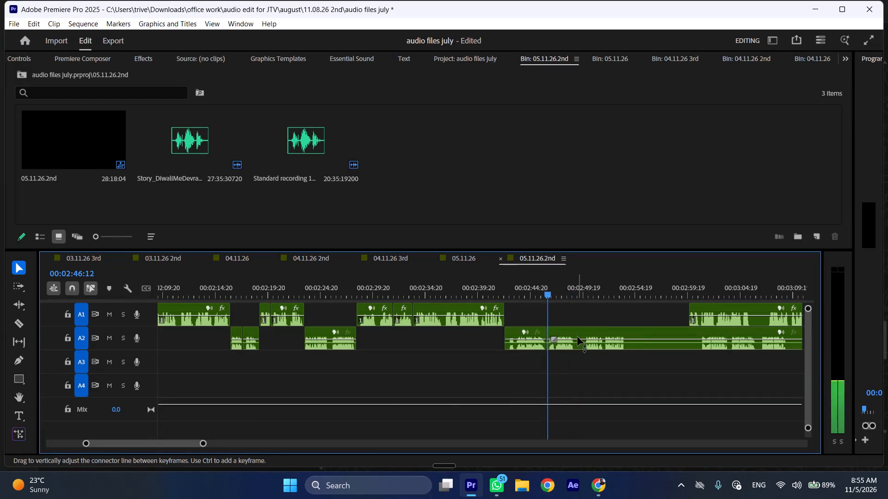
Cut the A2 clip at the pause at 00:02:49:06, ripple-delete the silence up to 00:02:49:22, and play from the join.
{"action": "key", "text": "l"}
{"action": "scroll", "coordinate": [507, 383], "scroll_direction": "down", "scroll_amount": 10}
{"action": "key", "text": "space"}
{"action": "type", "text": "C"}
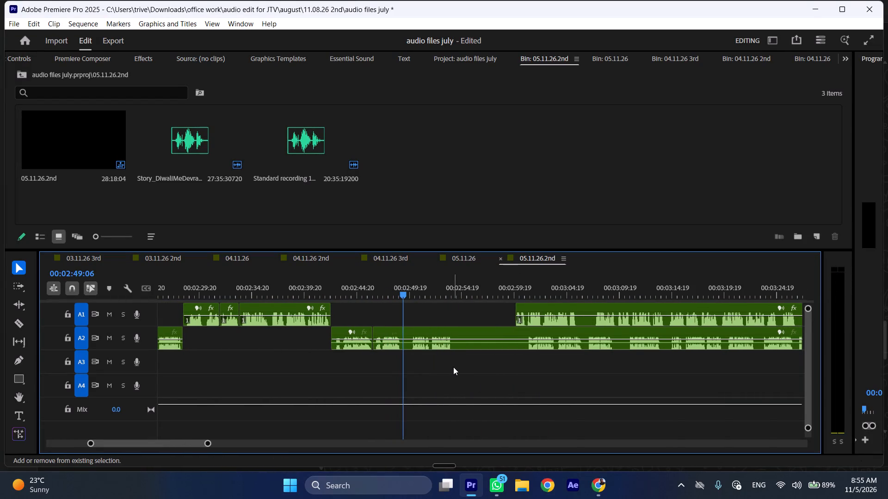
{"action": "left_click", "coordinate": [410, 284]}
{"action": "left_click", "coordinate": [412, 291]}
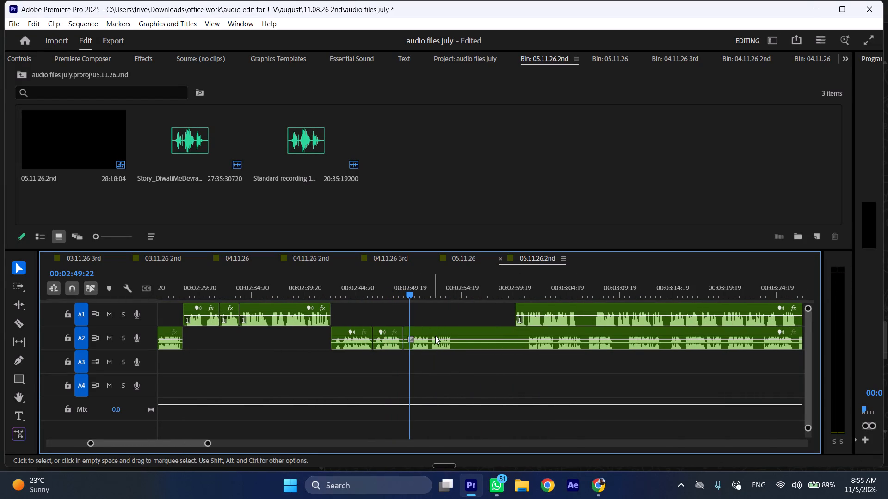
{"action": "left_click", "coordinate": [435, 336]}
{"action": "key", "text": "shift+c"}
{"action": "key", "text": "ctrl+shift+d"}
{"action": "key", "text": "space"}
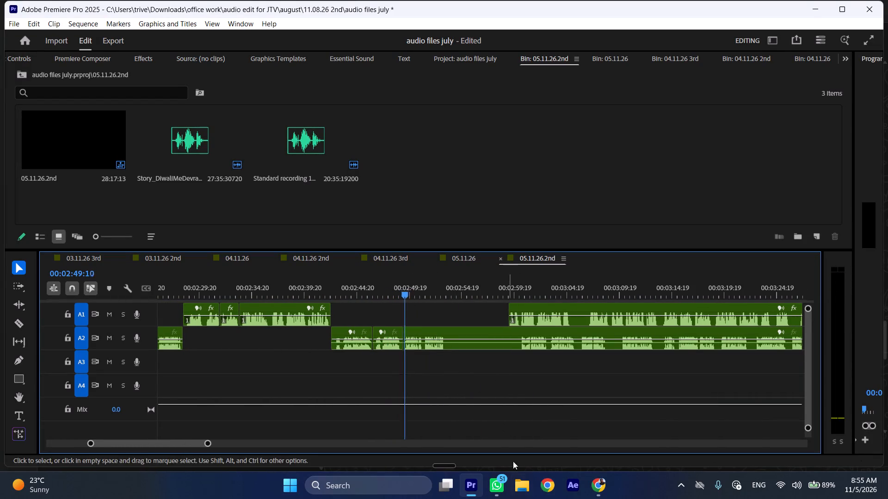
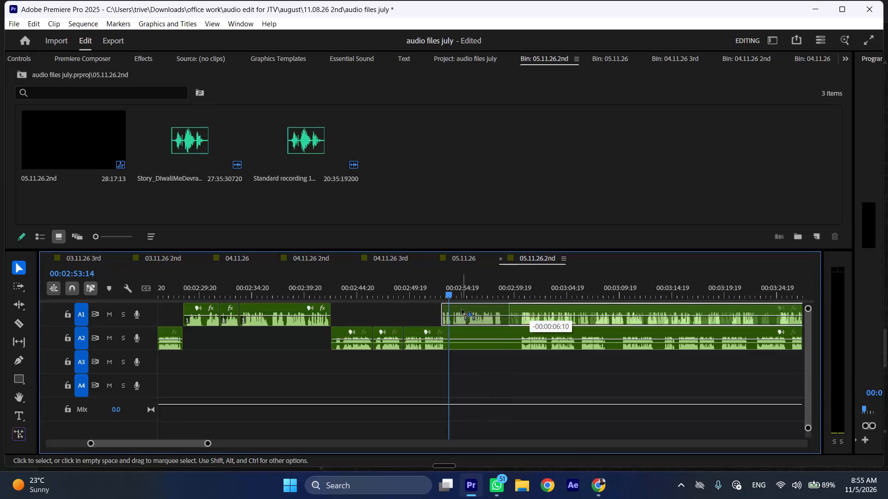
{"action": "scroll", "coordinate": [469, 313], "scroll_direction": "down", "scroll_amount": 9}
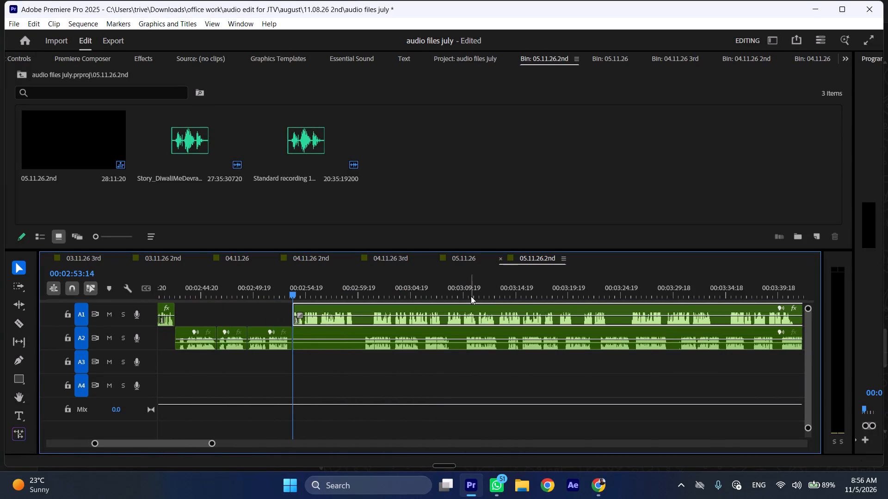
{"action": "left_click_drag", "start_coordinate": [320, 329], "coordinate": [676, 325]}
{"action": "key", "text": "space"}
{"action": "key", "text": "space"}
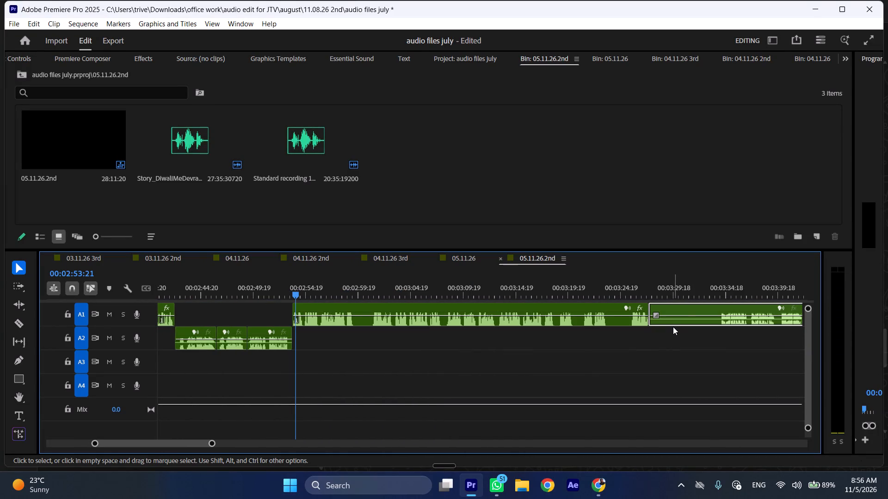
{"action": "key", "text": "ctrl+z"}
Move the last A2 clip further along its track, trim its silent start to about 00:03:27, and play the A1 recording.
{"action": "left_click_drag", "start_coordinate": [308, 330], "coordinate": [597, 330]}
{"action": "key", "text": "space"}
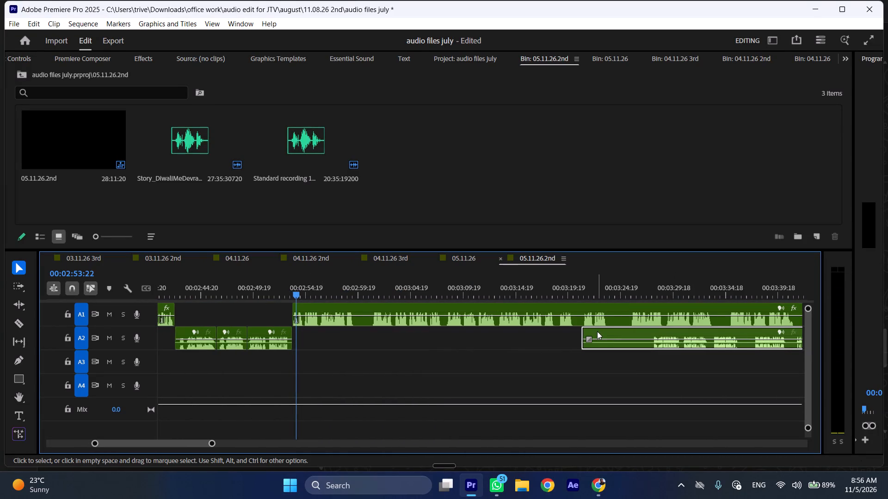
{"action": "key", "text": "l"}
{"action": "scroll", "coordinate": [526, 347], "scroll_direction": "down", "scroll_amount": 4}
{"action": "left_click_drag", "start_coordinate": [512, 335], "coordinate": [569, 340]}
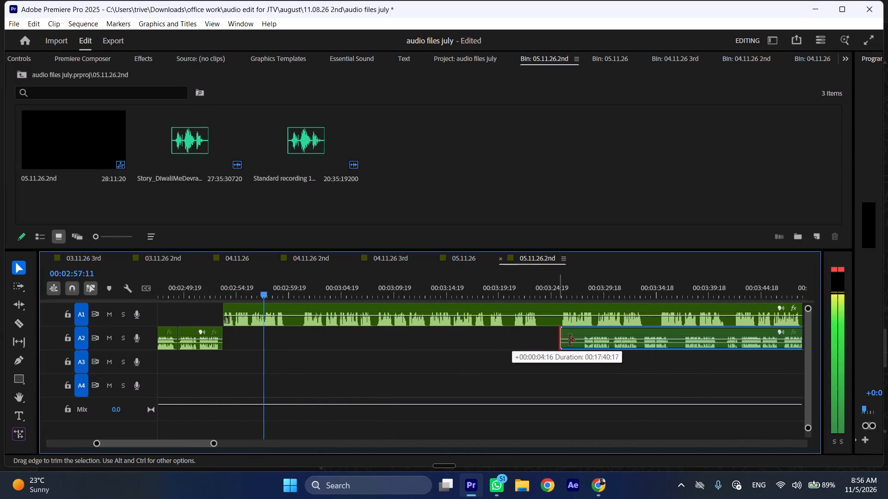
{"action": "left_click_drag", "start_coordinate": [569, 340], "coordinate": [580, 340]}
{"action": "key", "text": "space"}
Cut the A1 clip around the pause near 00:02:59:20 to 00:03:01:01, ripple-delete it on both tracks, and play from the join.
{"action": "left_click_drag", "start_coordinate": [290, 293], "coordinate": [289, 292]}
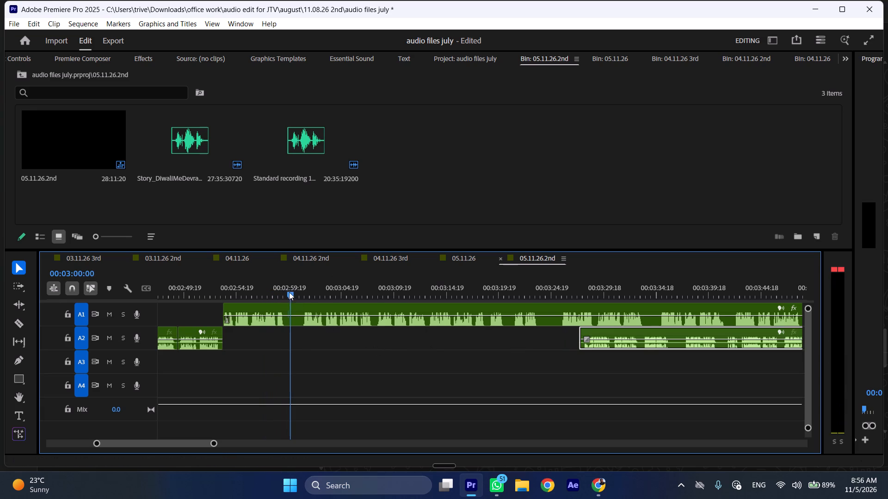
{"action": "left_click_drag", "start_coordinate": [289, 292], "coordinate": [301, 290]}
{"action": "key", "text": "shift+c"}
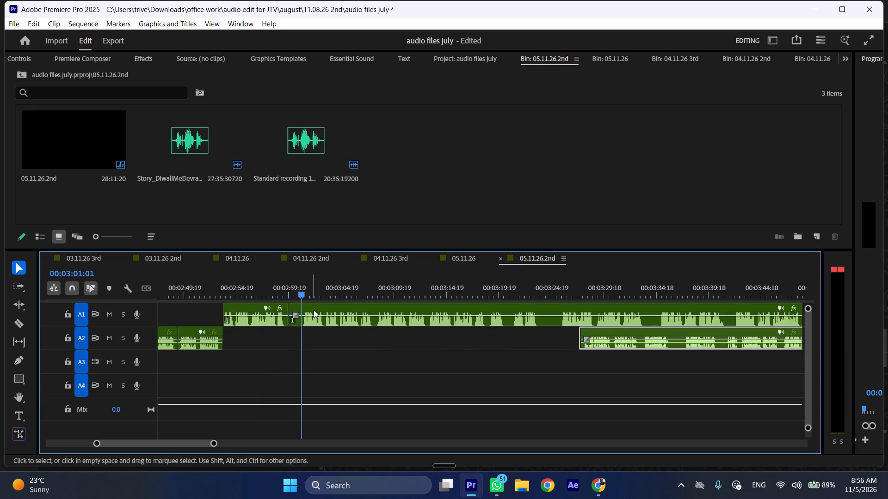
{"action": "left_click", "coordinate": [315, 312]}
{"action": "key", "text": "shift+c"}
{"action": "key", "text": "ctrl+shift+d"}
{"action": "key", "text": "space"}
{"action": "type", "text": "l"}
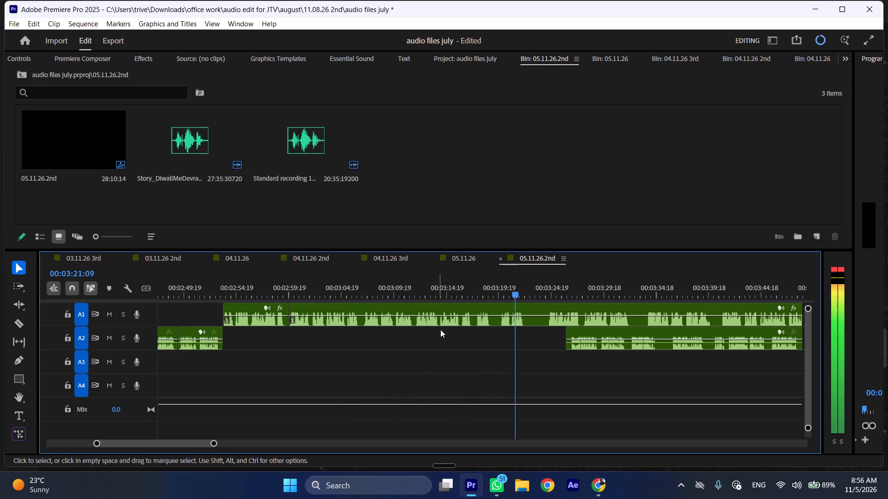
Cut the A1 clip at 00:03:16:06, ripple-delete the section up to about 00:03:19:22 on both tracks, and play from the join.
{"action": "left_click_drag", "start_coordinate": [462, 295], "coordinate": [490, 299]}
{"action": "key", "text": "shift+c"}
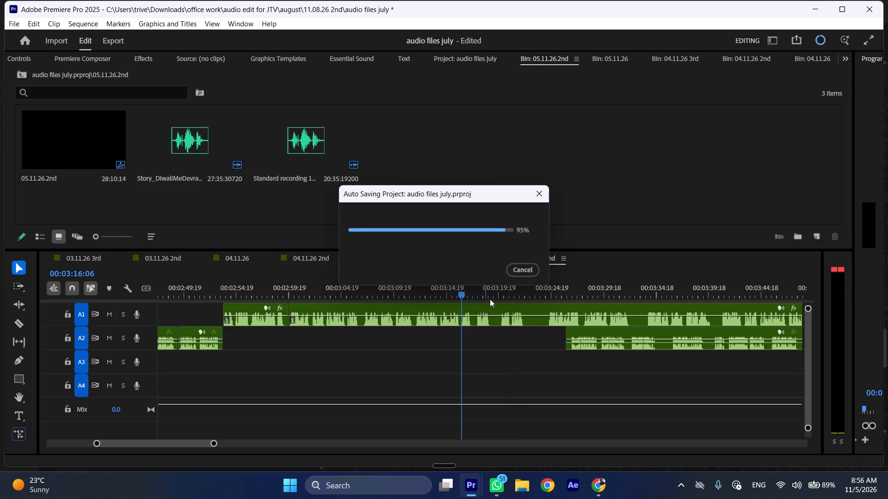
{"action": "left_click_drag", "start_coordinate": [490, 299], "coordinate": [475, 300]}
{"action": "left_click", "coordinate": [462, 295]}
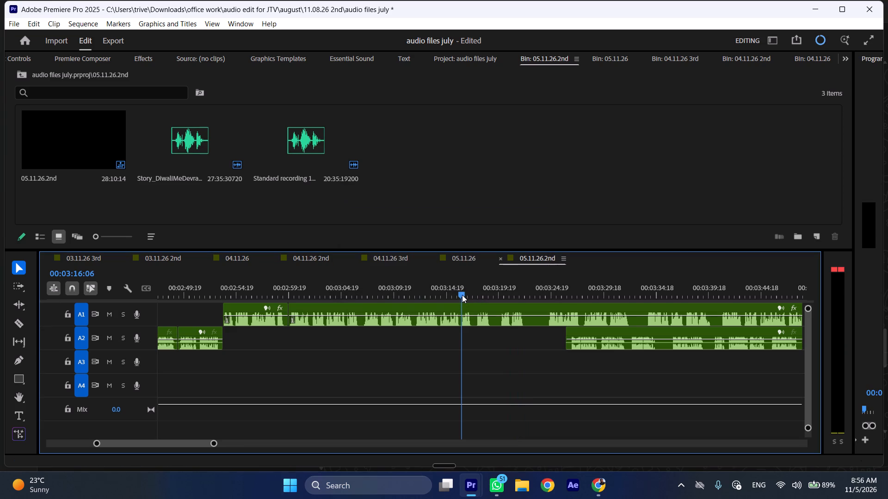
{"action": "key", "text": "shift+c"}
{"action": "left_click_drag", "start_coordinate": [477, 295], "coordinate": [498, 298]}
{"action": "left_click", "coordinate": [497, 290]}
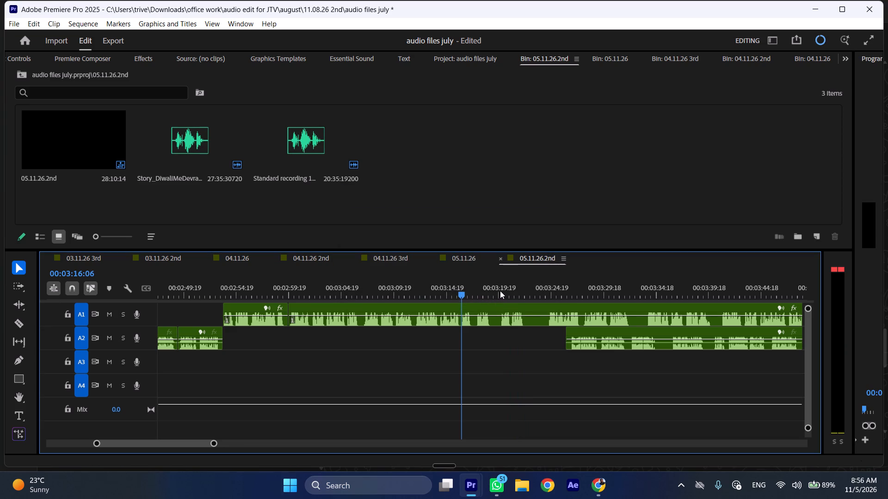
{"action": "left_click", "coordinate": [500, 291]}
{"action": "left_click_drag", "start_coordinate": [460, 292], "coordinate": [447, 292]}
{"action": "left_click_drag", "start_coordinate": [447, 291], "coordinate": [487, 298]}
{"action": "left_click_drag", "start_coordinate": [476, 291], "coordinate": [501, 294]}
{"action": "left_click", "coordinate": [503, 316]}
{"action": "key", "text": "shift+c"}
{"action": "key", "text": "ctrl+shift+d"}
{"action": "key", "text": "space"}
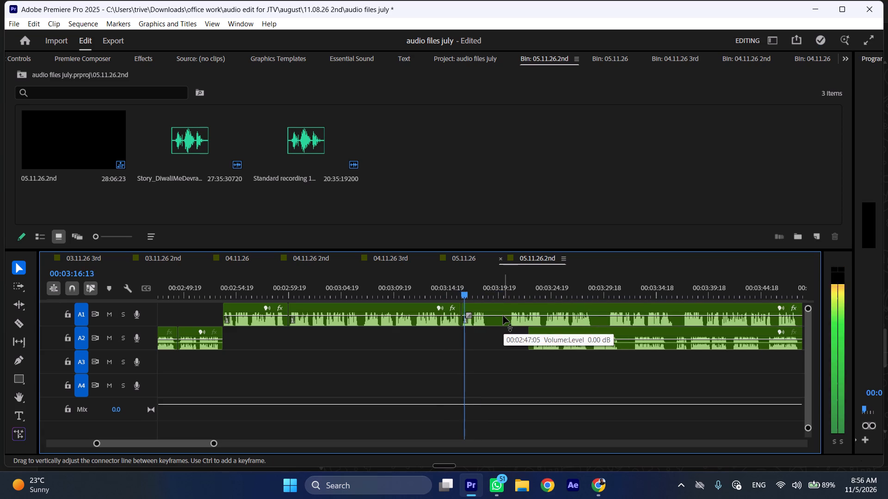
{"action": "key", "text": "l"}
Stop playback and cut the A1 clip at the start of the pause at 00:03:18:17.
{"action": "key", "text": "space"}
{"action": "type", "text": "C"}
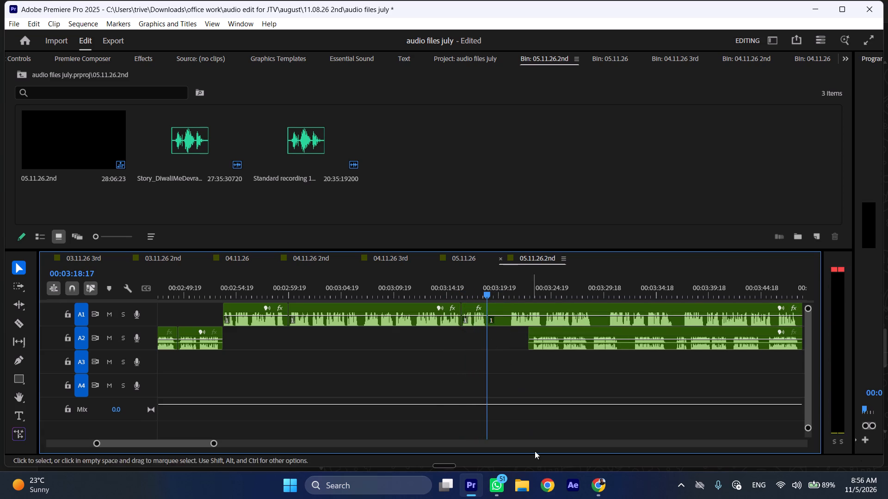
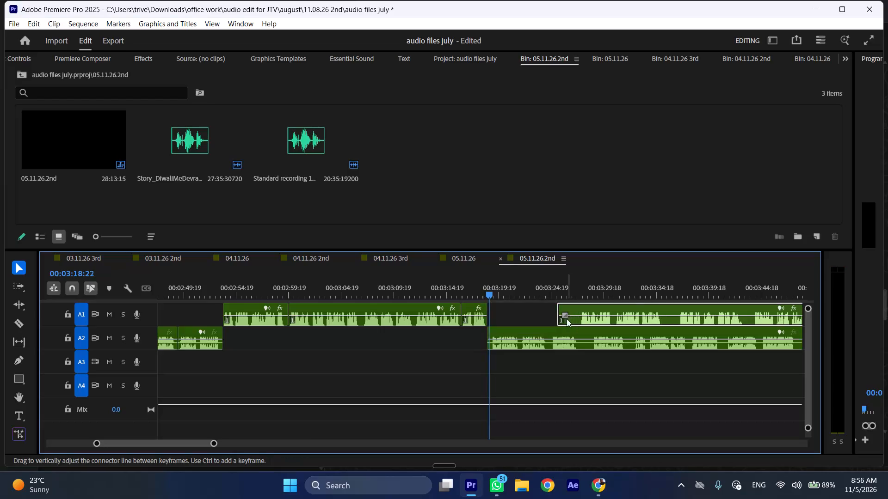
Cut the A2 clip at 00:03:18:19 and ripple-delete the short silent piece before the cut on both tracks.
{"action": "key", "text": "l"}
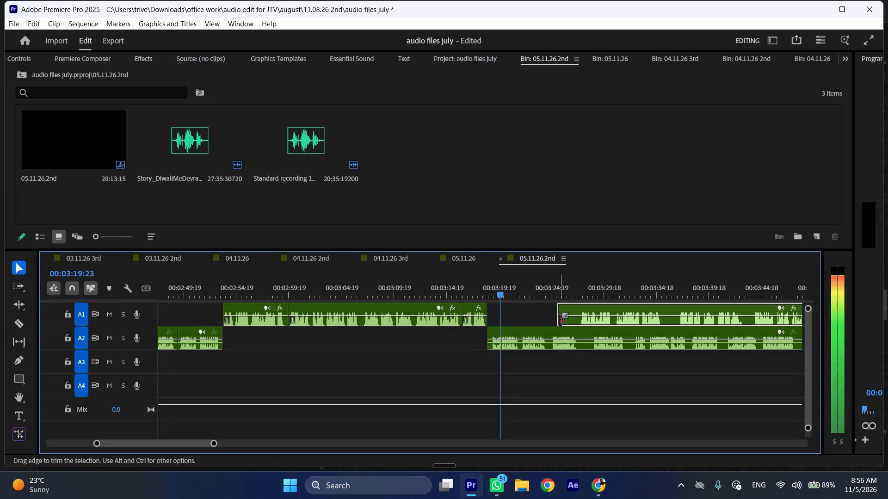
{"action": "left_click", "coordinate": [491, 287]}
{"action": "left_click", "coordinate": [506, 339]}
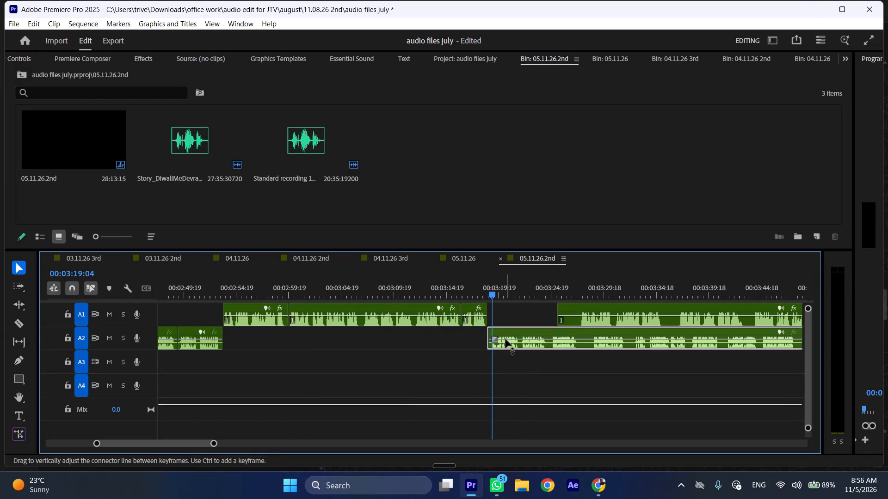
{"action": "left_click", "coordinate": [492, 291]}
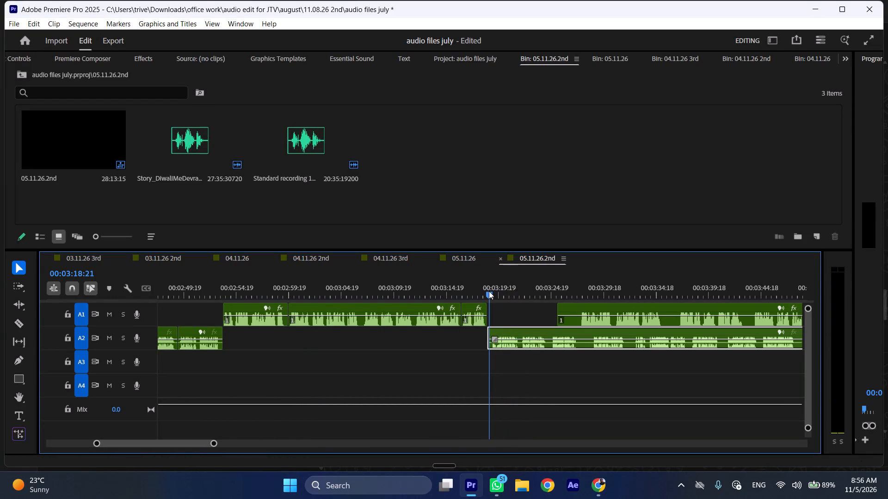
{"action": "left_click", "coordinate": [488, 289]}
{"action": "key", "text": "shift+c"}
{"action": "key", "text": "ctrl+shift+d"}
{"action": "key", "text": "space"}
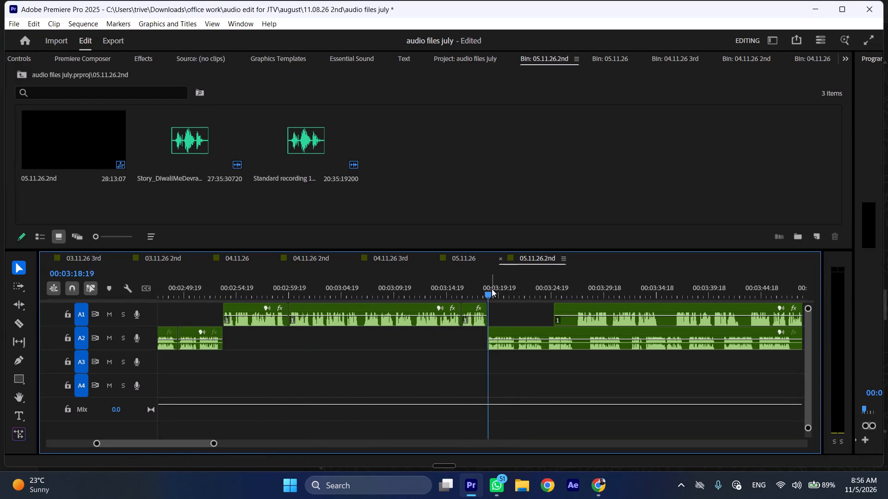
Play the A2 recording, move the last A1 clip further along its track, and trim its silent start to about 00:03:37.
{"action": "type", "text": "k"}
{"action": "key", "text": "l"}
{"action": "key", "text": "l"}
{"action": "scroll", "coordinate": [524, 350], "scroll_direction": "down", "scroll_amount": 5}
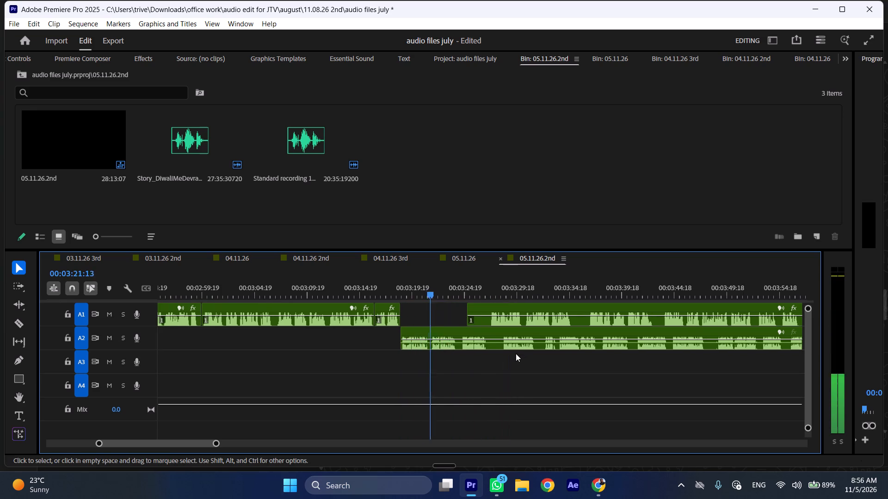
{"action": "left_click_drag", "start_coordinate": [488, 304], "coordinate": [598, 317]}
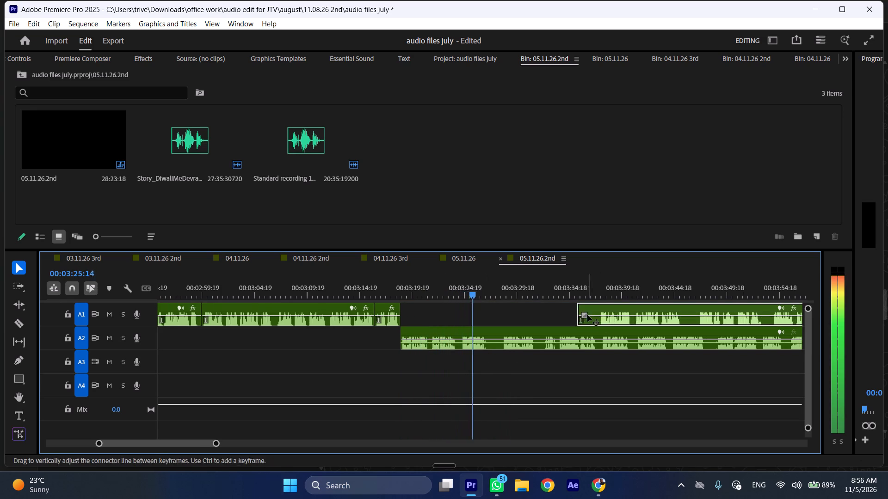
{"action": "left_click_drag", "start_coordinate": [580, 310], "coordinate": [600, 310]}
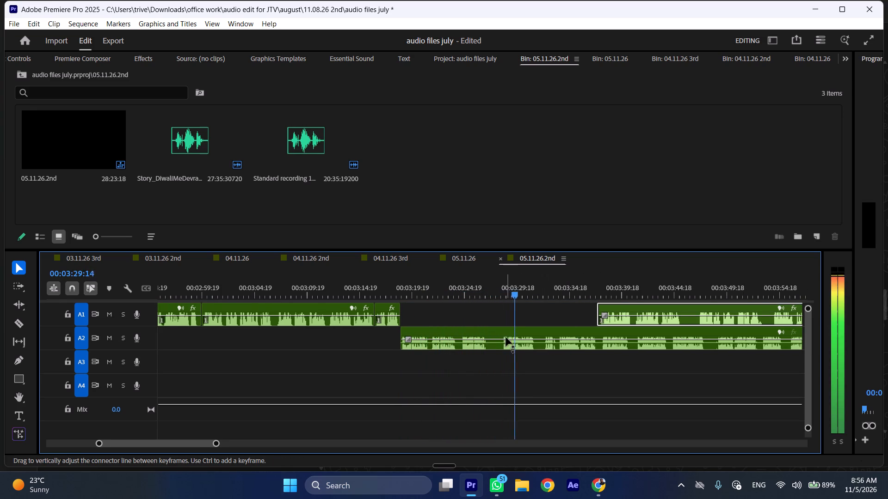
Cut the A2 clip at 00:03:28:04 and ripple-delete the section from about 00:03:18:19 up to the cut on both tracks.
{"action": "scroll", "coordinate": [506, 337], "scroll_direction": "down", "scroll_amount": 4}
{"action": "left_click", "coordinate": [437, 286]}
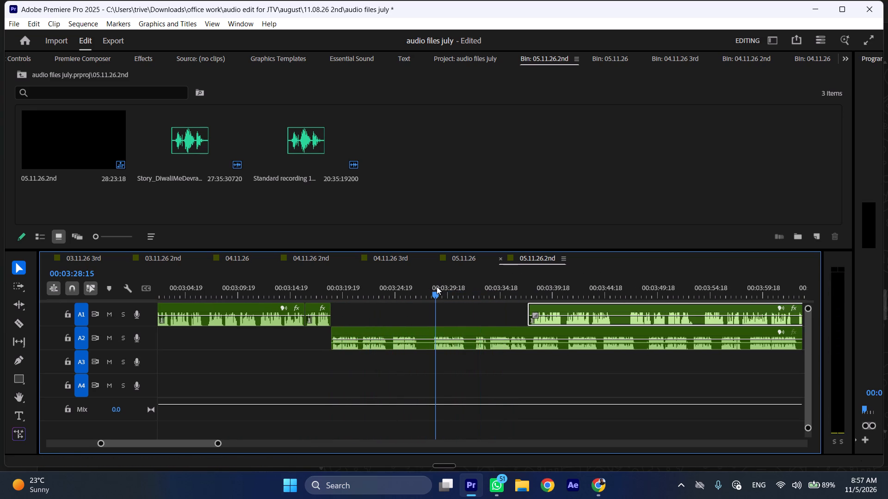
{"action": "left_click_drag", "start_coordinate": [437, 286], "coordinate": [432, 288]}
{"action": "left_click", "coordinate": [470, 334]}
{"action": "key", "text": "shift+c"}
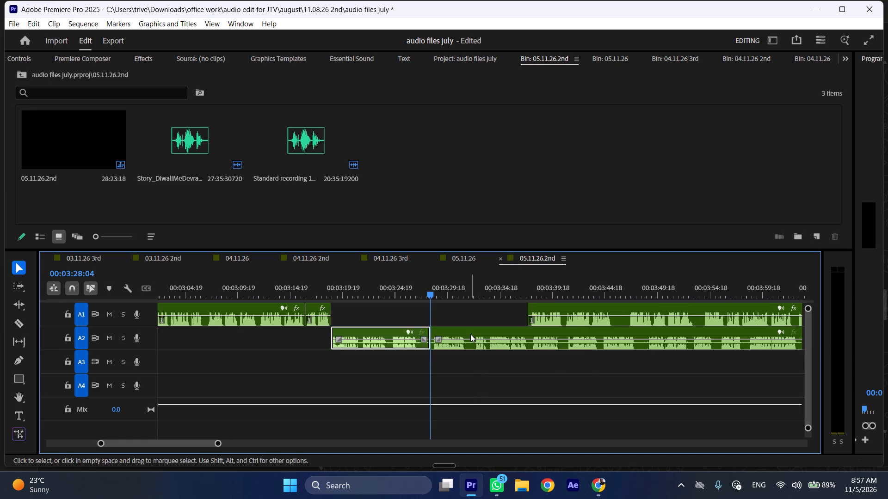
{"action": "key", "text": "ctrl+shift+d"}
{"action": "key", "text": "space"}
Cut the A2 clip at 00:03:22:04 and move the last A1 clip back to start at that cut.
{"action": "left_click", "coordinate": [369, 286]}
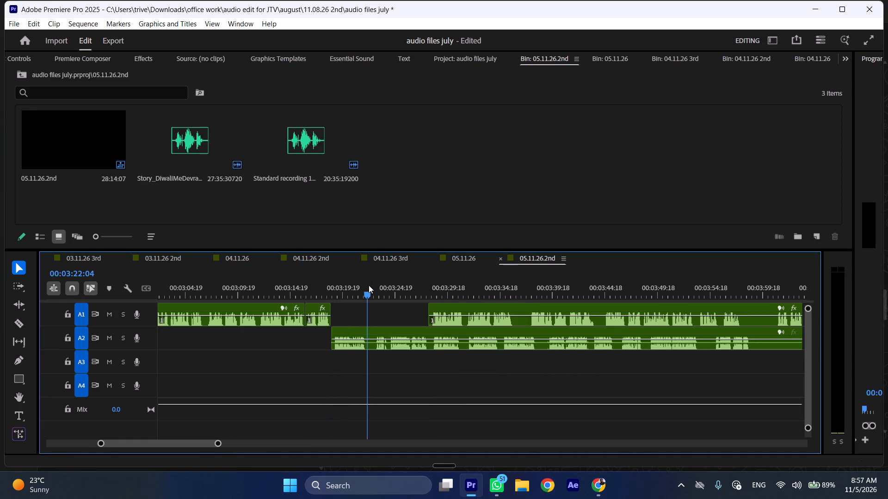
{"action": "key", "text": "shift+c"}
{"action": "left_click_drag", "start_coordinate": [450, 306], "coordinate": [391, 311]}
Move the remaining A2 clip further along its track to about 00:03:33, and play from about 00:03:18.
{"action": "left_click_drag", "start_coordinate": [394, 331], "coordinate": [510, 330]}
{"action": "left_click_drag", "start_coordinate": [336, 279], "coordinate": [323, 286]}
{"action": "type", "text": "ll"}
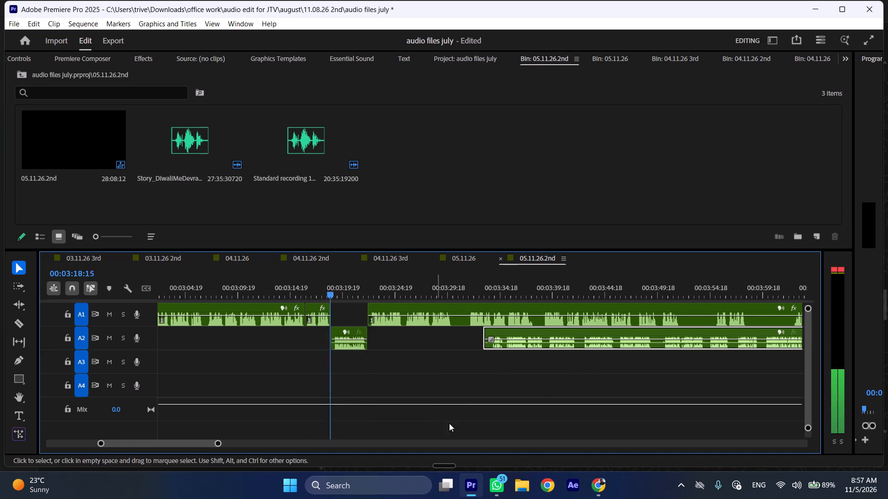
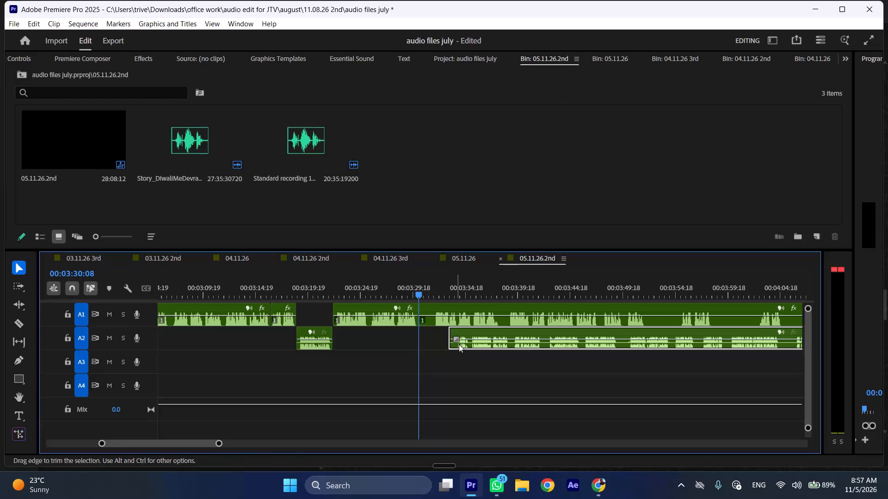
Trim the silent start of the last A2 clip and move the clip back to start at 00:03:30:08.
{"action": "left_click_drag", "start_coordinate": [449, 329], "coordinate": [458, 330]}
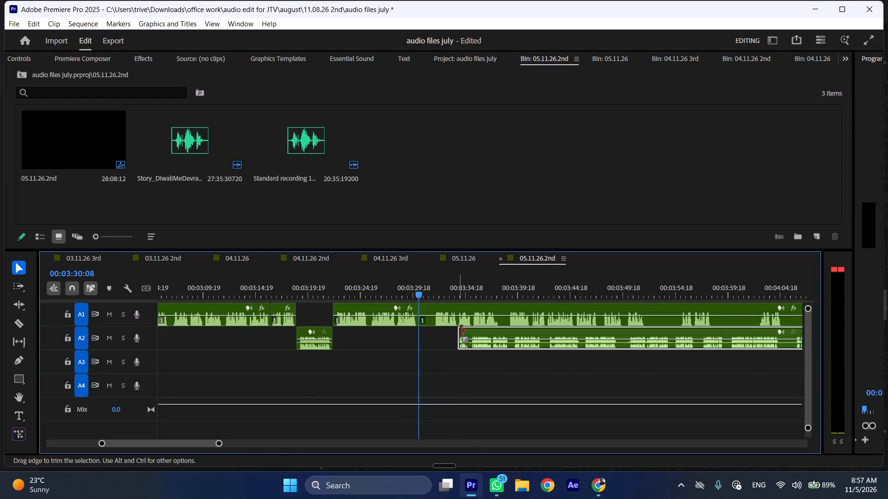
{"action": "left_click_drag", "start_coordinate": [483, 328], "coordinate": [444, 332]}
Move the last A1 clip further along its track, trim its start to about 00:03:39, and play the sequence from 00:03:30:09.
{"action": "left_click", "coordinate": [432, 298]}
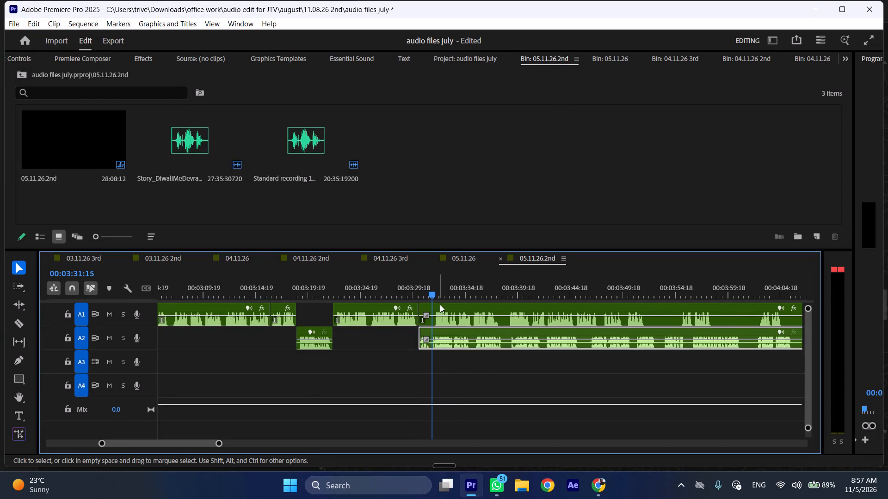
{"action": "left_click_drag", "start_coordinate": [444, 304], "coordinate": [527, 311]}
{"action": "key", "text": "space"}
{"action": "type", "text": "l"}
{"action": "left_click_drag", "start_coordinate": [505, 310], "coordinate": [513, 310]}
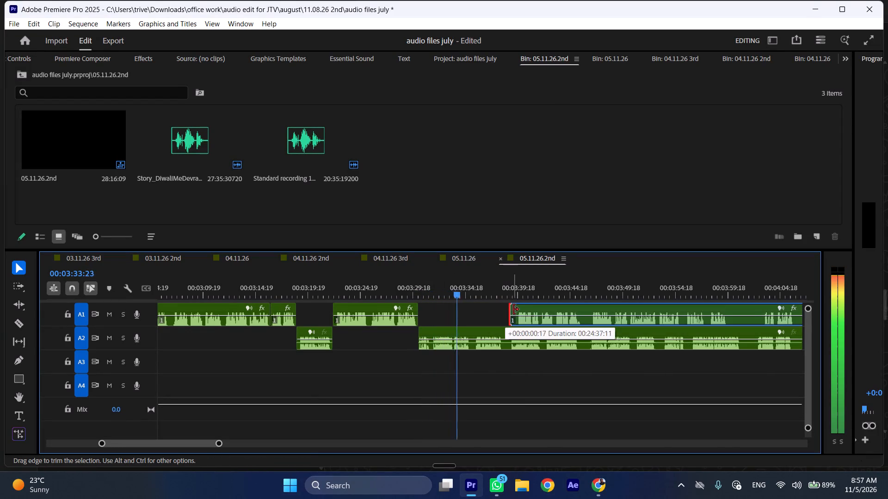
{"action": "left_click_drag", "start_coordinate": [513, 310], "coordinate": [519, 310]}
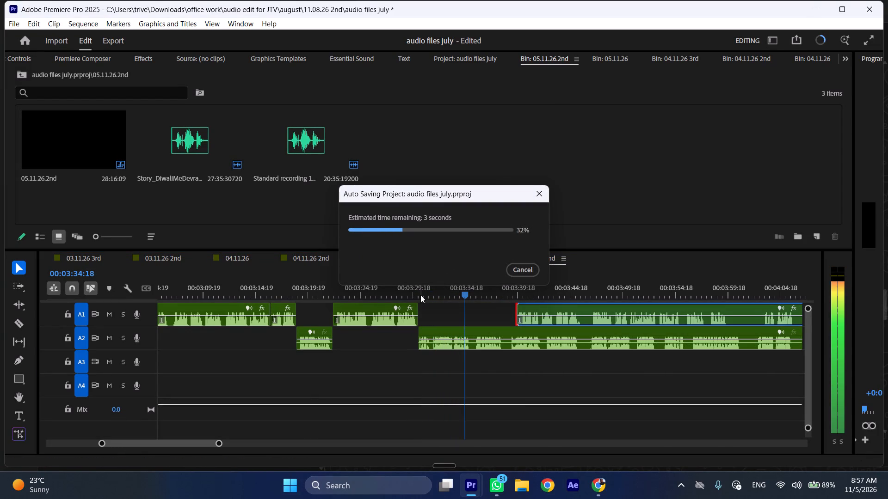
{"action": "left_click", "coordinate": [420, 294]}
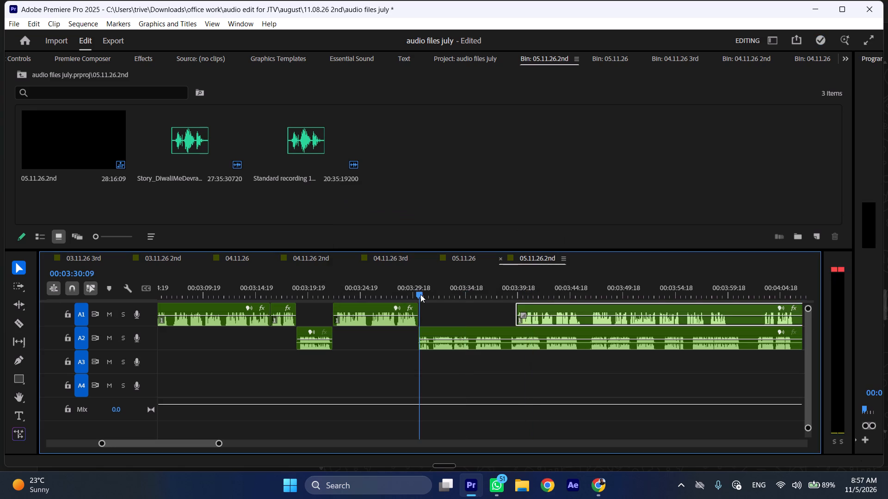
{"action": "key", "text": "space"}
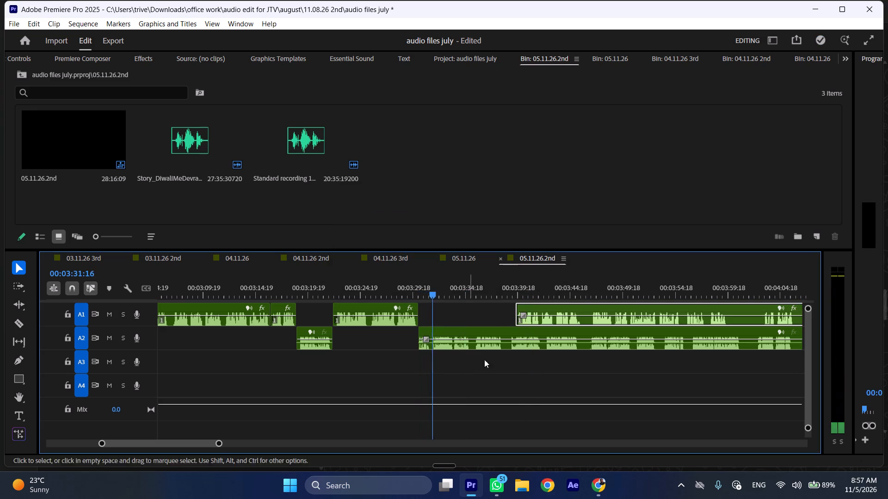
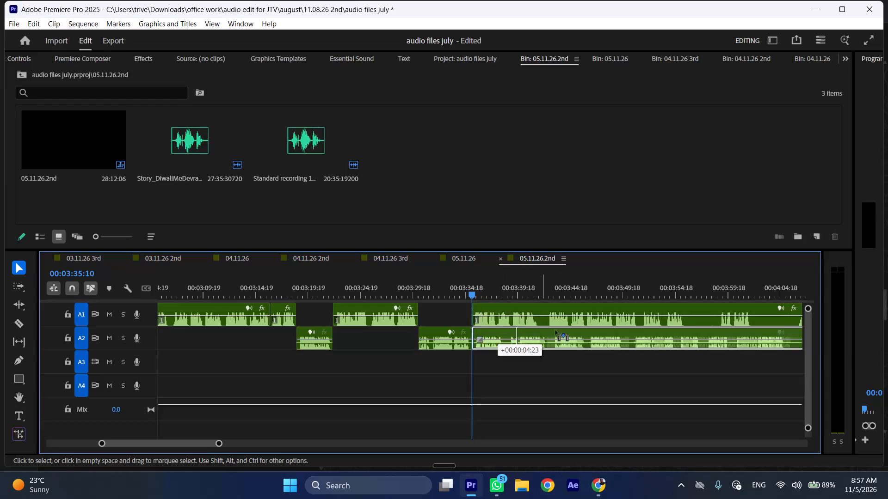
Play the sequence from 00:03:35:10 at faster speed and move the last A2 clip further along its track to start at about 00:03:44.
{"action": "key", "text": "space"}
{"action": "key", "text": "l"}
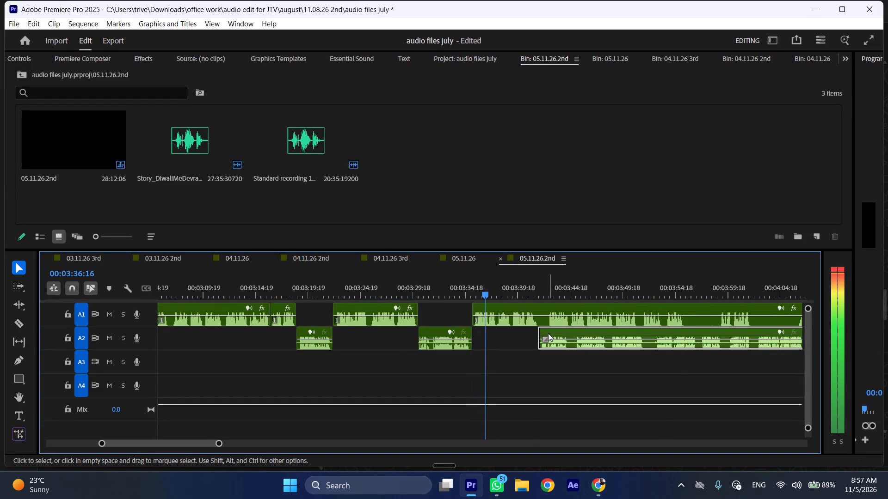
{"action": "scroll", "coordinate": [545, 334], "scroll_direction": "down", "scroll_amount": 4}
{"action": "left_click_drag", "start_coordinate": [490, 330], "coordinate": [513, 330]}
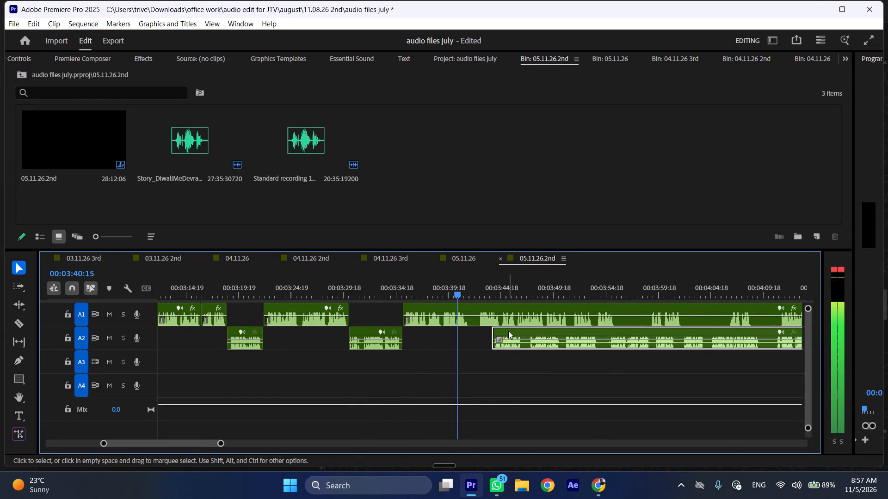
Stop playback at 00:03:41:19 and split the last A1 clip at the playhead.
{"action": "key", "text": "space"}
{"action": "type", "text": "C"}
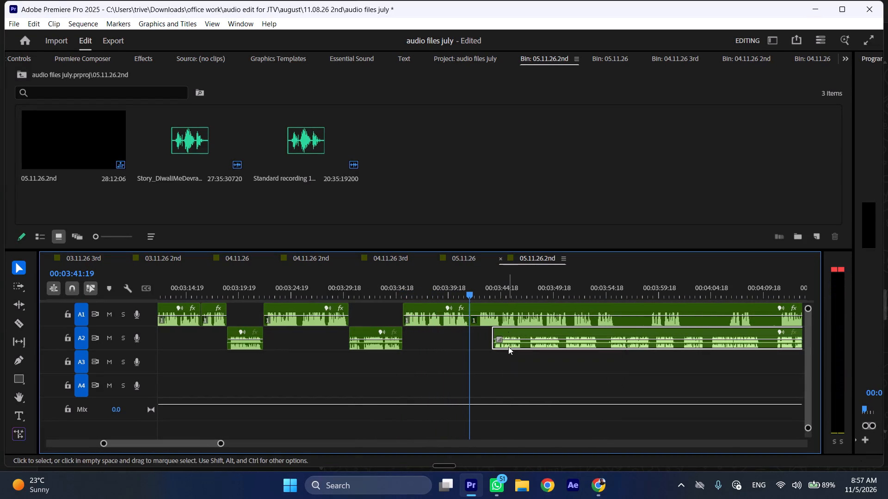
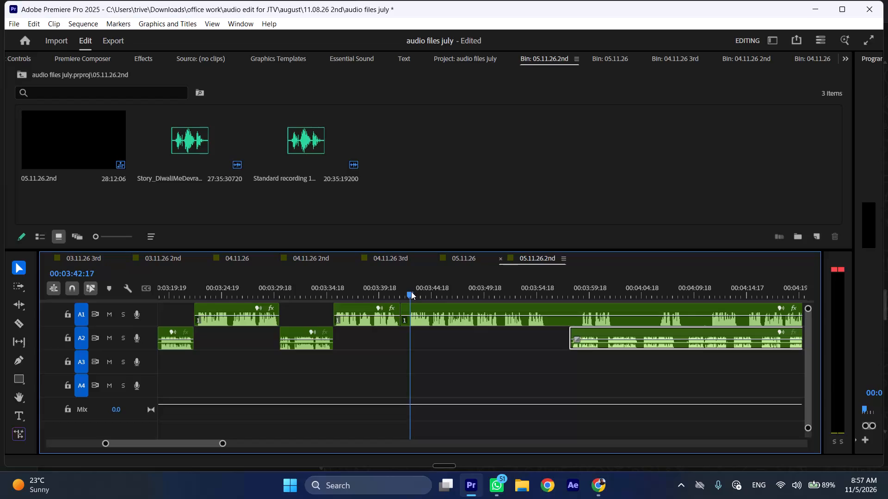
Split the last A1 clip shortly after its start at about 00:03:42 and ripple delete the short piece before the cut.
{"action": "left_click", "coordinate": [426, 310]}
{"action": "key", "text": "shift+c"}
{"action": "key", "text": "ctrl+shift+d"}
Play on at faster speed, split the last A1 clip at about 00:03:48 and 00:03:53, and ripple delete the section between.
{"action": "key", "text": "space"}
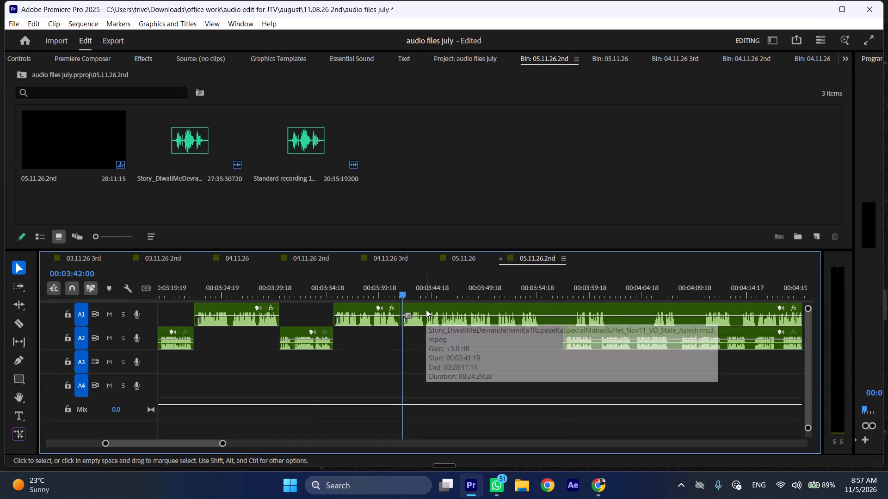
{"action": "type", "text": "l"}
{"action": "scroll", "coordinate": [451, 327], "scroll_direction": "down", "scroll_amount": 5}
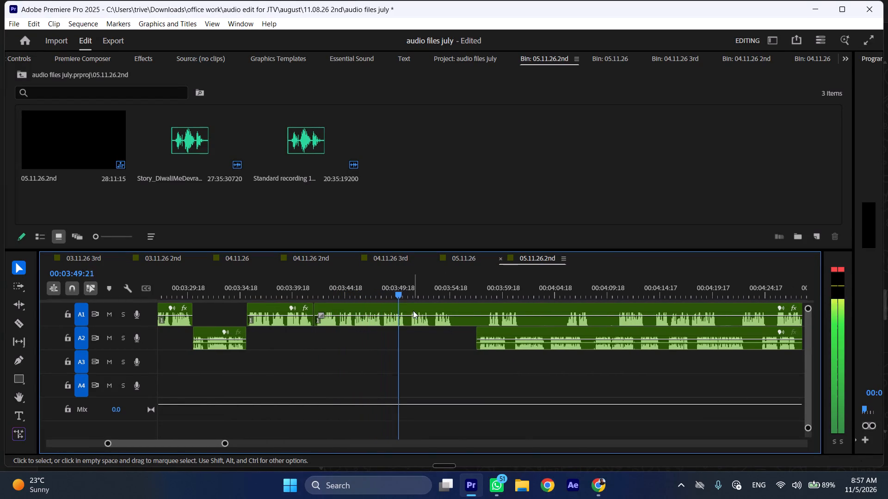
{"action": "left_click", "coordinate": [384, 287]}
{"action": "key", "text": "shift+c"}
{"action": "key", "text": "space"}
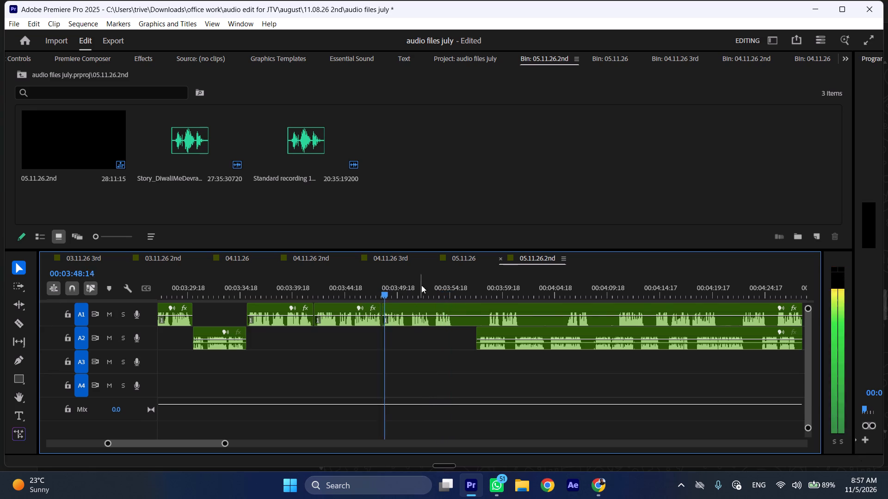
{"action": "left_click_drag", "start_coordinate": [431, 285], "coordinate": [436, 285]}
{"action": "left_click", "coordinate": [451, 314]}
{"action": "key", "text": "shift+c"}
{"action": "key", "text": "ctrl+shift+d"}
Play briefly from the new cut, stop, and move the last A2 clip further along its track to start at about 00:04:14.
{"action": "key", "text": "space"}
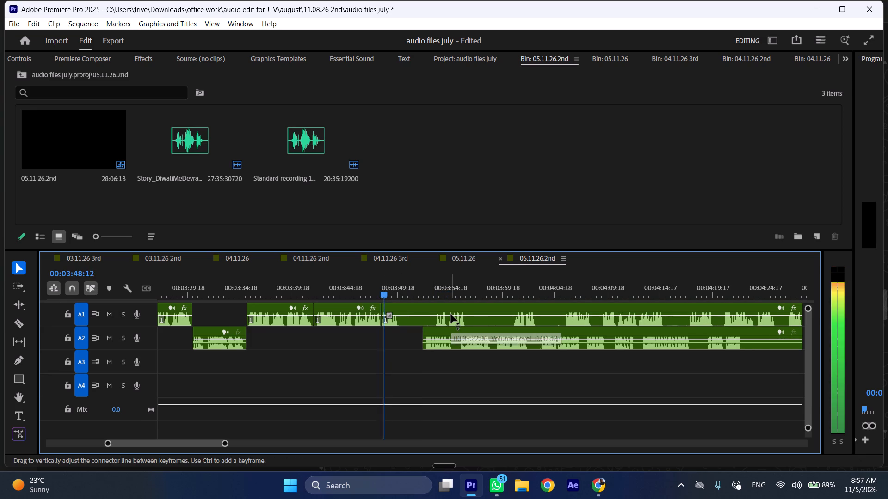
{"action": "type", "text": "l"}
{"action": "key", "text": "space"}
{"action": "left_click_drag", "start_coordinate": [447, 330], "coordinate": [680, 330]}
Listen at 00:04:05, return to 00:03:53:08, split the last A1 clip there and ripple delete its part before the cut.
{"action": "left_click", "coordinate": [563, 292]}
{"action": "key", "text": "space"}
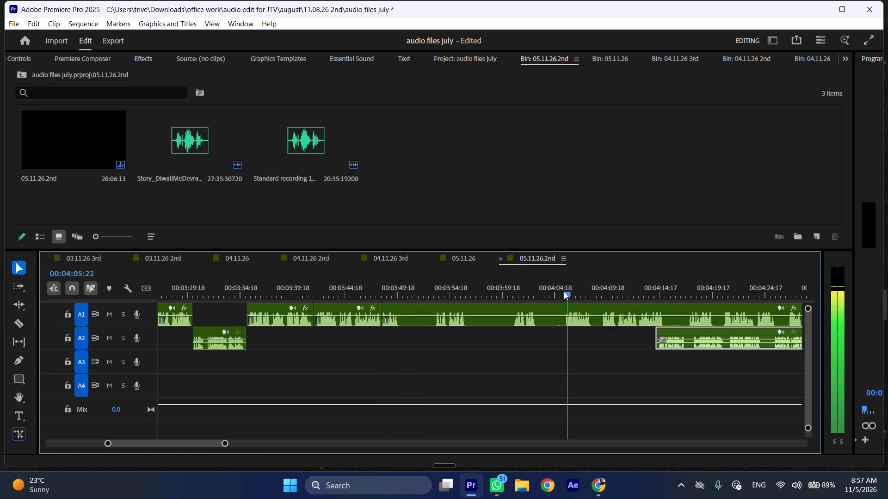
{"action": "left_click", "coordinate": [436, 290]}
{"action": "key", "text": "space"}
{"action": "left_click", "coordinate": [436, 290]}
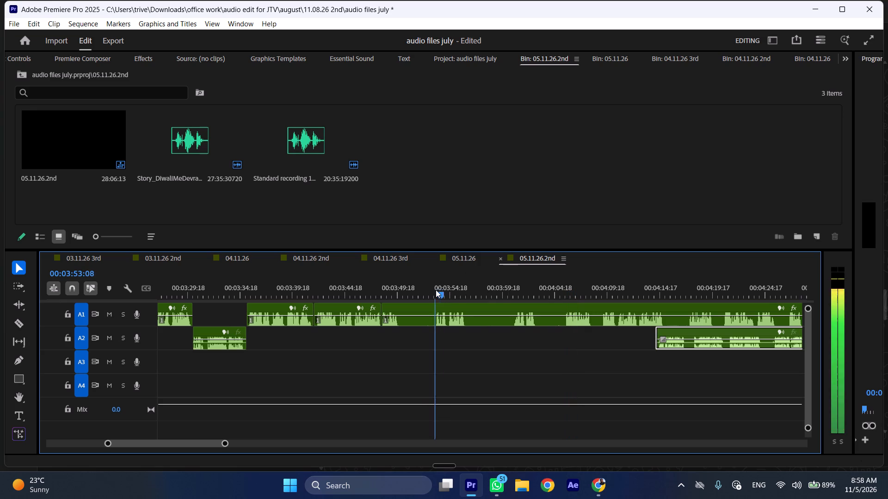
{"action": "left_click", "coordinate": [447, 311]}
{"action": "key", "text": "shift+c"}
{"action": "key", "text": "ctrl+shift+d"}
Play on from the new cut at faster speed, stop at 00:03:51:04 and split the last A1 clip at the playhead.
{"action": "key", "text": "space"}
{"action": "type", "text": "l"}
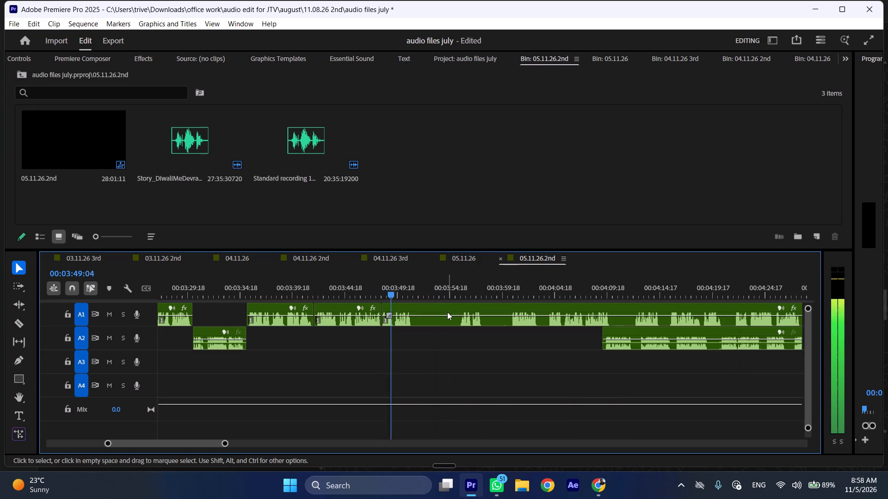
{"action": "key", "text": "space"}
{"action": "key", "text": "shift+c"}
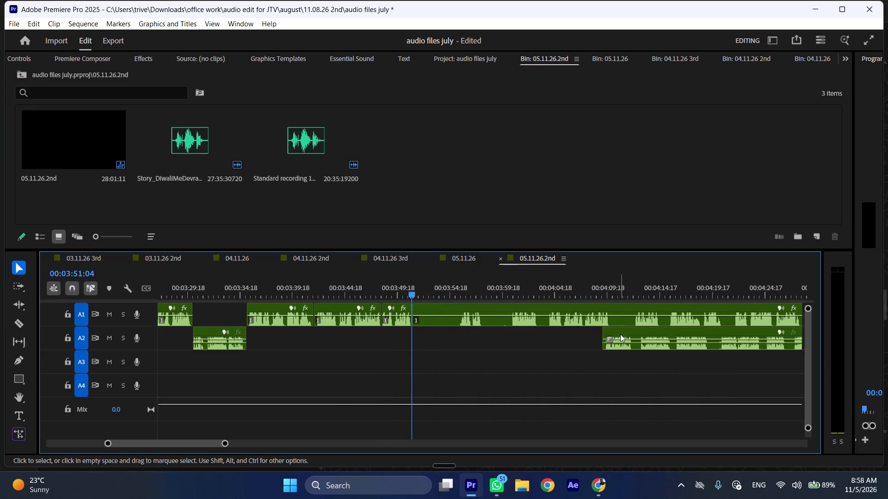
Move the last A2 clip back to start at 00:03:51:04 and the last A1 clip forward to start at about 00:04:03.
{"action": "left_click_drag", "start_coordinate": [620, 334], "coordinate": [438, 334]}
{"action": "left_click_drag", "start_coordinate": [436, 334], "coordinate": [427, 334]}
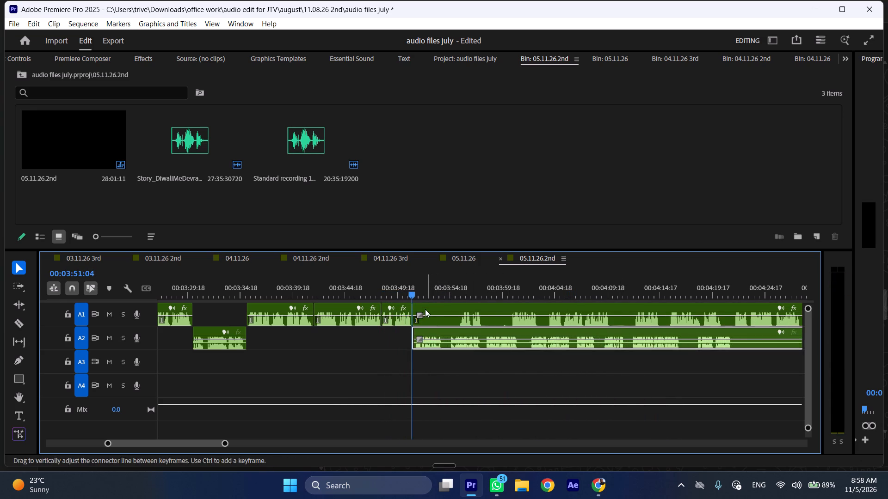
{"action": "left_click_drag", "start_coordinate": [425, 304], "coordinate": [553, 308]}
Play the A2 voice at faster speed, stop at 00:03:54:06 and split the last A2 clip at the playhead.
{"action": "key", "text": "space"}
{"action": "type", "text": "l"}
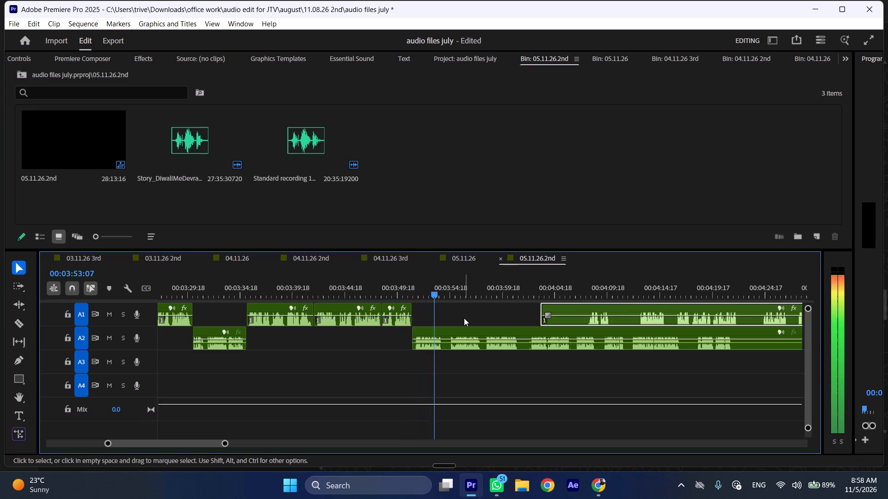
{"action": "key", "text": "space"}
{"action": "key", "text": "shift+c"}
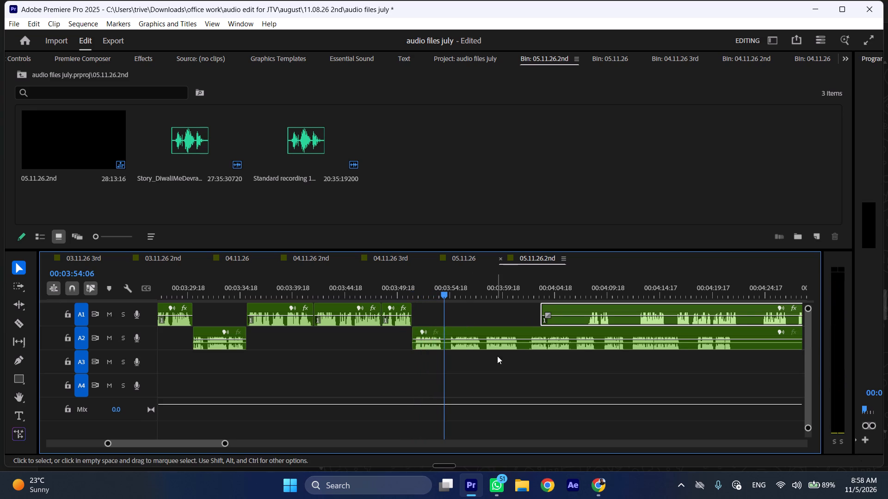
{"action": "scroll", "coordinate": [476, 395], "scroll_direction": "down", "scroll_amount": 4}
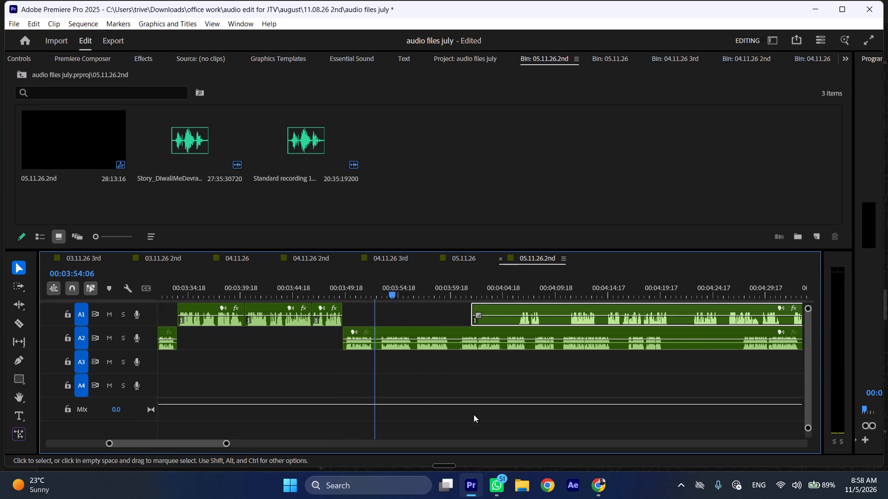
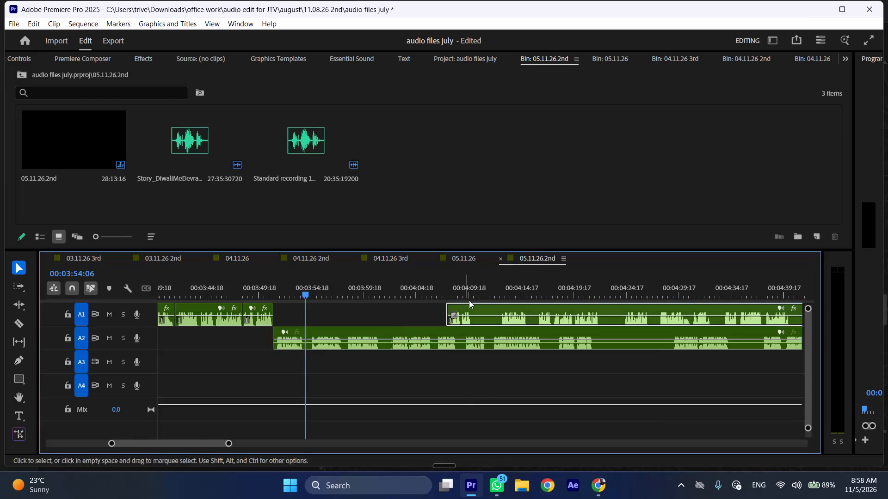
Move the last A1 clip back to start at 00:03:54:06 and the last A2 clip forward to start at about 00:04:14.
{"action": "left_click_drag", "start_coordinate": [482, 292], "coordinate": [474, 292]}
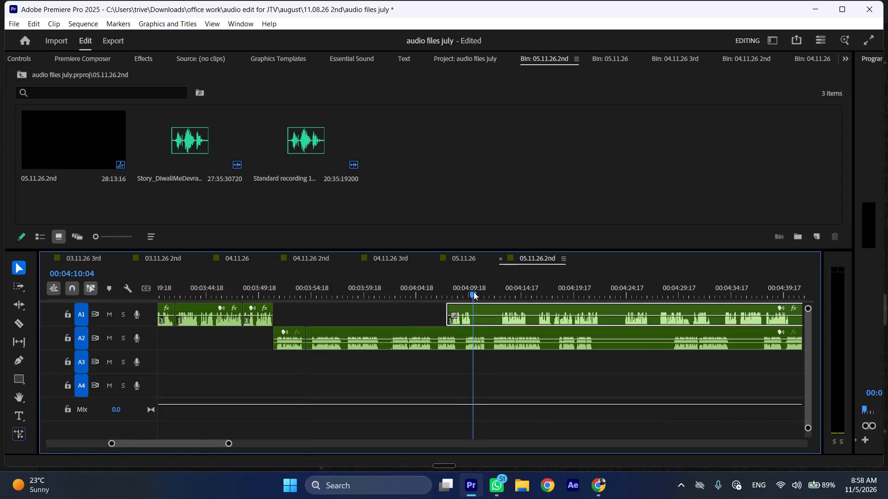
{"action": "left_click_drag", "start_coordinate": [474, 292], "coordinate": [473, 292]}
{"action": "left_click_drag", "start_coordinate": [481, 310], "coordinate": [335, 314]}
{"action": "left_click_drag", "start_coordinate": [333, 330], "coordinate": [475, 331]}
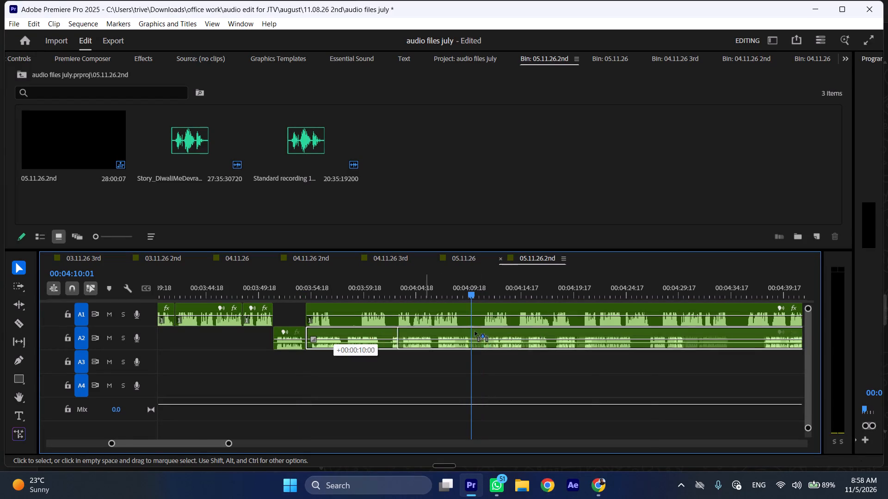
{"action": "left_click_drag", "start_coordinate": [475, 331], "coordinate": [538, 331]}
Play from 00:03:54:06, split the last A1 clip at about 00:03:56:21 and at 00:03:59:08, and ripple delete the part between the cuts.
{"action": "left_click", "coordinate": [307, 286]}
{"action": "key", "text": "space"}
{"action": "key", "text": "l"}
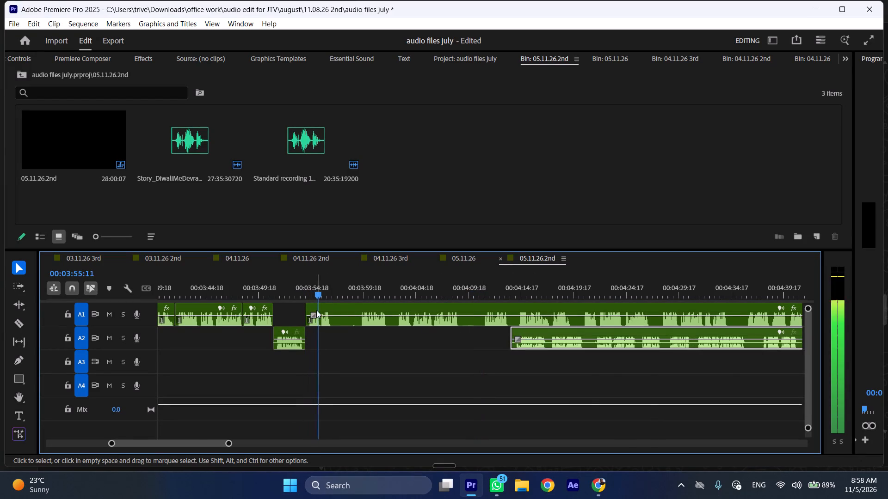
{"action": "key", "text": "space"}
{"action": "left_click_drag", "start_coordinate": [358, 292], "coordinate": [363, 291]}
{"action": "key", "text": "space"}
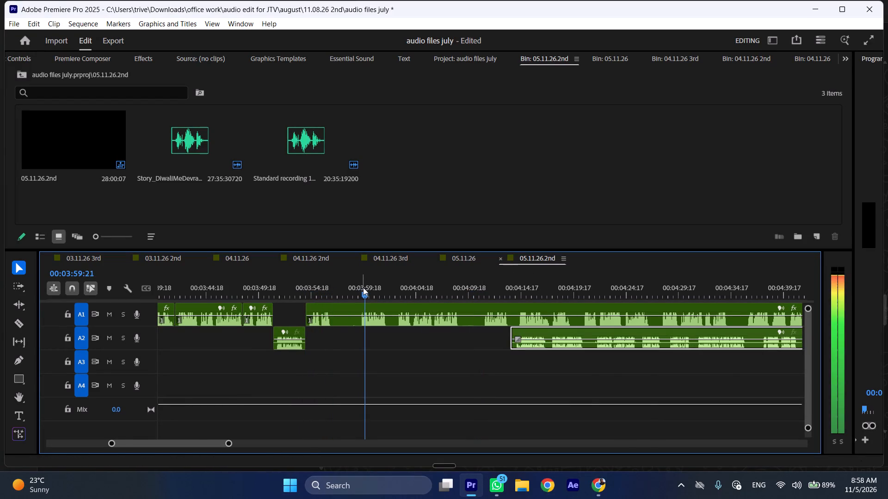
{"action": "left_click", "coordinate": [361, 286]}
{"action": "key", "text": "shift+c"}
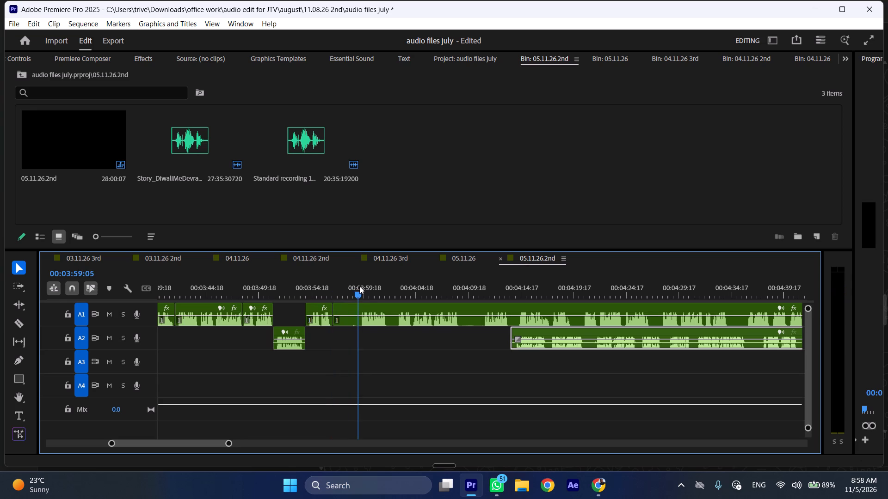
{"action": "left_click", "coordinate": [370, 305]}
{"action": "key", "text": "shift+c"}
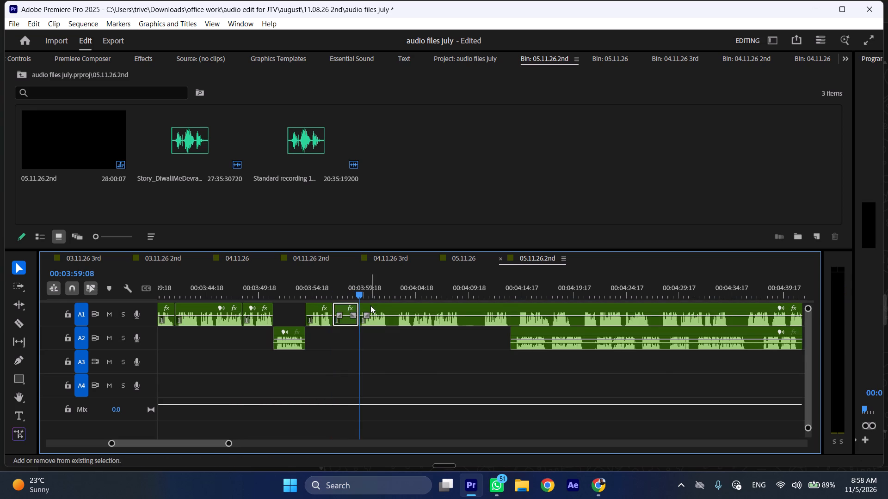
{"action": "key", "text": "ctrl+shift+d"}
Play on at faster speed, split the last A1 clip at 00:04:00:10 and ripple delete its part before the cut.
{"action": "key", "text": "space"}
{"action": "type", "text": "l"}
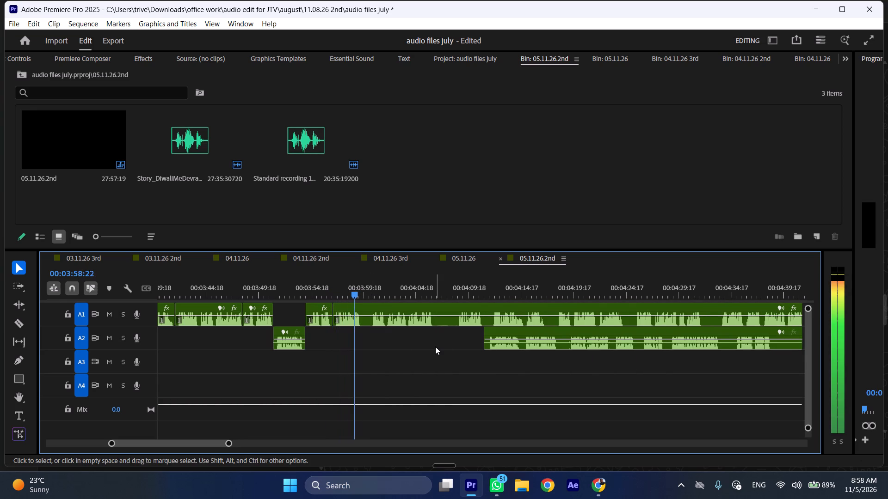
{"action": "key", "text": "space"}
{"action": "left_click", "coordinate": [371, 286]}
{"action": "left_click", "coordinate": [381, 304]}
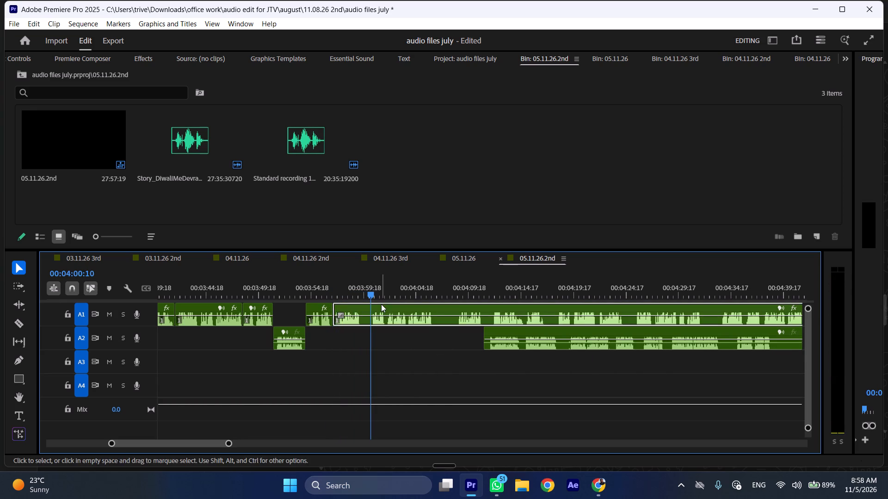
{"action": "key", "text": "shift+c"}
{"action": "key", "text": "ctrl+shift+d"}
Play the A1 voice at faster speed, stop at 00:04:02:23 and split the last A1 clip at the playhead.
{"action": "key", "text": "space"}
{"action": "type", "text": "l"}
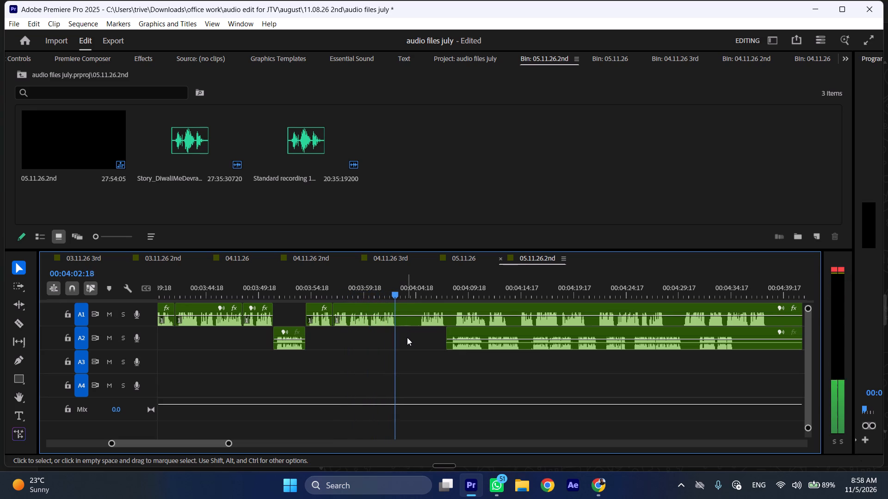
{"action": "key", "text": "space"}
{"action": "key", "text": "shift+c"}
Move the last A2 clip back to start at 00:04:02:23 and the last A1 clip forward to start at about 00:04:15.
{"action": "left_click_drag", "start_coordinate": [454, 331], "coordinate": [459, 332]}
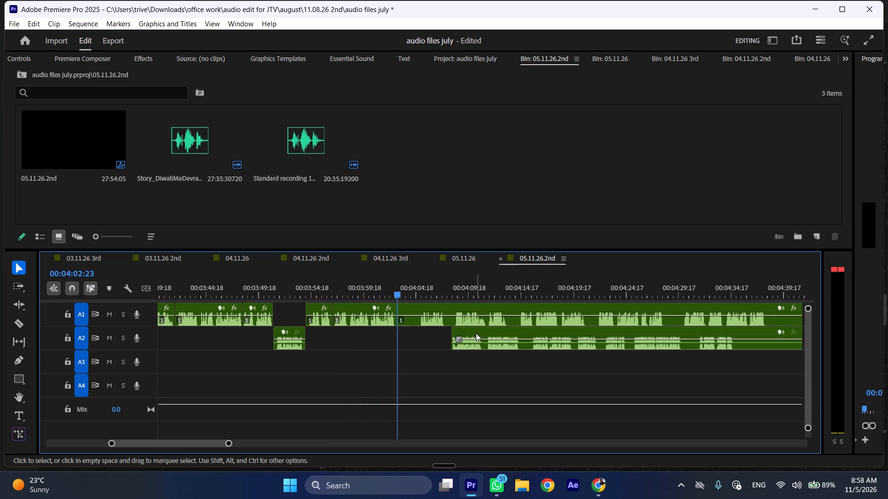
{"action": "left_click_drag", "start_coordinate": [476, 333], "coordinate": [417, 334]}
{"action": "left_click_drag", "start_coordinate": [413, 302], "coordinate": [567, 327]}
{"action": "left_click_drag", "start_coordinate": [425, 307], "coordinate": [559, 309]}
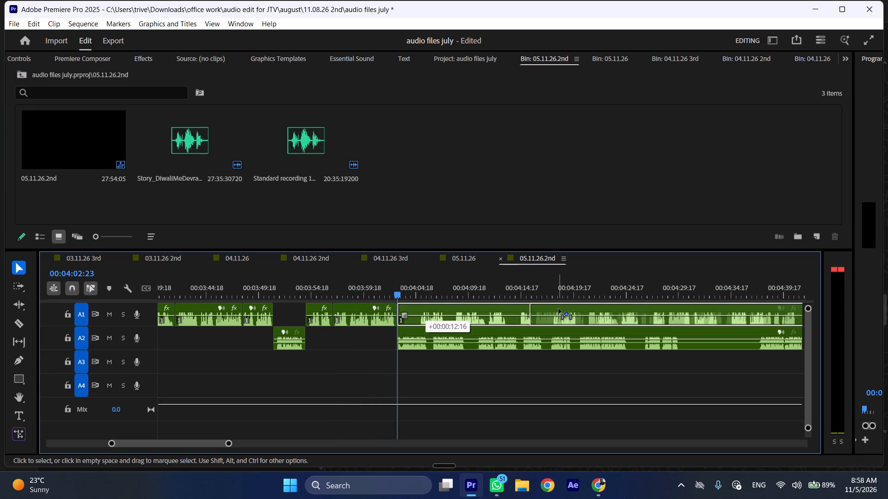
{"action": "left_click_drag", "start_coordinate": [559, 309], "coordinate": [559, 309]}
Play the A2 voice at faster speed, split the last A2 clip at about 00:04:06 and ripple delete its part before the cut.
{"action": "key", "text": "space"}
{"action": "key", "text": "l"}
{"action": "scroll", "coordinate": [402, 327], "scroll_direction": "down", "scroll_amount": 5}
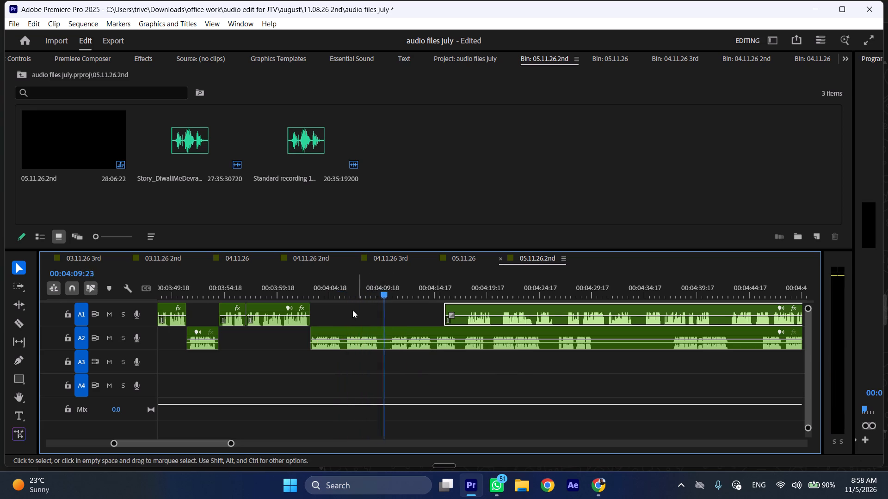
{"action": "left_click", "coordinate": [346, 287]}
{"action": "left_click", "coordinate": [364, 328]}
{"action": "key", "text": "shift+c"}
{"action": "key", "text": "ctrl+shift+d"}
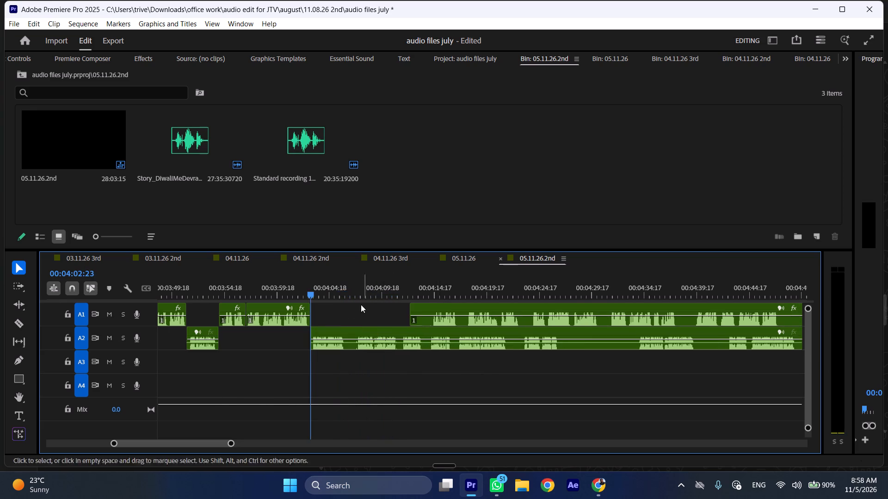
Split the last A2 clip at 00:04:06:09.
{"action": "left_click_drag", "start_coordinate": [352, 286], "coordinate": [348, 286]}
{"action": "key", "text": "shift+c"}
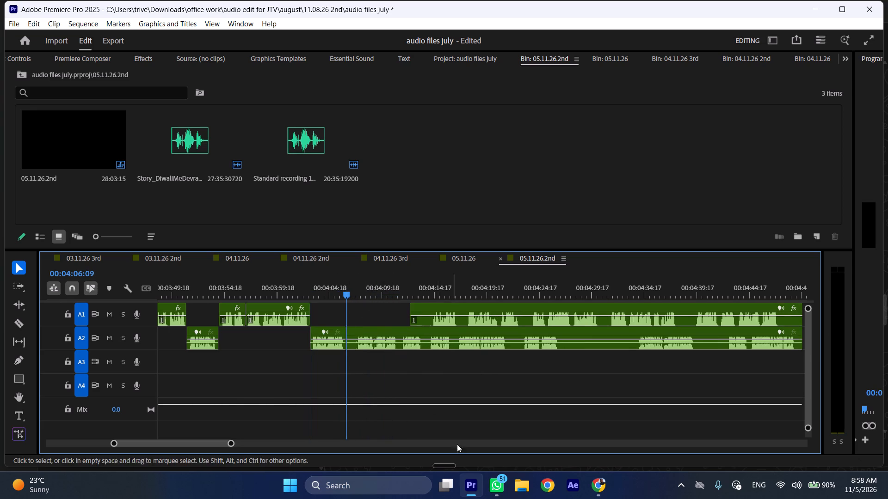
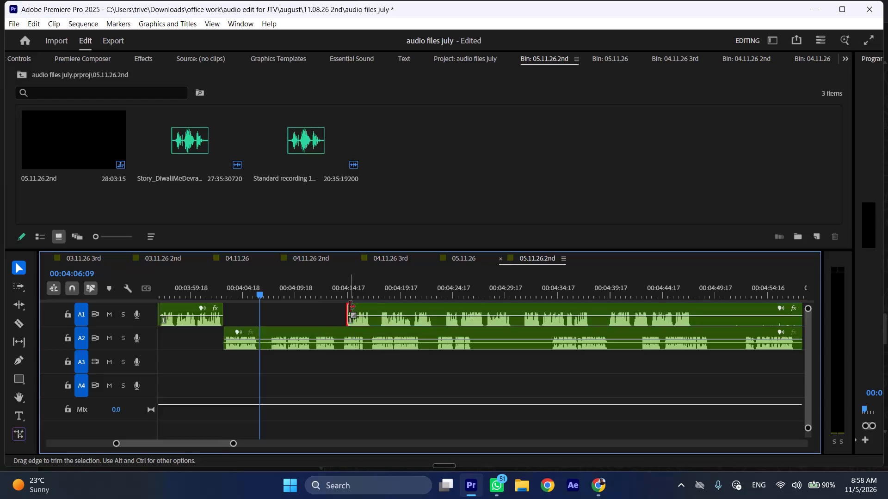
Split the last A1 clip at 00:04:16:21 and insert the short piece before the cut at 00:04:06:09, between the A2 clips.
{"action": "left_click", "coordinate": [370, 297]}
{"action": "left_click", "coordinate": [375, 308]}
{"action": "key", "text": "shift+c"}
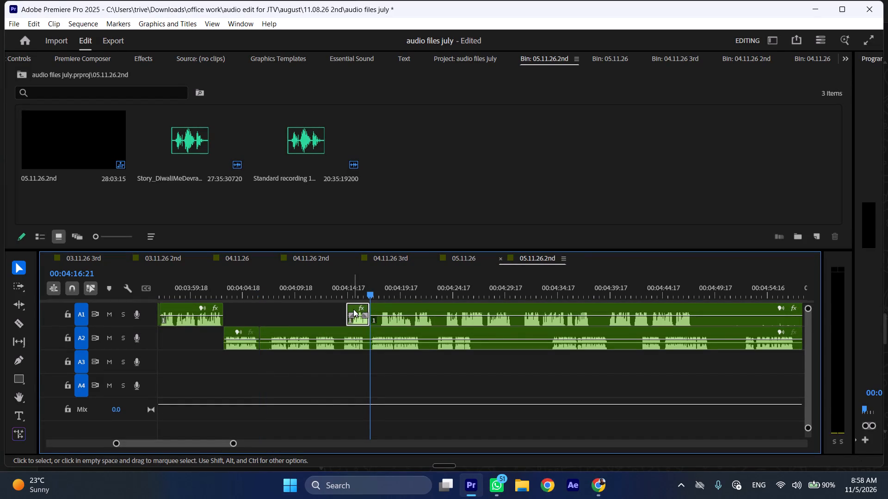
{"action": "left_click_drag", "start_coordinate": [353, 309], "coordinate": [271, 309]}
Trim about 17 frames off the start of the last A2 clip and move it back against the end of the short A1 piece.
{"action": "left_click_drag", "start_coordinate": [285, 329], "coordinate": [294, 330]}
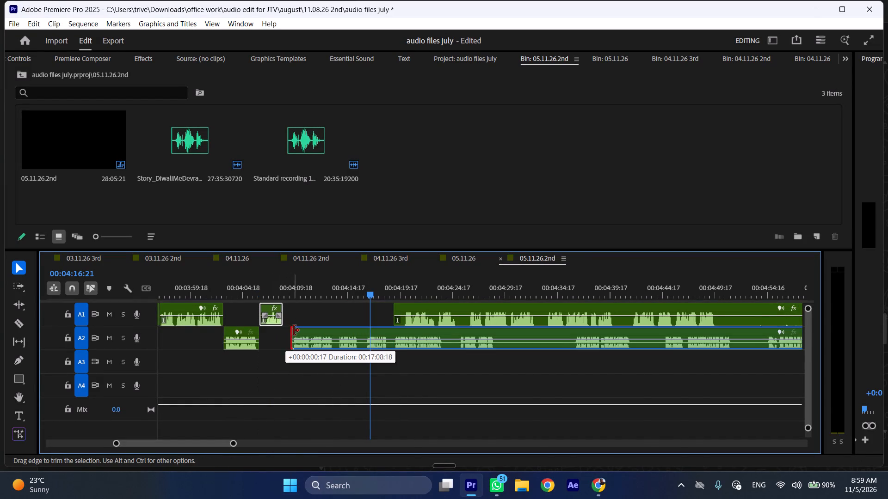
{"action": "left_click_drag", "start_coordinate": [294, 330], "coordinate": [294, 331]}
{"action": "left_click_drag", "start_coordinate": [320, 330], "coordinate": [308, 330]}
Play the section around 00:04:06 and delete the short A1 clip that starts at 00:04:06:09.
{"action": "left_click", "coordinate": [250, 281]}
{"action": "key", "text": "space"}
{"action": "type", "text": "l"}
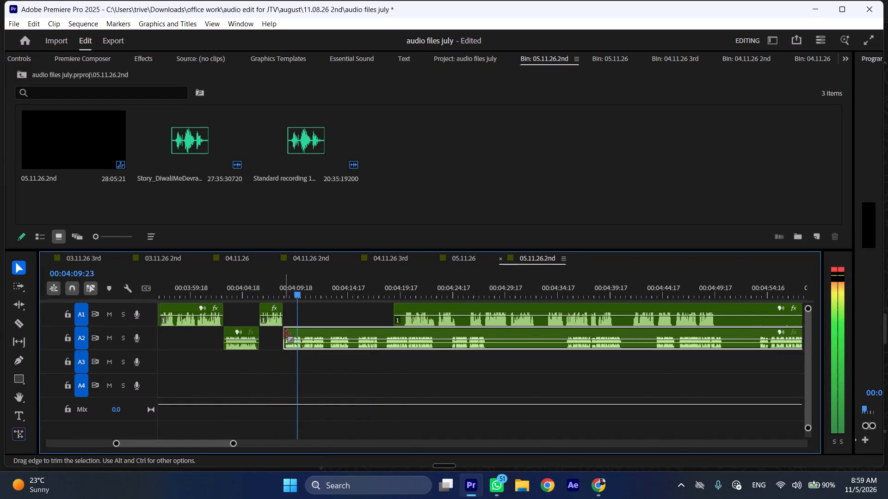
{"action": "key", "text": "space"}
{"action": "scroll", "coordinate": [284, 335], "scroll_direction": "up", "scroll_amount": 3}
{"action": "left_click", "coordinate": [250, 282]}
{"action": "key", "text": "space"}
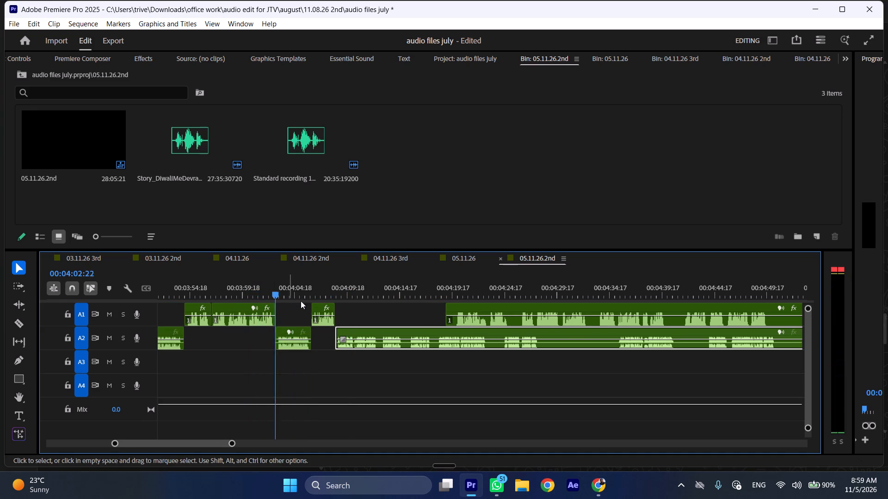
{"action": "left_click", "coordinate": [319, 306]}
{"action": "key", "text": "BackSpace"}
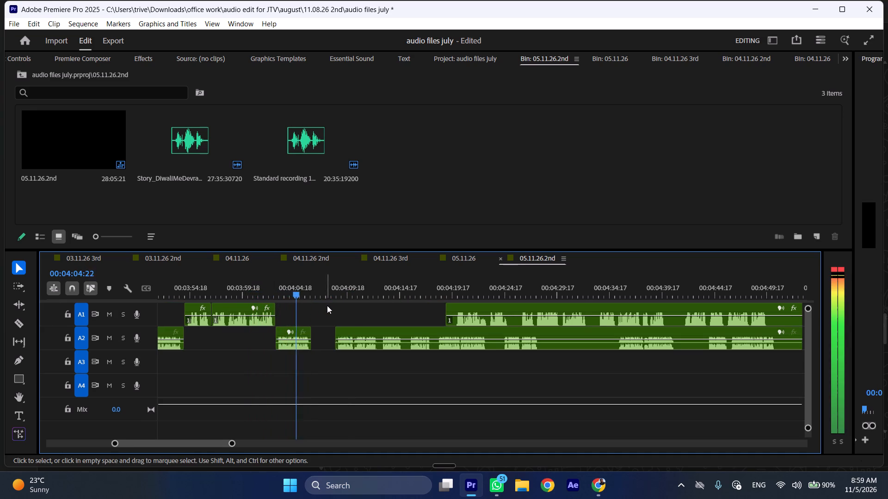
{"action": "key", "text": "space"}
Trim a little under a second off the start of the last A1 clip.
{"action": "left_click_drag", "start_coordinate": [448, 306], "coordinate": [456, 307]}
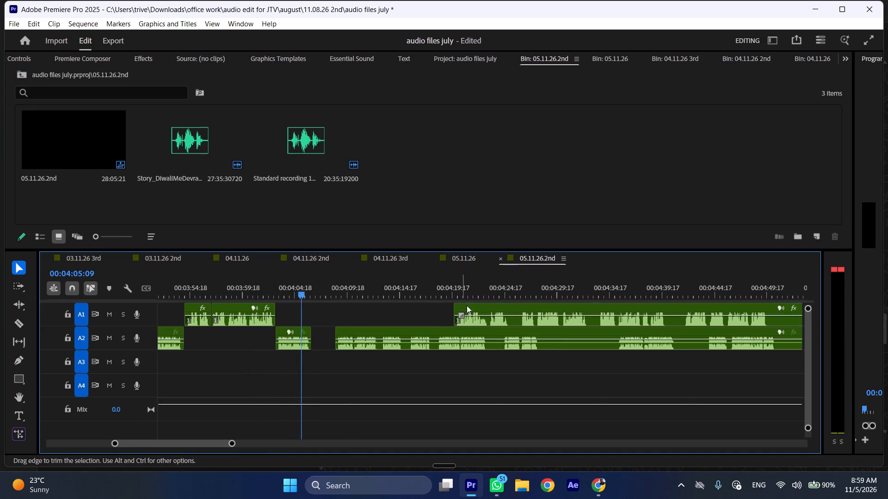
Split the last A1 clip at 00:04:25:05 and insert the piece before the cut at 00:04:06:09, right after the short A2 clip.
{"action": "left_click_drag", "start_coordinate": [506, 292], "coordinate": [511, 292]}
{"action": "left_click", "coordinate": [516, 304]}
{"action": "key", "text": "shift+c"}
{"action": "left_click_drag", "start_coordinate": [476, 305], "coordinate": [413, 305]}
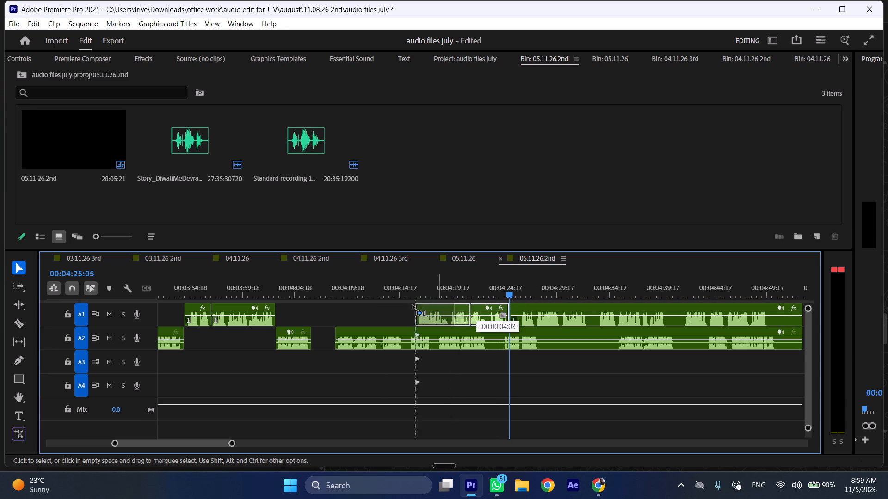
{"action": "left_click_drag", "start_coordinate": [413, 305], "coordinate": [337, 305]}
Move the last A2 clip back to start at about 00:04:11, directly after the inserted A1 piece.
{"action": "left_click_drag", "start_coordinate": [418, 332], "coordinate": [401, 331]}
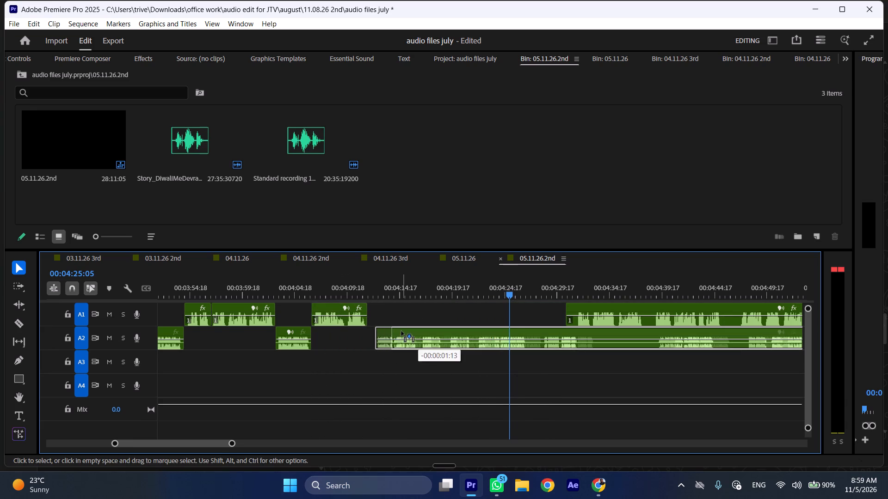
{"action": "left_click_drag", "start_coordinate": [401, 331], "coordinate": [395, 330]}
Play the join between the two voices at faster speed from about 00:04:05.
{"action": "left_click", "coordinate": [296, 283]}
{"action": "key", "text": "space"}
{"action": "type", "text": "l"}
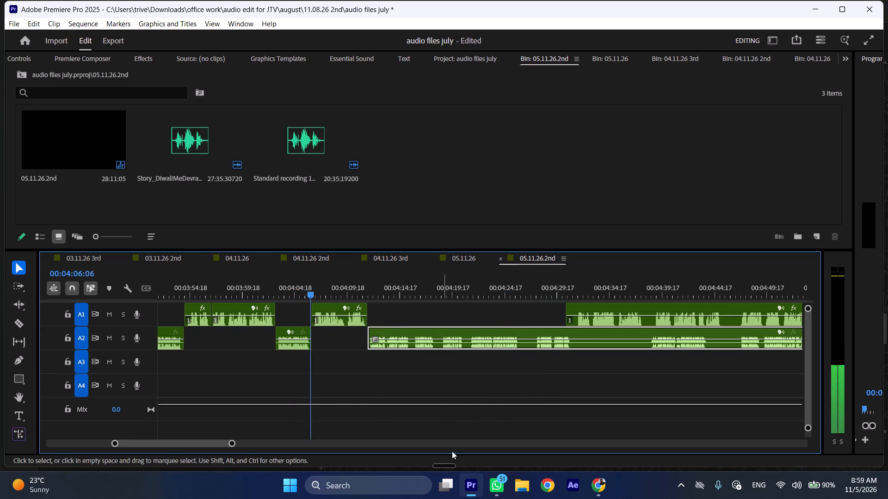
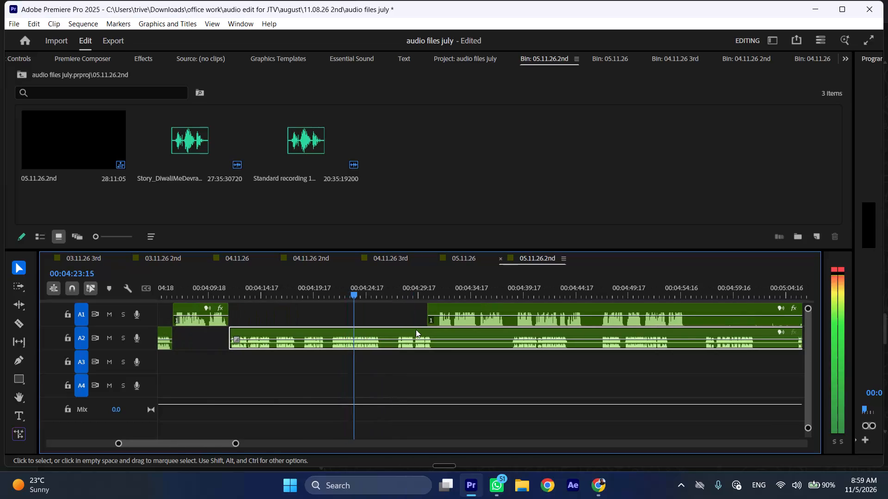
Cut the last A2 clip at about 00:04:21 and ripple-delete the piece before the cut, closing up to about 00:04:11.
{"action": "left_click", "coordinate": [332, 289]}
{"action": "key", "text": "shift+c"}
{"action": "key", "text": "ctrl+shift+d"}
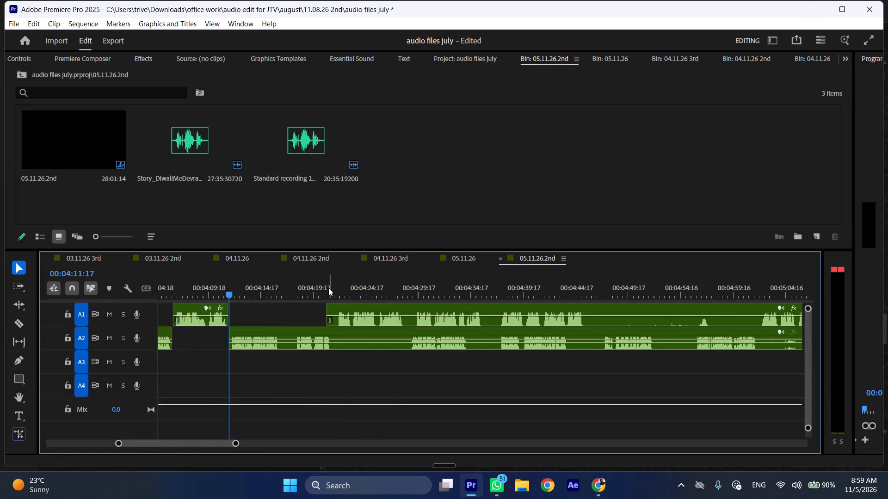
Split the last A2 clip at 00:04:16:13 and trim about one second off the start of the last A1 clip.
{"action": "left_click", "coordinate": [284, 278]}
{"action": "key", "text": "shift+c"}
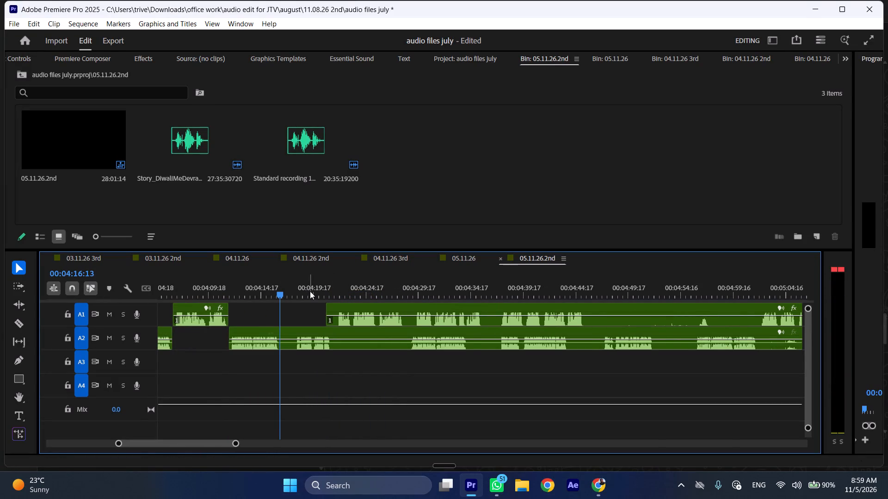
{"action": "left_click_drag", "start_coordinate": [328, 307], "coordinate": [339, 307]}
Split the last A1 clip at 00:04:28:10 and insert the piece before the cut at 00:04:16:13, at the A2 split.
{"action": "left_click", "coordinate": [405, 288]}
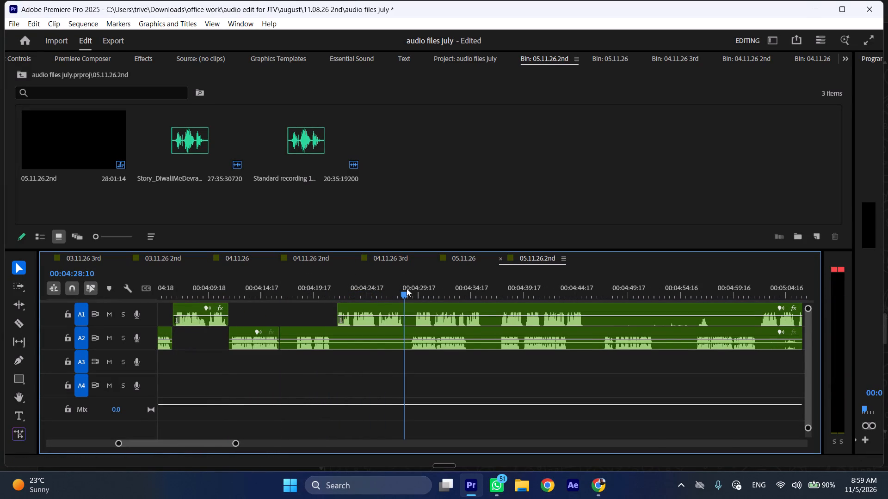
{"action": "left_click", "coordinate": [422, 316]}
{"action": "key", "text": "shift+c"}
{"action": "left_click_drag", "start_coordinate": [375, 304], "coordinate": [320, 304]}
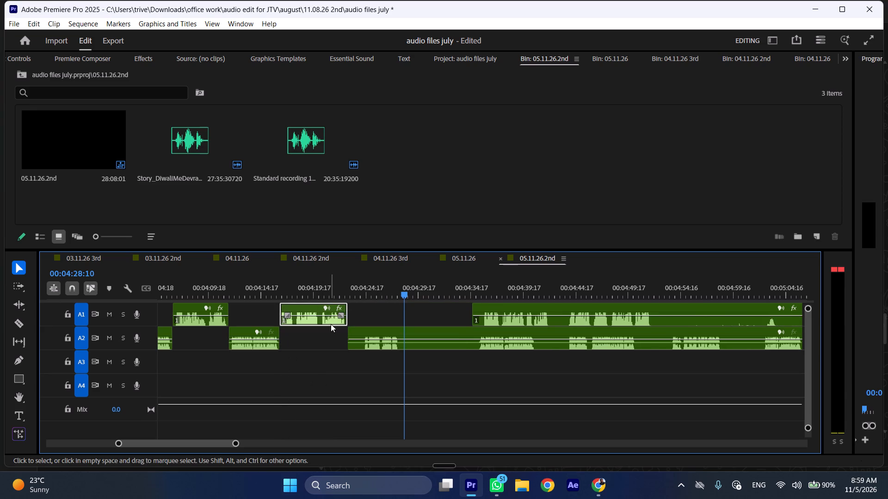
Trim about 1.4 seconds off the start of the last A2 clip and move it back to start at about 00:04:23.
{"action": "left_click_drag", "start_coordinate": [354, 333], "coordinate": [369, 333]}
{"action": "left_click_drag", "start_coordinate": [375, 330], "coordinate": [362, 330]}
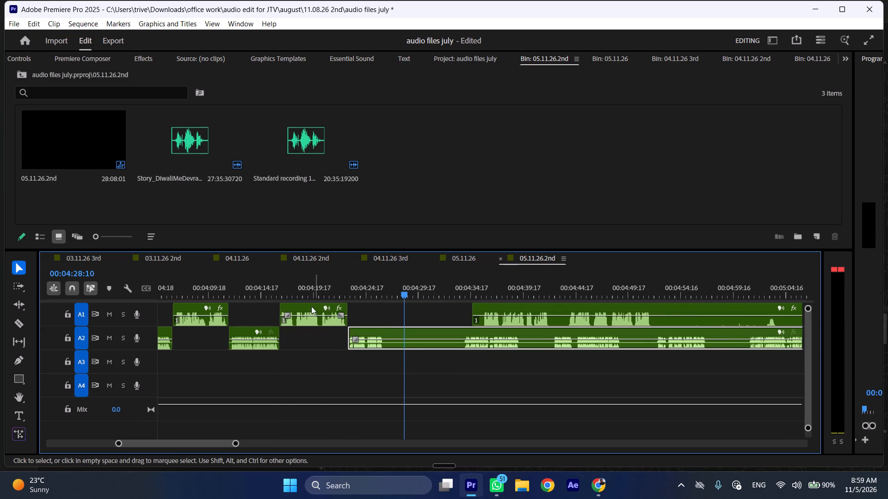
Play the inserted A1 piece at faster speed from about 00:04:16.
{"action": "left_click", "coordinate": [276, 286]}
{"action": "key", "text": "space"}
{"action": "key", "text": "l"}
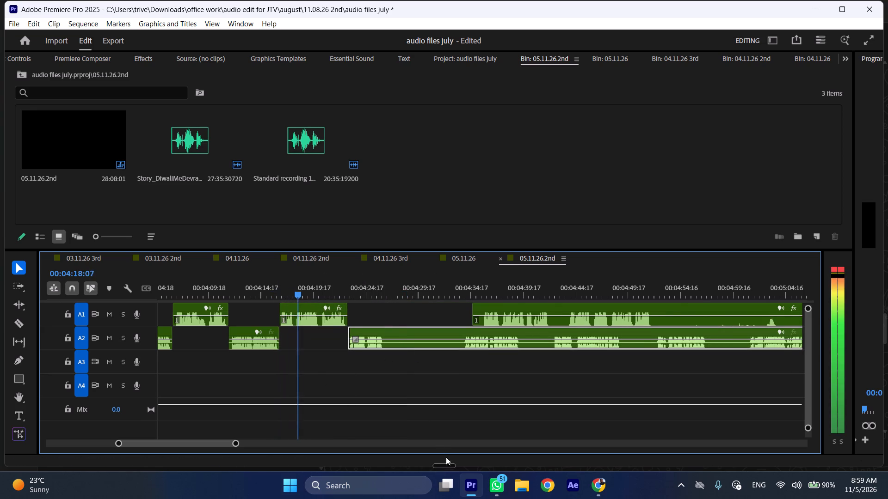
{"action": "scroll", "coordinate": [321, 348], "scroll_direction": "down", "scroll_amount": 2}
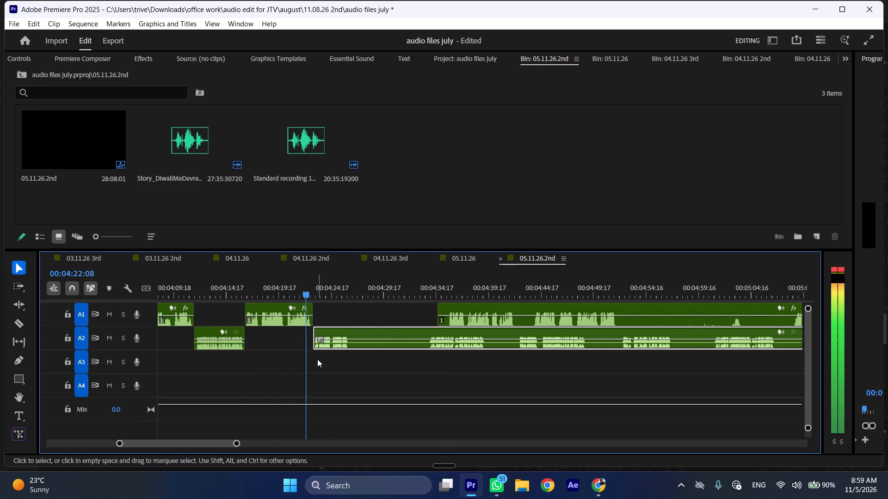
Cut the inserted A1 piece at 00:04:17:23 and ripple-delete the short part before the cut.
{"action": "left_click", "coordinate": [264, 286]}
{"action": "left_click", "coordinate": [275, 312]}
{"action": "key", "text": "shift+c"}
{"action": "key", "text": "ctrl+shift+d"}
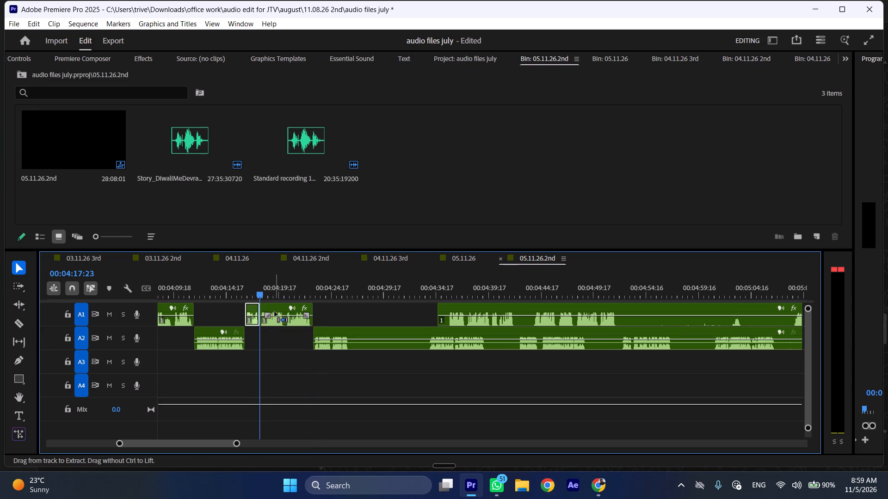
Play the join between the inserted A1 piece and the following A2 clip from about 00:04:21.
{"action": "left_click", "coordinate": [297, 282]}
{"action": "key", "text": "space"}
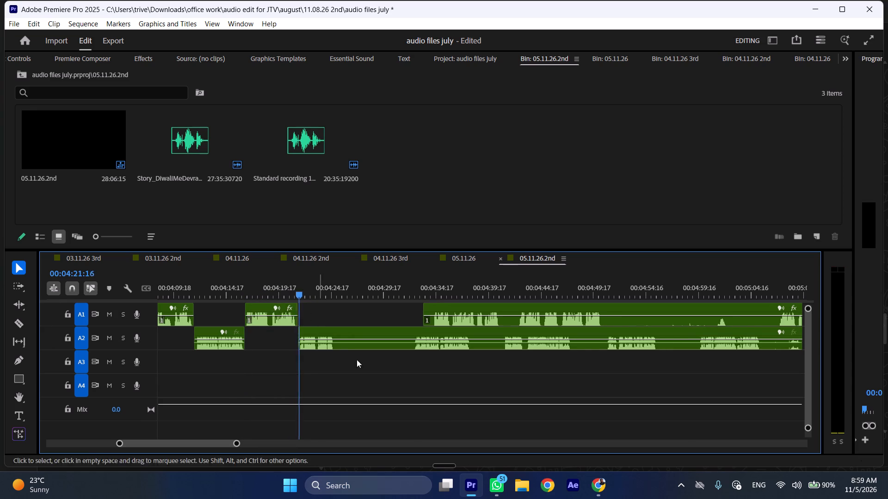
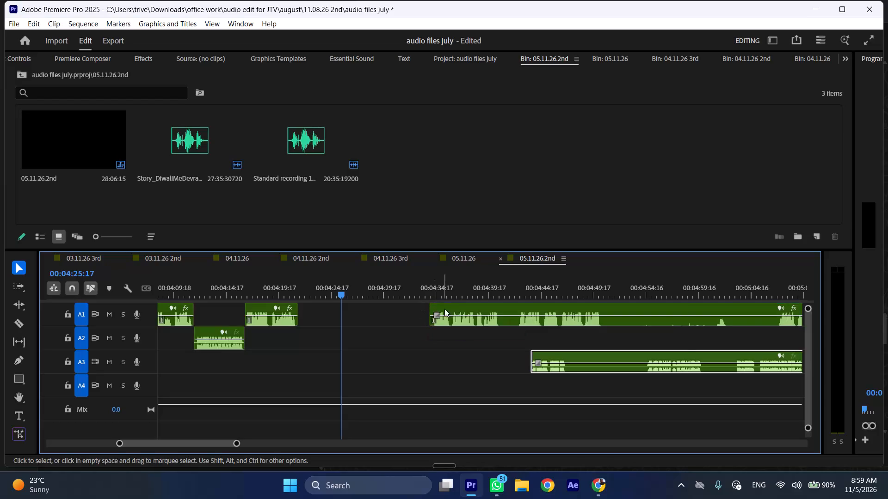
Move the long A1 clip back to join the end of the preceding A1 piece at about 00:04:21.
{"action": "left_click_drag", "start_coordinate": [458, 308], "coordinate": [331, 314]}
Play the join between the two A1 pieces at faster speed from about 00:04:21.
{"action": "left_click", "coordinate": [298, 297]}
{"action": "key", "text": "space"}
{"action": "type", "text": "l"}
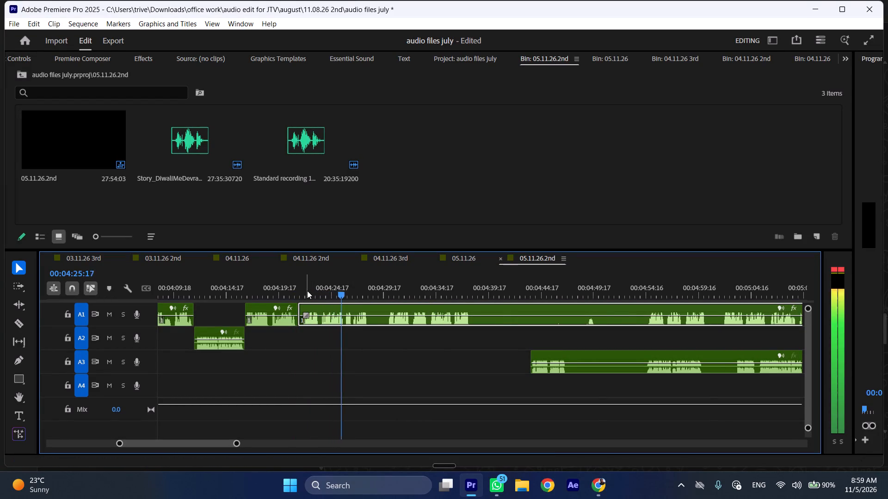
Cut the long A1 clip at 00:04:21:22 and ripple-delete the short part before the cut.
{"action": "left_click", "coordinate": [303, 290]}
{"action": "key", "text": "shift+c"}
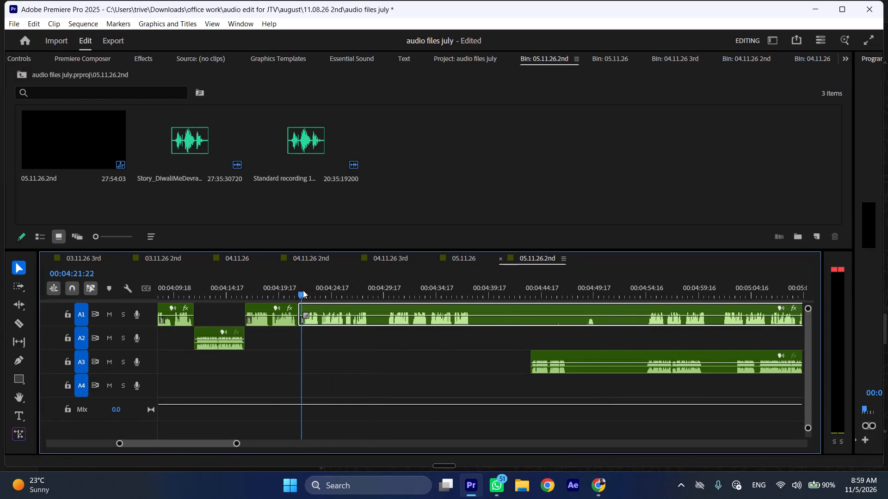
{"action": "key", "text": "ctrl+shift+d"}
Cut the long A1 clip at about 00:04:28 and at 00:04:29:14, and ripple-delete the pause between the cuts.
{"action": "left_click_drag", "start_coordinate": [361, 292], "coordinate": [366, 292]}
{"action": "left_click_drag", "start_coordinate": [367, 292], "coordinate": [387, 292]}
{"action": "key", "text": "shift+c"}
{"action": "left_click", "coordinate": [392, 298]}
{"action": "left_click", "coordinate": [382, 288]}
{"action": "left_click", "coordinate": [393, 312]}
{"action": "key", "text": "shift+c"}
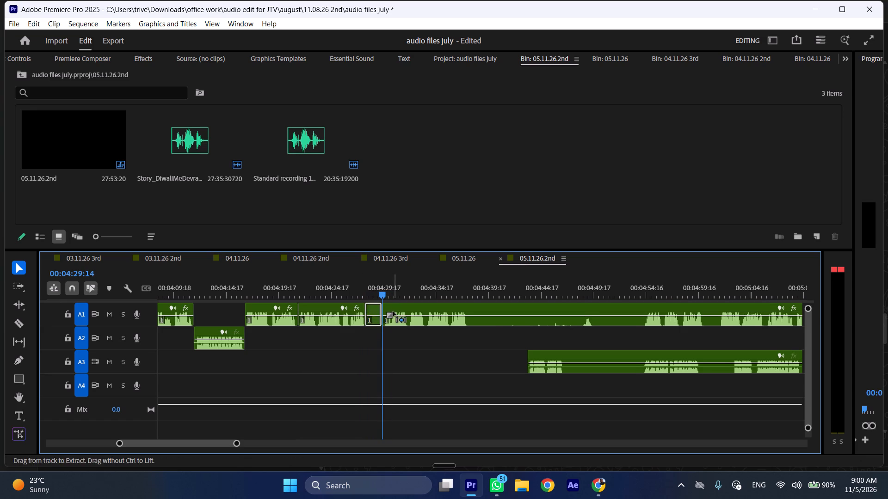
{"action": "key", "text": "ctrl+shift+d"}
Play the A1 audio at faster speed from the new join at about 00:04:28.
{"action": "key", "text": "space"}
{"action": "type", "text": "l"}
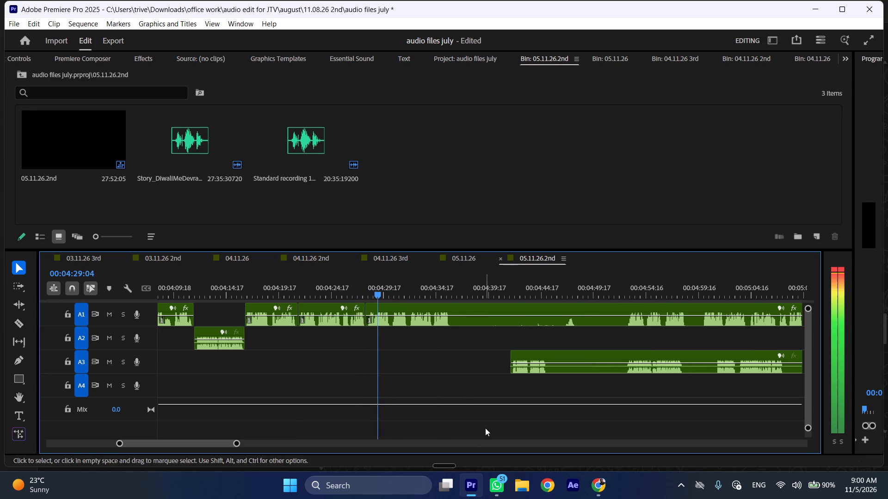
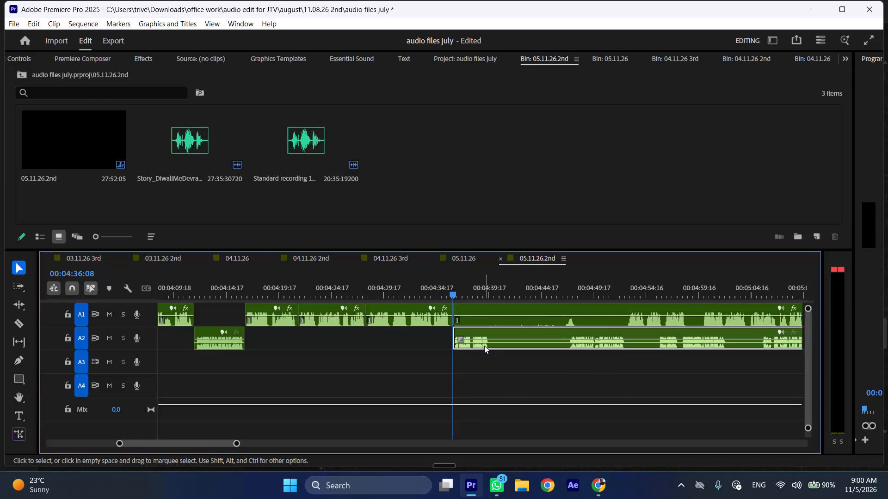
Play the A2 audio at faster speed from 00:04:36:08 and cut the A2 clip after its first phrase, at 00:04:40:00.
{"action": "key", "text": "space"}
{"action": "key", "text": "l"}
{"action": "scroll", "coordinate": [388, 371], "scroll_direction": "down", "scroll_amount": 6}
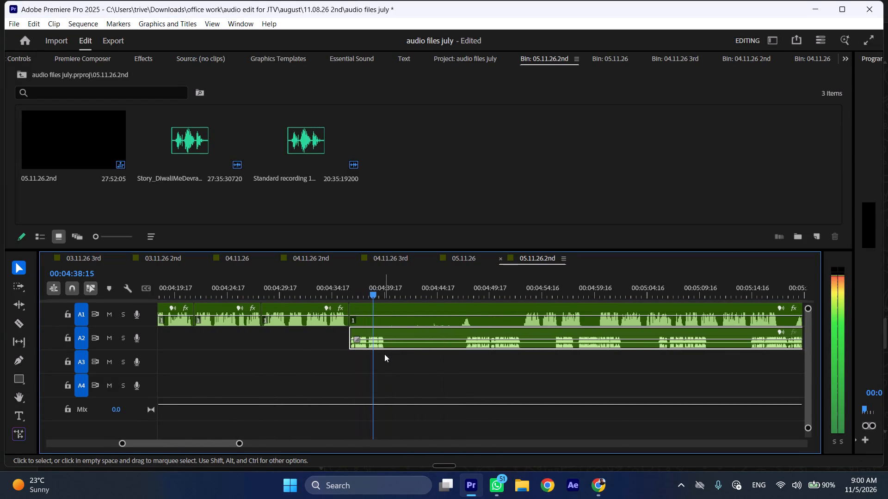
{"action": "key", "text": "space"}
{"action": "type", "text": "C"}
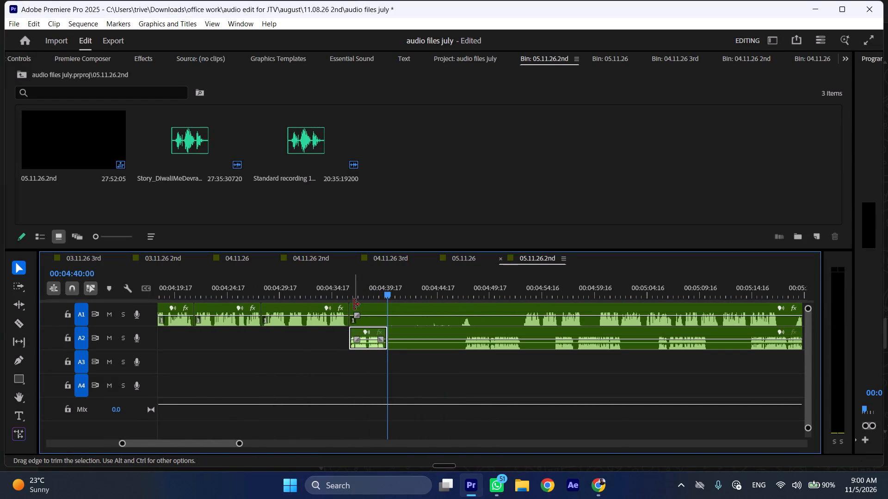
Trim the quiet start off the long A1 clip up to its speech and move the clip to start at 00:04:40:00.
{"action": "left_click_drag", "start_coordinate": [355, 304], "coordinate": [527, 306]}
{"action": "left_click_drag", "start_coordinate": [541, 310], "coordinate": [406, 312]}
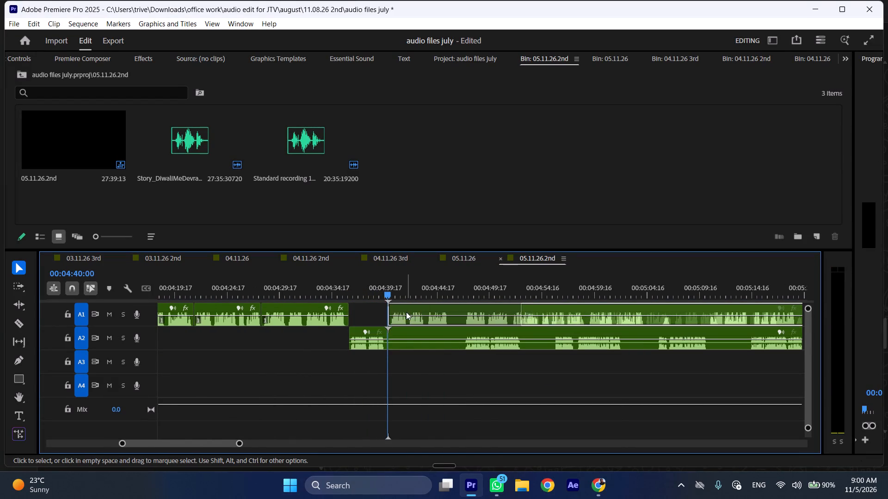
Play on from 00:04:40:00 at faster speed and trim the long A2 clip's start to its next speech at about 00:04:47.
{"action": "key", "text": "space"}
{"action": "key", "text": "l"}
{"action": "scroll", "coordinate": [410, 356], "scroll_direction": "down", "scroll_amount": 6}
{"action": "left_click_drag", "start_coordinate": [289, 330], "coordinate": [300, 331]}
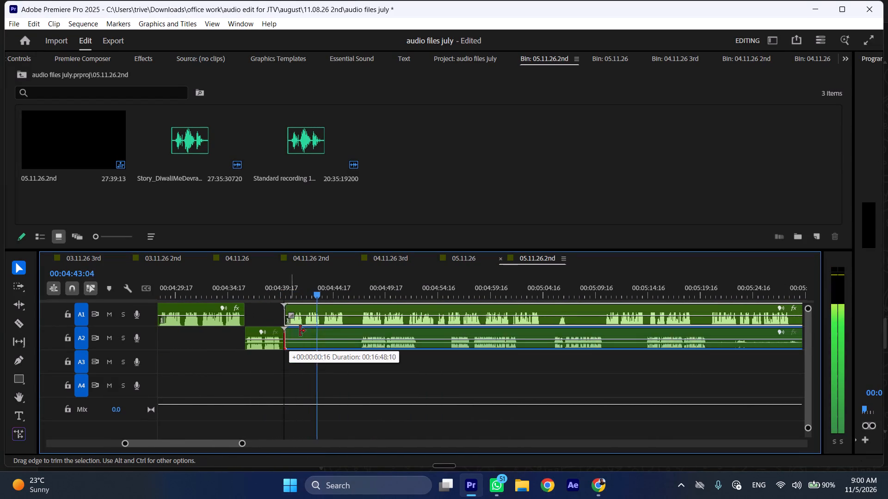
{"action": "left_click_drag", "start_coordinate": [300, 331], "coordinate": [363, 329]}
Cut the long A1 clip at the end of its phrase, at 00:04:45:23.
{"action": "key", "text": "space"}
{"action": "type", "text": "C"}
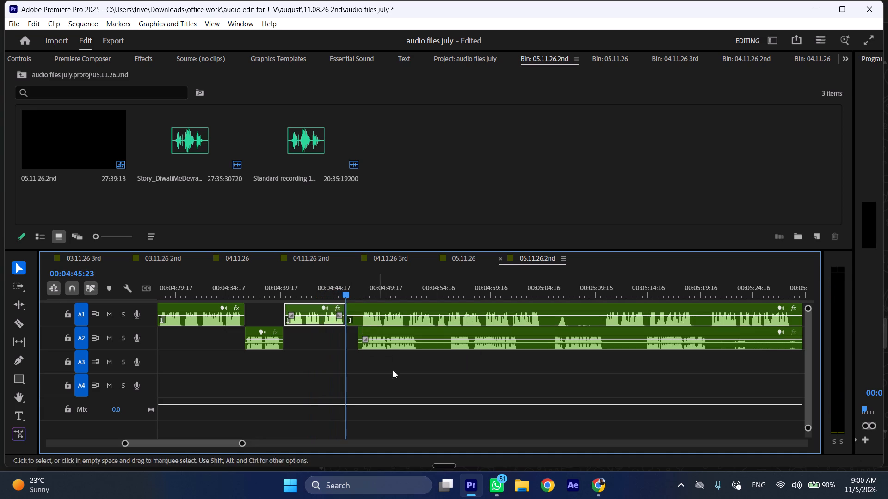
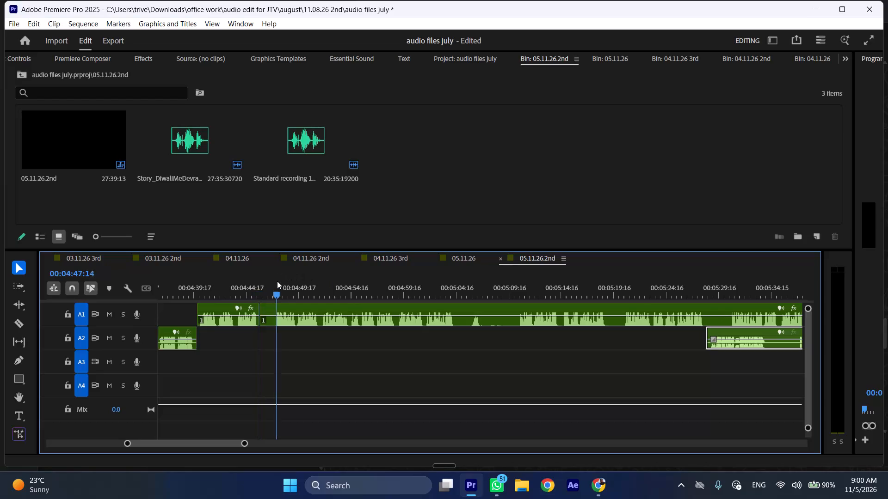
Remove the quiet stretch of the long A1 clip between 00:04:45:23 and 00:04:47:12 and close the gap.
{"action": "left_click", "coordinate": [295, 305]}
{"action": "key", "text": "shift+c"}
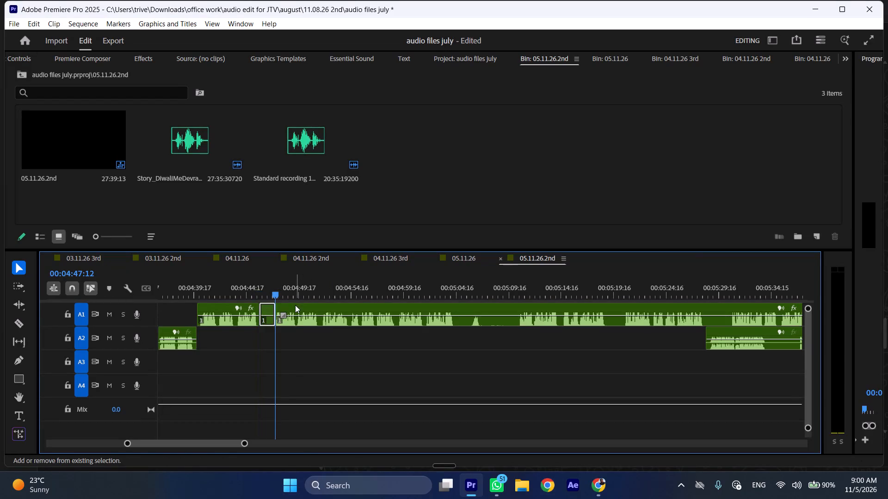
{"action": "key", "text": "ctrl+shift+d"}
Play on at faster speed and remove the A1 stretch from 00:05:02:23 to the speech at about 00:05:09, closing the gap.
{"action": "key", "text": "space"}
{"action": "type", "text": "l"}
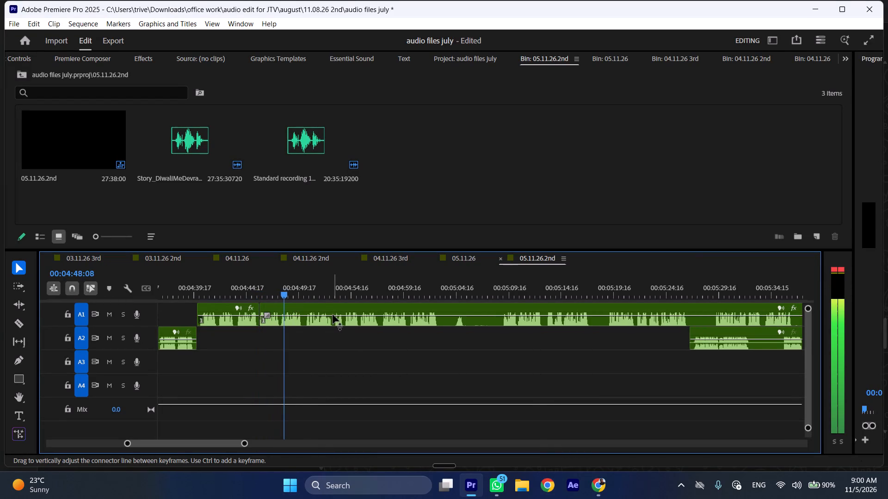
{"action": "scroll", "coordinate": [340, 329], "scroll_direction": "down", "scroll_amount": 5}
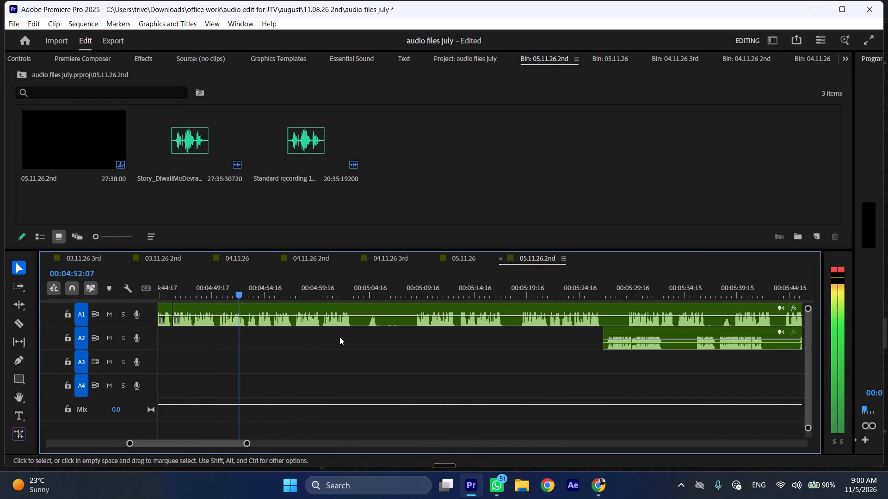
{"action": "scroll", "coordinate": [304, 346], "scroll_direction": "down", "scroll_amount": 3}
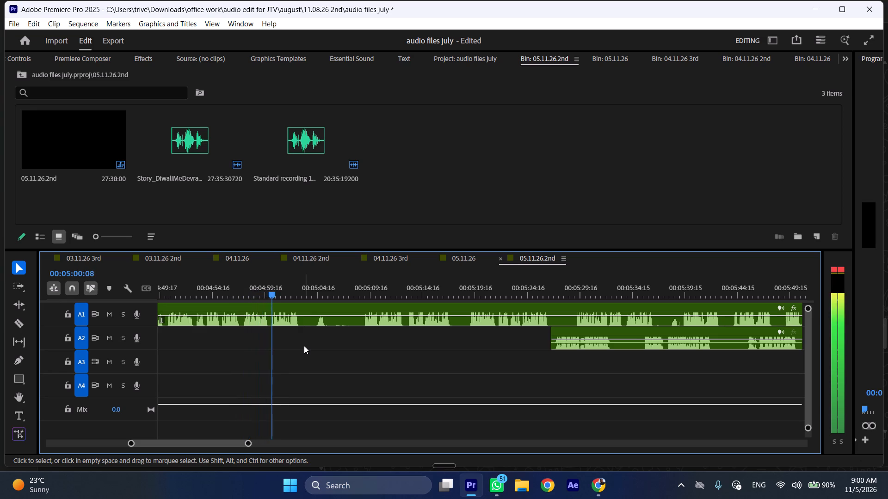
{"action": "key", "text": "space"}
{"action": "type", "text": "C"}
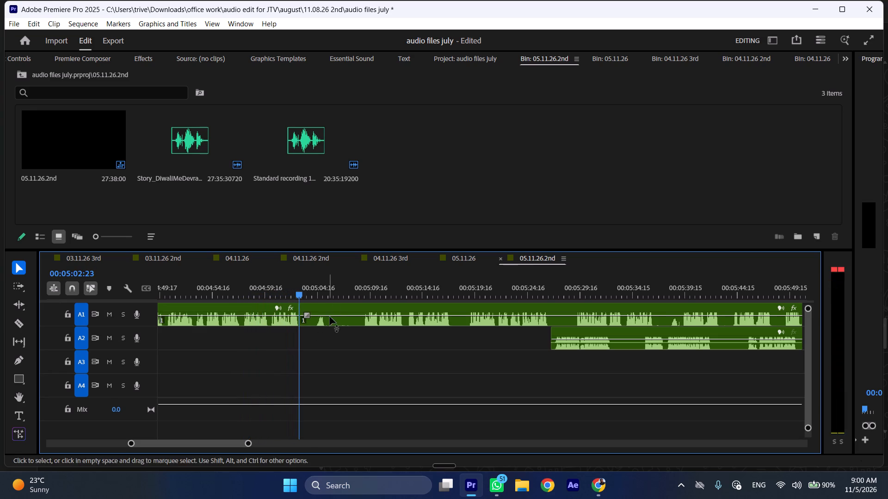
{"action": "left_click_drag", "start_coordinate": [343, 293], "coordinate": [364, 294]}
{"action": "left_click", "coordinate": [368, 307]}
{"action": "key", "text": "shift+c"}
{"action": "key", "text": "ctrl+shift+d"}
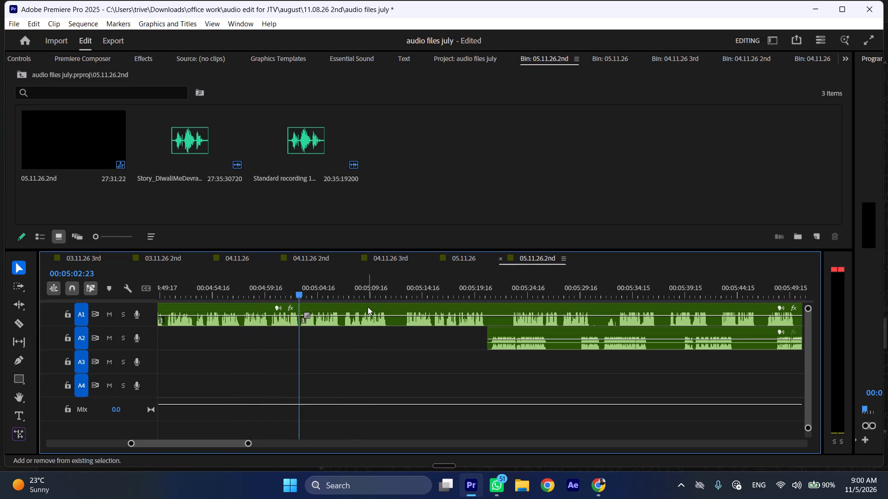
Play on from 00:05:02:23 at faster speed and move the long A2 clip later to start at about 00:05:37.
{"action": "key", "text": "space"}
{"action": "key", "text": "l"}
{"action": "scroll", "coordinate": [368, 323], "scroll_direction": "down", "scroll_amount": 5}
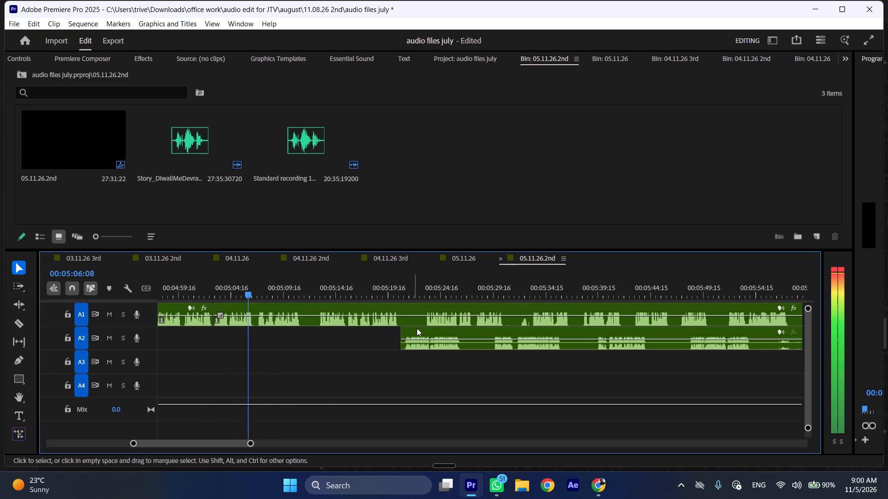
{"action": "left_click_drag", "start_coordinate": [419, 331], "coordinate": [588, 333]}
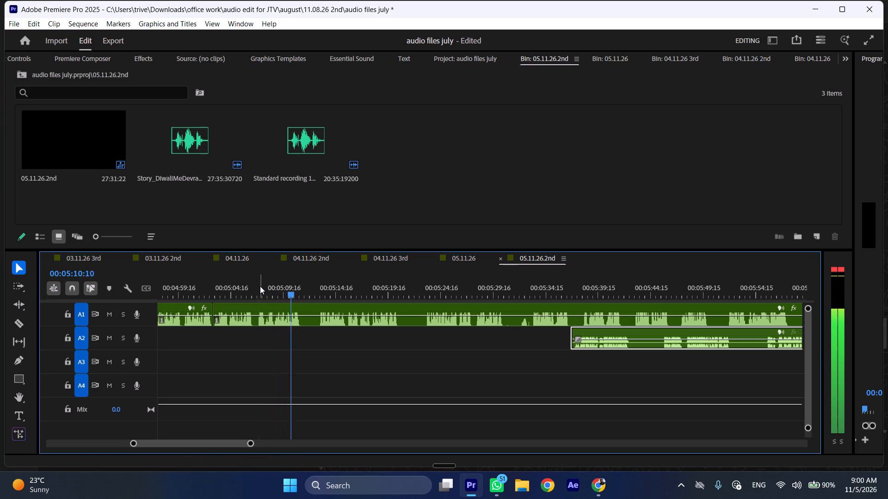
Remove the A1 phrase between 00:05:02:23 and about 00:05:07 and close the gap.
{"action": "left_click", "coordinate": [260, 286]}
{"action": "left_click", "coordinate": [289, 311]}
{"action": "key", "text": "shift+c"}
{"action": "key", "text": "ctrl+shift+d"}
Cut out the pause in the long A1 clip starting at 00:05:07:14, up to its next phrase, and close the gap.
{"action": "left_click_drag", "start_coordinate": [262, 284], "coordinate": [278, 284]}
{"action": "key", "text": "shift+c"}
{"action": "left_click", "coordinate": [294, 308]}
{"action": "key", "text": "shift+c"}
{"action": "key", "text": "ctrl+shift+d"}
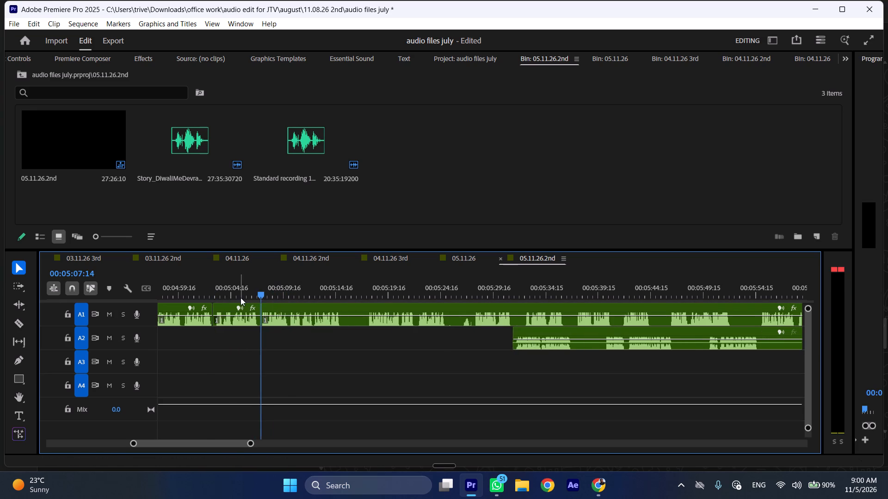
Play the A1 audio at faster speed across the new join at 00:05:07:14, starting from about 00:05:05.
{"action": "left_click", "coordinate": [240, 298]}
{"action": "key", "text": "space"}
{"action": "type", "text": "l"}
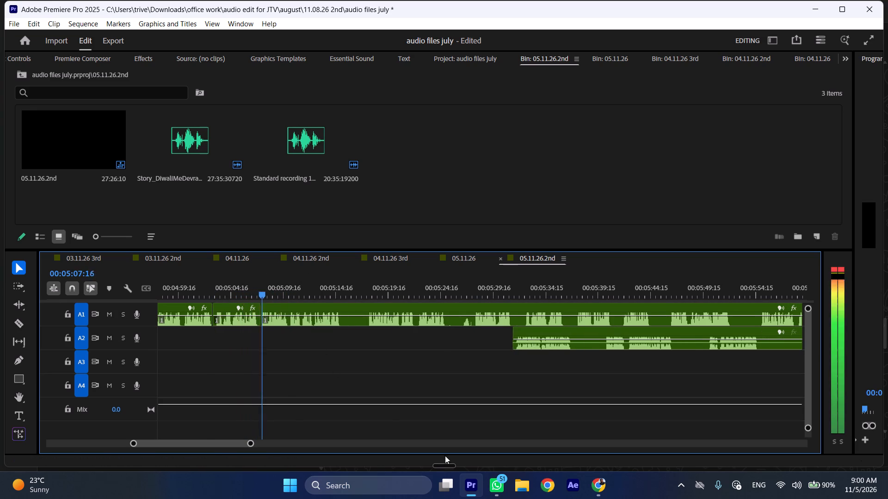
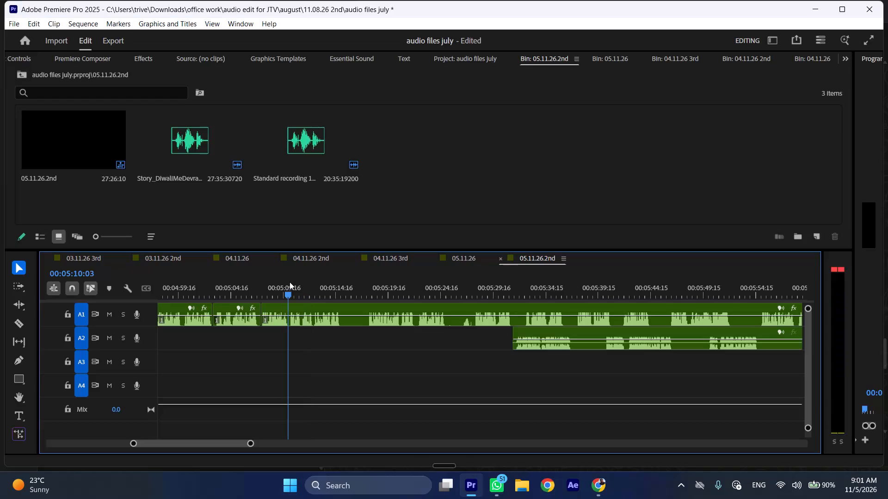
Remove the A1 phrase between 00:05:10:03 and 00:05:17:19 and close the gap.
{"action": "type", "text": "C"}
{"action": "key", "text": "space"}
{"action": "left_click_drag", "start_coordinate": [354, 288], "coordinate": [366, 288]}
{"action": "left_click_drag", "start_coordinate": [363, 289], "coordinate": [370, 290]}
{"action": "left_click", "coordinate": [373, 314]}
{"action": "key", "text": "shift+c"}
{"action": "key", "text": "ctrl+shift+d"}
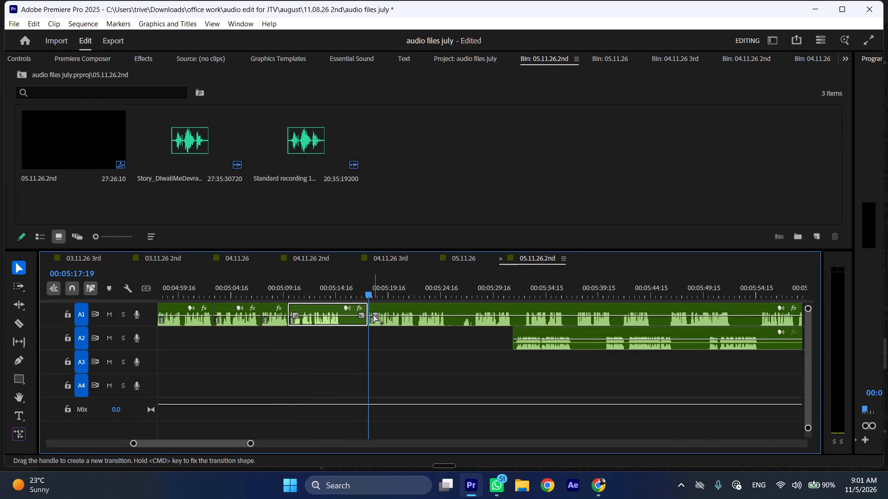
Play on from the new join at 00:05:10:03 at faster speed and move the long A2 clip later to start at about 00:05:53.
{"action": "key", "text": "space"}
{"action": "type", "text": "l"}
{"action": "scroll", "coordinate": [378, 322], "scroll_direction": "down", "scroll_amount": 5}
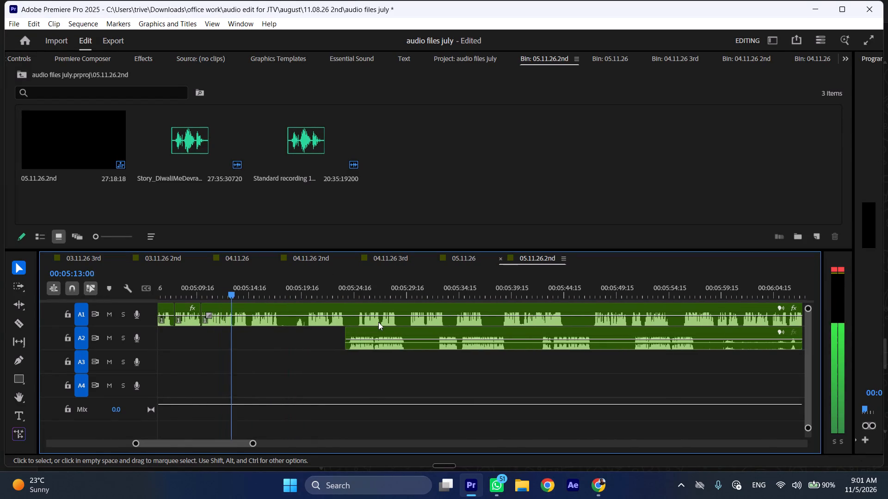
{"action": "left_click_drag", "start_coordinate": [375, 333], "coordinate": [683, 334]}
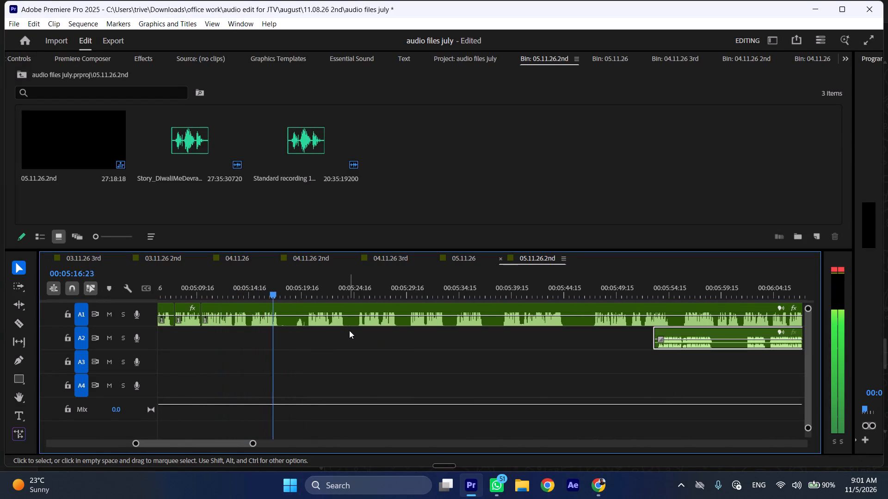
Cut out the A1 pause with its short stray sound from 00:05:17:11 to about 00:05:20 and close the gap.
{"action": "key", "text": "space"}
{"action": "key", "text": "shift+c"}
{"action": "left_click_drag", "start_coordinate": [311, 281], "coordinate": [305, 281]}
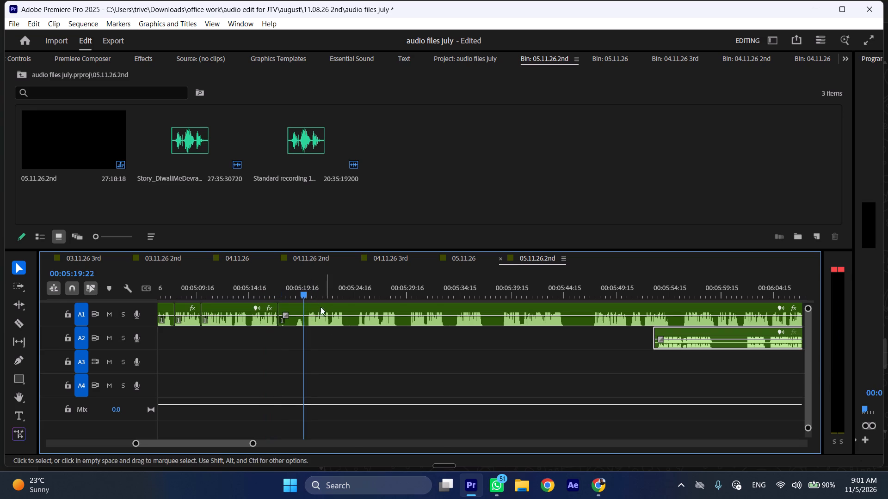
{"action": "left_click", "coordinate": [302, 292]}
{"action": "left_click_drag", "start_coordinate": [291, 287], "coordinate": [297, 288]}
{"action": "key", "text": "space"}
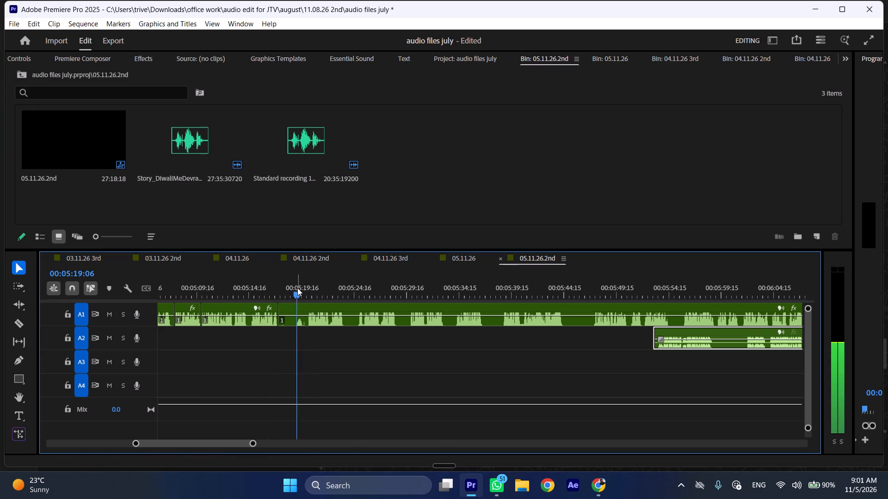
{"action": "key", "text": "space"}
{"action": "left_click", "coordinate": [328, 311]}
{"action": "key", "text": "shift+c"}
{"action": "key", "text": "ctrl+shift+d"}
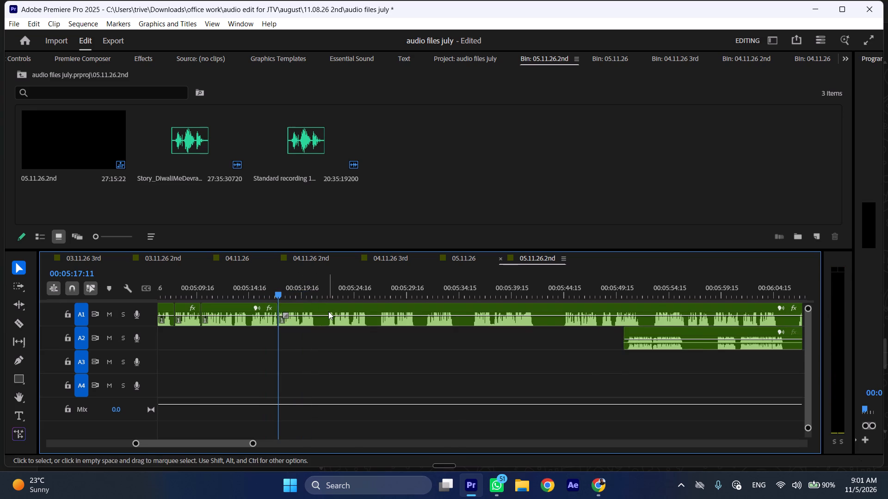
Play on at faster speed, cut out the A1 pause between about 00:05:21 and 00:05:22:02, and close the gap.
{"action": "key", "text": "space"}
{"action": "type", "text": "l"}
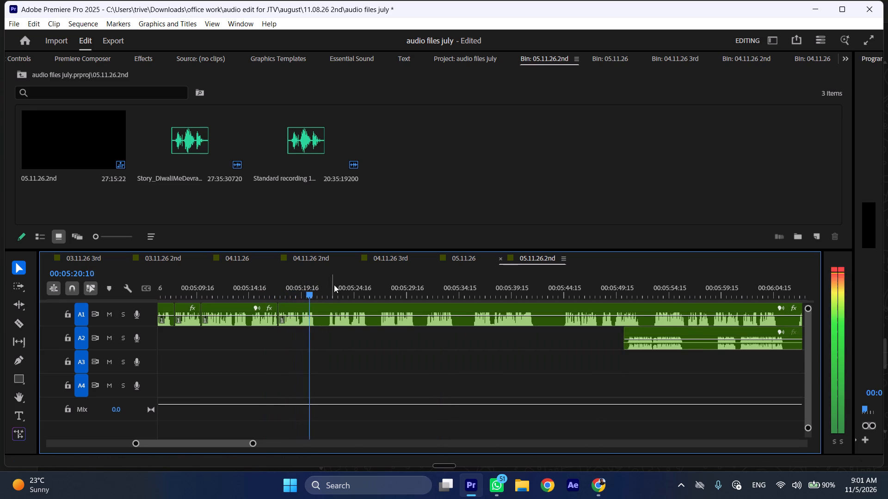
{"action": "key", "text": "space"}
{"action": "key", "text": "shift+c"}
{"action": "left_click", "coordinate": [326, 279]}
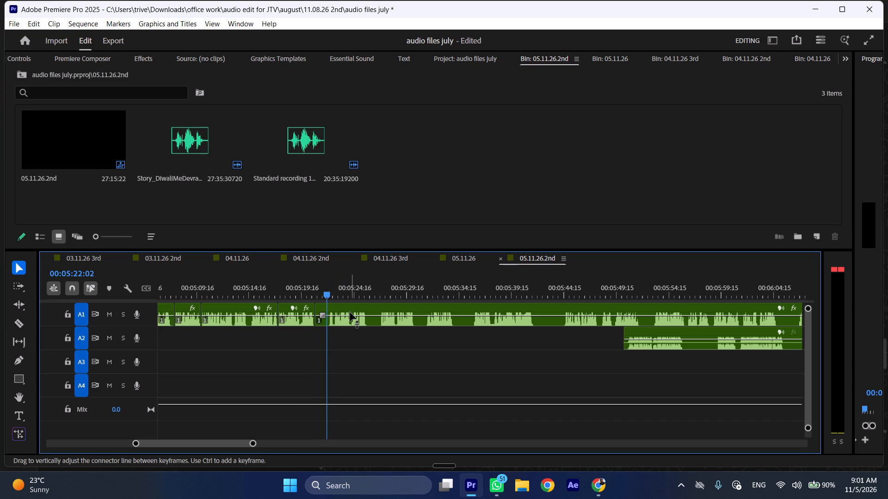
{"action": "left_click", "coordinate": [350, 312]}
{"action": "key", "text": "shift+c"}
{"action": "key", "text": "ctrl+shift+d"}
Play on at faster speed, cut out the A1 pause between about 00:05:25 and 00:05:25:23, and close the gap.
{"action": "key", "text": "space"}
{"action": "type", "text": "l"}
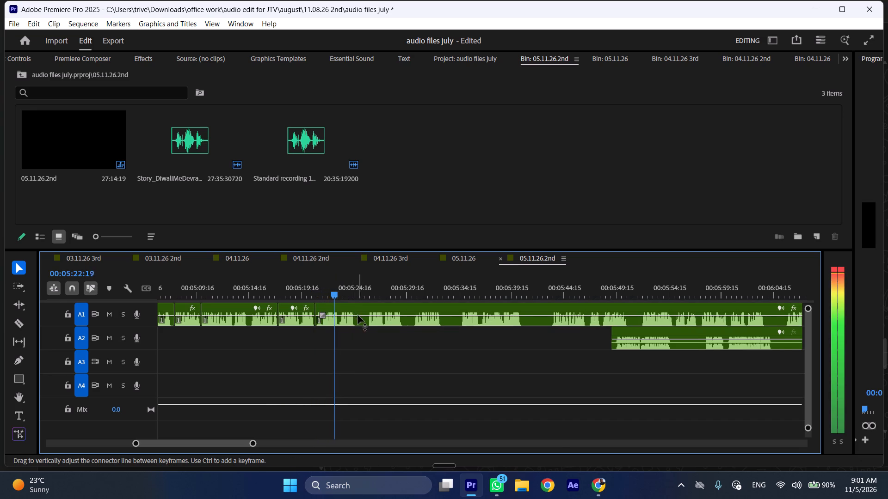
{"action": "key", "text": "space"}
{"action": "key", "text": "shift+c"}
{"action": "left_click", "coordinate": [367, 291]}
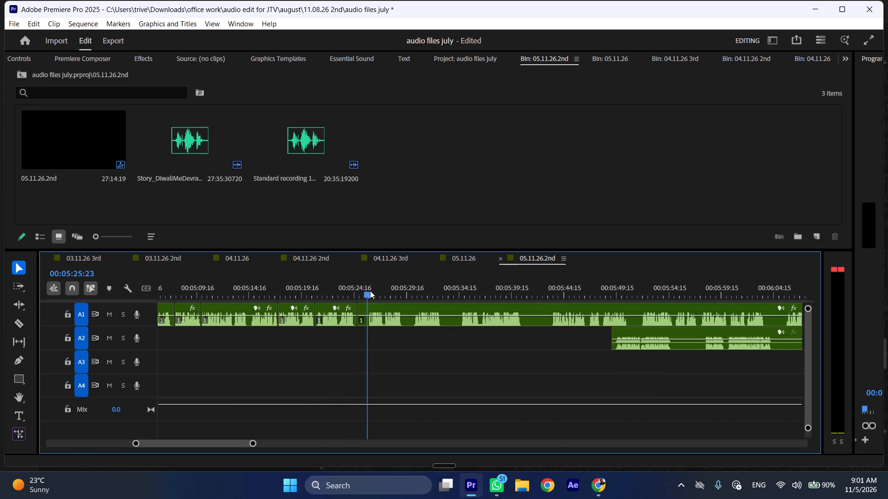
{"action": "left_click", "coordinate": [377, 309]}
{"action": "key", "text": "shift+c"}
{"action": "key", "text": "ctrl+shift+d"}
Play on at faster speed, cut out the A1 pause between about 00:05:28 and 00:05:29:09, and close the gap.
{"action": "key", "text": "space"}
{"action": "key", "text": "l"}
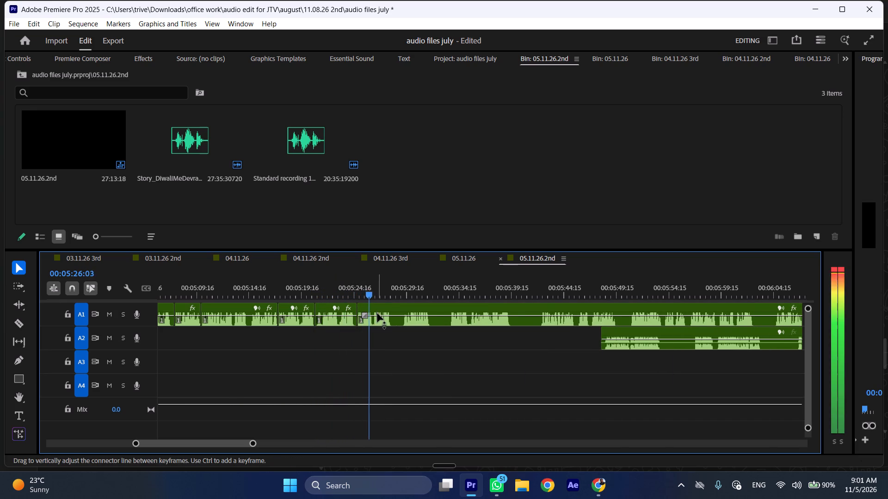
{"action": "key", "text": "space"}
{"action": "key", "text": "shift+c"}
{"action": "left_click", "coordinate": [402, 292]}
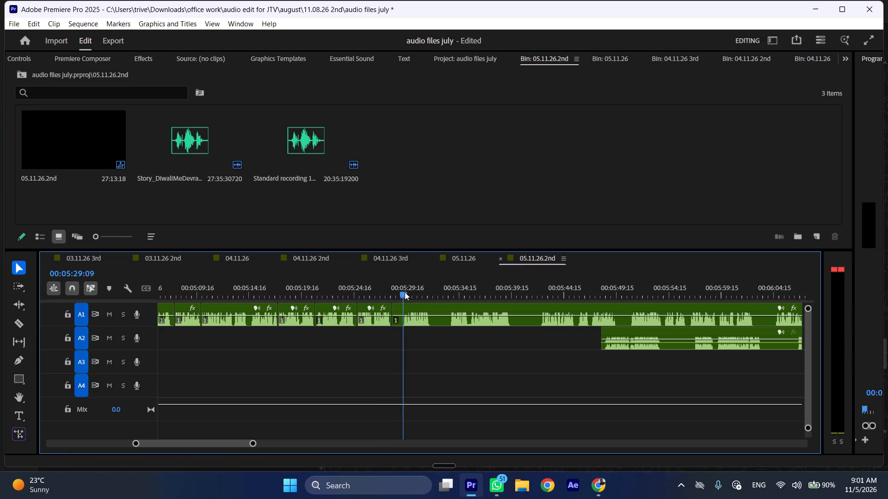
{"action": "left_click", "coordinate": [412, 311]}
{"action": "key", "text": "shift+c"}
{"action": "key", "text": "ctrl+shift+d"}
Play on at faster speed, cut out the A1 pause between about 00:05:31 and 00:05:32:16, and close the gap.
{"action": "key", "text": "space"}
{"action": "type", "text": "l"}
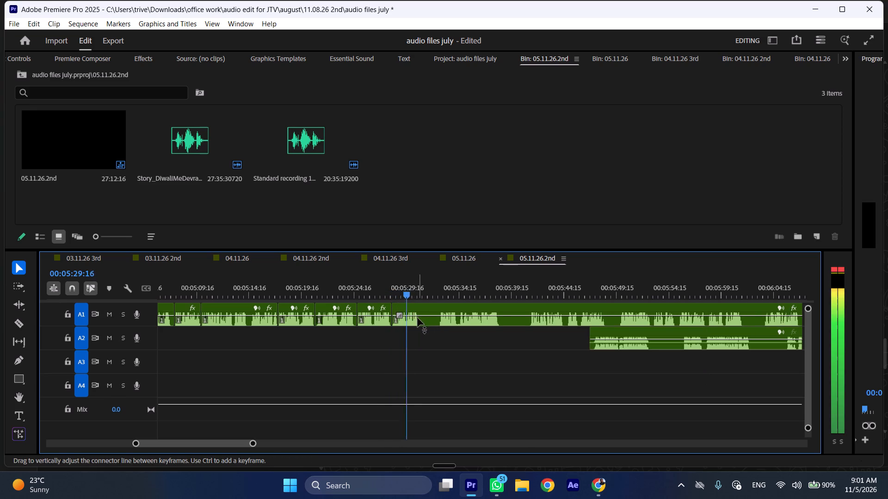
{"action": "key", "text": "space"}
{"action": "key", "text": "shift+c"}
{"action": "left_click_drag", "start_coordinate": [445, 290], "coordinate": [439, 290]}
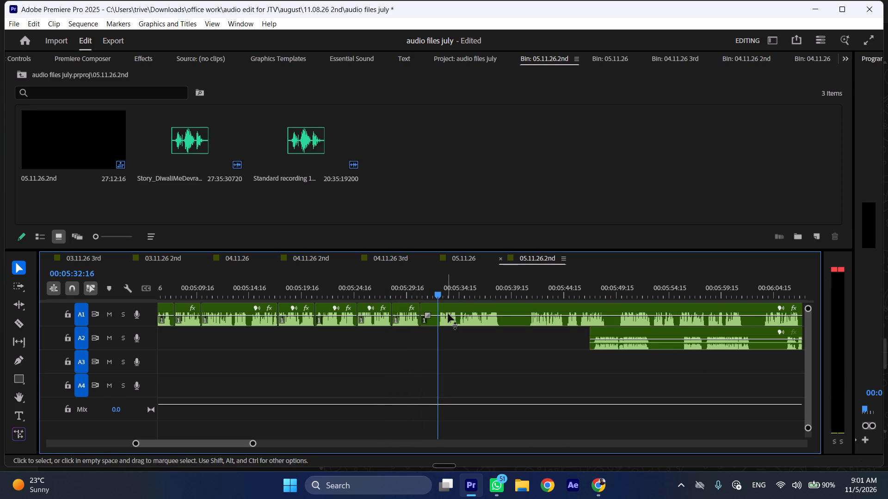
{"action": "left_click", "coordinate": [448, 314]}
{"action": "key", "text": "shift+c"}
{"action": "key", "text": "ctrl+shift+d"}
Play on at faster speed, cut out the A1 pause between 00:05:36:17 and 00:05:39:15, and close the gap.
{"action": "key", "text": "space"}
{"action": "type", "text": "l"}
{"action": "scroll", "coordinate": [450, 326], "scroll_direction": "down", "scroll_amount": 6}
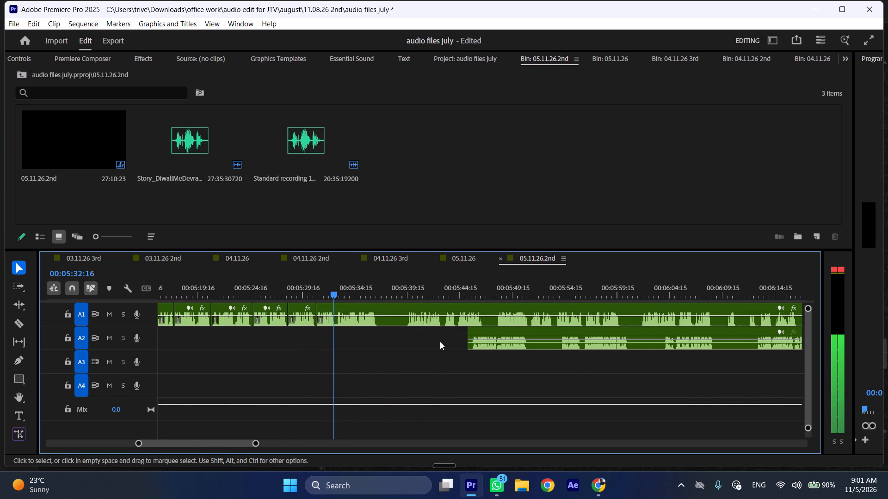
{"action": "key", "text": "space"}
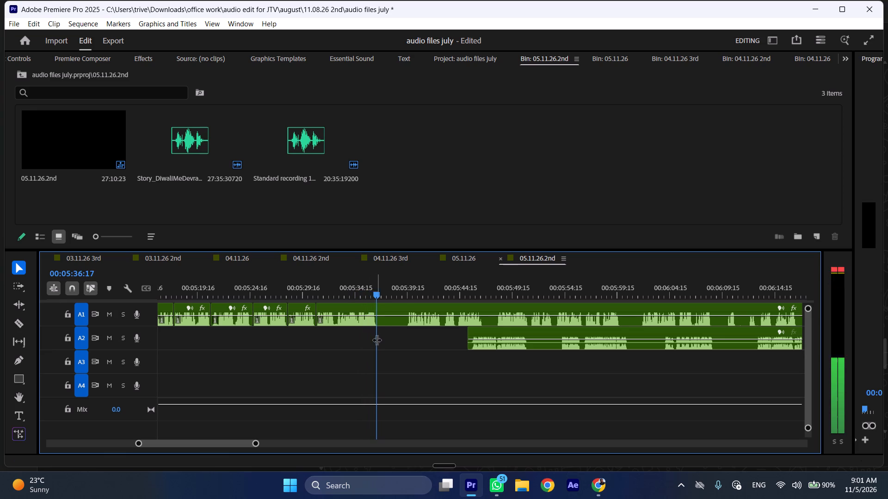
{"action": "key", "text": "shift+c"}
{"action": "left_click_drag", "start_coordinate": [402, 290], "coordinate": [410, 290]}
{"action": "left_click", "coordinate": [409, 292]}
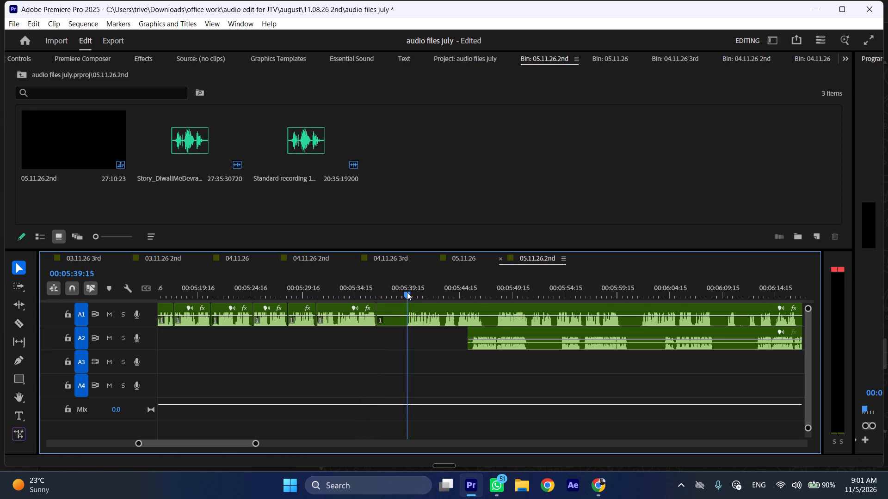
{"action": "left_click", "coordinate": [416, 313]}
{"action": "key", "text": "shift+c"}
{"action": "key", "text": "ctrl+shift+d"}
Play on from the new A1 join at faster speed and move the long A2 clip later to start at about 00:05:59.
{"action": "key", "text": "space"}
{"action": "type", "text": "l"}
{"action": "scroll", "coordinate": [419, 332], "scroll_direction": "down", "scroll_amount": 5}
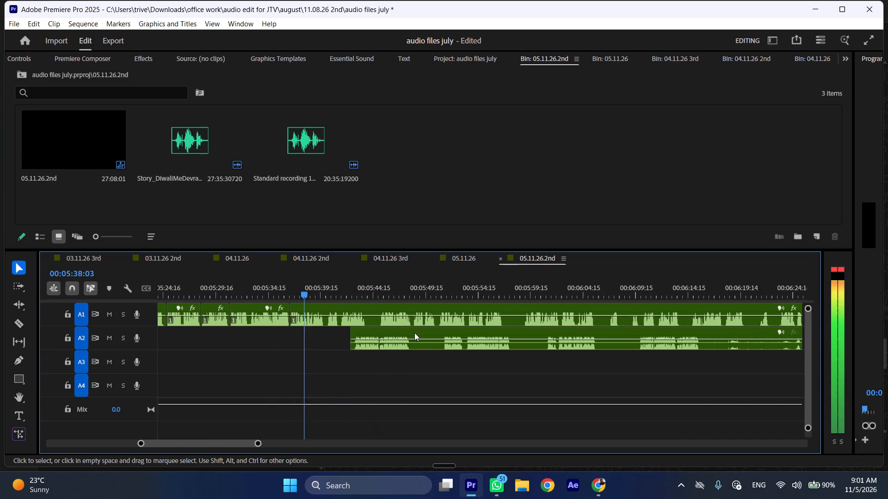
{"action": "left_click_drag", "start_coordinate": [392, 331], "coordinate": [570, 332]}
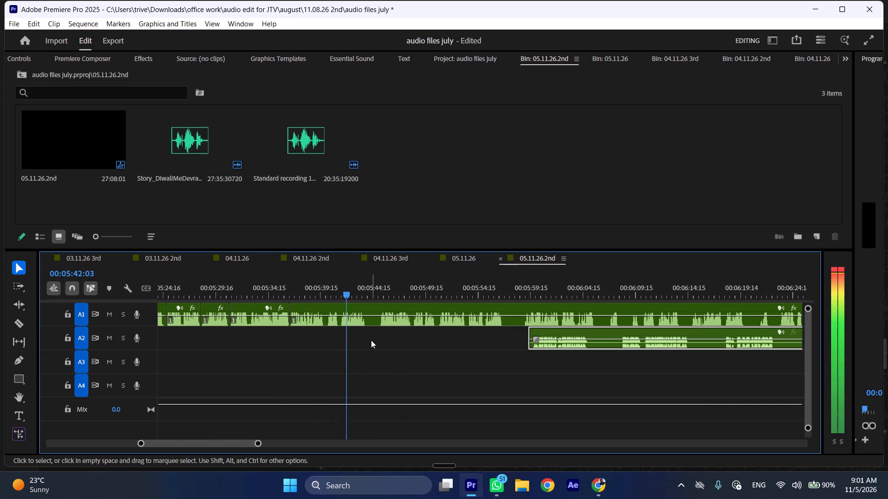
Cut out the A1 pause between 00:05:44:03 and about 00:05:45 and close the gap.
{"action": "key", "text": "space"}
{"action": "key", "text": "shift+c"}
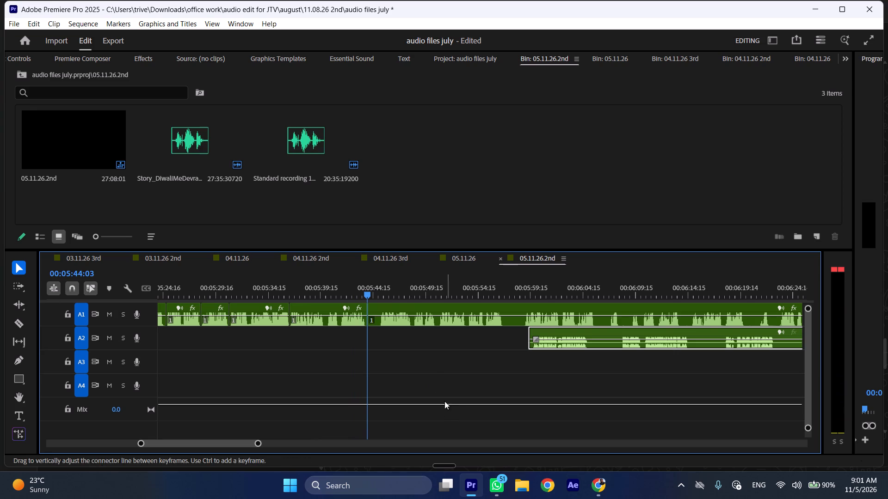
{"action": "left_click", "coordinate": [381, 295]}
{"action": "left_click", "coordinate": [397, 318]}
{"action": "key", "text": "shift+c"}
{"action": "key", "text": "ctrl+shift+d"}
Replay the join at faster speed, remove the A1 phrase from 00:05:41:13 up to the join at about 00:05:44, and close the gap.
{"action": "key", "text": "space"}
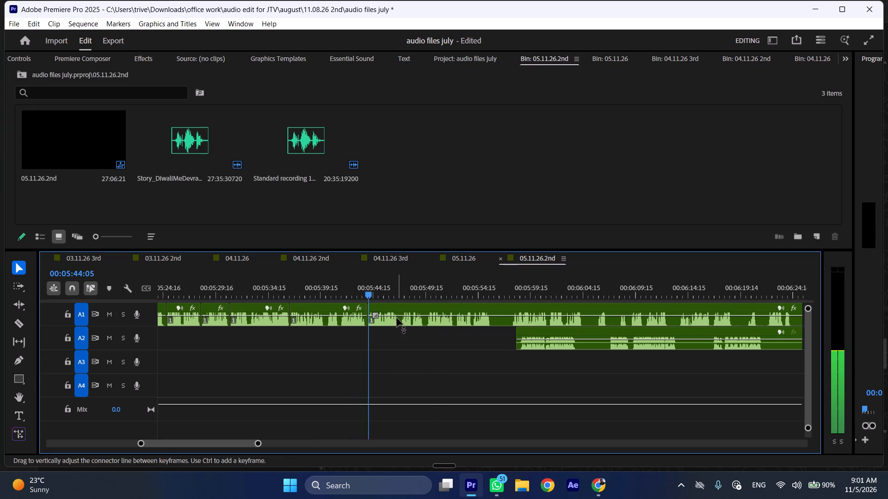
{"action": "type", "text": "l"}
{"action": "left_click", "coordinate": [343, 294]}
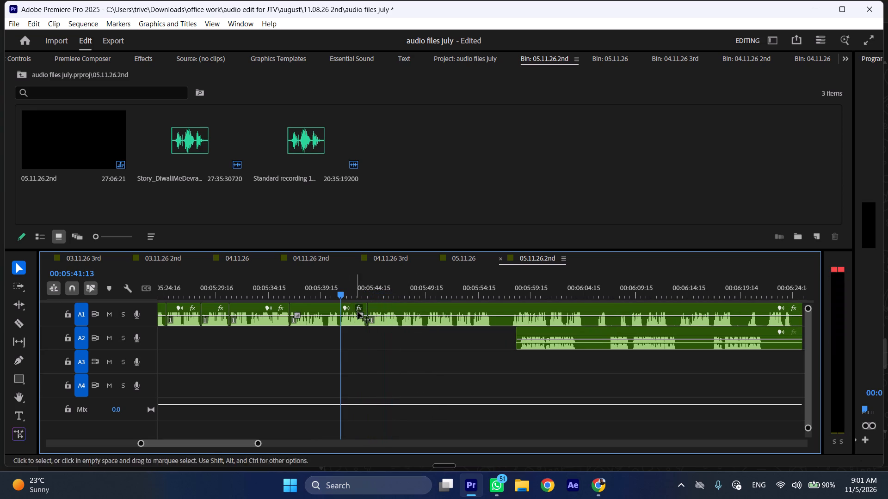
{"action": "left_click", "coordinate": [361, 323]}
{"action": "left_click", "coordinate": [357, 323]}
{"action": "key", "text": "shift+c"}
{"action": "left_click", "coordinate": [357, 322]}
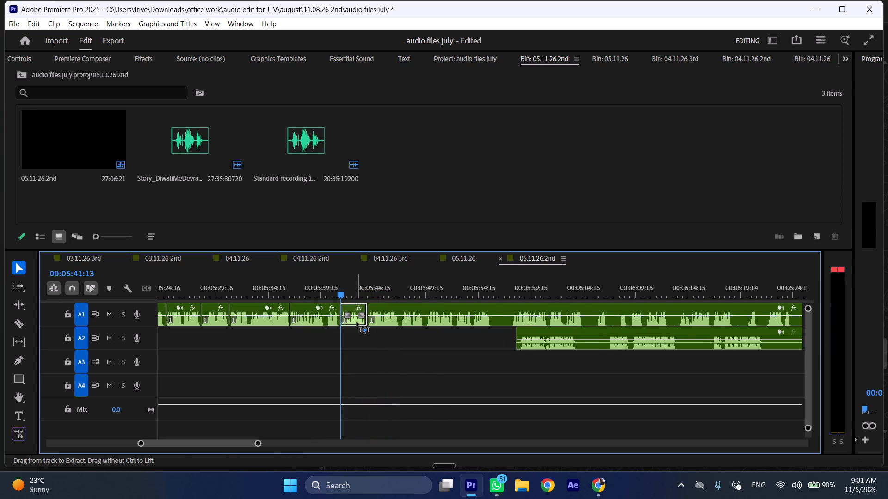
{"action": "key", "text": "ctrl+shift+d"}
Play the A1 audio at faster speed onward from the new join at 00:05:41:13.
{"action": "key", "text": "space"}
{"action": "type", "text": "l"}
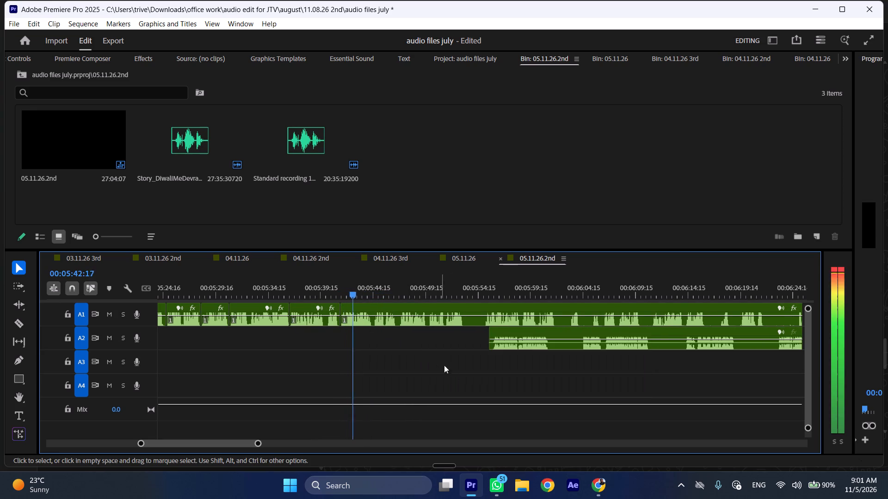
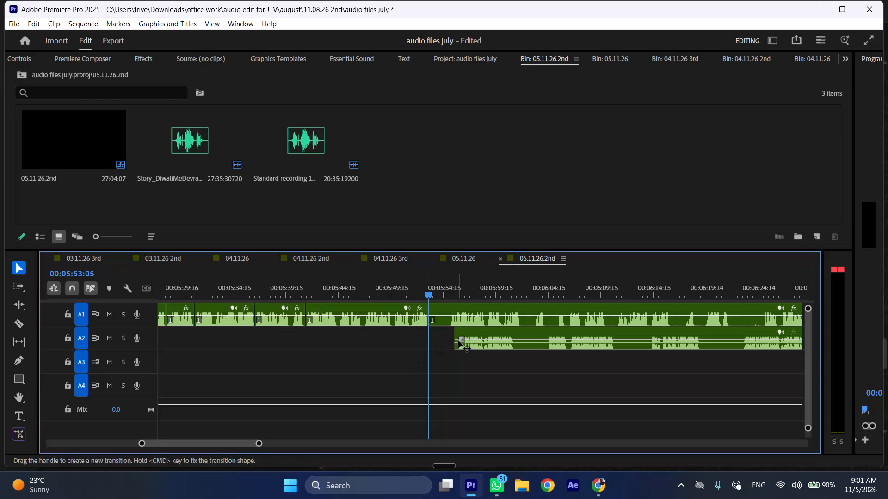
Move the long A2 clip to start at the A1 join at 00:05:53:05 and shift the following A1 clip to about 00:06:09.
{"action": "left_click_drag", "start_coordinate": [477, 333], "coordinate": [442, 333]}
{"action": "left_click_drag", "start_coordinate": [441, 332], "coordinate": [453, 332]}
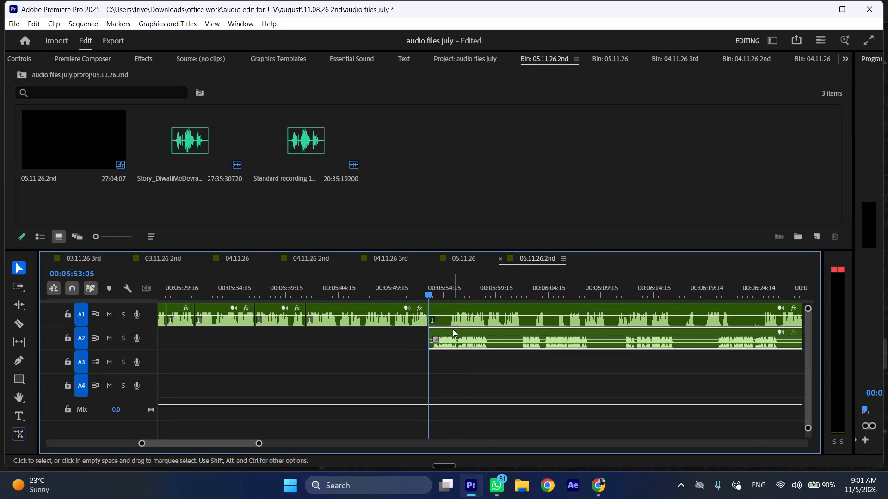
{"action": "left_click_drag", "start_coordinate": [443, 310], "coordinate": [608, 315]}
Play the opening A2 phrase at faster speed and split the A2 clip after it at 00:05:59:02.
{"action": "key", "text": "space"}
{"action": "key", "text": "l"}
{"action": "scroll", "coordinate": [432, 371], "scroll_direction": "down", "scroll_amount": 2}
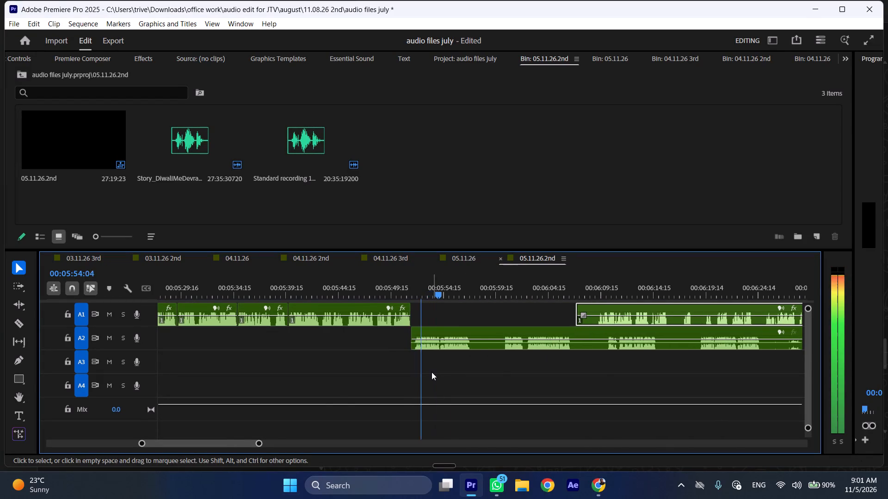
{"action": "scroll", "coordinate": [432, 372], "scroll_direction": "down", "scroll_amount": 4}
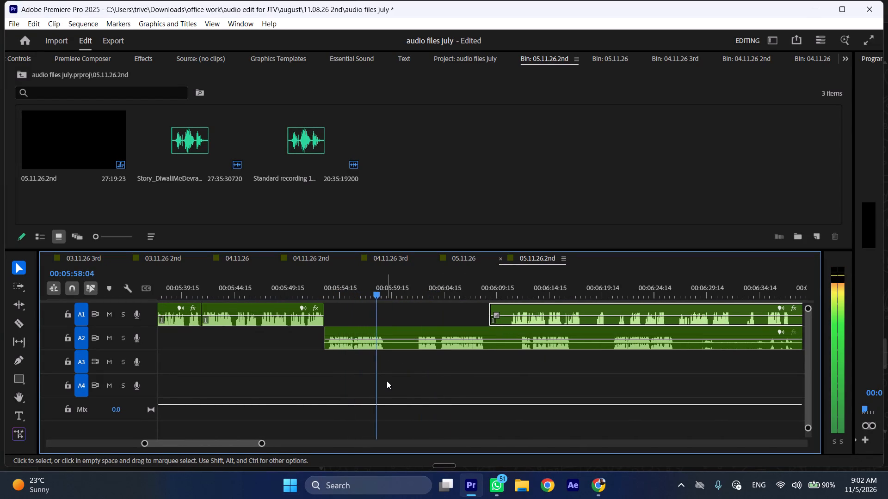
{"action": "key", "text": "space"}
{"action": "type", "text": "C"}
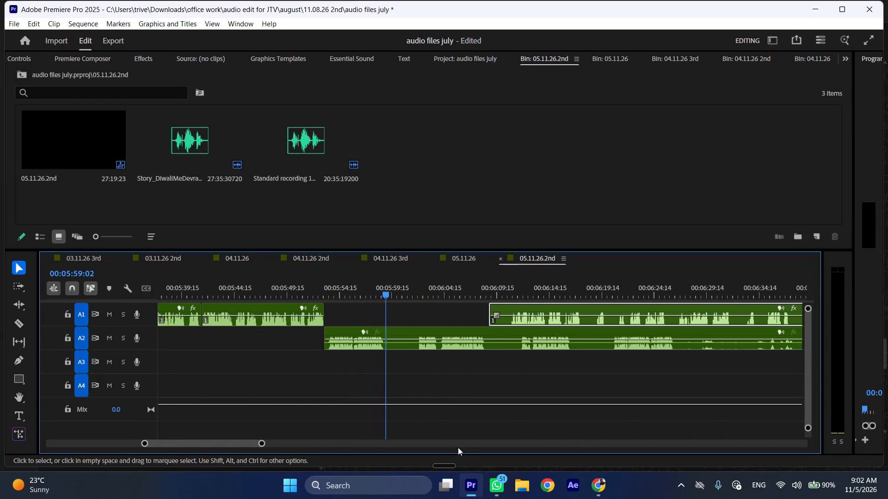
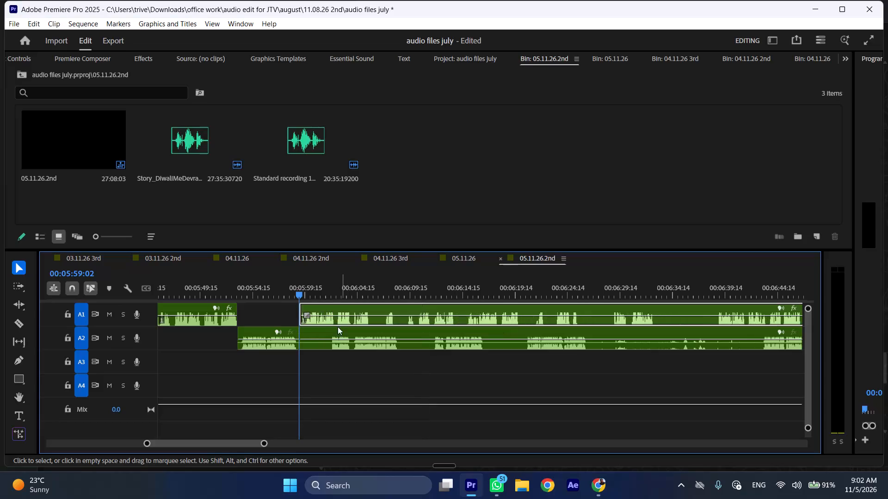
Move the remaining long A2 clip later so it starts at about 00:06:38.
{"action": "left_click_drag", "start_coordinate": [322, 329], "coordinate": [737, 329]}
Play the A1 recording at faster speed from 00:05:59:02 and split the A1 clip after the phrase at 00:06:05:18.
{"action": "key", "text": "space"}
{"action": "key", "text": "l"}
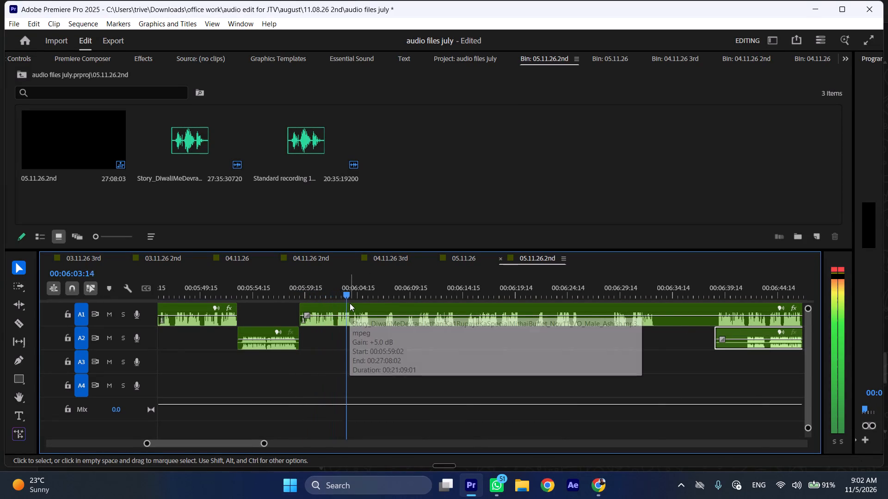
{"action": "scroll", "coordinate": [370, 313], "scroll_direction": "down", "scroll_amount": 4}
{"action": "key", "text": "space"}
{"action": "type", "text": "C"}
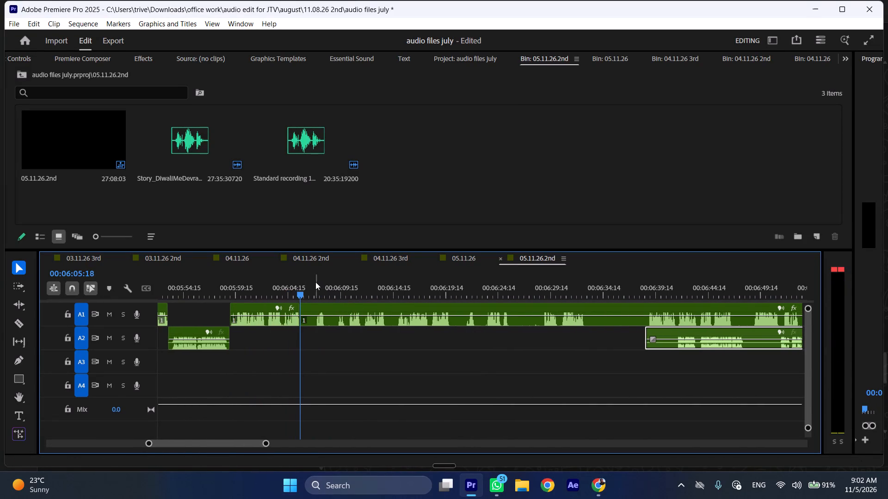
Preview the audio after the split and ripple delete the A1 section from 00:06:05:18 to about 00:06:09.
{"action": "left_click", "coordinate": [315, 282]}
{"action": "key", "text": "space"}
{"action": "type", "text": "l"}
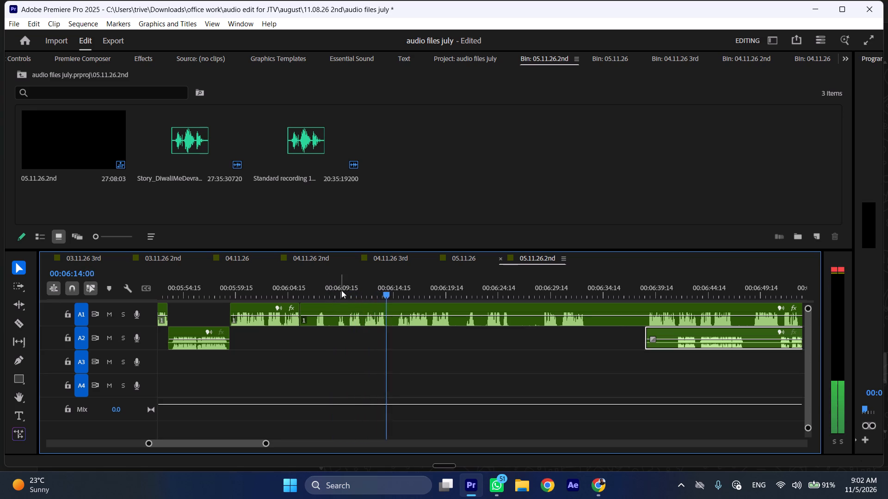
{"action": "left_click", "coordinate": [340, 289]}
{"action": "left_click", "coordinate": [349, 308]}
{"action": "key", "text": "shift+c"}
{"action": "key", "text": "ctrl+shift+d"}
Cut out the short A1 section between about 00:06:10:09 and 00:06:11:13 and close the gap.
{"action": "left_click_drag", "start_coordinate": [352, 290], "coordinate": [362, 290]}
{"action": "key", "text": "shift+c"}
{"action": "left_click", "coordinate": [376, 315]}
{"action": "key", "text": "shift+c"}
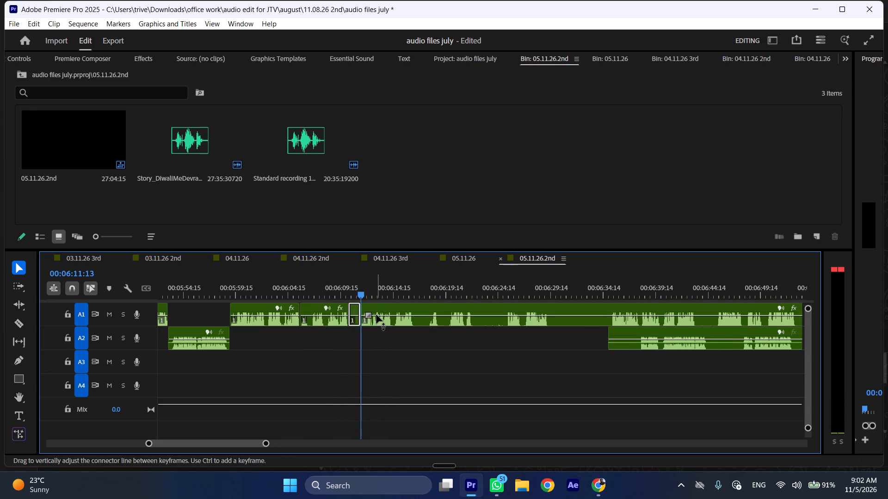
{"action": "key", "text": "ctrl+shift+d"}
Play the following A1 phrase at faster speed and split the A1 clip after it at 00:06:15:10.
{"action": "key", "text": "space"}
{"action": "type", "text": "l"}
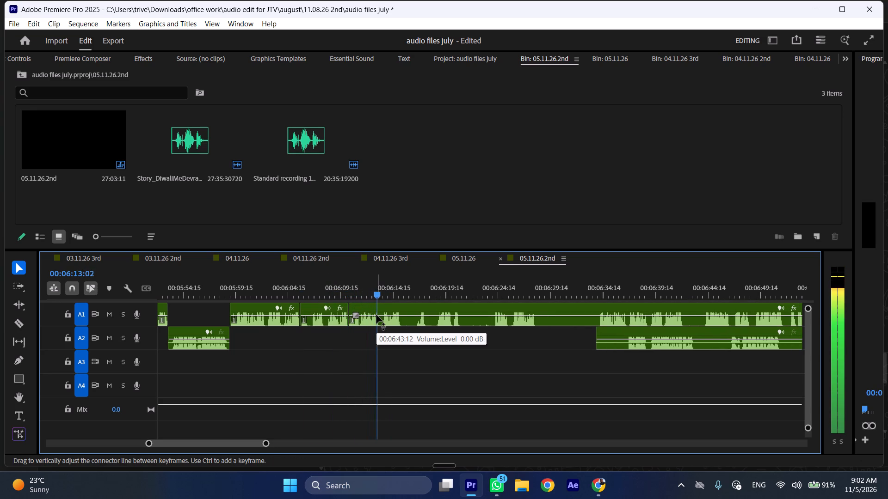
{"action": "key", "text": "space"}
{"action": "key", "text": "shift+c"}
Preview the audio after the split and ripple delete the A1 section from 00:06:15:10 to about 00:06:24.
{"action": "left_click", "coordinate": [417, 292]}
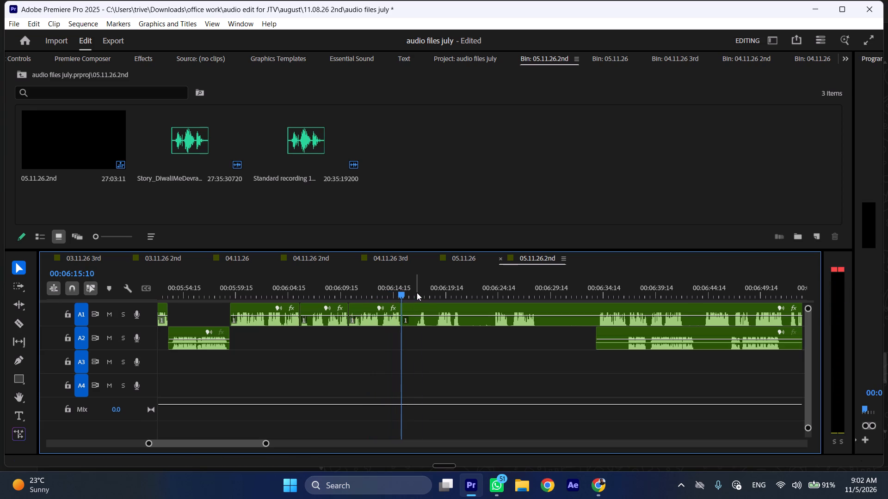
{"action": "key", "text": "space"}
{"action": "type", "text": "l"}
{"action": "scroll", "coordinate": [414, 303], "scroll_direction": "down", "scroll_amount": 5}
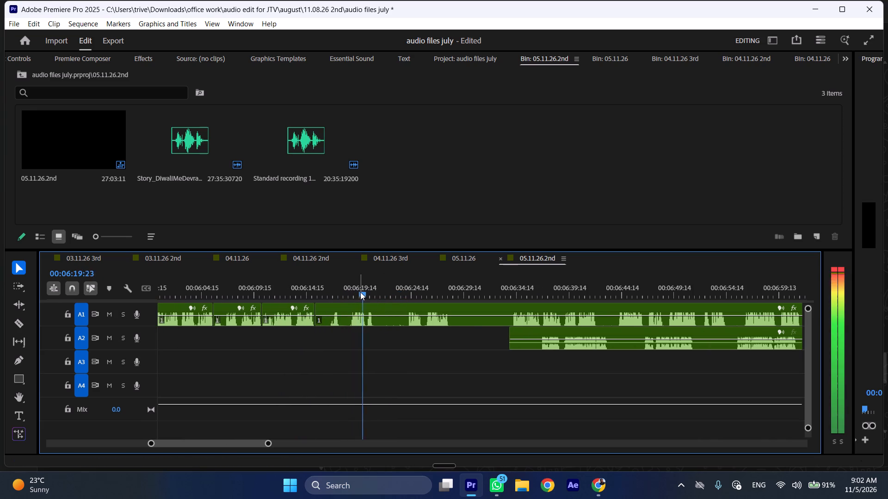
{"action": "left_click", "coordinate": [411, 287]}
{"action": "key", "text": "space"}
{"action": "left_click", "coordinate": [407, 284]}
{"action": "left_click", "coordinate": [420, 321]}
{"action": "type", "text": "CD"}
{"action": "key", "text": "ctrl+shift+d"}
Play the following A1 phrase at faster speed and split the A1 clip after it at 00:06:19:18.
{"action": "key", "text": "space"}
{"action": "type", "text": "l"}
{"action": "key", "text": "space"}
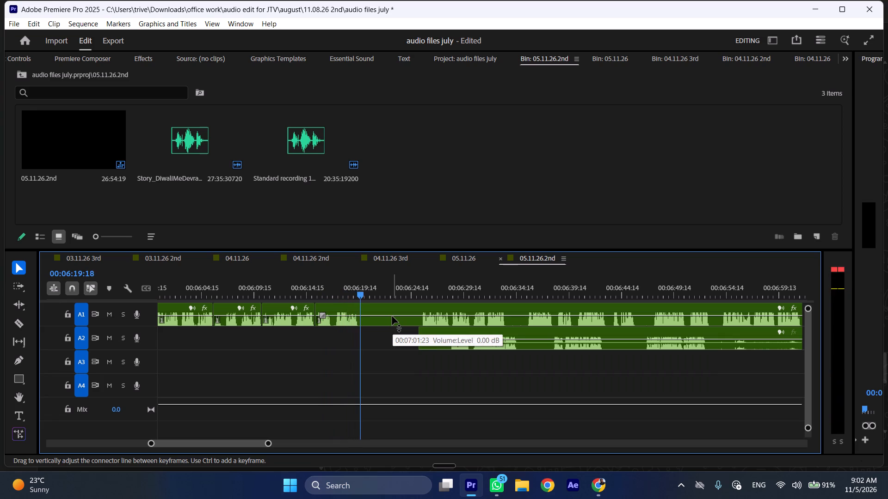
{"action": "key", "text": "shift+c"}
Trim the silence off the start of the A2 clip by about 2.7 seconds and move the clip to start at about 00:06:52:14.
{"action": "left_click_drag", "start_coordinate": [424, 330], "coordinate": [447, 331]}
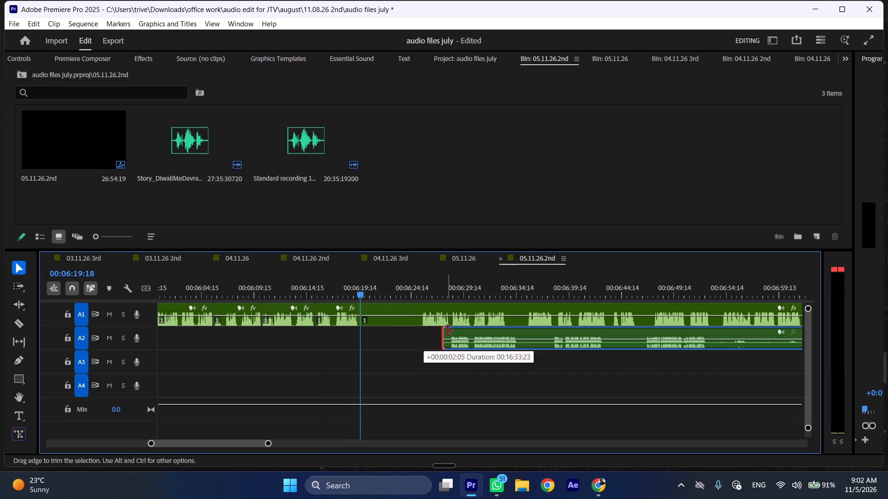
{"action": "left_click_drag", "start_coordinate": [447, 331], "coordinate": [452, 331]}
{"action": "left_click_drag", "start_coordinate": [467, 331], "coordinate": [725, 331]}
Ripple delete the silent A1 section from 00:06:19:18 to the start of speech at about 00:06:25:12.
{"action": "left_click_drag", "start_coordinate": [430, 288], "coordinate": [425, 288]}
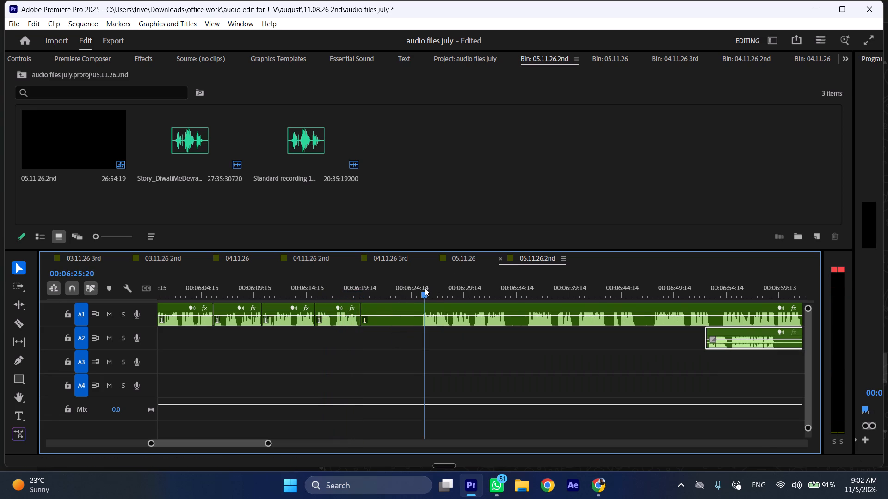
{"action": "left_click_drag", "start_coordinate": [425, 288], "coordinate": [422, 288]}
{"action": "left_click", "coordinate": [443, 301]}
{"action": "key", "text": "shift+c"}
{"action": "left_click", "coordinate": [405, 319]}
{"action": "key", "text": "ctrl+shift+d"}
Play the following A1 phrases at faster speed and split the A1 clip after them at 00:06:27:20.
{"action": "key", "text": "space"}
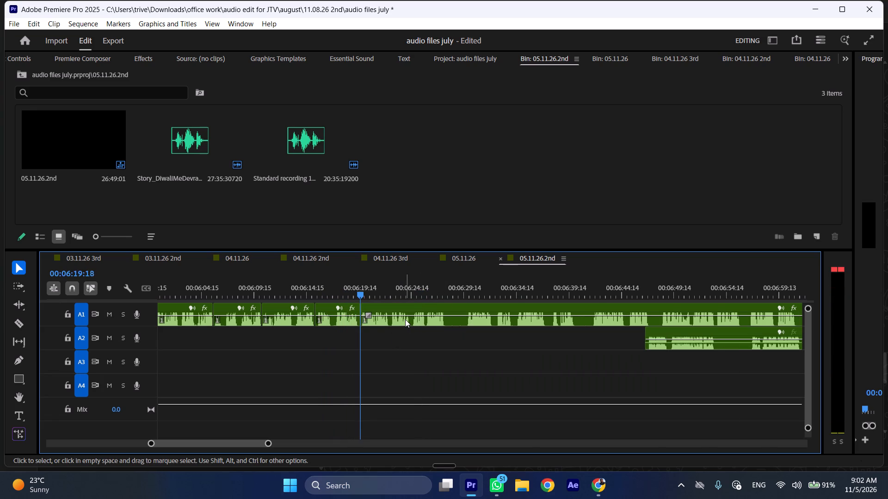
{"action": "type", "text": "l"}
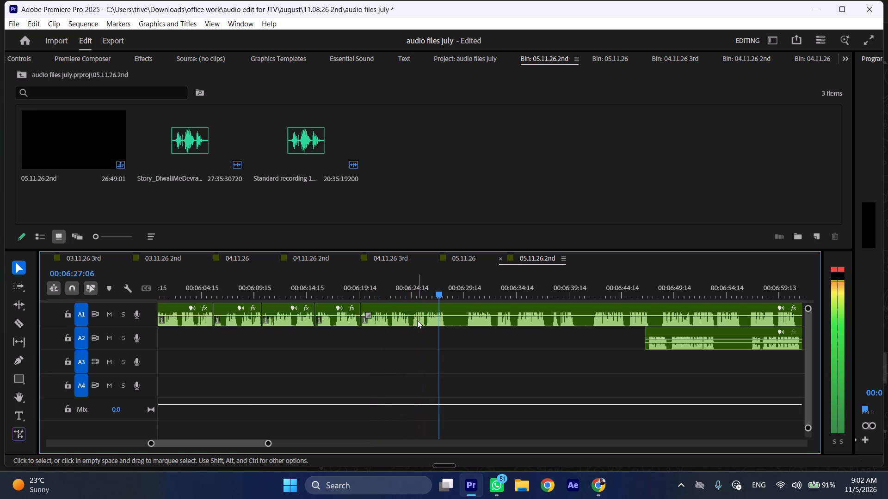
{"action": "key", "text": "space"}
{"action": "type", "text": "C"}
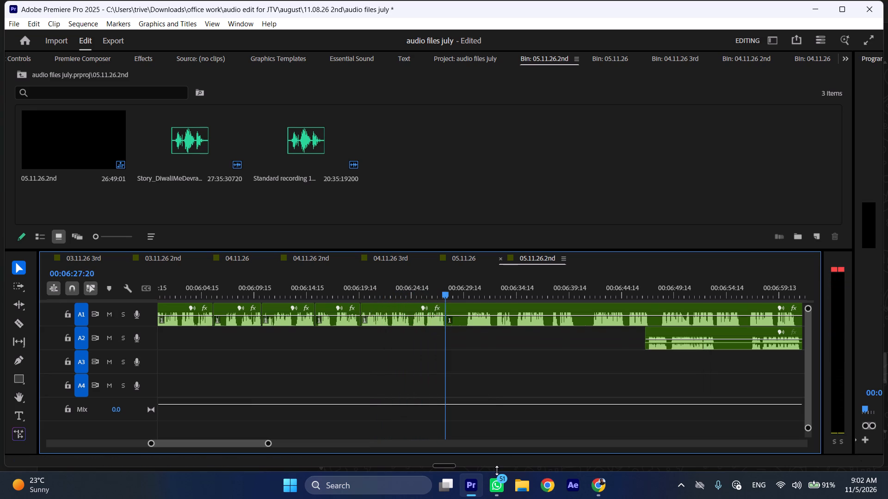
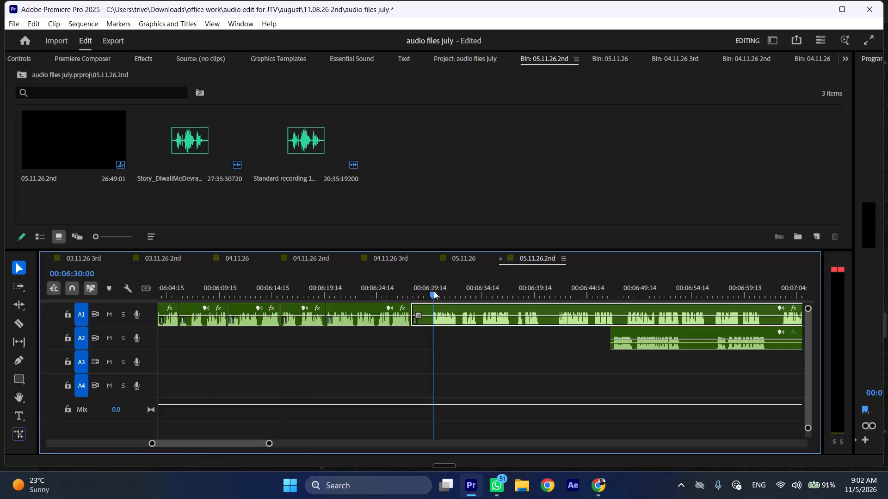
Ripple delete the silent A1 section from 00:06:27:20 up to the start of speech just before 00:06:30:00.
{"action": "key", "text": "shift+c"}
{"action": "key", "text": "ctrl+shift+d"}
Play the following A1 phrase at faster speed and move the A2 clip to start at about 00:07:01.
{"action": "key", "text": "space"}
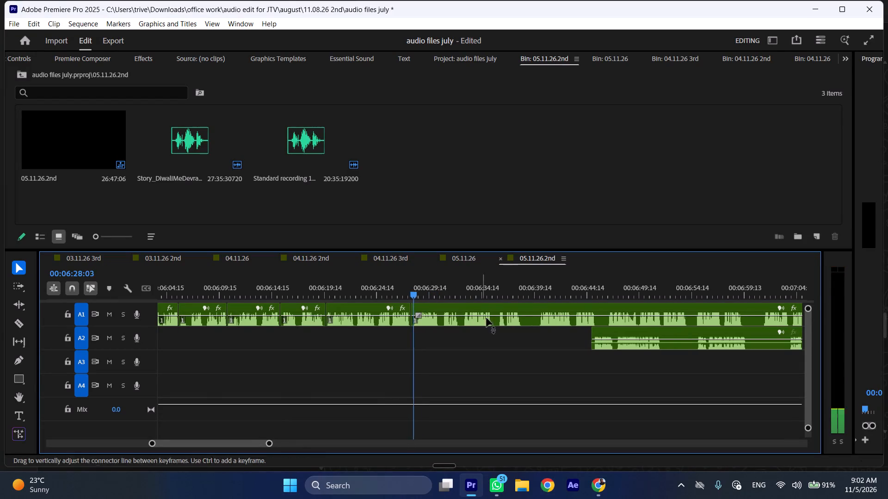
{"action": "key", "text": "l"}
{"action": "scroll", "coordinate": [454, 331], "scroll_direction": "down", "scroll_amount": 6}
{"action": "left_click_drag", "start_coordinate": [509, 329], "coordinate": [592, 331]}
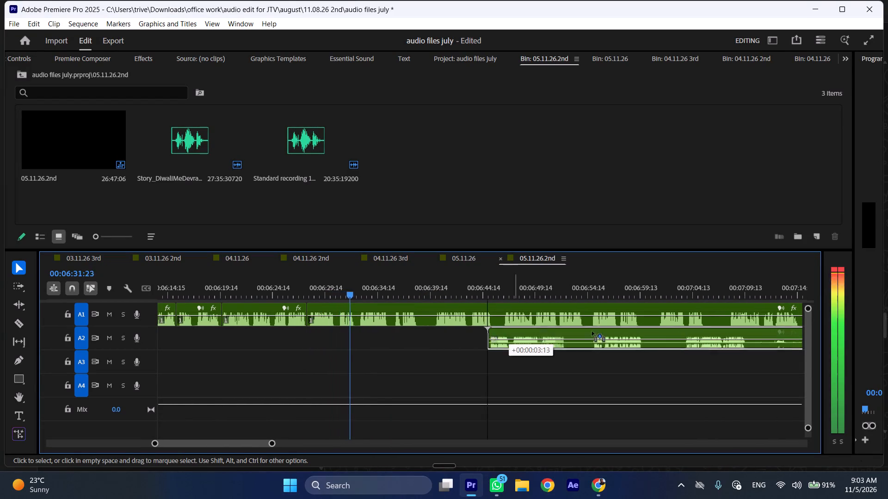
{"action": "left_click_drag", "start_coordinate": [592, 331], "coordinate": [677, 330]}
Ripple delete the unwanted A1 phrase from 00:06:27:20 to the start of the next speech at 00:06:32:20.
{"action": "left_click", "coordinate": [358, 290]}
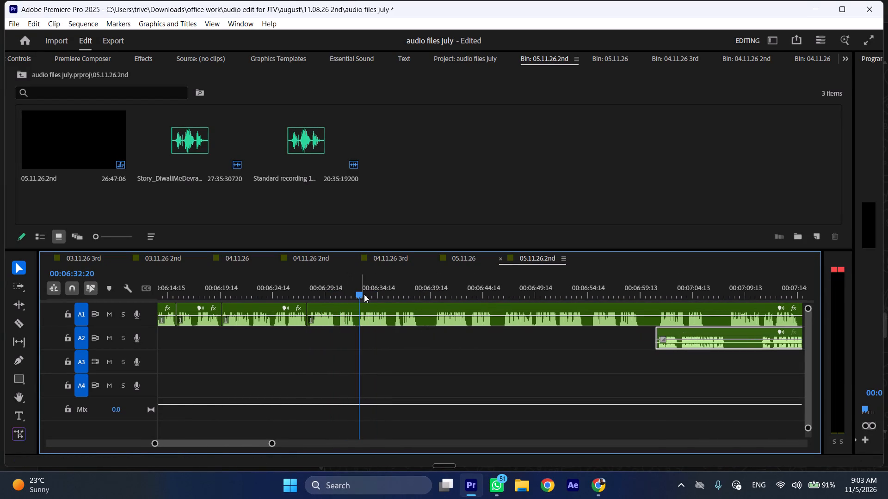
{"action": "left_click", "coordinate": [369, 309]}
{"action": "key", "text": "shift+c"}
{"action": "key", "text": "ctrl+shift+d"}
Play the next A1 phrase at faster speed and ripple delete the pause after it, from about 00:06:30:16 to 00:06:31:04.
{"action": "key", "text": "space"}
{"action": "type", "text": "l"}
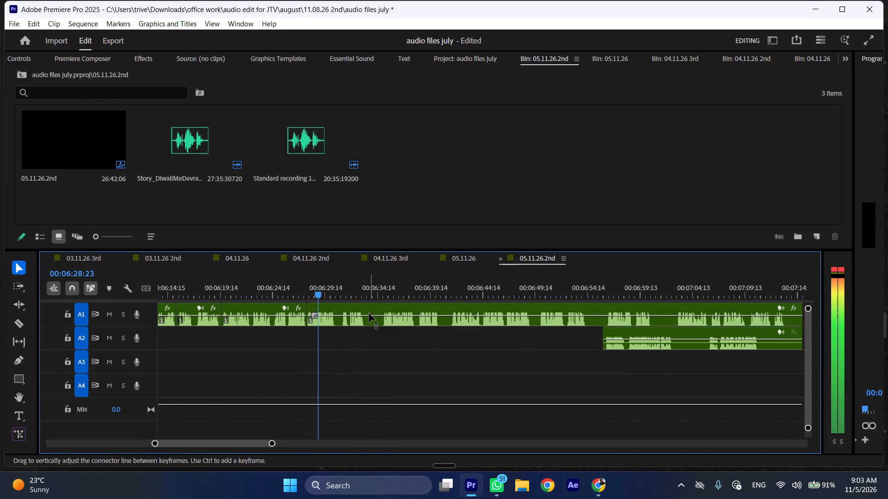
{"action": "key", "text": "space"}
{"action": "key", "text": "shift+c"}
{"action": "left_click", "coordinate": [341, 292]}
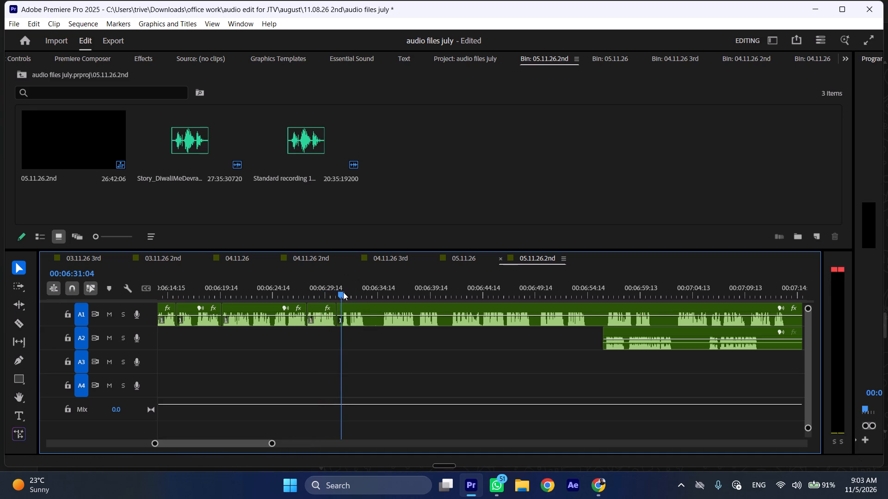
{"action": "left_click", "coordinate": [357, 317]}
{"action": "key", "text": "shift+c"}
{"action": "key", "text": "ctrl+shift+d"}
Play the next A1 phrase at faster speed and ripple delete the pause after it, from about 00:06:33:01 to 00:06:34:09.
{"action": "key", "text": "space"}
{"action": "type", "text": "l"}
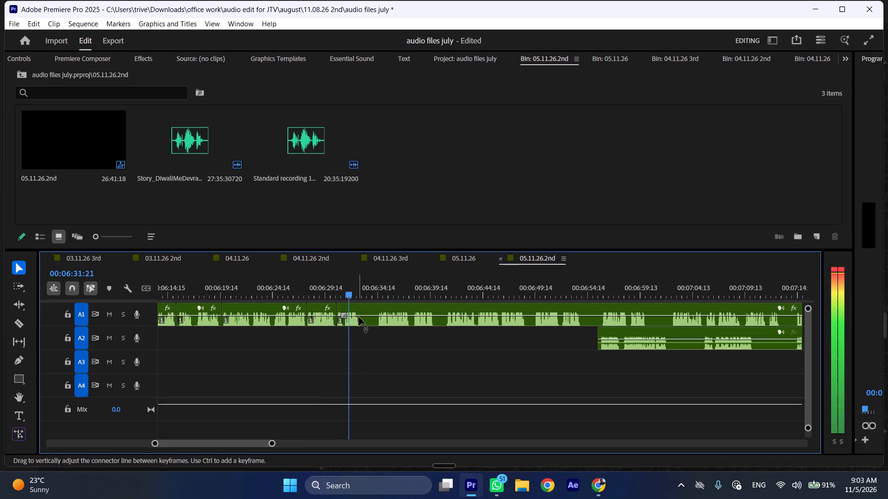
{"action": "key", "text": "space"}
{"action": "key", "text": "shift+c"}
{"action": "left_click", "coordinate": [376, 289]}
{"action": "left_click", "coordinate": [384, 311]}
{"action": "key", "text": "shift+c"}
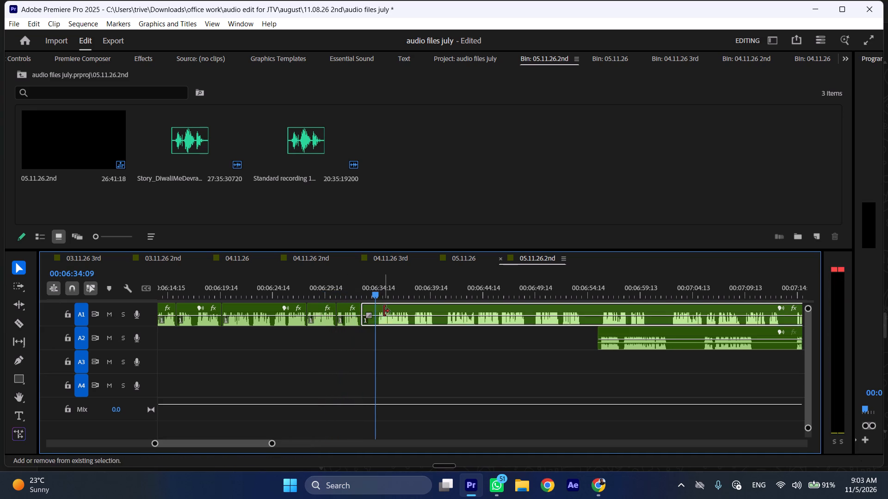
{"action": "key", "text": "ctrl+shift+d"}
Play the next A1 phrases at faster speed and isolate the pause after them with splits at 00:06:38:20 and about 00:06:39:19.
{"action": "key", "text": "space"}
{"action": "type", "text": "l"}
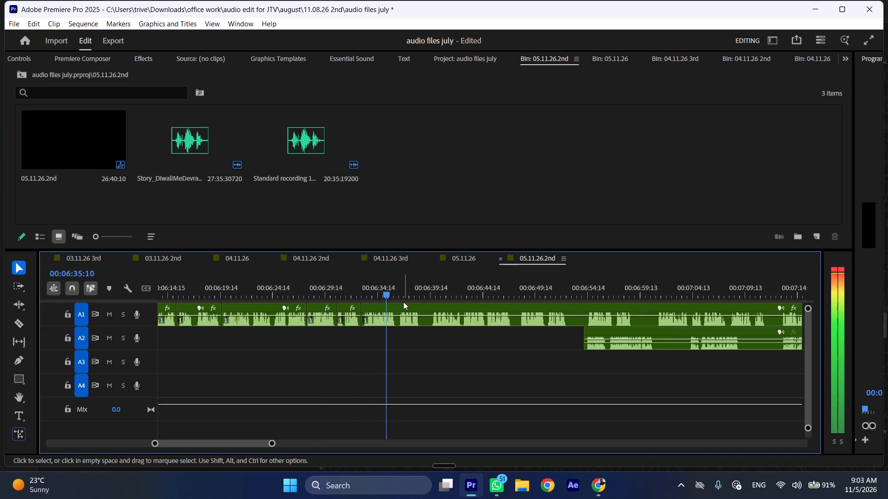
{"action": "key", "text": "space"}
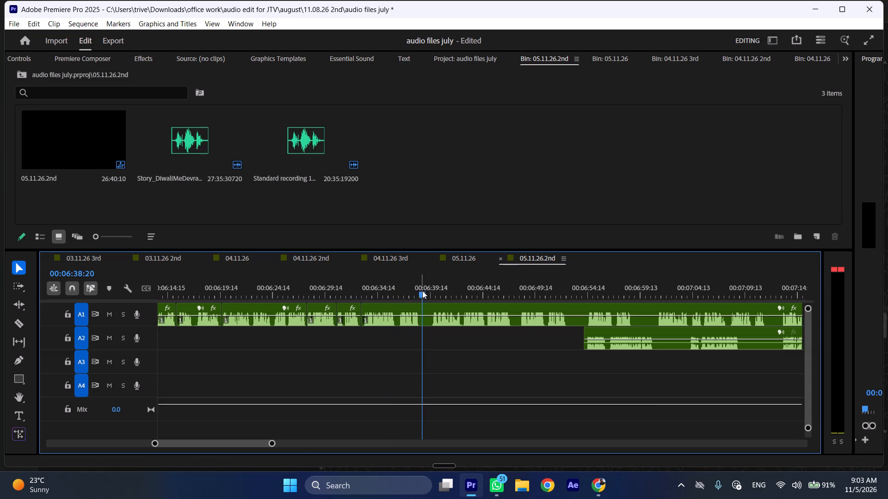
{"action": "key", "text": "shift+c"}
{"action": "left_click_drag", "start_coordinate": [429, 291], "coordinate": [435, 292]}
{"action": "left_click", "coordinate": [445, 315]}
{"action": "left_click", "coordinate": [437, 287]}
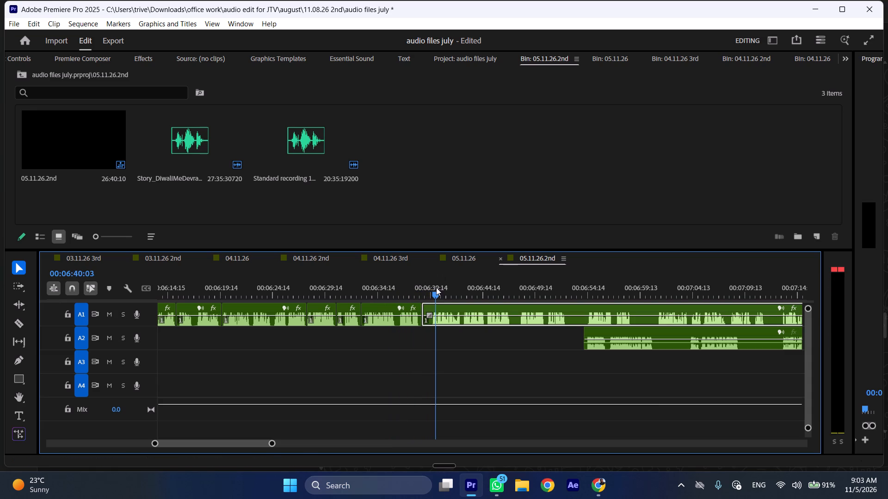
{"action": "key", "text": "shift+c"}
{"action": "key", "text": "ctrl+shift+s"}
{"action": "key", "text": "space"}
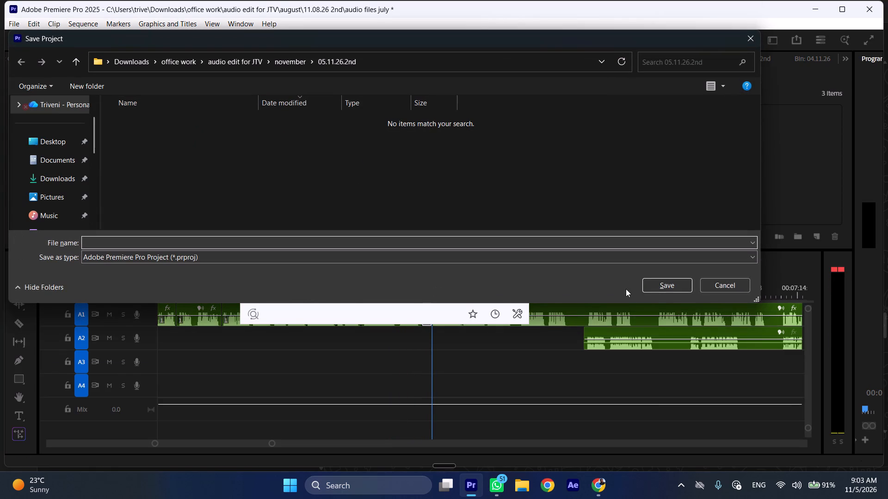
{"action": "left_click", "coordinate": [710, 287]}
Ripple delete the isolated A1 pause between 00:06:38:20 and about 00:06:39:19.
{"action": "key", "text": "ctrl+shift+d"}
Play the following A1 phrases at faster speed and move the A2 clip about 16 seconds later, starting at about 00:07:09:16.
{"action": "key", "text": "space"}
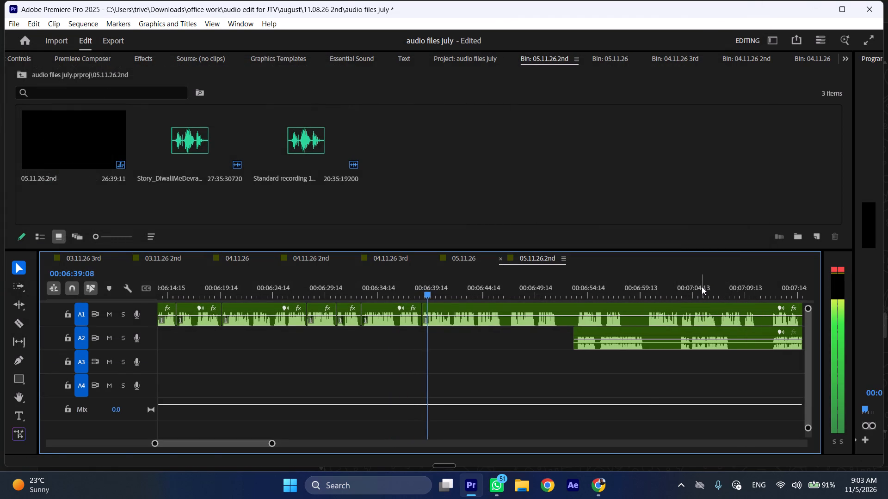
{"action": "key", "text": "l"}
{"action": "scroll", "coordinate": [474, 328], "scroll_direction": "down", "scroll_amount": 5}
{"action": "left_click_drag", "start_coordinate": [512, 330], "coordinate": [684, 332]}
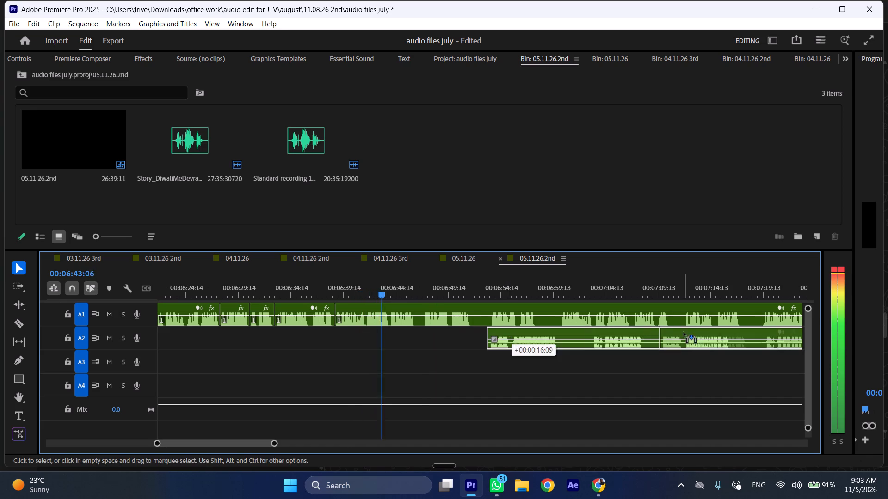
{"action": "left_click_drag", "start_coordinate": [684, 332], "coordinate": [684, 333]}
Stop after the A1 phrases and ripple delete the pause from about 00:06:46:14 to 00:06:47:04.
{"action": "key", "text": "space"}
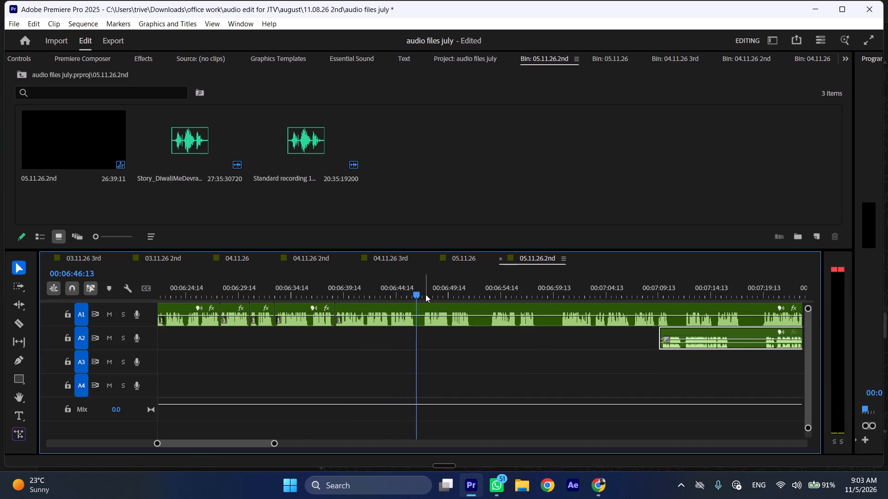
{"action": "key", "text": "shift+c"}
{"action": "left_click", "coordinate": [424, 293]}
{"action": "left_click", "coordinate": [435, 316]}
{"action": "key", "text": "shift+c"}
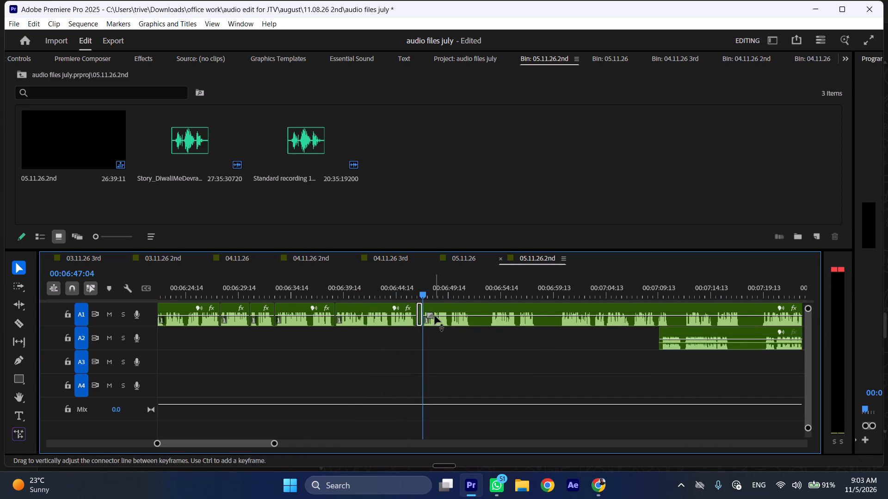
{"action": "key", "text": "ctrl+shift+d"}
Play the next A1 phrase at faster speed and ripple delete the pause after it, from about 00:06:51:02 to 00:06:52:18.
{"action": "key", "text": "space"}
{"action": "type", "text": "l"}
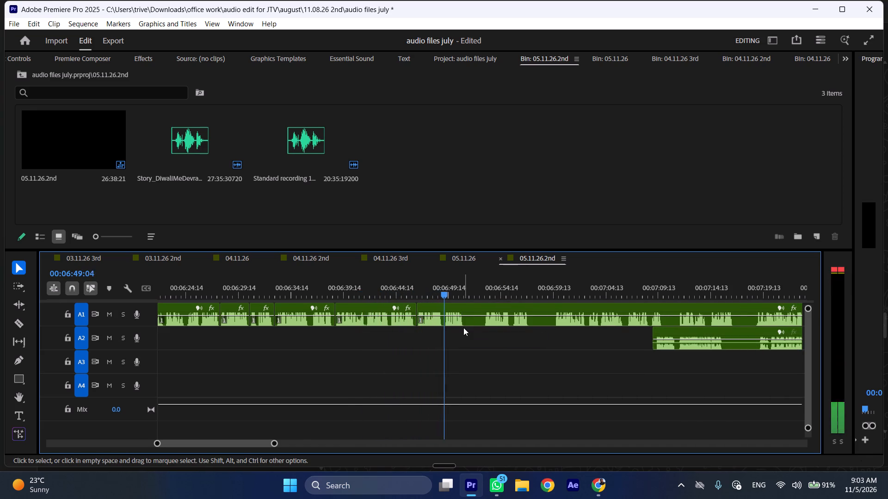
{"action": "key", "text": "space"}
{"action": "key", "text": "space"}
{"action": "key", "text": "space"}
{"action": "key", "text": "shift+c"}
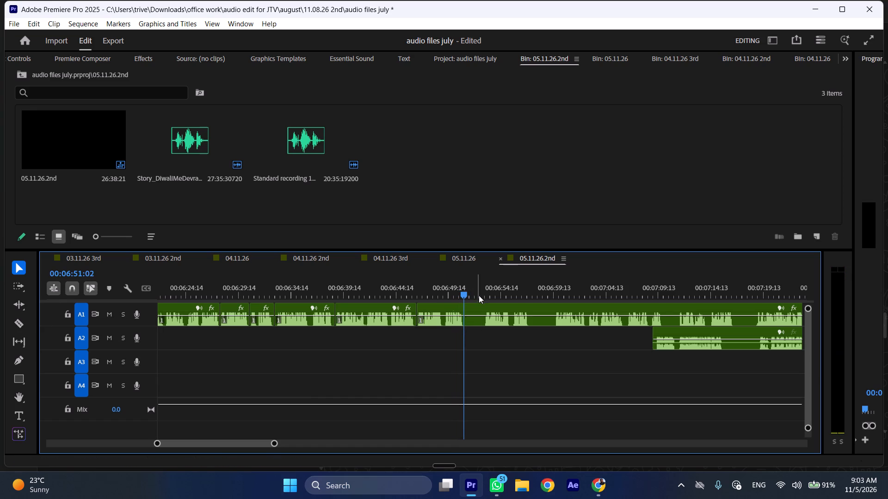
{"action": "left_click", "coordinate": [481, 292]}
{"action": "left_click", "coordinate": [488, 316]}
{"action": "key", "text": "shift+c"}
{"action": "key", "text": "ctrl+shift+d"}
Play the next A1 phrase at faster speed and ripple delete the pause after it, from about 00:06:55:15 to 00:06:57:22.
{"action": "key", "text": "space"}
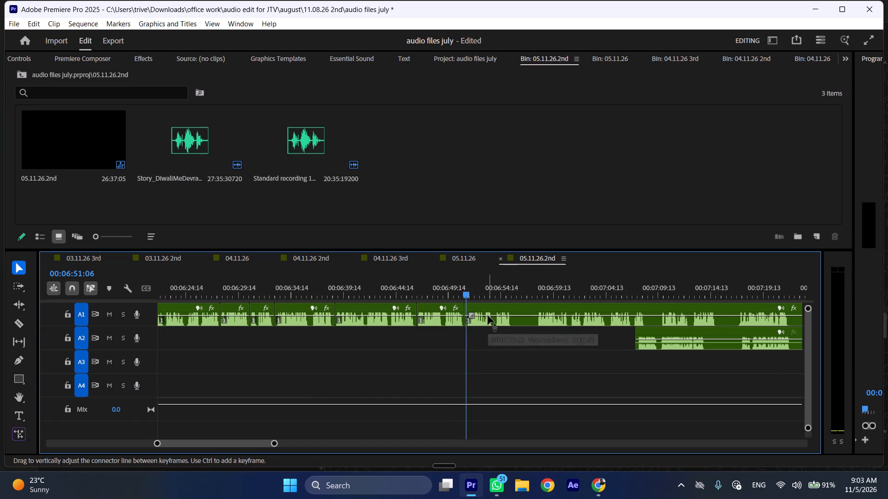
{"action": "type", "text": "l"}
{"action": "scroll", "coordinate": [486, 337], "scroll_direction": "down", "scroll_amount": 5}
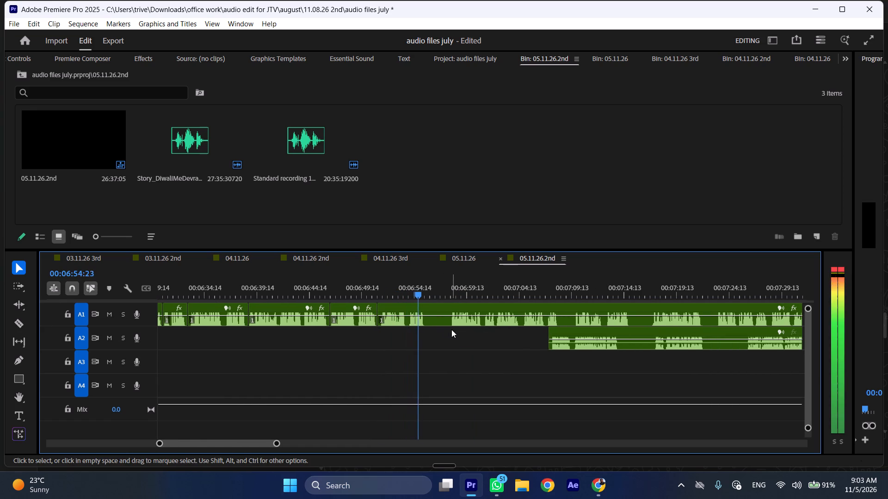
{"action": "key", "text": "space"}
{"action": "key", "text": "shift+c"}
{"action": "left_click", "coordinate": [450, 290]}
{"action": "left_click", "coordinate": [467, 318]}
{"action": "key", "text": "shift+c"}
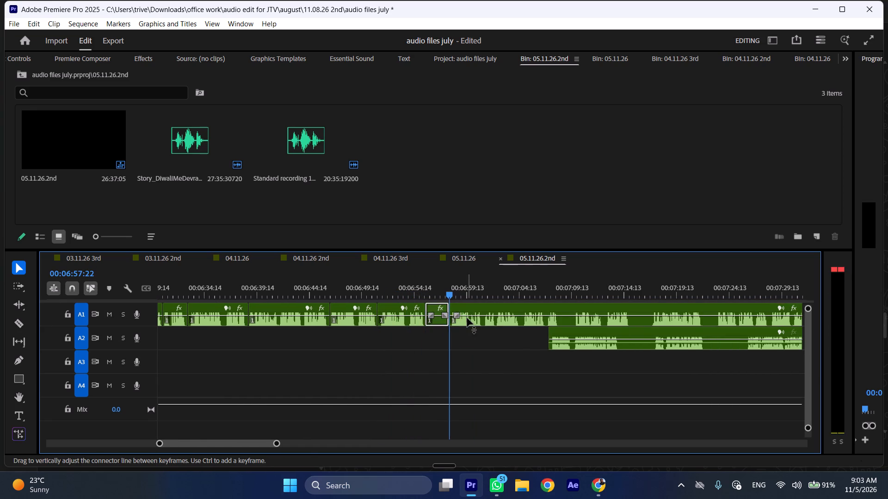
{"action": "key", "text": "ctrl+shift+d"}
Play briefly past the last cut, and replay the edited A1 section at faster speed from about 00:06:44:10.
{"action": "key", "text": "space"}
{"action": "key", "text": "space"}
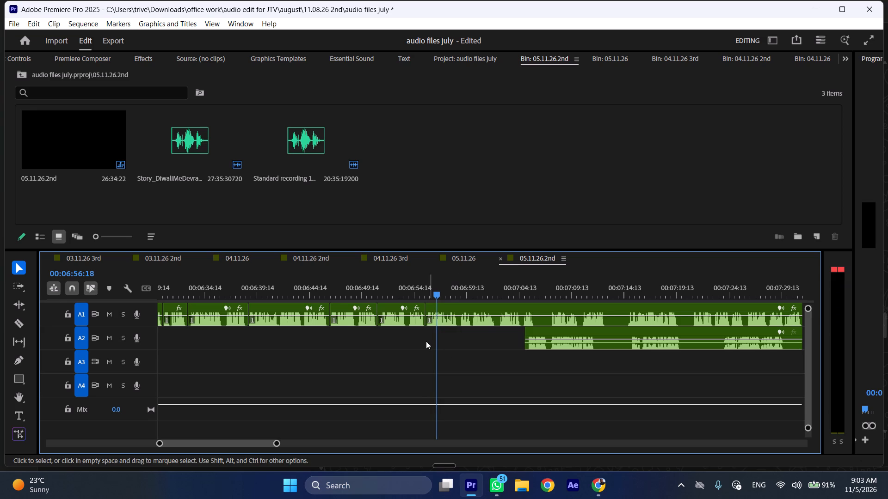
{"action": "left_click", "coordinate": [307, 283]}
{"action": "key", "text": "space"}
{"action": "key", "text": "l"}
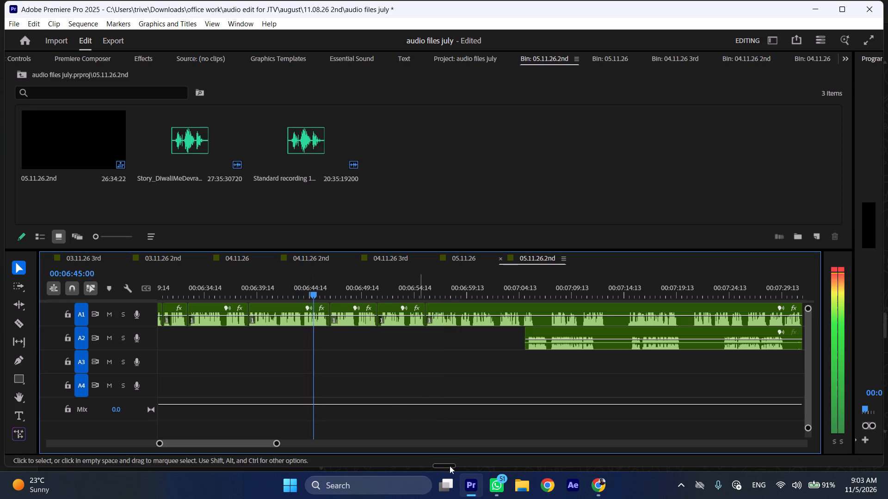
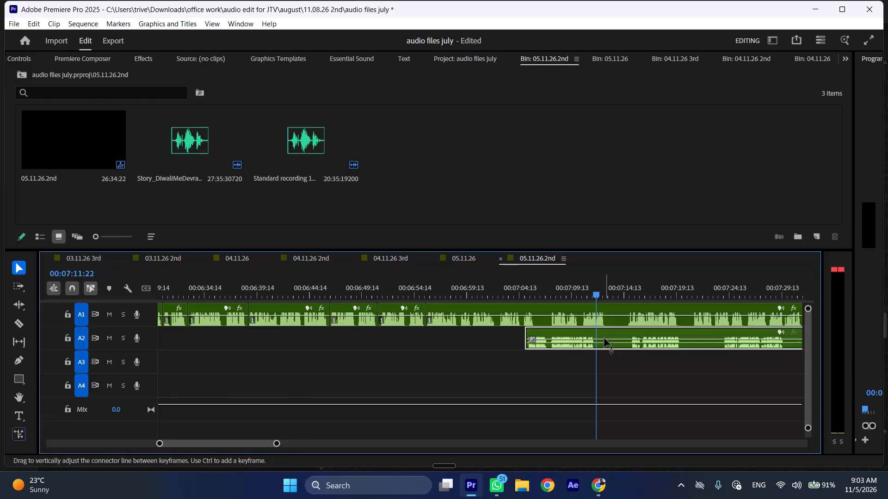
Split the A2 recording at 00:07:11:22 and insert the phrase before the cut between the A1 phrases at about 00:06:51:02.
{"action": "key", "text": "shift+c"}
{"action": "left_click_drag", "start_coordinate": [552, 334], "coordinate": [414, 334]}
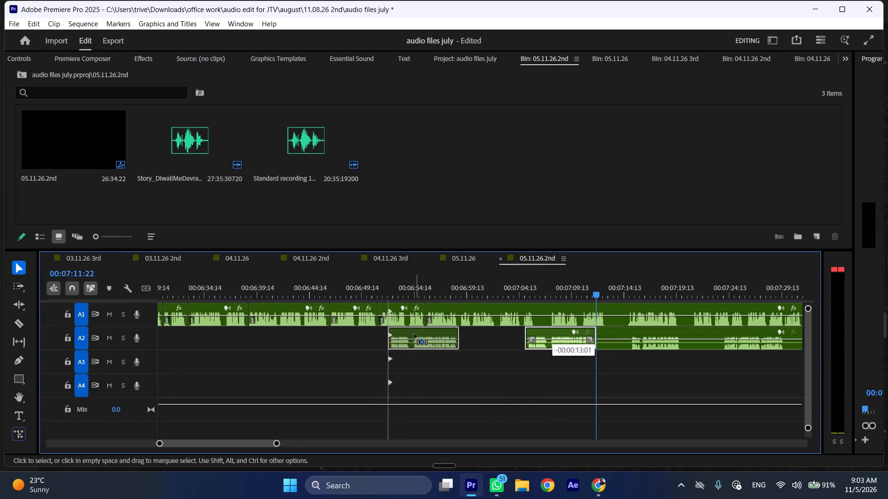
{"action": "left_click_drag", "start_coordinate": [414, 334], "coordinate": [402, 334]}
Play the sequence at faster speed from about 00:06:48:14 to check the transition into the inserted A2 phrase.
{"action": "left_click", "coordinate": [350, 288]}
{"action": "key", "text": "space"}
{"action": "key", "text": "l"}
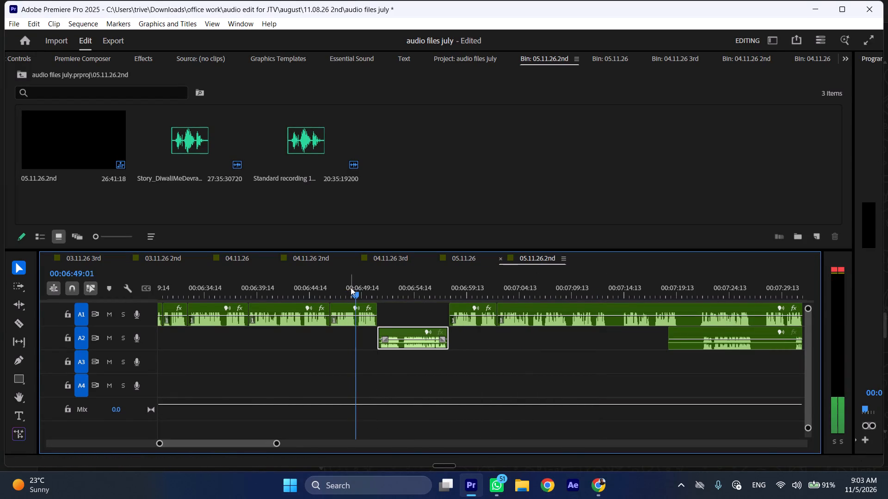
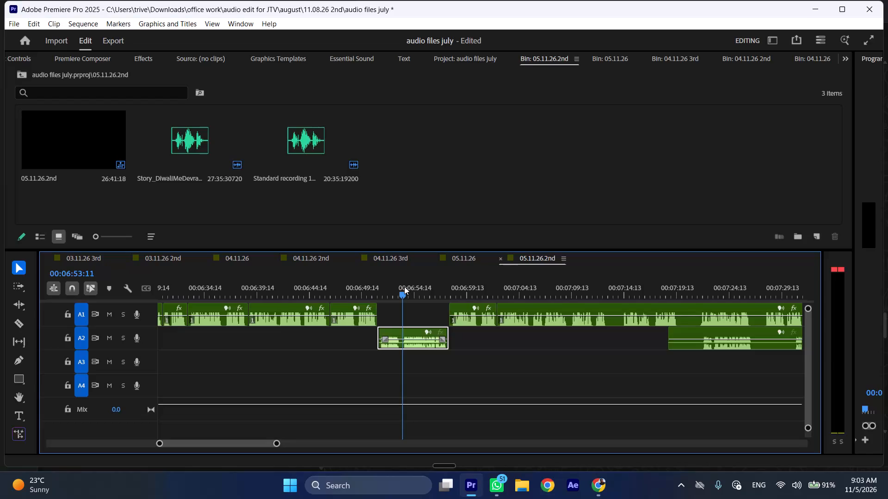
Ripple-trim the start of the inserted A2 phrase up to 00:06:53:11, closing the gap on all tracks.
{"action": "key", "text": "ctrl+shift+d"}
Play the trimmed A2 phrase and, from about 00:06:54:20, its transition into the following A1 phrase.
{"action": "left_click_drag", "start_coordinate": [417, 287], "coordinate": [419, 287]}
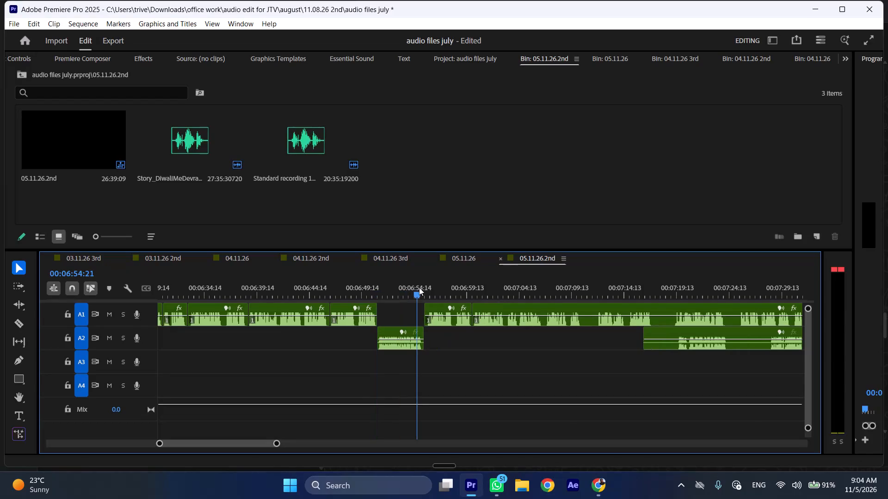
{"action": "left_click_drag", "start_coordinate": [419, 287], "coordinate": [383, 287]}
{"action": "key", "text": "space"}
{"action": "left_click", "coordinate": [414, 285]}
{"action": "key", "text": "space"}
{"action": "type", "text": "l"}
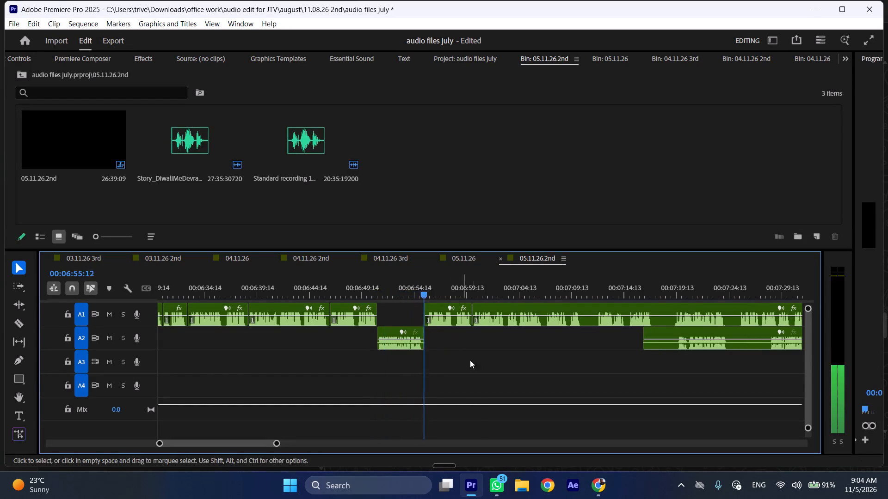
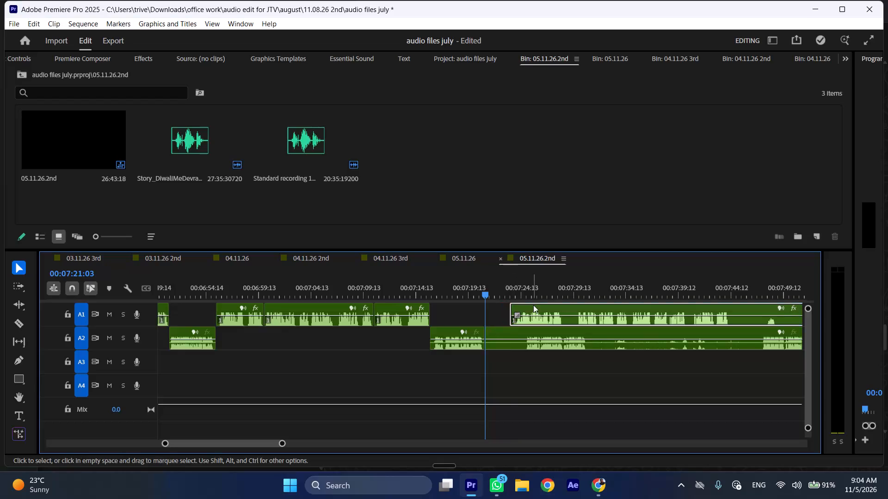
Move the following A1 recording earlier to start at 00:07:21:03 and shift the remaining A2 recording about 26 seconds later.
{"action": "left_click_drag", "start_coordinate": [533, 305], "coordinate": [517, 310]}
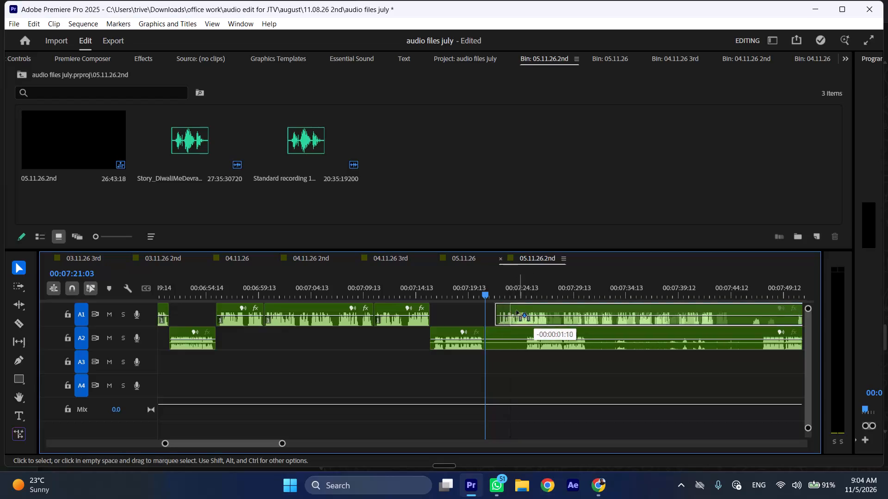
{"action": "left_click_drag", "start_coordinate": [517, 310], "coordinate": [512, 311]}
{"action": "left_click_drag", "start_coordinate": [500, 335], "coordinate": [771, 335]}
Split the A1 recording at about 00:07:26:08 and ripple-trim the section up to 00:07:27:12, closing the gap on all tracks.
{"action": "key", "text": "space"}
{"action": "key", "text": "l"}
{"action": "scroll", "coordinate": [593, 389], "scroll_direction": "down", "scroll_amount": 6}
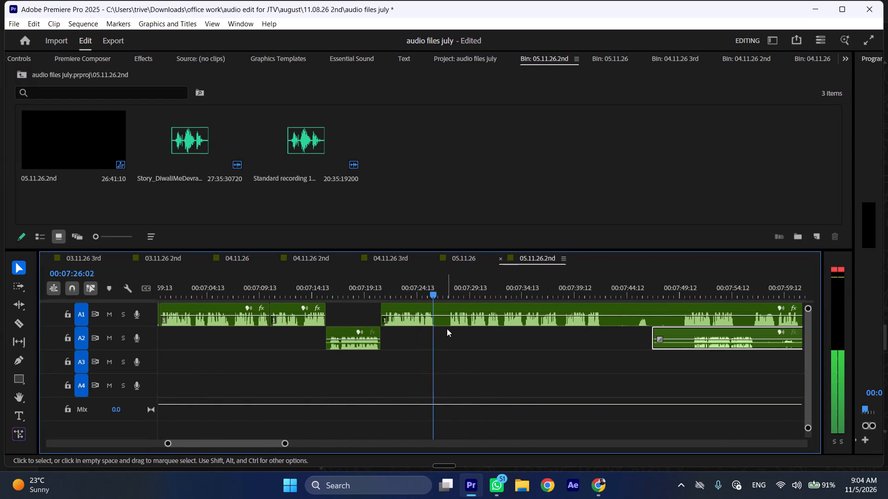
{"action": "key", "text": "space"}
{"action": "key", "text": "shift+c"}
{"action": "left_click", "coordinate": [446, 289]}
{"action": "left_click", "coordinate": [464, 314]}
{"action": "key", "text": "shift+c"}
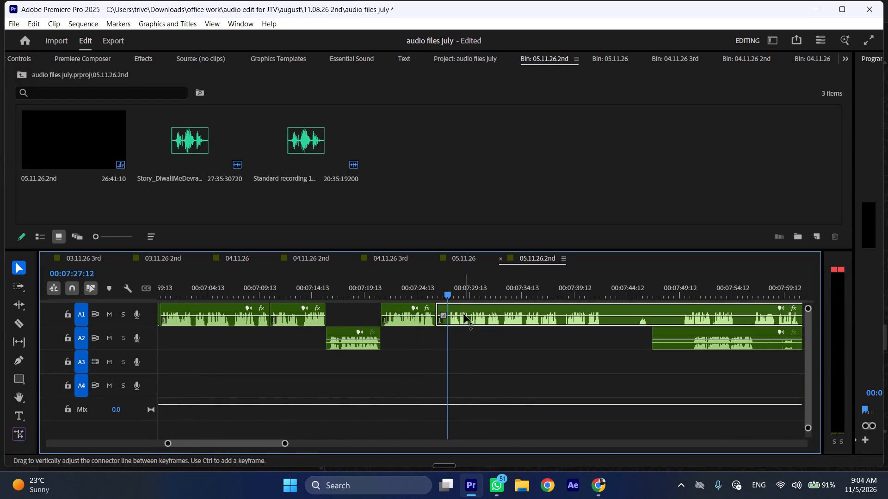
{"action": "key", "text": "ctrl+shift+d"}
Trim the silence off the start of the remaining A2 recording so it begins at about 00:07:49:10.
{"action": "key", "text": "space"}
{"action": "type", "text": "l"}
{"action": "scroll", "coordinate": [474, 331], "scroll_direction": "down", "scroll_amount": 5}
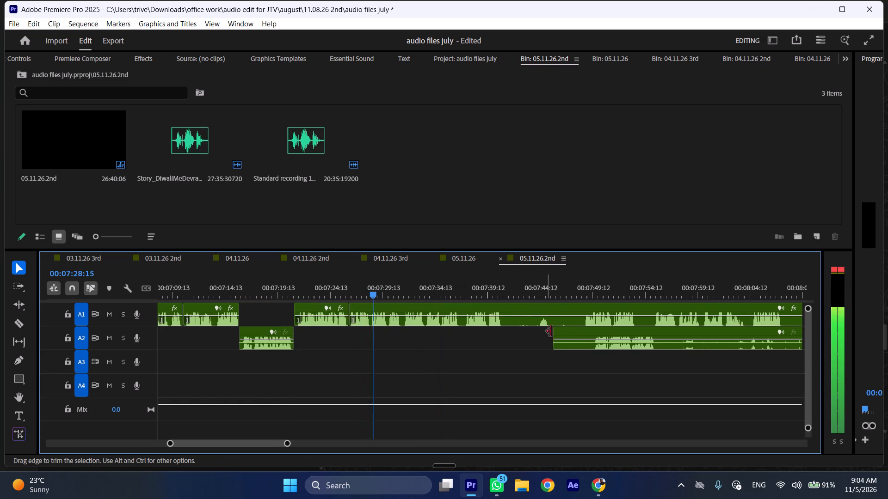
{"action": "left_click_drag", "start_coordinate": [556, 331], "coordinate": [595, 331]}
Split A1 at about 00:07:35:00 and ripple-delete the unwanted phrase up to 00:07:37:07, closing the gap on all tracks.
{"action": "scroll", "coordinate": [491, 362], "scroll_direction": "down", "scroll_amount": 4}
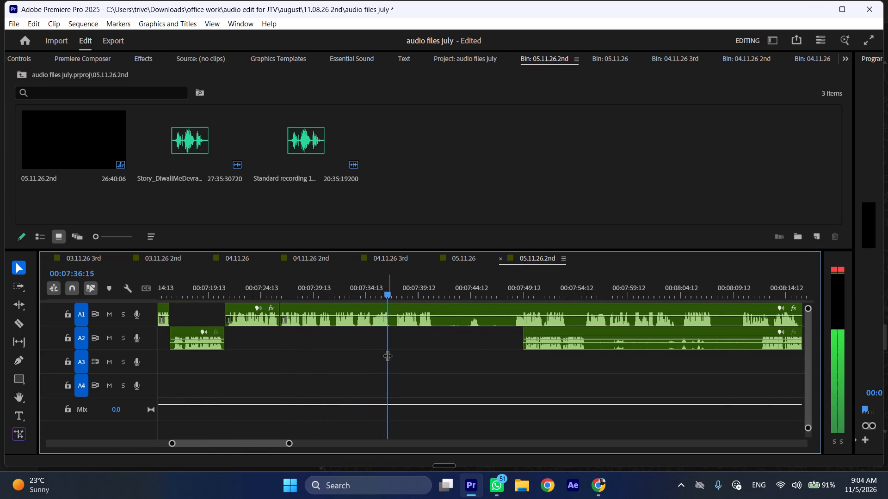
{"action": "left_click", "coordinate": [370, 291]}
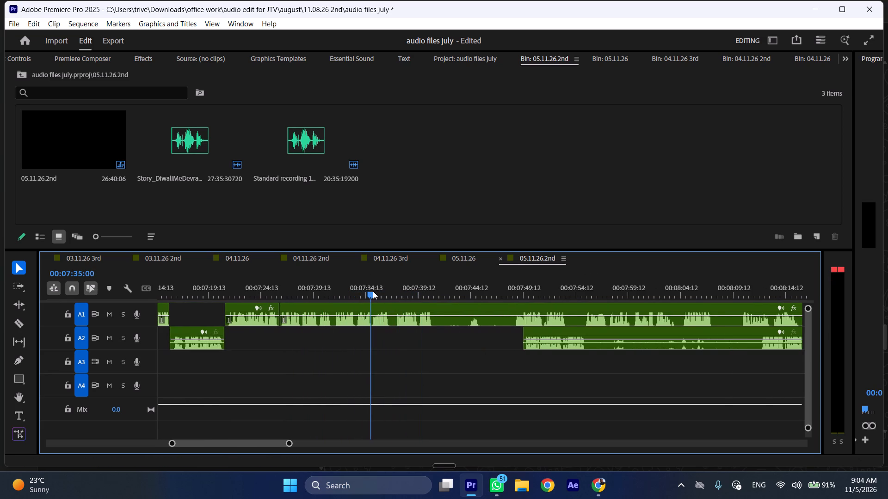
{"action": "key", "text": "shift+c"}
{"action": "key", "text": "space"}
{"action": "left_click", "coordinate": [393, 288]}
{"action": "left_click", "coordinate": [408, 321]}
{"action": "key", "text": "shift+c"}
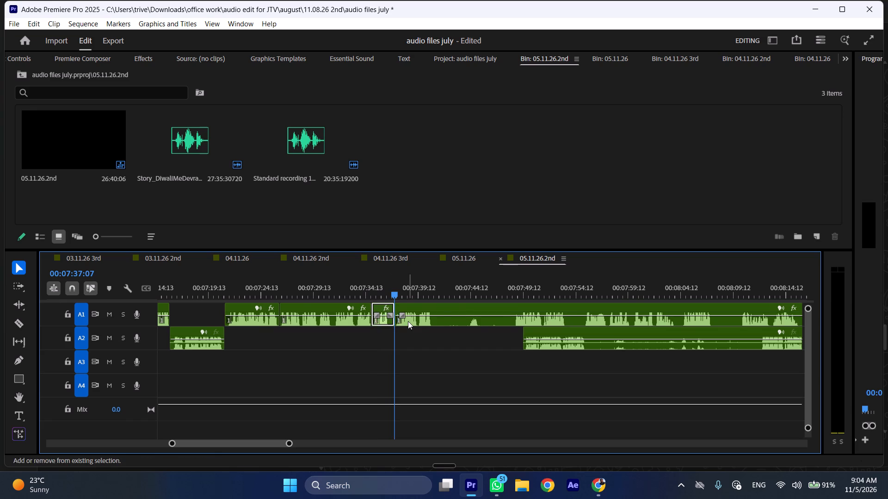
{"action": "key", "text": "ctrl+shift+d"}
Play on to the end of the A1 phrase and split the A1 recording at 00:07:38:17.
{"action": "key", "text": "space"}
{"action": "key", "text": "l"}
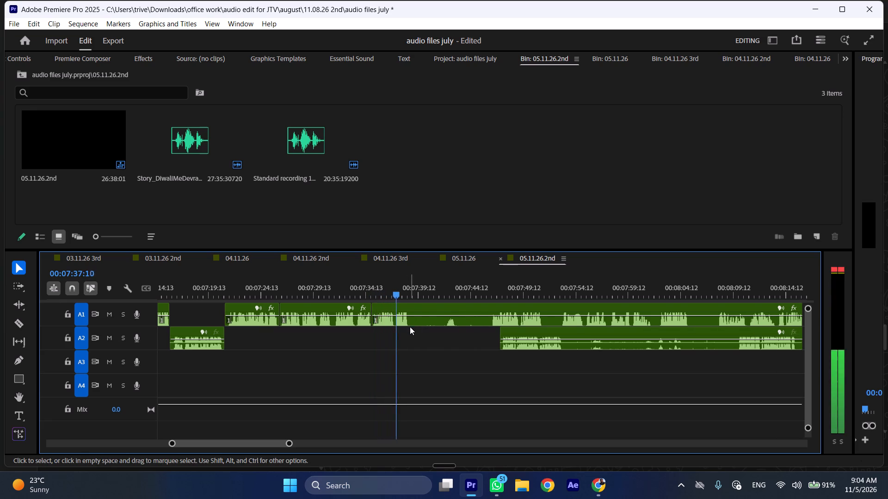
{"action": "key", "text": "space"}
{"action": "key", "text": "shift+c"}
Move the next A2 recording earlier to start at 00:07:38:17 and shift the remaining A1 recording about 10 seconds later.
{"action": "left_click_drag", "start_coordinate": [524, 334], "coordinate": [442, 335]}
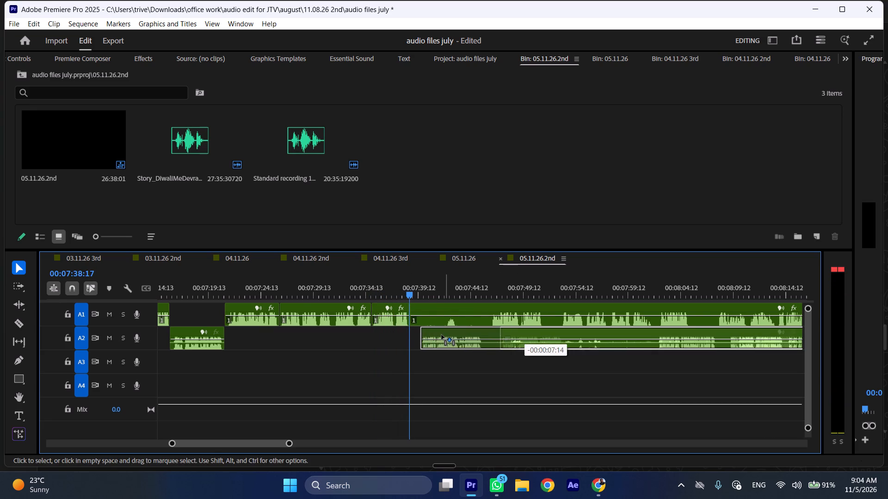
{"action": "left_click_drag", "start_coordinate": [442, 335], "coordinate": [438, 335]}
{"action": "left_click_drag", "start_coordinate": [433, 307], "coordinate": [535, 308]}
Play the repositioned A2 phrase from 00:07:38:17.
{"action": "key", "text": "space"}
{"action": "key", "text": "l"}
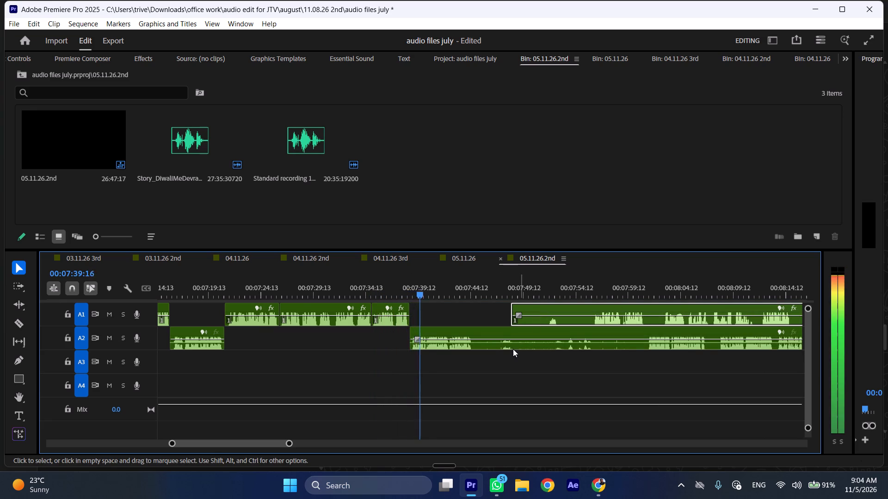
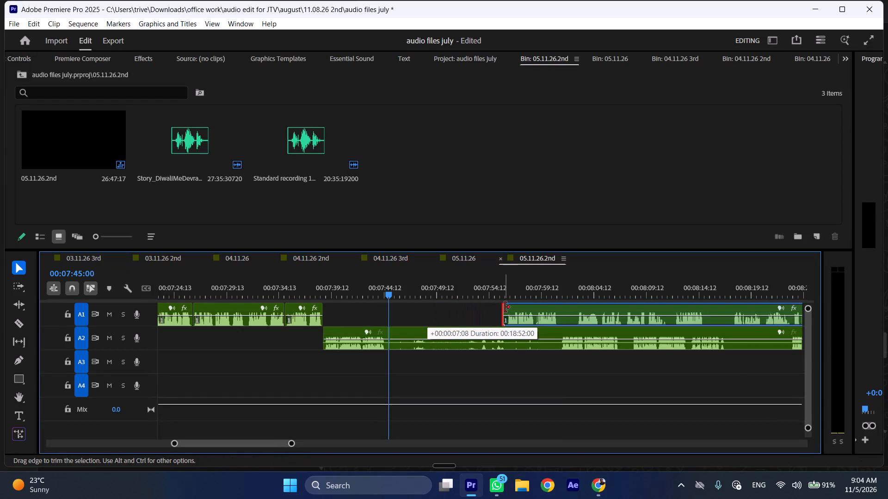
Move the remaining A1 recording about 19 seconds later, to start at about 00:08:15:00.
{"action": "left_click_drag", "start_coordinate": [524, 309], "coordinate": [723, 310]}
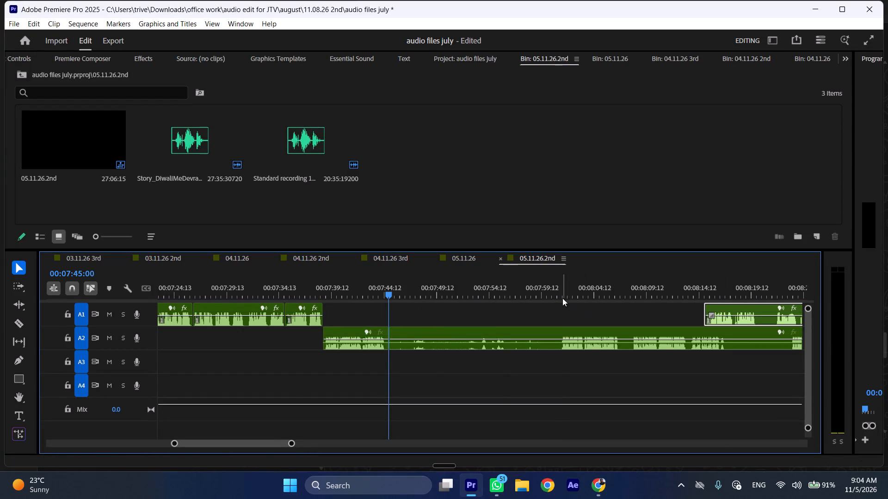
Split the A2 recording at 00:08:01:08, just before the phrase that follows the long pause.
{"action": "left_click", "coordinate": [562, 296]}
{"action": "left_click", "coordinate": [572, 340], "text": "shift"}
{"action": "key", "text": "shift+c"}
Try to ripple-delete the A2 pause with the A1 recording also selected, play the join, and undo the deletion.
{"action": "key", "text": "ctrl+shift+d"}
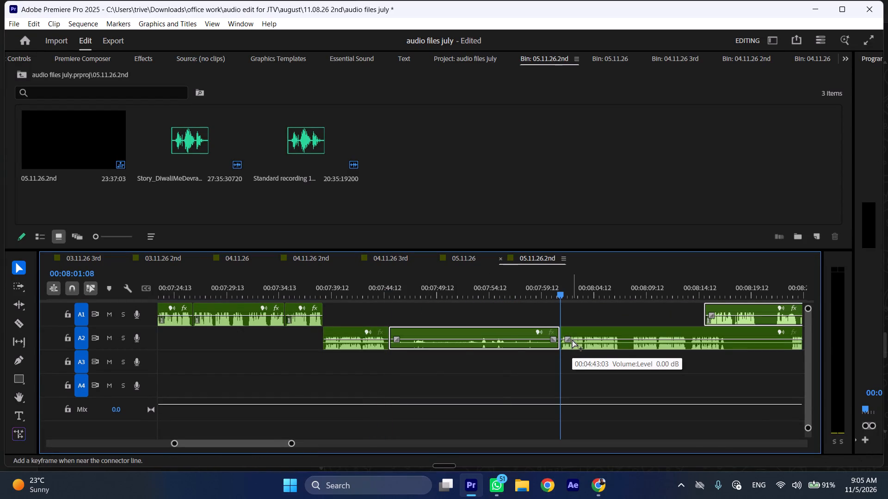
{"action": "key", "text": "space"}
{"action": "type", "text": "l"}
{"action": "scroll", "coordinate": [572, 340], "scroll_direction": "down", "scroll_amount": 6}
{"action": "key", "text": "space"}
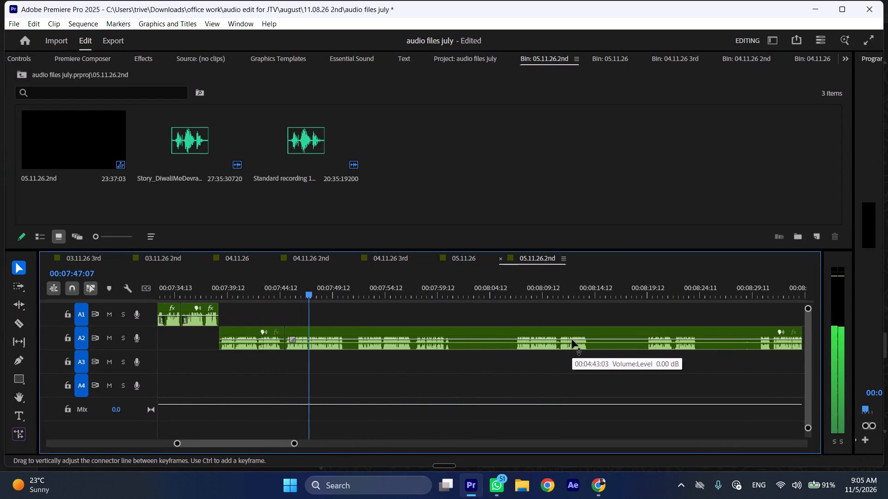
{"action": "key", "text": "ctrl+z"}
Ripple-delete only the A2 pause between 00:07:45:00 and 00:08:01:08, closing the gap on all tracks.
{"action": "left_click", "coordinate": [408, 344]}
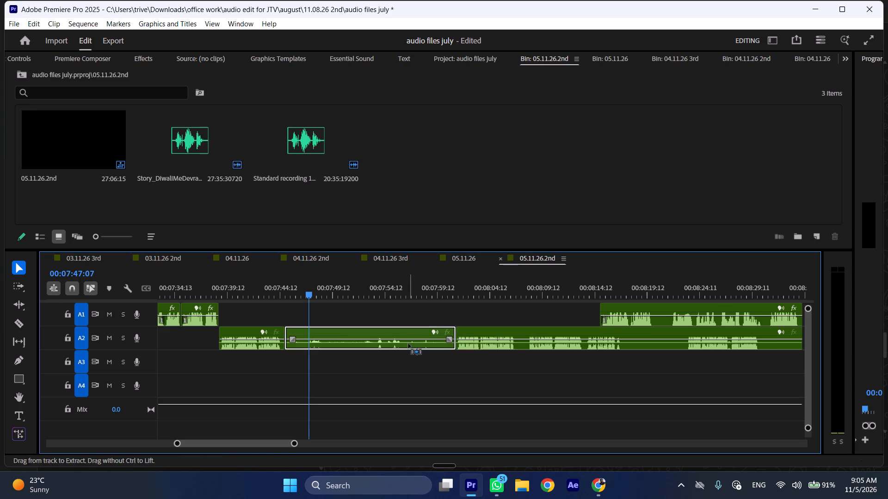
{"action": "key", "text": "ctrl+shift+d"}
Play the A2 phrase to its end at 00:07:50:13 while shifting the remaining A1 recording about 17 seconds later.
{"action": "key", "text": "space"}
{"action": "type", "text": "l"}
{"action": "left_click_drag", "start_coordinate": [464, 304], "coordinate": [639, 305]}
{"action": "key", "text": "space"}
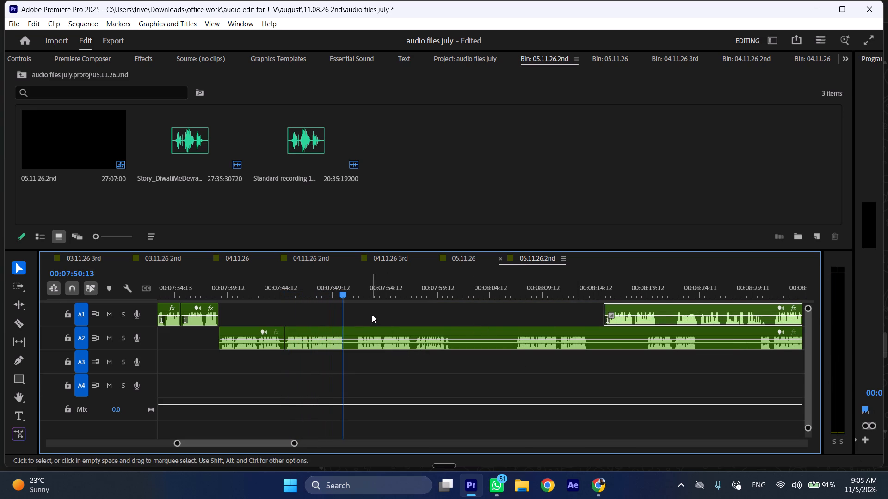
Split A2 at 00:07:50:13 and 00:07:51:18 and ripple-delete the pause between the cuts, closing the gap on all tracks.
{"action": "type", "text": "C"}
{"action": "left_click", "coordinate": [357, 286]}
{"action": "left_click", "coordinate": [376, 336]}
{"action": "key", "text": "shift+c"}
{"action": "key", "text": "ctrl+shift+d"}
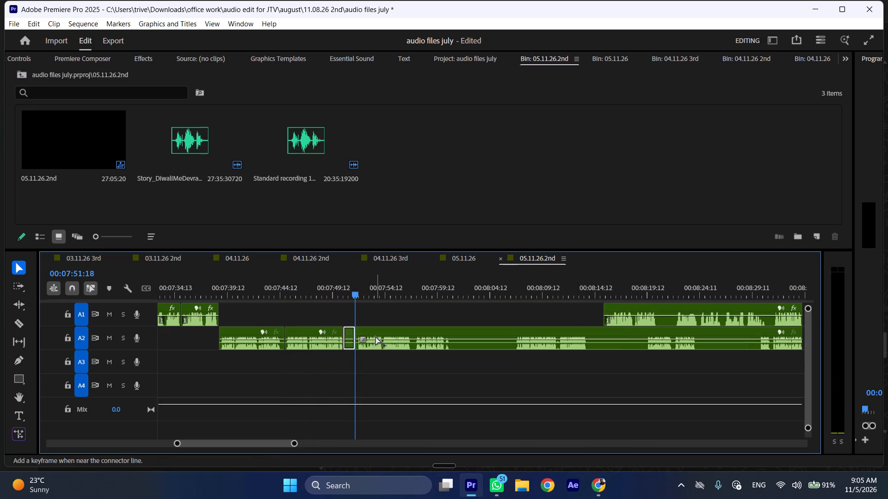
Play on to the end of the next A2 phrases and split the A2 recording at 00:07:59:17.
{"action": "key", "text": "space"}
{"action": "type", "text": "l"}
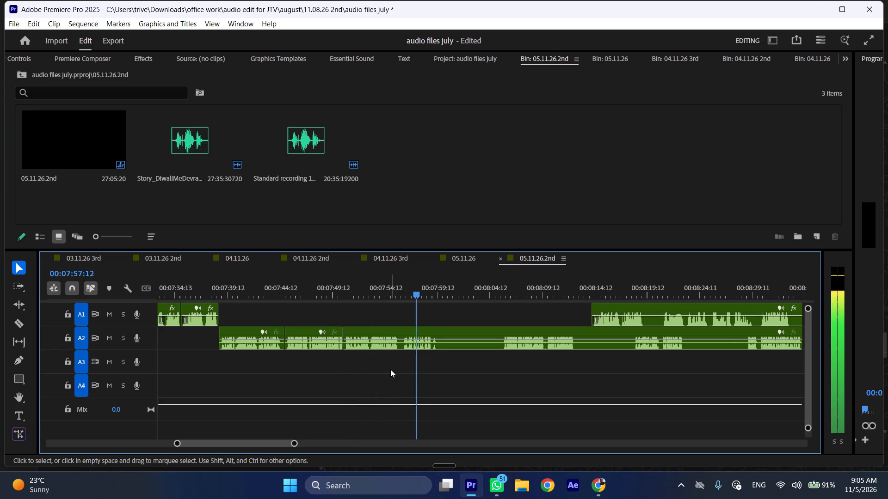
{"action": "key", "text": "space"}
{"action": "type", "text": "C"}
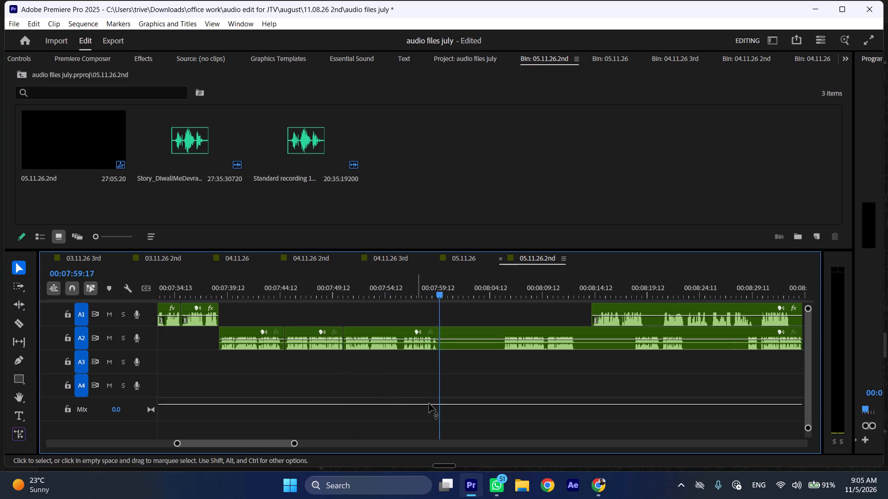
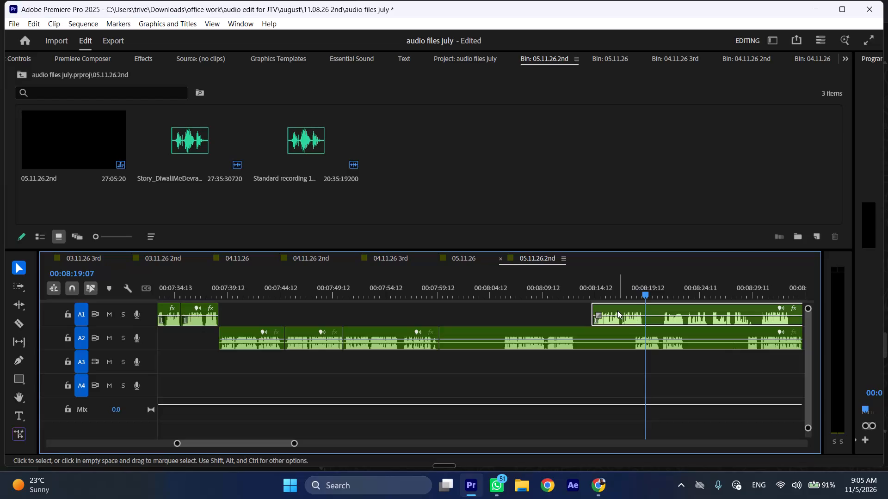
Split A1 at 00:08:19:07 and insert the phrase before the cut at 00:07:59:17, pushing the following recordings on both tracks later.
{"action": "key", "text": "shift+c"}
{"action": "left_click_drag", "start_coordinate": [613, 308], "coordinate": [601, 309]}
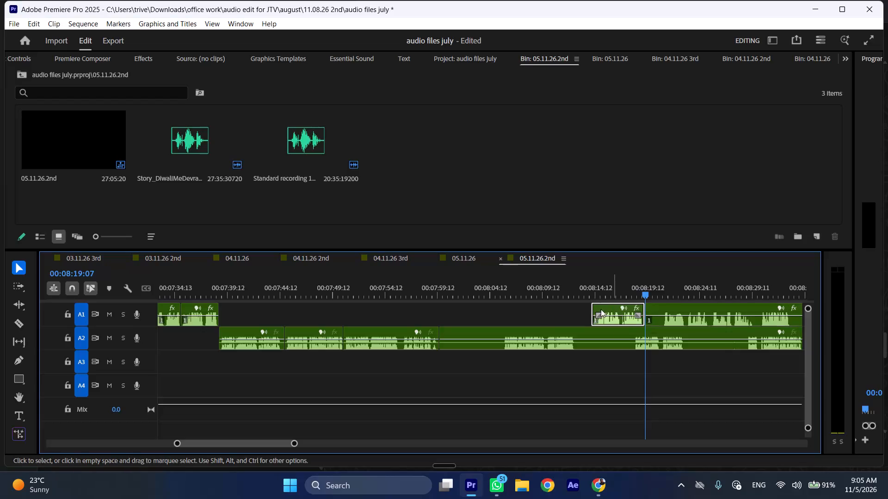
{"action": "left_click_drag", "start_coordinate": [601, 309], "coordinate": [465, 320]}
Trim about 6 seconds of leading pause from the remaining A2 recording and move it against the end of the inserted A1 phrase.
{"action": "left_click_drag", "start_coordinate": [499, 333], "coordinate": [562, 330]}
{"action": "left_click_drag", "start_coordinate": [589, 330], "coordinate": [529, 332]}
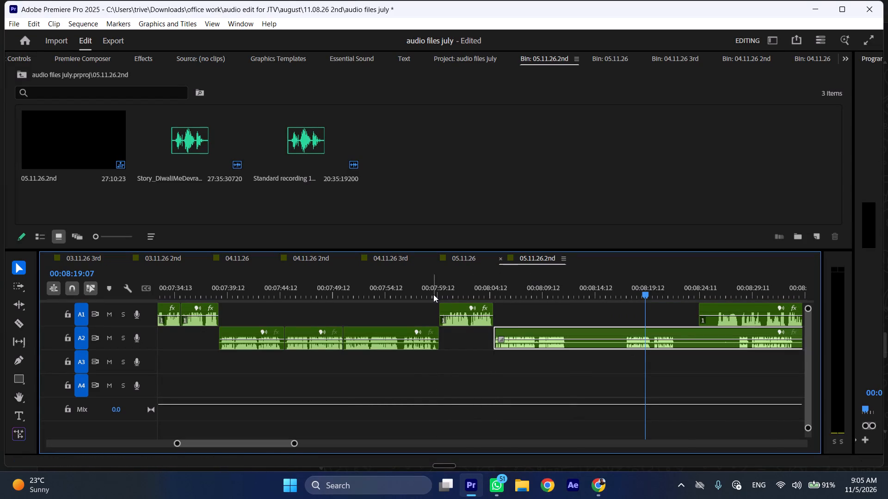
Play the sequence at increased speed from about 00:07:58 to check the transition into the inserted A1 phrase.
{"action": "left_click", "coordinate": [425, 293]}
{"action": "key", "text": "space"}
{"action": "type", "text": "l"}
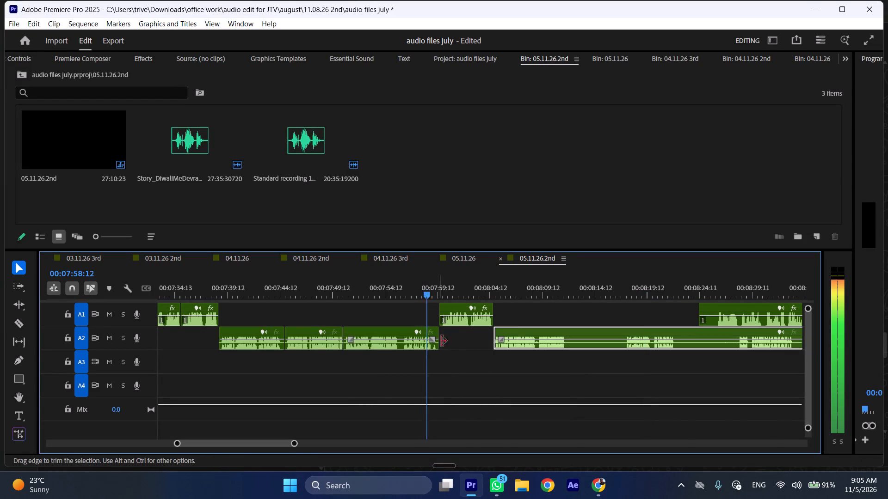
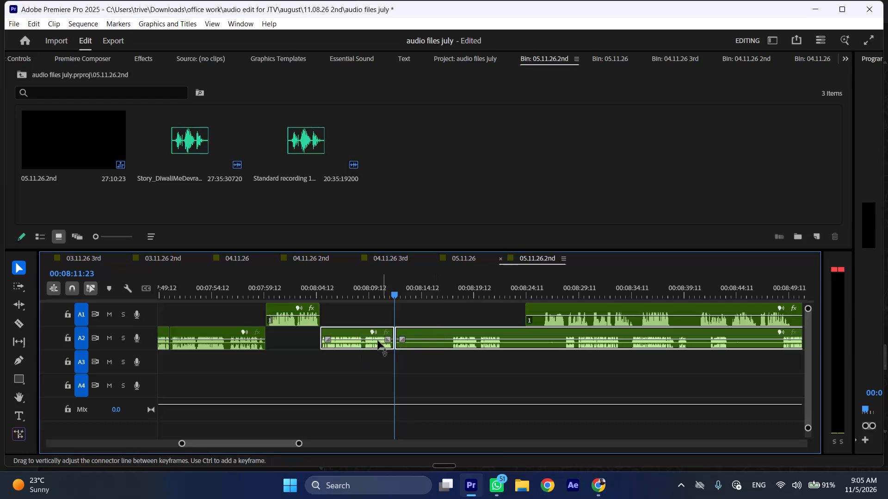
Shift the remaining A2 recordings about 17 seconds later, trim about 1 second off the next A1 recording's start and butt it against the previous A1 phrase.
{"action": "left_click_drag", "start_coordinate": [360, 342], "coordinate": [544, 343]}
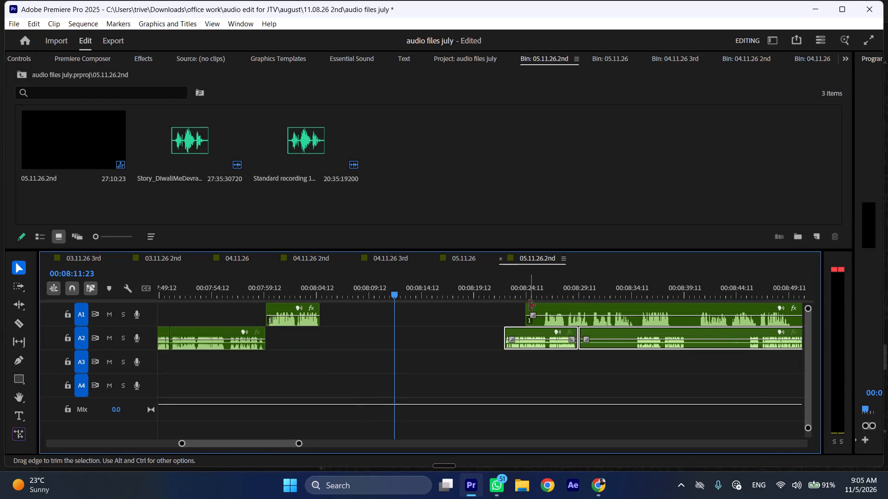
{"action": "left_click_drag", "start_coordinate": [530, 305], "coordinate": [544, 305]}
{"action": "left_click_drag", "start_coordinate": [569, 306], "coordinate": [354, 312]}
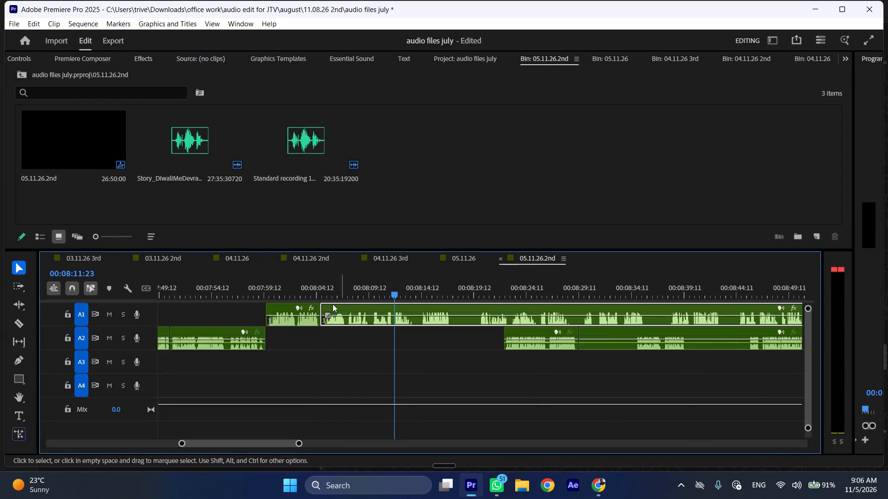
Play from about 00:08:04 at increased speed and cut out the short A1 pause starting at 00:08:13:23, closing the gap on both tracks.
{"action": "left_click", "coordinate": [317, 292]}
{"action": "key", "text": "space"}
{"action": "type", "text": "l"}
{"action": "scroll", "coordinate": [376, 324], "scroll_direction": "down", "scroll_amount": 3}
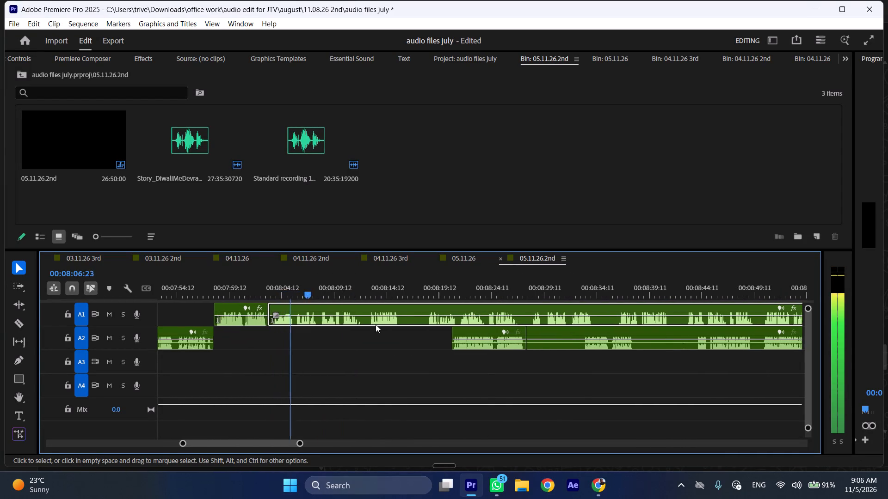
{"action": "scroll", "coordinate": [376, 324], "scroll_direction": "down", "scroll_amount": 2}
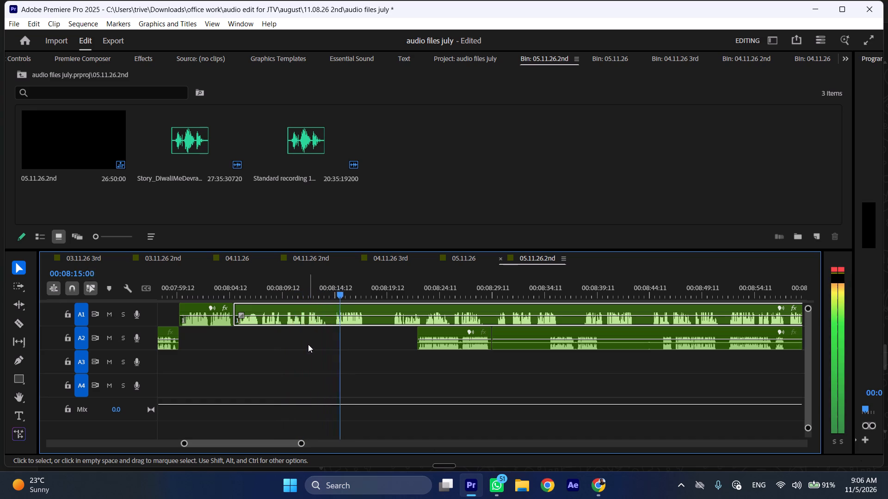
{"action": "key", "text": "space"}
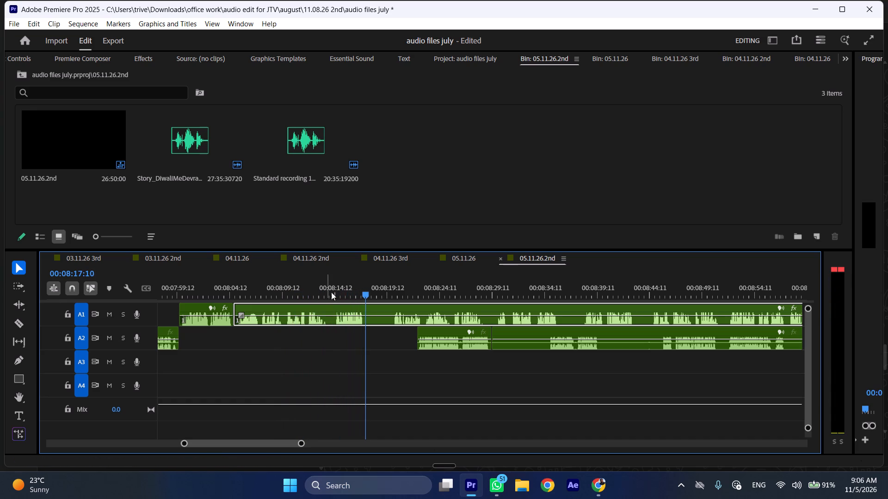
{"action": "left_click_drag", "start_coordinate": [326, 284], "coordinate": [332, 284]}
{"action": "key", "text": "shift+c"}
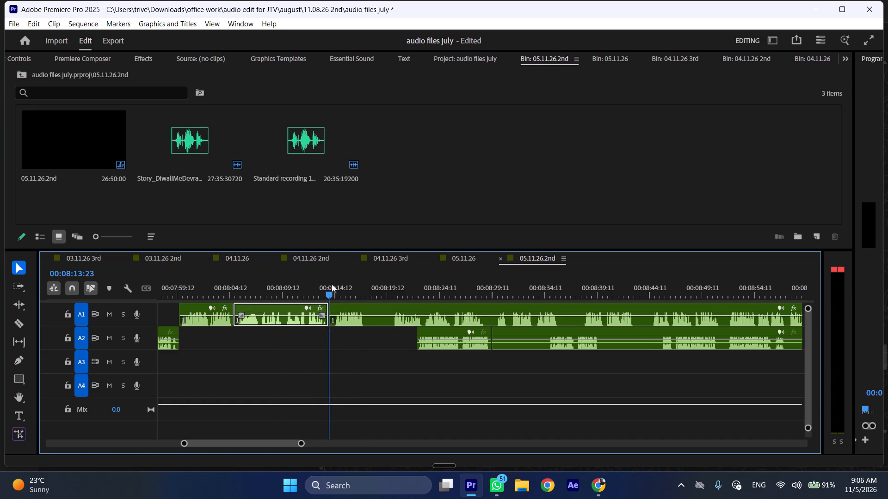
{"action": "left_click_drag", "start_coordinate": [332, 284], "coordinate": [335, 284]}
{"action": "left_click", "coordinate": [351, 314]}
{"action": "key", "text": "shift+c"}
{"action": "key", "text": "ctrl+shift+d"}
Split the A1 recording at 00:08:16:21, right after the end of the phrase.
{"action": "left_click_drag", "start_coordinate": [353, 286], "coordinate": [361, 286]}
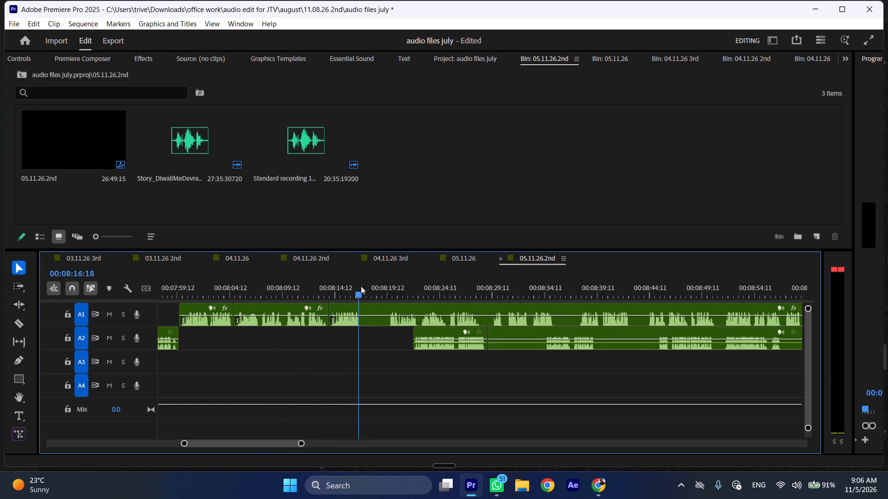
{"action": "left_click_drag", "start_coordinate": [361, 286], "coordinate": [361, 286]}
{"action": "key", "text": "shift+c"}
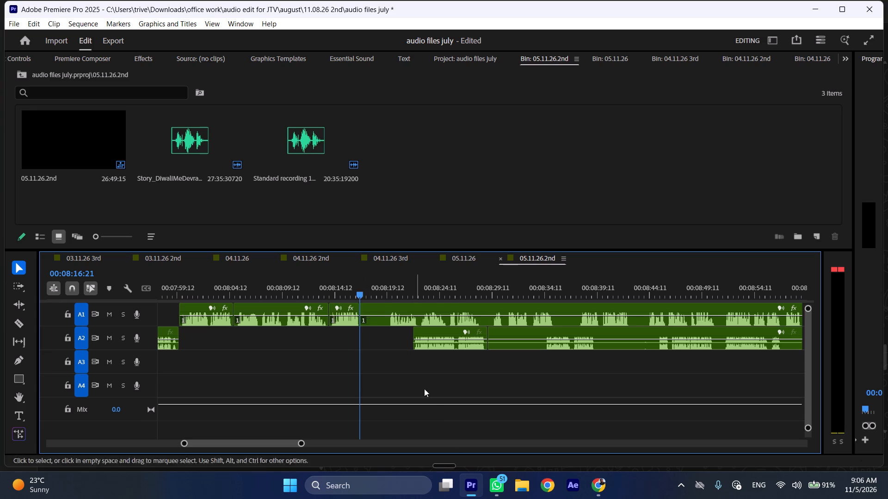
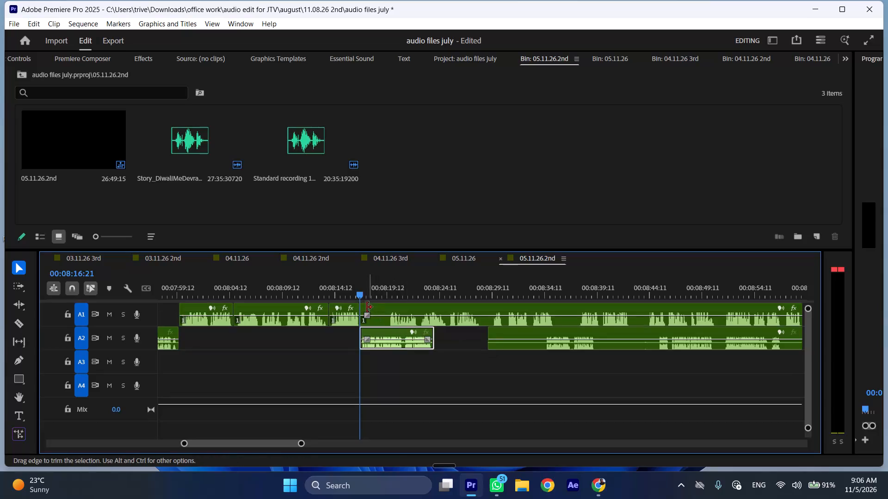
Trim about 2.5 seconds off the start of the A1 recording after 00:08:16:21 and shift it about 12 seconds later, past the short A2 phrase.
{"action": "left_click_drag", "start_coordinate": [366, 307], "coordinate": [378, 308]}
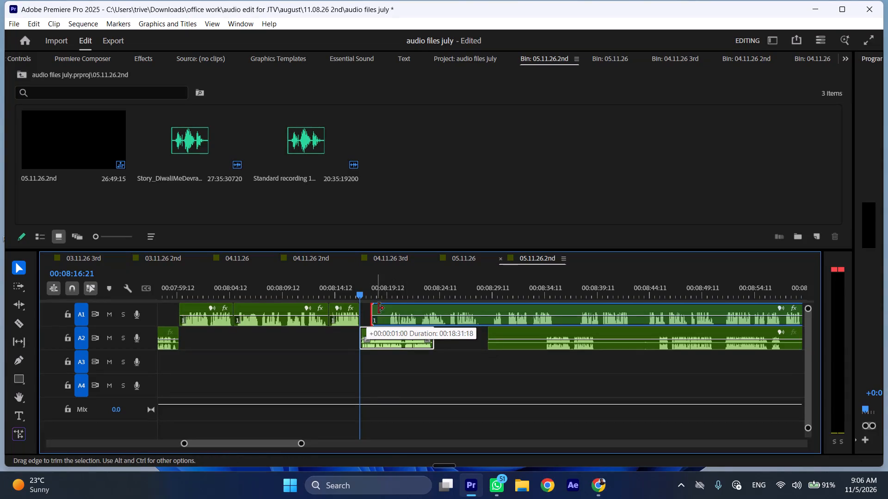
{"action": "left_click_drag", "start_coordinate": [378, 308], "coordinate": [393, 310]}
{"action": "left_click_drag", "start_coordinate": [415, 308], "coordinate": [544, 309]}
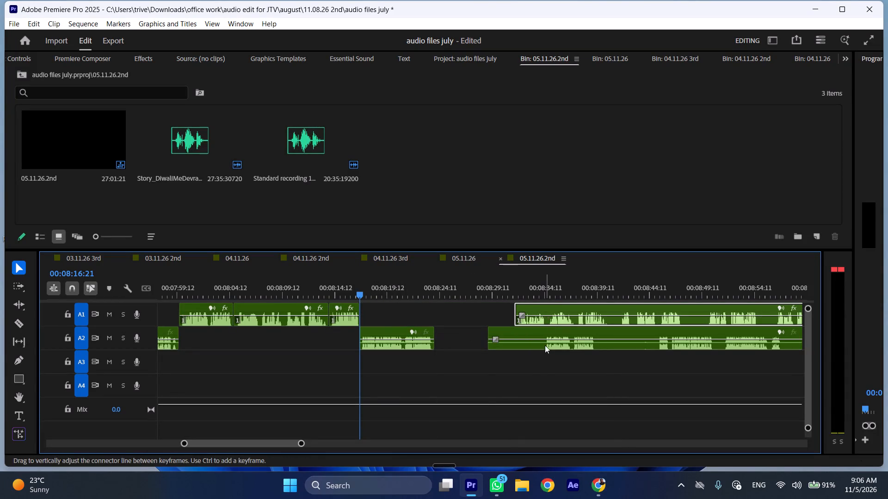
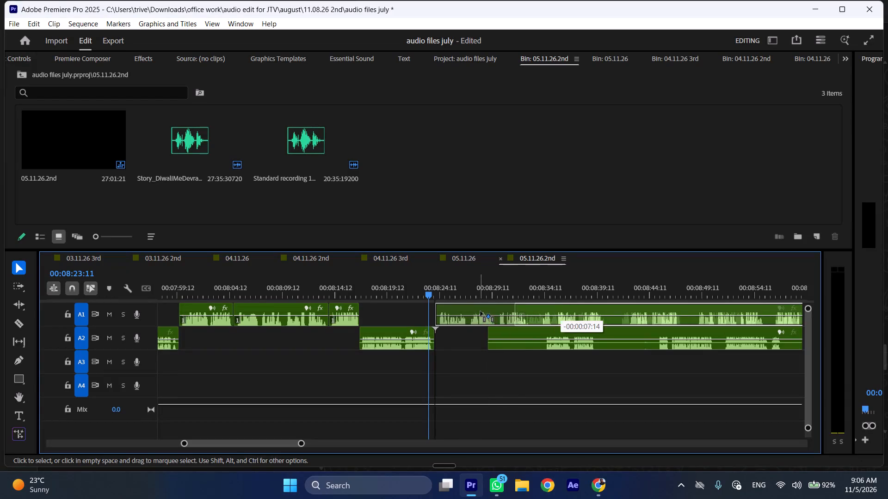
Shift the A2 recording that starts near 00:08:29 about 15 seconds later, and play back the A1 section from 00:08:23.
{"action": "left_click_drag", "start_coordinate": [504, 333], "coordinate": [659, 334]}
{"action": "key", "text": "space"}
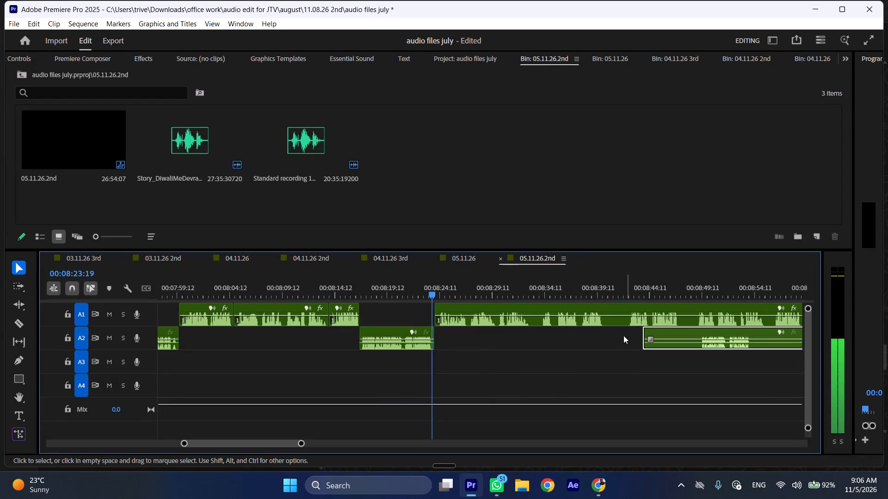
{"action": "key", "text": "l"}
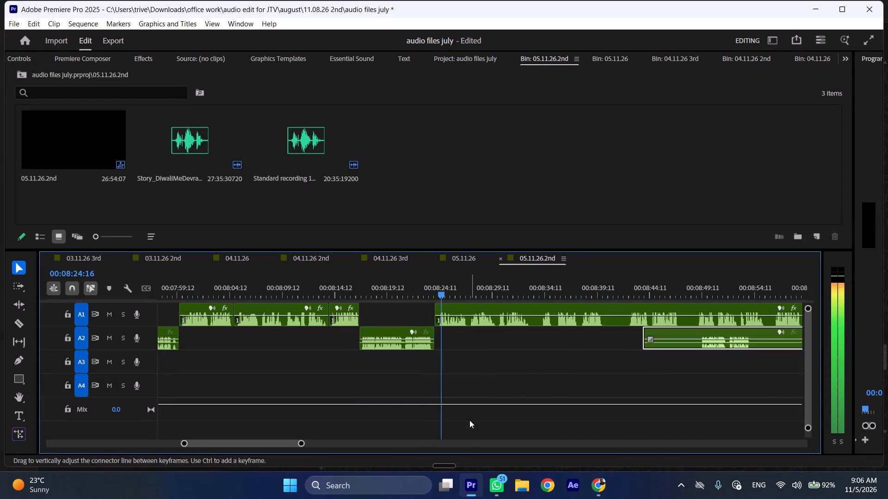
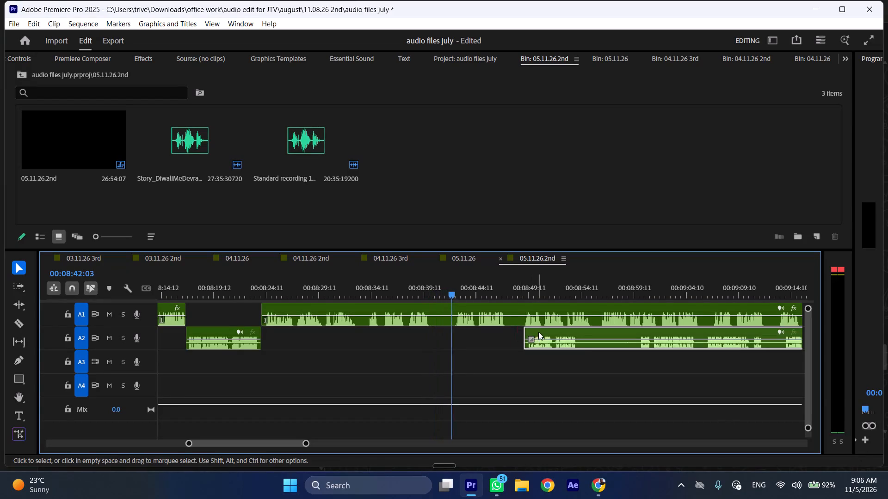
Shift the A2 recording that starts near 00:08:49 about 12 seconds later, so it begins at about 00:09:01.
{"action": "left_click_drag", "start_coordinate": [539, 332], "coordinate": [671, 332]}
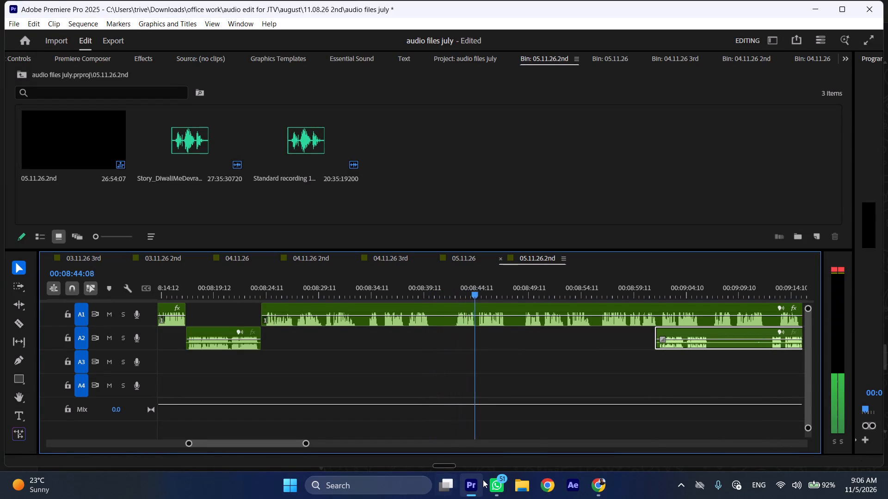
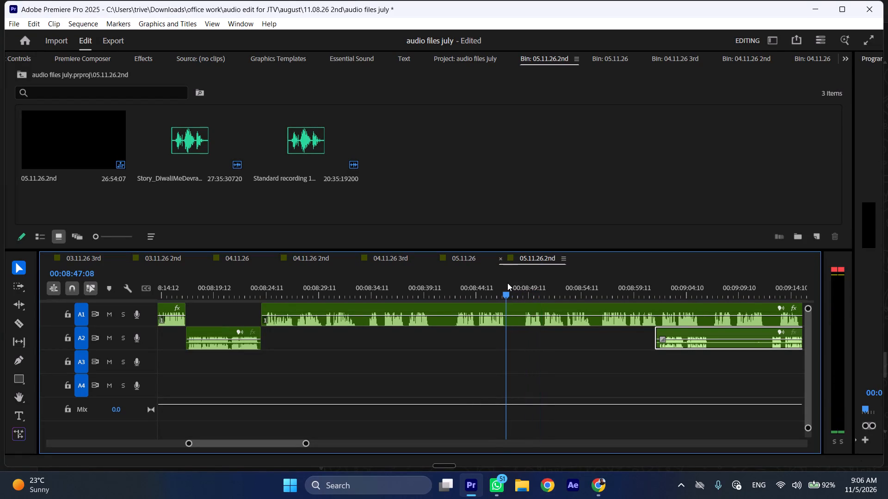
Split the A1 recording at 00:08:47:08 and 00:08:50:17, ripple-delete the section between, and resume playback over the join.
{"action": "key", "text": "shift+c"}
{"action": "left_click", "coordinate": [551, 310]}
{"action": "key", "text": "shift+c"}
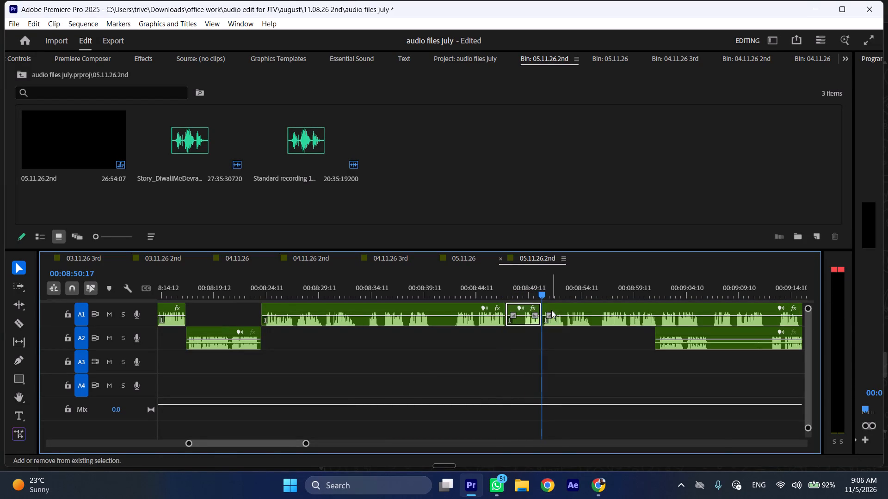
{"action": "key", "text": "ctrl+shift+d"}
{"action": "key", "text": "space"}
{"action": "type", "text": "l"}
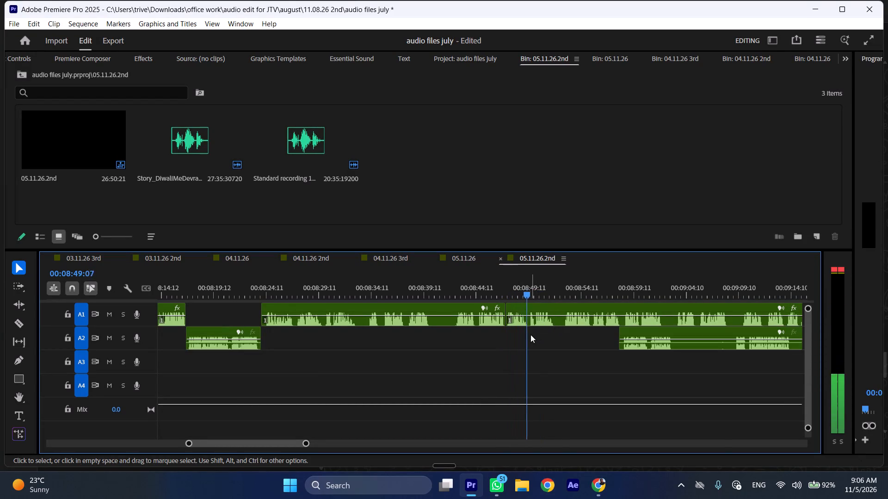
Shift the A2 recording that starts near 00:08:58 about 11.5 seconds later, so it begins at about 00:09:09.
{"action": "scroll", "coordinate": [530, 335], "scroll_direction": "down", "scroll_amount": 4}
{"action": "left_click_drag", "start_coordinate": [569, 328], "coordinate": [690, 328]}
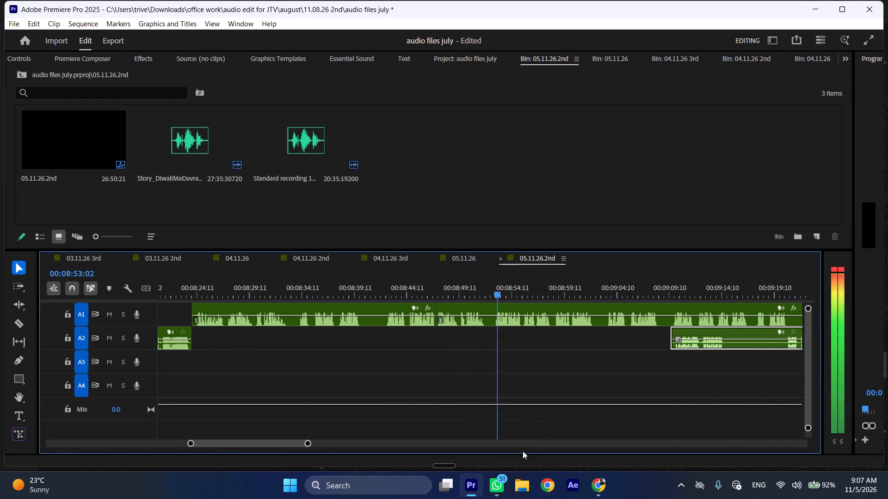
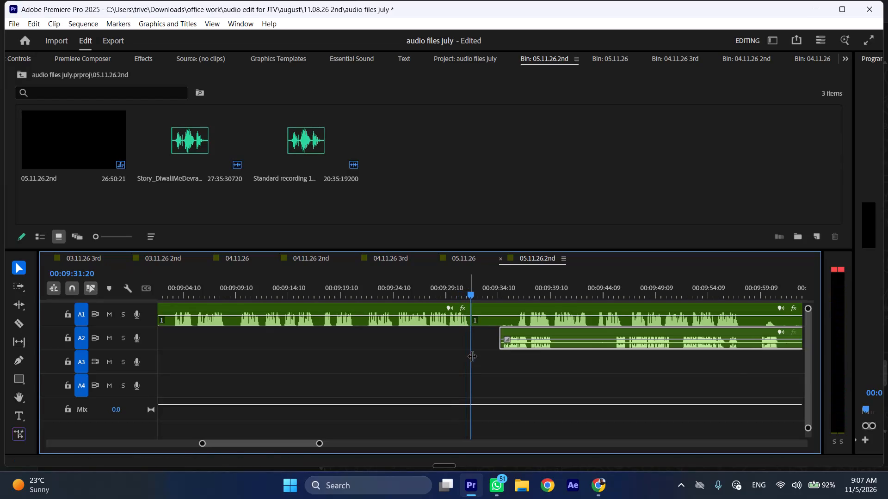
Move the A2 recording's start back to 00:09:31:20 and shift the following A1 recording about 21 seconds later, to about 00:09:53.
{"action": "left_click_drag", "start_coordinate": [522, 333], "coordinate": [496, 335]}
{"action": "left_click_drag", "start_coordinate": [490, 306], "coordinate": [712, 308]}
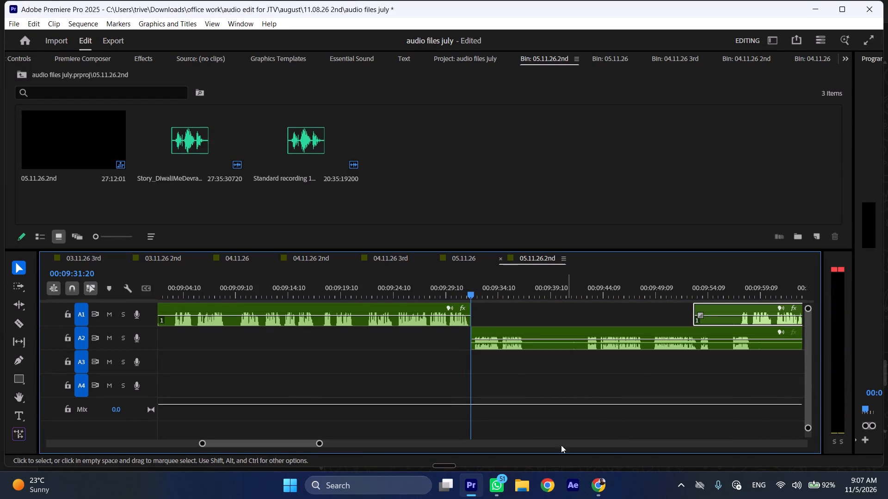
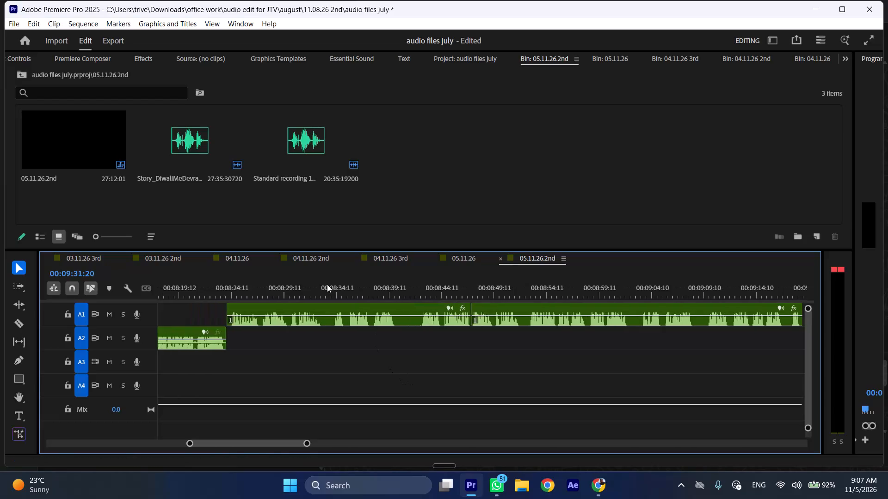
Cut the A1 recording around each pause near 00:08:33, 00:08:35 and 00:08:40.
{"action": "left_click_drag", "start_coordinate": [322, 281], "coordinate": [324, 281]}
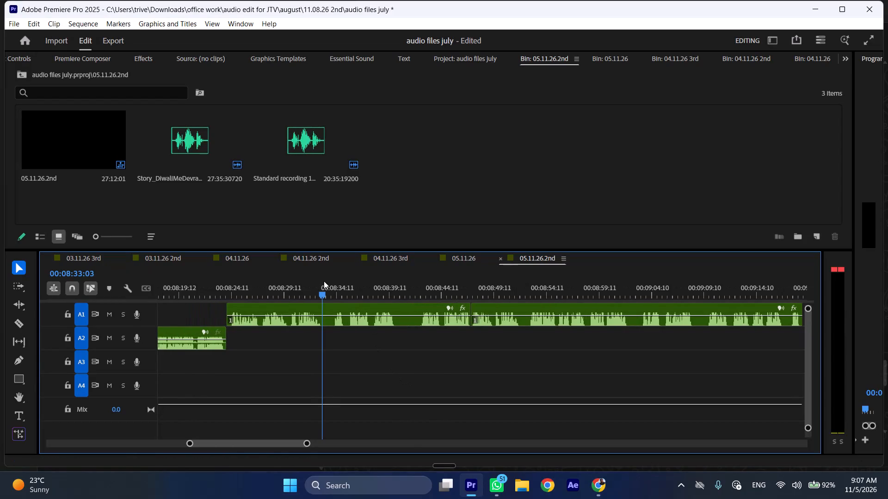
{"action": "left_click_drag", "start_coordinate": [324, 281], "coordinate": [345, 280]}
{"action": "key", "text": "shift+c"}
{"action": "key", "text": "shift+c"}
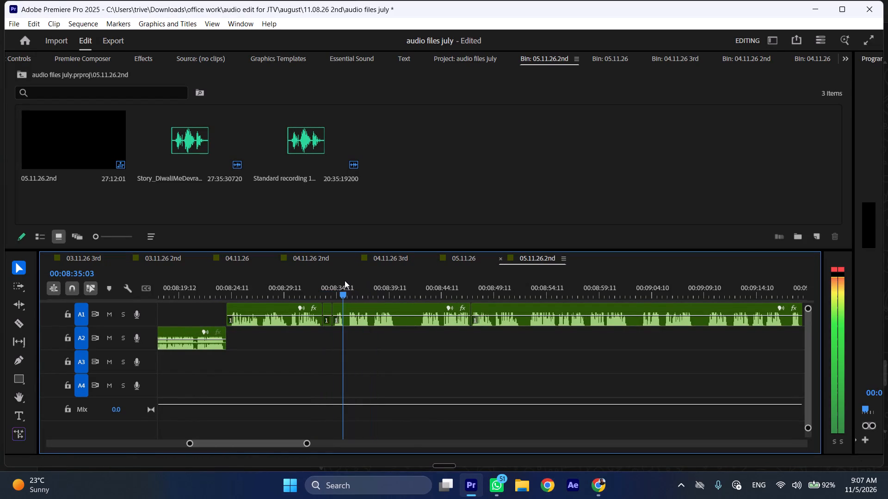
{"action": "left_click_drag", "start_coordinate": [345, 280], "coordinate": [397, 277]}
{"action": "key", "text": "shift+c"}
{"action": "key", "text": "shift+c"}
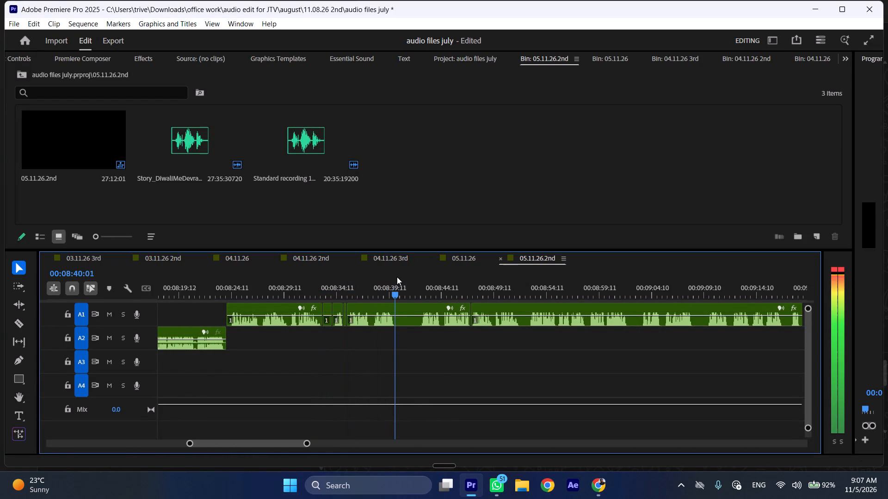
{"action": "left_click_drag", "start_coordinate": [397, 277], "coordinate": [521, 274]}
{"action": "key", "text": "shift+c"}
{"action": "key", "text": "shift+c"}
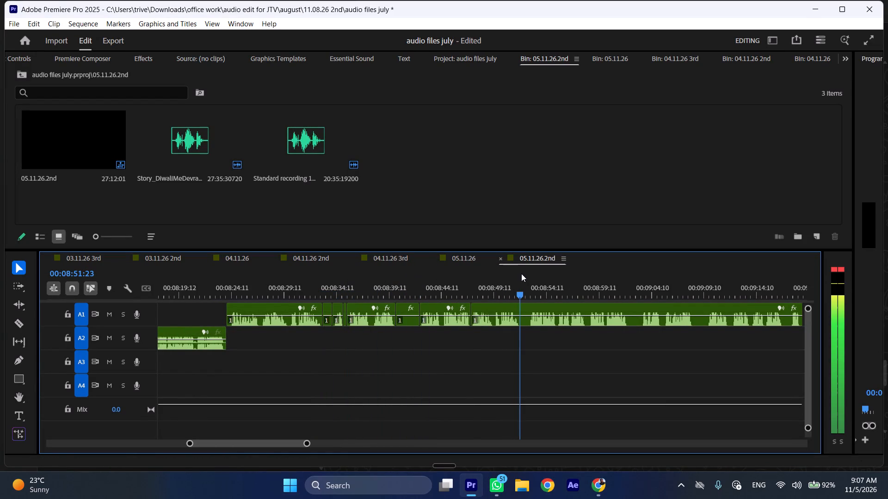
Cut the A1 recording around each pause near 00:08:52, 00:09:02 and 00:09:08.
{"action": "left_click_drag", "start_coordinate": [521, 274], "coordinate": [631, 262]}
{"action": "key", "text": "shift+c"}
{"action": "key", "text": "shift+c"}
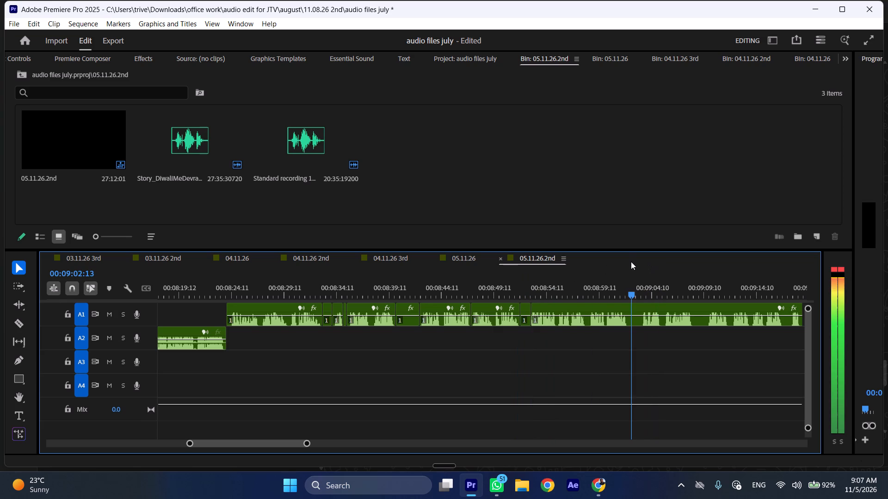
{"action": "left_click_drag", "start_coordinate": [631, 262], "coordinate": [694, 254]}
{"action": "key", "text": "shift+c"}
{"action": "key", "text": "shift+c"}
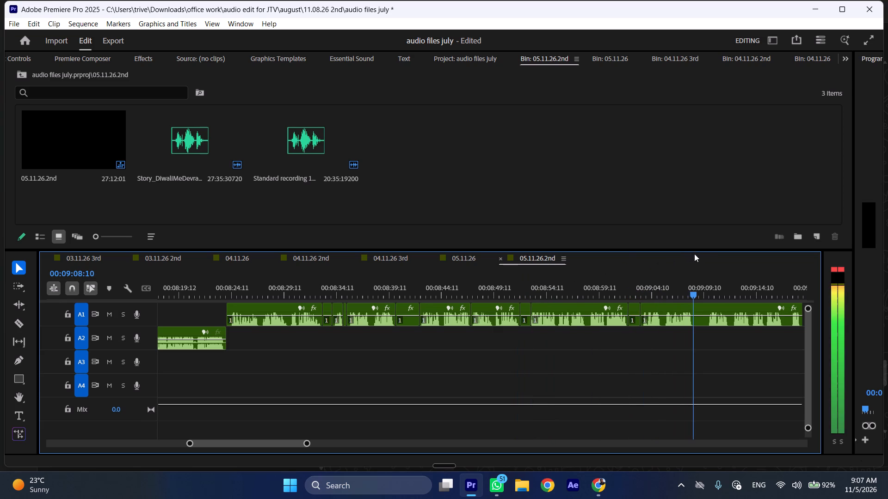
{"action": "left_click_drag", "start_coordinate": [694, 254], "coordinate": [707, 252]}
{"action": "key", "text": "shift+c"}
{"action": "key", "text": "shift+c"}
Ripple delete the six isolated pause segments on A1 between 00:08:33 and 00:09:09.
{"action": "left_click", "coordinate": [701, 318]}
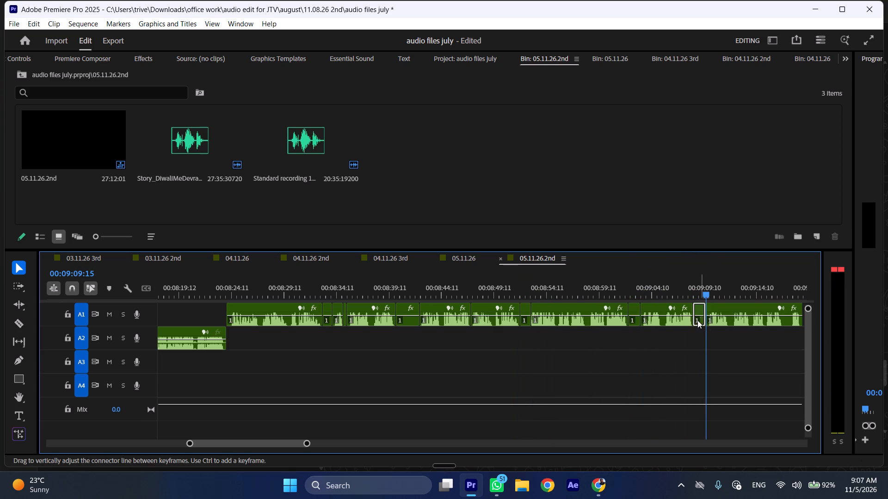
{"action": "left_click", "coordinate": [636, 324], "text": "shift"}
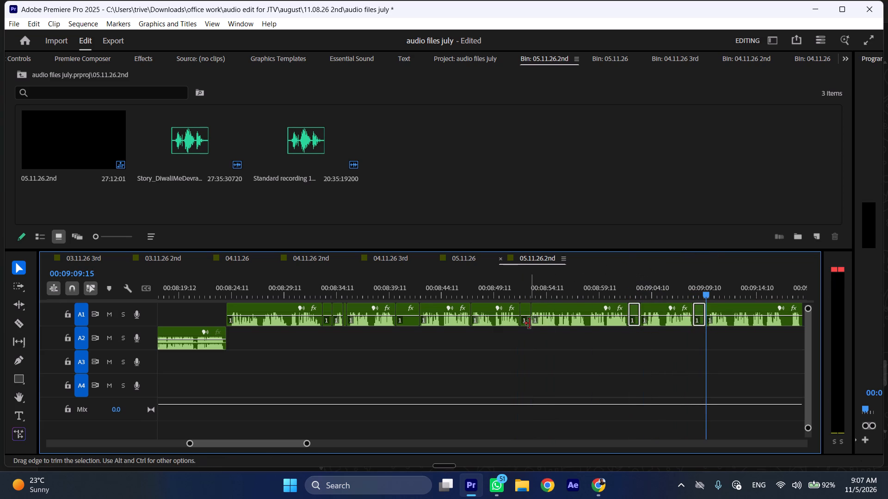
{"action": "left_click", "coordinate": [527, 323], "text": "shift"}
{"action": "left_click", "coordinate": [410, 324], "text": "shift"}
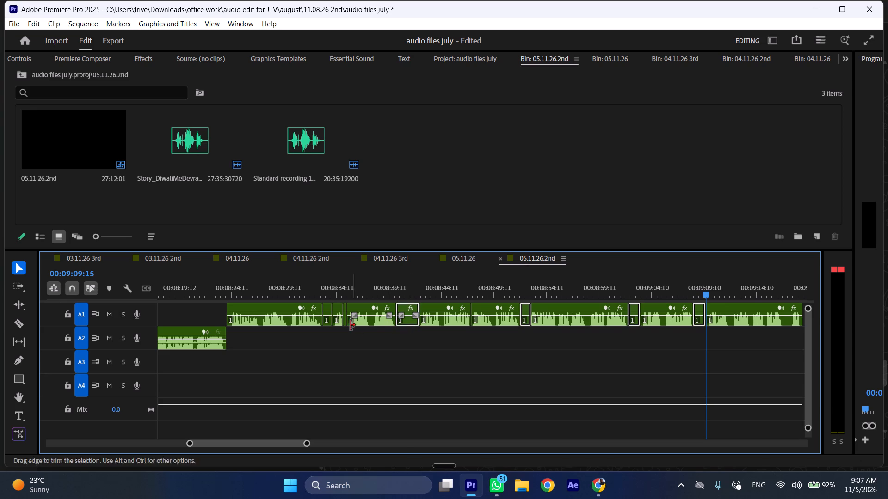
{"action": "left_click", "coordinate": [343, 324], "text": "shift"}
{"action": "left_click", "coordinate": [329, 324], "text": "shift"}
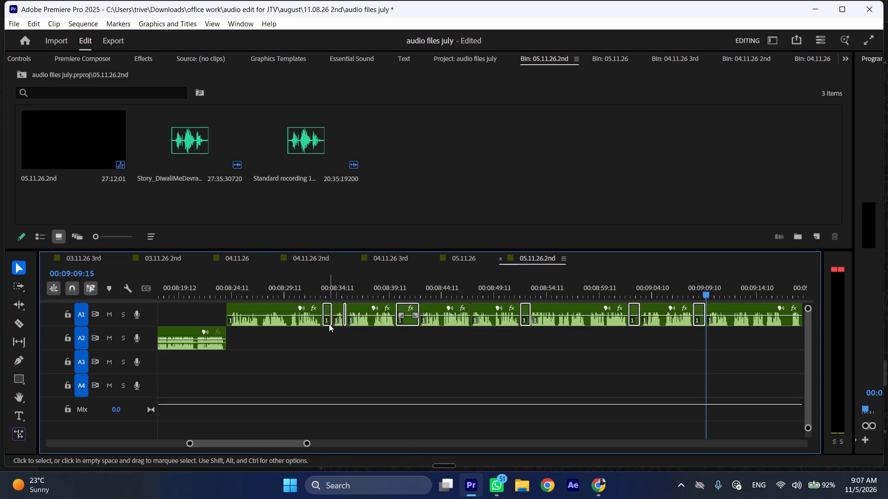
{"action": "key", "text": "ctrl+shift+d"}
Cut around and ripple delete the short A1 pauses near 00:09:04 and 00:09:09.
{"action": "scroll", "coordinate": [475, 391], "scroll_direction": "down", "scroll_amount": 15}
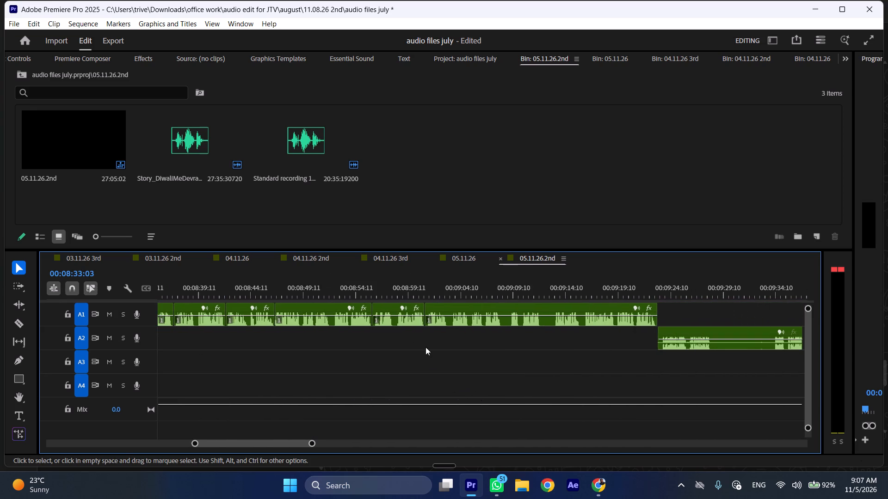
{"action": "left_click_drag", "start_coordinate": [395, 292], "coordinate": [401, 292]}
{"action": "key", "text": "shift+c"}
{"action": "left_click", "coordinate": [419, 316]}
{"action": "key", "text": "shift+c"}
{"action": "key", "text": "ctrl+shift+d"}
{"action": "left_click_drag", "start_coordinate": [460, 281], "coordinate": [447, 281]}
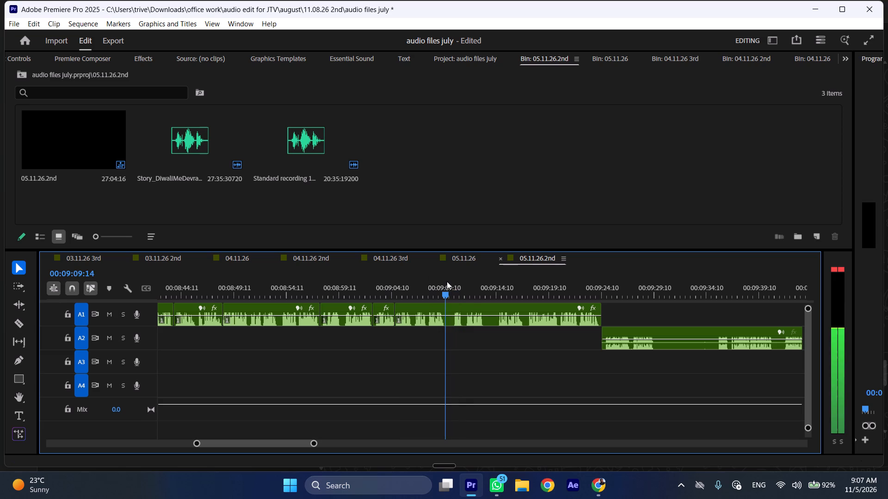
{"action": "left_click_drag", "start_coordinate": [447, 281], "coordinate": [456, 281]}
{"action": "key", "text": "shift+c"}
{"action": "left_click", "coordinate": [458, 305]}
{"action": "key", "text": "shift+c"}
{"action": "key", "text": "ctrl+shift+d"}
Cut around and ripple delete the A1 pauses near 00:09:13 and 00:09:15.
{"action": "left_click_drag", "start_coordinate": [477, 290], "coordinate": [490, 288]}
{"action": "key", "text": "shift+c"}
{"action": "left_click", "coordinate": [497, 317], "text": "shift"}
{"action": "key", "text": "shift+c"}
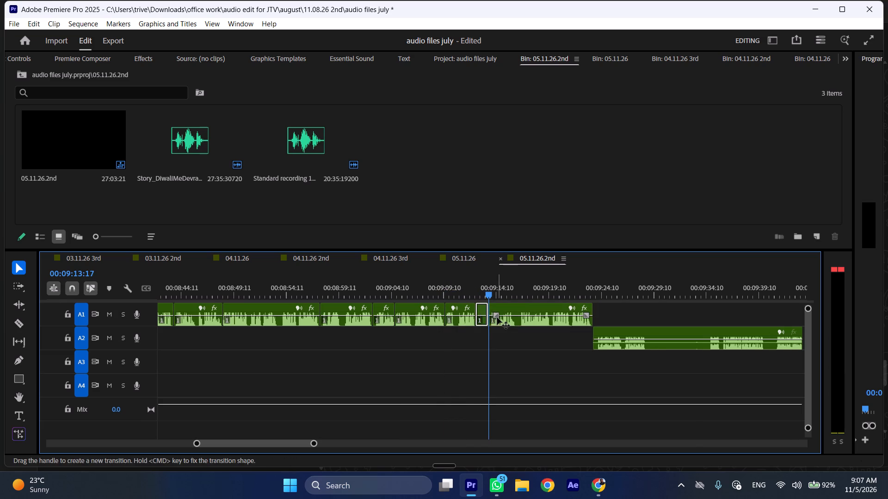
{"action": "key", "text": "ctrl+shift+d"}
{"action": "left_click_drag", "start_coordinate": [502, 295], "coordinate": [506, 293]}
{"action": "key", "text": "shift+c"}
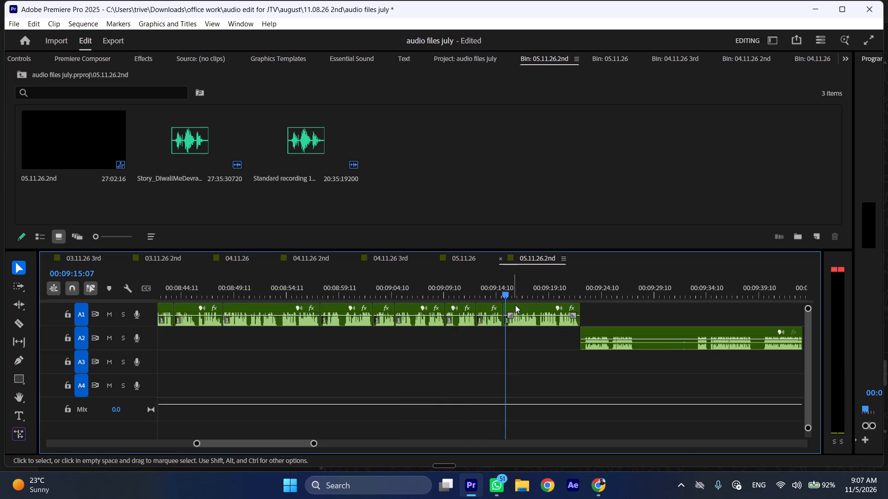
{"action": "left_click", "coordinate": [515, 305]}
{"action": "key", "text": "shift+c"}
{"action": "key", "text": "ctrl+shift+d"}
Play from about 00:09:22 and cut the A2 recording where the pause begins, at about 00:09:27.
{"action": "scroll", "coordinate": [521, 329], "scroll_direction": "down", "scroll_amount": 5}
{"action": "left_click", "coordinate": [490, 286]}
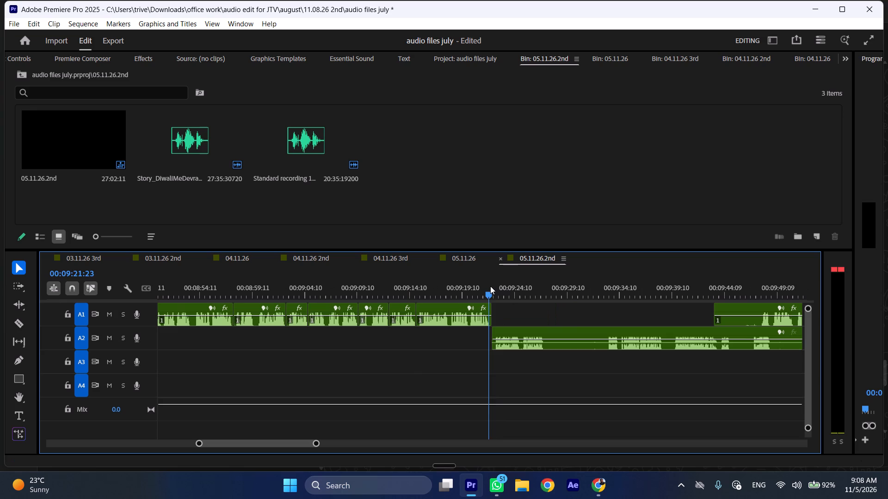
{"action": "key", "text": "space"}
{"action": "key", "text": "l"}
{"action": "scroll", "coordinate": [512, 347], "scroll_direction": "down", "scroll_amount": 6}
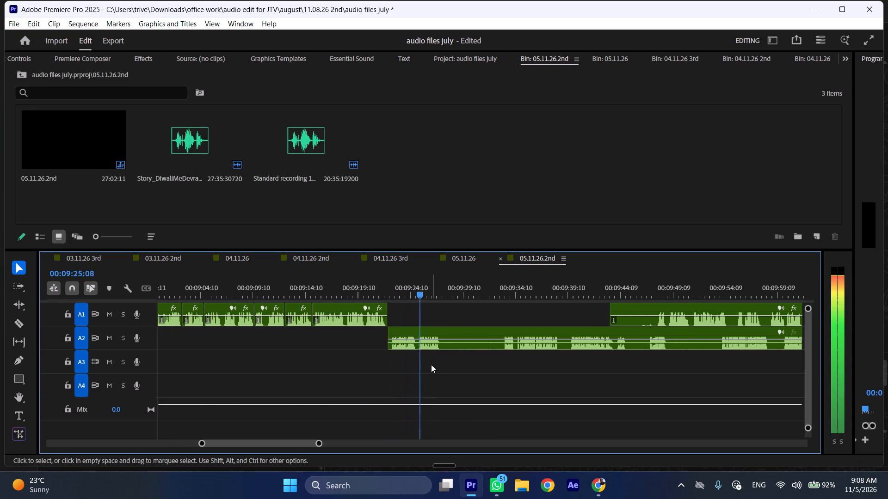
{"action": "scroll", "coordinate": [431, 365], "scroll_direction": "down", "scroll_amount": 1}
{"action": "key", "text": "space"}
{"action": "key", "text": "shift+c"}
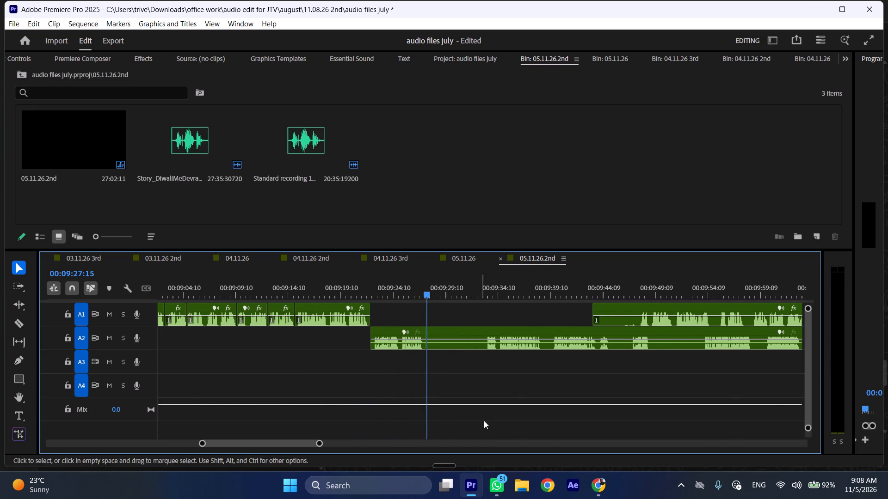
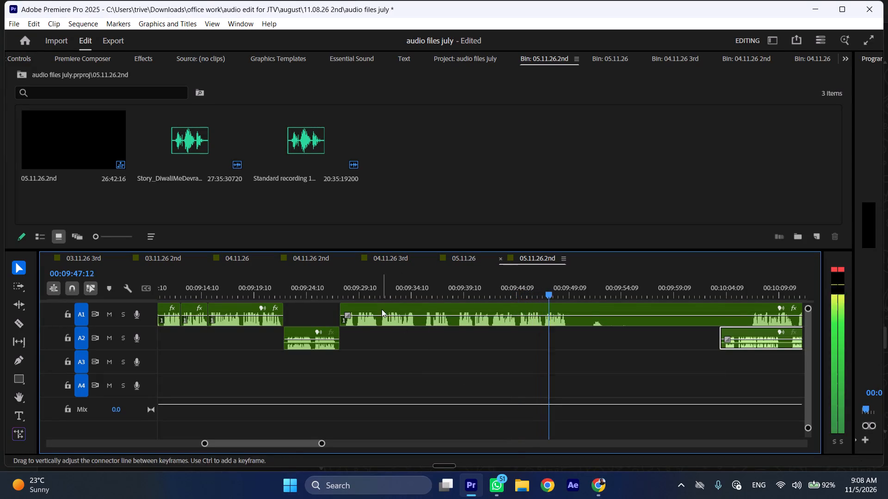
Cut around and ripple delete the short A1 pause between 00:09:34:20 and about 00:09:35:15.
{"action": "left_click_drag", "start_coordinate": [413, 285], "coordinate": [419, 285]}
{"action": "key", "text": "shift+c"}
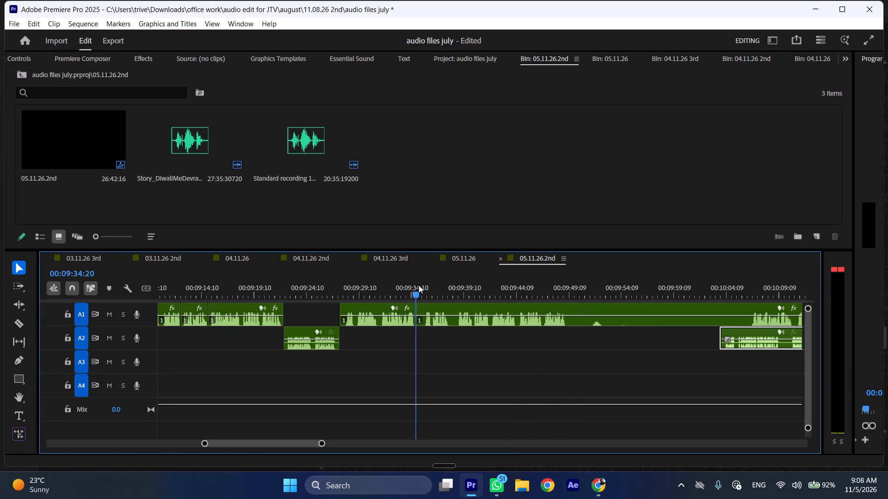
{"action": "left_click_drag", "start_coordinate": [419, 285], "coordinate": [425, 284]}
{"action": "left_click", "coordinate": [435, 313]}
{"action": "key", "text": "shift+c"}
{"action": "key", "text": "ctrl+shift+d"}
Cut around and ripple delete the short A1 pause ending at 00:09:38:03.
{"action": "left_click_drag", "start_coordinate": [443, 286], "coordinate": [452, 285]}
{"action": "key", "text": "shift+c"}
{"action": "left_click", "coordinate": [458, 306]}
{"action": "key", "text": "shift+c"}
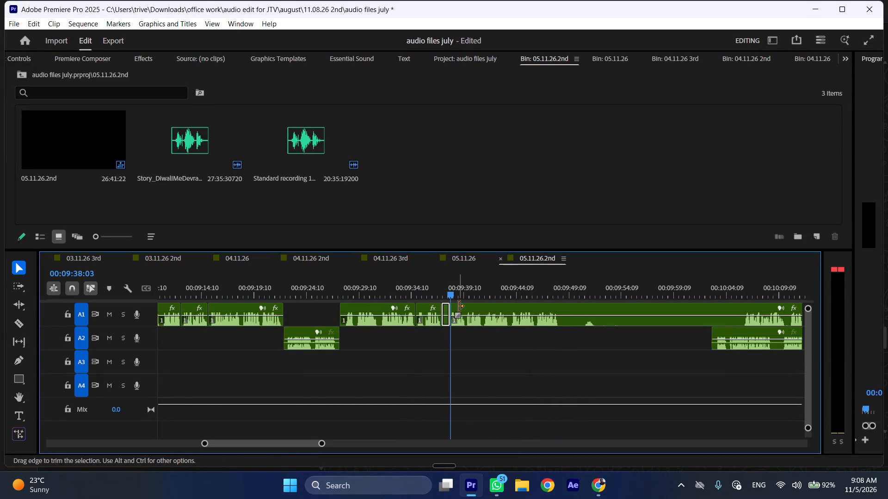
{"action": "key", "text": "ctrl+shift+d"}
Move the A2 recording later to about 00:10:28 and ripple delete the long A1 silence from 00:09:47:21 to about 00:10:05.
{"action": "left_click_drag", "start_coordinate": [548, 288], "coordinate": [554, 288]}
{"action": "key", "text": "shift+c"}
{"action": "scroll", "coordinate": [554, 304], "scroll_direction": "down", "scroll_amount": 13}
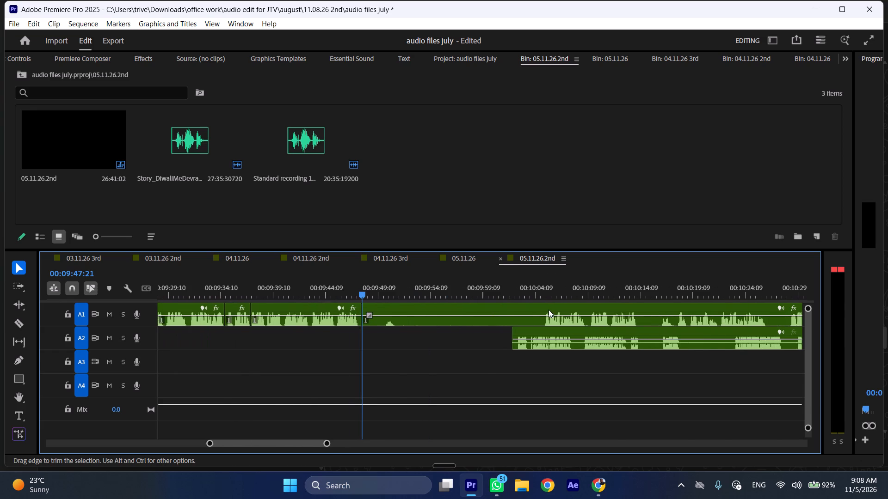
{"action": "scroll", "coordinate": [549, 310], "scroll_direction": "down", "scroll_amount": 3}
{"action": "scroll", "coordinate": [475, 329], "scroll_direction": "down", "scroll_amount": 5}
{"action": "left_click_drag", "start_coordinate": [352, 329], "coordinate": [631, 329]}
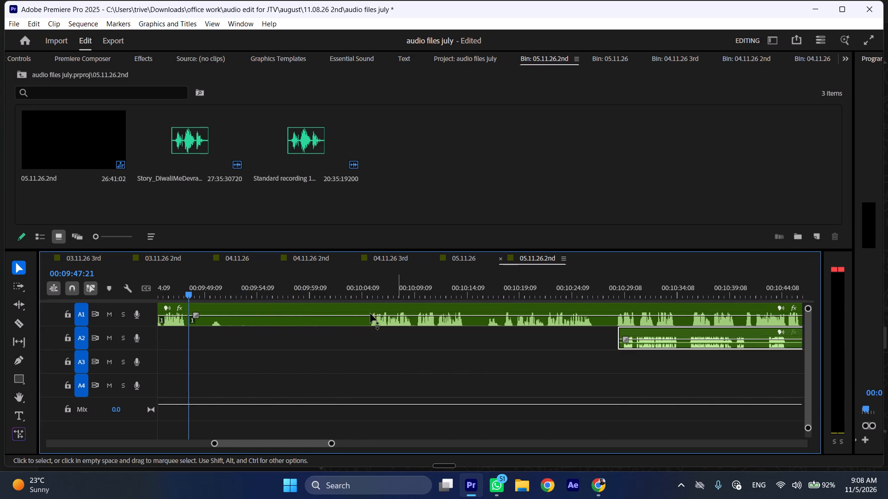
{"action": "left_click", "coordinate": [368, 287]}
{"action": "left_click", "coordinate": [386, 314]}
{"action": "key", "text": "shift+c"}
{"action": "key", "text": "ctrl+shift+d"}
Play from about 00:09:48, then cut out and ripple delete the A1 pause from about 00:09:57 to 00:09:59:07.
{"action": "key", "text": "space"}
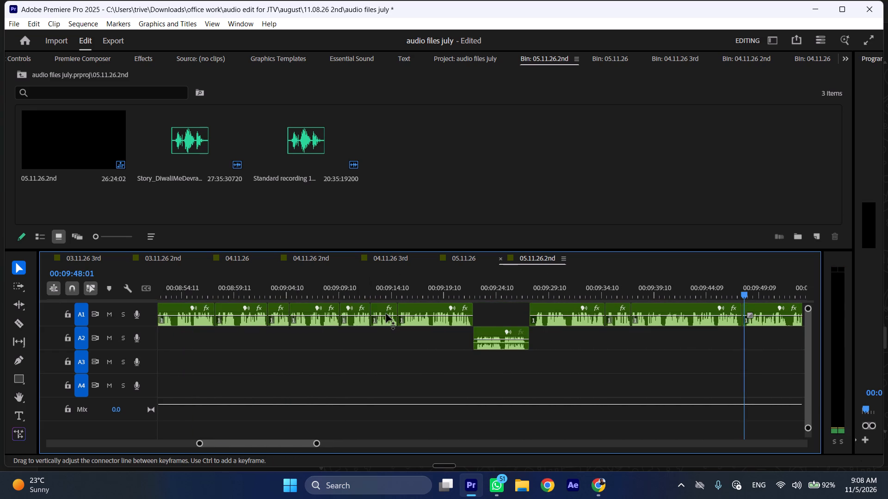
{"action": "type", "text": "l"}
{"action": "scroll", "coordinate": [466, 329], "scroll_direction": "down", "scroll_amount": 11}
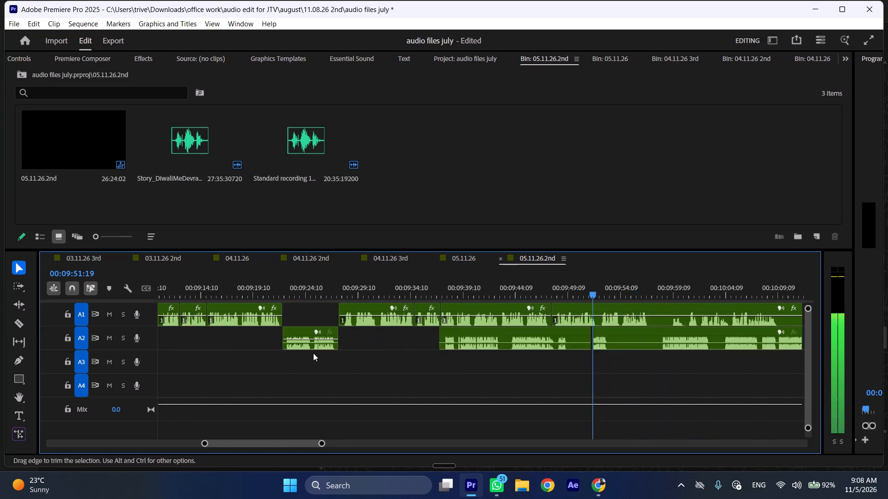
{"action": "scroll", "coordinate": [313, 353], "scroll_direction": "down", "scroll_amount": 5}
{"action": "scroll", "coordinate": [549, 335], "scroll_direction": "down", "scroll_amount": 9}
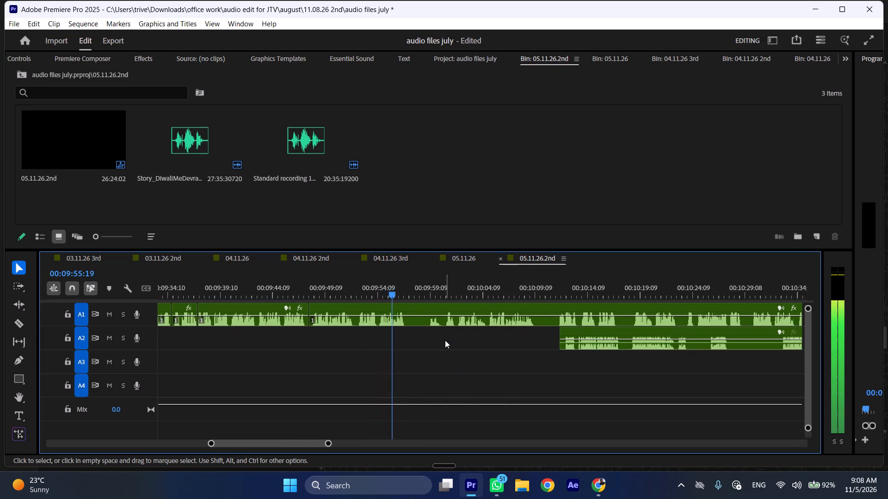
{"action": "key", "text": "space"}
{"action": "key", "text": "shift+c"}
{"action": "left_click", "coordinate": [430, 291]}
{"action": "left_click", "coordinate": [439, 302]}
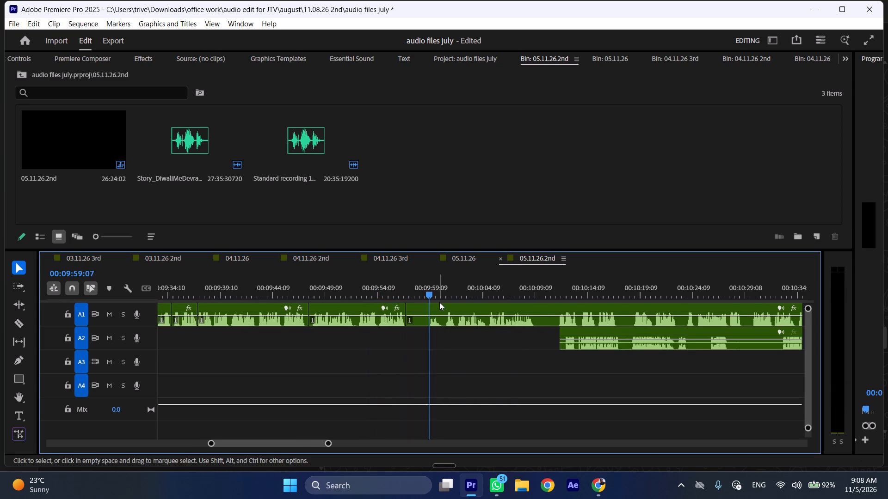
{"action": "key", "text": "shift+c"}
{"action": "left_click", "coordinate": [419, 323]}
{"action": "key", "text": "ctrl+shift+d"}
Play on from about 00:09:57 and ripple delete the A1 portion up to 00:09:58:23.
{"action": "key", "text": "space"}
{"action": "type", "text": "l"}
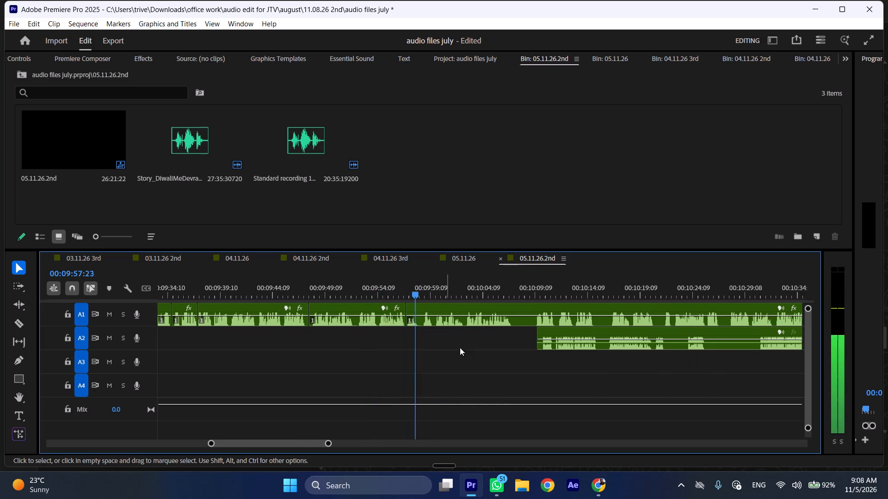
{"action": "left_click", "coordinate": [426, 287]}
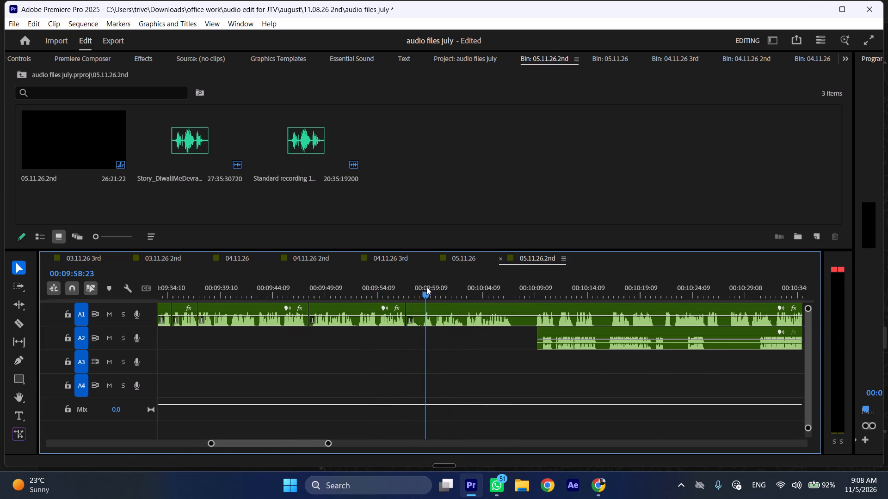
{"action": "left_click", "coordinate": [441, 309]}
{"action": "key", "text": "shift+c"}
{"action": "key", "text": "ctrl+shift+d"}
Play the A1 recording from 00:09:57:04 to check the edit and locate the next pause.
{"action": "key", "text": "space"}
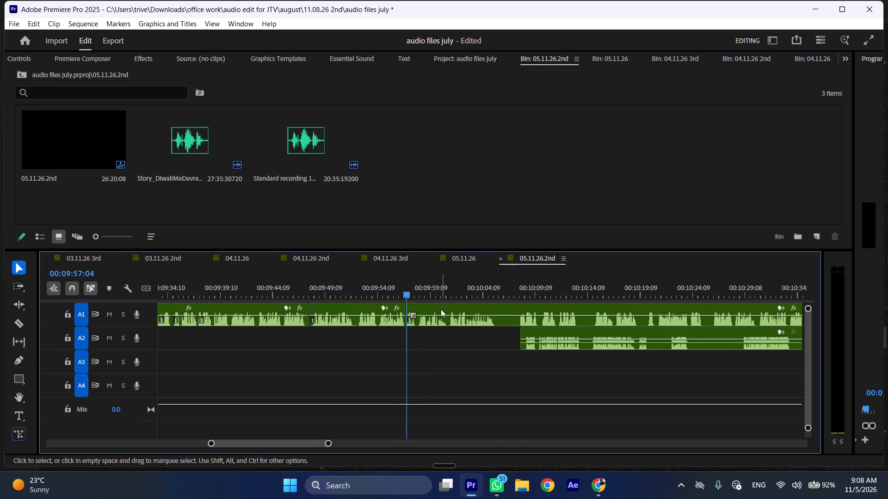
{"action": "key", "text": "k"}
{"action": "key", "text": "l"}
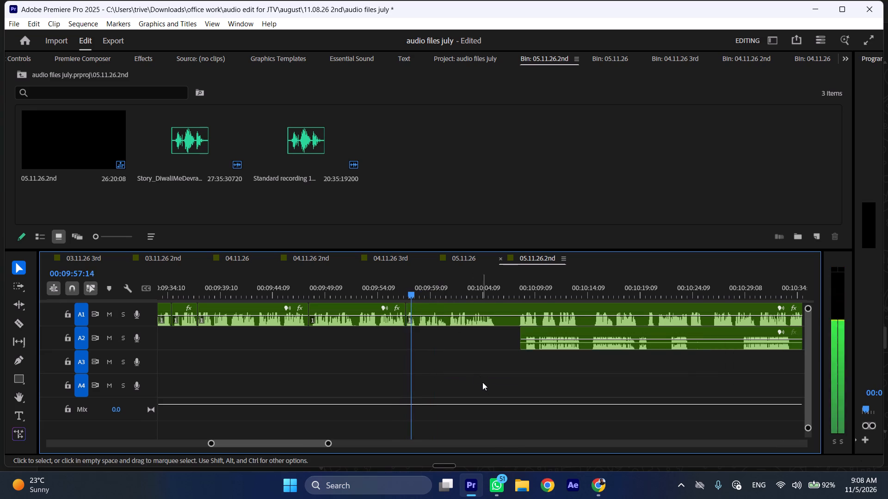
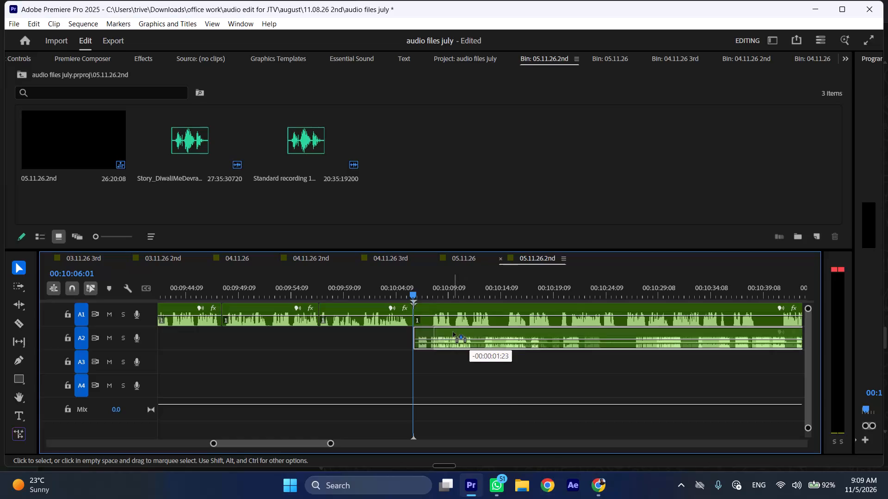
Move the A1 recording that starts at 00:10:06:01 later to about 00:10:27, leaving the A2 recording to run alone before it.
{"action": "left_click_drag", "start_coordinate": [437, 309], "coordinate": [655, 307]}
Play the A2 recording from 00:10:06:01, then cut it at 00:10:06:10 and ripple delete the short portion before the cut.
{"action": "key", "text": "space"}
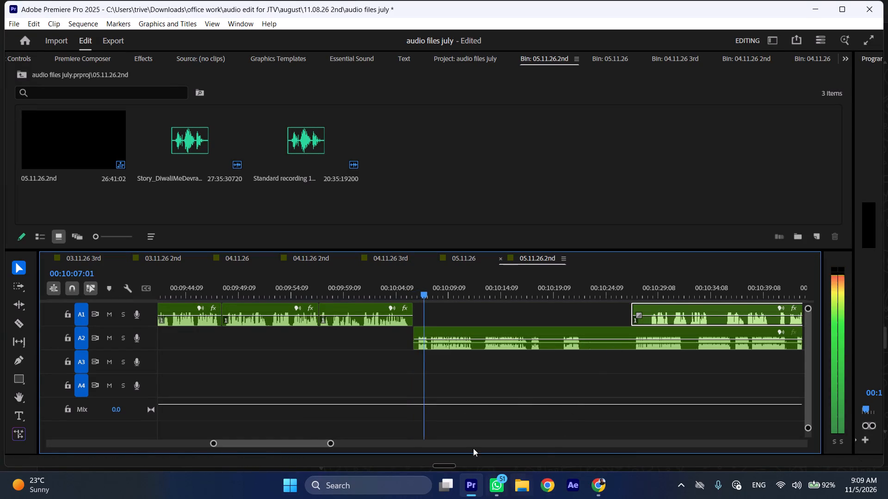
{"action": "left_click", "coordinate": [421, 297]}
{"action": "left_click", "coordinate": [440, 333]}
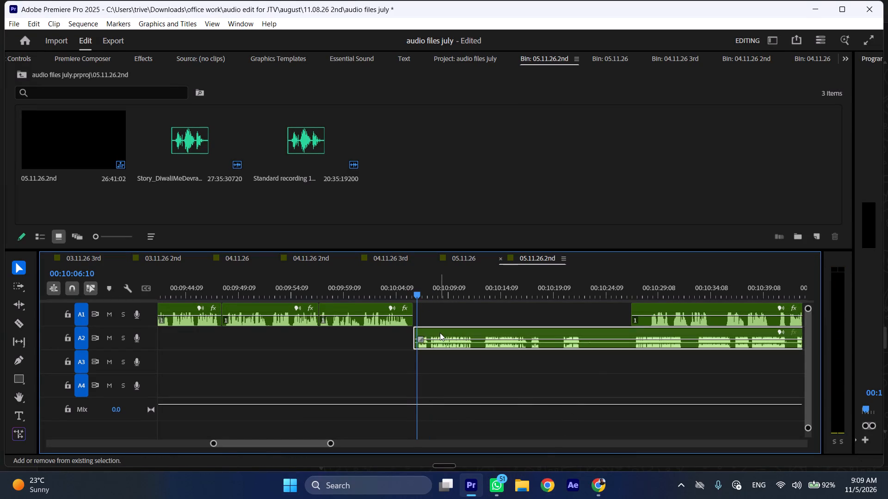
{"action": "key", "text": "shift+c"}
{"action": "key", "text": "ctrl+shift+d"}
Play the A2 recording on from about 00:10:06 at faster speed to check the edit and locate the next cut.
{"action": "key", "text": "space"}
{"action": "key", "text": "l"}
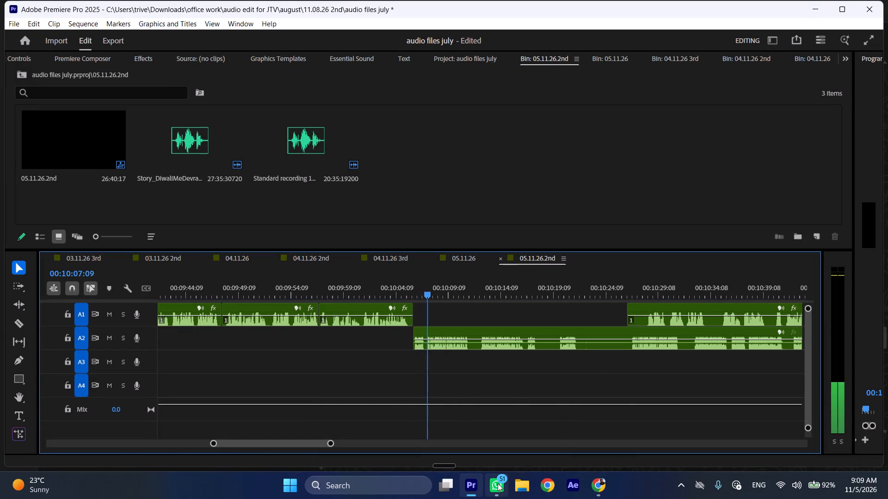
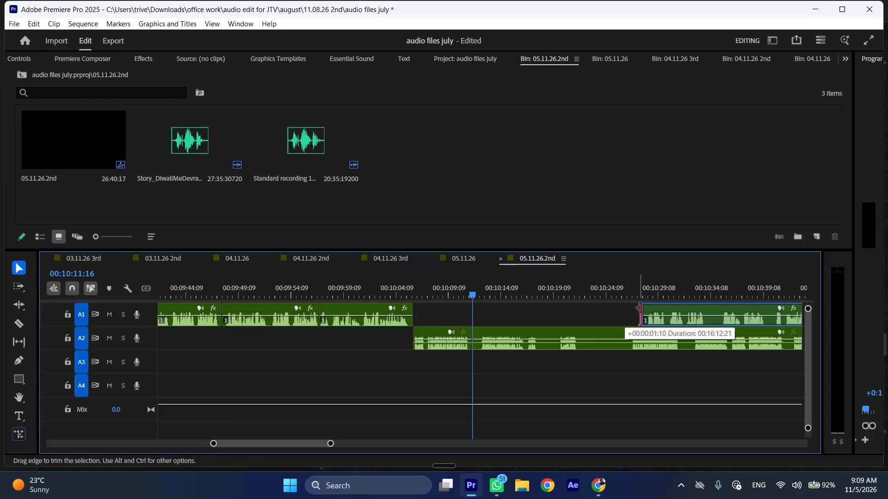
Cut the A1 recording at 00:10:33:21 and insert the portion before the cut at the A2 edit point near 00:10:11:16.
{"action": "left_click", "coordinate": [707, 293]}
{"action": "left_click", "coordinate": [705, 308]}
{"action": "key", "text": "shift+c"}
{"action": "left_click_drag", "start_coordinate": [665, 307], "coordinate": [499, 310]}
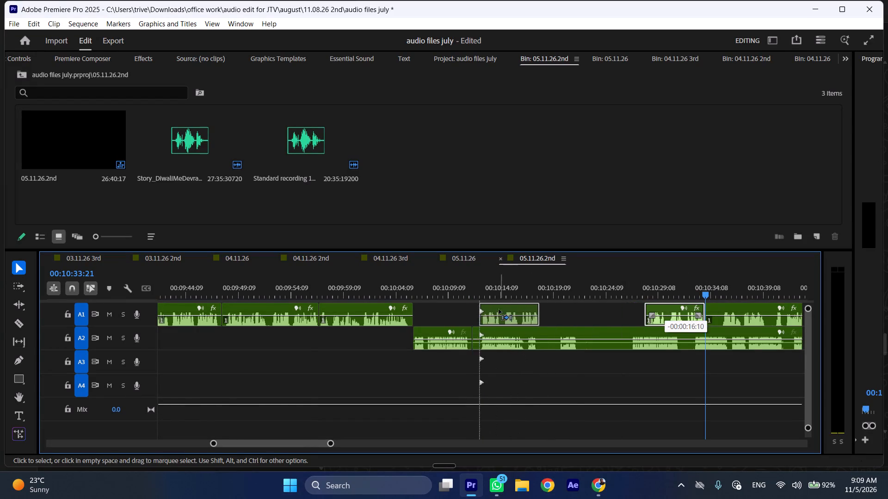
{"action": "left_click_drag", "start_coordinate": [499, 310], "coordinate": [498, 310]}
Reposition the remaining A2 recording so it starts right at the end of the inserted A1 portion, about 00:10:17.
{"action": "left_click_drag", "start_coordinate": [536, 331], "coordinate": [544, 331]}
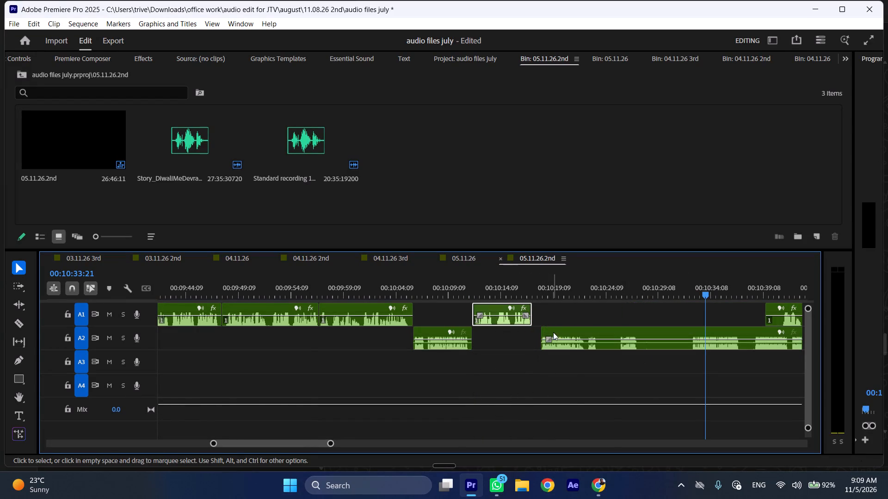
{"action": "left_click_drag", "start_coordinate": [561, 332], "coordinate": [554, 334]}
Play the sequence from about 00:10:09 at faster speed to check the transition from A2 to the inserted A1 portion.
{"action": "left_click", "coordinate": [452, 296]}
{"action": "key", "text": "l"}
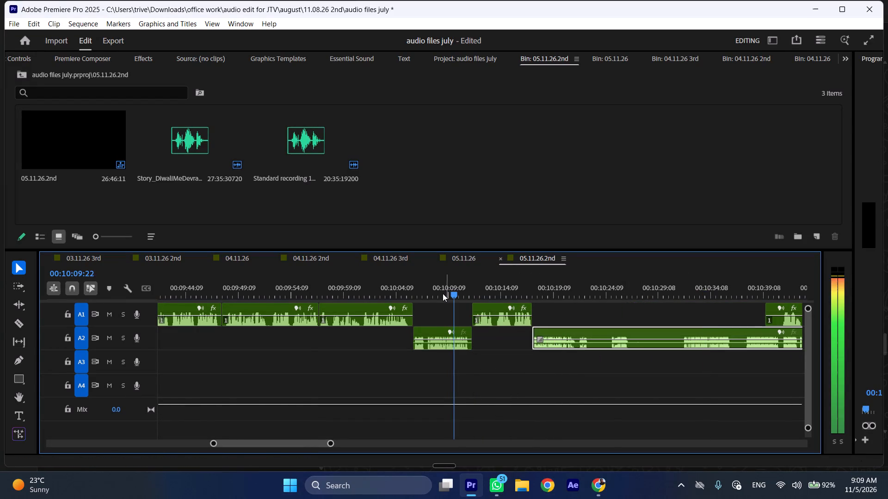
{"action": "key", "text": "l"}
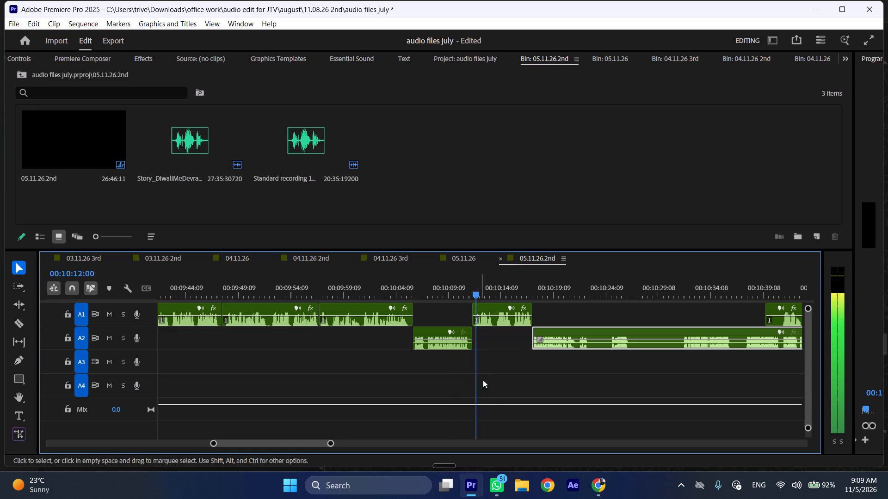
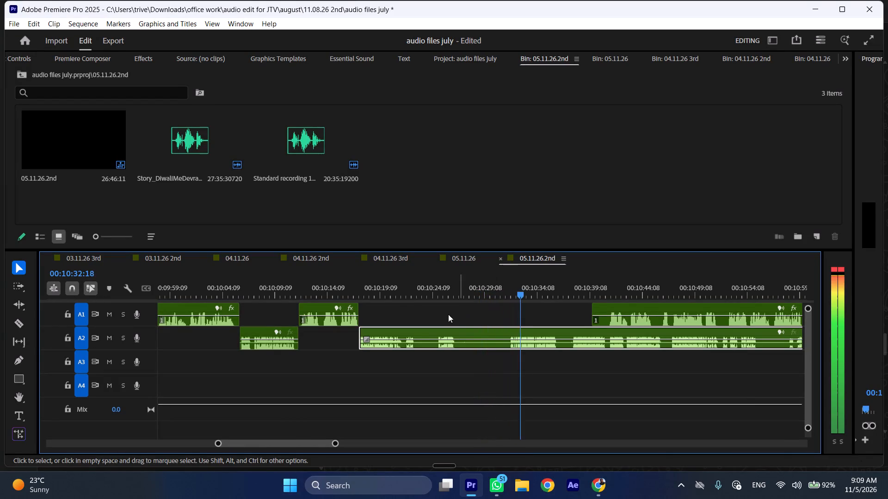
Cut out the pause of about 3 seconds in the A2 recording starting at 00:10:21:11 and close the gap.
{"action": "left_click", "coordinate": [403, 295]}
{"action": "key", "text": "space"}
{"action": "left_click_drag", "start_coordinate": [403, 295], "coordinate": [439, 295]}
{"action": "key", "text": "shift+c"}
{"action": "left_click", "coordinate": [449, 335]}
{"action": "key", "text": "shift+c"}
{"action": "key", "text": "ctrl+shift+d"}
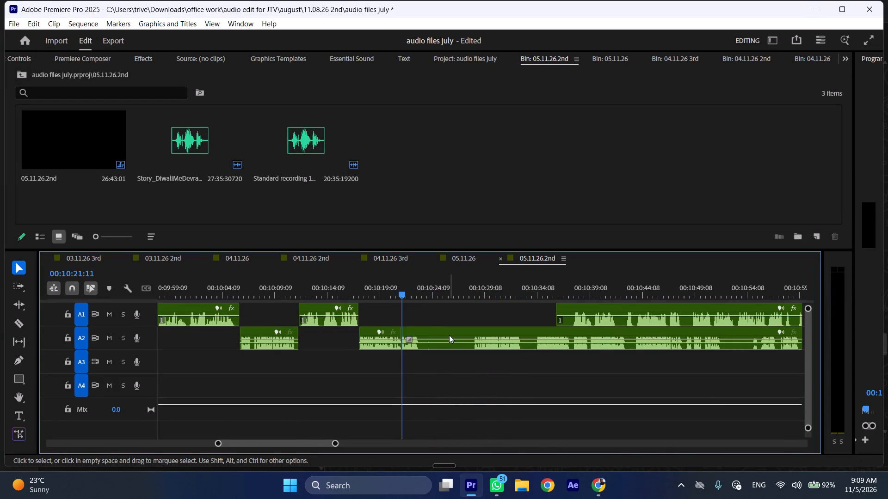
Play on at faster speed to the end of the next A2 phrase and cut the A2 recording at 00:10:23:08.
{"action": "key", "text": "space"}
{"action": "type", "text": "l"}
{"action": "key", "text": "space"}
{"action": "type", "text": "C"}
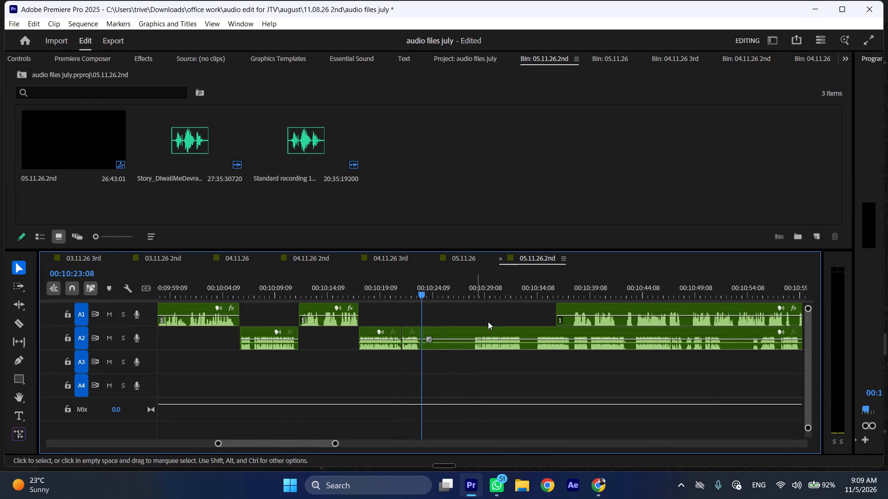
Move the remaining A1 recording to start at the 00:10:23:08 cut and shift the remaining A2 recording to about 00:10:49.
{"action": "left_click_drag", "start_coordinate": [561, 303], "coordinate": [573, 303]}
{"action": "left_click_drag", "start_coordinate": [610, 306], "coordinate": [456, 310]}
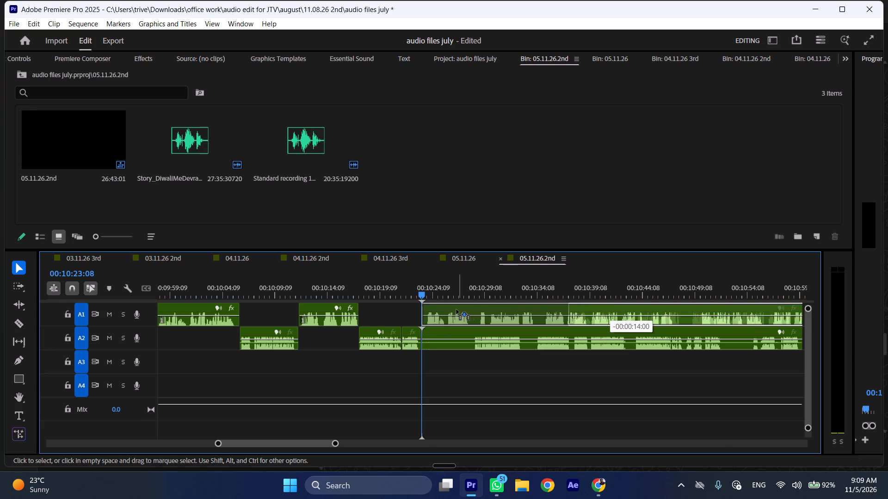
{"action": "left_click_drag", "start_coordinate": [456, 310], "coordinate": [456, 310]}
{"action": "left_click_drag", "start_coordinate": [438, 335], "coordinate": [715, 335]}
Play the sequence from 00:10:23:08 at faster speed to listen through the repositioned A1 recording.
{"action": "key", "text": "space"}
{"action": "type", "text": "l"}
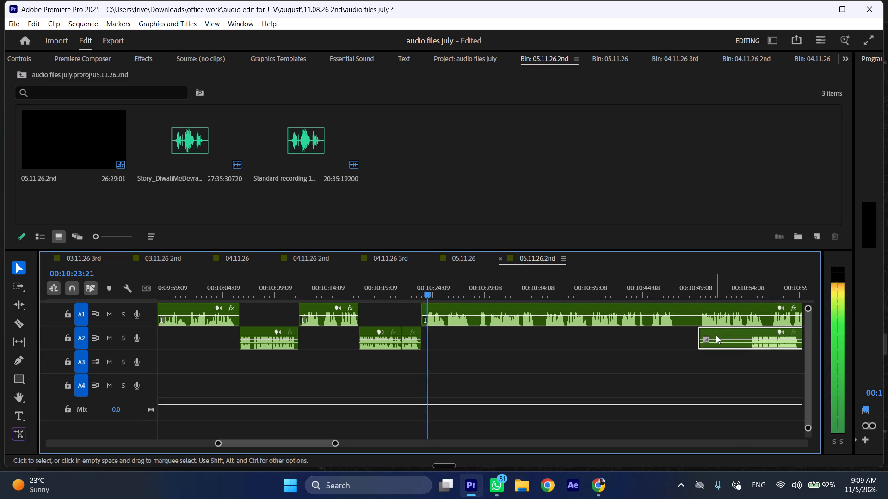
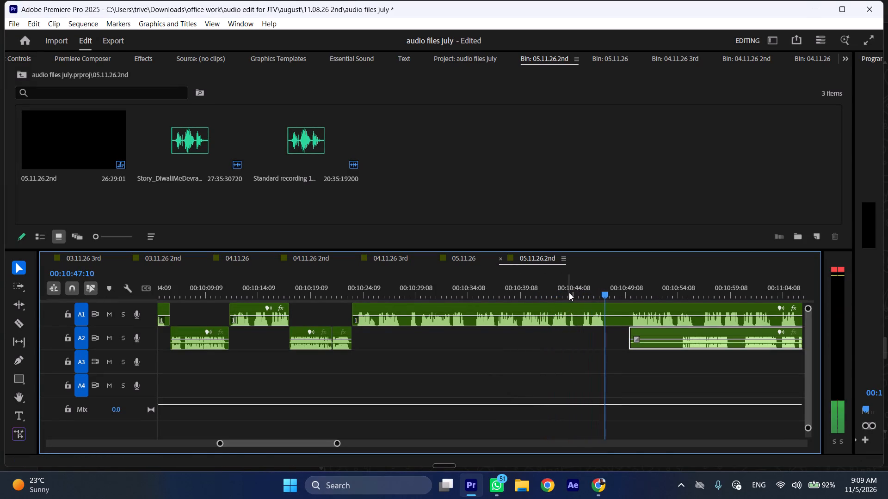
Cut out the pause of about 1 second in the A1 recording ending at 00:10:45:05 and close the gap.
{"action": "left_click_drag", "start_coordinate": [569, 292], "coordinate": [584, 292]}
{"action": "key", "text": "shift+c"}
{"action": "left_click", "coordinate": [588, 319]}
{"action": "key", "text": "shift+c"}
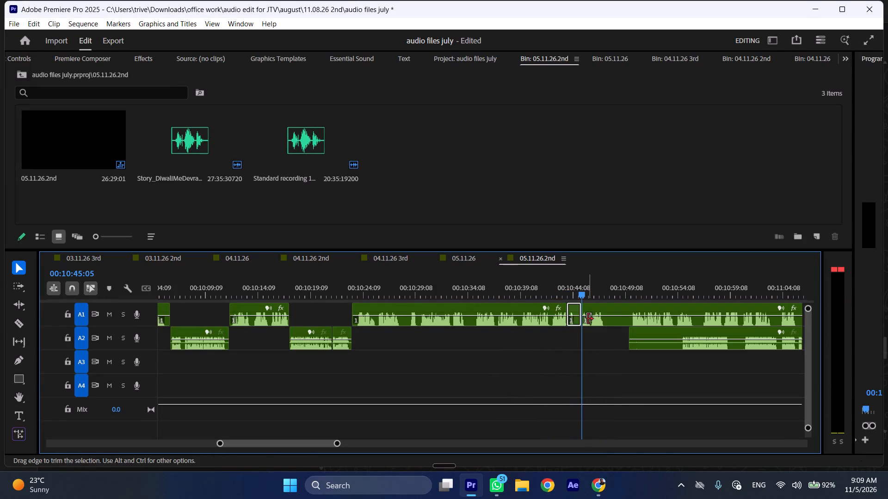
{"action": "key", "text": "ctrl+shift+d"}
Cut the A1 recording at 00:10:46:06 and move its remaining part to start at about 00:10:55.
{"action": "left_click", "coordinate": [594, 281]}
{"action": "key", "text": "shift+c"}
{"action": "left_click_drag", "start_coordinate": [613, 308], "coordinate": [703, 308]}
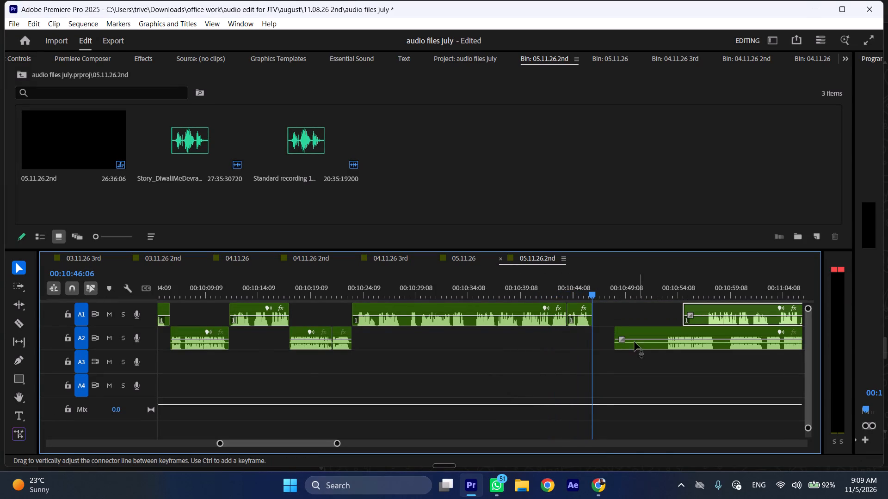
Trim the leading silence of about 5 seconds off the remaining A2 recording and move it to start at the 00:10:46:06 cut.
{"action": "left_click_drag", "start_coordinate": [618, 329], "coordinate": [670, 329]}
{"action": "left_click_drag", "start_coordinate": [684, 331], "coordinate": [625, 339]}
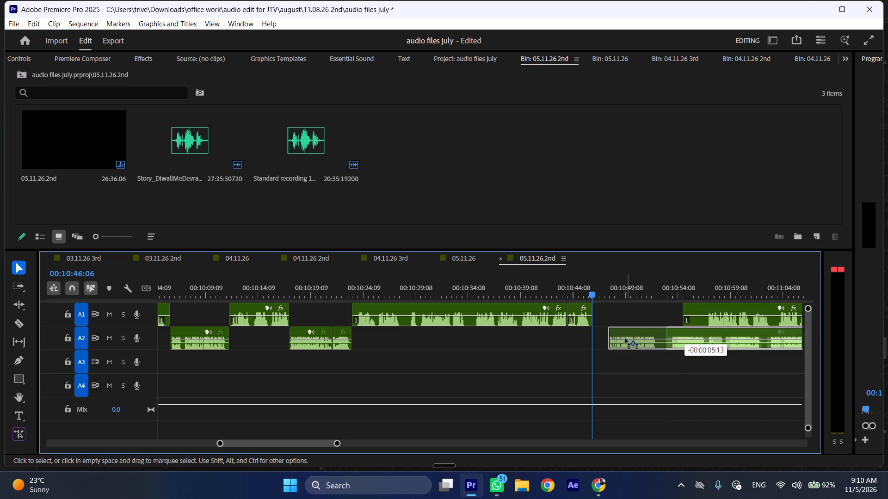
{"action": "left_click_drag", "start_coordinate": [625, 339], "coordinate": [613, 339]}
Cut out the short pause of about 1 second in the A1 recording starting at about 00:10:28 and close the gap.
{"action": "left_click_drag", "start_coordinate": [400, 287], "coordinate": [401, 286]}
{"action": "key", "text": "shift+c"}
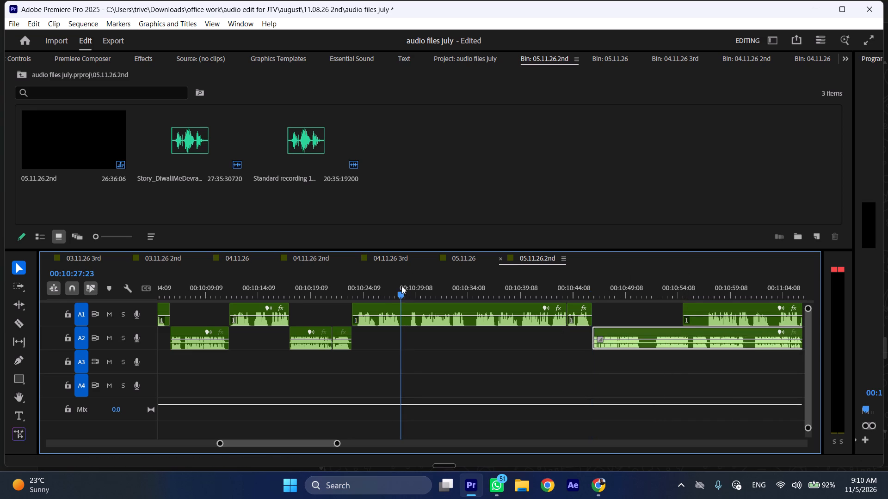
{"action": "left_click_drag", "start_coordinate": [401, 286], "coordinate": [411, 286]}
{"action": "left_click", "coordinate": [429, 319]}
{"action": "key", "text": "shift+c"}
{"action": "key", "text": "ctrl+shift+d"}
Cut out the short pause of under 1 second in the A1 recording starting at about 00:10:33 and close the gap.
{"action": "left_click_drag", "start_coordinate": [450, 280], "coordinate": [459, 280]}
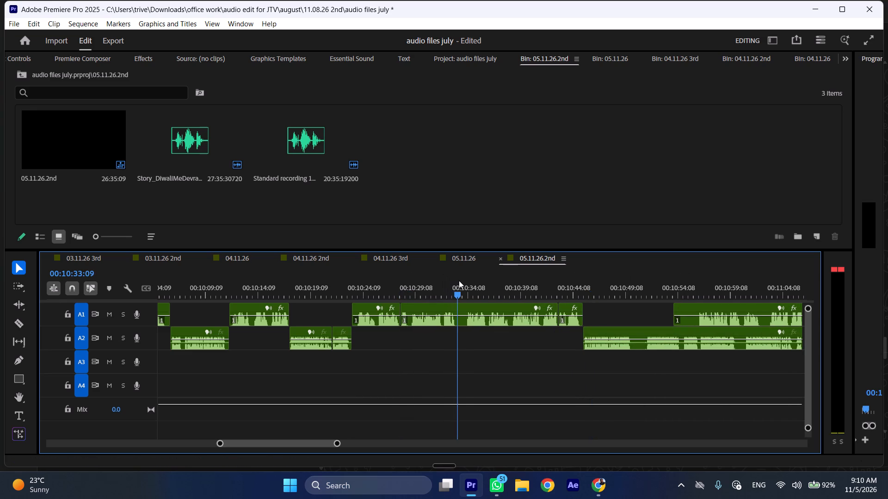
{"action": "left_click_drag", "start_coordinate": [459, 280], "coordinate": [466, 280]}
{"action": "key", "text": "shift+c"}
{"action": "left_click", "coordinate": [473, 314]}
{"action": "key", "text": "shift+c"}
{"action": "key", "text": "ctrl+shift+d"}
Play from about 00:10:43 at faster speed through the first repositioned A2 phrase and cut the A2 recording at 00:10:49:07.
{"action": "left_click_drag", "start_coordinate": [529, 283], "coordinate": [564, 283]}
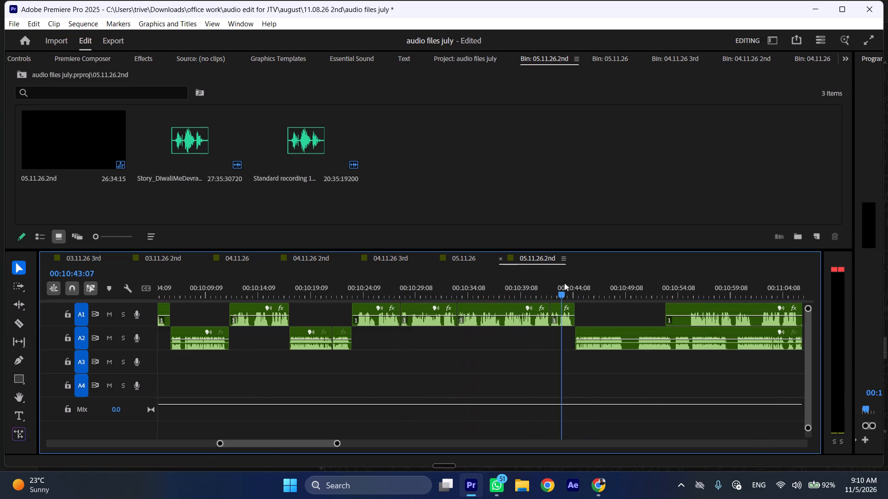
{"action": "left_click_drag", "start_coordinate": [564, 283], "coordinate": [565, 283]}
{"action": "key", "text": "space"}
{"action": "type", "text": "ll"}
{"action": "scroll", "coordinate": [549, 339], "scroll_direction": "down", "scroll_amount": 5}
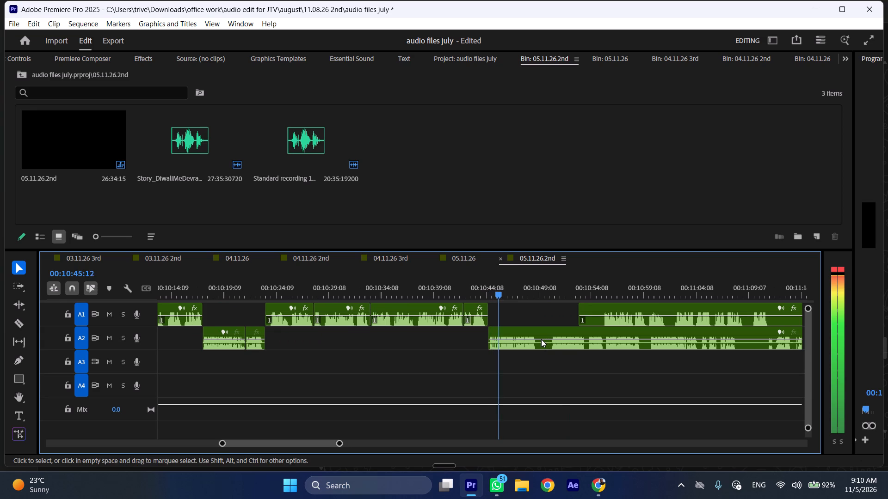
{"action": "scroll", "coordinate": [505, 367], "scroll_direction": "down", "scroll_amount": 5}
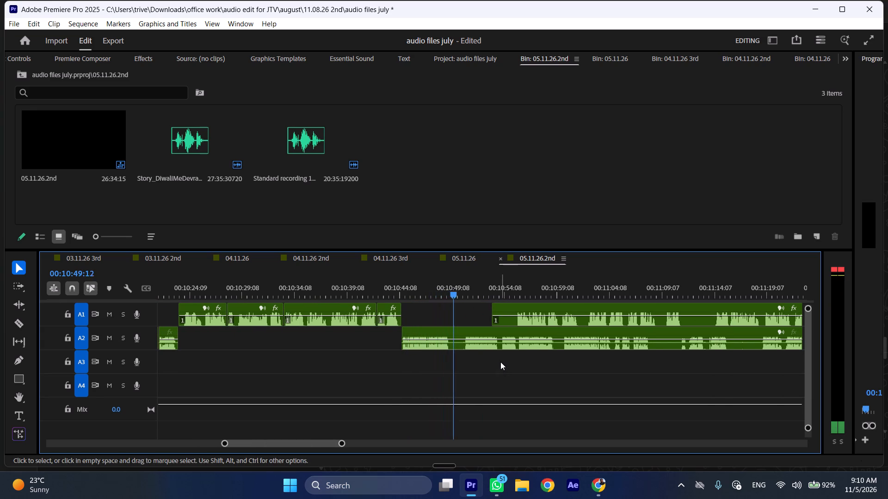
{"action": "left_click", "coordinate": [456, 292]}
{"action": "key", "text": "shift+c"}
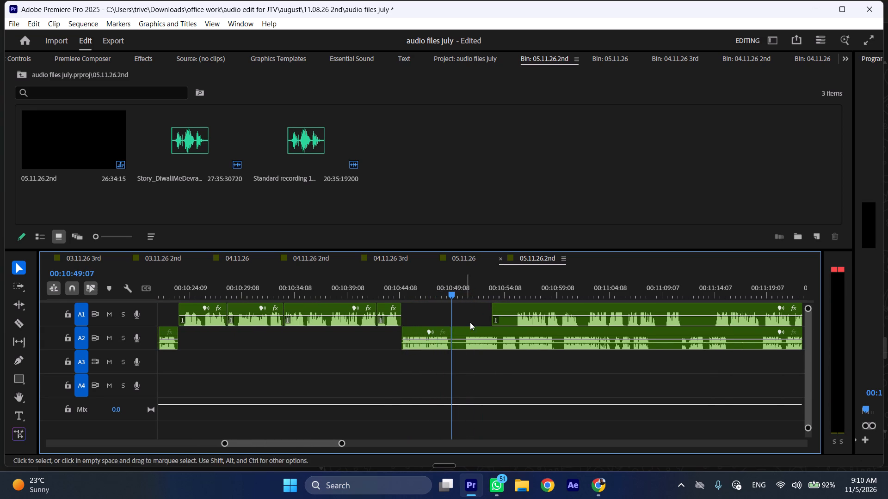
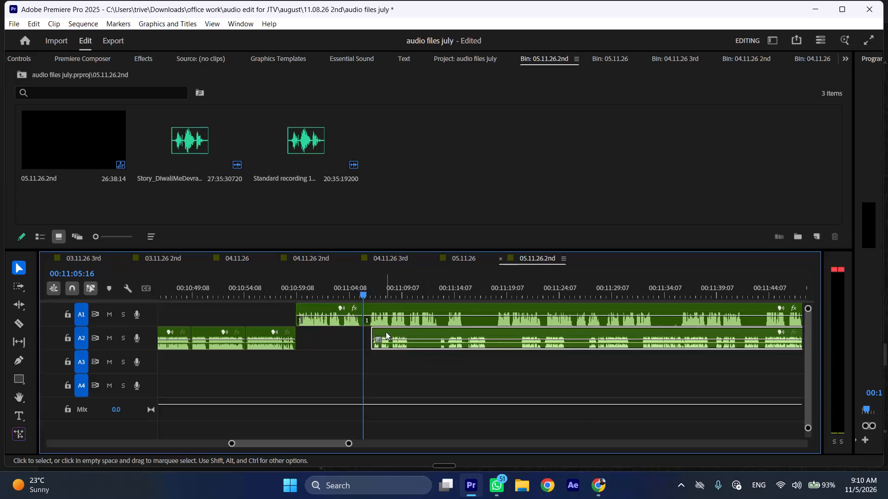
Move the remaining A2 recording to start at 00:11:05:16 and shift the remaining A1 recording about 6.6 seconds later.
{"action": "left_click_drag", "start_coordinate": [389, 333], "coordinate": [382, 335]}
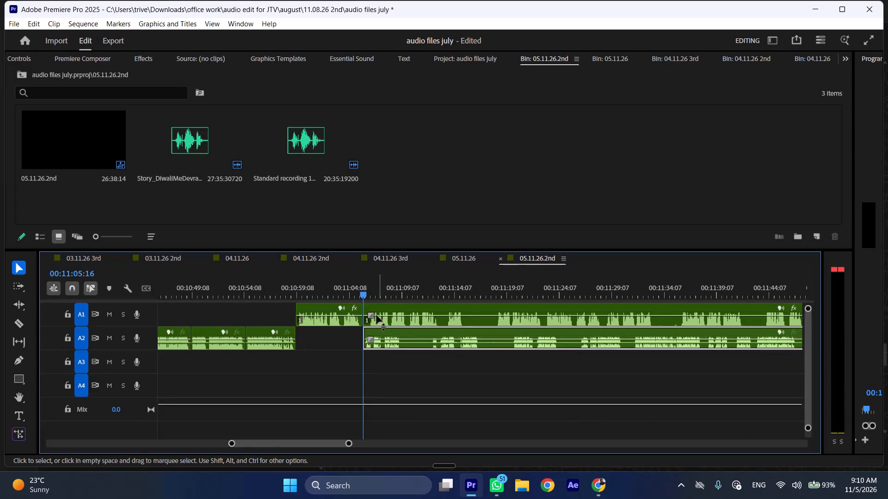
{"action": "left_click_drag", "start_coordinate": [381, 308], "coordinate": [450, 308]}
Cut the A2 recording at 00:11:09:09, at the end of its first phrase.
{"action": "left_click_drag", "start_coordinate": [414, 285], "coordinate": [404, 285]}
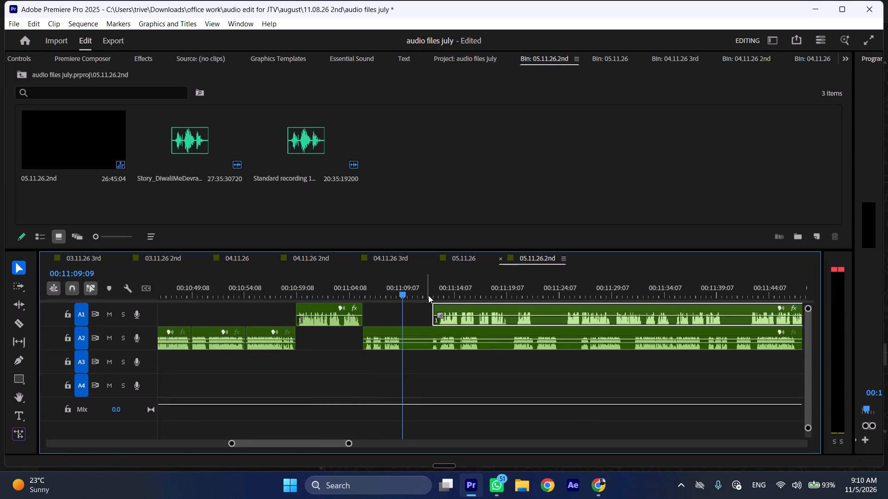
{"action": "key", "text": "shift+c"}
Trim about half a second of leading silence off the remaining A1 recording and move it to start at the 00:11:09:09 cut.
{"action": "left_click_drag", "start_coordinate": [438, 302], "coordinate": [444, 303]}
{"action": "left_click_drag", "start_coordinate": [434, 307], "coordinate": [436, 307]}
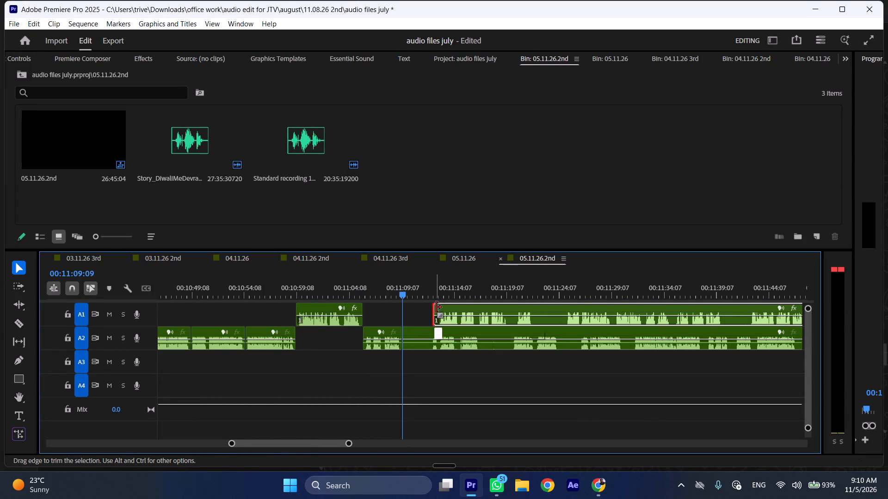
{"action": "left_click_drag", "start_coordinate": [436, 307], "coordinate": [438, 307]}
{"action": "left_click_drag", "start_coordinate": [453, 307], "coordinate": [419, 313]}
Move the remaining A2 recording later along its own track to start at about 00:11:19.
{"action": "left_click_drag", "start_coordinate": [421, 335], "coordinate": [551, 318]}
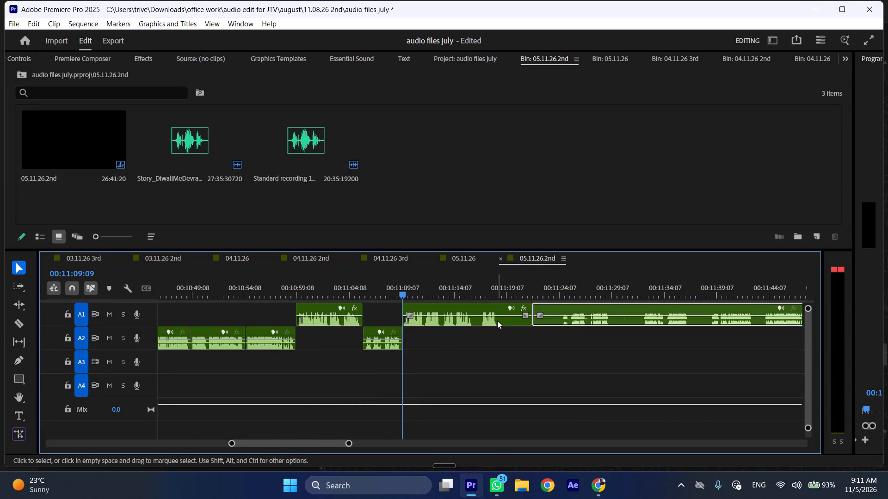
{"action": "key", "text": "ctrl+z"}
{"action": "left_click_drag", "start_coordinate": [422, 335], "coordinate": [529, 335]}
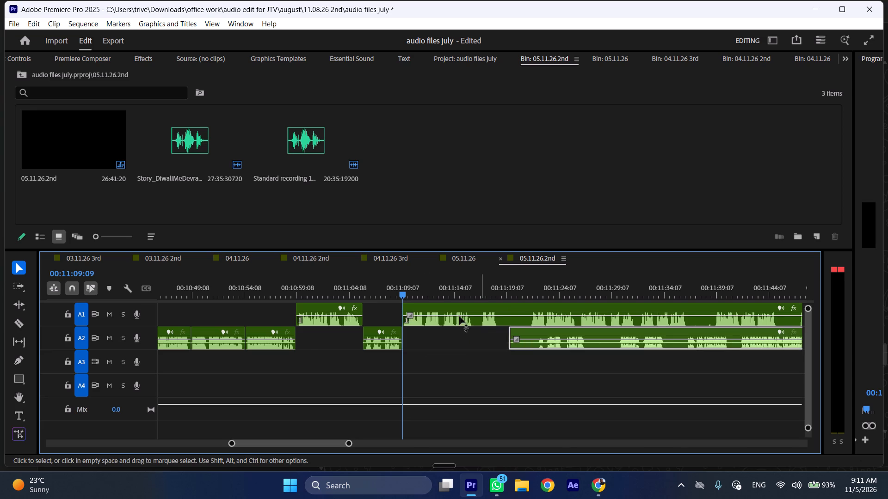
Play from about 00:11:05 at faster speed to check the repositioned A2 phrase and the A1 recording that follows.
{"action": "left_click", "coordinate": [360, 285]}
{"action": "key", "text": "space"}
{"action": "type", "text": "l"}
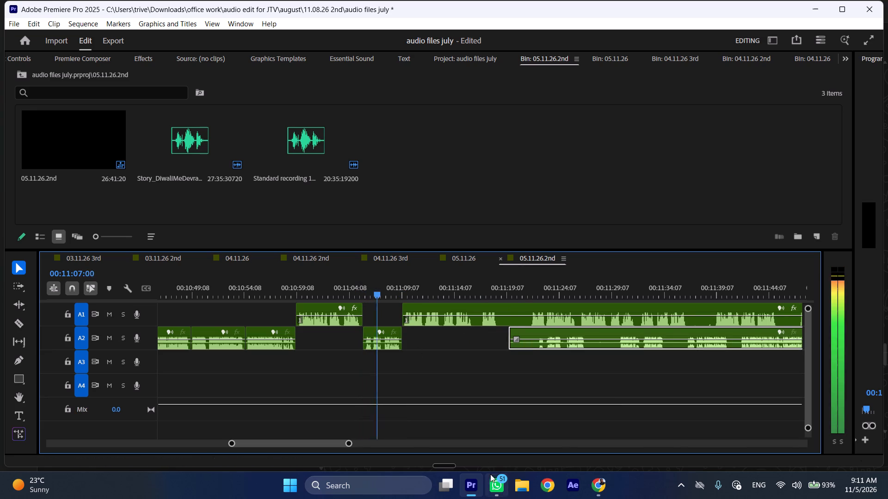
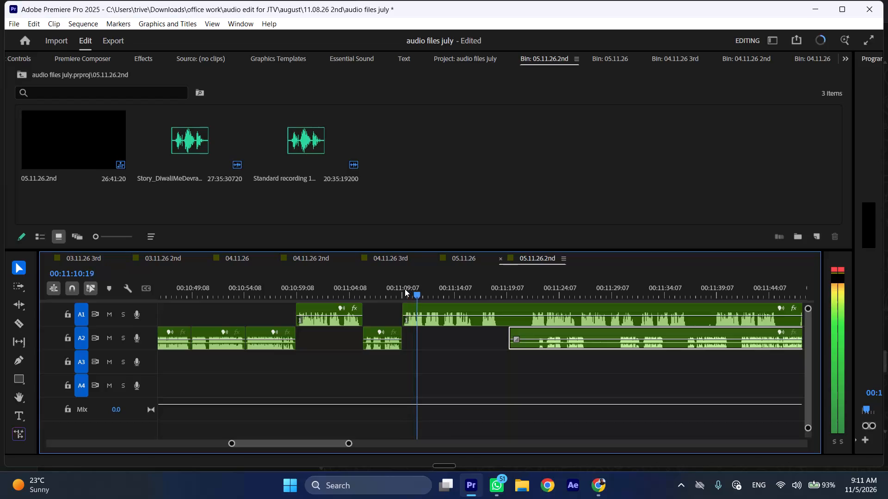
Keep playing the A1 recording at faster speed up to about 00:11:16 to check its opening phrase.
{"action": "key", "text": "l"}
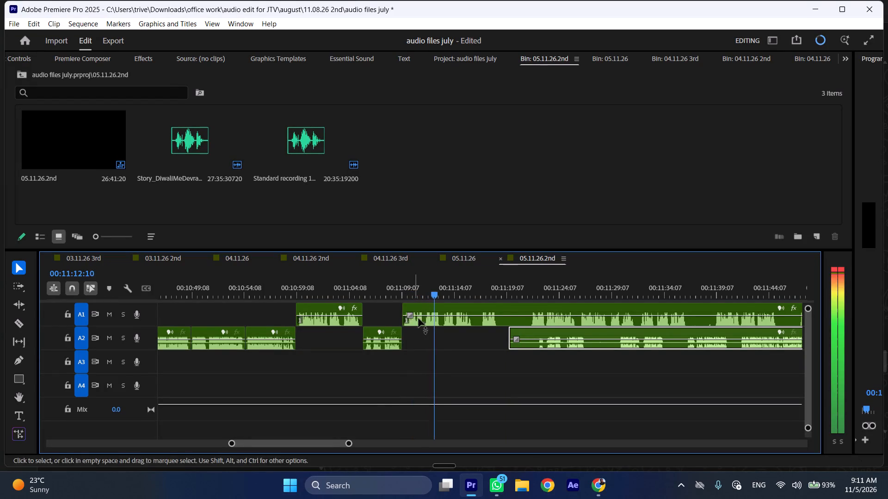
{"action": "scroll", "coordinate": [428, 337], "scroll_direction": "down", "scroll_amount": 4}
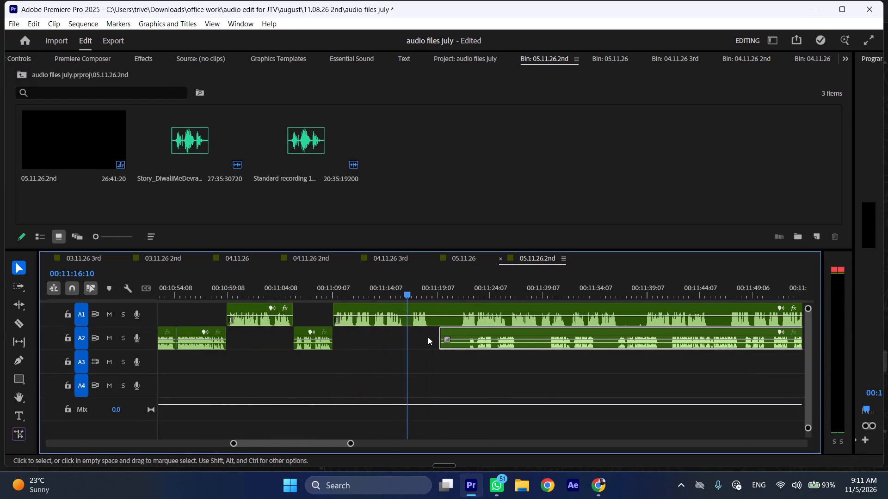
{"action": "left_click", "coordinate": [403, 284]}
{"action": "left_click", "coordinate": [403, 284]}
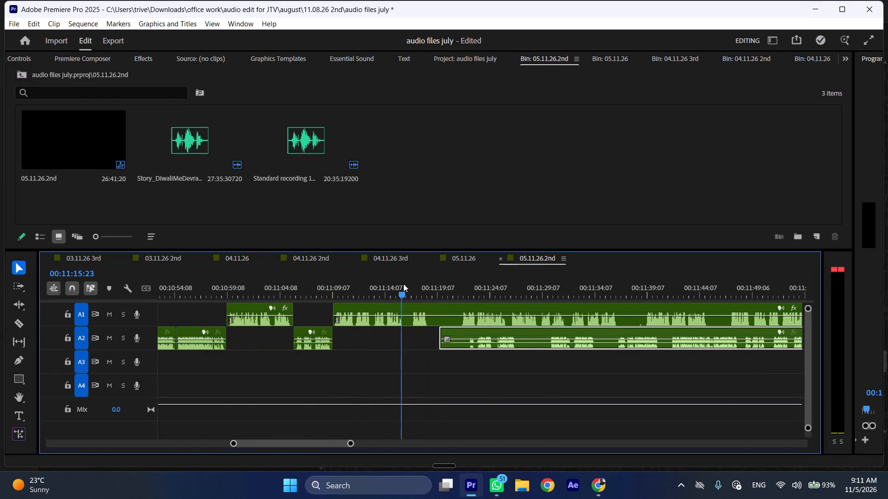
Move the A1 recording about 5.5 seconds later, extend its start back to about 00:11:11:10, and play the restored audio.
{"action": "left_click_drag", "start_coordinate": [349, 306], "coordinate": [408, 309]}
{"action": "left_click_drag", "start_coordinate": [396, 308], "coordinate": [382, 308]}
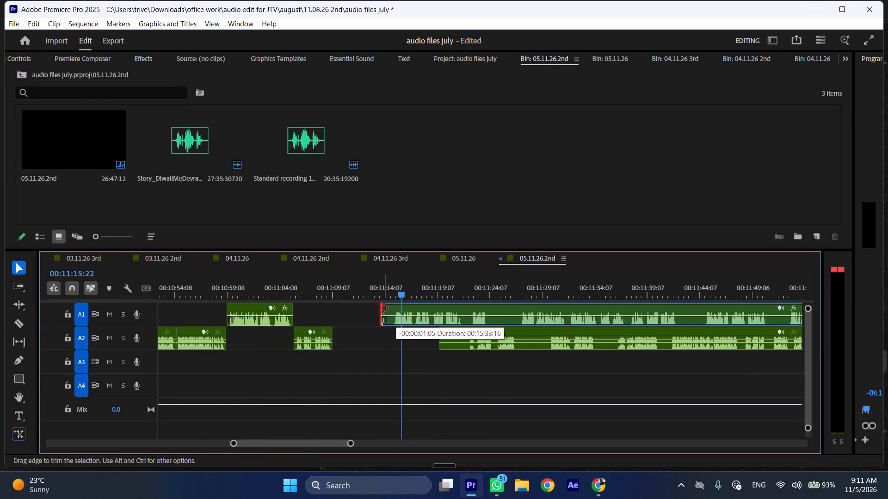
{"action": "left_click_drag", "start_coordinate": [382, 308], "coordinate": [358, 306]}
{"action": "left_click_drag", "start_coordinate": [368, 298], "coordinate": [373, 298]}
{"action": "key", "text": "space"}
Cut A1 at 00:11:15:04, ripple delete the restored portion before it, and move the remaining A1 recording back to the 00:11:09:09 cut.
{"action": "left_click", "coordinate": [396, 295]}
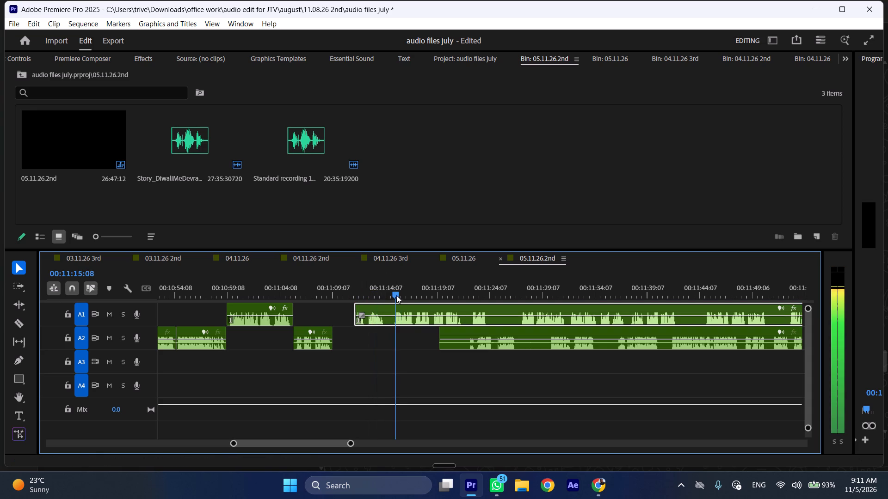
{"action": "left_click", "coordinate": [394, 294]}
{"action": "key", "text": "shift+c"}
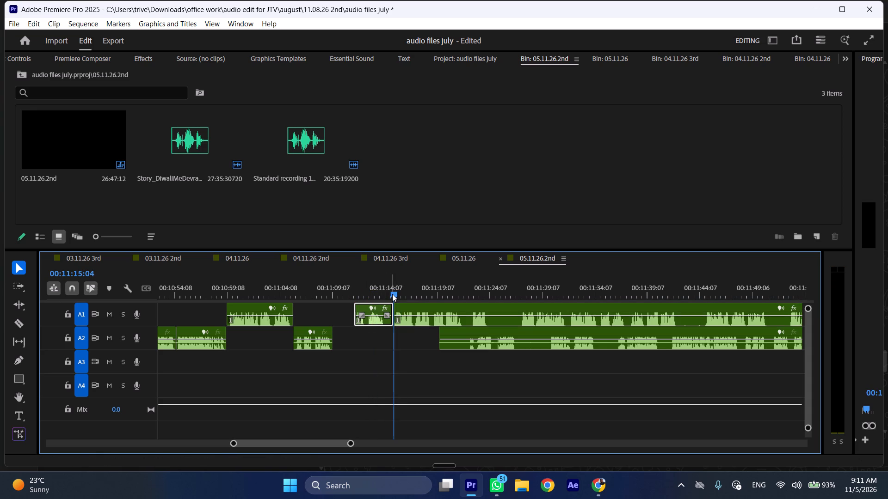
{"action": "key", "text": "ctrl+shift+d"}
{"action": "left_click_drag", "start_coordinate": [384, 310], "coordinate": [358, 311]}
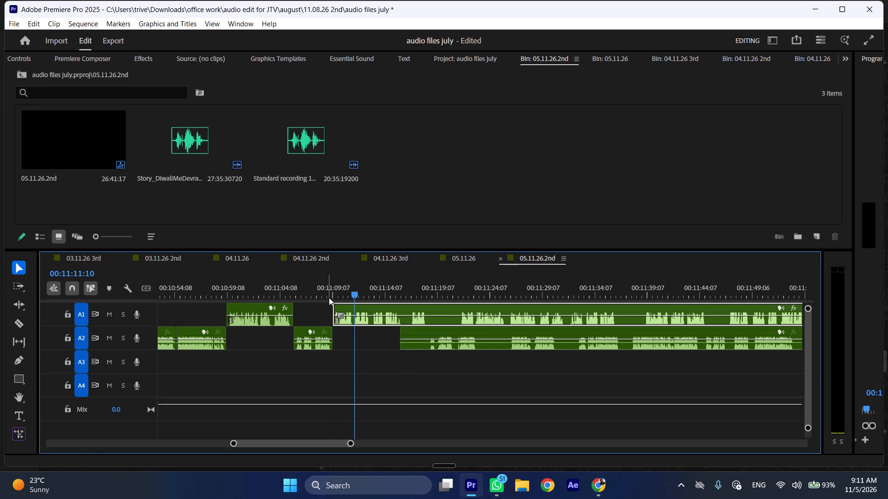
While playing from about 00:11:09 at faster speed, trim the leading silence off the A2 recording so it starts at about 00:11:18.
{"action": "left_click", "coordinate": [329, 298]}
{"action": "key", "text": "space"}
{"action": "type", "text": "l"}
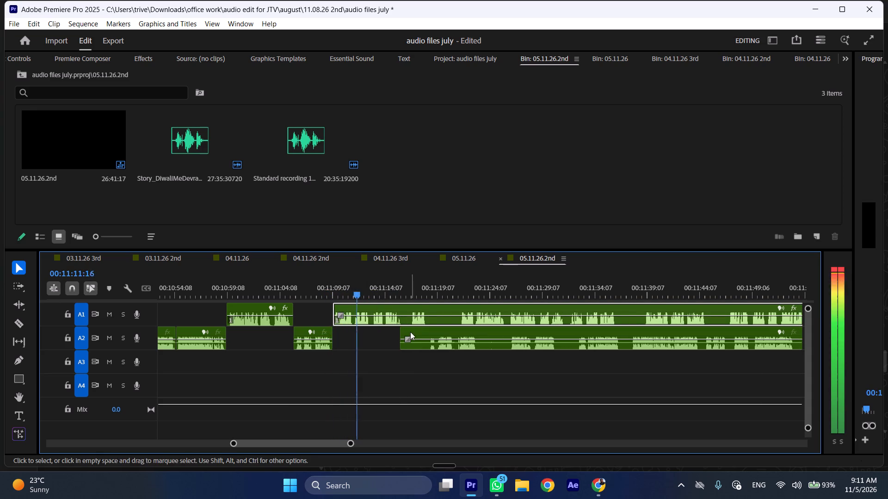
{"action": "left_click_drag", "start_coordinate": [404, 332], "coordinate": [432, 332]}
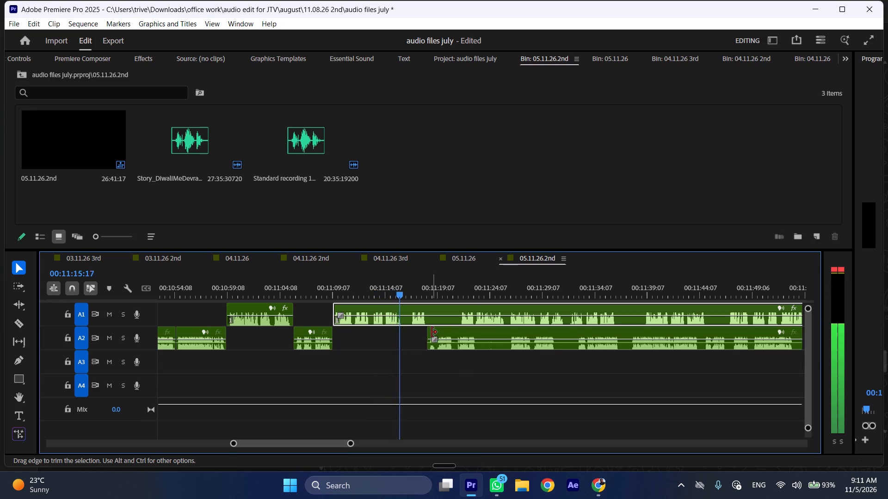
Stop playback and cut the A1 recording at 00:11:16:00, in the pause after its opening phrases.
{"action": "key", "text": "space"}
{"action": "type", "text": "C"}
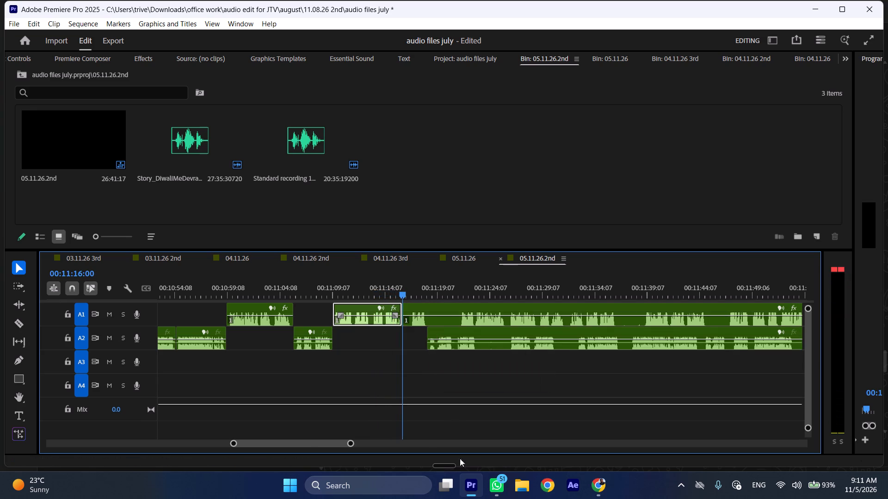
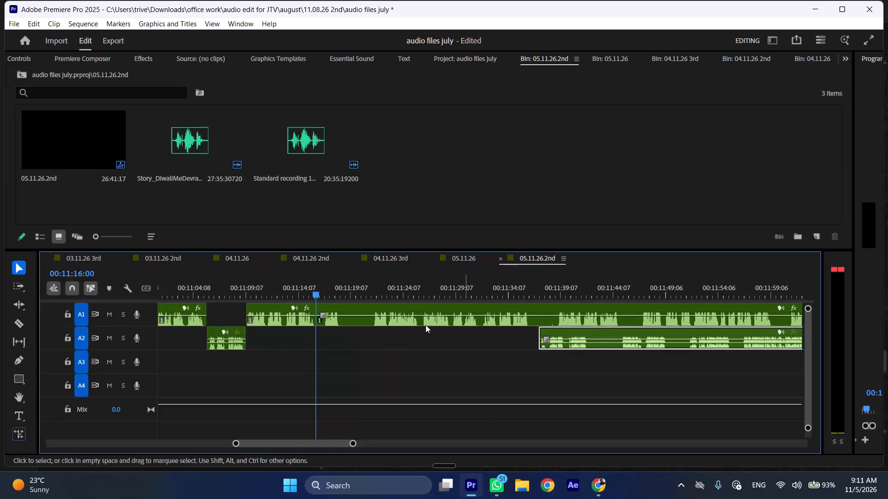
Ripple delete the A1 section from the 00:11:16:00 cut to 00:11:21:10, and play on from the cut at faster speed.
{"action": "left_click", "coordinate": [372, 290]}
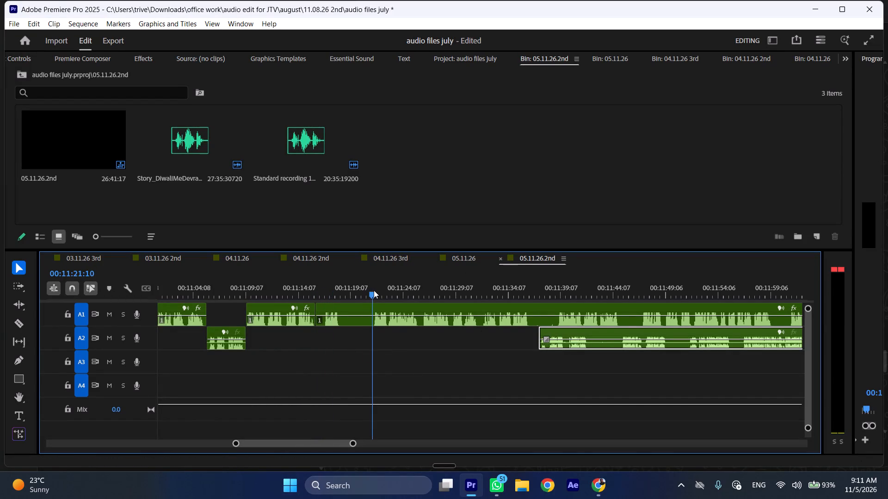
{"action": "left_click", "coordinate": [382, 318]}
{"action": "key", "text": "shift+c"}
{"action": "key", "text": "ctrl+shift+d"}
{"action": "key", "text": "space"}
{"action": "type", "text": "l"}
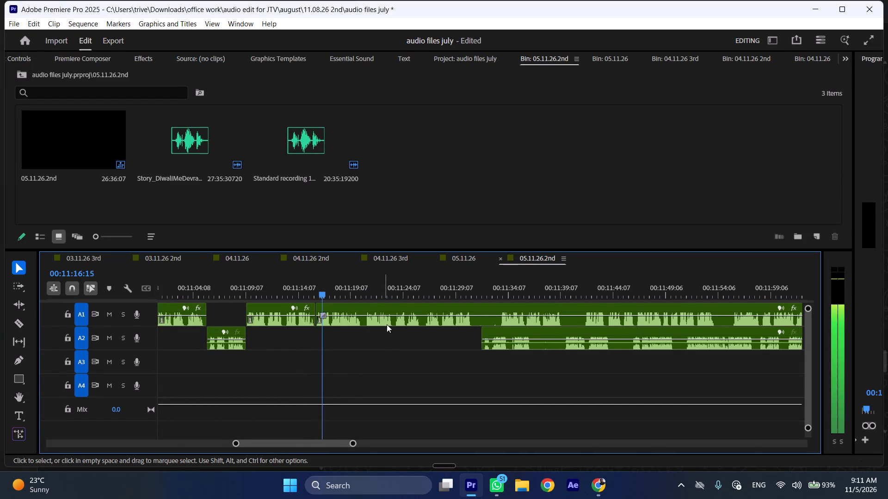
{"action": "scroll", "coordinate": [394, 339], "scroll_direction": "down", "scroll_amount": 6}
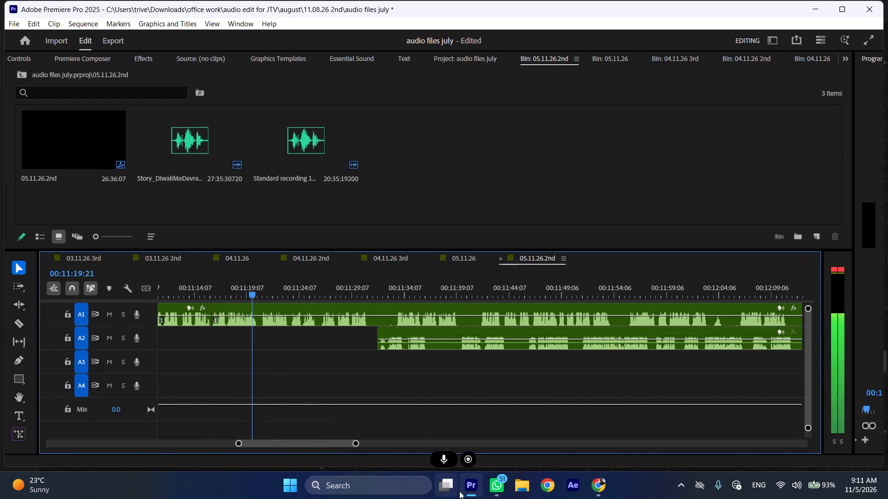
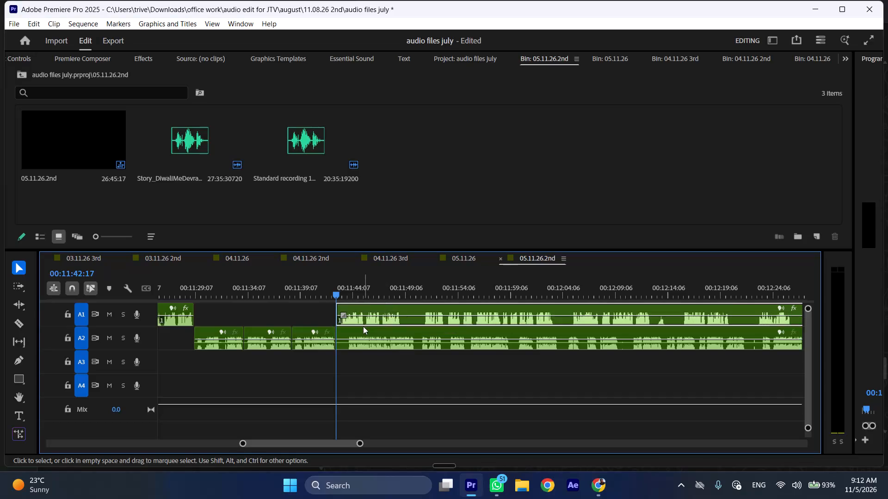
Move the A2 clip at the 00:11:42:17 cut about 8 seconds later and trim about 15 frames off its start, playing the audio at faster speed.
{"action": "left_click_drag", "start_coordinate": [358, 332], "coordinate": [444, 334]}
{"action": "key", "text": "space"}
{"action": "type", "text": "l"}
{"action": "scroll", "coordinate": [444, 334], "scroll_direction": "down", "scroll_amount": 6}
{"action": "left_click_drag", "start_coordinate": [324, 330], "coordinate": [332, 331]}
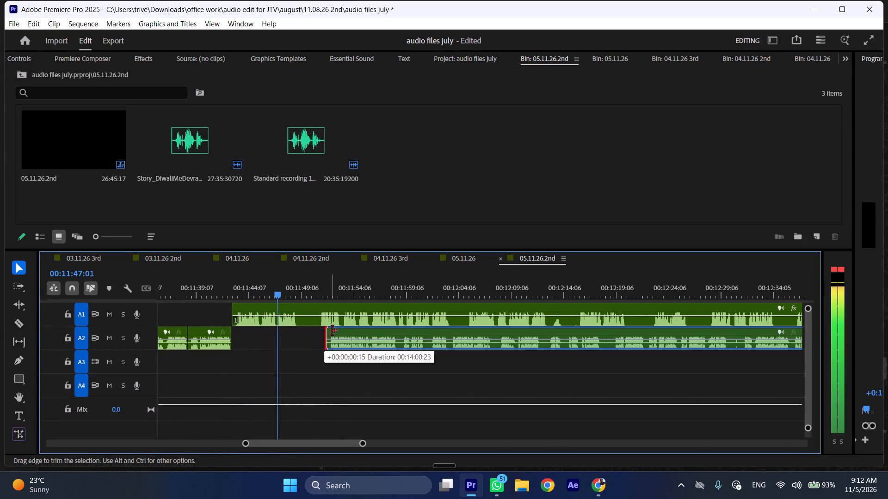
{"action": "left_click_drag", "start_coordinate": [332, 331], "coordinate": [333, 331]}
Cut the A1 clip at the pause at 00:11:49:04, and move the following A2 clip back to start at that cut.
{"action": "key", "text": "space"}
{"action": "key", "text": "shift+c"}
{"action": "left_click_drag", "start_coordinate": [357, 329], "coordinate": [350, 330]}
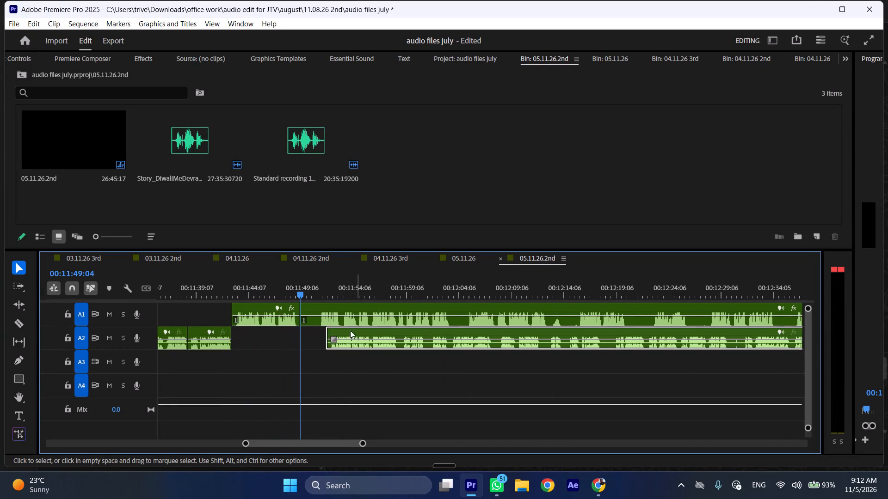
{"action": "left_click_drag", "start_coordinate": [350, 330], "coordinate": [331, 334]}
Move the A1 section after the 00:11:49:04 cut about 23 seconds later, and play on from the cut at faster speed.
{"action": "left_click_drag", "start_coordinate": [316, 304], "coordinate": [557, 304]}
{"action": "key", "text": "space"}
{"action": "type", "text": "l"}
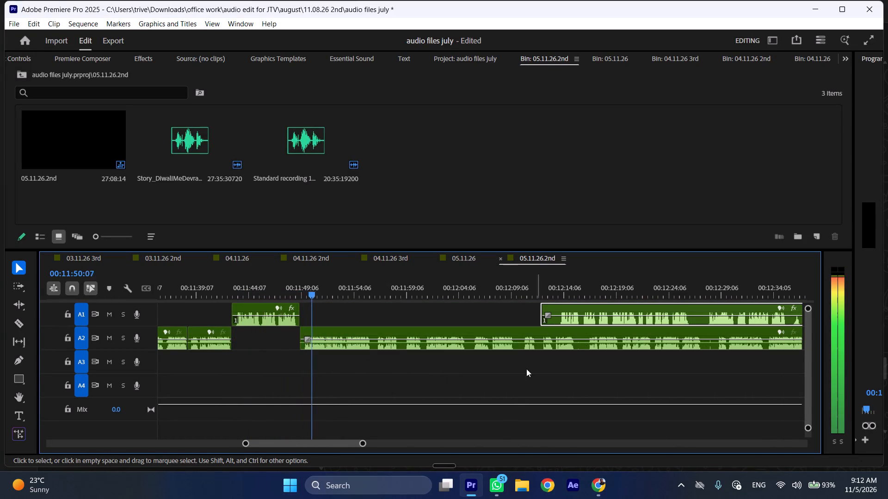
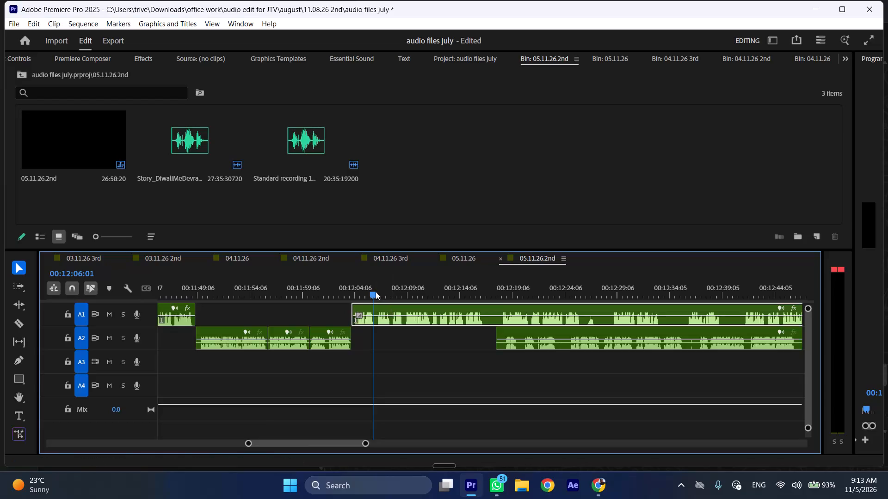
Ripple-trim the start of the A1 clip near 00:12:04 up to 00:12:06:06, and play on from the cut at faster speed.
{"action": "key", "text": "shift+c"}
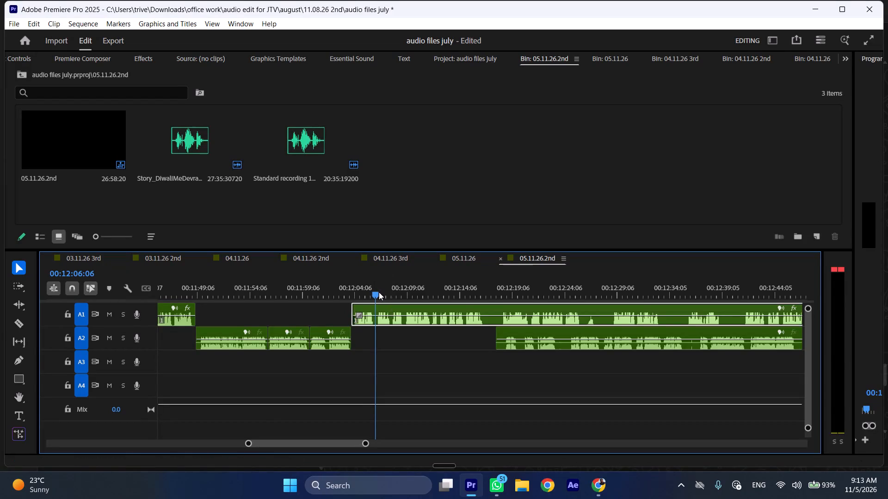
{"action": "key", "text": "ctrl+shift+d"}
{"action": "key", "text": "space"}
{"action": "type", "text": "l"}
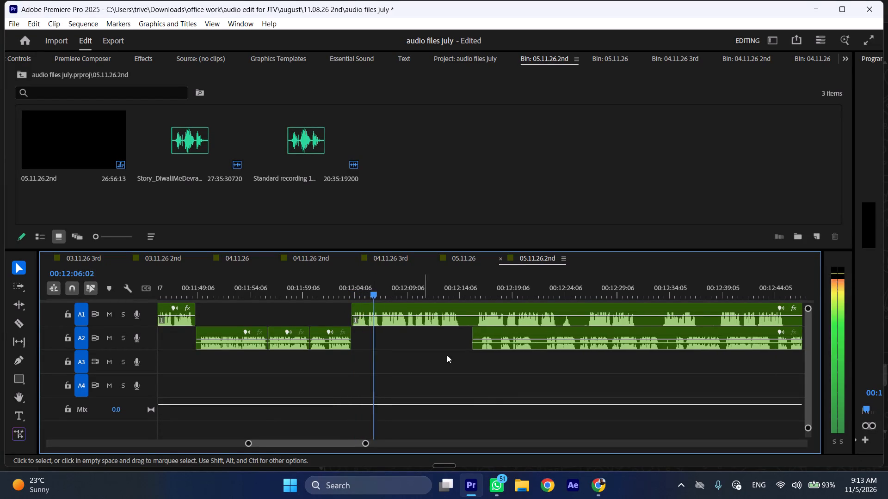
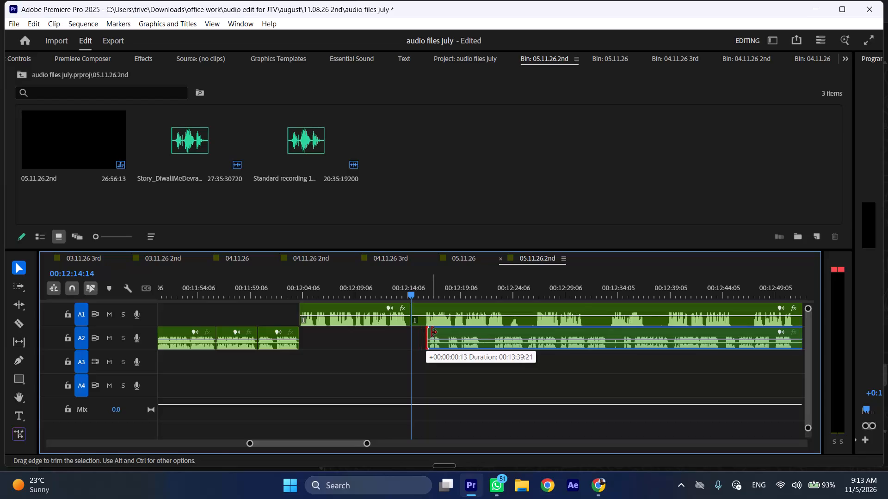
Move the A2 clip back to start at 00:12:14:14 and shift the following A1 clip later to about 00:12:21, playing on at faster speed.
{"action": "left_click_drag", "start_coordinate": [443, 335], "coordinate": [429, 335]}
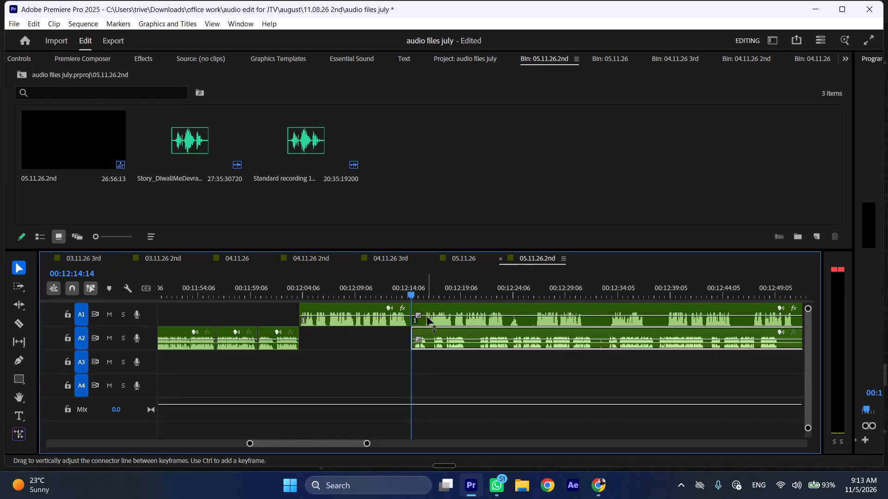
{"action": "left_click_drag", "start_coordinate": [427, 308], "coordinate": [486, 308]}
{"action": "key", "text": "space"}
{"action": "type", "text": "l"}
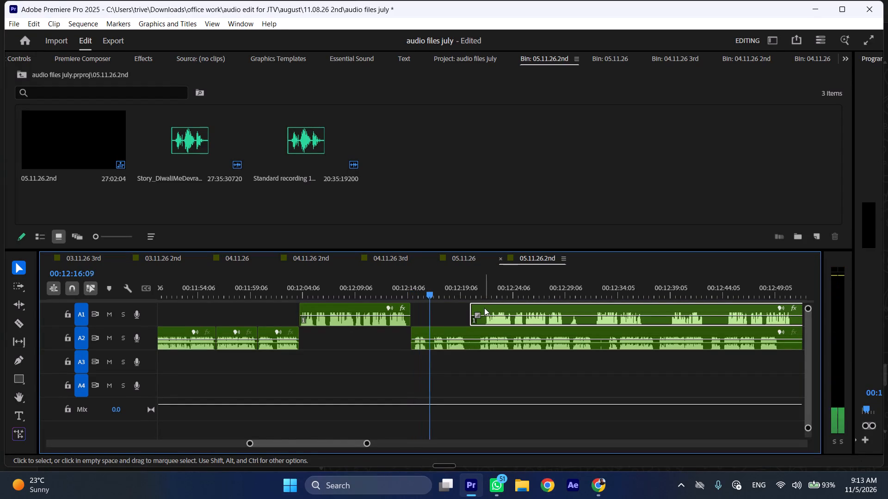
{"action": "left_click_drag", "start_coordinate": [474, 306], "coordinate": [484, 307]}
Stop playback at 00:12:20:09 and split the A2 clip there.
{"action": "key", "text": "space"}
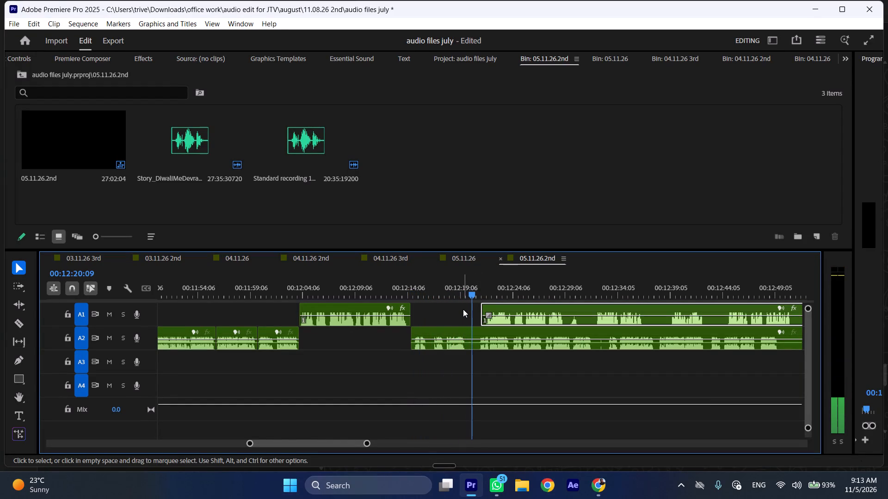
{"action": "type", "text": "C"}
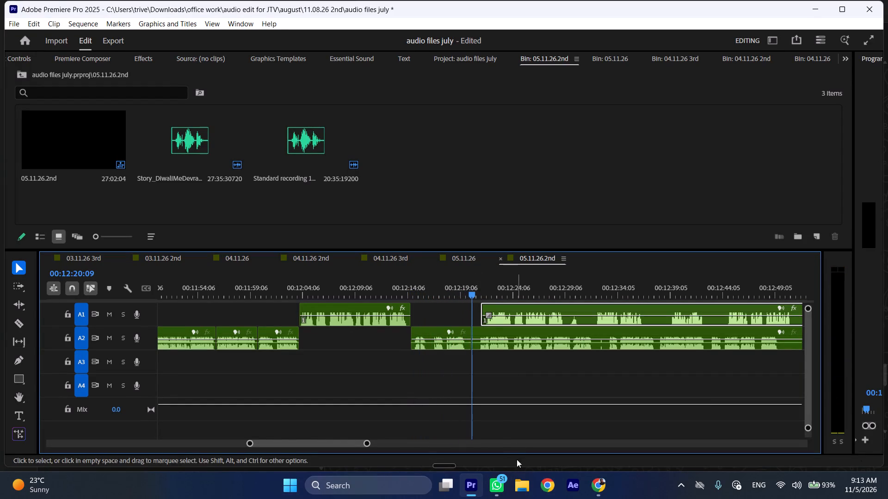
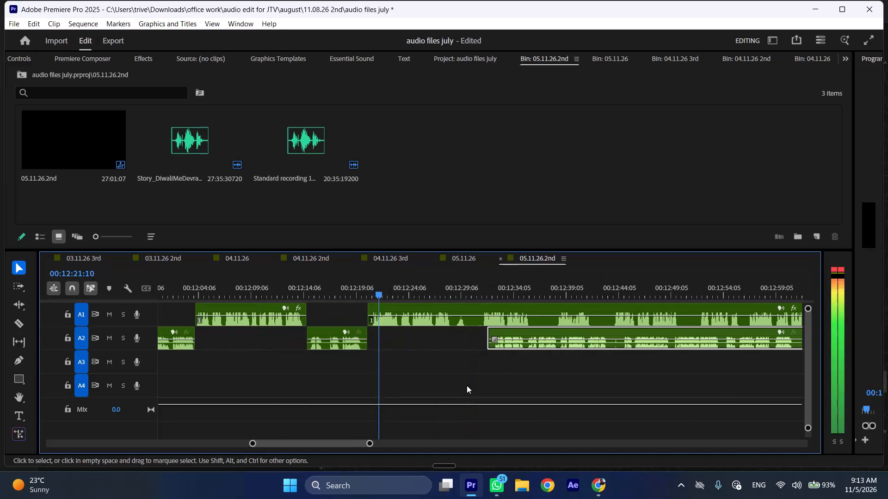
Fine-trim the start edge of the long remaining A2 clip, at about 00:12:32.
{"action": "left_click_drag", "start_coordinate": [485, 334], "coordinate": [491, 334]}
{"action": "scroll", "coordinate": [476, 338], "scroll_direction": "down", "scroll_amount": 4}
{"action": "left_click", "coordinate": [424, 329]}
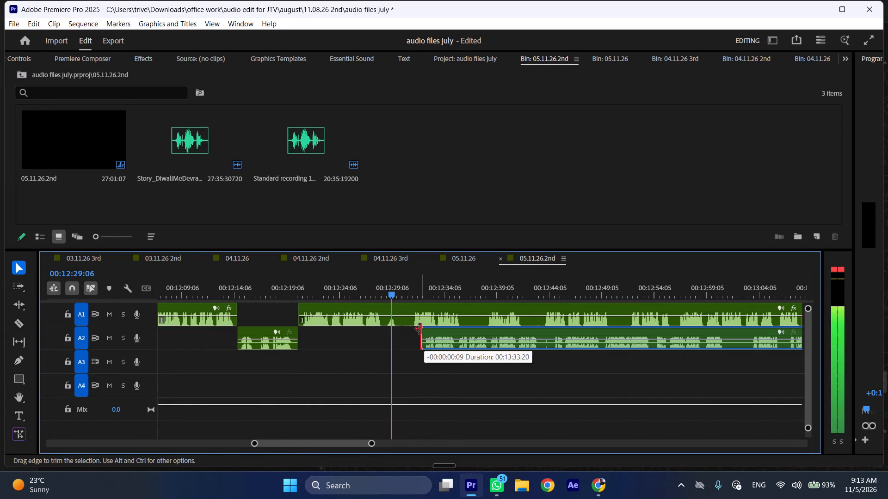
Stop playback and split the A1 clip at 00:12:28:09.
{"action": "key", "text": "space"}
{"action": "left_click", "coordinate": [384, 294]}
{"action": "key", "text": "shift+c"}
Move the A2 clip back to start at 00:12:28:09 and shift the following A1 clip later to about 00:12:53, playing on at faster speed.
{"action": "left_click_drag", "start_coordinate": [434, 335], "coordinate": [413, 335]}
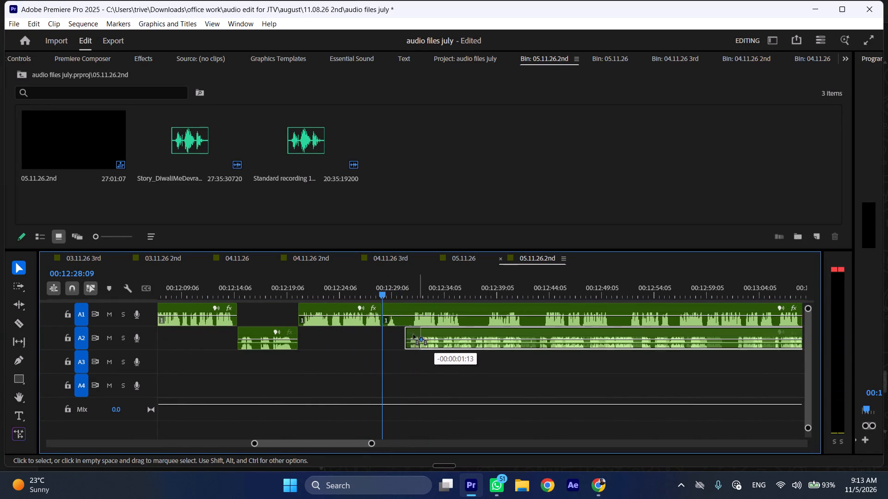
{"action": "left_click_drag", "start_coordinate": [413, 335], "coordinate": [398, 335]}
{"action": "left_click_drag", "start_coordinate": [398, 307], "coordinate": [654, 307]}
{"action": "key", "text": "space"}
{"action": "type", "text": "l"}
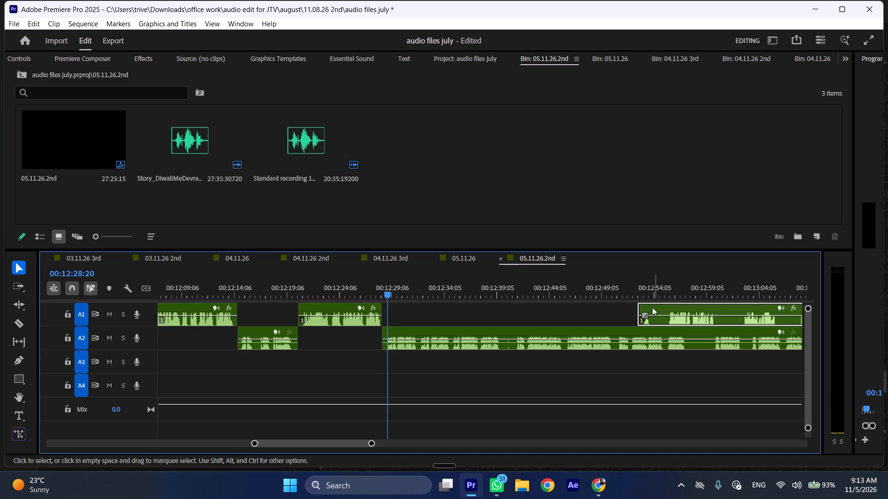
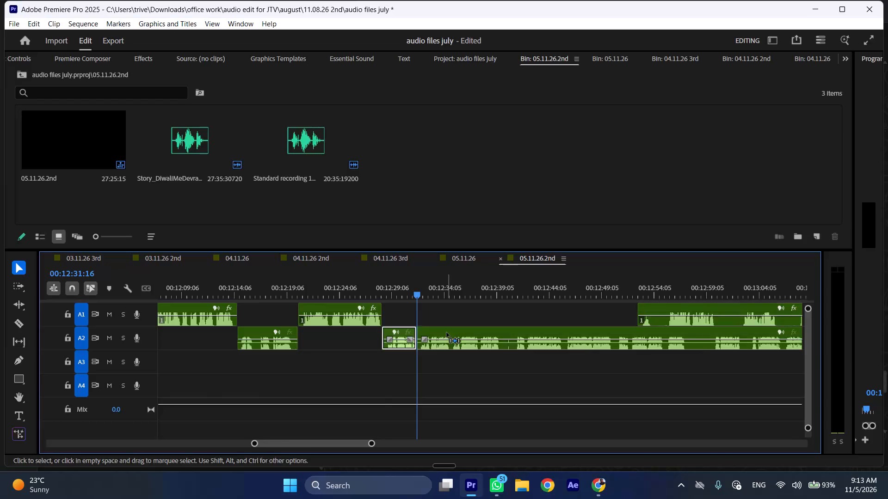
Ripple-delete the short selected A2 clip between about 00:12:28 and 00:12:31:16, closing the gap, and play on from the cut at faster speed.
{"action": "key", "text": "ctrl+shift+d"}
{"action": "key", "text": "space"}
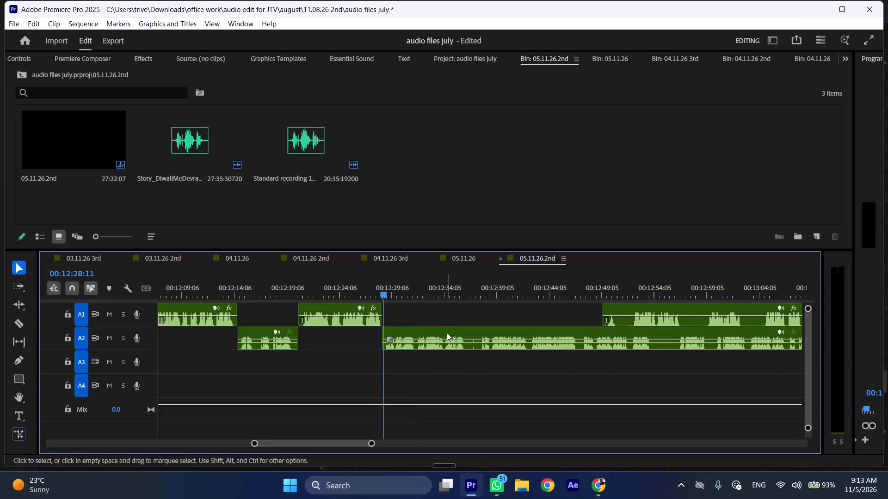
{"action": "key", "text": "l"}
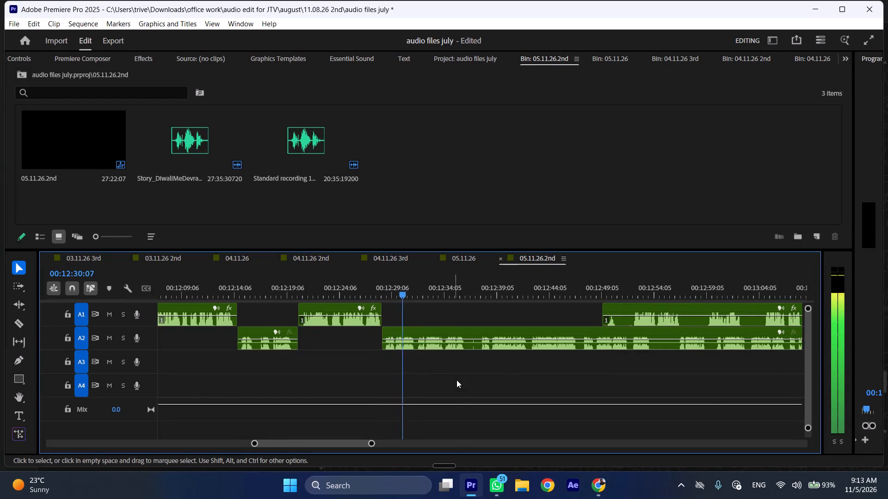
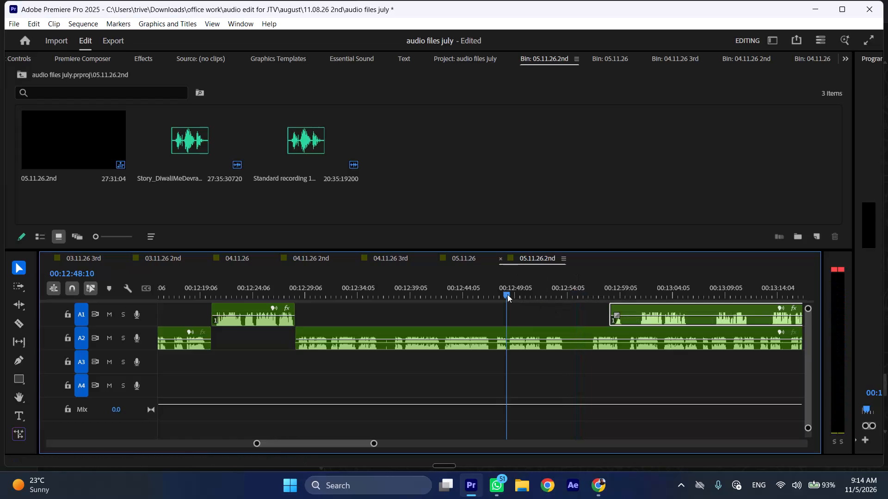
Split A2 at about 00:12:49:23 and 00:12:51:22 and ripple-delete the piece between the cuts, closing the gap.
{"action": "key", "text": "space"}
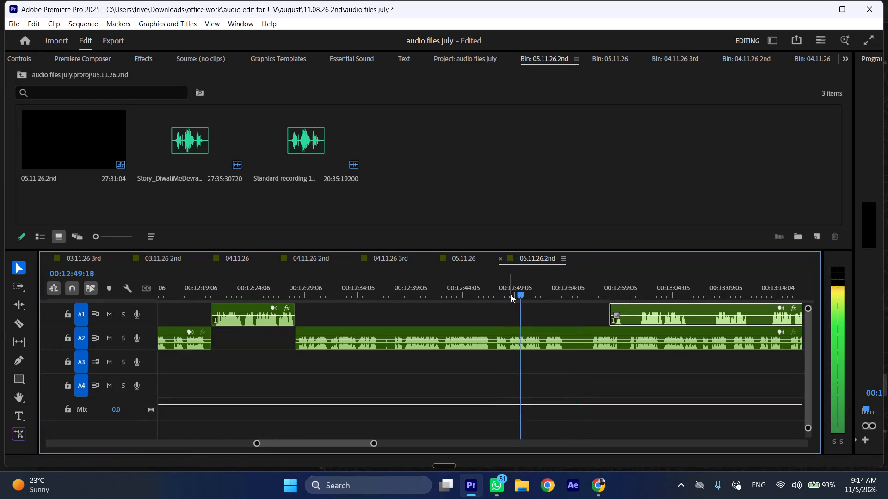
{"action": "key", "text": "space"}
{"action": "key", "text": "shift+c"}
{"action": "key", "text": "space"}
{"action": "left_click_drag", "start_coordinate": [542, 292], "coordinate": [547, 292]}
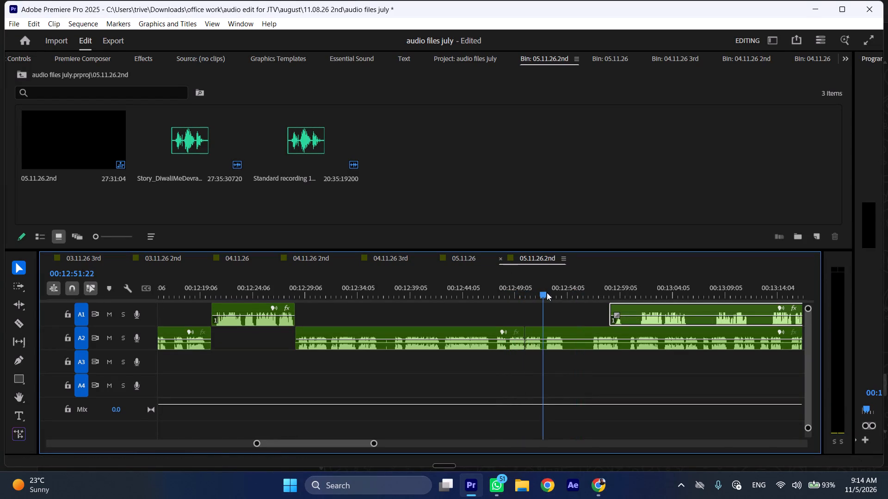
{"action": "left_click_drag", "start_coordinate": [547, 292], "coordinate": [548, 292]}
{"action": "left_click", "coordinate": [553, 334]}
{"action": "key", "text": "shift+c"}
{"action": "key", "text": "ctrl+shift+d"}
Split A2 at 00:12:51:23, bring the A1 clip to that split with its start trimmed about 2.5 seconds, and move the A2 remainder to about 00:12:58.
{"action": "key", "text": "space"}
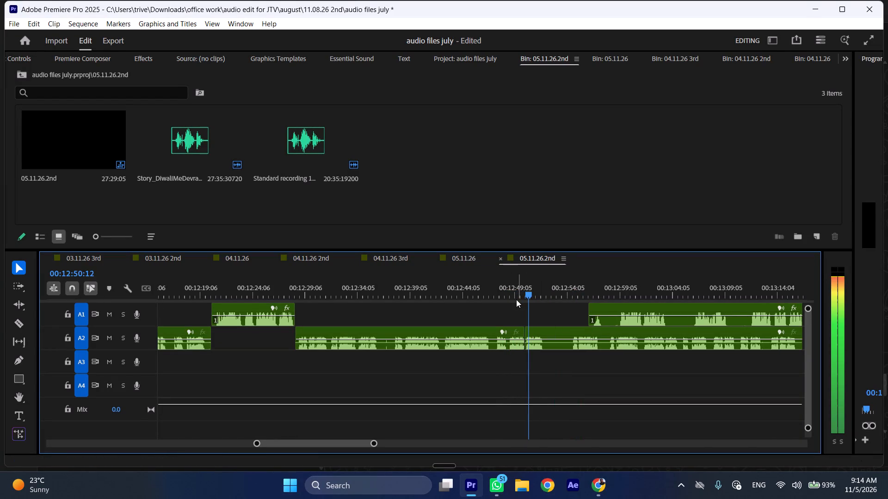
{"action": "key", "text": "space"}
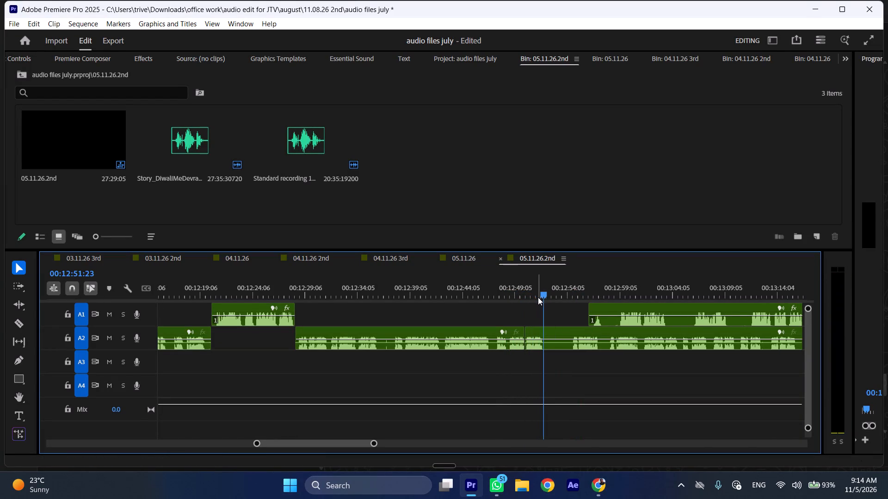
{"action": "key", "text": "shift+c"}
{"action": "left_click_drag", "start_coordinate": [591, 306], "coordinate": [620, 307]}
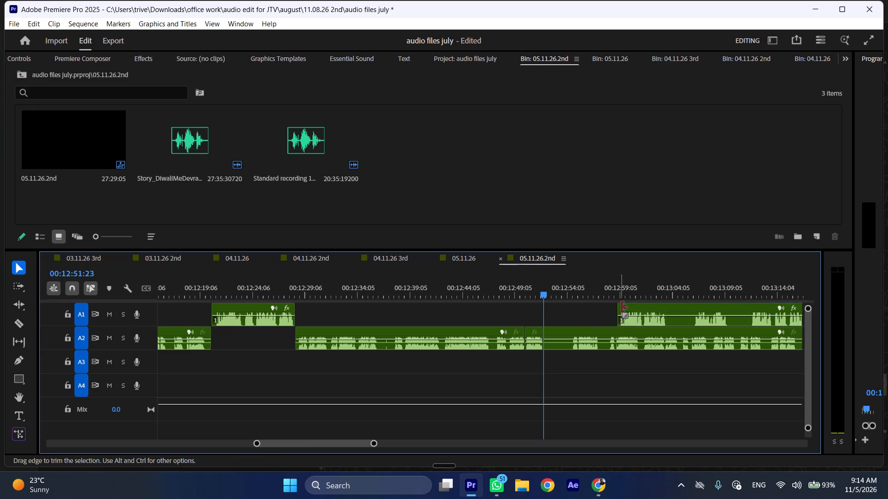
{"action": "left_click_drag", "start_coordinate": [643, 310], "coordinate": [567, 313]}
{"action": "left_click_drag", "start_coordinate": [567, 331], "coordinate": [633, 331]}
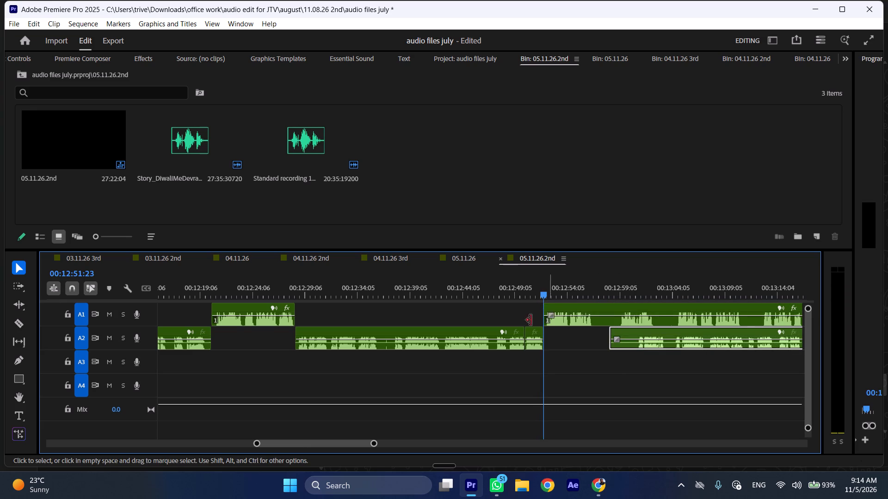
Cut A2 twice around 00:12:47 and ripple-delete the sliver of a few frames between the cuts.
{"action": "left_click", "coordinate": [494, 293]}
{"action": "key", "text": "shift+c"}
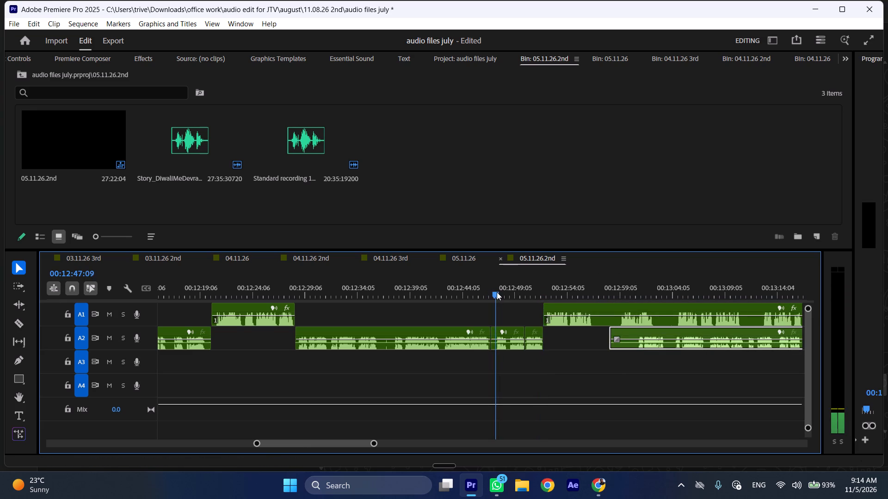
{"action": "left_click", "coordinate": [519, 353]}
{"action": "key", "text": "shift+c"}
{"action": "left_click", "coordinate": [492, 344]}
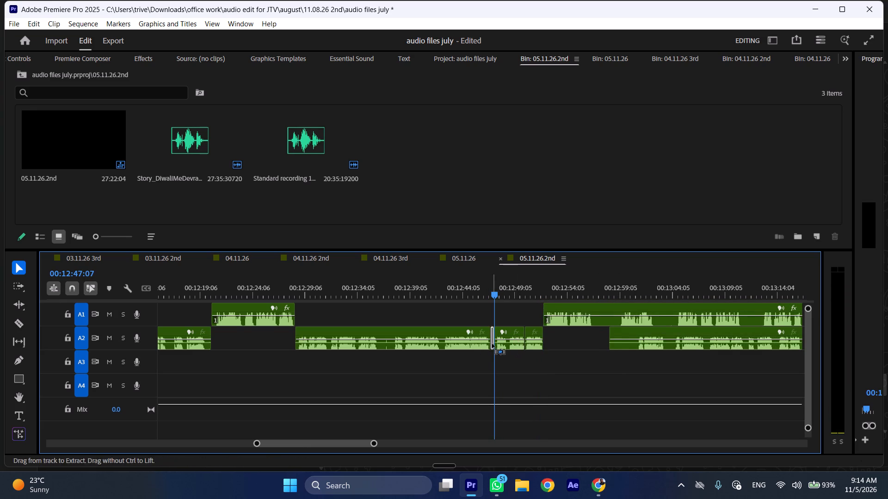
{"action": "key", "text": "ctrl+shift+d"}
Split A2 at about 00:12:36:06 and 00:12:37:15, ripple-delete the piece between, and play back across the join.
{"action": "left_click_drag", "start_coordinate": [383, 289], "coordinate": [396, 290]}
{"action": "key", "text": "shift+c"}
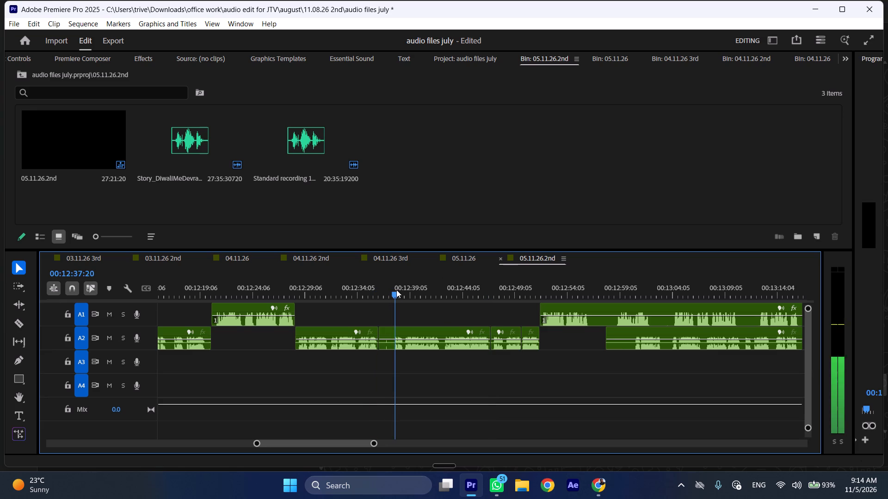
{"action": "left_click_drag", "start_coordinate": [396, 290], "coordinate": [394, 290]}
{"action": "left_click", "coordinate": [414, 339]}
{"action": "key", "text": "shift+c"}
{"action": "key", "text": "ctrl+shift+d"}
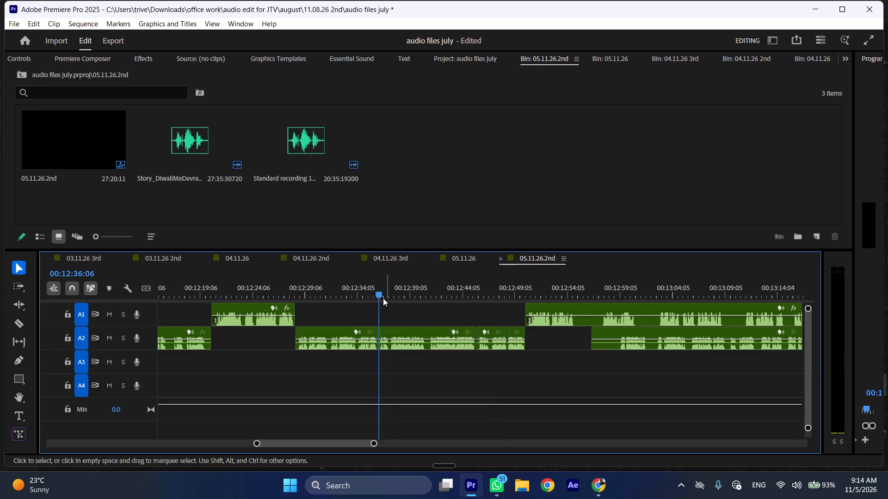
{"action": "left_click", "coordinate": [375, 290]}
{"action": "key", "text": "space"}
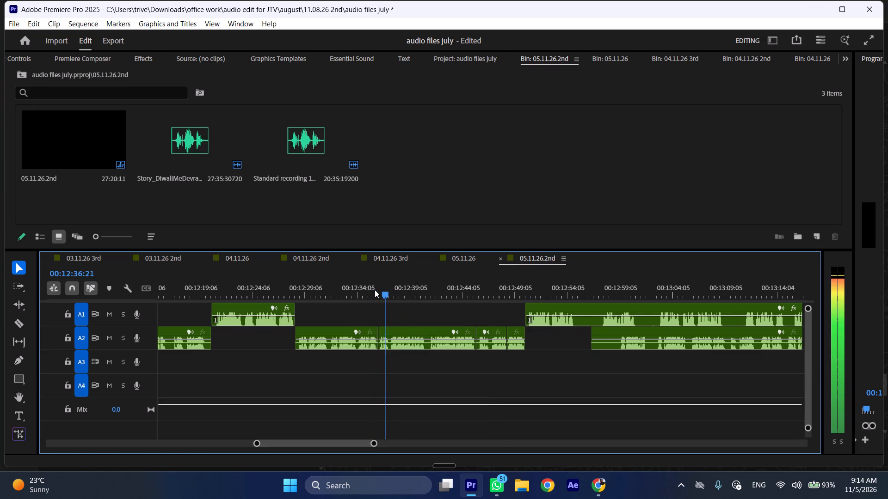
{"action": "key", "text": "space"}
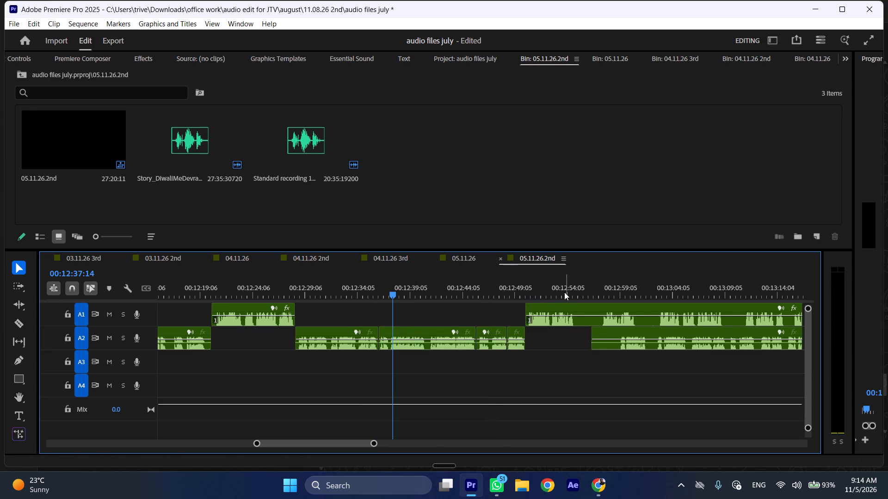
Play on from about 00:12:50 at faster speed and move the following A2 clip out to start at about 00:13:06.
{"action": "left_click", "coordinate": [528, 287]}
{"action": "key", "text": "space"}
{"action": "scroll", "coordinate": [498, 328], "scroll_direction": "down", "scroll_amount": 3}
{"action": "key", "text": "l"}
{"action": "scroll", "coordinate": [477, 341], "scroll_direction": "down", "scroll_amount": 5}
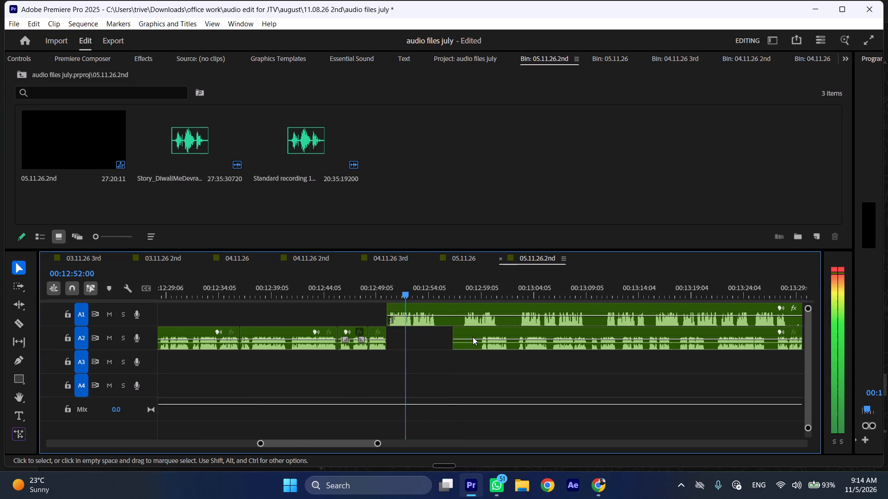
{"action": "left_click_drag", "start_coordinate": [473, 335], "coordinate": [575, 335]}
Stop playback at the end of the A1 phrase and split the A1 clip at 00:12:55:01.
{"action": "key", "text": "space"}
{"action": "type", "text": "C"}
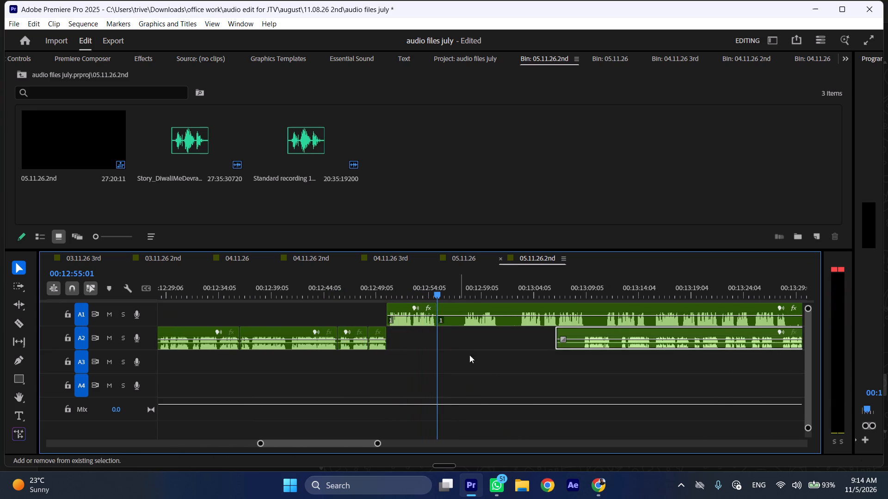
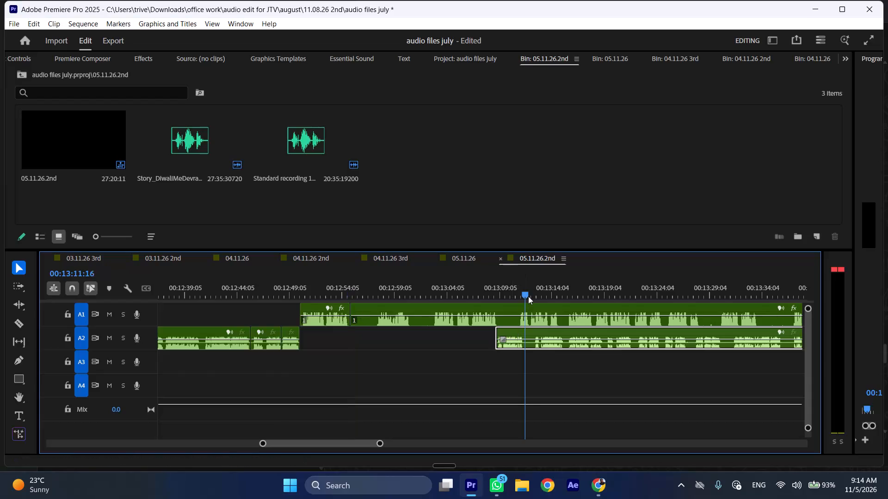
Split A2 at 00:13:11:19, place the cut-off phrase at the A1 cut at 00:12:55:01, and shift the remaining A1 clip to follow it.
{"action": "key", "text": "shift+c"}
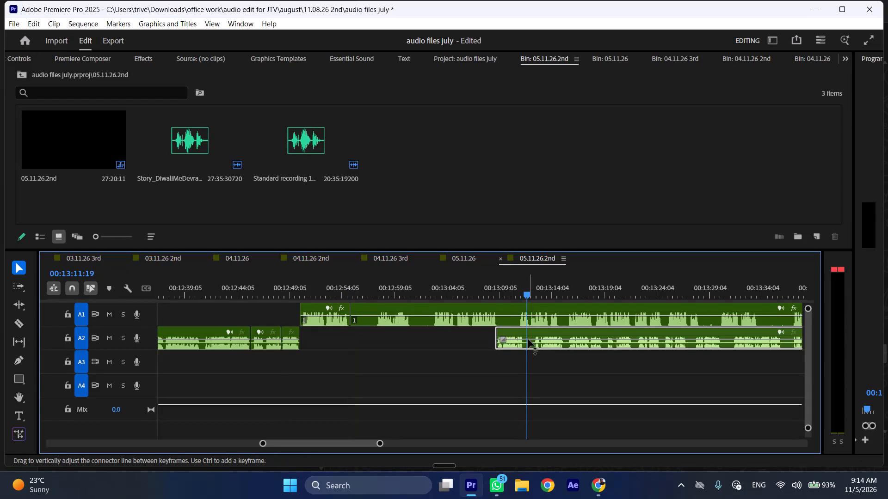
{"action": "left_click_drag", "start_coordinate": [512, 346], "coordinate": [368, 346]}
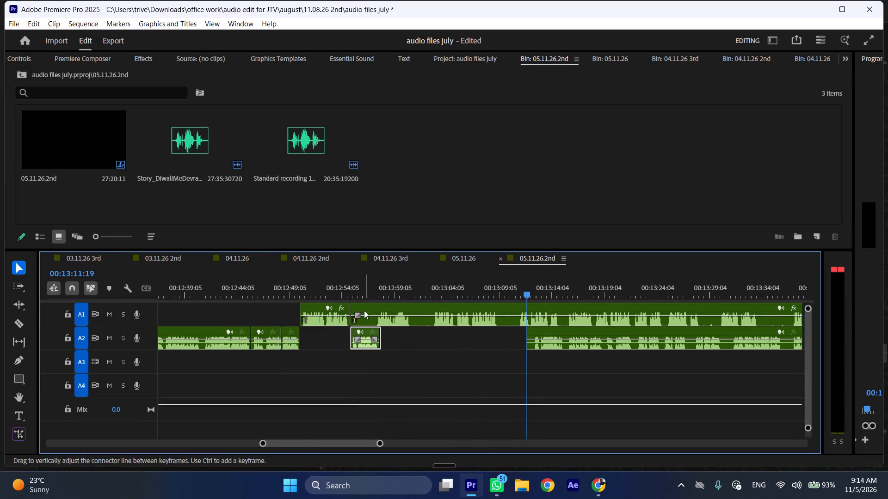
{"action": "left_click_drag", "start_coordinate": [356, 304], "coordinate": [382, 304]}
{"action": "left_click_drag", "start_coordinate": [392, 305], "coordinate": [399, 305]}
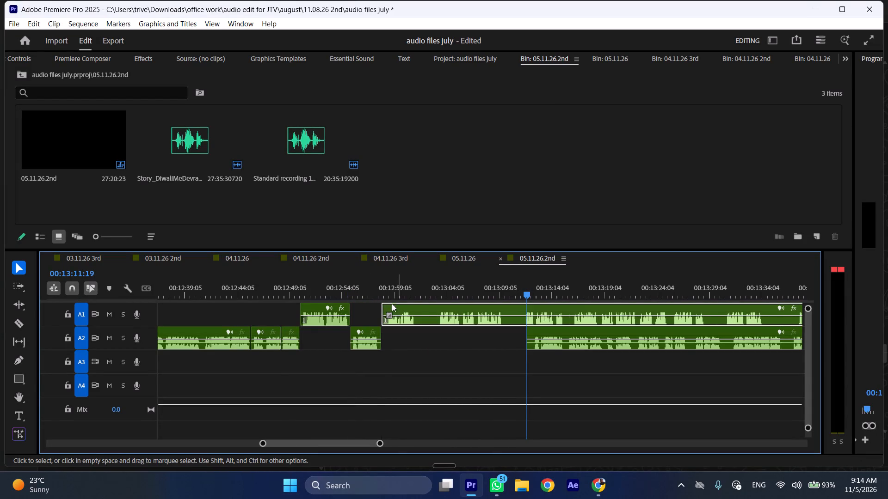
Play from about 00:12:55 at faster speed through the rearranged phrases and split the A1 clip at 00:13:01:06.
{"action": "left_click", "coordinate": [347, 293]}
{"action": "key", "text": "space"}
{"action": "key", "text": "l"}
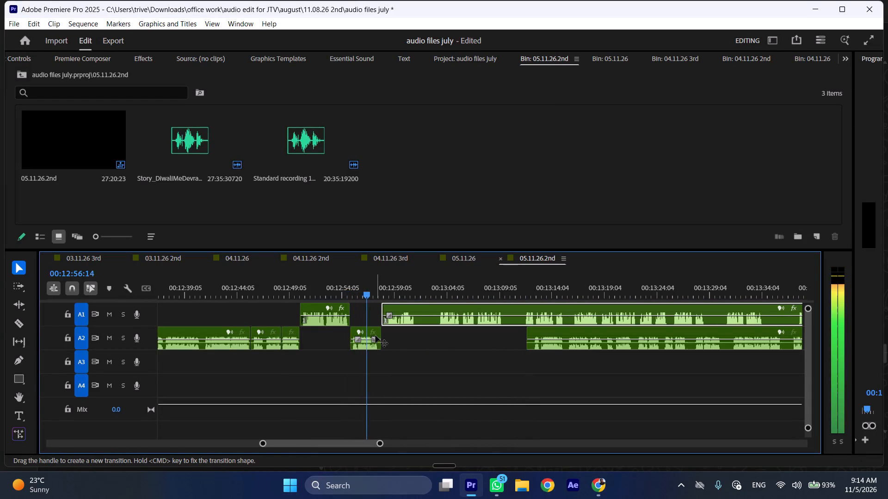
{"action": "scroll", "coordinate": [383, 340], "scroll_direction": "down", "scroll_amount": 3}
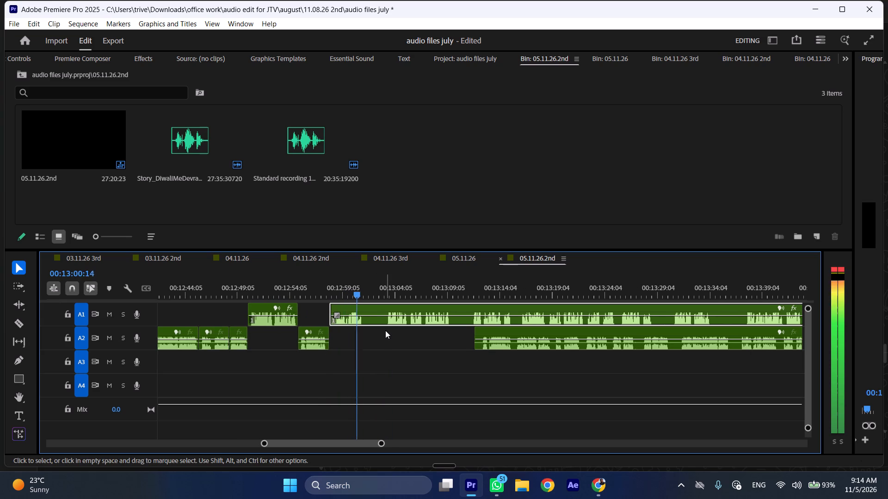
{"action": "key", "text": "space"}
{"action": "key", "text": "space"}
{"action": "key", "text": "space"}
{"action": "key", "text": "shift+c"}
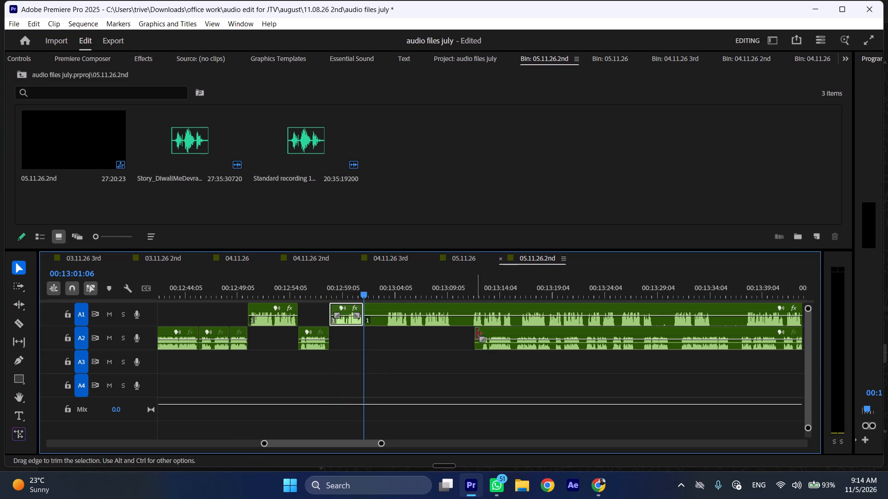
Move the remaining A2 clip to start at 00:13:01:06 and the following A1 clip out to start at about 00:13:14.
{"action": "left_click_drag", "start_coordinate": [480, 334], "coordinate": [484, 334]}
{"action": "left_click_drag", "start_coordinate": [499, 331], "coordinate": [384, 337]}
{"action": "left_click_drag", "start_coordinate": [378, 309], "coordinate": [459, 309]}
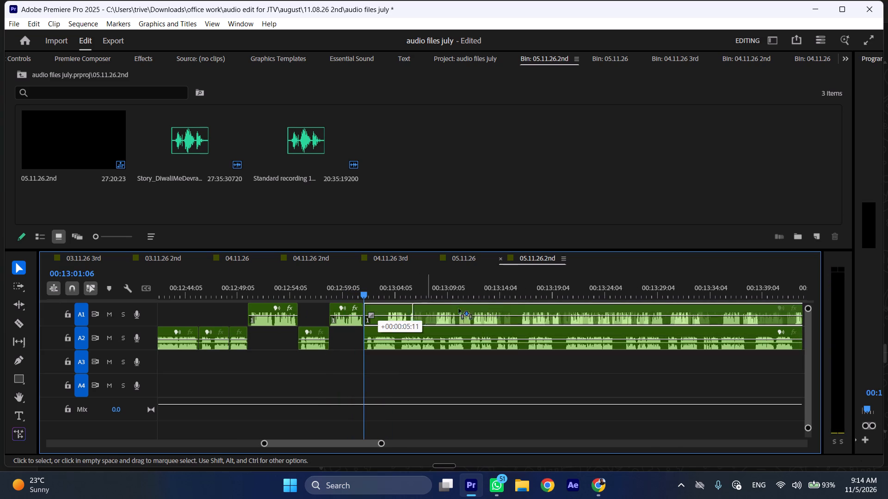
{"action": "left_click_drag", "start_coordinate": [459, 309], "coordinate": [520, 309]}
Play on from 00:13:01:06 at faster speed to listen for the end of the next A2 phrase.
{"action": "key", "text": "space"}
{"action": "key", "text": "l"}
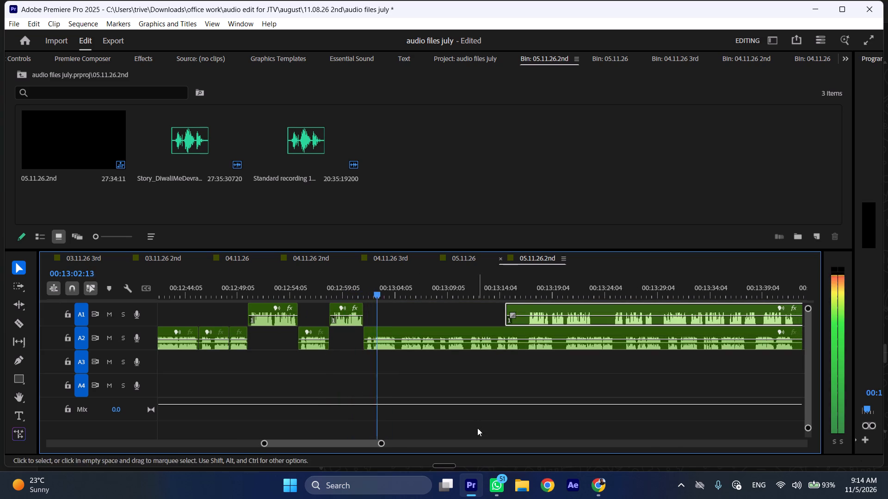
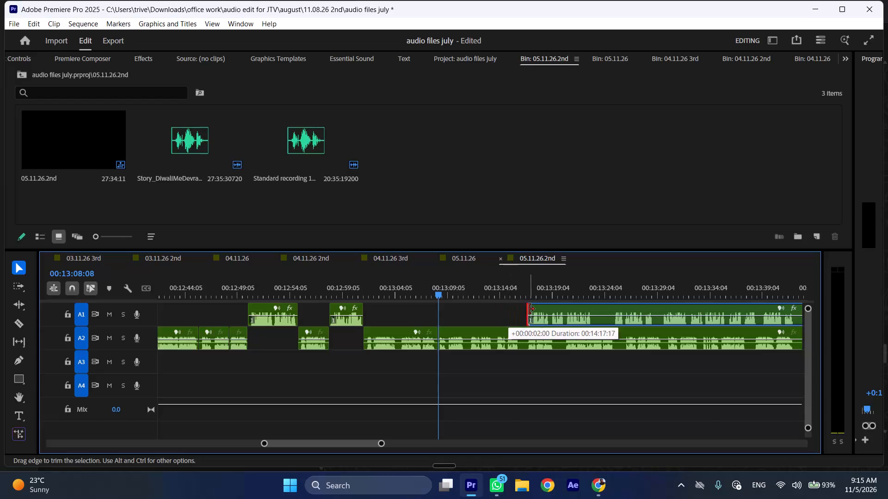
Split A1 at 00:13:23:04 and insert the cut-off phrase at the A2 cut at 00:13:08:08, moving the remaining clips later.
{"action": "left_click_drag", "start_coordinate": [577, 289], "coordinate": [596, 291]}
{"action": "key", "text": "shift+c"}
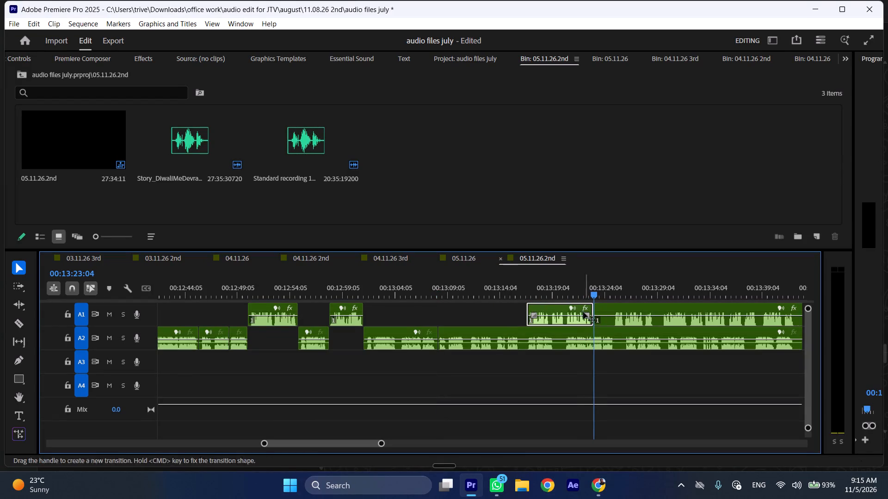
{"action": "left_click_drag", "start_coordinate": [555, 307], "coordinate": [468, 311]}
Play from 00:13:05:01 at faster speed to check the transition into the inserted A1 phrase.
{"action": "left_click", "coordinate": [404, 293]}
{"action": "key", "text": "space"}
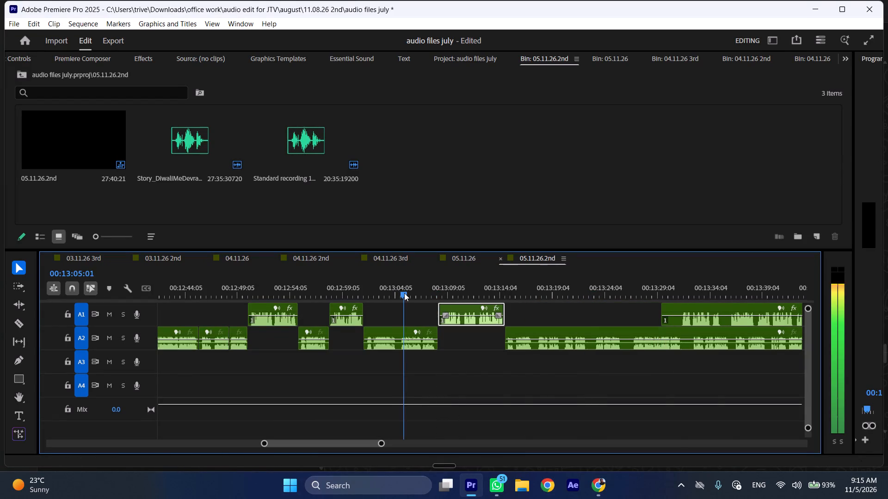
{"action": "type", "text": "l"}
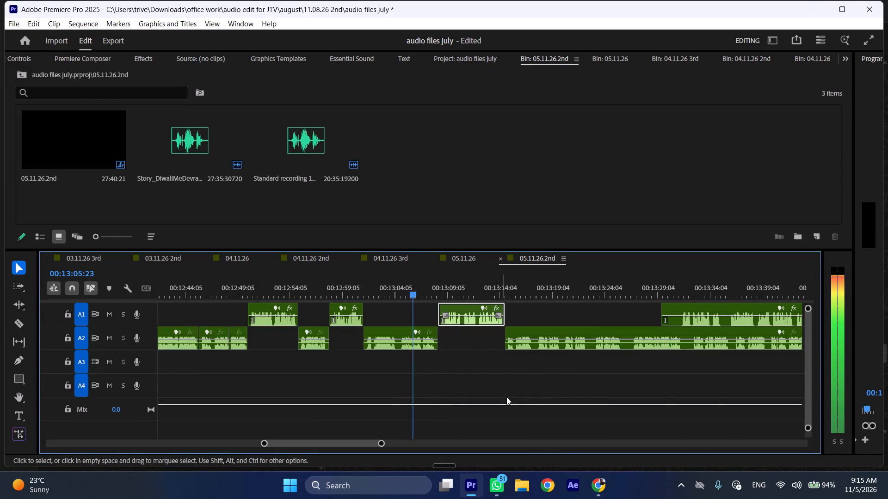
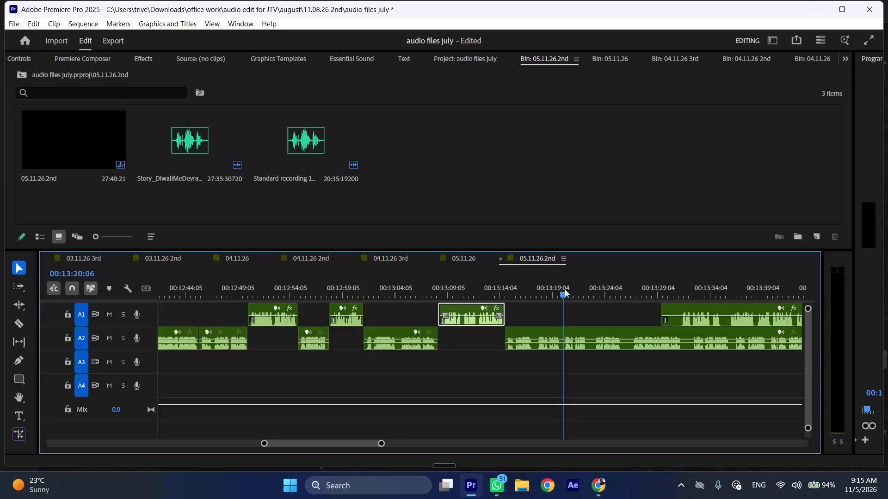
Split the A2 clip at 00:13:17:09 and again about 3 seconds further on, and ripple-delete the section between the cuts.
{"action": "left_click", "coordinate": [527, 293]}
{"action": "key", "text": "space"}
{"action": "key", "text": "space"}
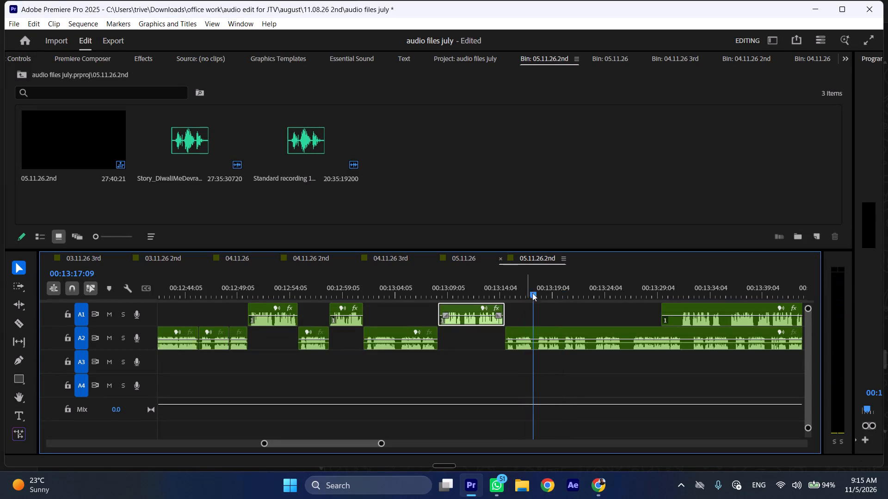
{"action": "key", "text": "shift+c"}
{"action": "left_click_drag", "start_coordinate": [557, 286], "coordinate": [565, 286]}
{"action": "left_click", "coordinate": [565, 327]}
{"action": "key", "text": "shift+c"}
{"action": "key", "text": "ctrl+shift+d"}
Play on from the new A2 join at faster speed and split the A2 clip at 00:13:19:20.
{"action": "key", "text": "space"}
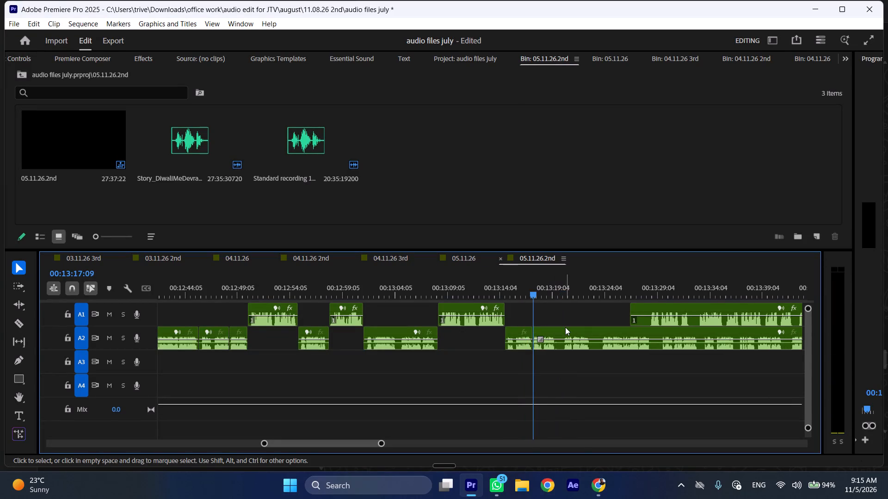
{"action": "key", "text": "l"}
{"action": "scroll", "coordinate": [561, 357], "scroll_direction": "down", "scroll_amount": 4}
{"action": "key", "text": "space"}
{"action": "key", "text": "shift+c"}
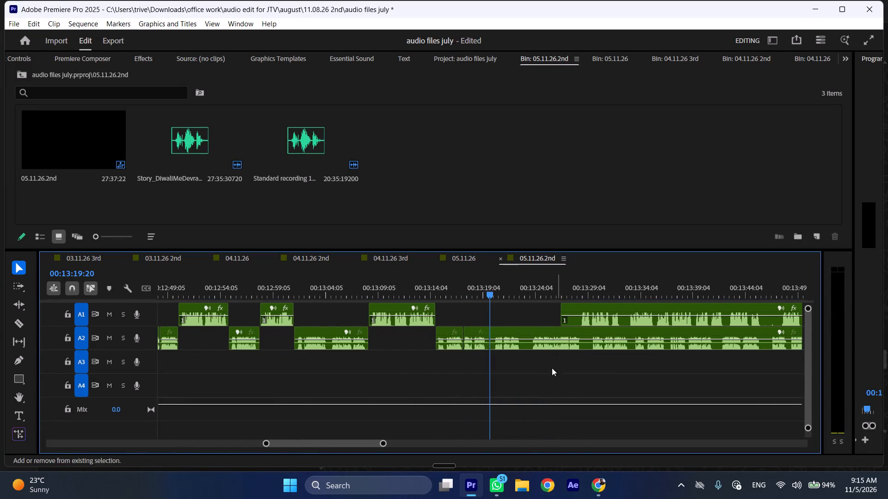
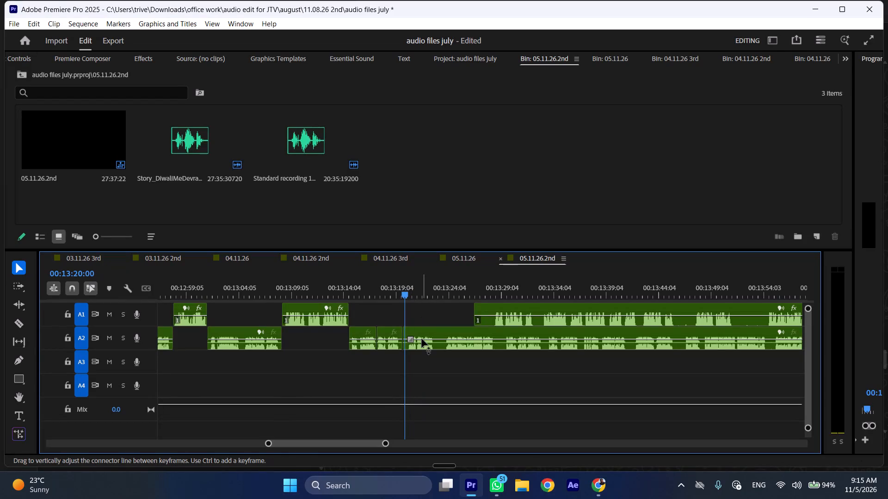
Split the A2 clip at 00:13:20:06 and ripple-delete the short section between the previous cut and this one.
{"action": "left_click", "coordinate": [422, 341]}
{"action": "left_click", "coordinate": [405, 294]}
{"action": "key", "text": "shift+c"}
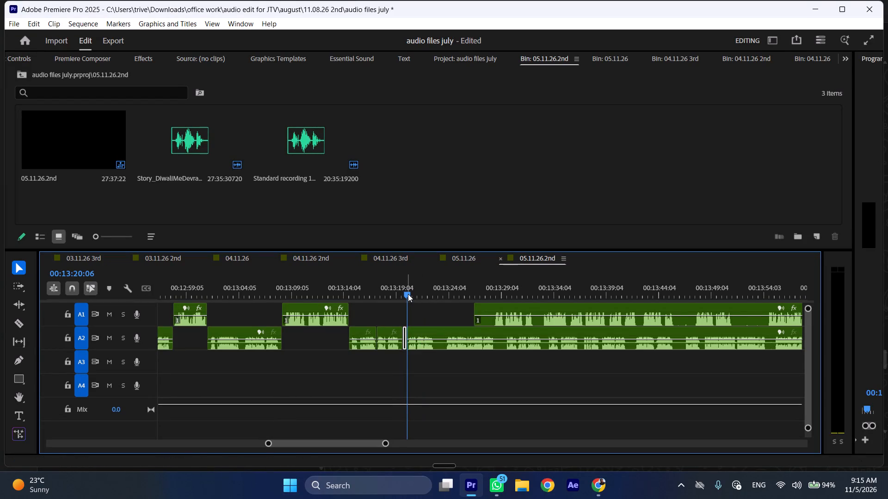
{"action": "key", "text": "ctrl+shift+d"}
Play on from the join at faster speed and move the following A1 clip about 12 seconds later.
{"action": "key", "text": "space"}
{"action": "key", "text": "l"}
{"action": "left_click_drag", "start_coordinate": [490, 307], "coordinate": [619, 314]}
Split the A2 clip at 00:13:23:06 and ripple-delete the roughly 3-second section before the cut.
{"action": "left_click", "coordinate": [437, 291]}
{"action": "left_click", "coordinate": [452, 346]}
{"action": "key", "text": "shift+c"}
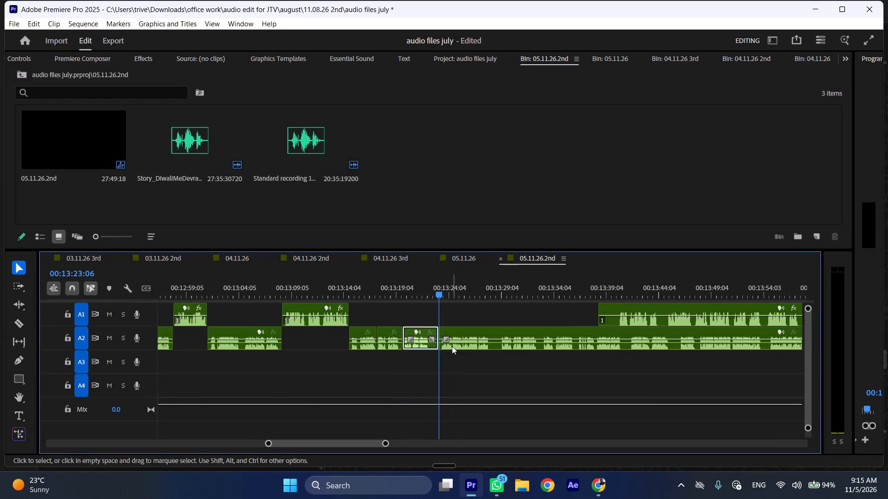
{"action": "key", "text": "ctrl+shift+d"}
Play on, split the A2 clip at 00:13:24:20 and again under a second further on, and ripple-delete the section between the cuts.
{"action": "key", "text": "space"}
{"action": "type", "text": "l"}
{"action": "left_click_drag", "start_coordinate": [559, 310], "coordinate": [575, 310]}
{"action": "scroll", "coordinate": [549, 323], "scroll_direction": "down", "scroll_amount": 4}
{"action": "key", "text": "space"}
{"action": "key", "text": "shift+c"}
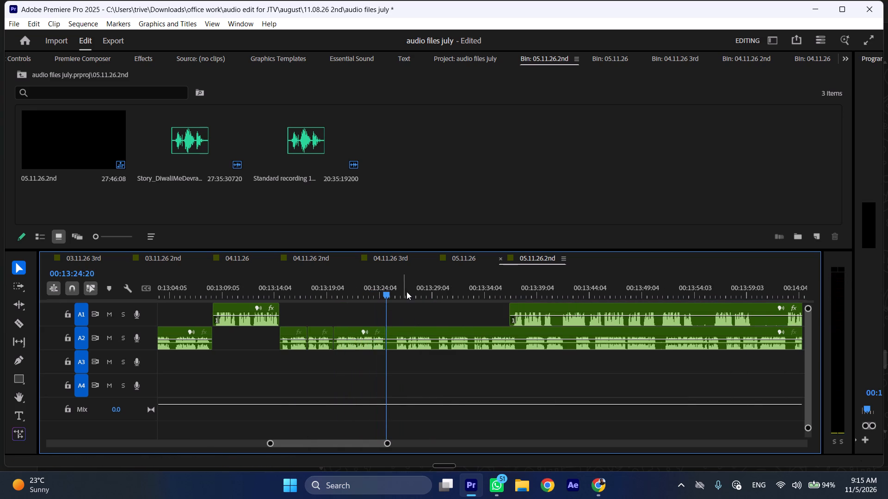
{"action": "left_click_drag", "start_coordinate": [407, 292], "coordinate": [395, 290]}
{"action": "left_click", "coordinate": [423, 338]}
{"action": "key", "text": "shift+c"}
{"action": "key", "text": "ctrl+shift+d"}
Play on, split the A2 clip at 00:13:28:17 and 00:13:29:00, and ripple-delete the section between the cuts.
{"action": "key", "text": "space"}
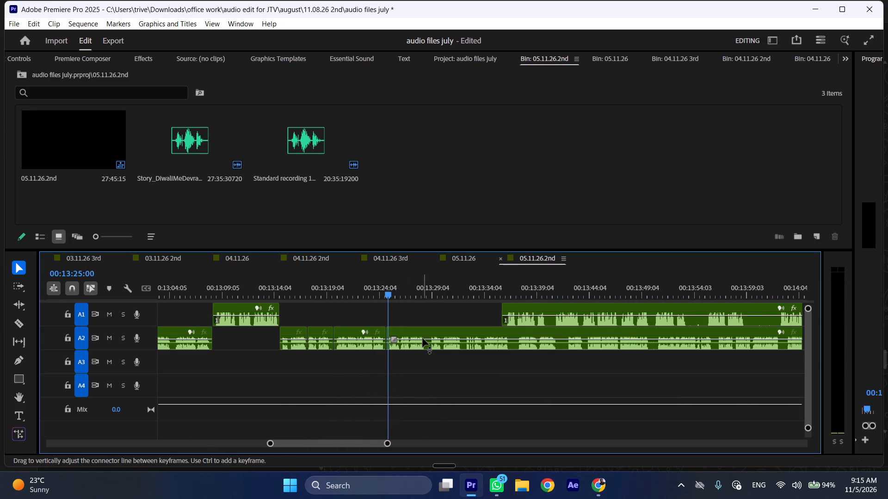
{"action": "type", "text": "l"}
{"action": "scroll", "coordinate": [426, 343], "scroll_direction": "down", "scroll_amount": 3}
{"action": "key", "text": "space"}
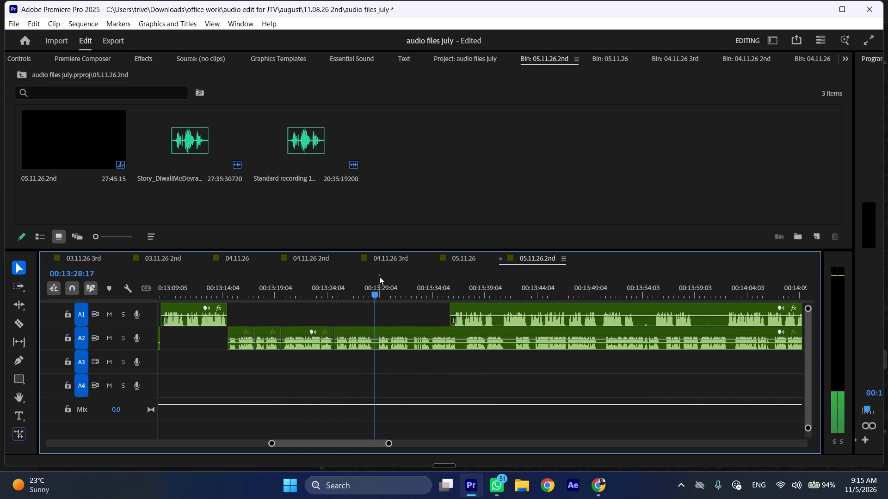
{"action": "key", "text": "shift+c"}
{"action": "left_click", "coordinate": [381, 286]}
{"action": "left_click", "coordinate": [400, 338]}
{"action": "key", "text": "shift+c"}
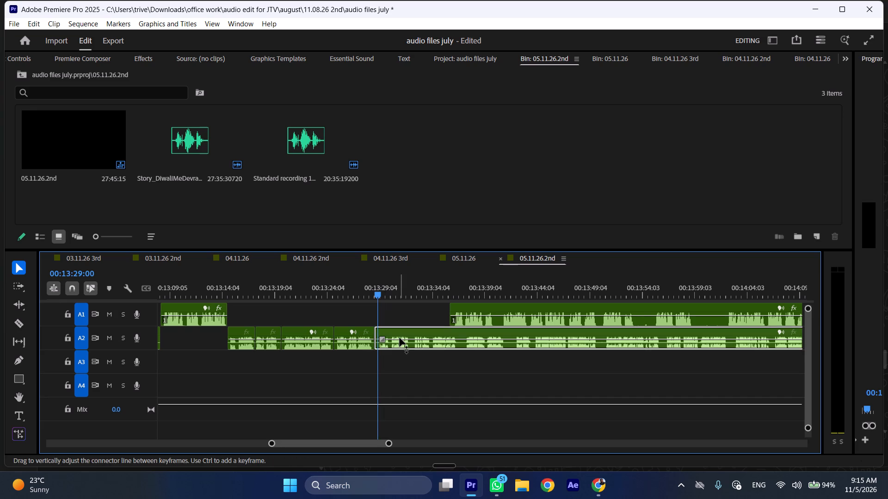
{"action": "key", "text": "ctrl+shift+d"}
Listen on past the join, then ripple-delete the A2 section between 00:13:24:20 and 00:13:28:17.
{"action": "key", "text": "space"}
{"action": "type", "text": "l"}
{"action": "scroll", "coordinate": [415, 345], "scroll_direction": "down", "scroll_amount": 1}
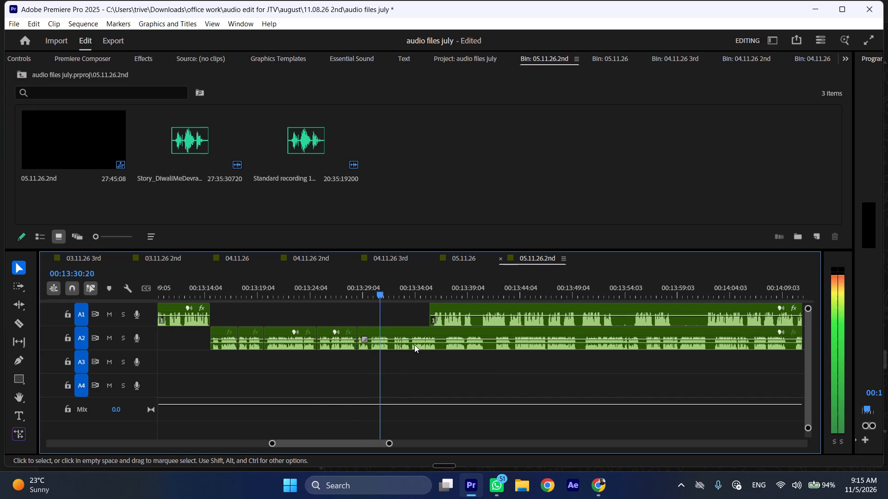
{"action": "key", "text": "space"}
{"action": "key", "text": "space"}
{"action": "left_click", "coordinate": [338, 347]}
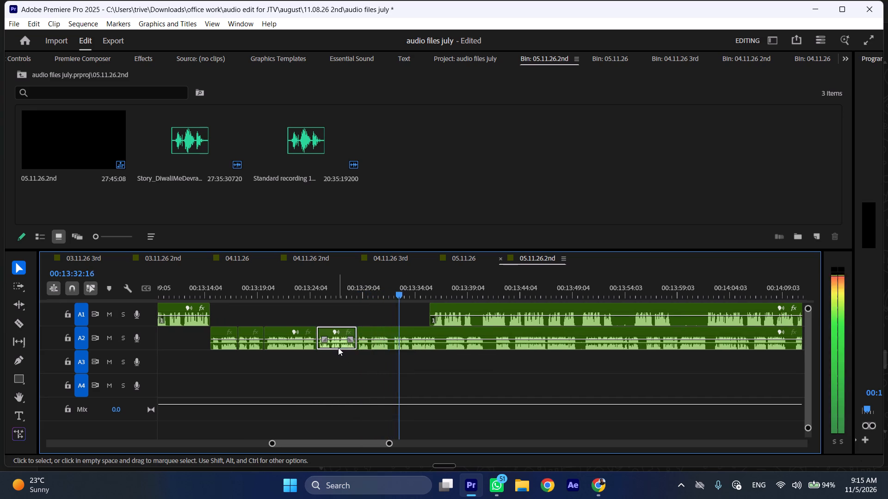
{"action": "key", "text": "ctrl+shift+d"}
Replay from shortly after the new A2 join and move the following A1 clip about 8 seconds later.
{"action": "left_click", "coordinate": [365, 280]}
{"action": "key", "text": "space"}
{"action": "type", "text": "l"}
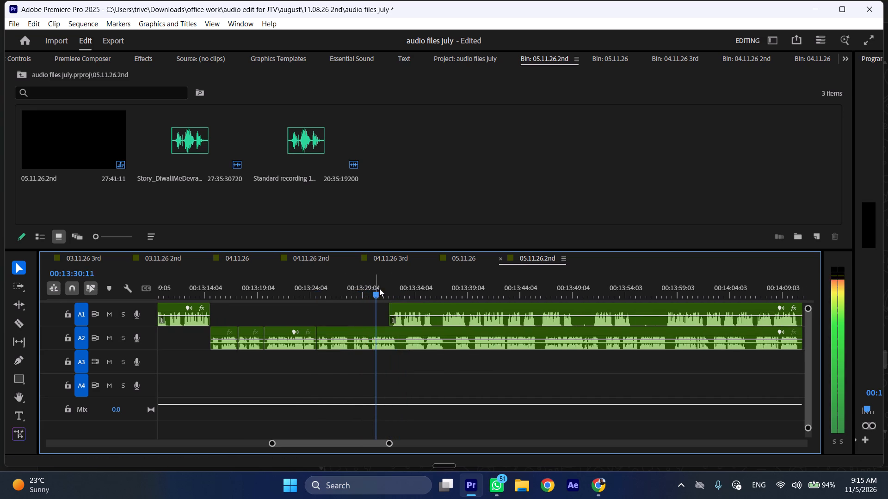
{"action": "left_click_drag", "start_coordinate": [415, 306], "coordinate": [500, 307]}
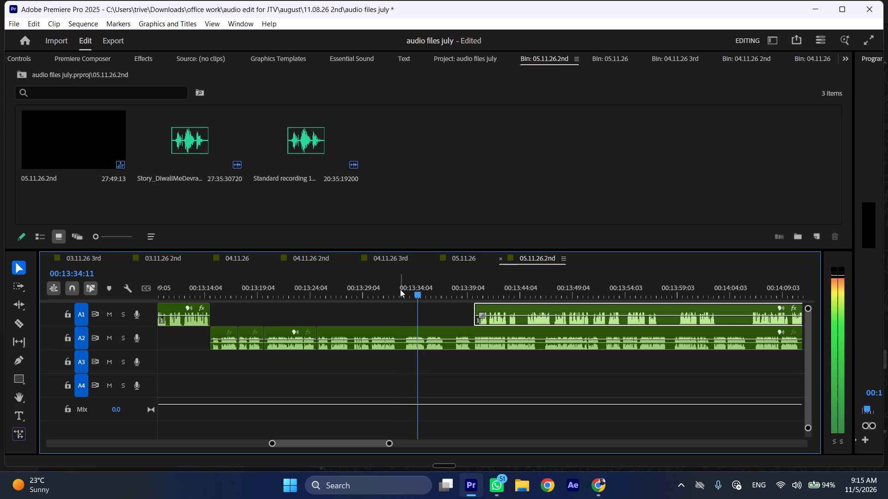
Split the A2 clip at 00:13:32:19.
{"action": "left_click", "coordinate": [399, 288]}
{"action": "key", "text": "shift+c"}
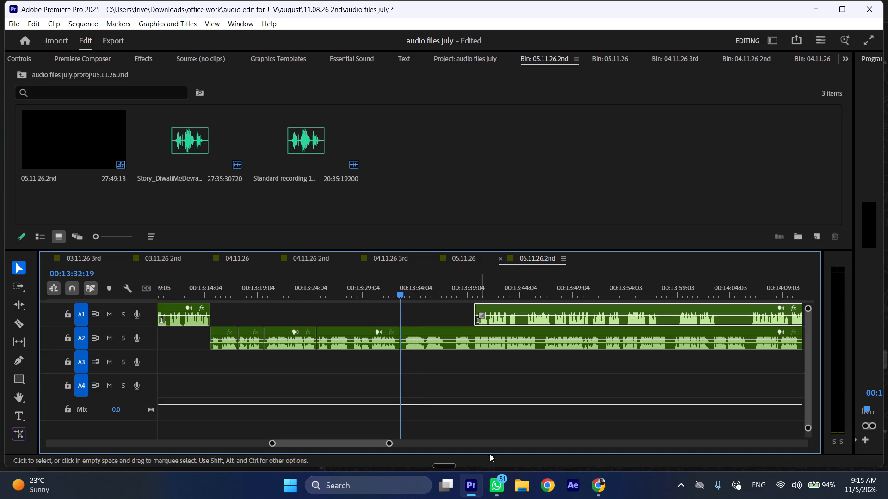
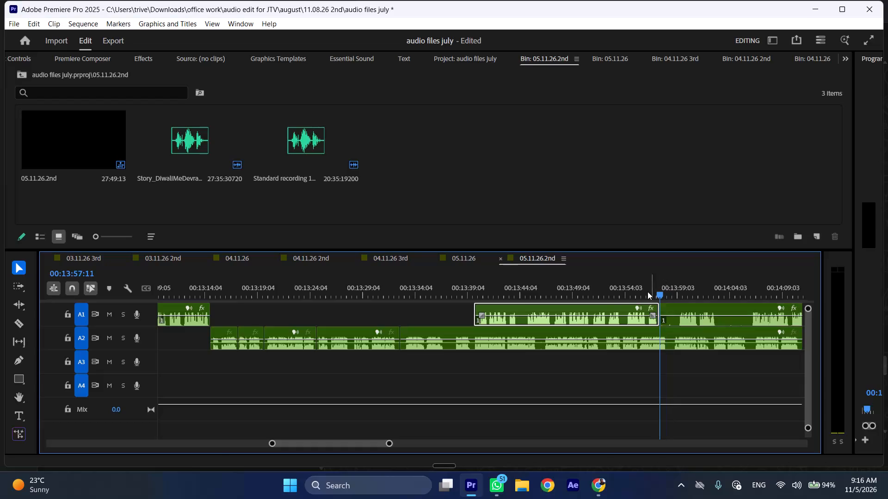
Insert the following A1 clip at the 00:13:32:19 cut, pushing the remaining A2 audio to after the inserted clip.
{"action": "left_click_drag", "start_coordinate": [575, 309], "coordinate": [506, 310]}
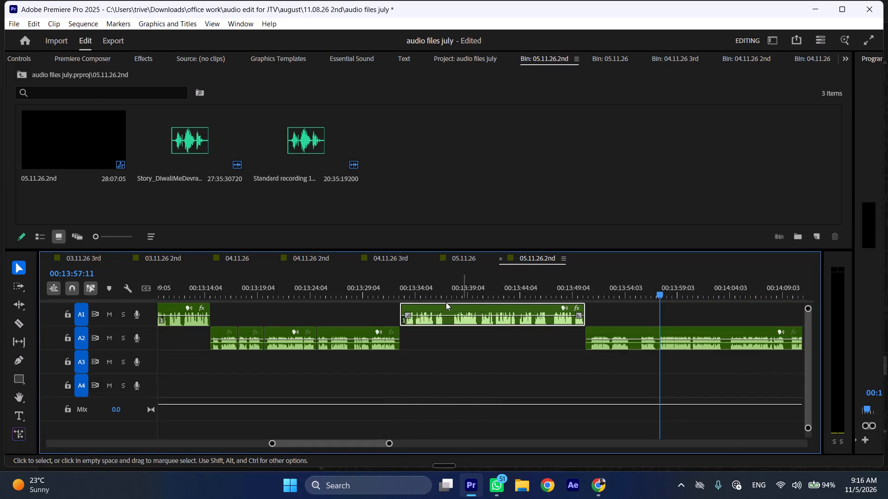
Play the inserted A1 clip, split it at about 00:13:36:00 and at 00:13:37:16, and ripple-delete the section between the cuts.
{"action": "left_click", "coordinate": [401, 292]}
{"action": "key", "text": "space"}
{"action": "type", "text": "l"}
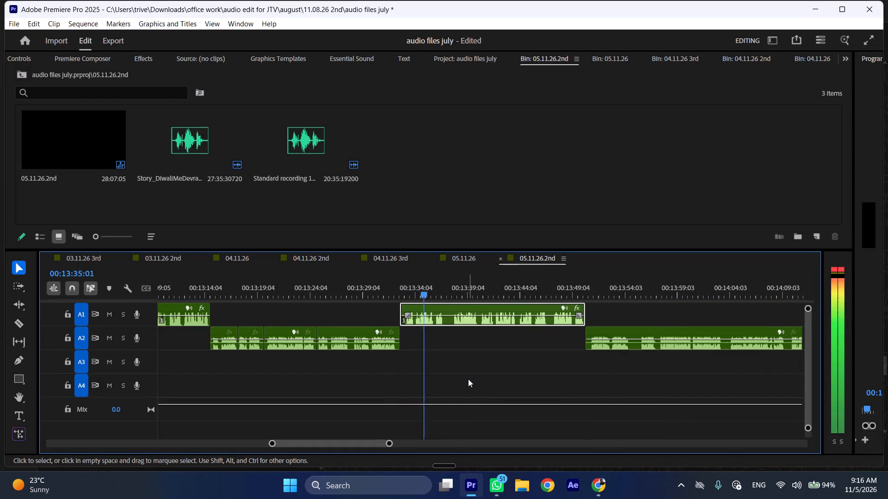
{"action": "scroll", "coordinate": [448, 323], "scroll_direction": "down", "scroll_amount": 3}
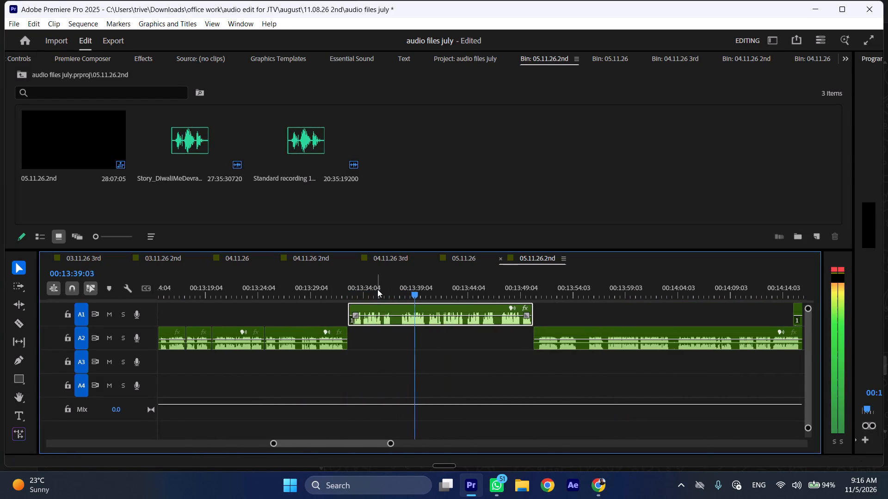
{"action": "left_click_drag", "start_coordinate": [379, 289], "coordinate": [392, 286]}
{"action": "key", "text": "shift+c"}
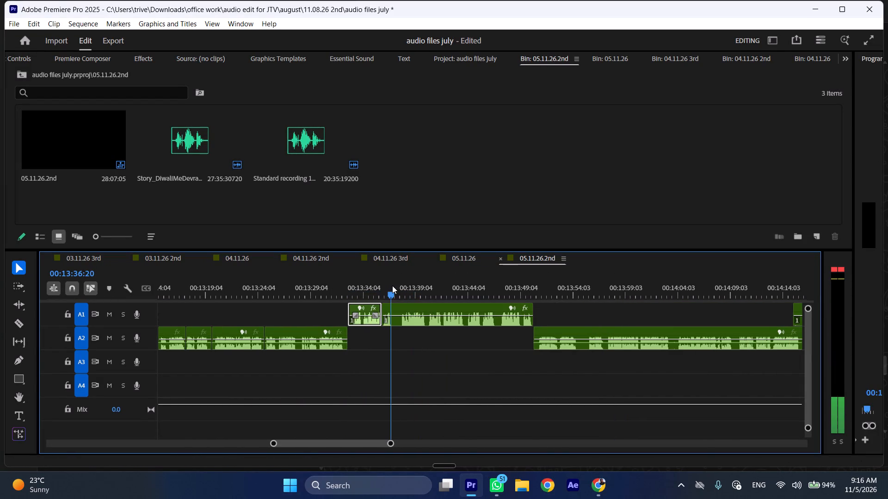
{"action": "left_click_drag", "start_coordinate": [392, 286], "coordinate": [401, 286]}
{"action": "left_click", "coordinate": [411, 302]}
{"action": "key", "text": "shift+c"}
{"action": "left_click", "coordinate": [389, 320]}
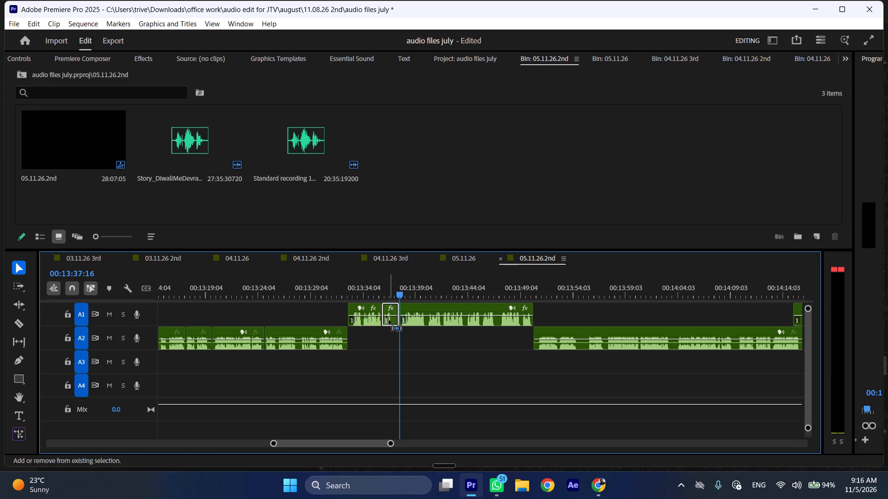
{"action": "key", "text": "ctrl+shift+d"}
Listen on past the end of the A1 clip and move the following A2 clip about 10.5 seconds later.
{"action": "key", "text": "space"}
{"action": "type", "text": "l"}
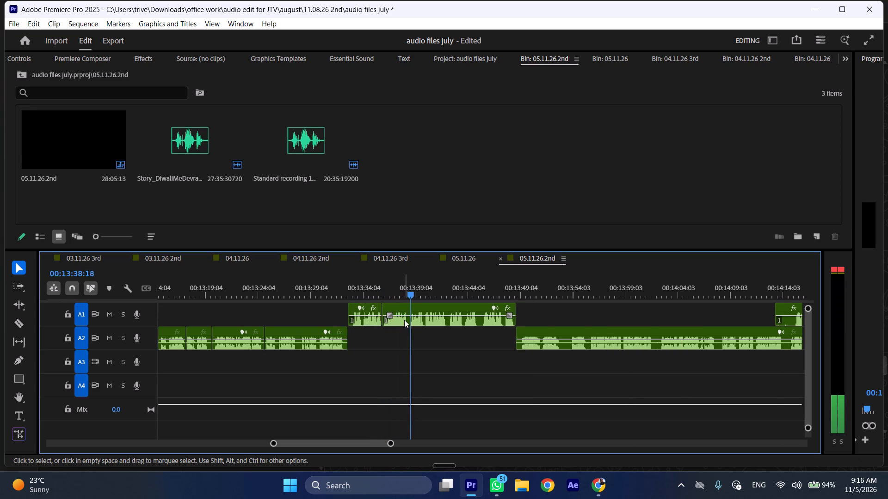
{"action": "scroll", "coordinate": [420, 321], "scroll_direction": "down", "scroll_amount": 3}
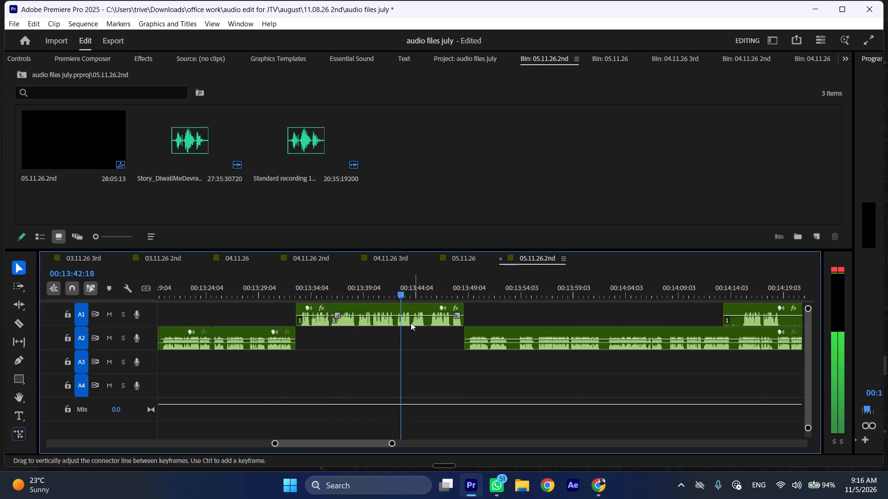
{"action": "scroll", "coordinate": [409, 335], "scroll_direction": "down", "scroll_amount": 2}
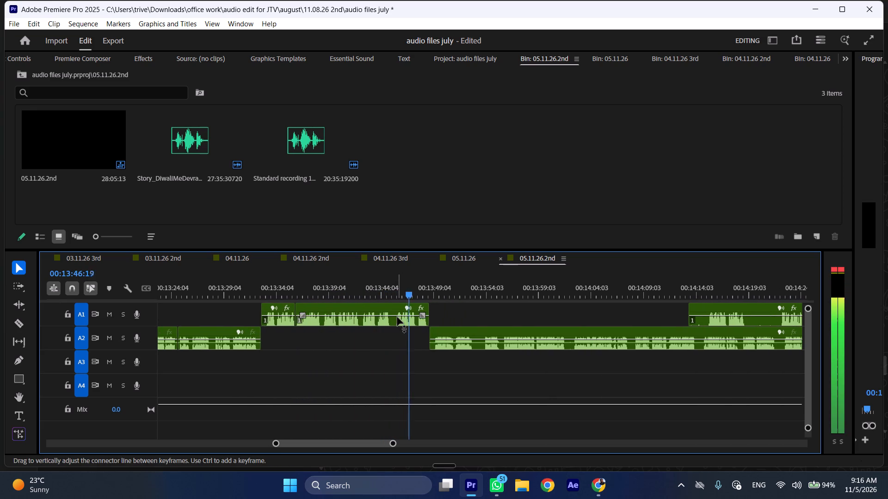
{"action": "key", "text": "space"}
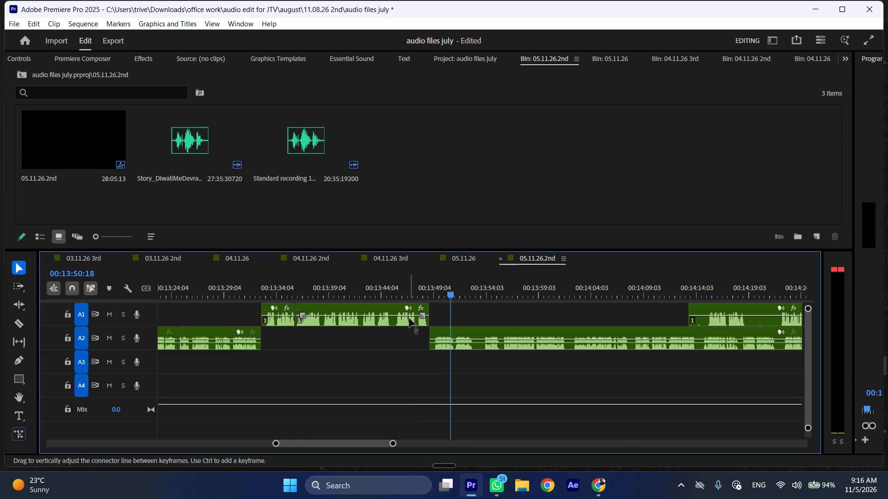
{"action": "left_click_drag", "start_coordinate": [443, 329], "coordinate": [553, 335]}
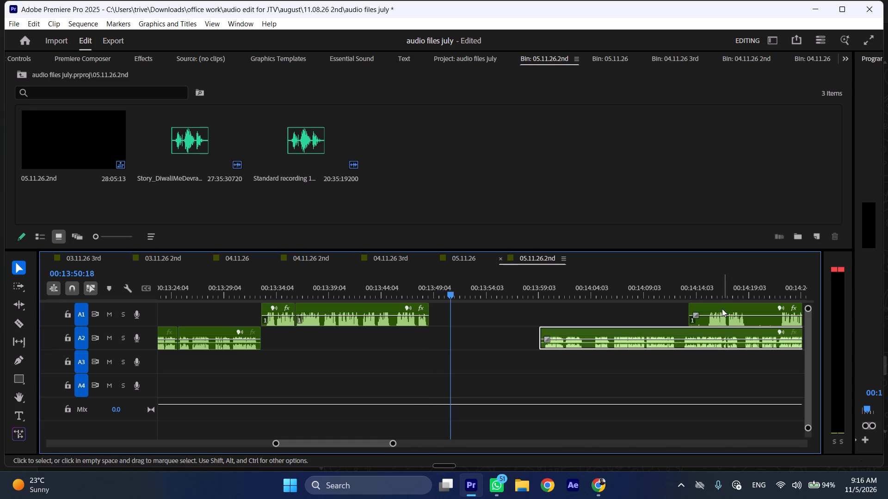
Trim about 1.5 seconds off the start of the next A1 clip and split it after its first phrases, at about 00:14:19.
{"action": "left_click_drag", "start_coordinate": [691, 308], "coordinate": [707, 307]}
{"action": "left_click_drag", "start_coordinate": [741, 289], "coordinate": [747, 288]}
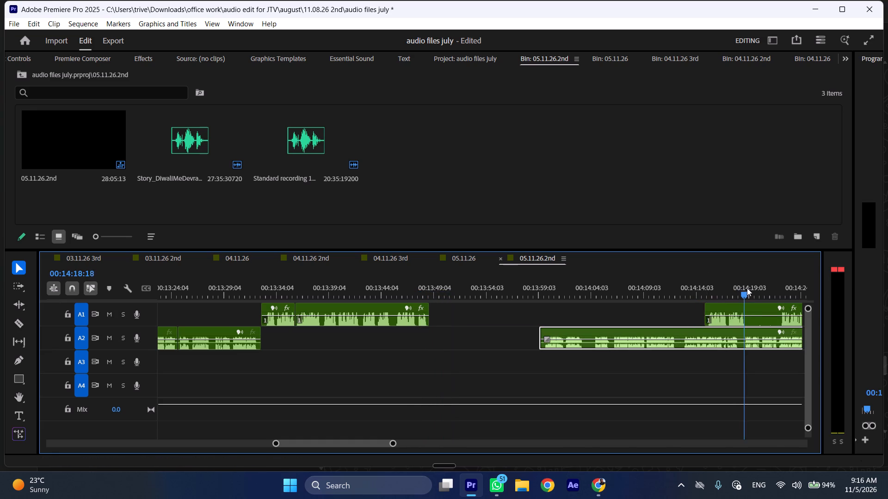
{"action": "left_click_drag", "start_coordinate": [747, 288], "coordinate": [747, 287]}
{"action": "left_click", "coordinate": [754, 305]}
{"action": "key", "text": "shift+c"}
Move the short split-off A1 piece back to start at 00:13:45:05, overwriting the end of the preceding A1 clip.
{"action": "left_click_drag", "start_coordinate": [715, 306], "coordinate": [449, 310]}
{"action": "left_click", "coordinate": [438, 296]}
{"action": "key", "text": "space"}
{"action": "left_click", "coordinate": [398, 292]}
{"action": "key", "text": "space"}
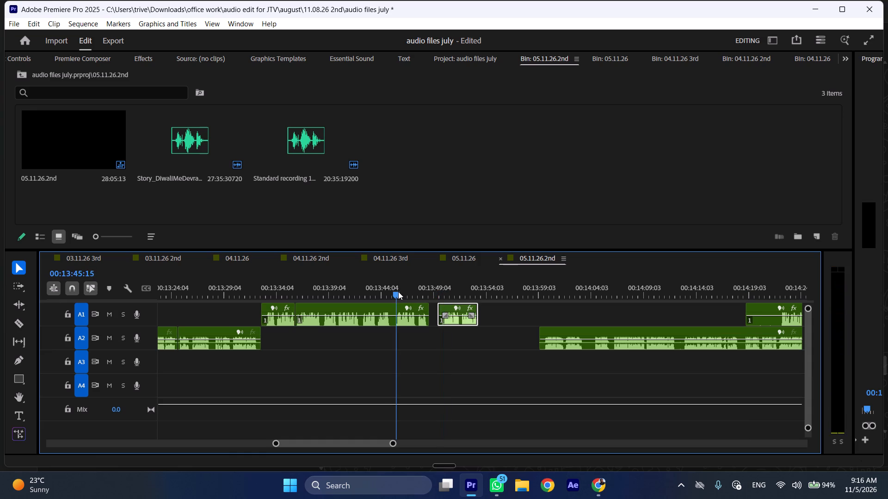
{"action": "left_click", "coordinate": [393, 289]}
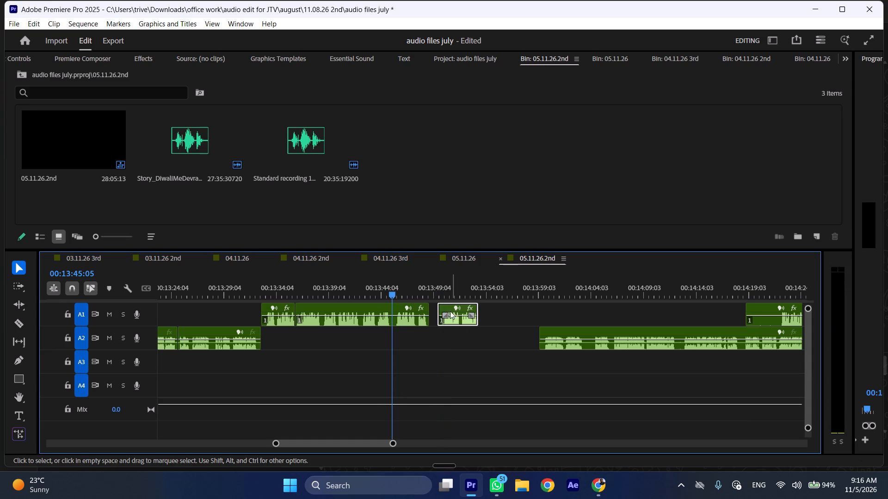
{"action": "left_click_drag", "start_coordinate": [448, 308], "coordinate": [403, 310]}
Play the placed A1 piece, trim about 0.3 seconds off the next A2 clip's start, and move that clip directly after the A1 piece.
{"action": "key", "text": "space"}
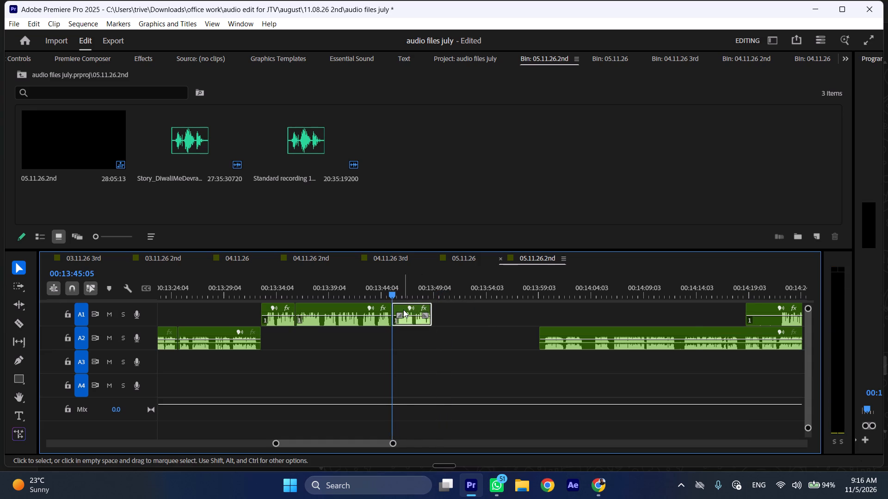
{"action": "key", "text": "l"}
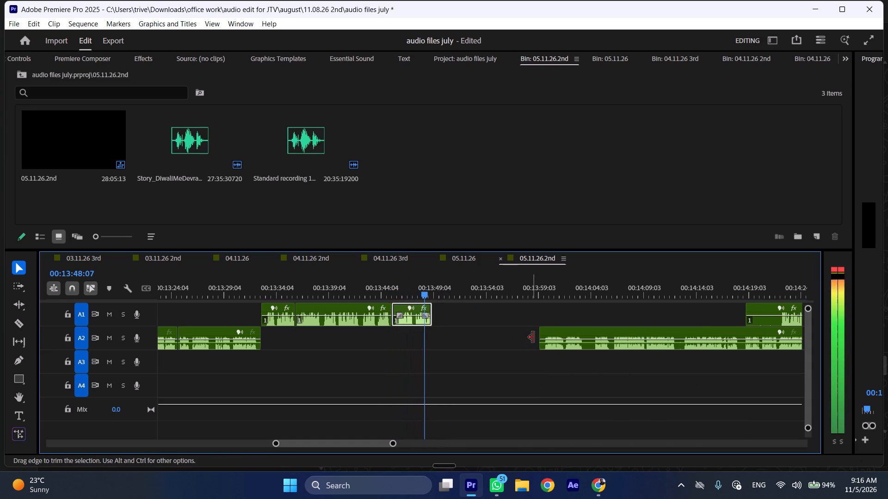
{"action": "key", "text": "space"}
{"action": "key", "text": "space"}
{"action": "key", "text": "space"}
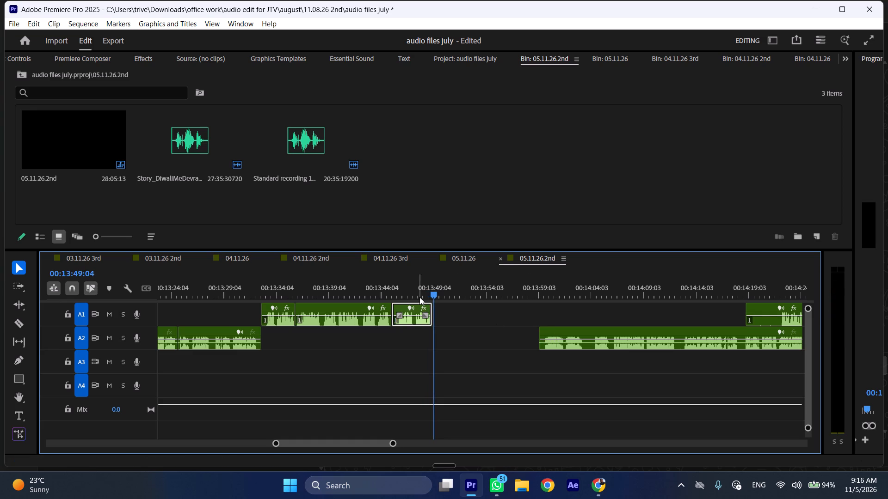
{"action": "left_click", "coordinate": [419, 297]}
{"action": "key", "text": "space"}
{"action": "left_click", "coordinate": [539, 329]}
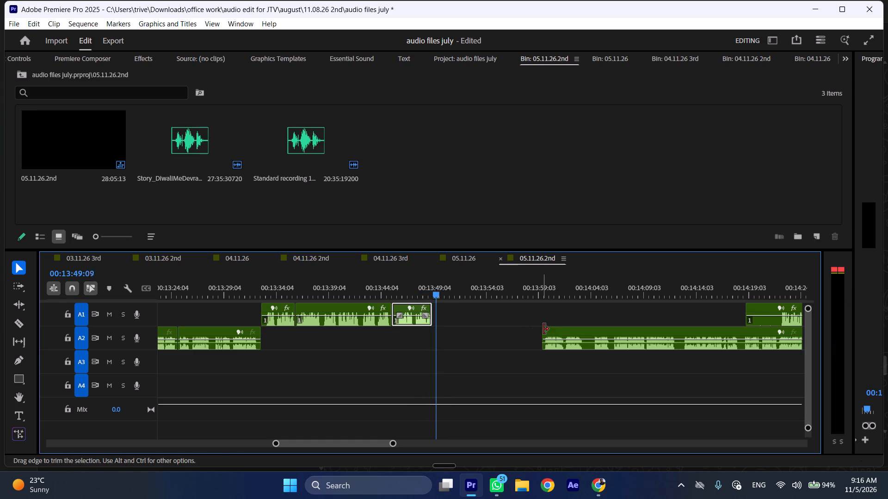
{"action": "left_click_drag", "start_coordinate": [562, 334], "coordinate": [454, 335]}
Listen on through the repositioned A2 clip from 00:13:49:09.
{"action": "left_click", "coordinate": [435, 296]}
{"action": "key", "text": "space"}
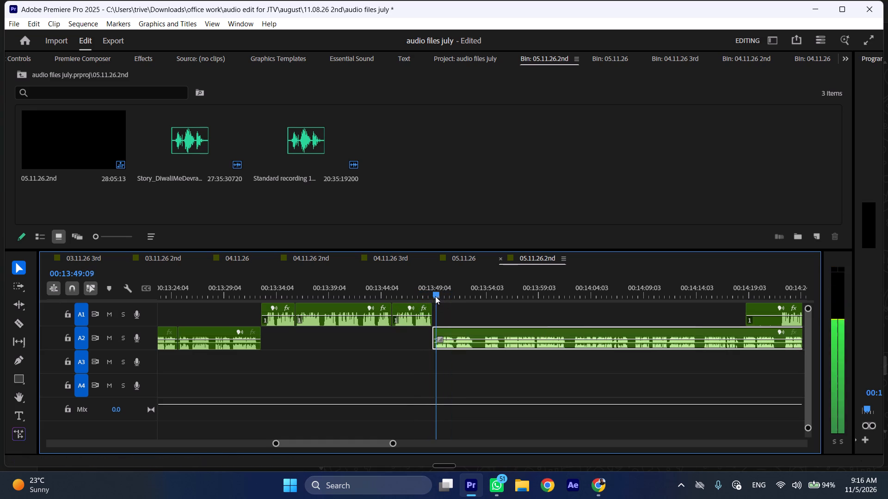
{"action": "type", "text": "l"}
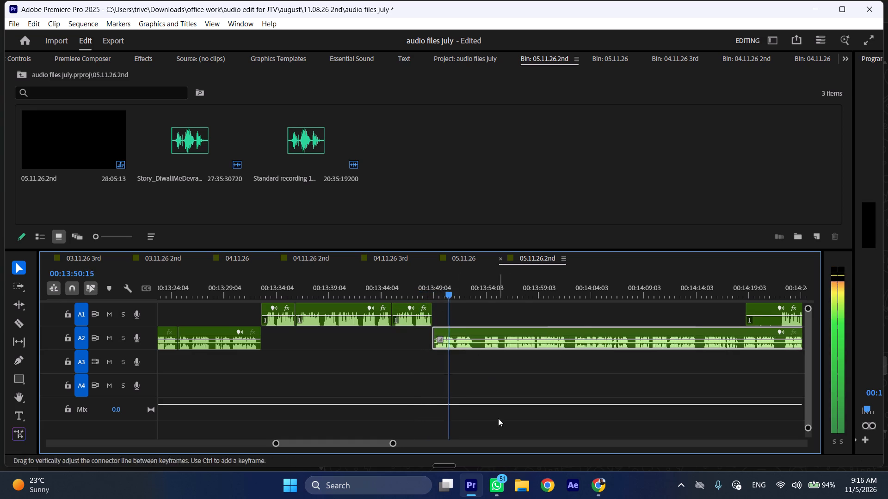
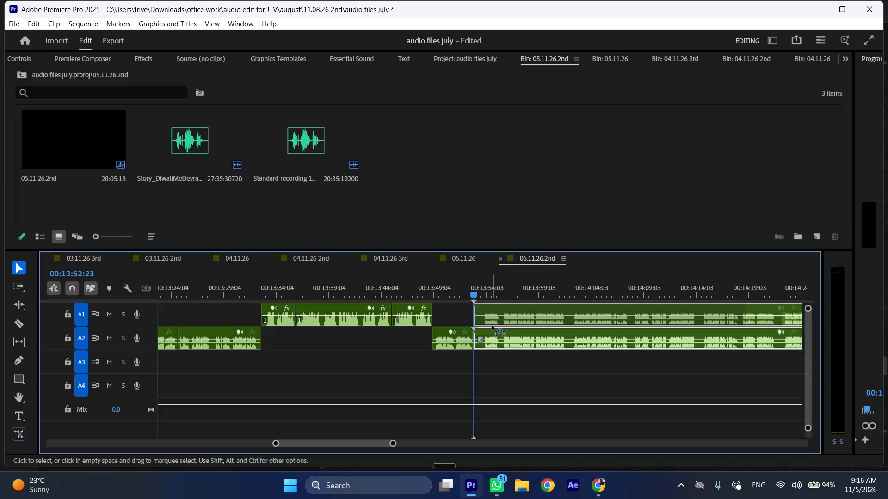
Undo the A1 clip's placement, trim about 2.5 seconds off the remaining A2 clip's start, and shift it later to about 00:14:10.
{"action": "key", "text": "ctrl+z"}
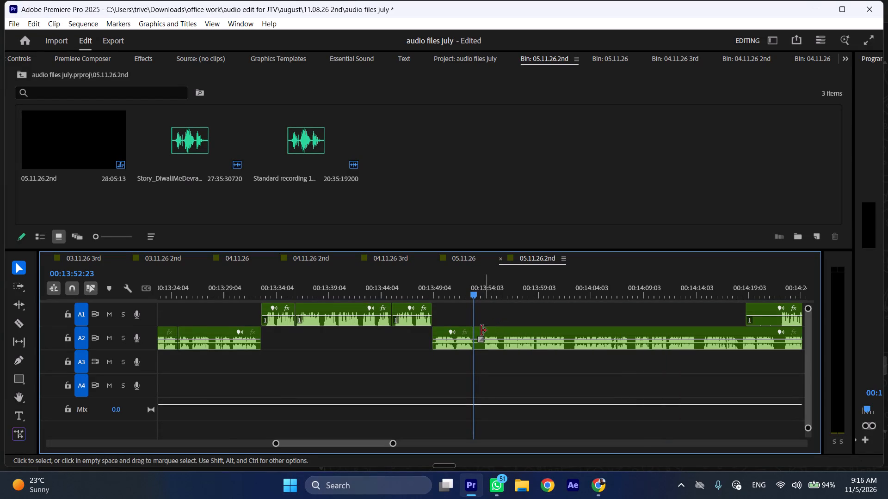
{"action": "left_click_drag", "start_coordinate": [477, 332], "coordinate": [504, 332]}
{"action": "left_click_drag", "start_coordinate": [517, 333], "coordinate": [670, 336]}
Trim about 3 seconds off the remaining A1 clip's start and move the clip back to start at 00:13:52:23.
{"action": "scroll", "coordinate": [667, 333], "scroll_direction": "down", "scroll_amount": 6}
{"action": "left_click_drag", "start_coordinate": [648, 309], "coordinate": [679, 309]}
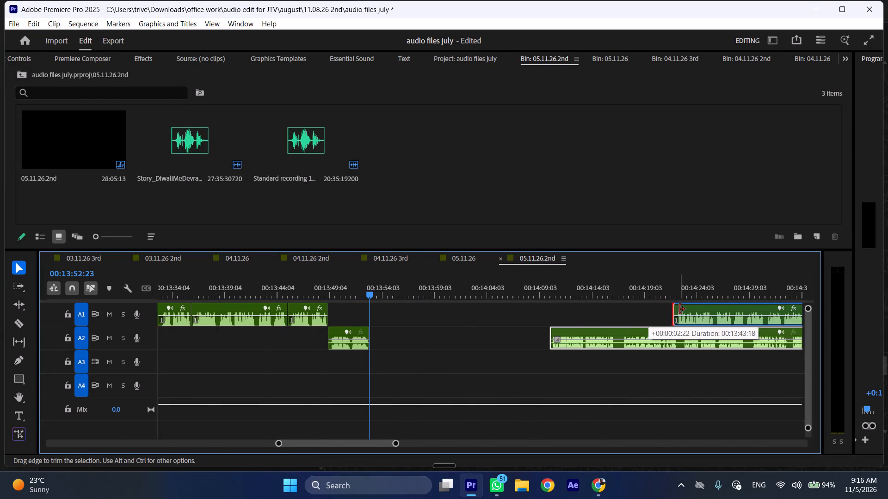
{"action": "left_click_drag", "start_coordinate": [679, 309], "coordinate": [680, 309]}
{"action": "left_click_drag", "start_coordinate": [701, 307], "coordinate": [397, 319]}
Play the repositioned A1 clip from 00:13:52:23 at faster speed and shift the remaining A2 clip about 2 seconds later.
{"action": "key", "text": "space"}
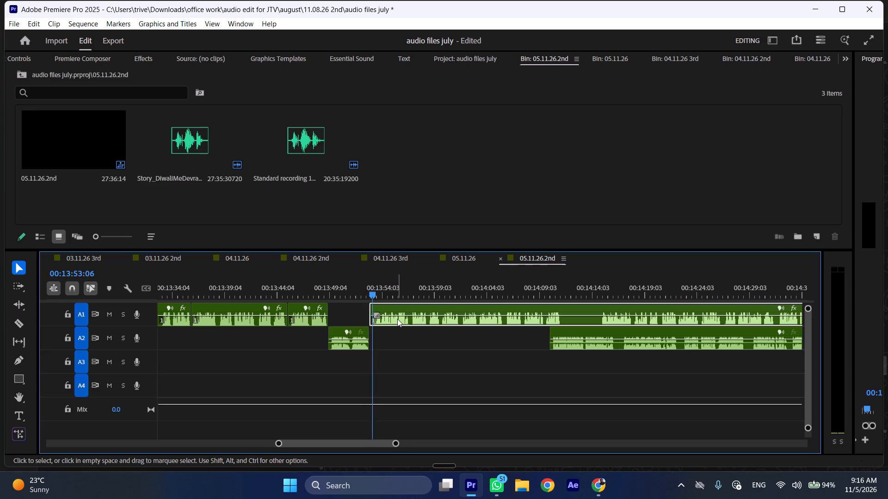
{"action": "type", "text": "l"}
{"action": "left_click_drag", "start_coordinate": [580, 332], "coordinate": [600, 335]}
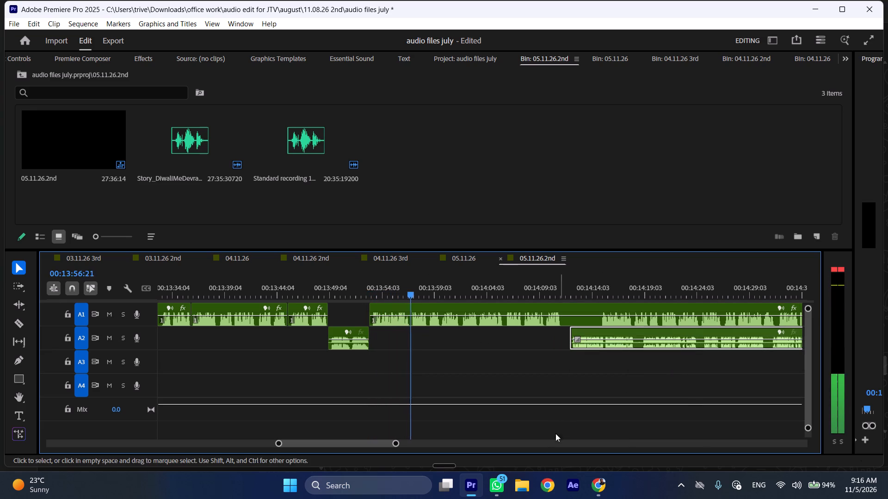
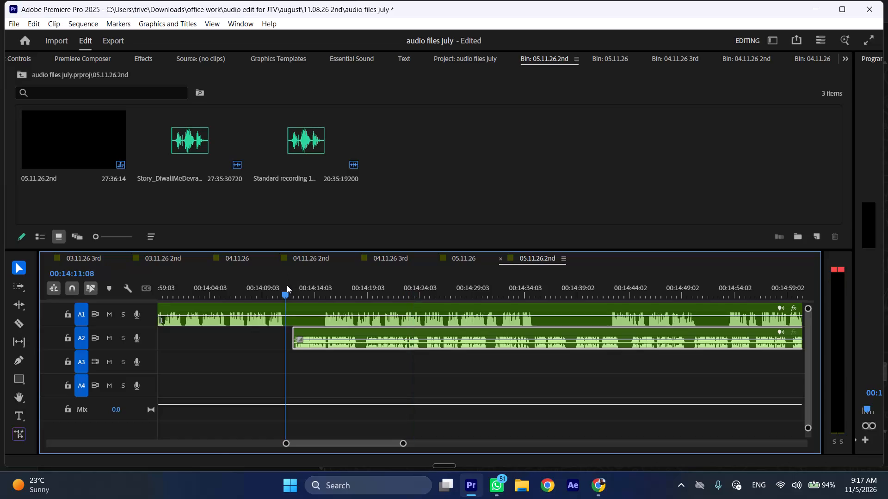
Split the A1 clip at 00:14:11:08 and move its remaining part later to start at about 00:14:55.
{"action": "key", "text": "shift+c"}
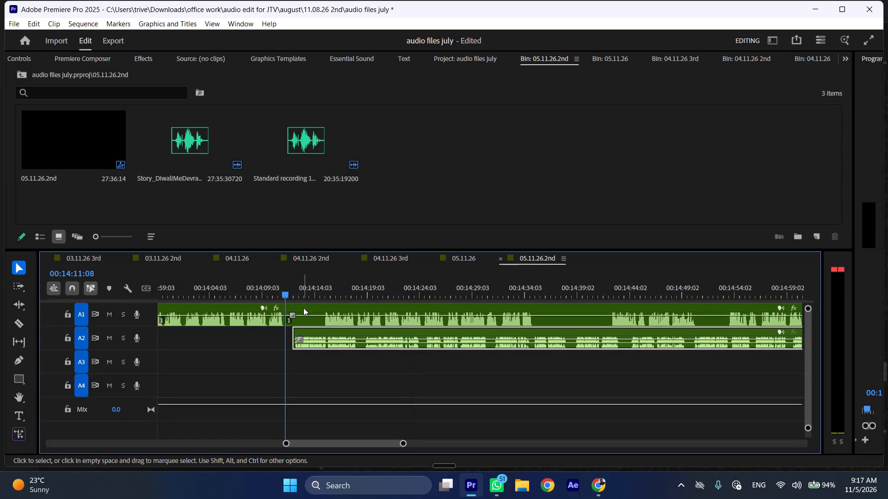
{"action": "left_click_drag", "start_coordinate": [303, 308], "coordinate": [763, 309]}
Shift the remaining A2 clip earlier to start at the A1 cut at 00:14:11:08, and play it from there at faster speed.
{"action": "left_click_drag", "start_coordinate": [676, 331], "coordinate": [661, 333]}
{"action": "left_click_drag", "start_coordinate": [659, 329], "coordinate": [666, 329]}
{"action": "key", "text": "space"}
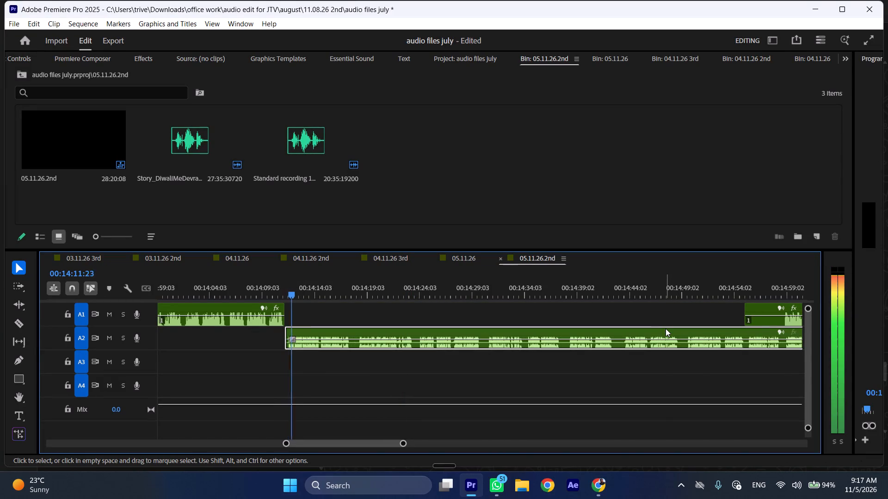
{"action": "key", "text": "l"}
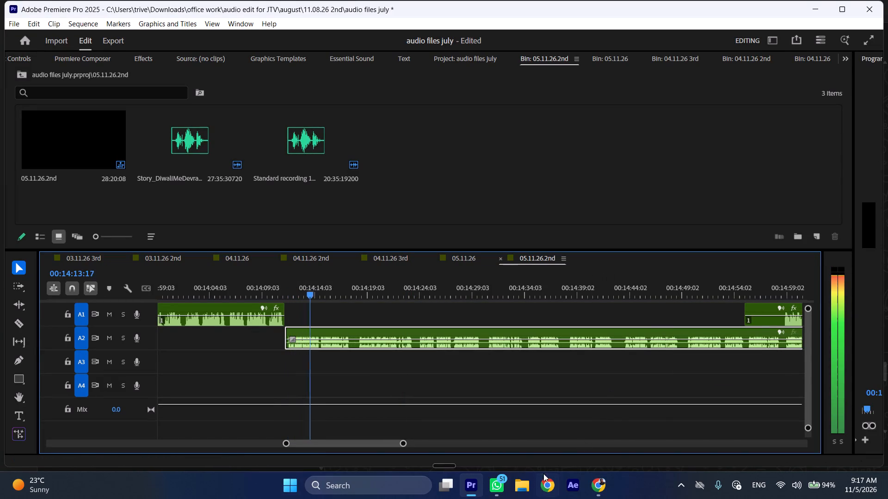
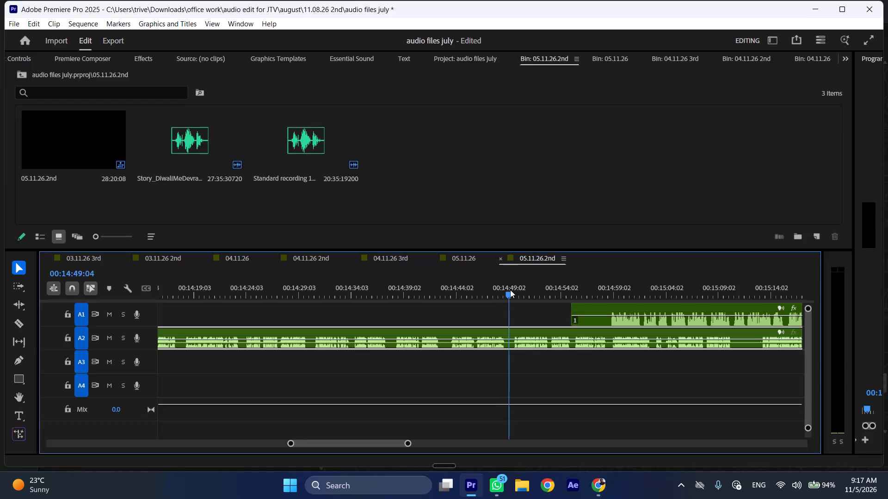
Split the A2 clip at 00:14:49:04, trim the silent start of the A1 clip, and move the A1 clip to begin at that cut.
{"action": "key", "text": "shift+c"}
{"action": "left_click_drag", "start_coordinate": [573, 309], "coordinate": [606, 309]}
{"action": "left_click_drag", "start_coordinate": [633, 309], "coordinate": [541, 314]}
Move the A2 part after the 00:14:49:04 cut later to start at about 00:15:11.
{"action": "scroll", "coordinate": [540, 314], "scroll_direction": "down", "scroll_amount": 4}
{"action": "scroll", "coordinate": [540, 314], "scroll_direction": "up", "scroll_amount": 8}
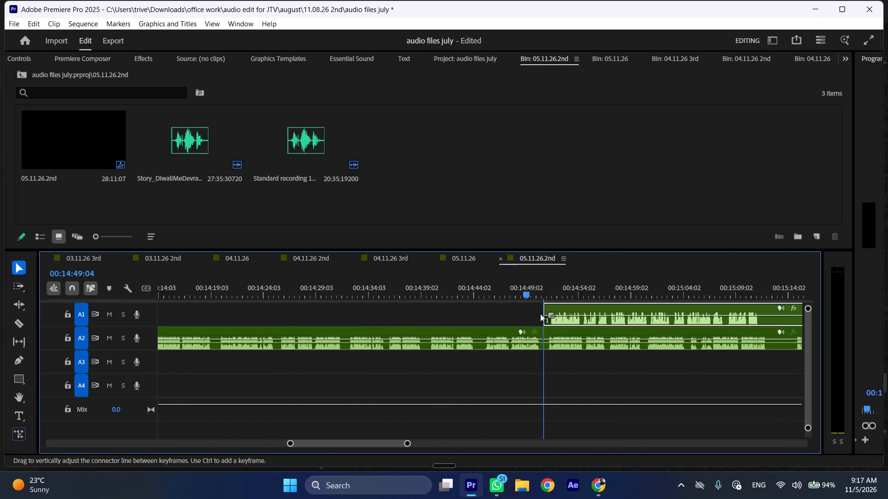
{"action": "scroll", "coordinate": [540, 314], "scroll_direction": "up", "scroll_amount": 2}
{"action": "scroll", "coordinate": [540, 314], "scroll_direction": "down", "scroll_amount": 5}
{"action": "left_click_drag", "start_coordinate": [539, 333], "coordinate": [407, 332]}
Split the A2 clip at both ends of its five pauses near 00:14:17, 00:14:23, 00:14:30, 00:14:37 and 00:14:43.
{"action": "scroll", "coordinate": [407, 332], "scroll_direction": "up", "scroll_amount": 8}
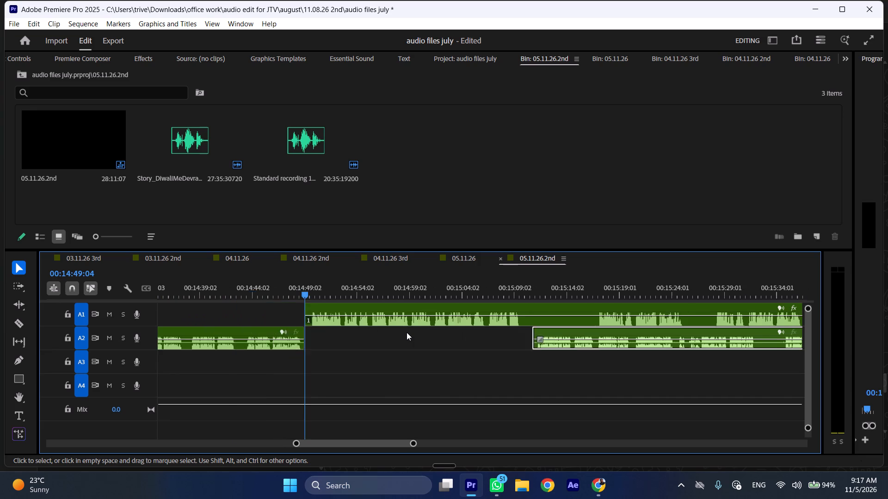
{"action": "scroll", "coordinate": [407, 332], "scroll_direction": "up", "scroll_amount": 20}
{"action": "scroll", "coordinate": [407, 332], "scroll_direction": "up", "scroll_amount": 1}
{"action": "left_click_drag", "start_coordinate": [339, 290], "coordinate": [339, 290]}
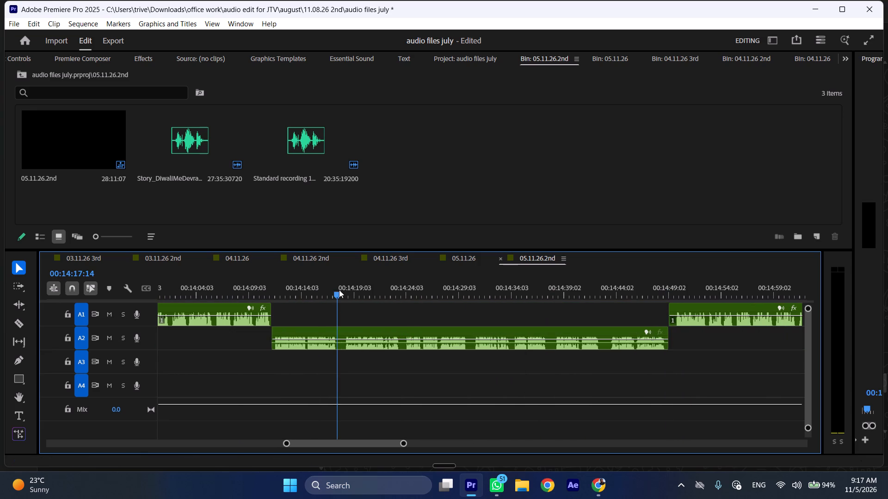
{"action": "left_click_drag", "start_coordinate": [339, 290], "coordinate": [404, 281]}
{"action": "key", "text": "shift+c"}
{"action": "key", "text": "shift+c"}
{"action": "key", "text": "shift+c"}
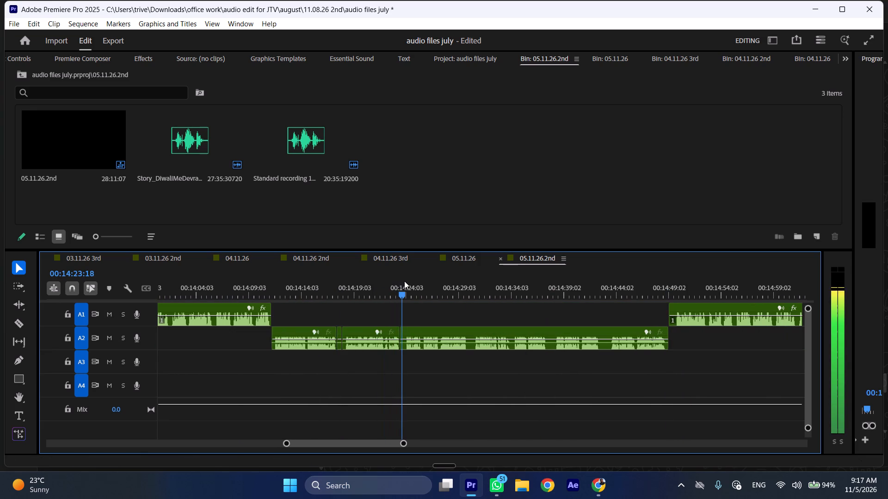
{"action": "left_click_drag", "start_coordinate": [404, 281], "coordinate": [408, 280]}
{"action": "key", "text": "shift+c"}
{"action": "key", "text": "ctrl+z"}
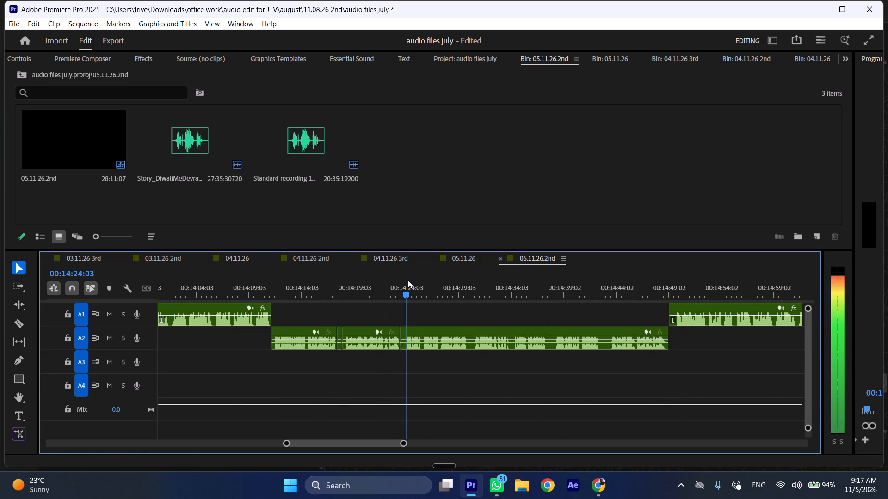
{"action": "left_click_drag", "start_coordinate": [408, 280], "coordinate": [479, 274]}
{"action": "key", "text": "shift+c"}
{"action": "key", "text": "shift+c"}
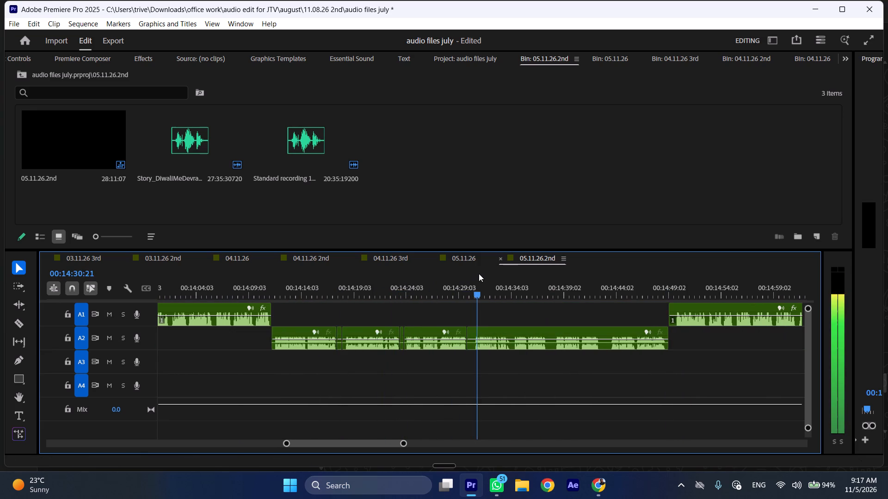
{"action": "left_click_drag", "start_coordinate": [479, 274], "coordinate": [550, 261]}
{"action": "key", "text": "shift+c"}
{"action": "key", "text": "shift+c"}
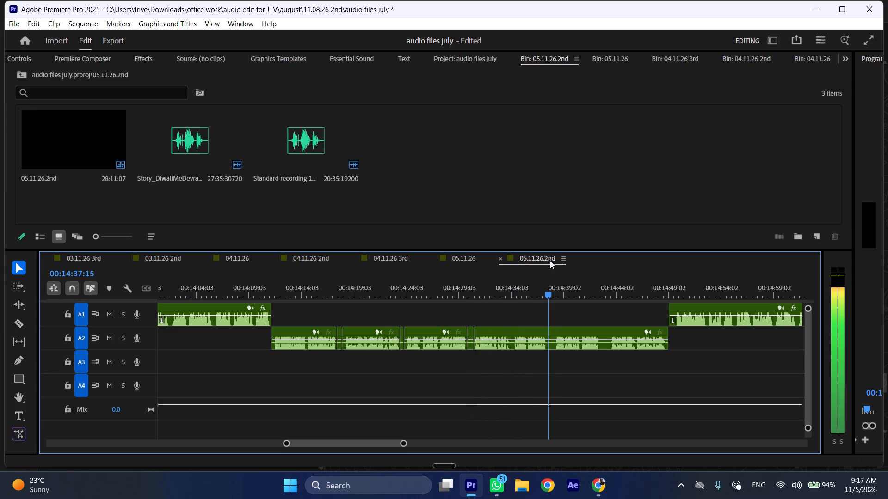
{"action": "left_click_drag", "start_coordinate": [550, 261], "coordinate": [604, 250]}
{"action": "key", "text": "shift+c"}
{"action": "key", "text": "shift+c"}
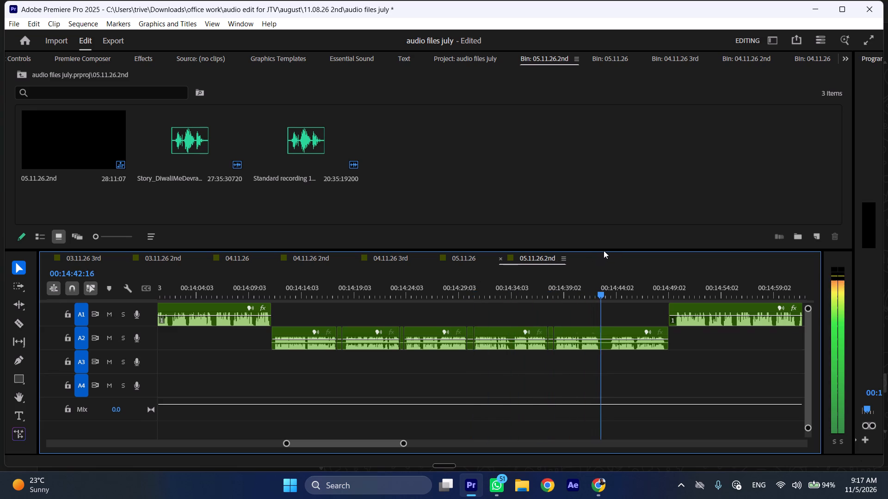
{"action": "left_click_drag", "start_coordinate": [604, 250], "coordinate": [612, 250]}
{"action": "key", "text": "shift+c"}
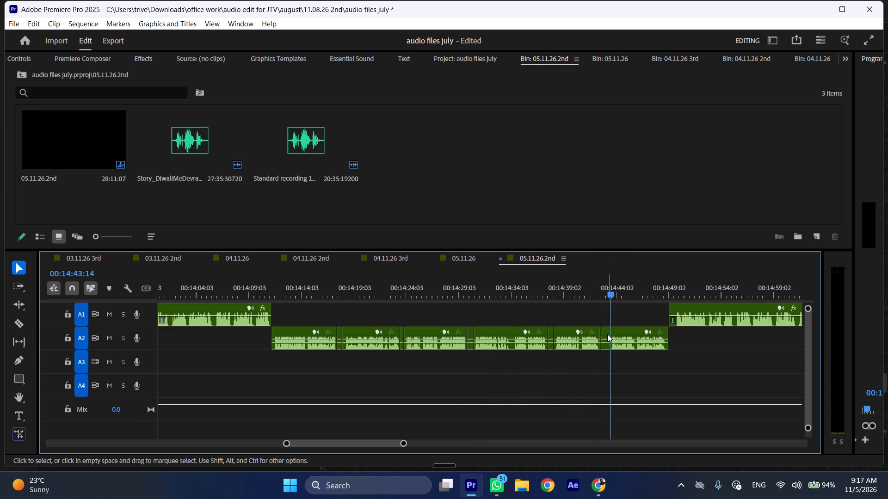
Ripple delete the five short pause segments from A2 between 00:14:17 and 00:14:43.
{"action": "left_click", "coordinate": [607, 334]}
{"action": "left_click", "coordinate": [552, 337], "text": "shift"}
{"action": "left_click", "coordinate": [468, 347], "text": "shift"}
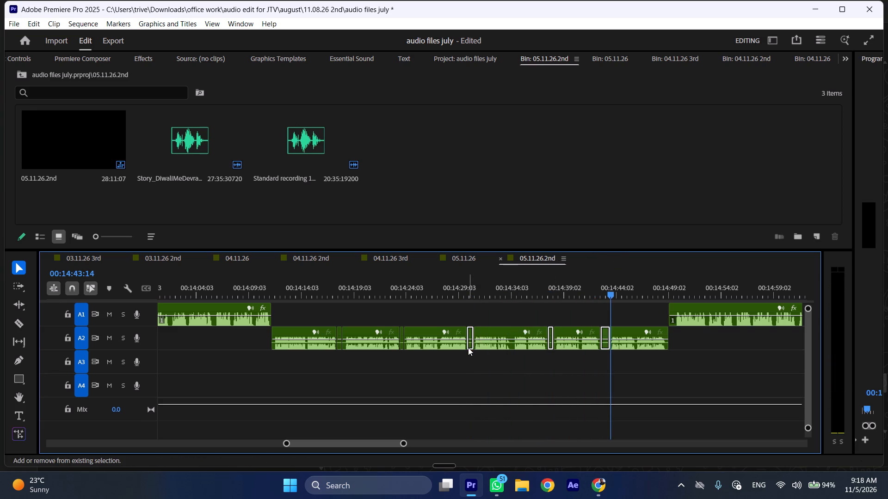
{"action": "left_click", "coordinate": [402, 348], "text": "shift"}
{"action": "left_click", "coordinate": [338, 347], "text": "shift"}
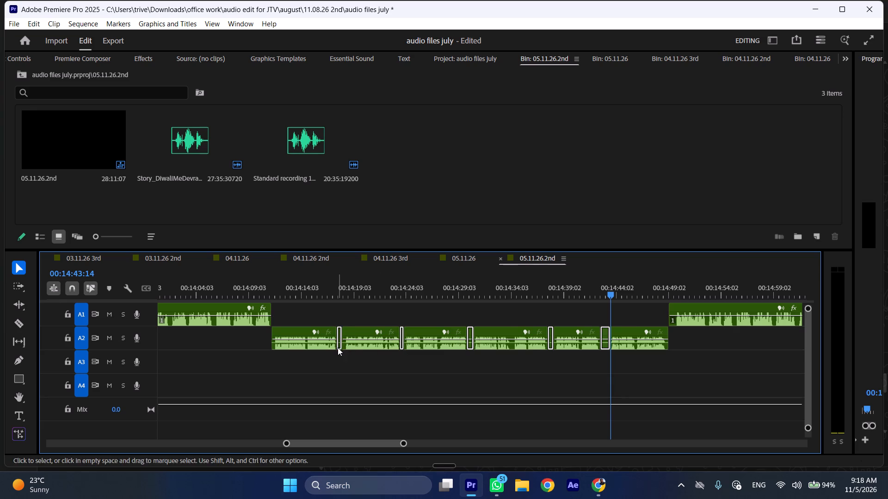
{"action": "key", "text": "ctrl+shift+d"}
Cut off and ripple delete the short silent start of the A1 clip at 00:14:46:04.
{"action": "scroll", "coordinate": [551, 337], "scroll_direction": "down", "scroll_amount": 6}
{"action": "left_click", "coordinate": [524, 285]}
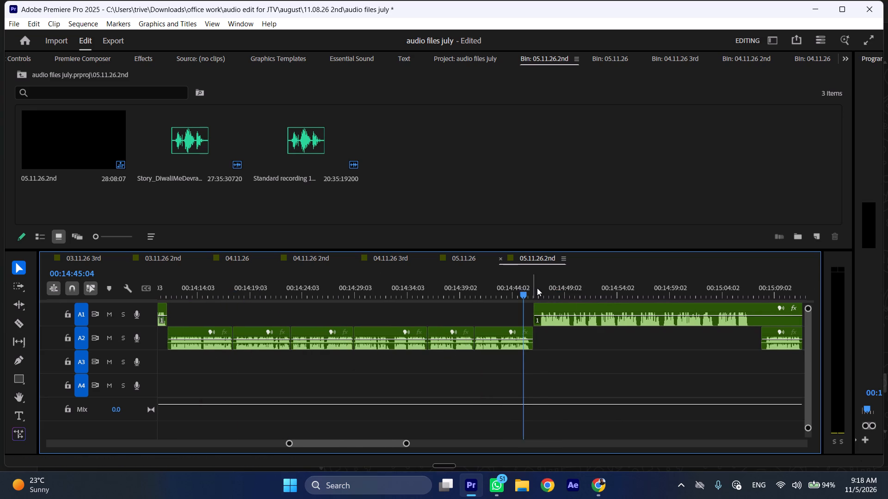
{"action": "left_click", "coordinate": [537, 288]}
{"action": "left_click", "coordinate": [552, 317]}
{"action": "key", "text": "shift+c"}
{"action": "key", "text": "ctrl+shift+d"}
Play the A1 clip from 00:14:46:04 at faster speed.
{"action": "key", "text": "space"}
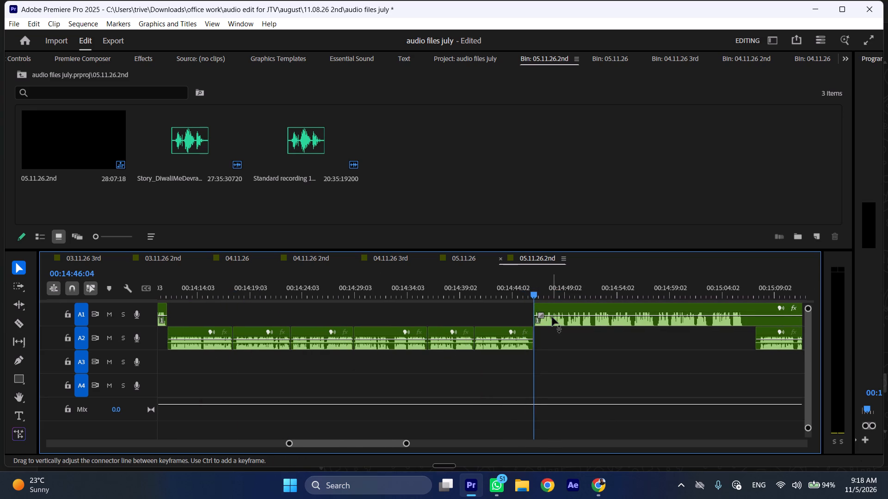
{"action": "type", "text": "l"}
{"action": "scroll", "coordinate": [561, 348], "scroll_direction": "down", "scroll_amount": 6}
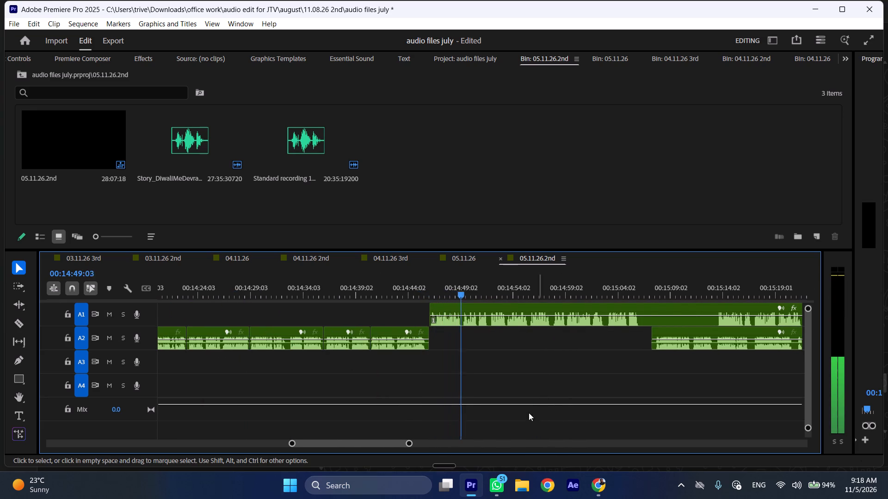
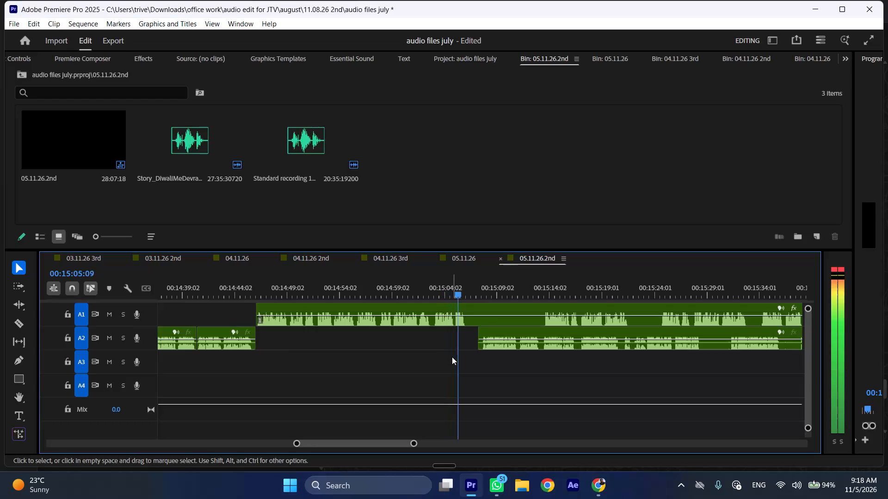
Split the A1 clip at 00:15:06:06 and move the following A2 clip earlier to start at that cut.
{"action": "key", "text": "space"}
{"action": "key", "text": "shift+c"}
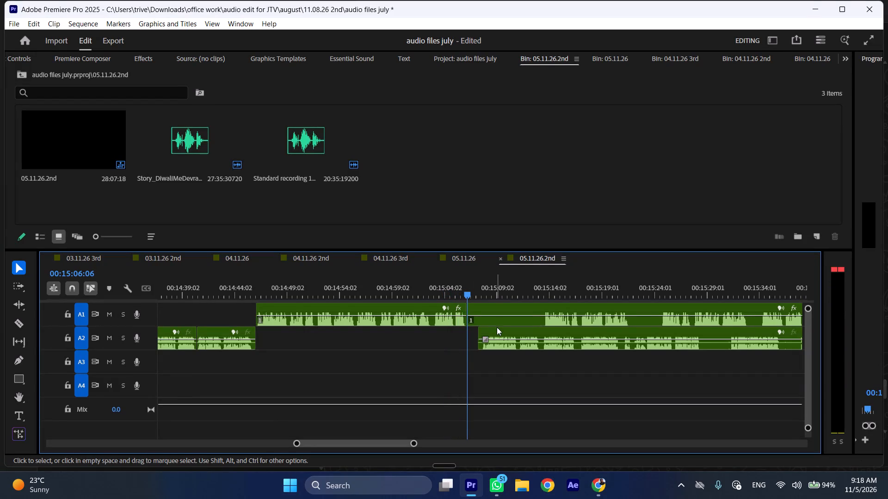
{"action": "left_click_drag", "start_coordinate": [497, 327], "coordinate": [484, 331]}
Move the A1 clip after the cut later by about 29 seconds to start near 00:15:35.
{"action": "scroll", "coordinate": [483, 331], "scroll_direction": "down", "scroll_amount": 6}
{"action": "left_click_drag", "start_coordinate": [391, 304], "coordinate": [516, 307]}
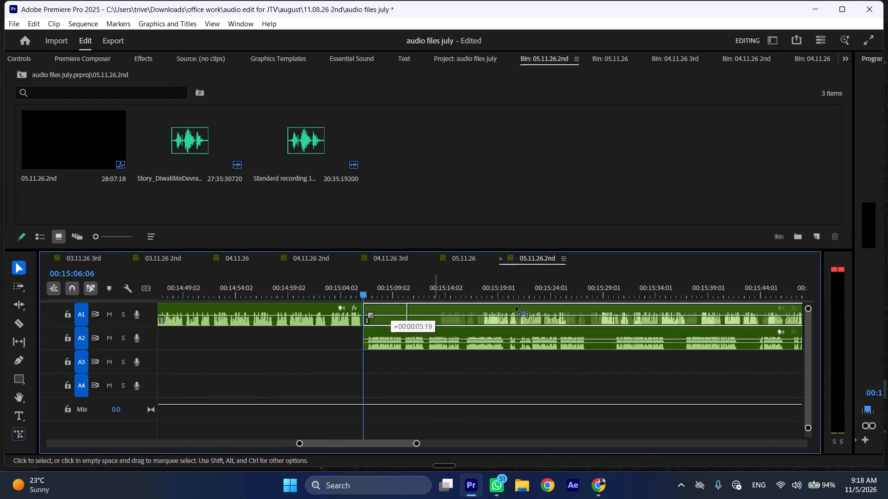
{"action": "left_click_drag", "start_coordinate": [516, 307], "coordinate": [696, 307]}
Play the A2 clip from 00:15:06:06 and ripple delete its roughly one-second pause from 00:15:19:20.
{"action": "key", "text": "space"}
{"action": "key", "text": "l"}
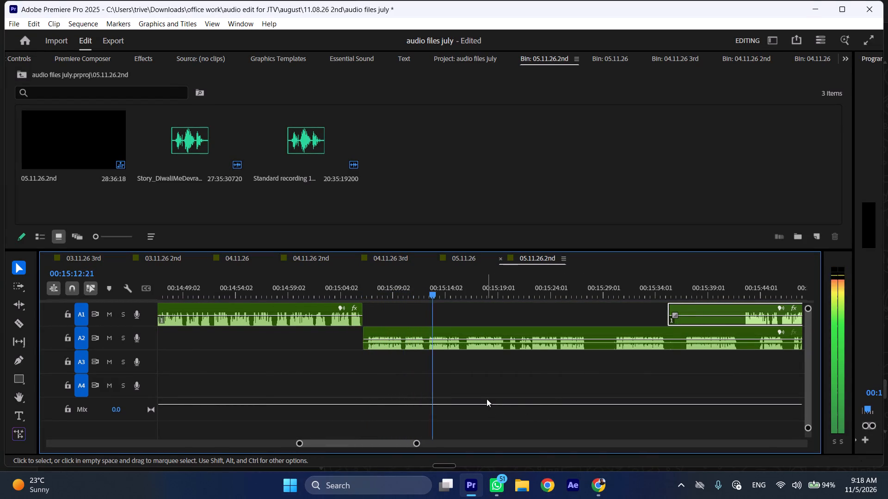
{"action": "scroll", "coordinate": [452, 362], "scroll_direction": "down", "scroll_amount": 3}
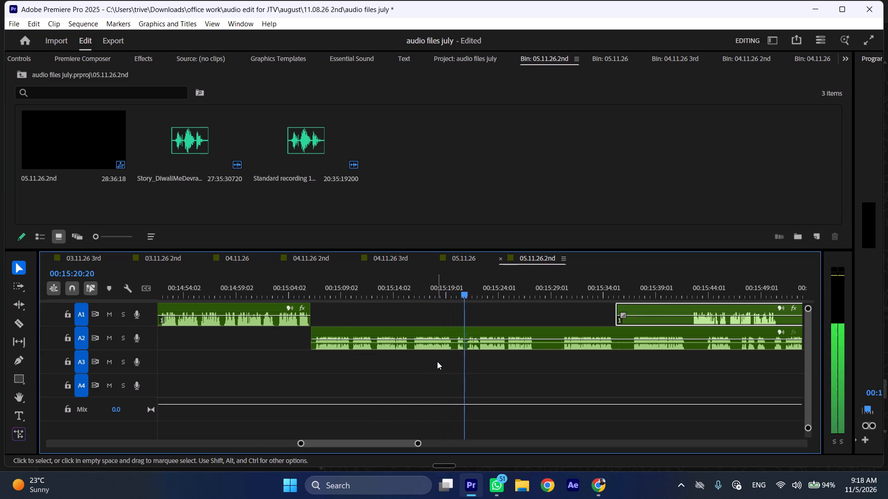
{"action": "left_click_drag", "start_coordinate": [451, 293], "coordinate": [455, 293]}
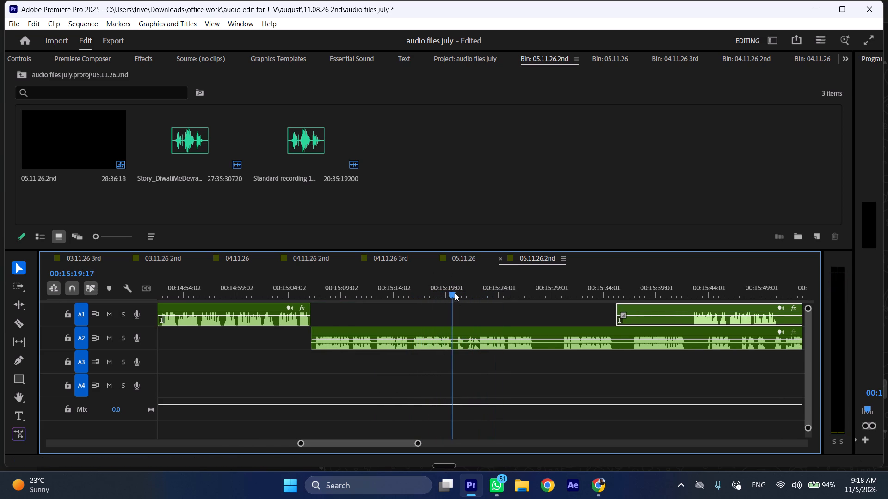
{"action": "left_click_drag", "start_coordinate": [455, 293], "coordinate": [467, 293]}
{"action": "key", "text": "shift+c"}
{"action": "left_click", "coordinate": [478, 340]}
{"action": "key", "text": "shift+c"}
{"action": "key", "text": "ctrl+shift+d"}
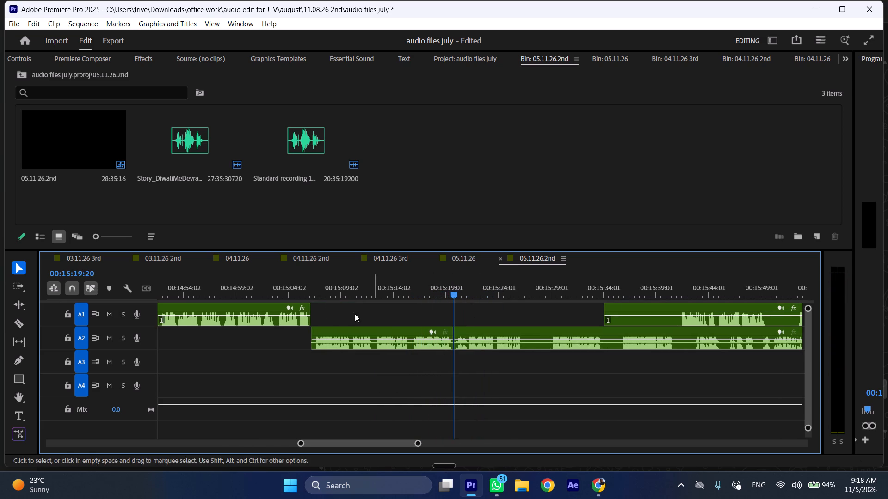
Cut the A2 clip at 00:15:06:16 and ripple delete its short silent start.
{"action": "left_click", "coordinate": [318, 295]}
{"action": "left_click", "coordinate": [318, 295]}
{"action": "left_click_drag", "start_coordinate": [323, 289], "coordinate": [361, 295]}
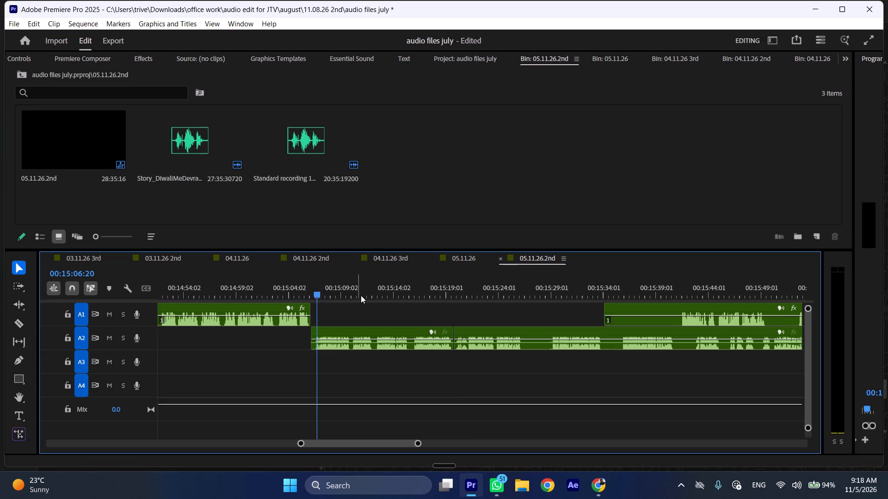
{"action": "left_click_drag", "start_coordinate": [361, 295], "coordinate": [354, 295]}
{"action": "left_click_drag", "start_coordinate": [334, 292], "coordinate": [317, 290]}
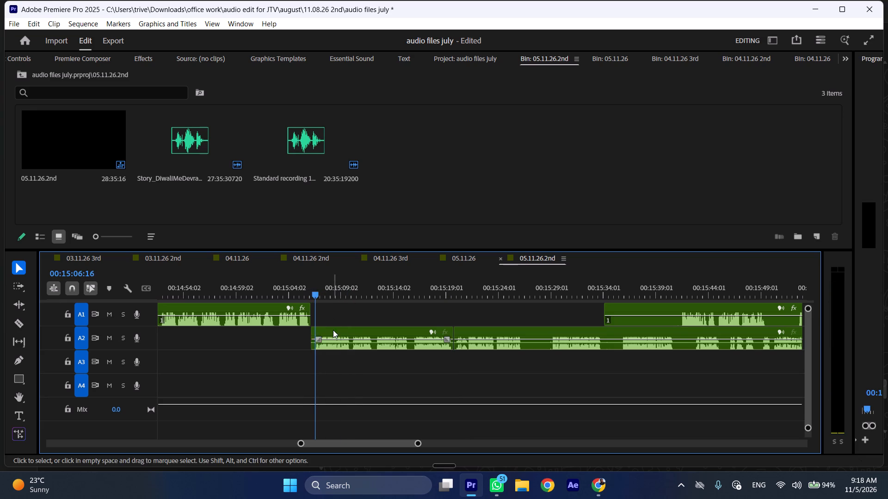
{"action": "left_click", "coordinate": [333, 330]}
{"action": "key", "text": "shift+c"}
{"action": "key", "text": "ctrl+shift+d"}
Play back the A2 clip from about 00:15:08, and again from about 00:15:17 across the closed pause.
{"action": "left_click", "coordinate": [416, 282]}
{"action": "key", "text": "space"}
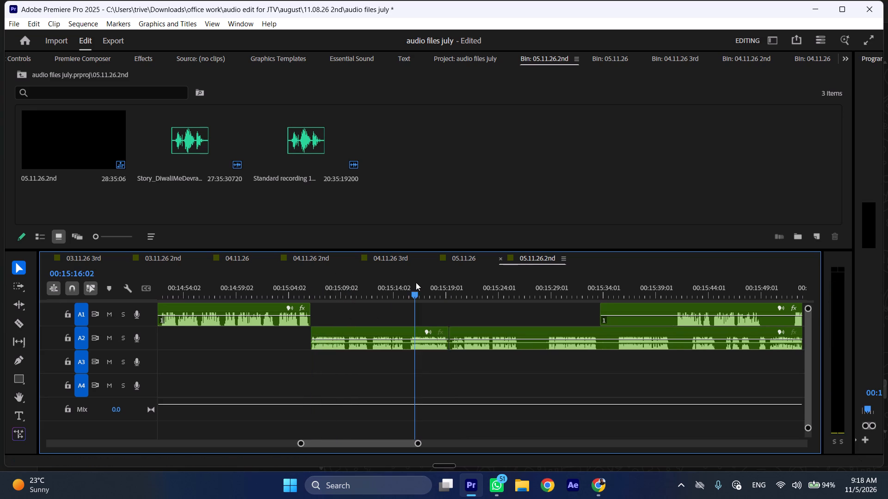
{"action": "left_click", "coordinate": [333, 289]}
{"action": "key", "text": "space"}
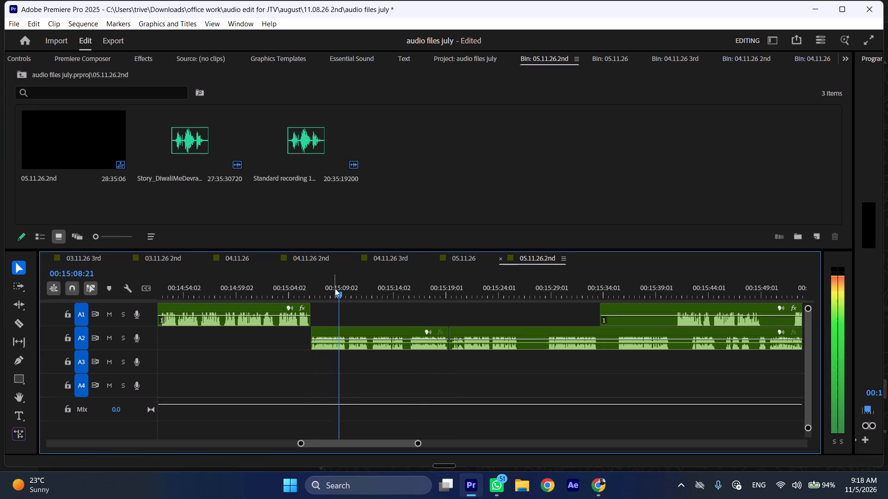
{"action": "key", "text": "l"}
{"action": "left_click", "coordinate": [433, 285]}
{"action": "key", "text": "space"}
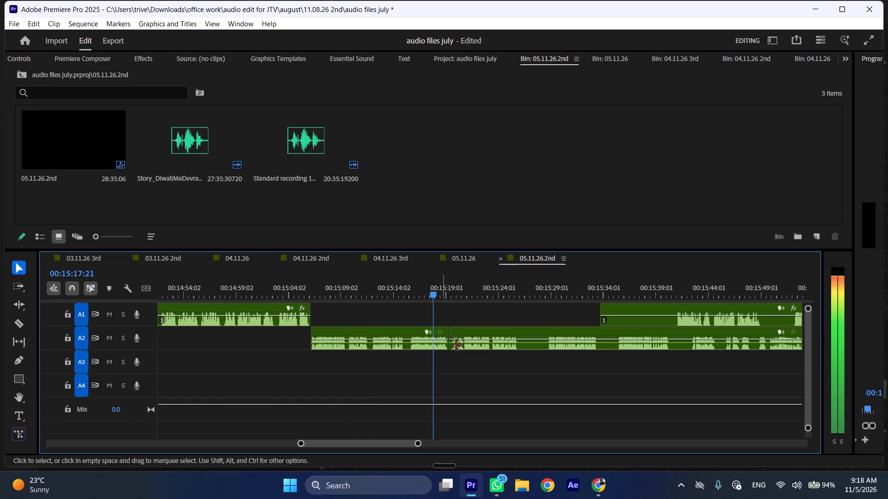
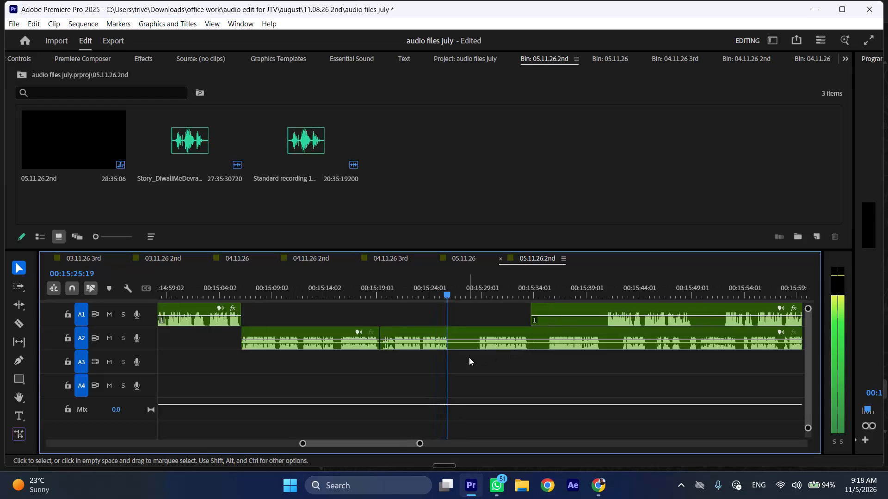
Cut the A2 clip at 00:15:26:04.
{"action": "key", "text": "space"}
{"action": "type", "text": "C"}
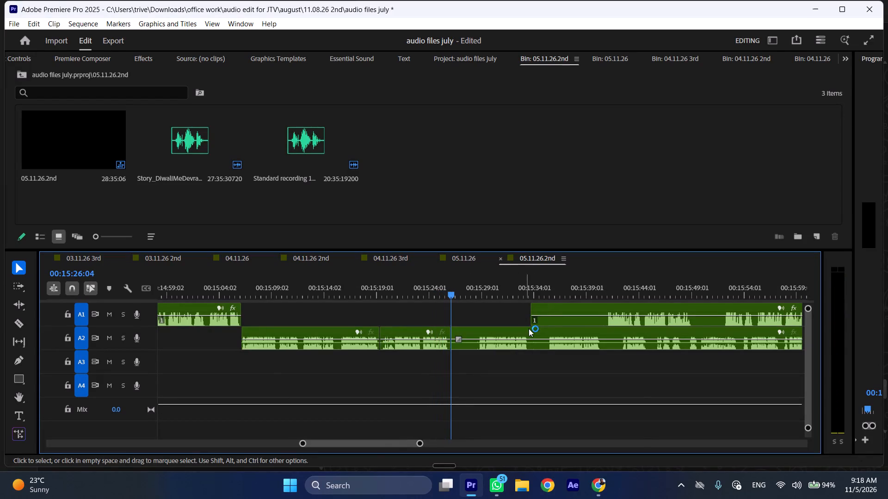
Isolate the A1 phrase from about 00:15:41 to 00:15:49:02 and insert it at the A2 cut at 00:15:26:04.
{"action": "left_click_drag", "start_coordinate": [533, 303], "coordinate": [606, 303]}
{"action": "left_click", "coordinate": [692, 284]}
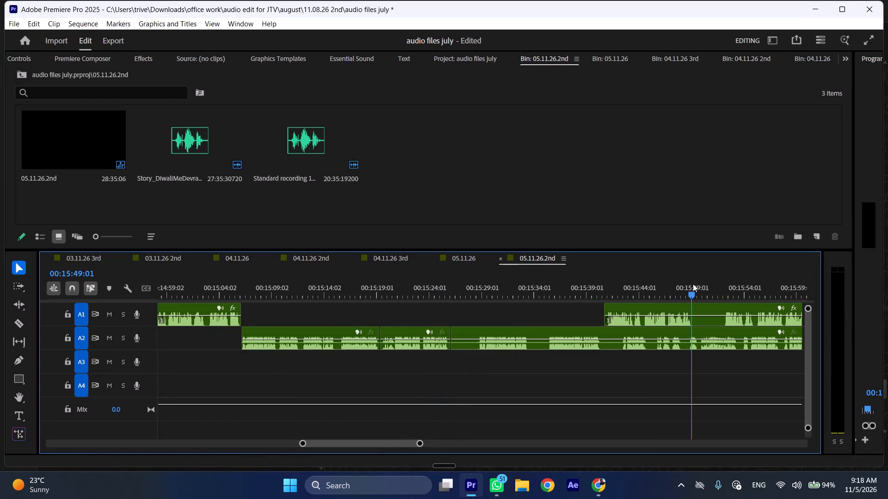
{"action": "left_click", "coordinate": [694, 319]}
{"action": "key", "text": "shift+c"}
{"action": "left_click_drag", "start_coordinate": [629, 308], "coordinate": [477, 310]}
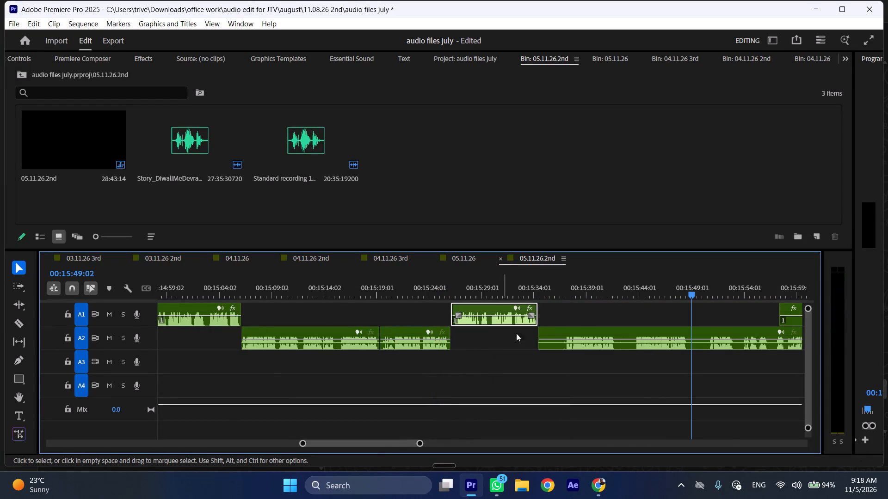
Trim about two seconds of silence from the start of the A2 clip following the inserted phrase and close the gap.
{"action": "left_click_drag", "start_coordinate": [543, 333], "coordinate": [567, 333]}
{"action": "left_click_drag", "start_coordinate": [590, 335], "coordinate": [568, 335]}
Play back the inserted A1 phrase at increased speed from about 00:15:25, just before its join with A2.
{"action": "left_click", "coordinate": [447, 289]}
{"action": "key", "text": "space"}
{"action": "type", "text": "l"}
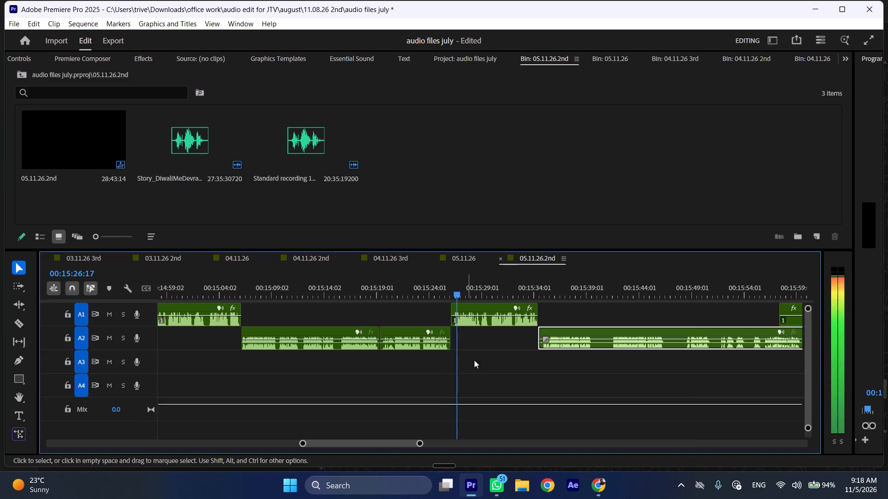
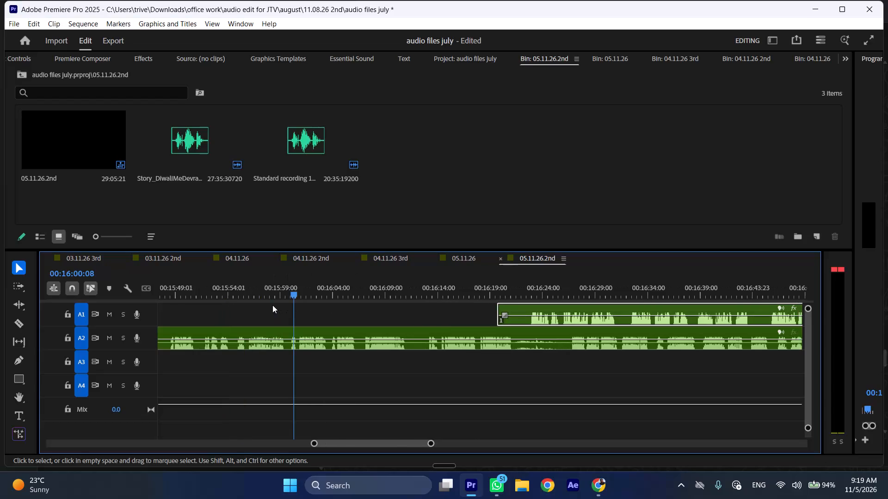
Cut the A2 clip at 00:15:59:20 and shift the part after the cut about 24 seconds later.
{"action": "key", "text": "space"}
{"action": "left_click_drag", "start_coordinate": [286, 286], "coordinate": [287, 286]}
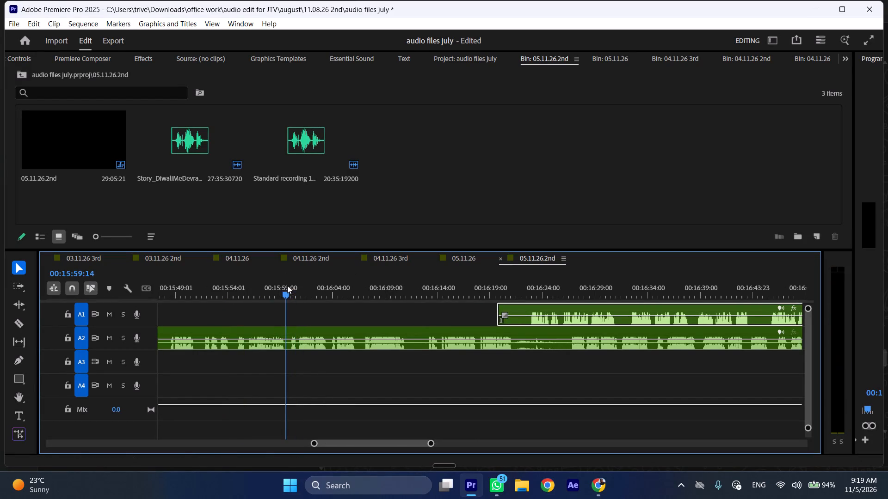
{"action": "left_click_drag", "start_coordinate": [287, 286], "coordinate": [295, 286]}
{"action": "key", "text": "space"}
{"action": "left_click", "coordinate": [290, 285]}
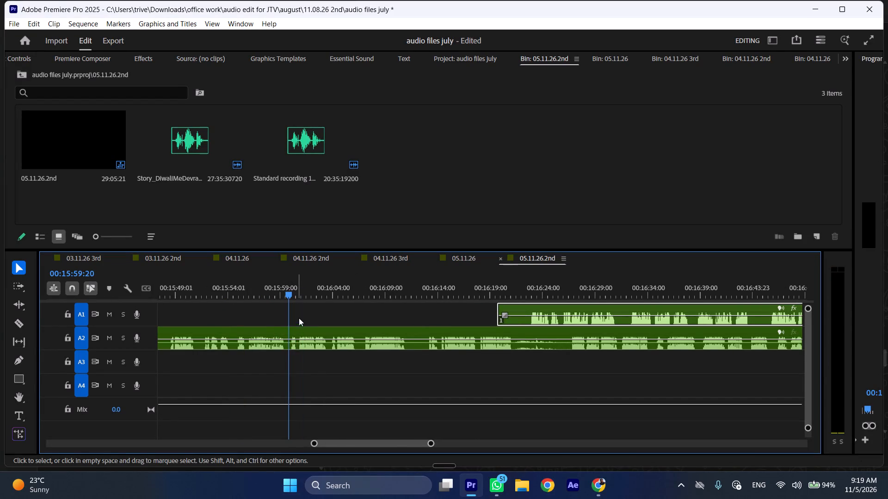
{"action": "key", "text": "shift+c"}
{"action": "left_click_drag", "start_coordinate": [309, 328], "coordinate": [561, 328]}
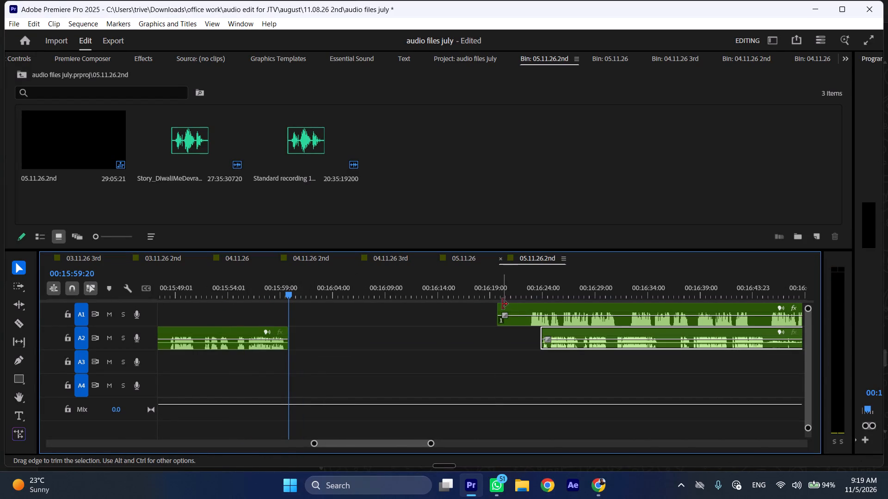
Trim about three seconds of silence from the start of the next A1 clip and butt it against the A2 cut at 00:15:59:20.
{"action": "left_click_drag", "start_coordinate": [502, 304], "coordinate": [534, 309]}
{"action": "left_click_drag", "start_coordinate": [548, 307], "coordinate": [314, 321]}
{"action": "left_click", "coordinate": [317, 308]}
{"action": "scroll", "coordinate": [313, 308], "scroll_direction": "up", "scroll_amount": 3}
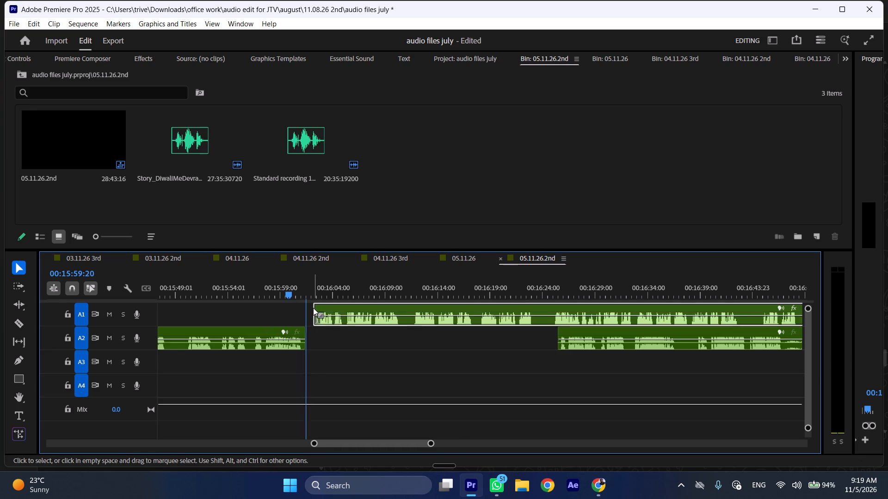
{"action": "scroll", "coordinate": [313, 308], "scroll_direction": "up", "scroll_amount": 5}
{"action": "left_click_drag", "start_coordinate": [469, 310], "coordinate": [463, 310]}
Split the A2 clip at both ends of its four pauses between about 00:15:39 and 00:15:55.
{"action": "scroll", "coordinate": [457, 318], "scroll_direction": "up", "scroll_amount": 12}
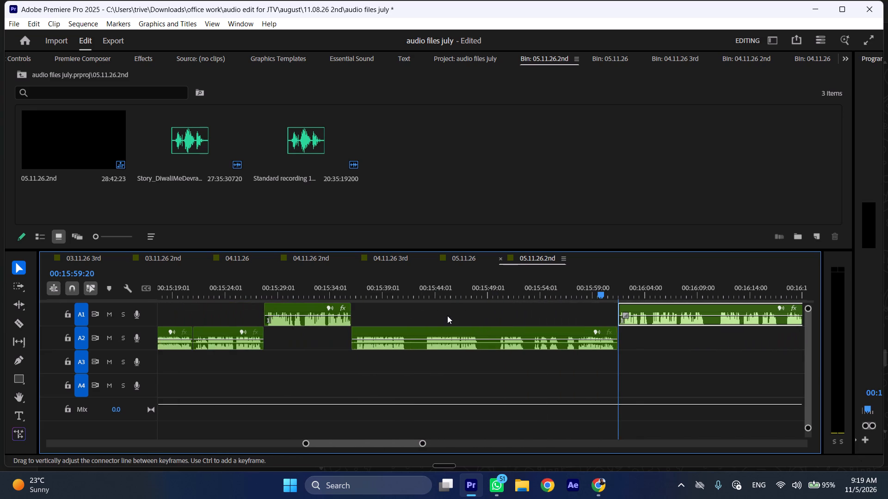
{"action": "left_click_drag", "start_coordinate": [428, 287], "coordinate": [469, 283]}
{"action": "key", "text": "shift+c"}
{"action": "key", "text": "shift+c"}
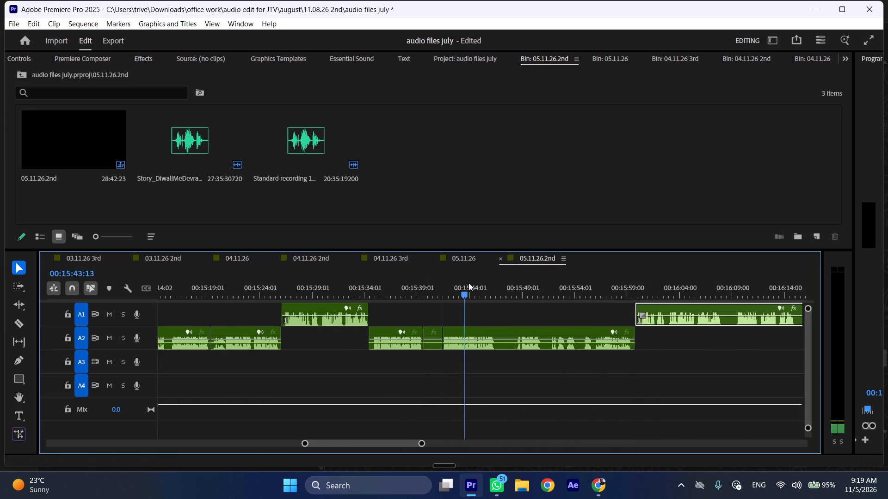
{"action": "left_click_drag", "start_coordinate": [469, 283], "coordinate": [549, 278]}
{"action": "key", "text": "shift+c"}
{"action": "key", "text": "shift+c"}
{"action": "key", "text": "shift+c"}
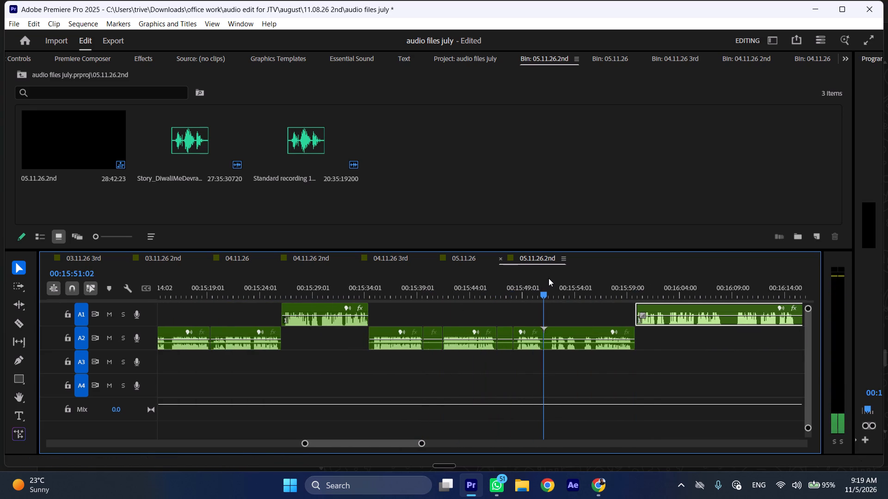
{"action": "left_click_drag", "start_coordinate": [549, 278], "coordinate": [585, 274]}
{"action": "key", "text": "shift+c"}
{"action": "key", "text": "shift+c"}
{"action": "key", "text": "shift+c"}
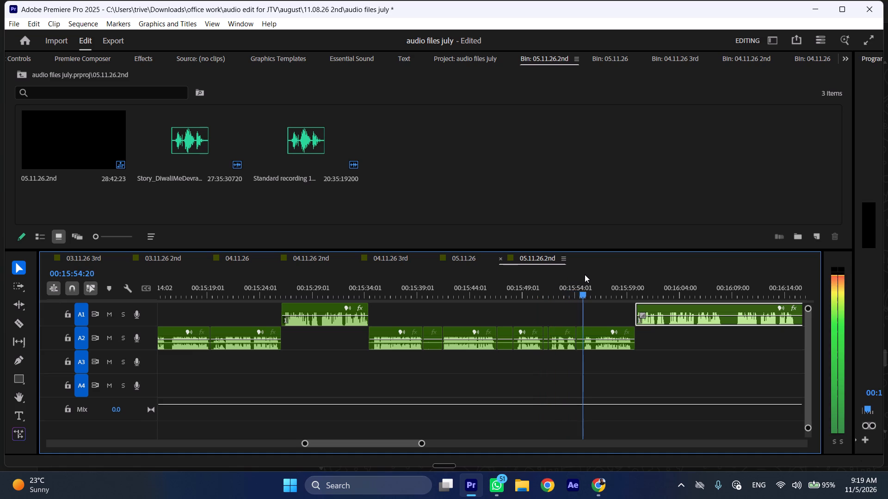
{"action": "left_click_drag", "start_coordinate": [585, 274], "coordinate": [585, 275]}
Ripple delete the four isolated pause segments on A2 between about 00:15:39 and 00:15:55.
{"action": "left_click", "coordinate": [581, 333]}
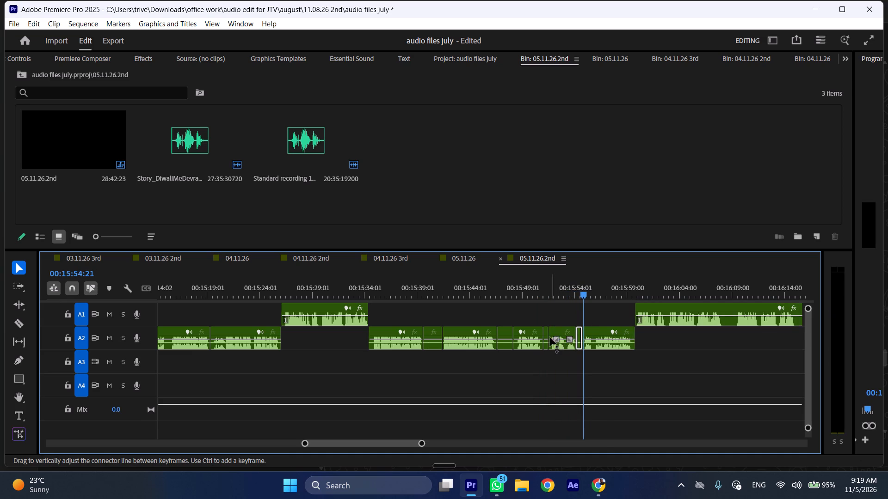
{"action": "left_click", "coordinate": [547, 336], "text": "shift"}
{"action": "left_click", "coordinate": [503, 336], "text": "shift"}
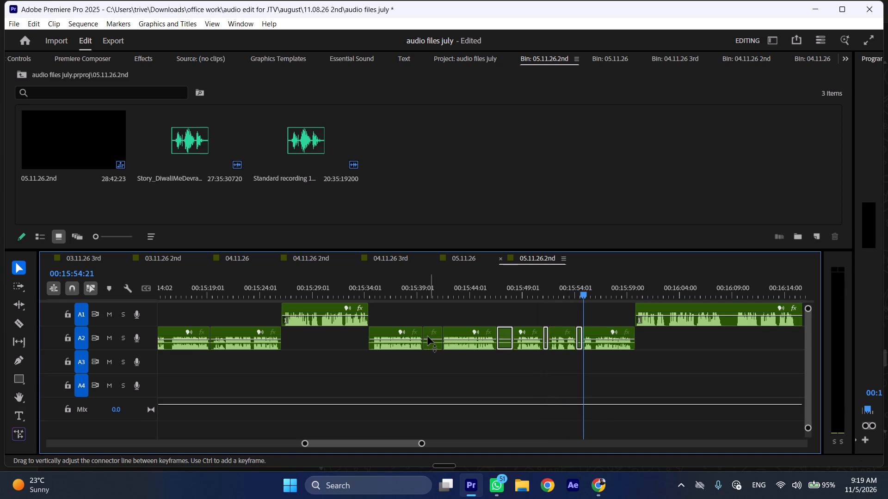
{"action": "left_click", "coordinate": [427, 336], "text": "shift"}
{"action": "key", "text": "ctrl+shift+d"}
Play back at increased speed from about 00:15:54, across the join from A2 into the following A1 clip.
{"action": "scroll", "coordinate": [504, 322], "scroll_direction": "down", "scroll_amount": 6}
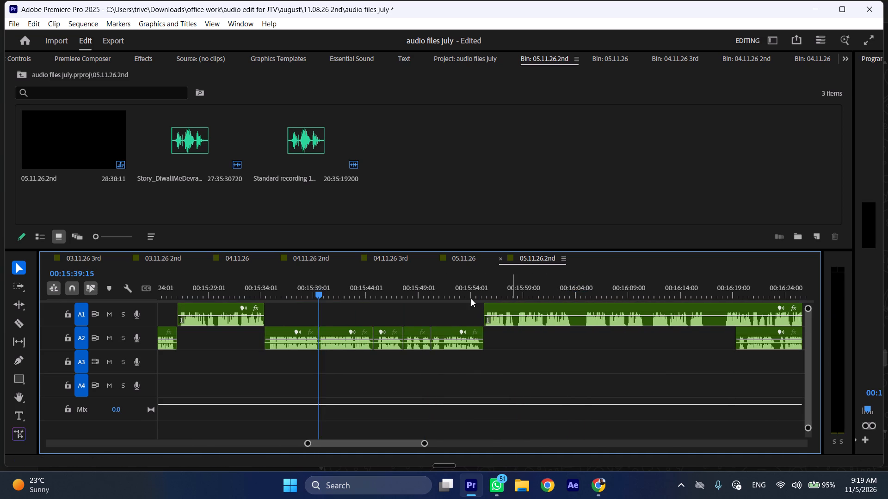
{"action": "left_click", "coordinate": [470, 296]}
{"action": "key", "text": "space"}
{"action": "type", "text": "l"}
{"action": "scroll", "coordinate": [469, 298], "scroll_direction": "down", "scroll_amount": 9}
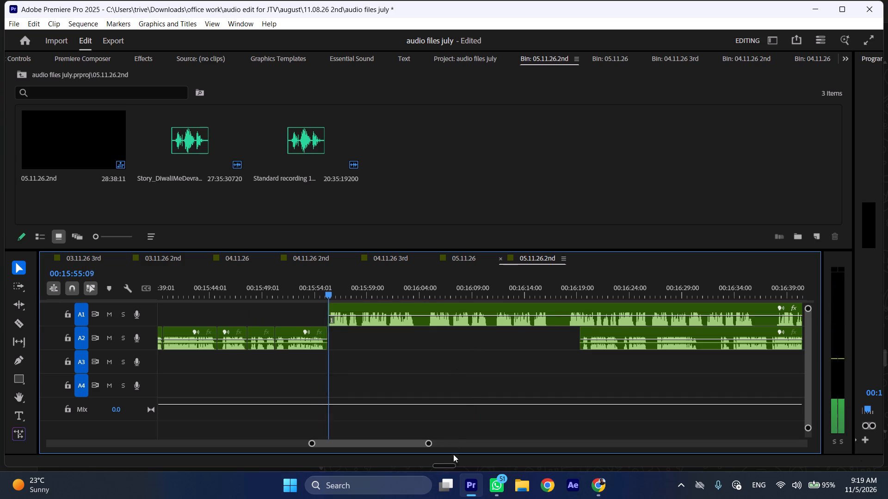
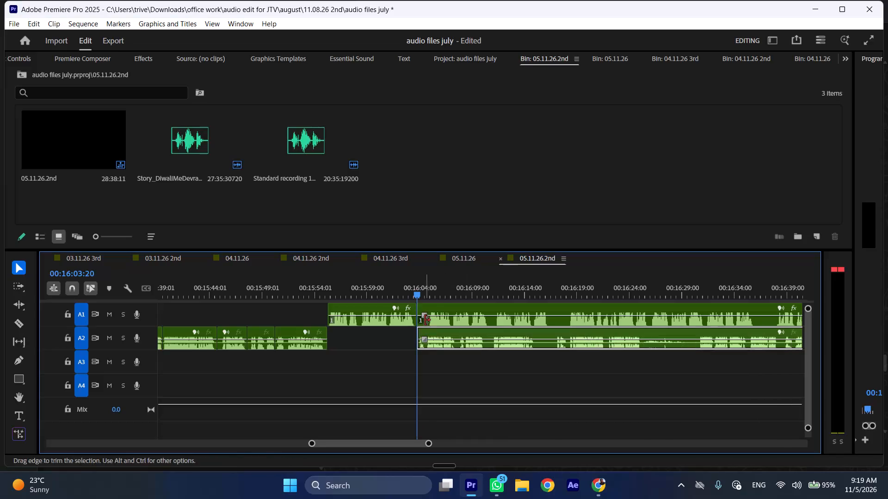
Move the A1 clip that starts at the playhead about 20 seconds later, so it begins near 00:16:24.
{"action": "left_click_drag", "start_coordinate": [427, 306], "coordinate": [636, 306]}
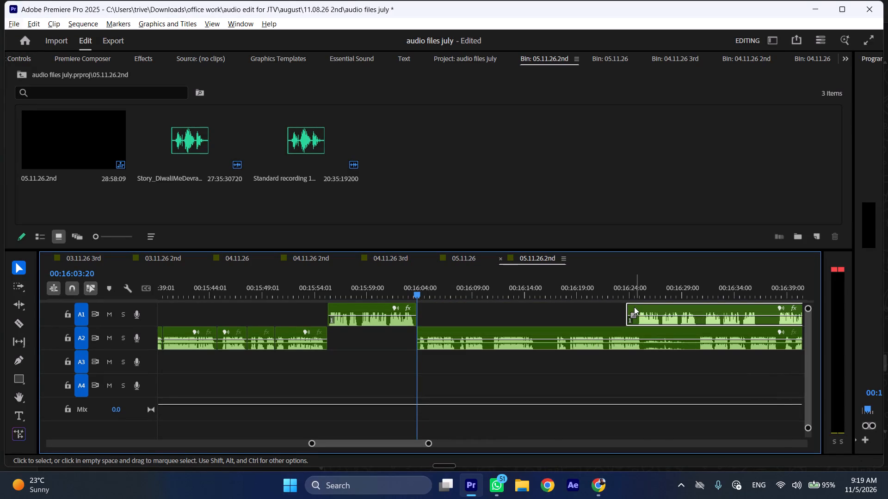
Play the A2 clip from about 00:16:03, then cut around the short pause at 00:16:10:10 and ripple delete it.
{"action": "left_click", "coordinate": [411, 296]}
{"action": "key", "text": "space"}
{"action": "key", "text": "space"}
{"action": "type", "text": "ll"}
{"action": "scroll", "coordinate": [426, 329], "scroll_direction": "down", "scroll_amount": 5}
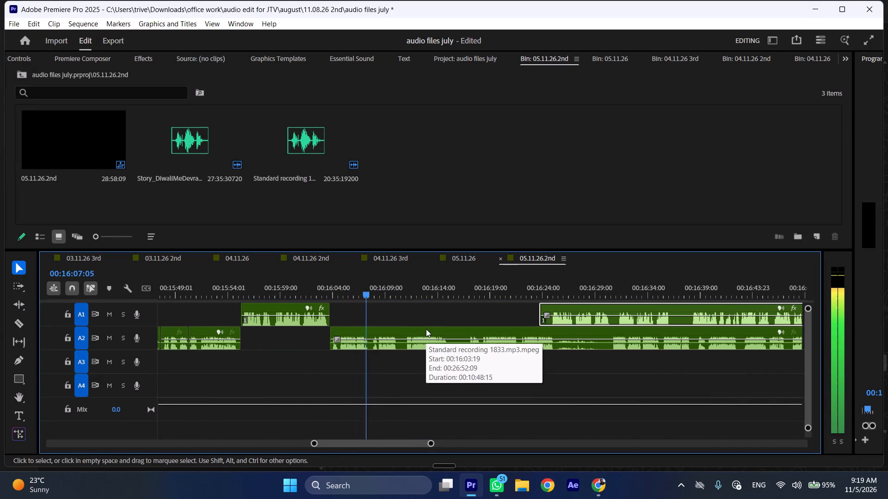
{"action": "scroll", "coordinate": [426, 329], "scroll_direction": "down", "scroll_amount": 3}
{"action": "key", "text": "space"}
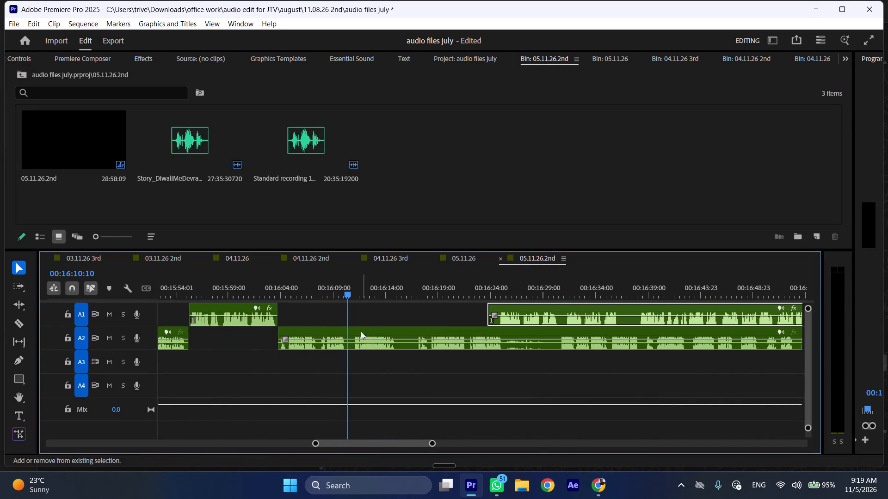
{"action": "key", "text": "shift+c"}
{"action": "left_click_drag", "start_coordinate": [344, 292], "coordinate": [351, 291]}
{"action": "left_click", "coordinate": [365, 336]}
{"action": "key", "text": "shift+c"}
{"action": "key", "text": "ctrl+shift+d"}
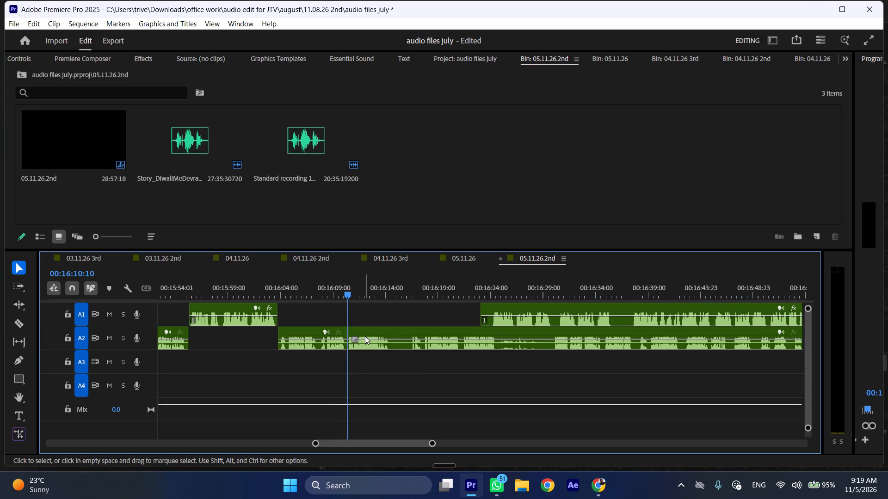
Play on from 00:16:10:10 and split the A2 clip at 00:16:14:10, where the next pause begins.
{"action": "key", "text": "space"}
{"action": "type", "text": "l"}
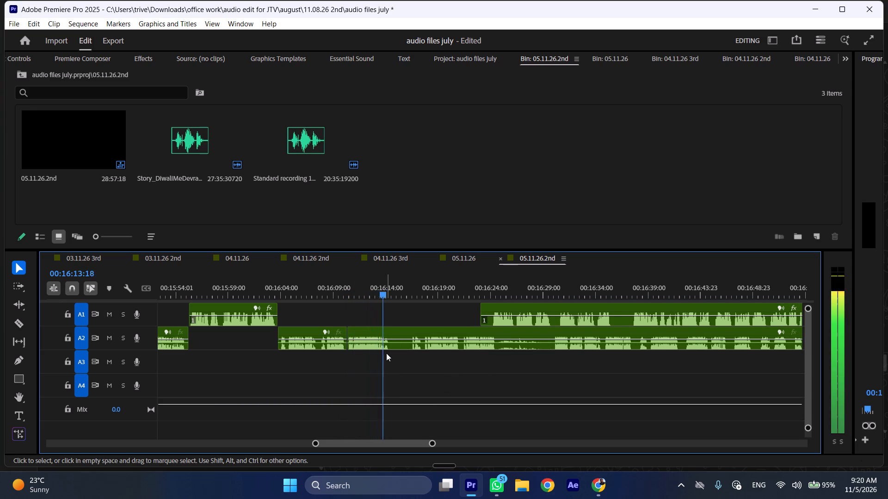
{"action": "key", "text": "space"}
{"action": "type", "text": "C"}
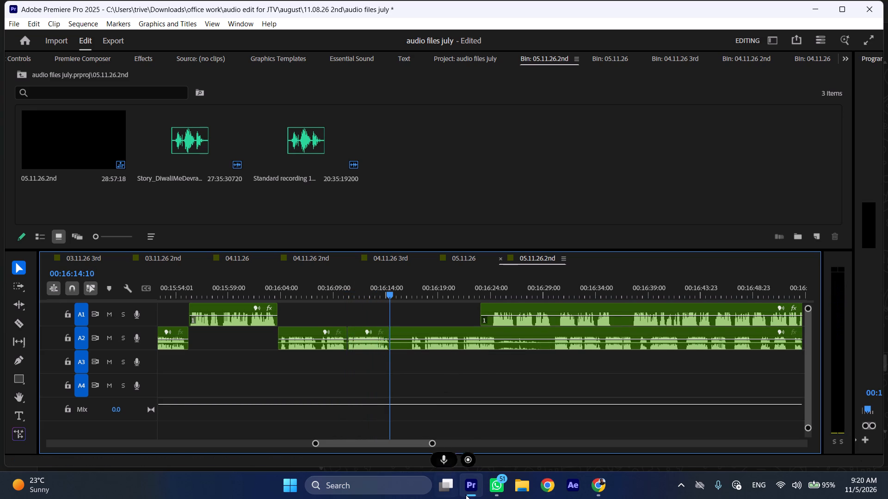
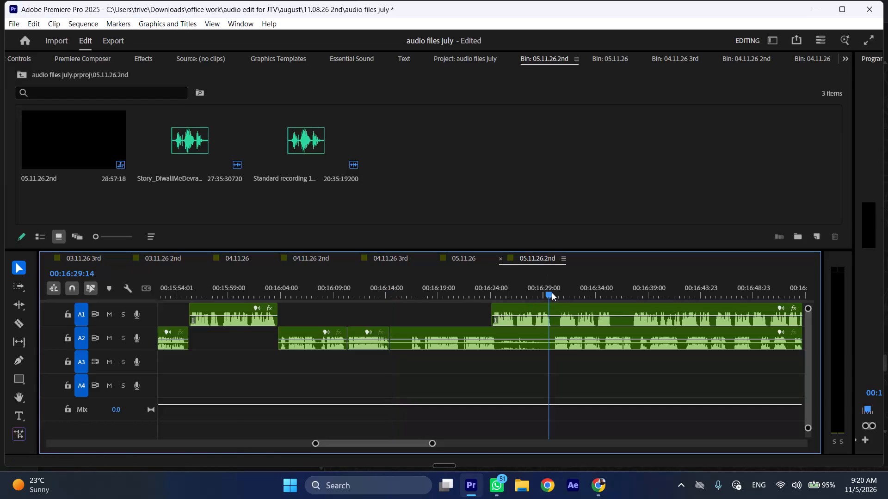
Split the A1 clip at 00:16:29:22 and insert its first part between the A2 clips at 00:16:10:10, shifting later clips along.
{"action": "left_click", "coordinate": [554, 306]}
{"action": "key", "text": "shift+c"}
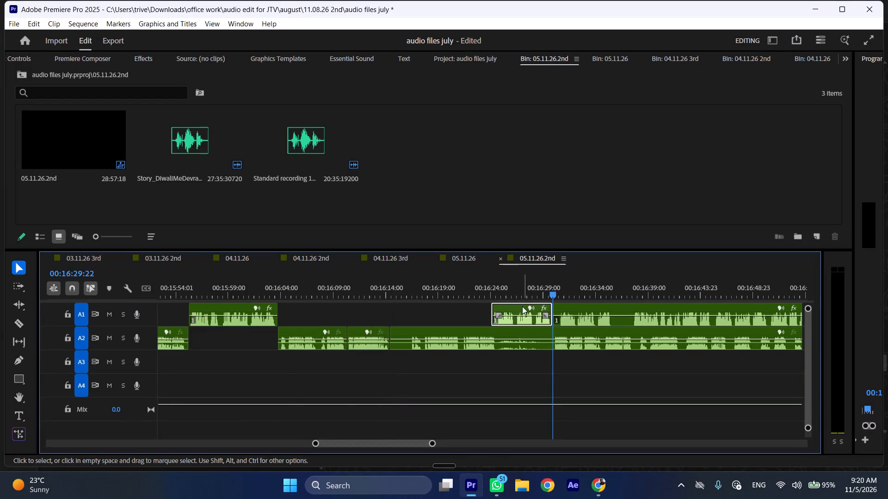
{"action": "left_click_drag", "start_coordinate": [518, 305], "coordinate": [370, 305]}
Play the sequence at increased speed from about 00:16:08 to check the transition into the inserted A1 clip.
{"action": "left_click", "coordinate": [327, 289]}
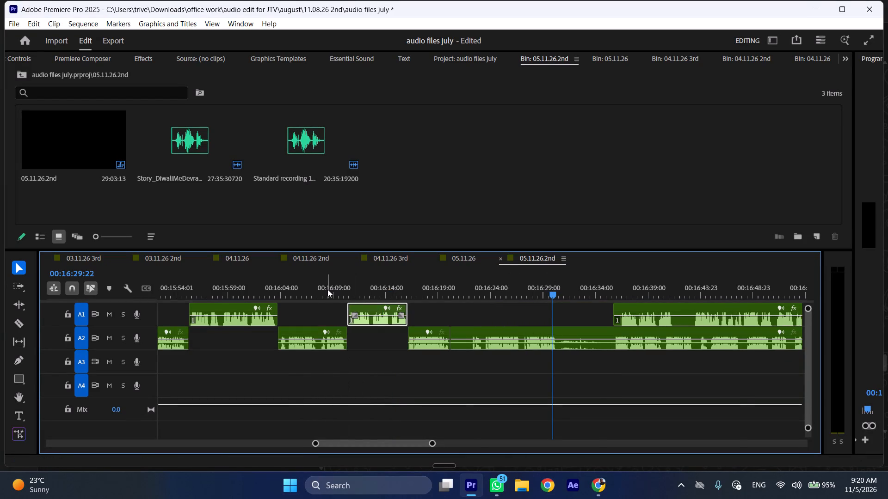
{"action": "key", "text": "space"}
{"action": "type", "text": "l"}
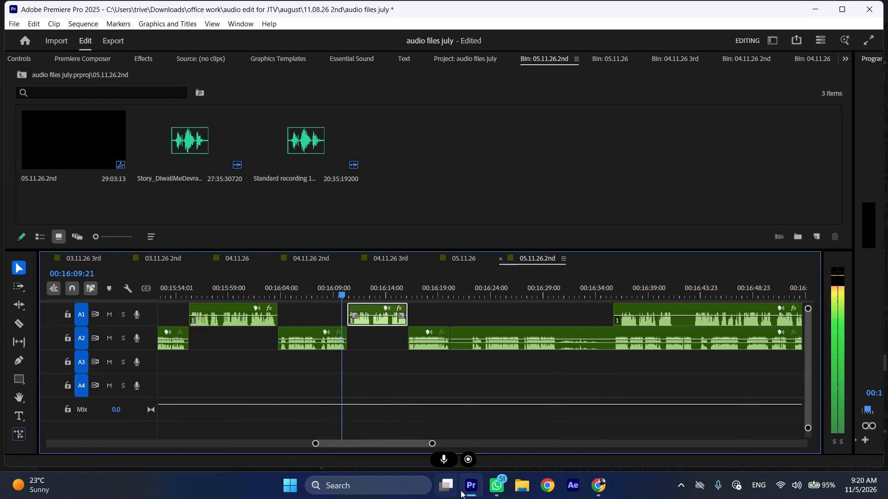
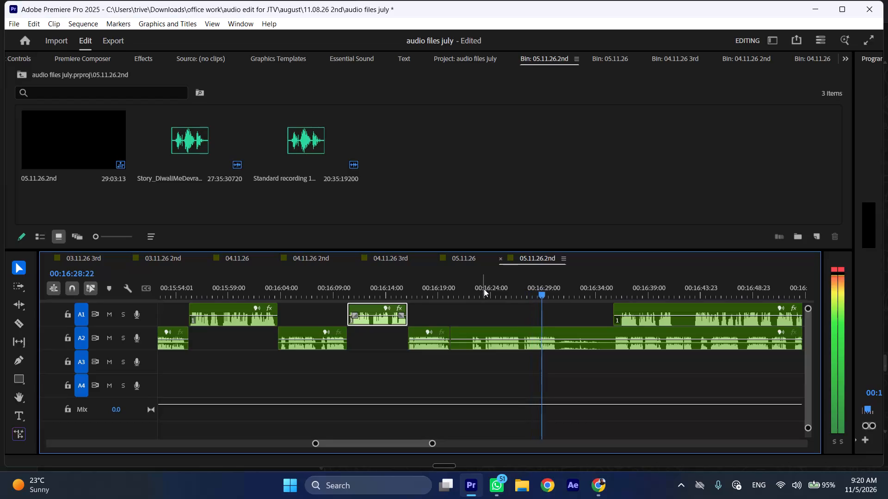
Split the A2 clip at 00:16:27:03 and ripple delete its portion from the previous cut up to that point.
{"action": "left_click", "coordinate": [521, 290]}
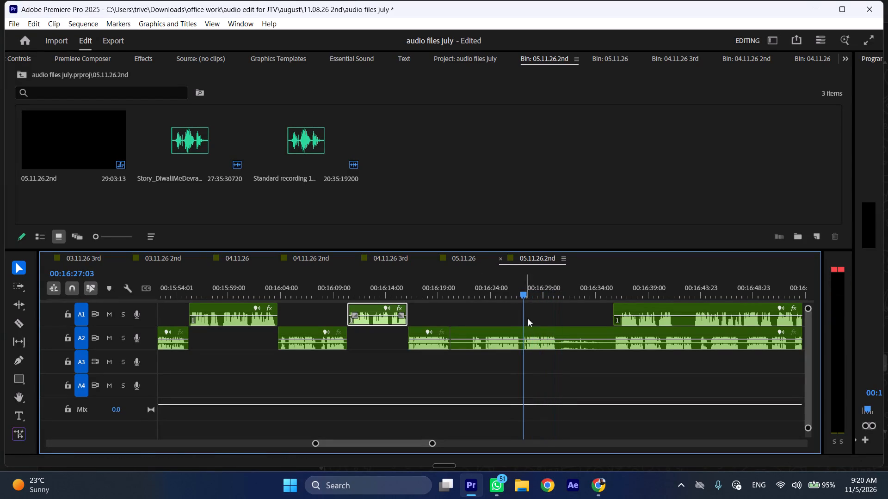
{"action": "left_click", "coordinate": [530, 331]}
{"action": "key", "text": "shift+c"}
{"action": "key", "text": "ctrl+shift+d"}
Split A2 at 00:16:23:09 and move the A1 clip's opening phrase, trimmed at its start and cut off at 00:16:34:13, to begin at the A2 split.
{"action": "left_click", "coordinate": [483, 292]}
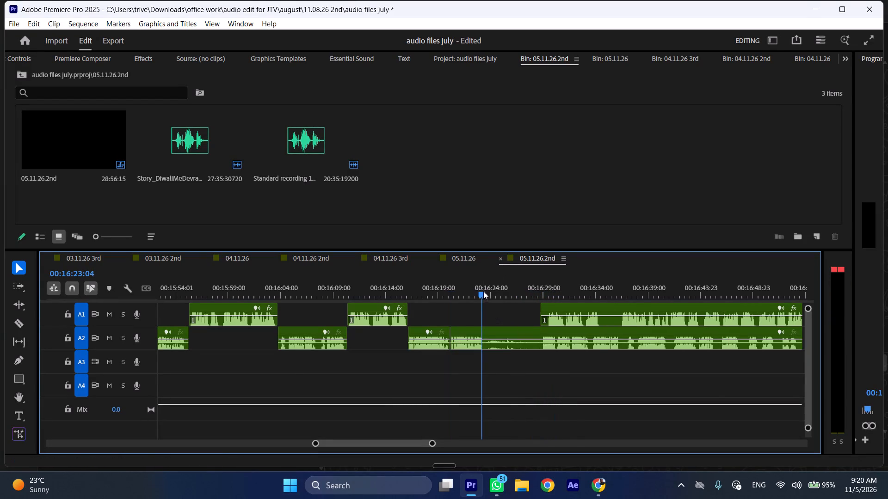
{"action": "key", "text": "shift+c"}
{"action": "left_click_drag", "start_coordinate": [542, 305], "coordinate": [547, 307]}
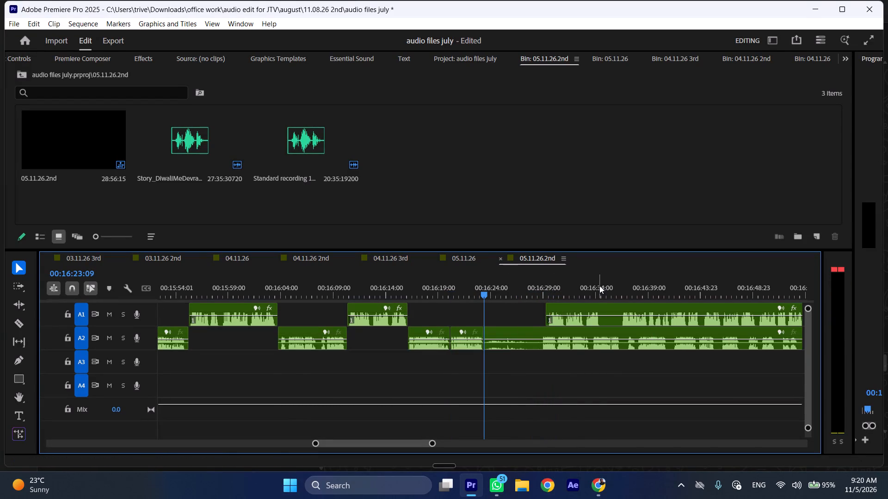
{"action": "left_click", "coordinate": [599, 286]}
{"action": "left_click", "coordinate": [608, 304]}
{"action": "key", "text": "shift+c"}
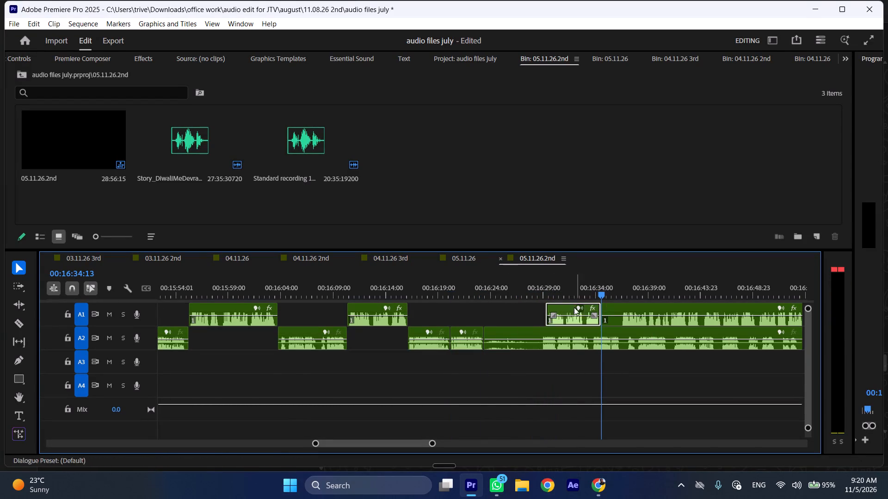
{"action": "left_click_drag", "start_coordinate": [564, 309], "coordinate": [503, 309]}
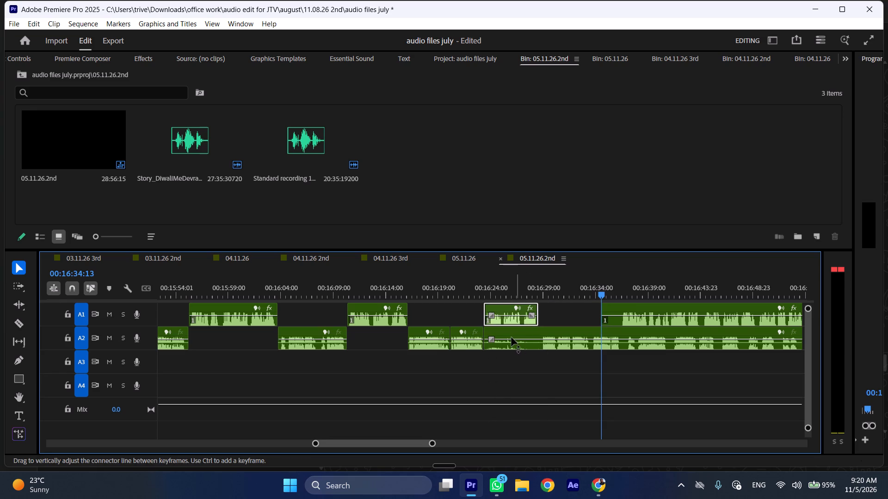
Trim the quiet opening off the long A2 clip after the split so it begins right after the moved A1 phrase.
{"action": "left_click_drag", "start_coordinate": [486, 333], "coordinate": [543, 333]}
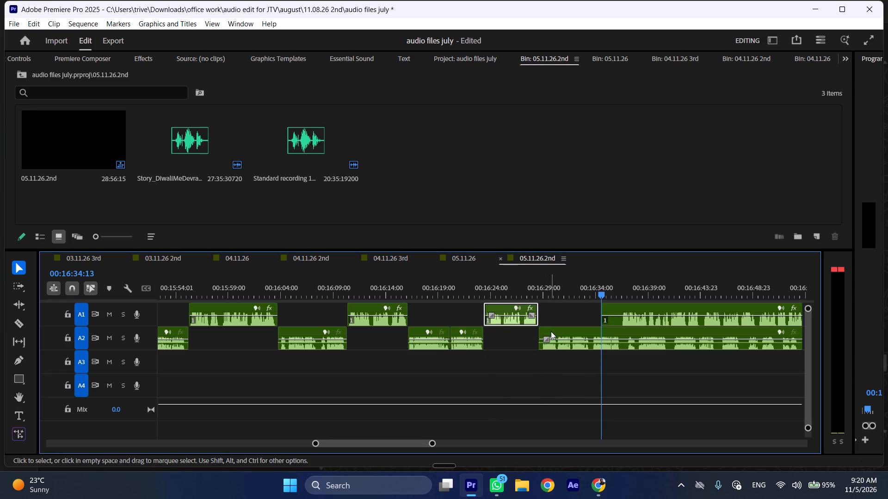
{"action": "left_click_drag", "start_coordinate": [551, 331], "coordinate": [576, 331]}
{"action": "left_click", "coordinate": [506, 322]}
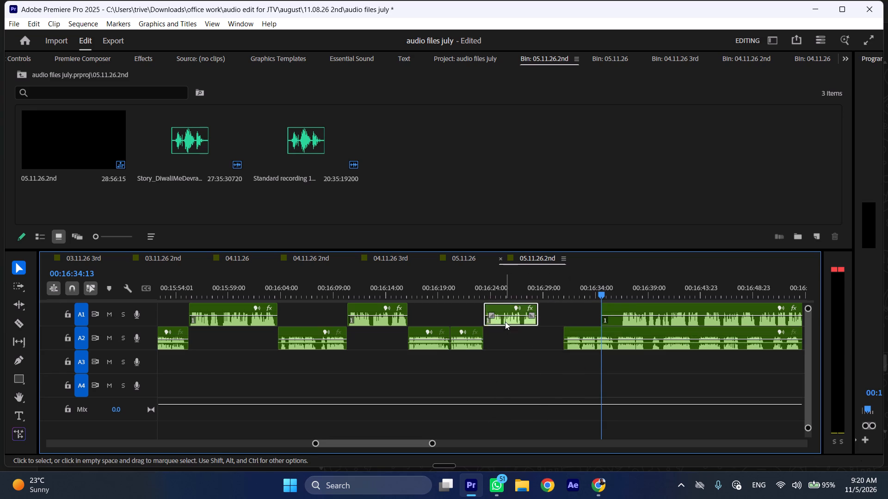
{"action": "left_click_drag", "start_coordinate": [581, 330], "coordinate": [560, 331]}
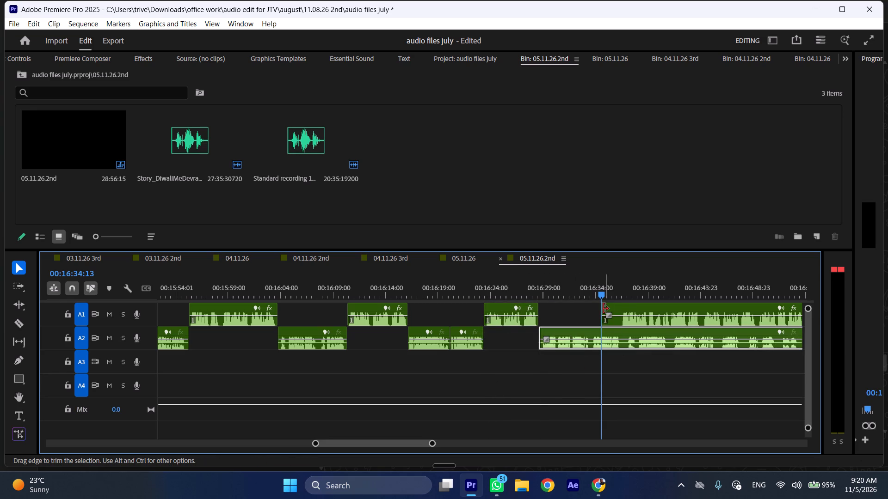
Trim the silence off the start of the remaining A1 clip and move the clip later to begin at about 00:16:45.
{"action": "left_click_drag", "start_coordinate": [603, 309], "coordinate": [622, 309]}
{"action": "left_click_drag", "start_coordinate": [640, 304], "coordinate": [732, 305]}
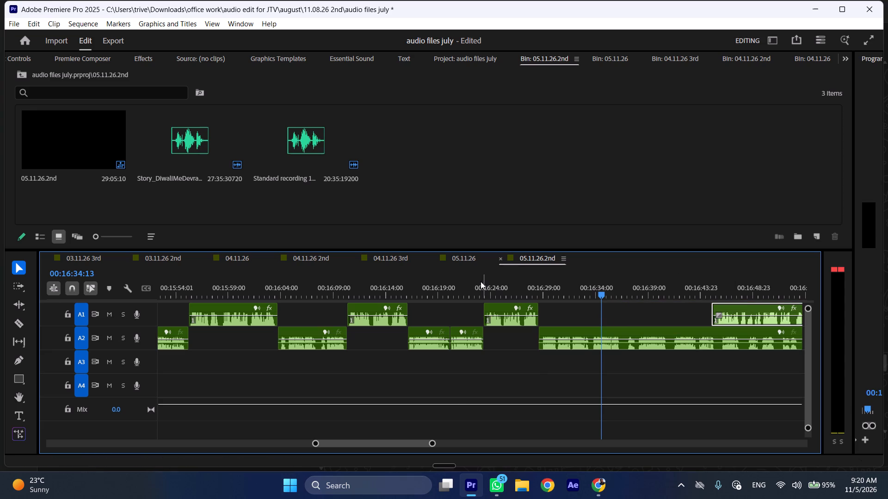
Play the sequence at increased speed from about 00:16:21 to check the transition into the moved A1 phrase.
{"action": "left_click", "coordinate": [458, 285]}
{"action": "key", "text": "space"}
{"action": "type", "text": "l"}
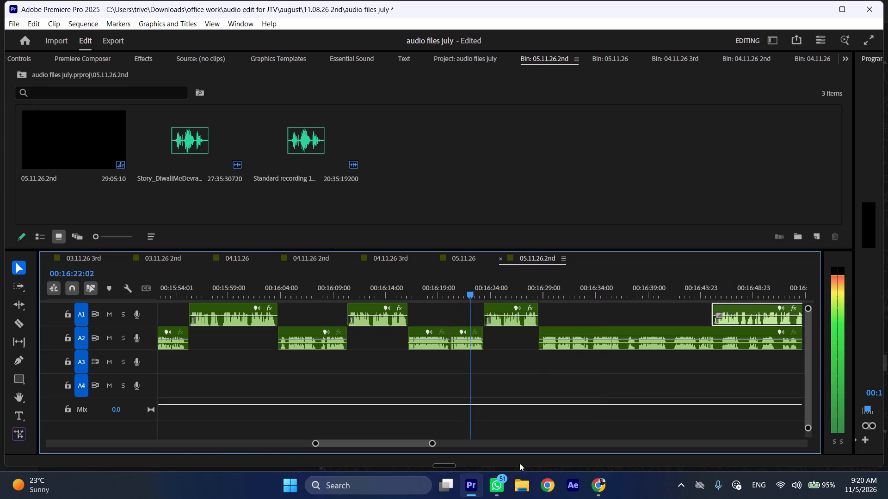
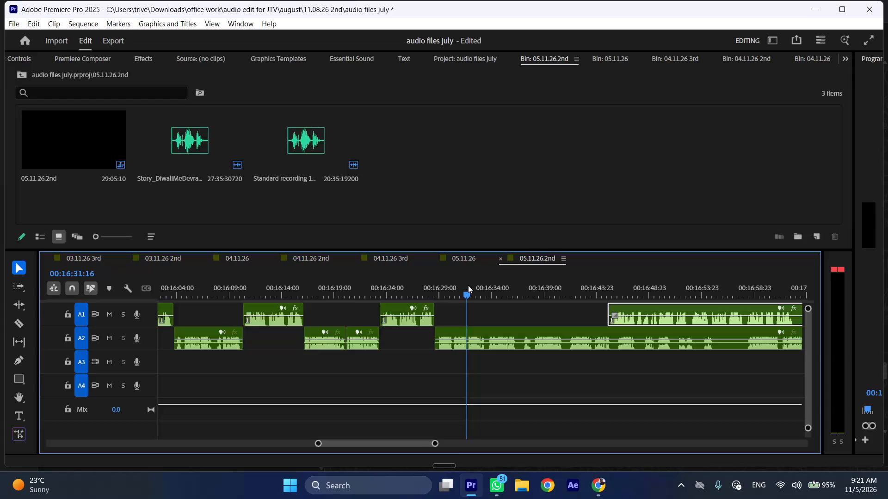
Cut the section from 00:16:31:16 to 00:16:33:16 out of the long A2 clip and close the gap.
{"action": "type", "text": "C"}
{"action": "key", "text": "space"}
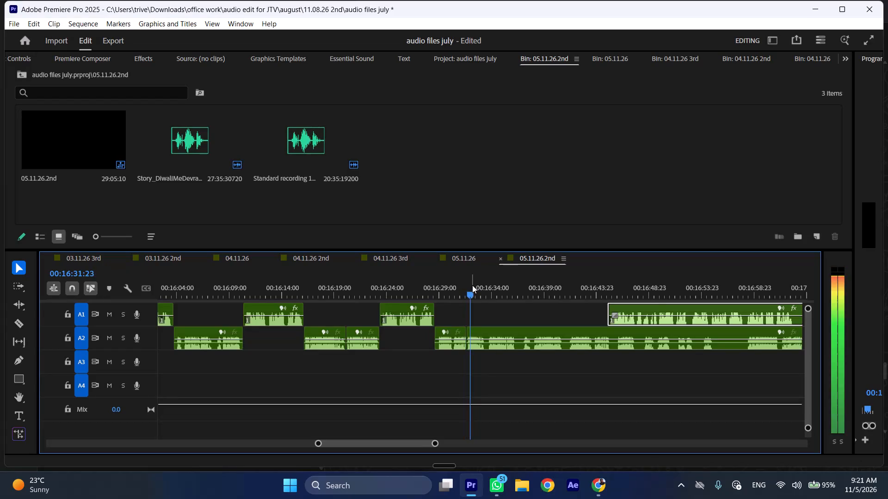
{"action": "left_click_drag", "start_coordinate": [483, 284], "coordinate": [491, 284]}
{"action": "left_click", "coordinate": [491, 284]}
{"action": "left_click", "coordinate": [499, 319]}
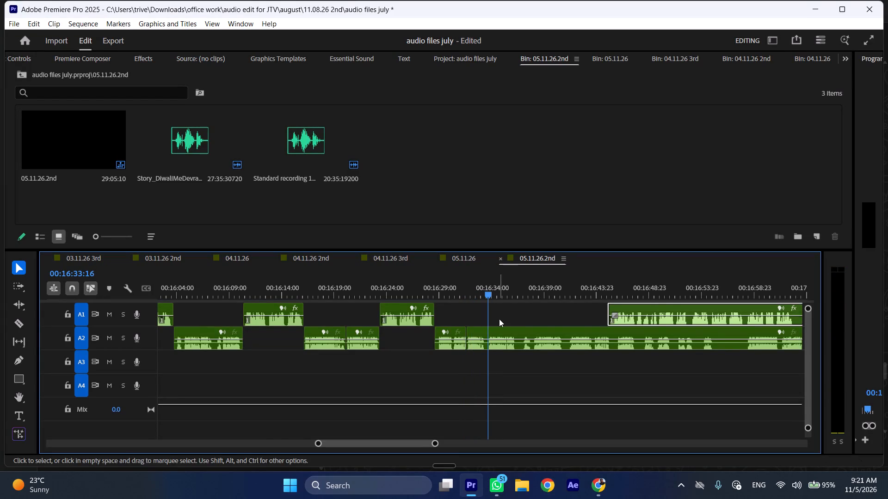
{"action": "left_click", "coordinate": [502, 338]}
{"action": "key", "text": "shift+c"}
{"action": "key", "text": "ctrl+shift+d"}
Cut the short pause between about 00:16:34 and 00:16:35 out of the A2 clip and close the gap.
{"action": "key", "text": "space"}
{"action": "type", "text": "l"}
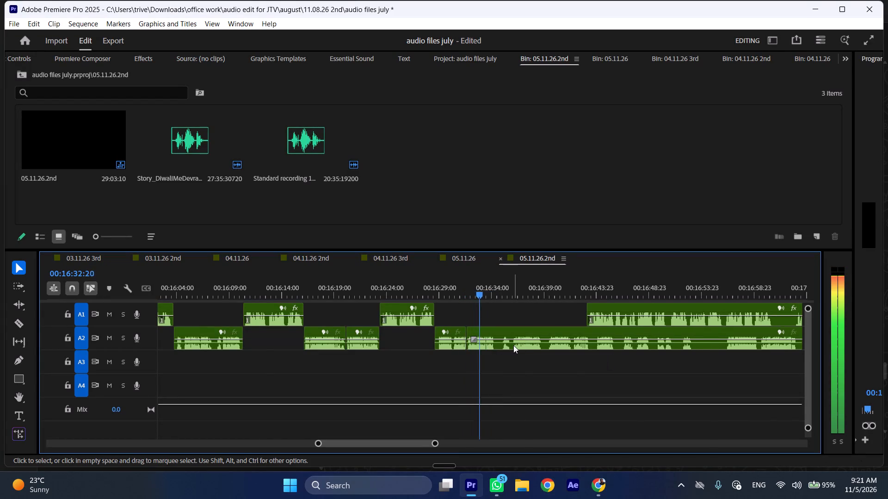
{"action": "key", "text": "space"}
{"action": "key", "text": "shift+c"}
{"action": "left_click", "coordinate": [507, 286]}
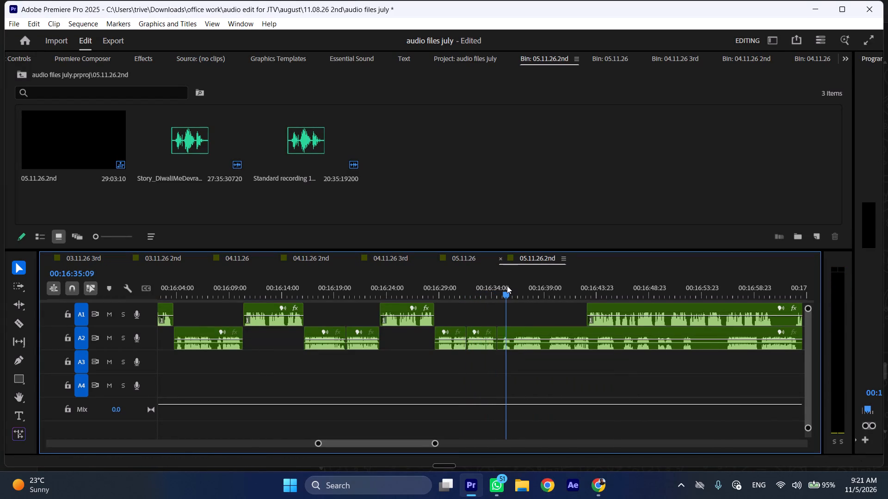
{"action": "key", "text": "space"}
{"action": "left_click", "coordinate": [504, 285]}
{"action": "key", "text": "space"}
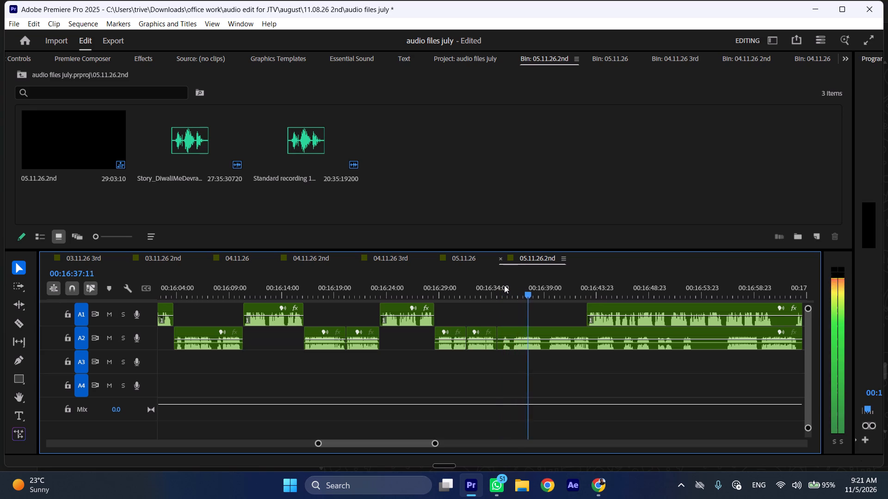
{"action": "left_click", "coordinate": [504, 285]}
{"action": "left_click", "coordinate": [512, 320]}
{"action": "left_click", "coordinate": [515, 330]}
{"action": "key", "text": "shift+c"}
{"action": "key", "text": "ctrl+shift+d"}
Move the A1 clip that follows the gap later to begin at about 00:16:56.
{"action": "key", "text": "space"}
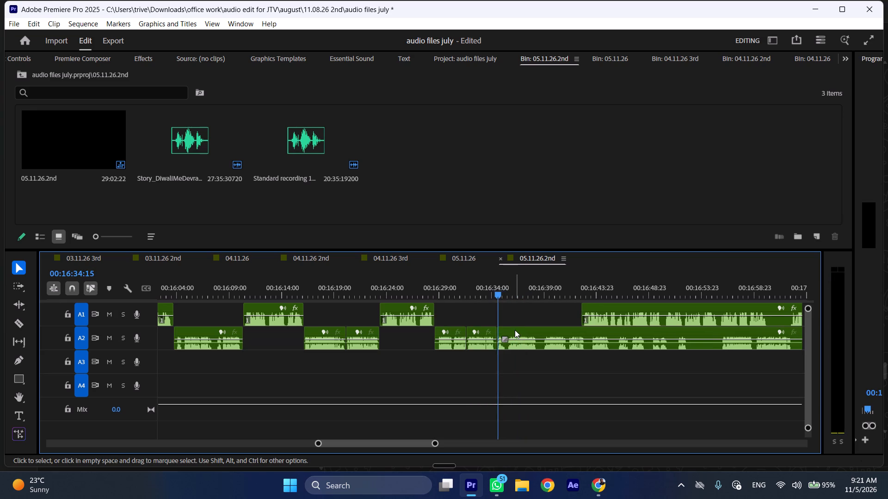
{"action": "type", "text": "l"}
{"action": "scroll", "coordinate": [523, 336], "scroll_direction": "down", "scroll_amount": 6}
{"action": "left_click_drag", "start_coordinate": [500, 310], "coordinate": [642, 310]}
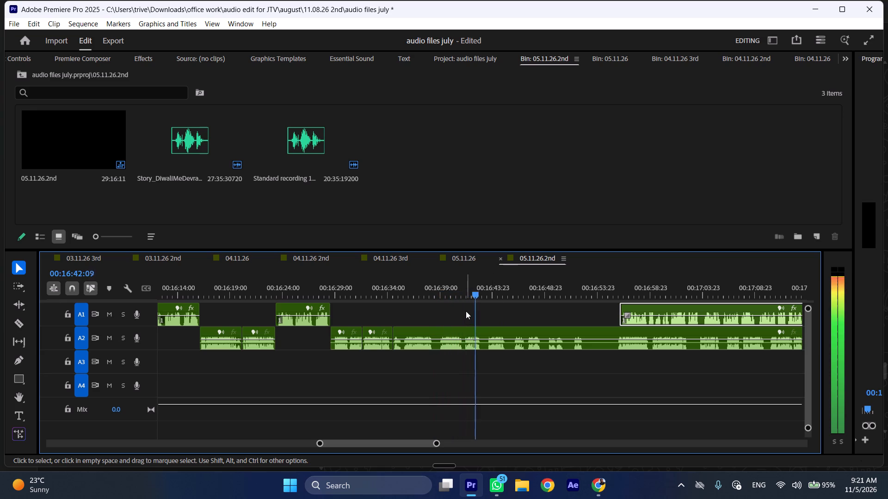
Cut the short pause from about 00:16:38:09 to 00:16:39 out of the A2 clip and close the gap.
{"action": "left_click_drag", "start_coordinate": [435, 292], "coordinate": [441, 292]}
{"action": "key", "text": "shift+c"}
{"action": "left_click", "coordinate": [452, 337]}
{"action": "key", "text": "shift+c"}
{"action": "key", "text": "ctrl+shift+d"}
{"action": "key", "text": "space"}
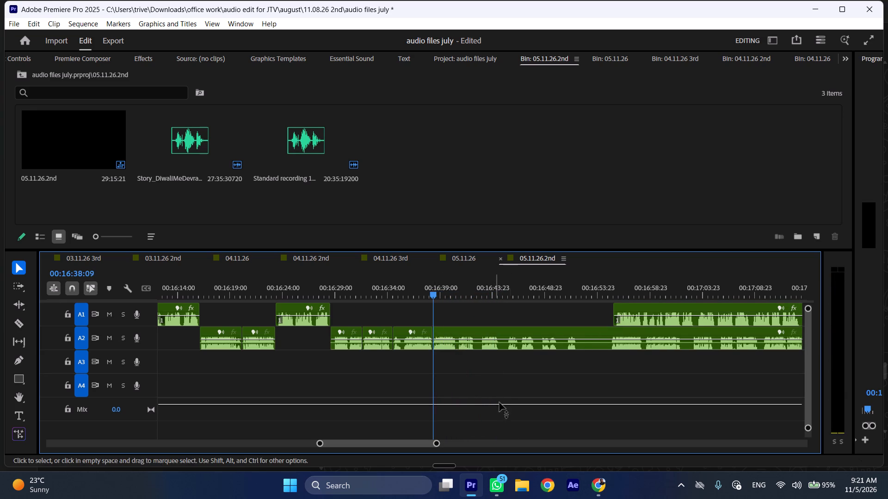
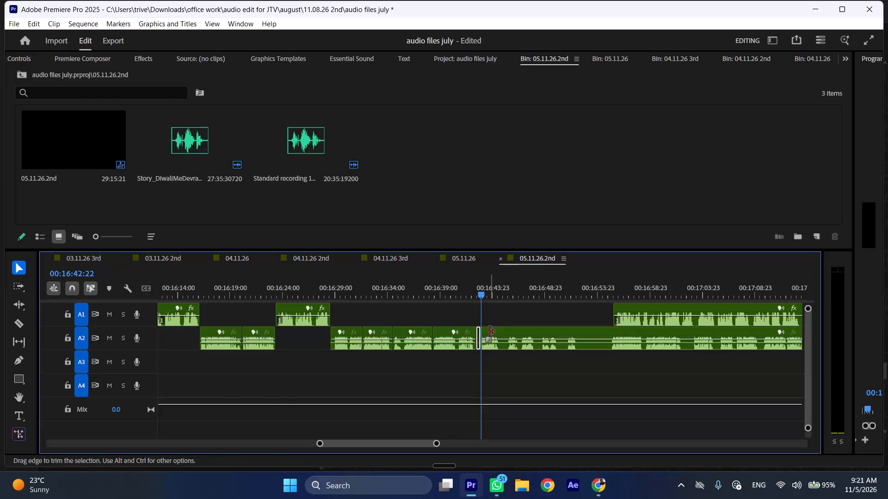
Cut the short pause from about 00:16:42:14 to 00:16:42:22 out of the A2 clip and close the gap.
{"action": "key", "text": "ctrl+shift+d"}
Play on from the cut and split the long A2 clip at the end of the phrase, at about 00:16:44:10.
{"action": "key", "text": "space"}
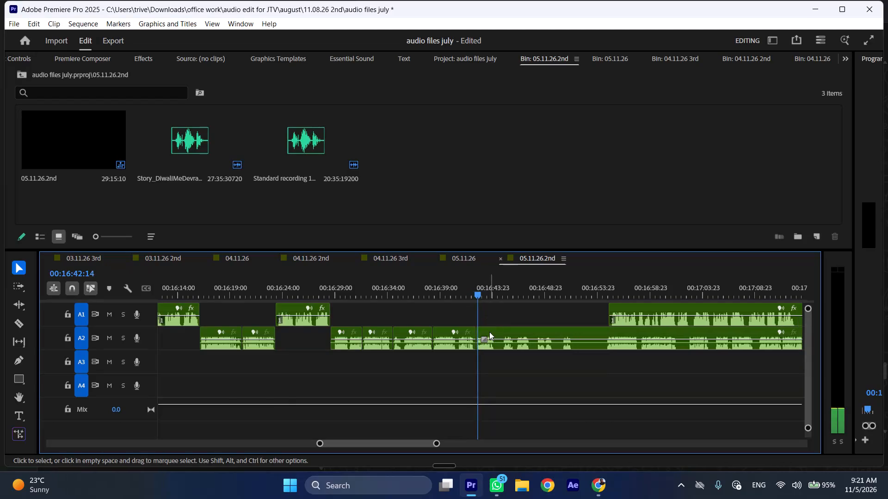
{"action": "type", "text": "l"}
{"action": "key", "text": "space"}
{"action": "key", "text": "shift+c"}
{"action": "key", "text": "space"}
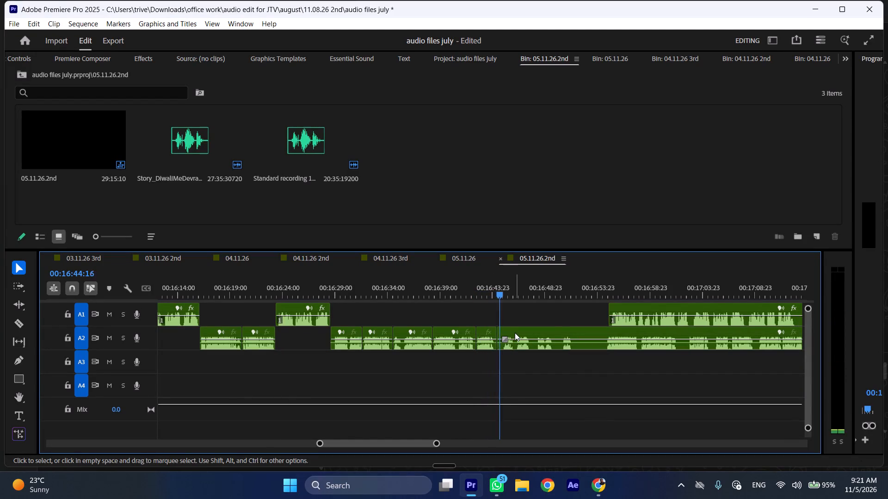
Listen to the rest of the A2 clip and move it later to begin at about 00:17:02.
{"action": "key", "text": "l"}
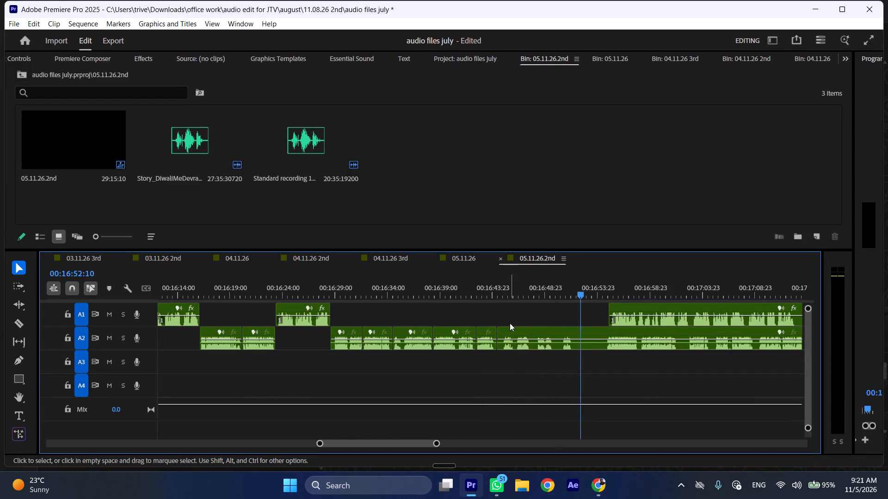
{"action": "key", "text": "space"}
{"action": "left_click_drag", "start_coordinate": [524, 333], "coordinate": [711, 337]}
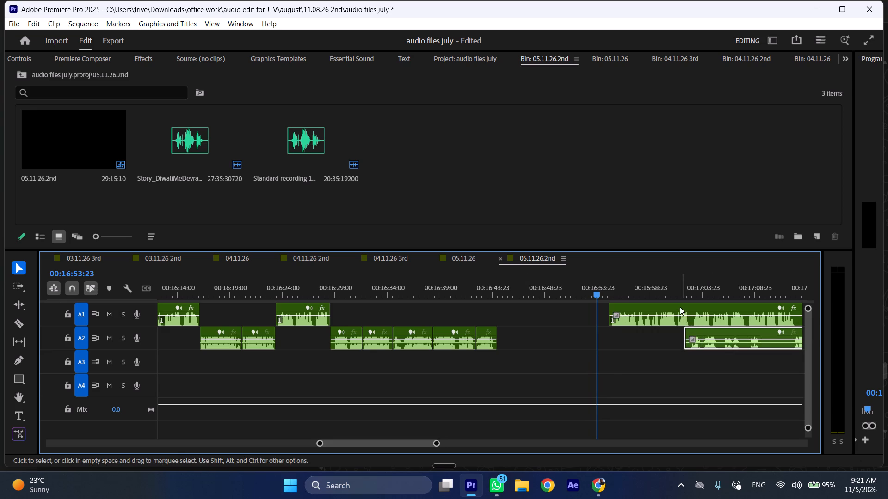
Move the A1 clip earlier to begin where the A2 speech ends, at about 00:16:44:10, and play the transition.
{"action": "left_click_drag", "start_coordinate": [680, 307], "coordinate": [566, 321]}
{"action": "left_click", "coordinate": [492, 291]}
{"action": "key", "text": "space"}
{"action": "type", "text": ";ll"}
Move the remaining A2 clip slightly later to begin at about 00:17:03:16.
{"action": "left_click_drag", "start_coordinate": [700, 330], "coordinate": [713, 330]}
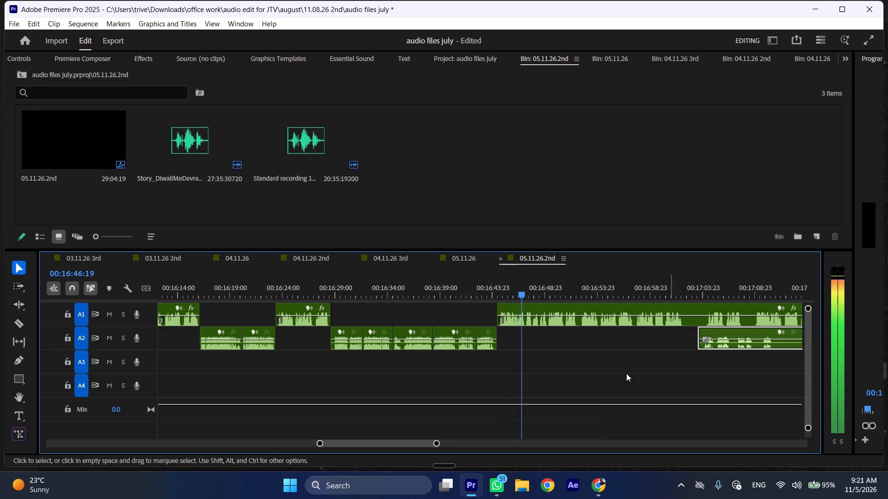
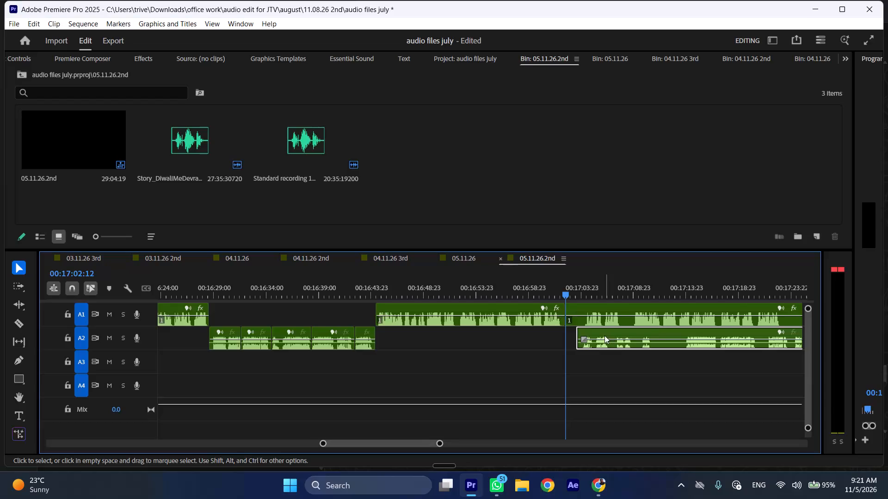
Move the A1 clip later to begin at about 00:17:31:18 while listening to the A2 speech from about 00:17:14.
{"action": "scroll", "coordinate": [604, 336], "scroll_direction": "down", "scroll_amount": 5}
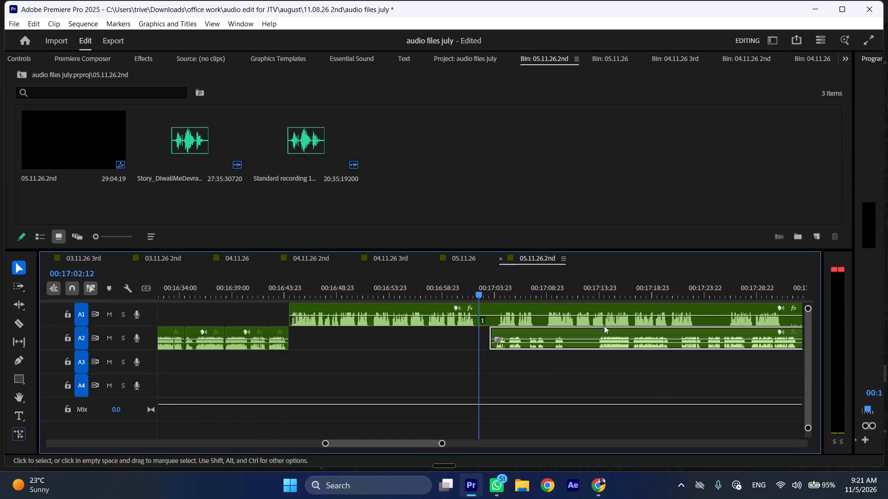
{"action": "left_click_drag", "start_coordinate": [495, 306], "coordinate": [704, 306]}
{"action": "left_click_drag", "start_coordinate": [592, 286], "coordinate": [594, 286]}
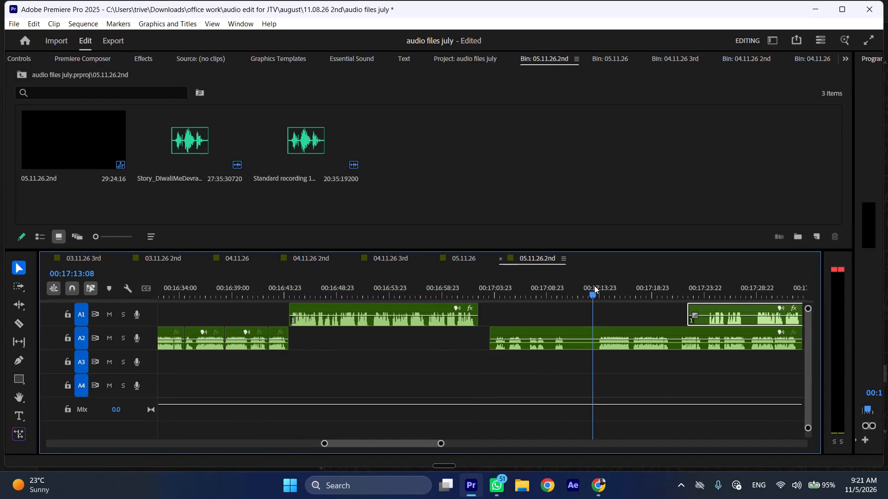
{"action": "left_click_drag", "start_coordinate": [594, 286], "coordinate": [599, 286]}
{"action": "key", "text": "space"}
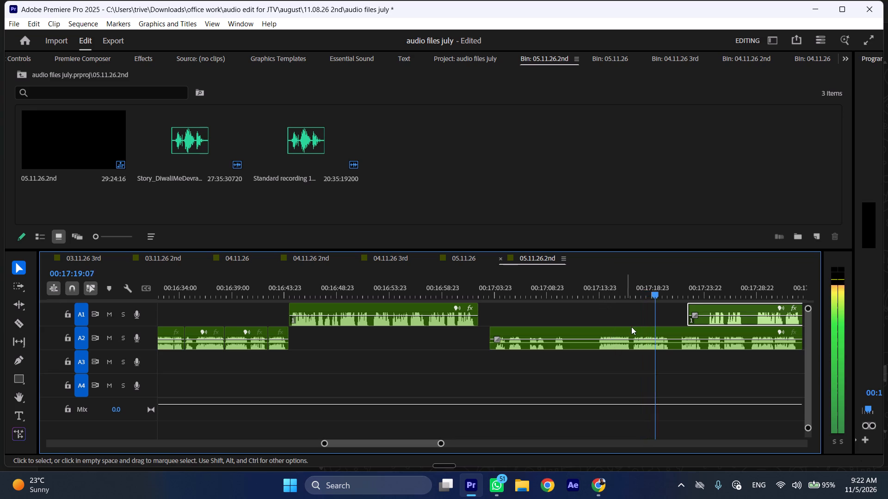
{"action": "scroll", "coordinate": [627, 326], "scroll_direction": "down", "scroll_amount": 6}
{"action": "left_click_drag", "start_coordinate": [614, 310], "coordinate": [711, 310]}
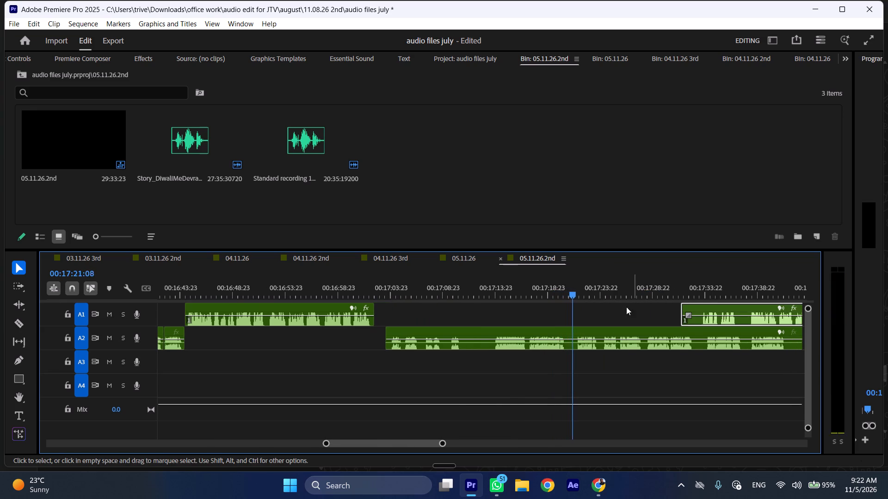
{"action": "key", "text": "l"}
Ripple-trim the start of the A2 clip up to 00:17:24:04 and move the remainder to begin at 00:17:02:13, where the preceding A1 clip ends.
{"action": "scroll", "coordinate": [609, 317], "scroll_direction": "down", "scroll_amount": 5}
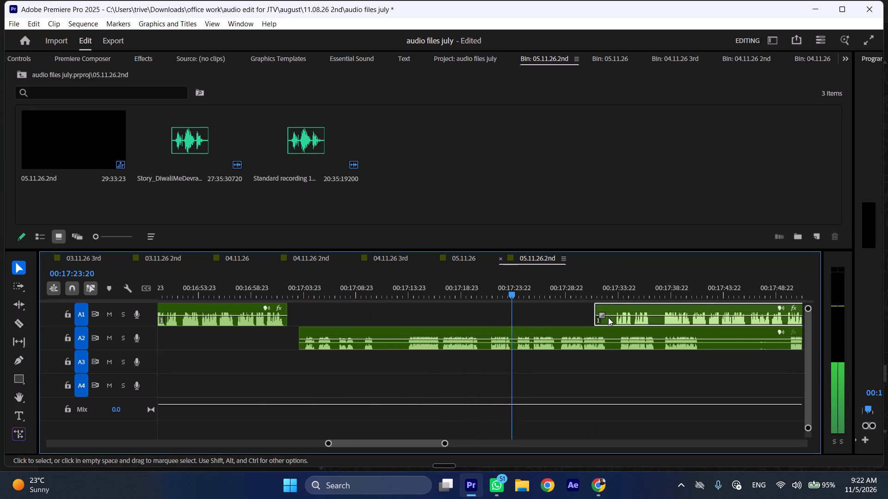
{"action": "left_click", "coordinate": [517, 291]}
{"action": "left_click", "coordinate": [531, 327]}
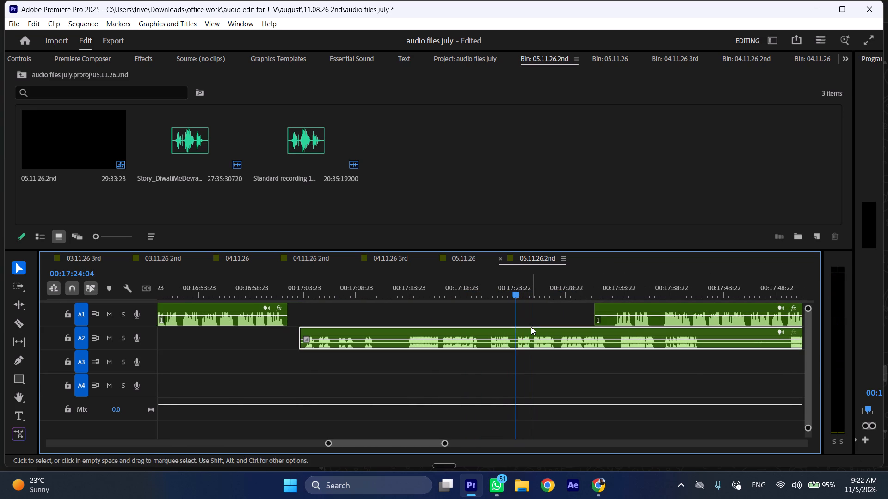
{"action": "key", "text": "shift+c"}
{"action": "key", "text": "ctrl+shift+d"}
{"action": "left_click_drag", "start_coordinate": [345, 330], "coordinate": [326, 334]}
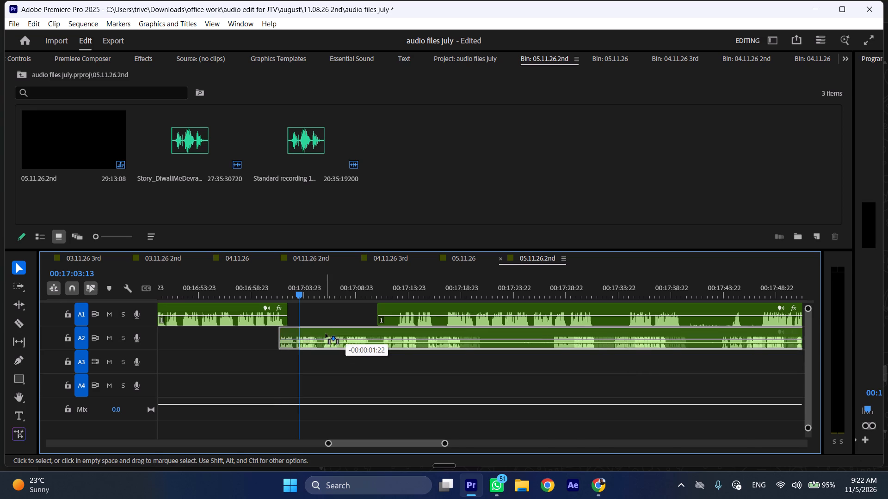
{"action": "left_click_drag", "start_coordinate": [326, 334], "coordinate": [333, 334]}
Move the following A1 clip later to begin at about 00:17:27 and play the A1-to-A2 transition around 00:17:02.
{"action": "left_click_drag", "start_coordinate": [380, 306], "coordinate": [397, 309]}
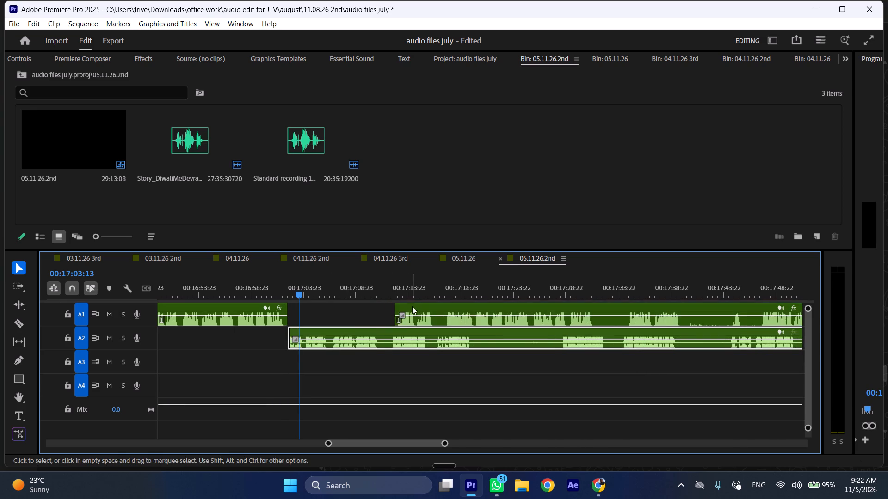
{"action": "left_click_drag", "start_coordinate": [414, 306], "coordinate": [563, 308]}
{"action": "left_click", "coordinate": [280, 287]}
{"action": "key", "text": "space"}
{"action": "type", "text": "l"}
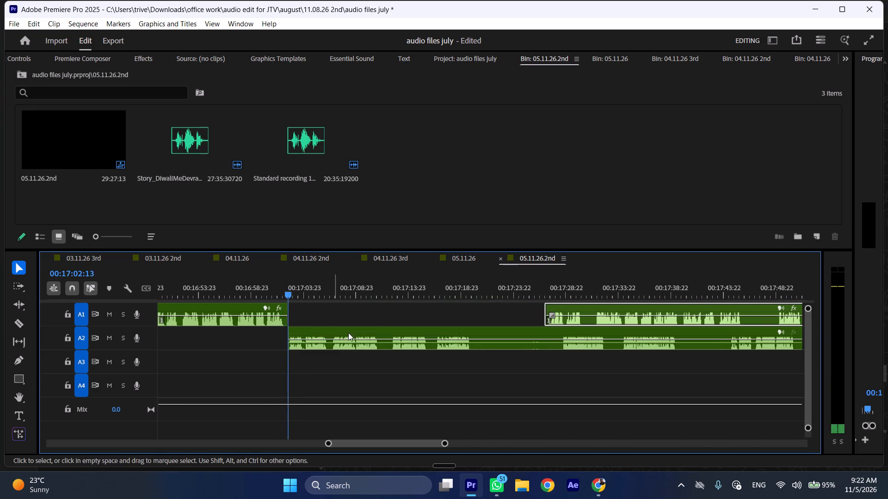
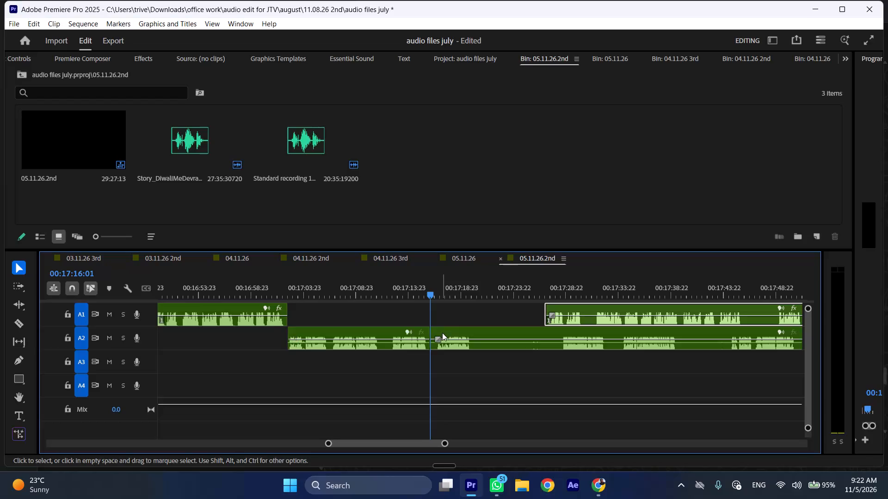
Move the second A2 piece later to begin at about 00:17:29, and the following A1 clip earlier to begin at 00:17:16:01.
{"action": "left_click_drag", "start_coordinate": [443, 333], "coordinate": [586, 336]}
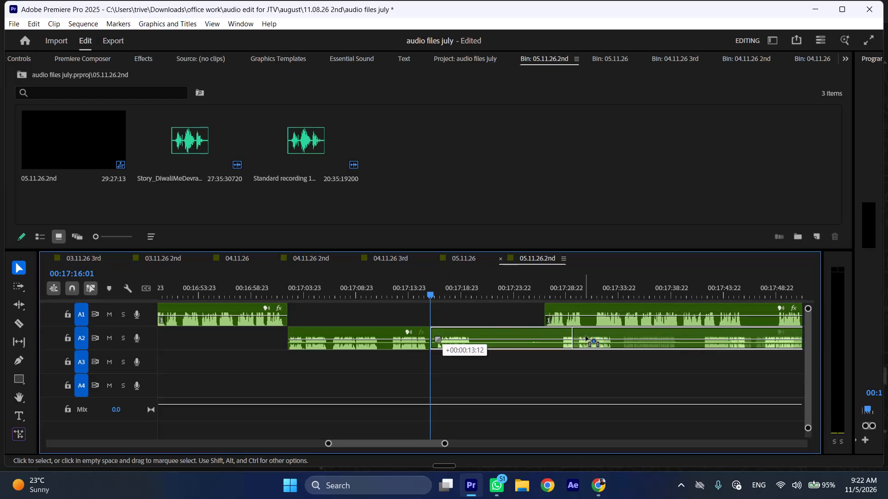
{"action": "left_click_drag", "start_coordinate": [586, 336], "coordinate": [587, 336]}
{"action": "left_click_drag", "start_coordinate": [575, 306], "coordinate": [468, 309]}
Cut out and ripple-delete the two A2 pauses, from 00:17:06:04 to 00:17:06:16 and from about 00:17:11 to 00:17:12:09.
{"action": "scroll", "coordinate": [467, 309], "scroll_direction": "up", "scroll_amount": 5}
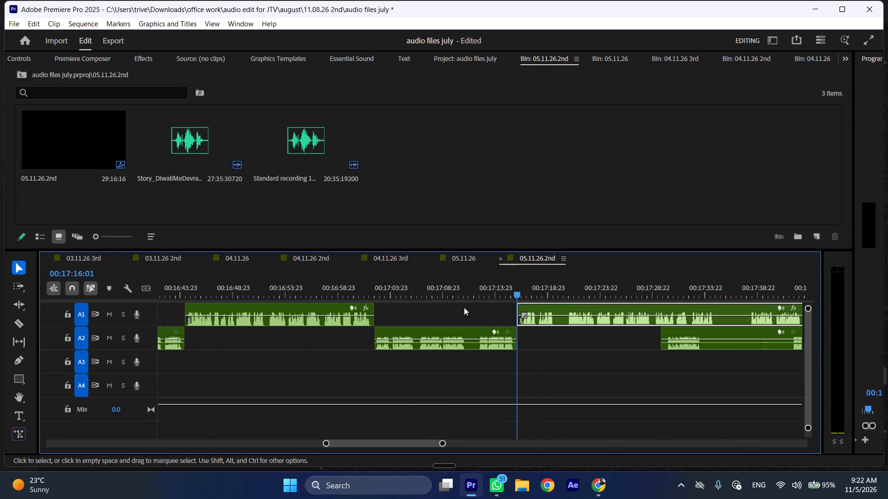
{"action": "left_click_drag", "start_coordinate": [414, 286], "coordinate": [467, 284]}
{"action": "key", "text": "shift+c"}
{"action": "key", "text": "shift+c"}
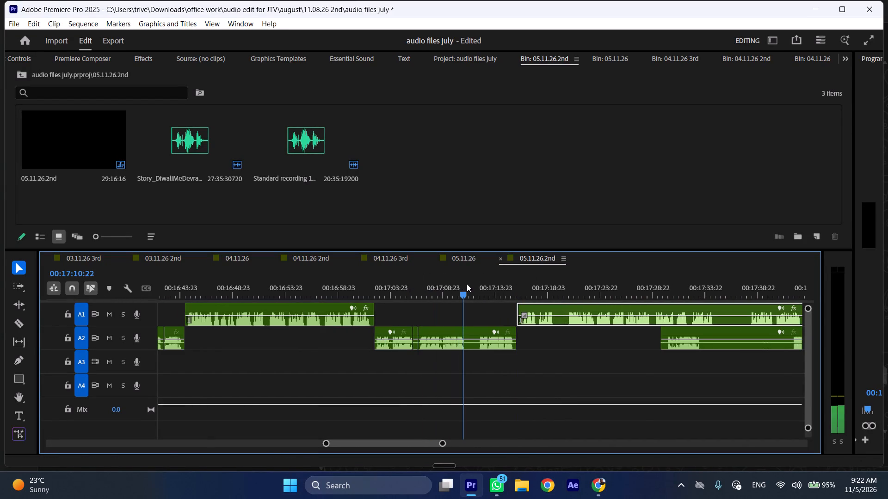
{"action": "left_click_drag", "start_coordinate": [467, 284], "coordinate": [480, 284]}
{"action": "key", "text": "shift+c"}
{"action": "key", "text": "shift+c"}
{"action": "left_click", "coordinate": [471, 336]}
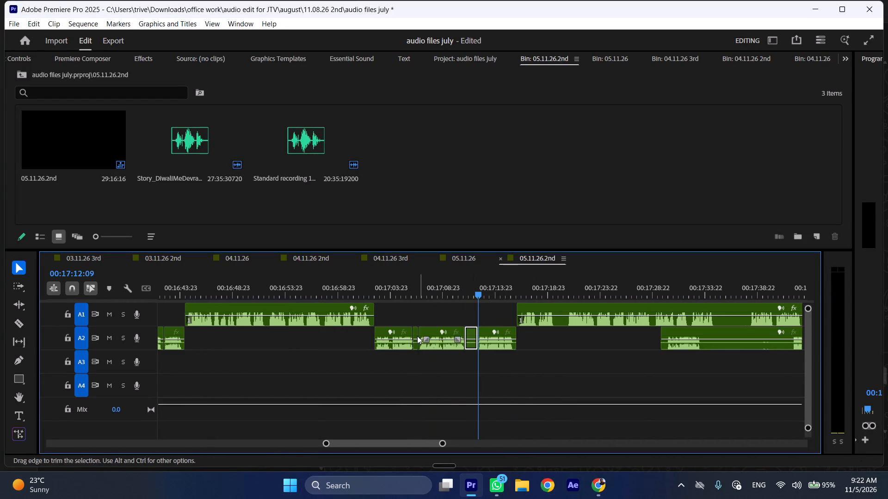
{"action": "left_click", "coordinate": [415, 335], "text": "shift"}
{"action": "key", "text": "ctrl+shift+d"}
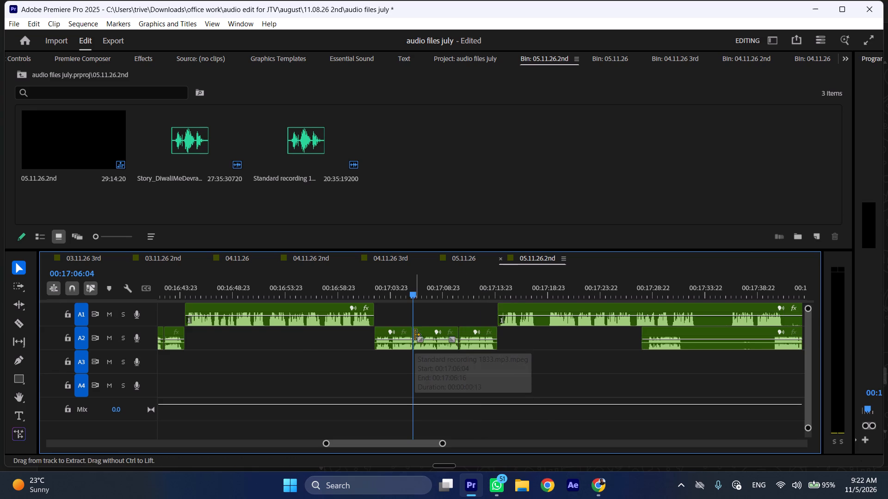
Play the A2-to-A1 transition around 00:17:14, and cut out and ripple-delete the roughly one-second pause in A1 near 00:17:18.
{"action": "left_click", "coordinate": [497, 282]}
{"action": "key", "text": "space"}
{"action": "type", "text": "l"}
{"action": "scroll", "coordinate": [523, 320], "scroll_direction": "down", "scroll_amount": 6}
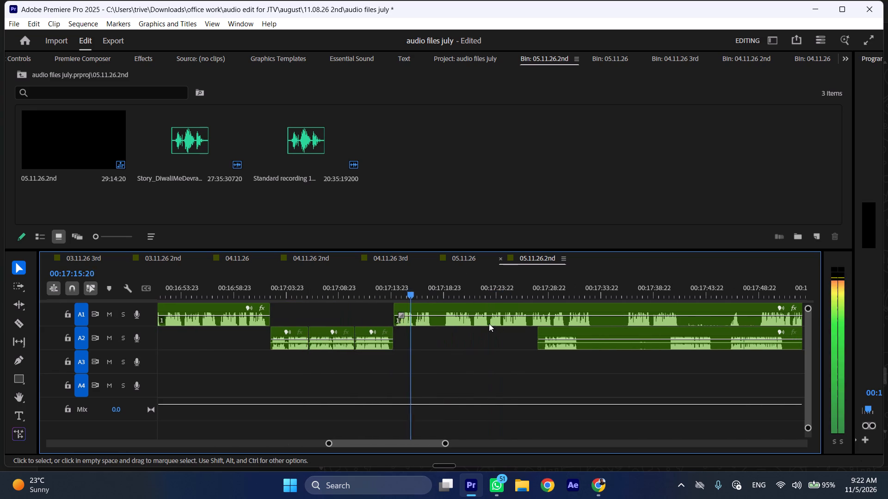
{"action": "key", "text": "space"}
{"action": "key", "text": "shift+c"}
{"action": "left_click_drag", "start_coordinate": [439, 290], "coordinate": [444, 289]}
{"action": "left_click", "coordinate": [452, 310]}
{"action": "key", "text": "shift+c"}
{"action": "key", "text": "ctrl+shift+d"}
Listen to the A1 speech from about 00:17:18 while moving the following A2 clip later to begin at about 00:17:34.
{"action": "key", "text": "space"}
{"action": "type", "text": "l"}
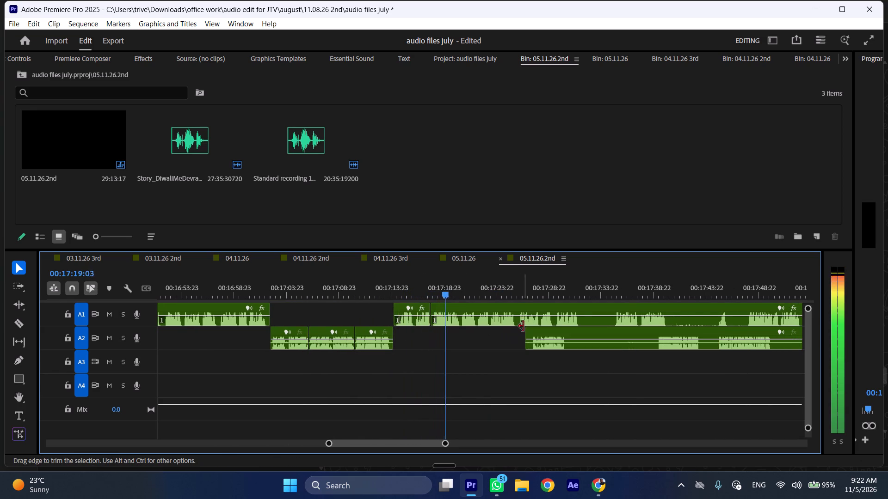
{"action": "left_click_drag", "start_coordinate": [540, 330], "coordinate": [624, 333]}
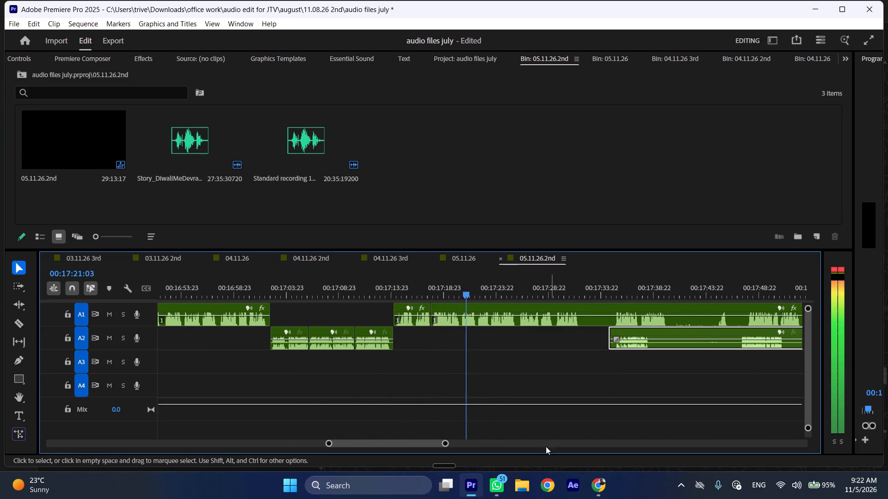
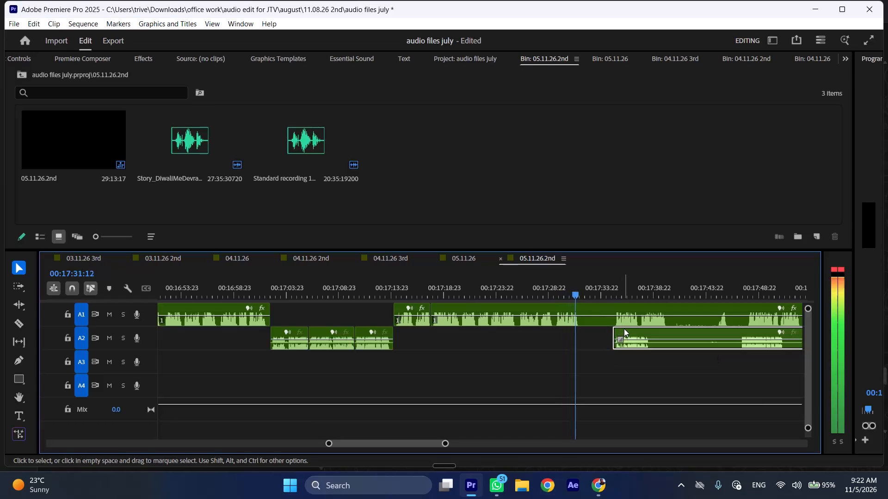
Split the A1 clip at the end of the speech phrase, at about 00:17:32.
{"action": "key", "text": "space"}
{"action": "type", "text": "C"}
Cut the A2 clip at 00:17:38:15 and insert its short first piece between the A1 clips at about 00:17:18, shifting later clips along.
{"action": "left_click_drag", "start_coordinate": [647, 292], "coordinate": [648, 292]}
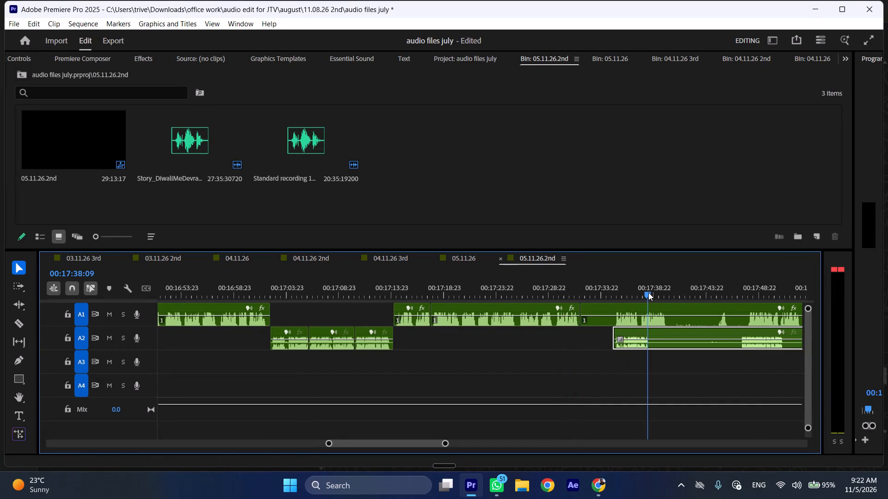
{"action": "left_click_drag", "start_coordinate": [648, 292], "coordinate": [651, 294]}
{"action": "key", "text": "shift+c"}
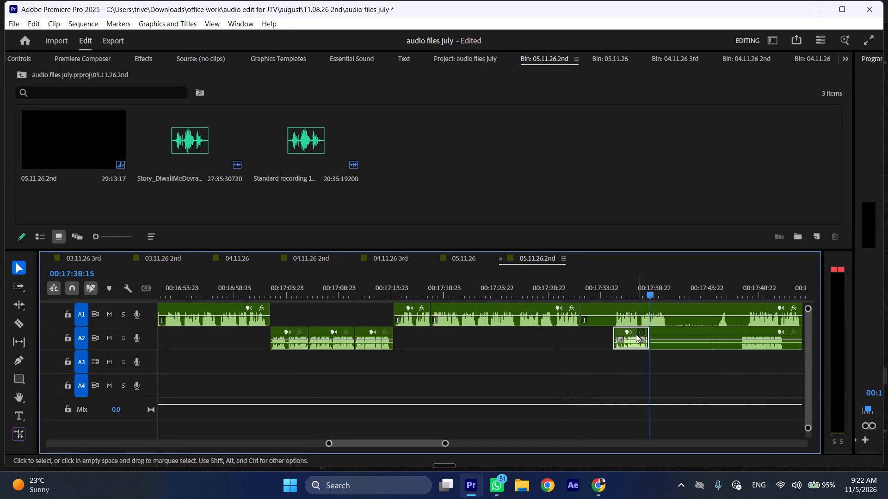
{"action": "left_click_drag", "start_coordinate": [629, 346], "coordinate": [447, 347]}
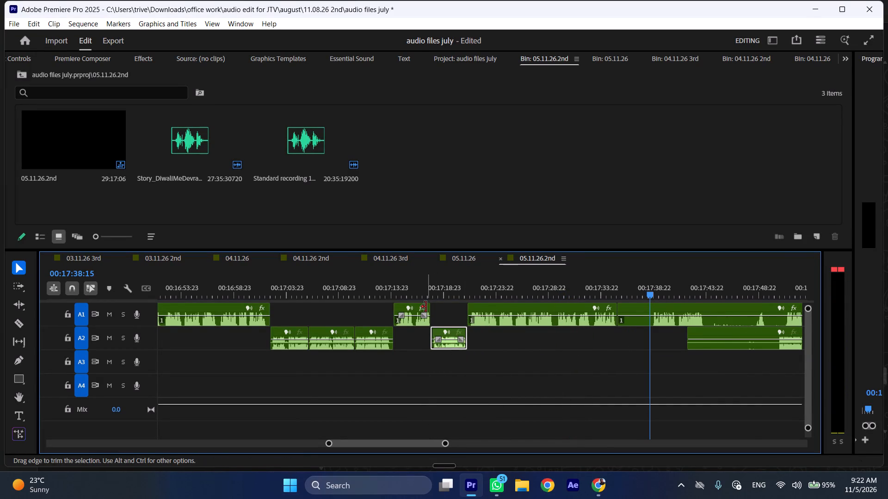
Play the transition into the inserted A2 piece from about 00:17:17, and the end of the following A1 speech near 00:17:34.
{"action": "left_click", "coordinate": [420, 290]}
{"action": "key", "text": "space"}
{"action": "type", "text": "l"}
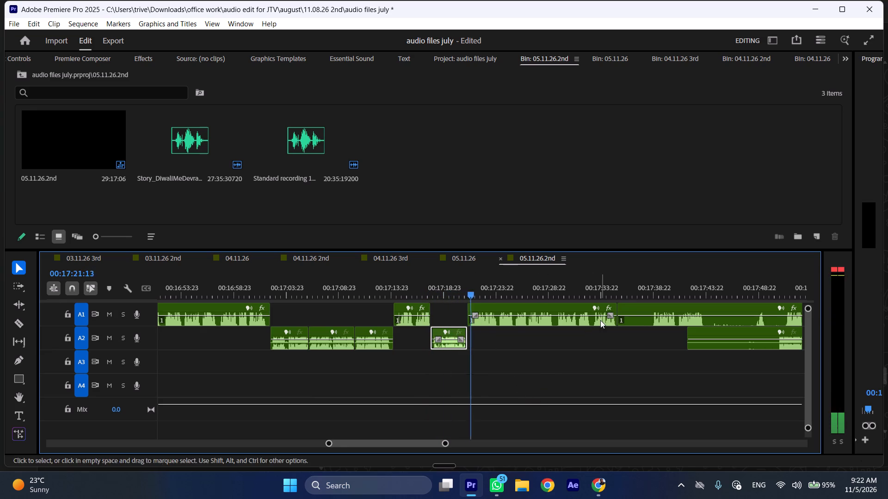
{"action": "left_click", "coordinate": [614, 280]}
{"action": "left_click", "coordinate": [605, 280]}
{"action": "key", "text": "space"}
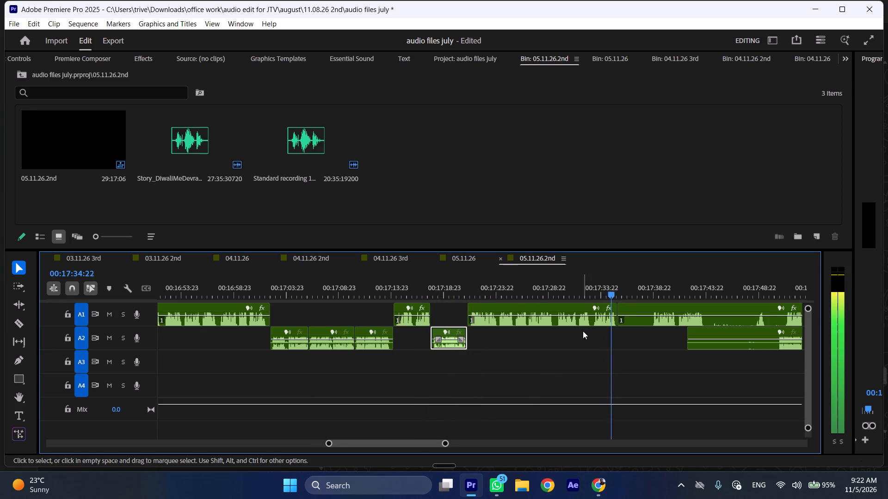
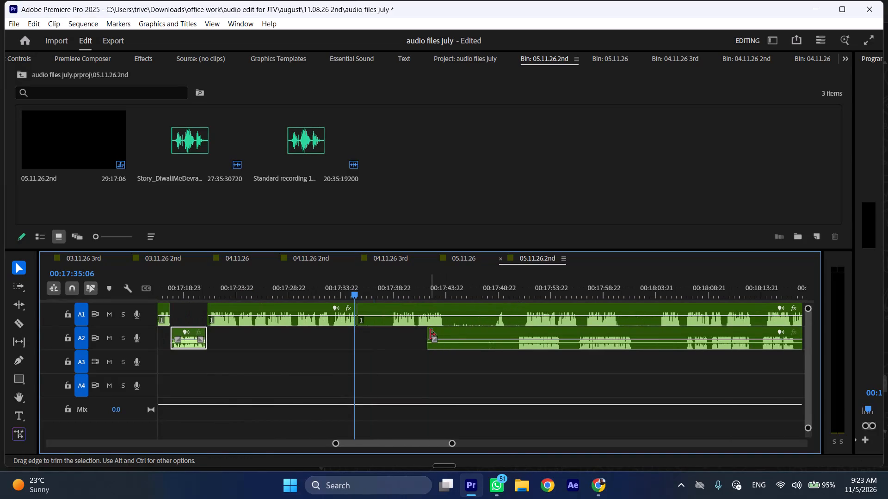
Trim the silent start off the later A2 clip and move it to about 00:17:35, right after the A1 speech phrase.
{"action": "left_click_drag", "start_coordinate": [430, 332], "coordinate": [517, 328]}
{"action": "left_click_drag", "start_coordinate": [543, 334], "coordinate": [393, 334]}
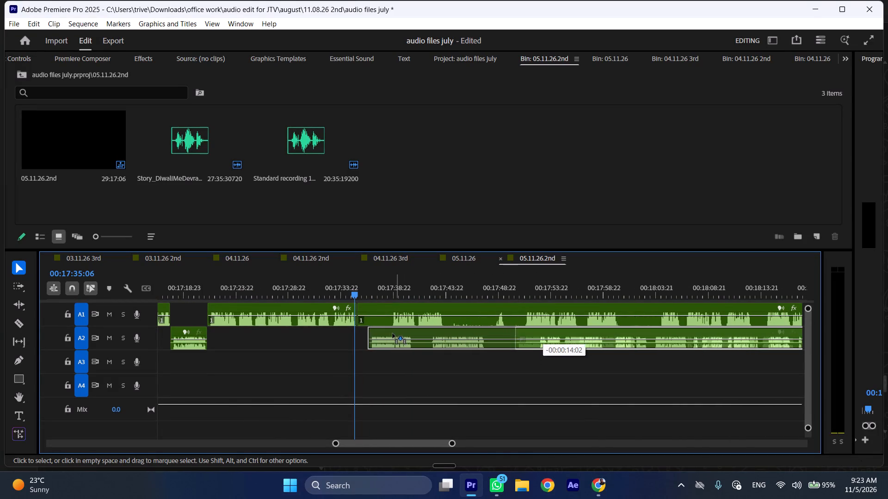
{"action": "left_click_drag", "start_coordinate": [393, 334], "coordinate": [387, 334]}
Move the following A1 clip and the audio after it later, so that it starts at about 00:18:03.
{"action": "left_click_drag", "start_coordinate": [377, 304], "coordinate": [666, 306]}
Play the moved A2 speech, cut out its short pause from 00:17:40:00 to about 00:17:41, and close the gap.
{"action": "key", "text": "space"}
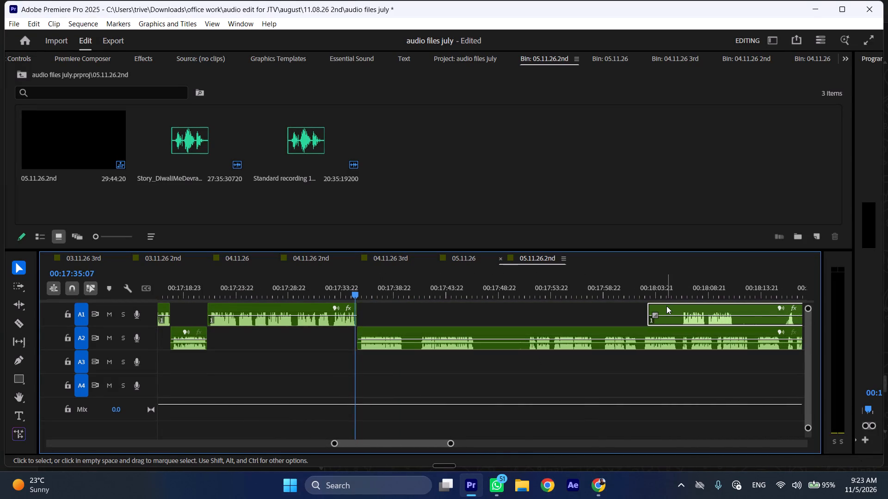
{"action": "type", "text": "l"}
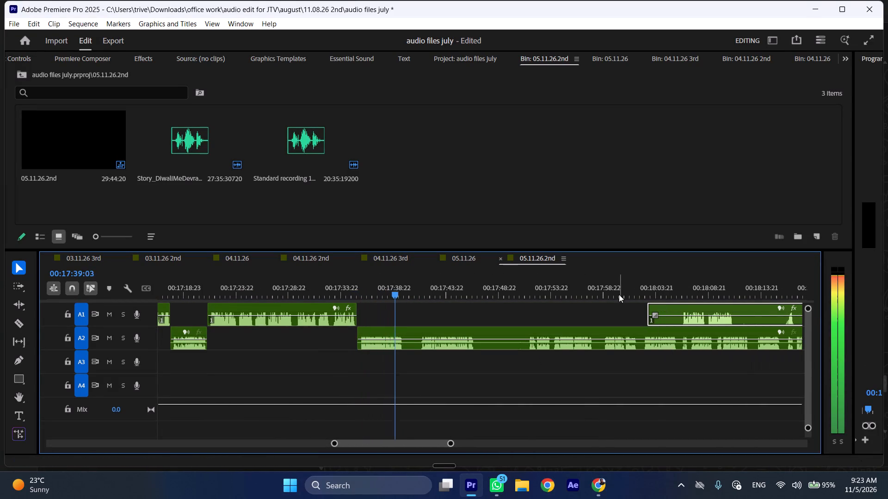
{"action": "left_click_drag", "start_coordinate": [402, 295], "coordinate": [412, 295]}
{"action": "key", "text": "shift+c"}
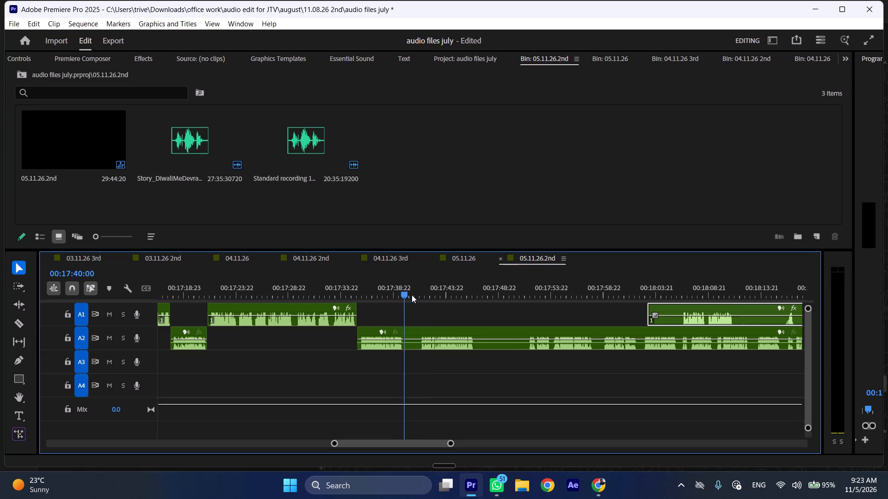
{"action": "left_click_drag", "start_coordinate": [412, 295], "coordinate": [422, 295]}
{"action": "left_click", "coordinate": [441, 336]}
{"action": "key", "text": "shift+c"}
{"action": "key", "text": "ctrl+shift+d"}
Cut out the A2 pause between 00:17:45:08 and 00:17:50:09 and close the gap.
{"action": "left_click_drag", "start_coordinate": [448, 284], "coordinate": [463, 286]}
{"action": "key", "text": "shift+c"}
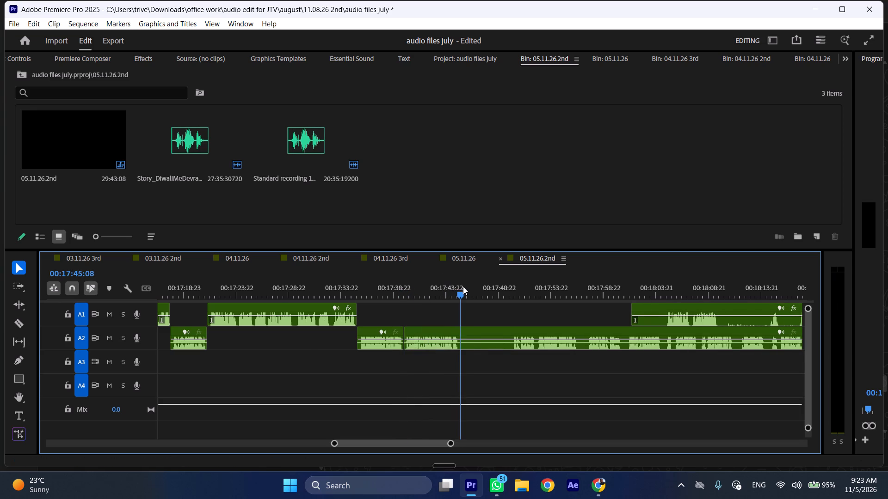
{"action": "left_click_drag", "start_coordinate": [463, 286], "coordinate": [514, 294]}
{"action": "left_click", "coordinate": [526, 324]}
{"action": "key", "text": "shift+c"}
{"action": "left_click", "coordinate": [499, 335]}
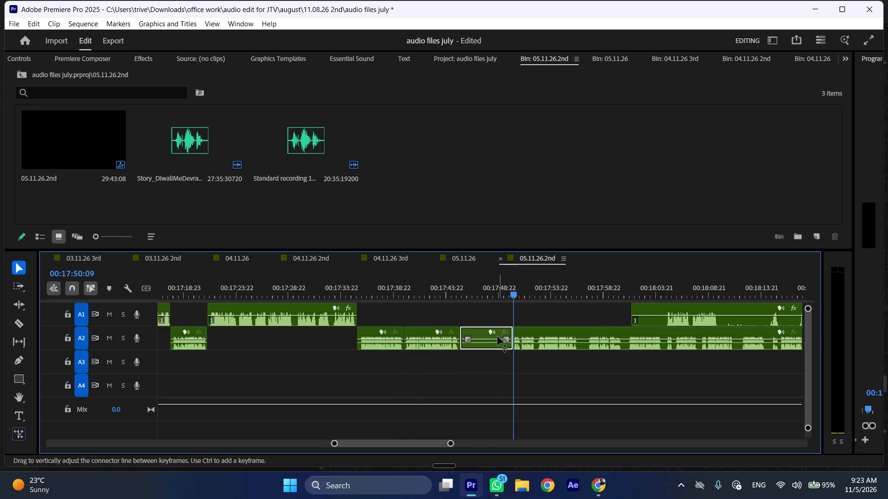
{"action": "key", "text": "ctrl+shift+d"}
Play the A2 speech across the tightened pauses from about 00:17:39.
{"action": "left_click", "coordinate": [400, 283]}
{"action": "key", "text": "space"}
{"action": "type", "text": "l"}
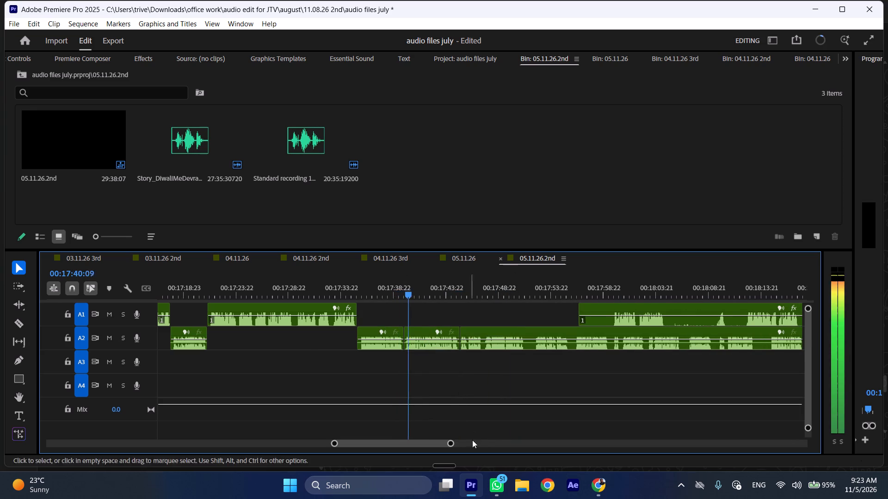
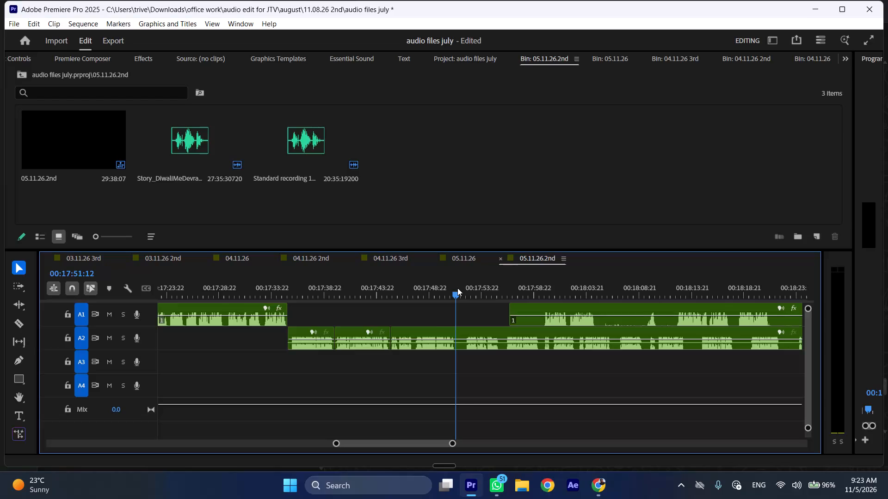
Cut out the A2 pause between 00:17:51:12 and 00:17:52:08 and close the gap.
{"action": "key", "text": "shift+c"}
{"action": "left_click", "coordinate": [476, 340]}
{"action": "key", "text": "shift+c"}
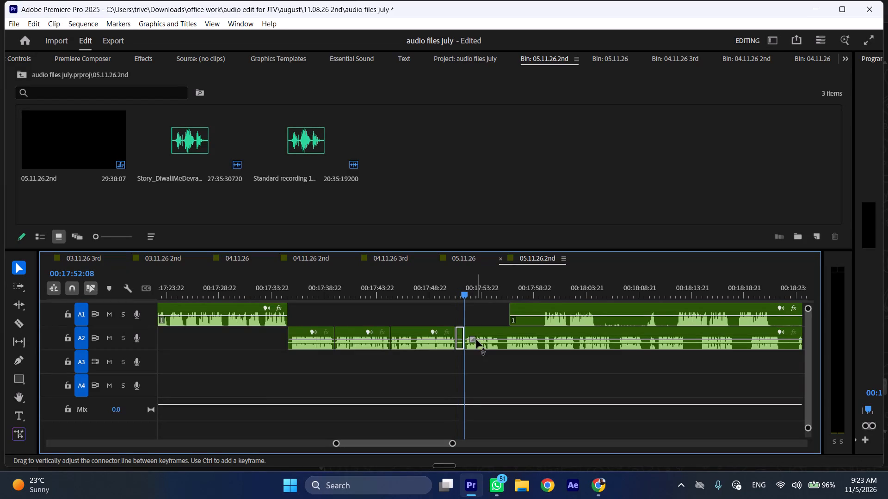
{"action": "key", "text": "ctrl+shift+d"}
Split the A2 speech at 00:17:55:03, trim the silent start of the following A1 clip and move that clip to the split.
{"action": "left_click_drag", "start_coordinate": [480, 292], "coordinate": [495, 292]}
{"action": "key", "text": "shift+c"}
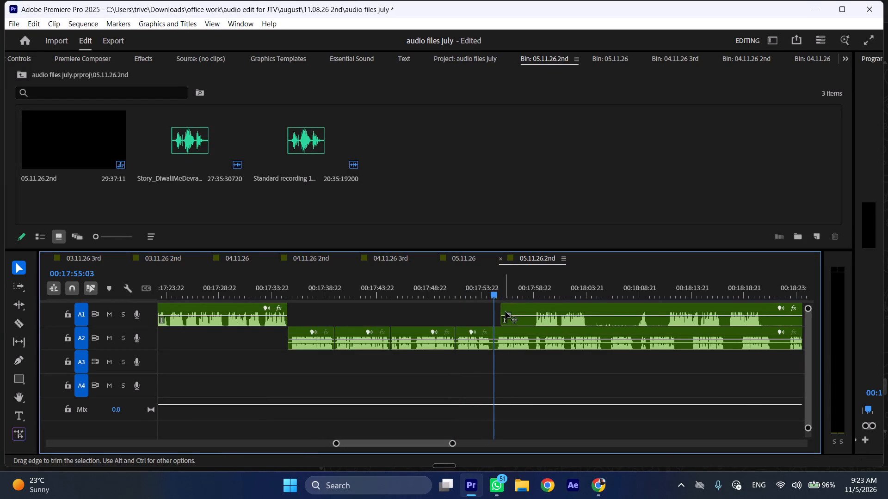
{"action": "left_click_drag", "start_coordinate": [506, 306], "coordinate": [539, 308]}
{"action": "left_click_drag", "start_coordinate": [555, 307], "coordinate": [515, 309]}
Move the remaining A2 audio after the split later, so that it starts at about 00:18:03.
{"action": "left_click_drag", "start_coordinate": [512, 330], "coordinate": [600, 330]}
Play the moved A1 speech and split it at 00:18:00:07, where the quiet stretch begins.
{"action": "key", "text": "space"}
{"action": "key", "text": "l"}
{"action": "scroll", "coordinate": [521, 349], "scroll_direction": "down", "scroll_amount": 6}
{"action": "key", "text": "space"}
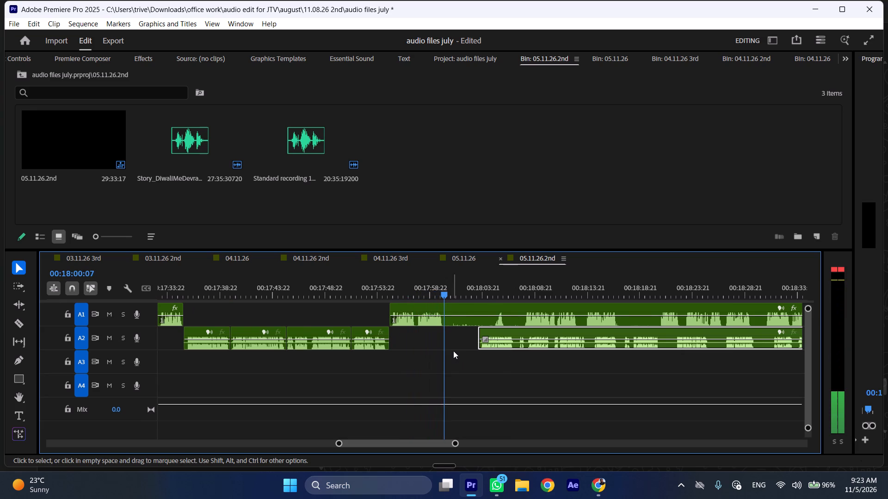
{"action": "key", "text": "shift+c"}
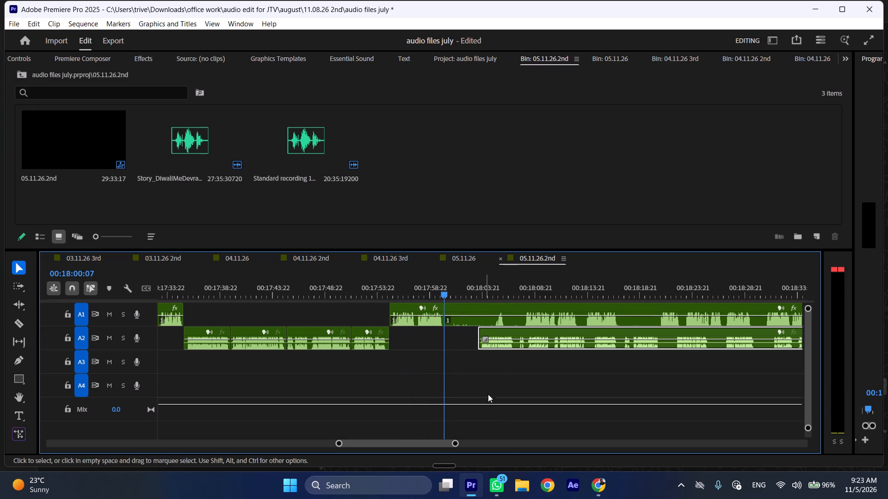
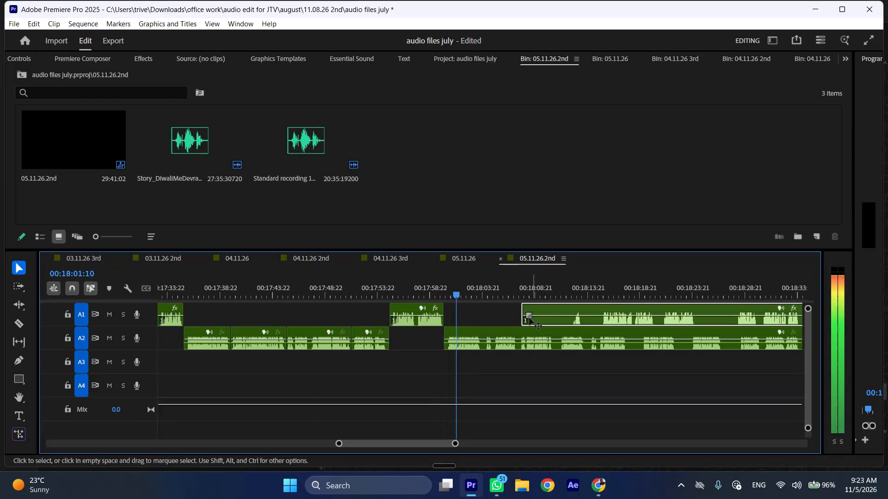
Split the A2 speech at 00:18:03:21, trim the quiet start of the following A1 clip and move that clip to the split.
{"action": "key", "text": "space"}
{"action": "type", "text": "C"}
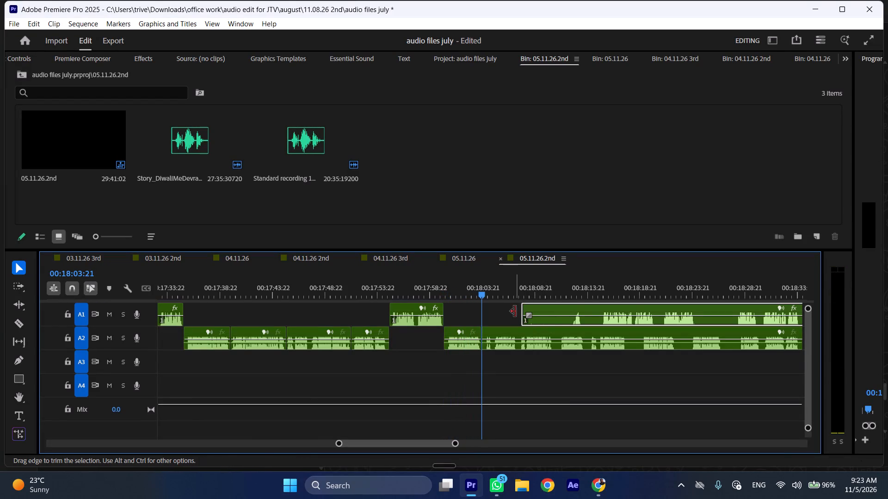
{"action": "left_click_drag", "start_coordinate": [516, 310], "coordinate": [598, 311]}
{"action": "left_click_drag", "start_coordinate": [598, 312], "coordinate": [592, 312]}
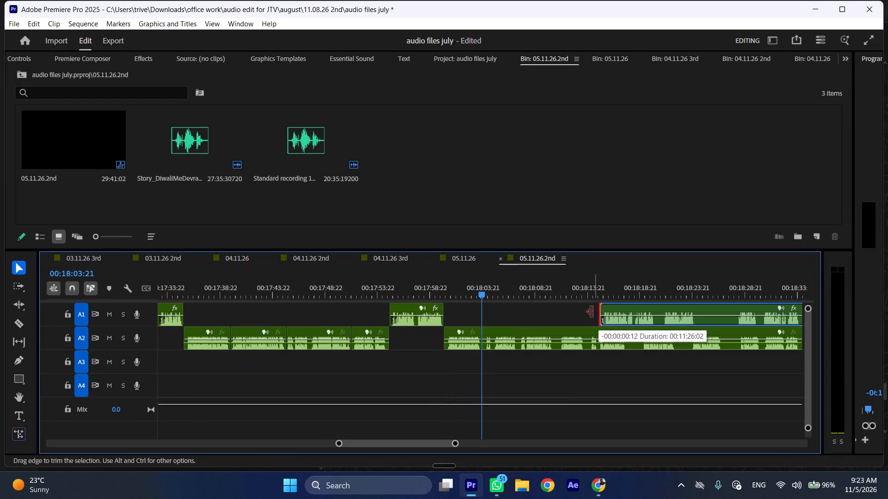
{"action": "left_click_drag", "start_coordinate": [592, 312], "coordinate": [592, 312]}
{"action": "left_click", "coordinate": [595, 309]}
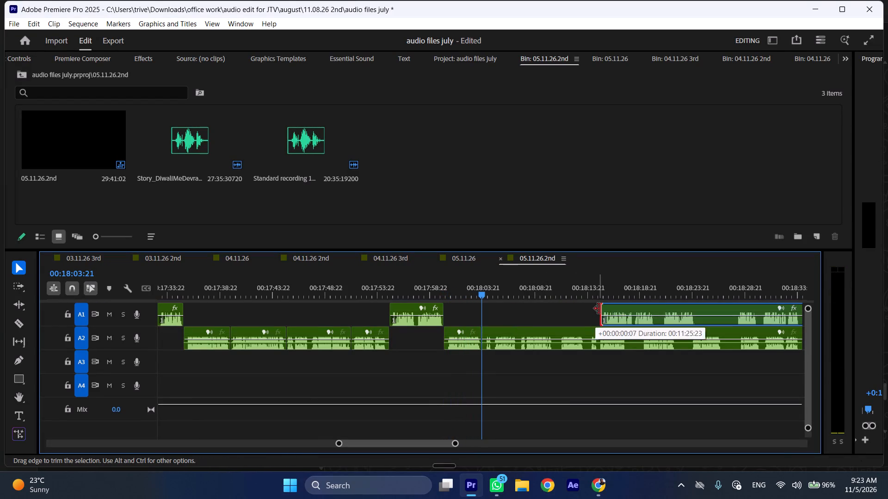
{"action": "left_click_drag", "start_coordinate": [617, 307], "coordinate": [497, 316]}
Move the remaining A2 audio after the split later, so that it starts at about 00:18:16.
{"action": "left_click_drag", "start_coordinate": [495, 330], "coordinate": [626, 330]}
Play the moved A1 speech from 00:18:03:21 at increased speed to find where its phrase ends.
{"action": "key", "text": "space"}
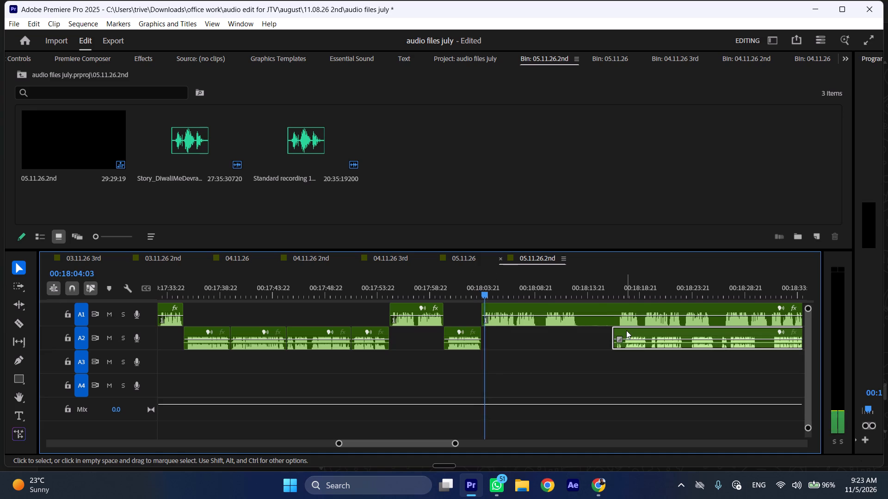
{"action": "key", "text": "l"}
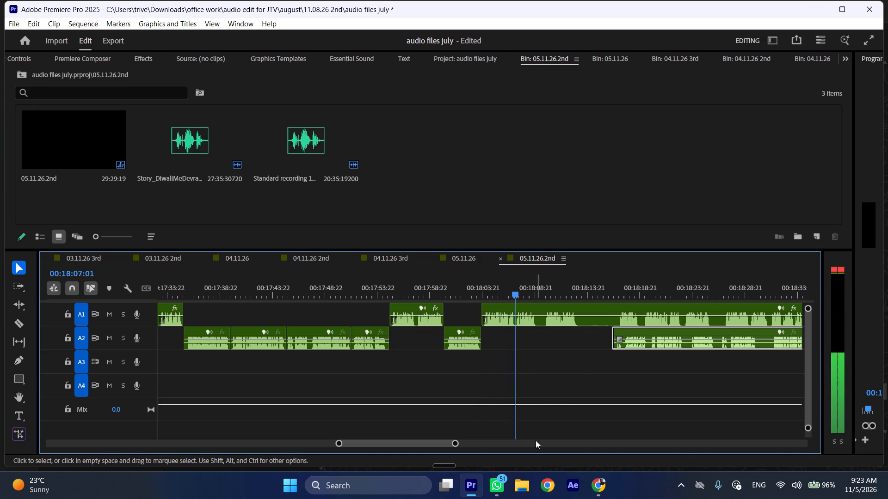
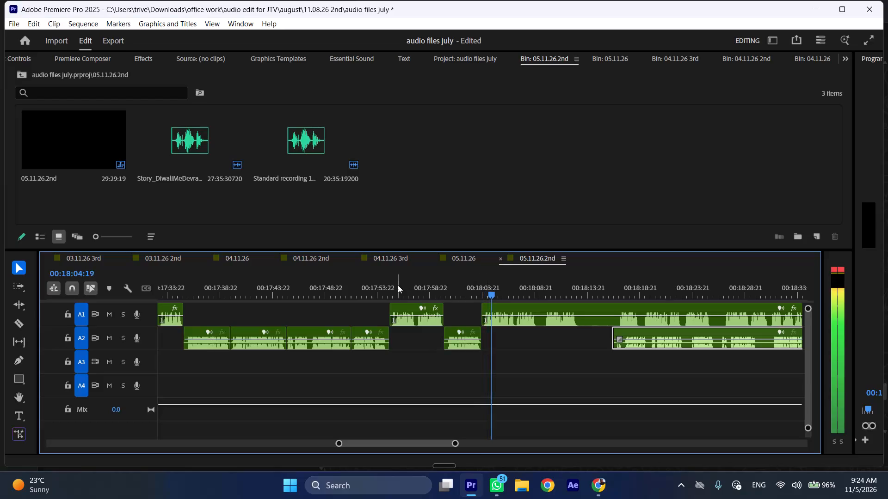
Replay the A1 phrase around 00:17:56, split the later A1 speech at about 00:18:09 and play across the cut.
{"action": "left_click", "coordinate": [392, 285]}
{"action": "key", "text": "space"}
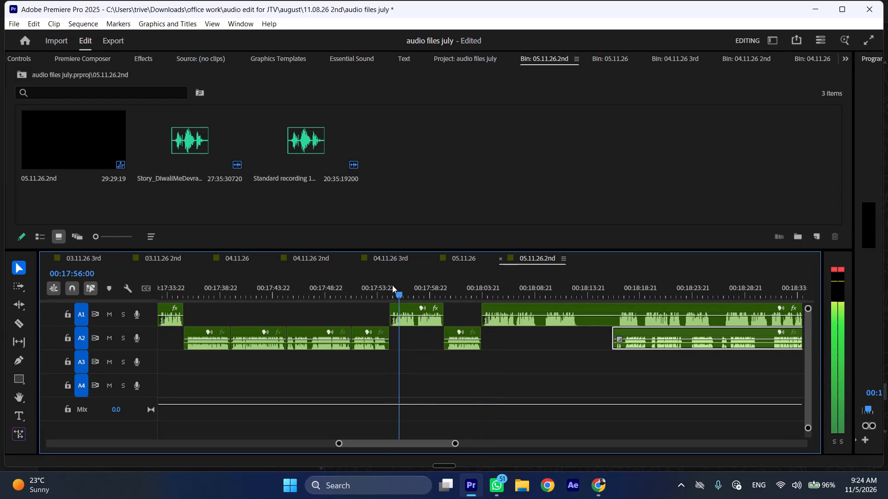
{"action": "key", "text": "l"}
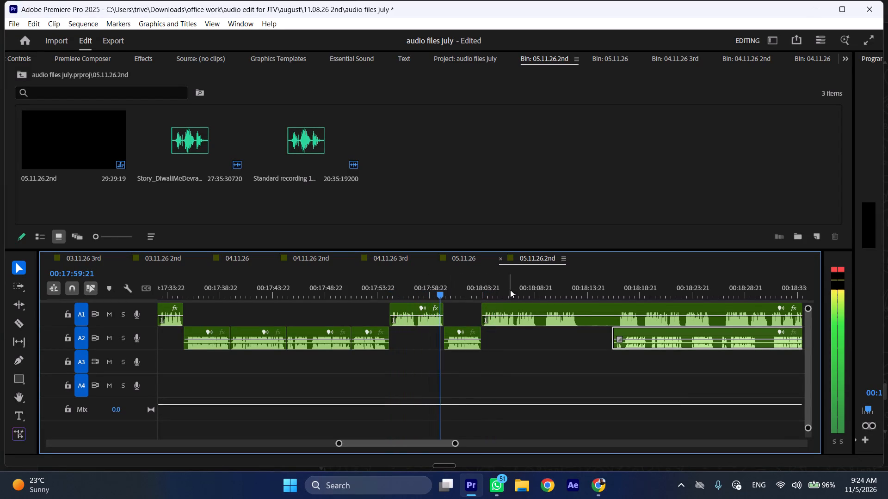
{"action": "left_click_drag", "start_coordinate": [534, 287], "coordinate": [538, 286]}
{"action": "key", "text": "shift+c"}
{"action": "left_click", "coordinate": [526, 288]}
{"action": "key", "text": "space"}
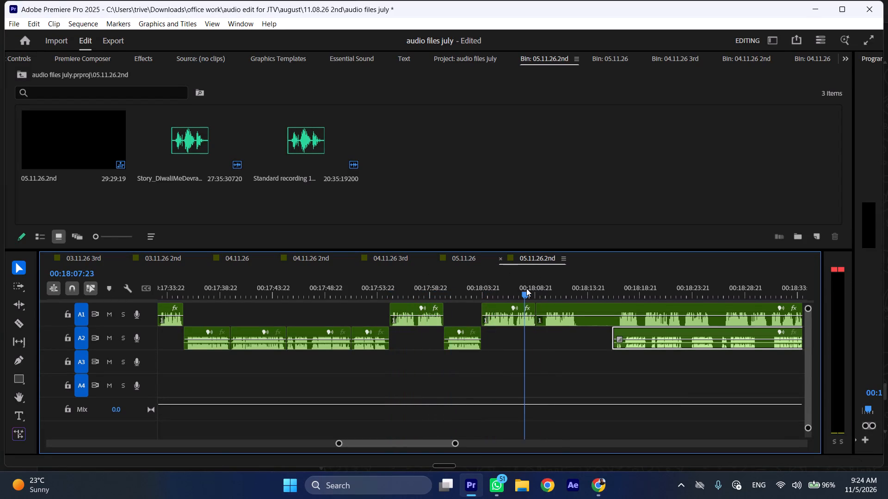
{"action": "key", "text": "space"}
Move the A1 phrase from 00:18:03:21 over the earlier A1 clip at about 00:17:55 and play the transition into it.
{"action": "left_click_drag", "start_coordinate": [519, 320], "coordinate": [438, 320]}
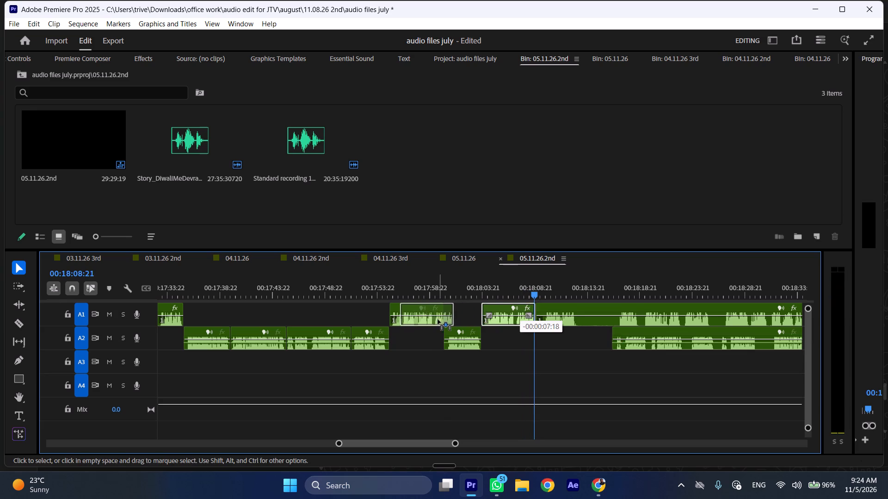
{"action": "left_click_drag", "start_coordinate": [438, 320], "coordinate": [429, 320]}
{"action": "left_click", "coordinate": [372, 292]}
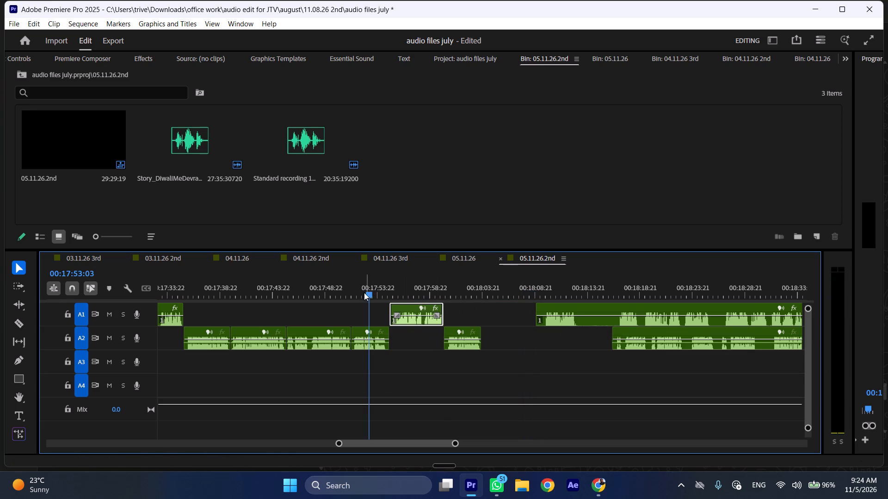
{"action": "key", "text": "space"}
{"action": "key", "text": "l"}
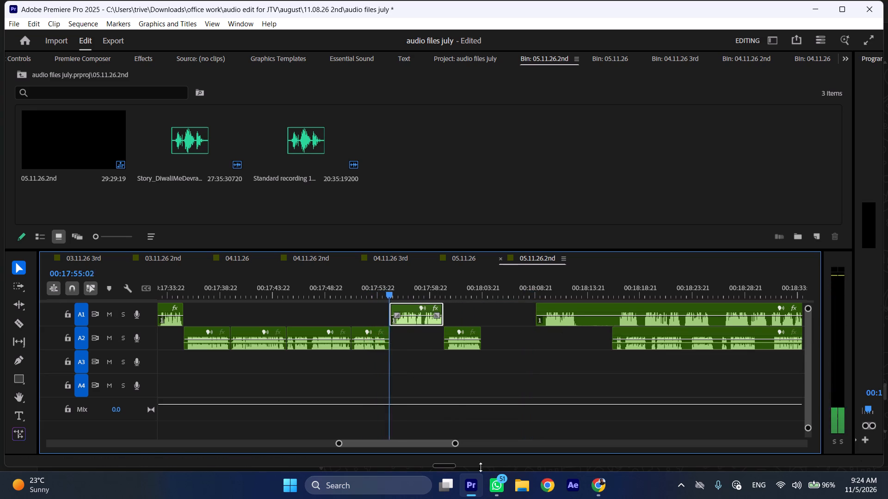
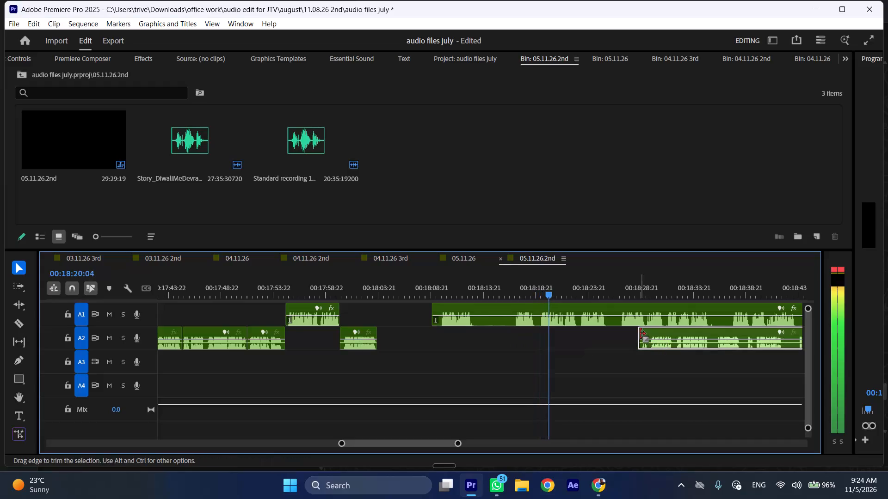
Split the A1 speech at about 00:18:19 and ripple-delete the section between 00:18:09:01 and the cut.
{"action": "left_click", "coordinate": [540, 286]}
{"action": "left_click", "coordinate": [556, 319]}
{"action": "key", "text": "shift+c"}
{"action": "key", "text": "ctrl+shift+d"}
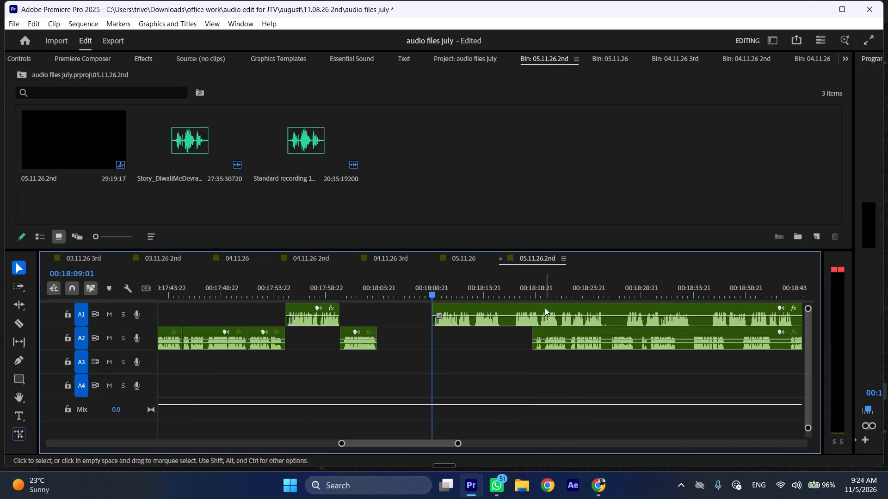
Split the A1 speech at about 00:18:15 and move the phrase before the cut back to about 00:18:03:21, directly after the A2 clip.
{"action": "left_click", "coordinate": [502, 289]}
{"action": "key", "text": "shift+c"}
{"action": "left_click", "coordinate": [487, 286]}
{"action": "key", "text": "space"}
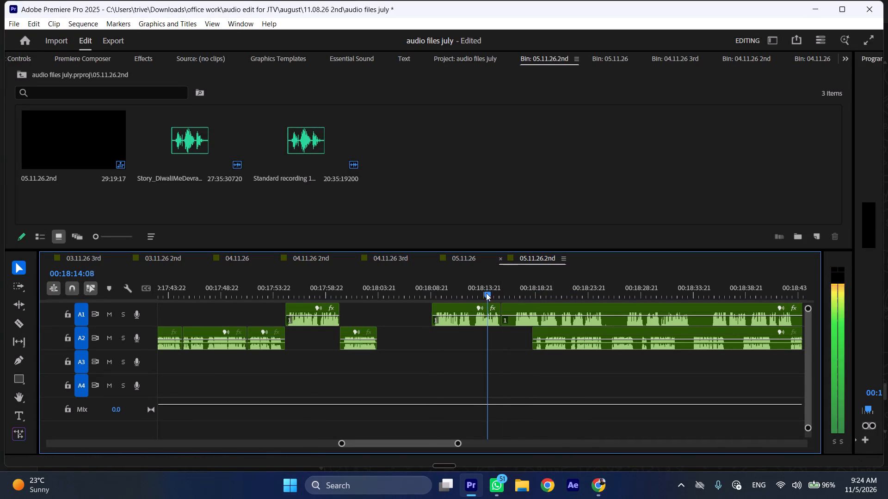
{"action": "left_click_drag", "start_coordinate": [476, 321], "coordinate": [426, 322]}
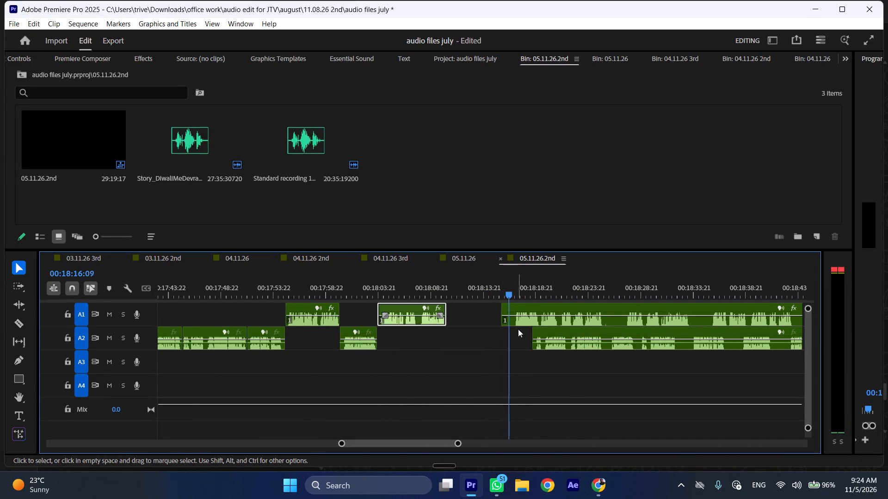
Move the A2 recording to follow the A1 phrase at about 00:18:10, then trim the remaining A1 speech's start and shift it to about 00:18:31.
{"action": "left_click_drag", "start_coordinate": [548, 329], "coordinate": [465, 329]}
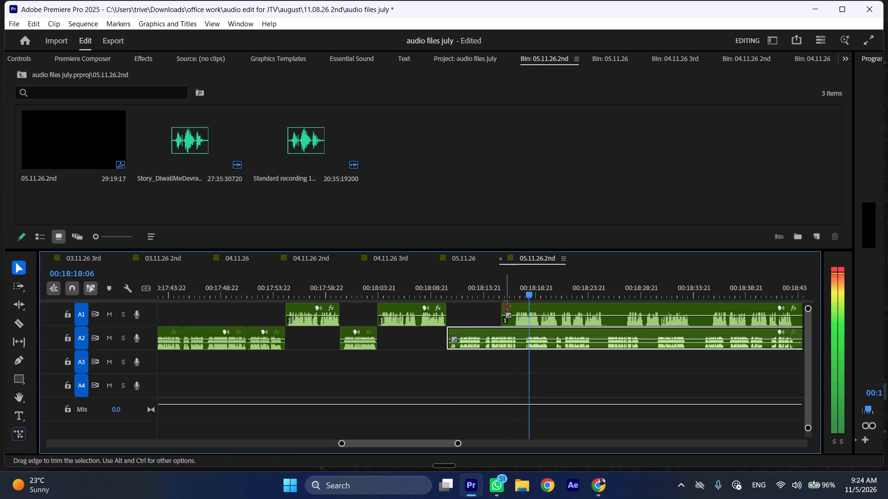
{"action": "left_click_drag", "start_coordinate": [505, 307], "coordinate": [516, 309]}
{"action": "left_click_drag", "start_coordinate": [532, 305], "coordinate": [684, 307]}
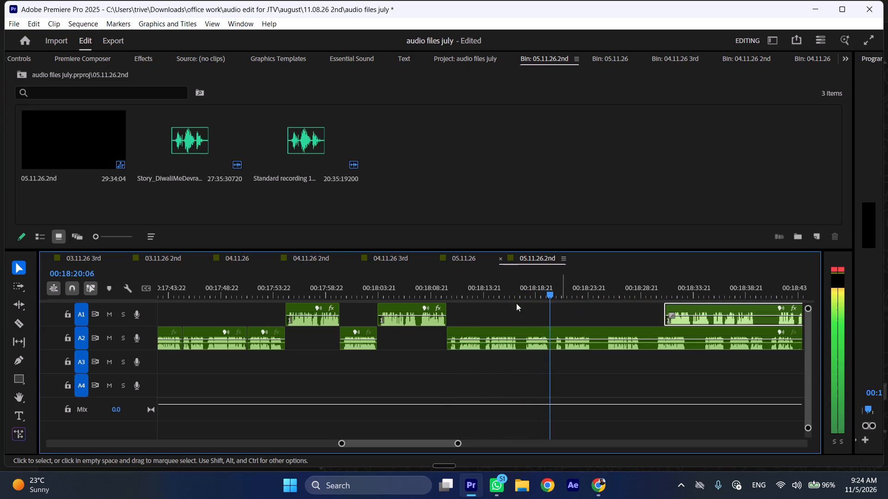
Play the end of the moved A1 phrase from about 00:18:08 toward the A2 recording.
{"action": "left_click_drag", "start_coordinate": [389, 284], "coordinate": [378, 287]}
{"action": "left_click_drag", "start_coordinate": [414, 287], "coordinate": [423, 289]}
{"action": "key", "text": "space"}
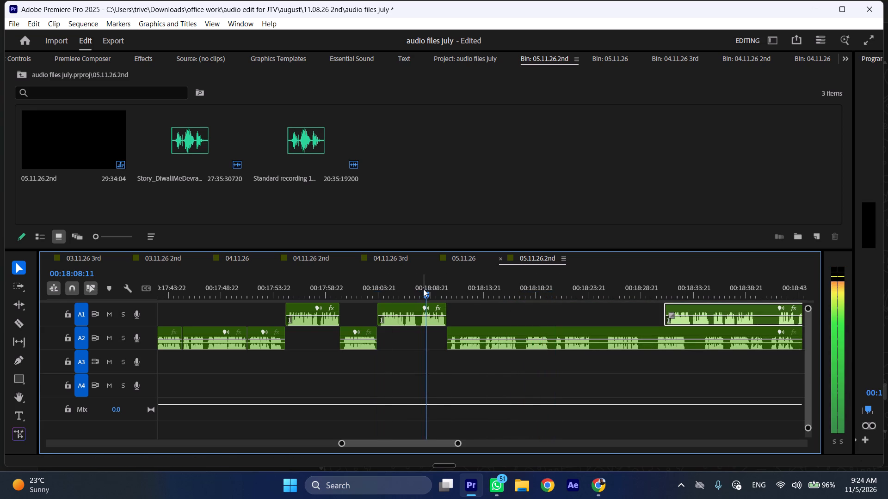
{"action": "type", "text": "l"}
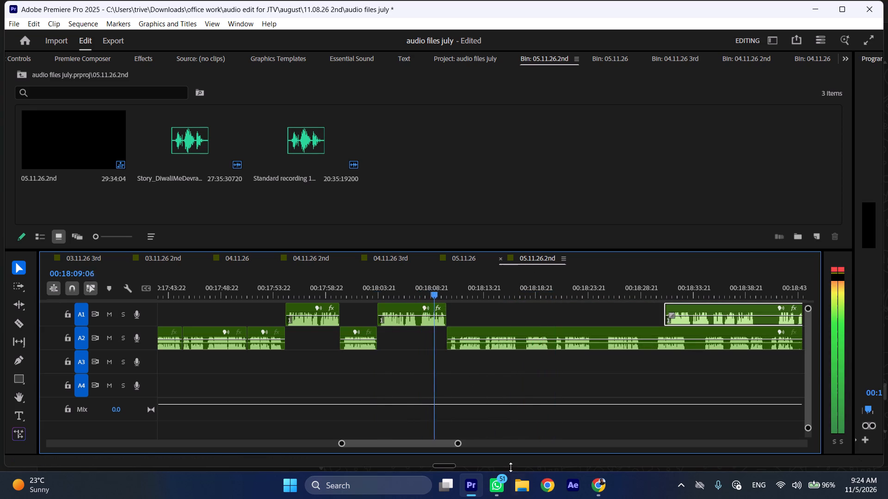
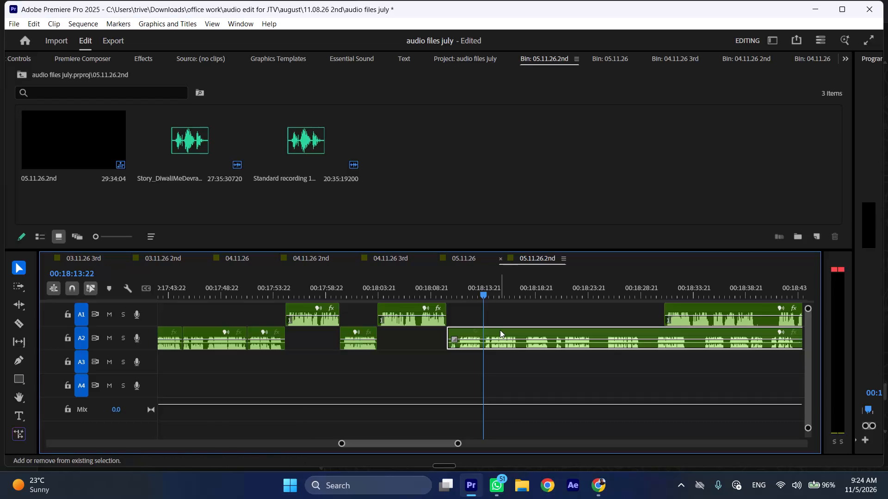
Ripple-delete the start of the A2 recording, from about 00:18:10 up to 00:18:13:22.
{"action": "key", "text": "ctrl+shift+d"}
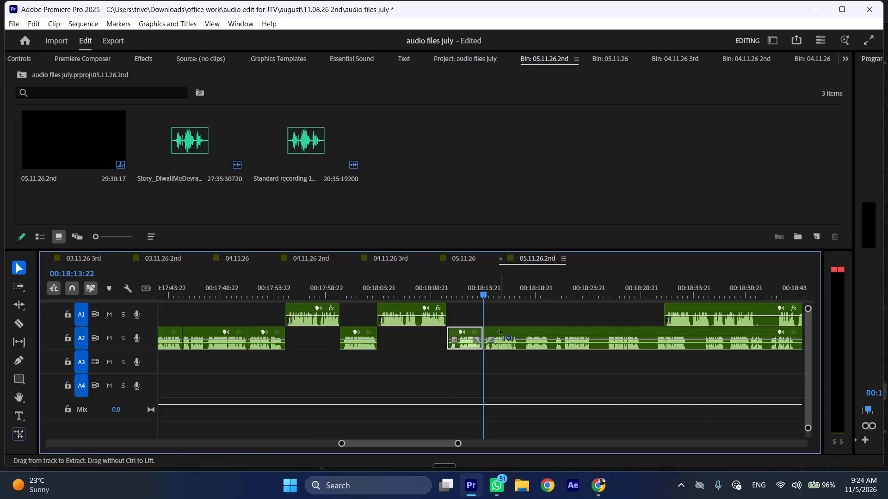
Split the A2 recording on both sides of its four pauses near 00:18:14, 00:18:17, 00:18:21 and 00:18:26.
{"action": "key", "text": "space"}
{"action": "left_click_drag", "start_coordinate": [479, 294], "coordinate": [492, 295]}
{"action": "key", "text": "shift+c"}
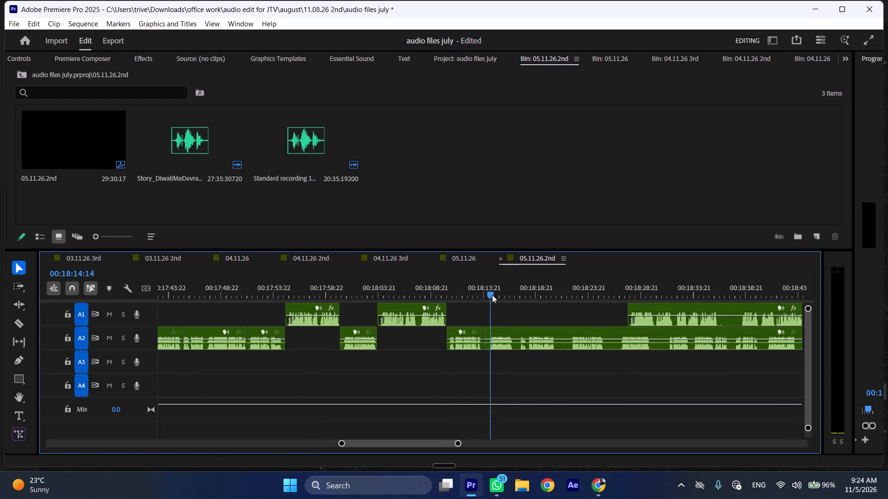
{"action": "left_click_drag", "start_coordinate": [492, 295], "coordinate": [547, 292]}
{"action": "key", "text": "shift+c"}
{"action": "key", "text": "shift+c"}
{"action": "key", "text": "shift+c"}
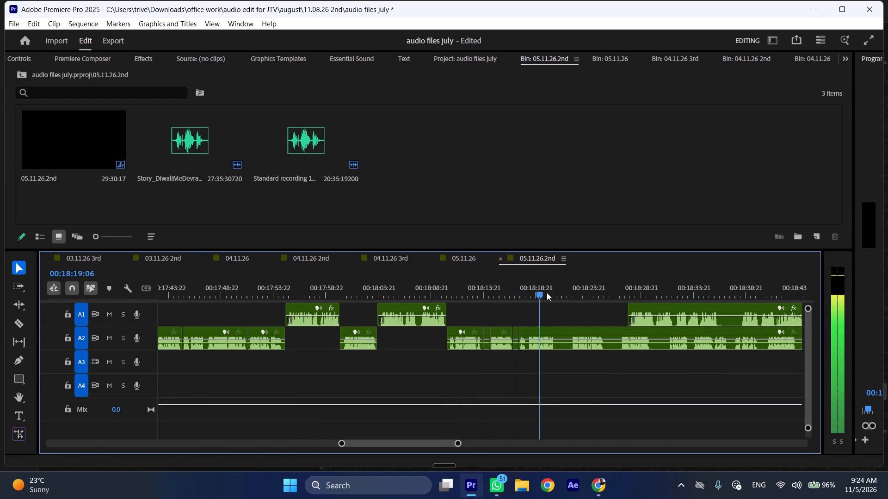
{"action": "left_click_drag", "start_coordinate": [547, 292], "coordinate": [600, 286]}
{"action": "key", "text": "shift+c"}
{"action": "key", "text": "shift+c"}
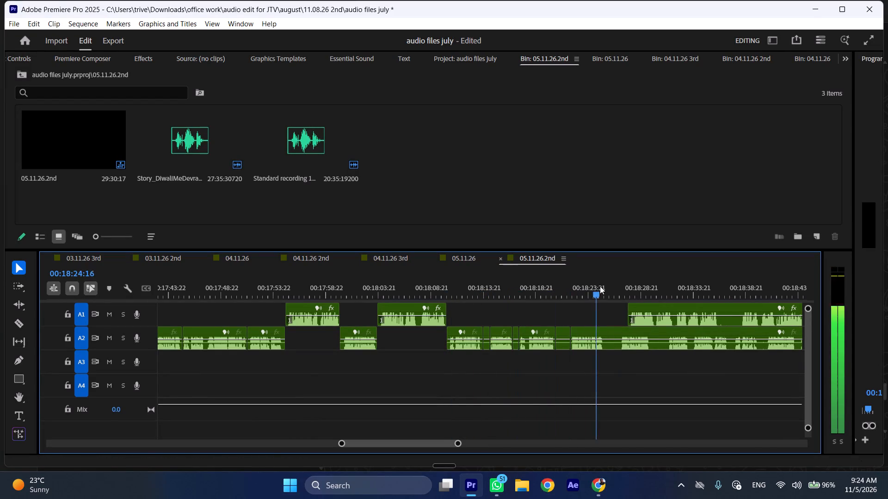
{"action": "left_click_drag", "start_coordinate": [600, 286], "coordinate": [621, 284]}
{"action": "key", "text": "shift+c"}
{"action": "key", "text": "shift+c"}
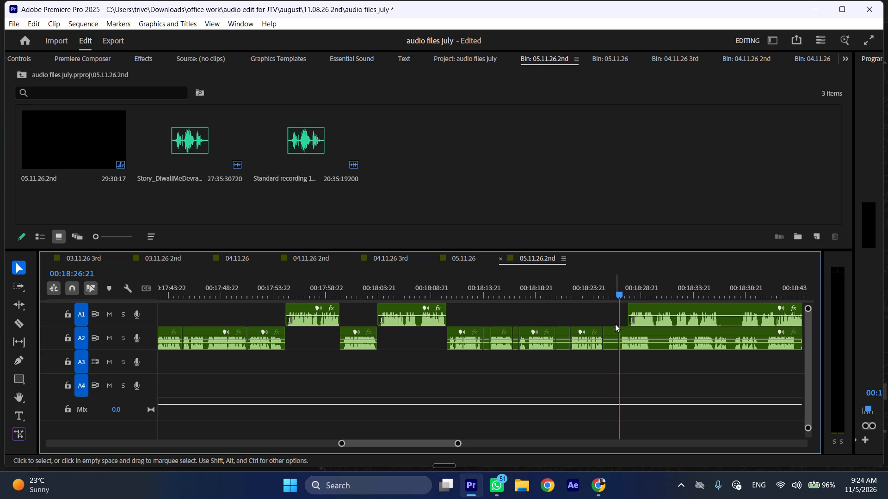
Ripple-delete the four isolated pause segments on A2 between about 00:18:14 and 00:18:26:21.
{"action": "left_click", "coordinate": [613, 331]}
{"action": "left_click", "coordinate": [567, 335], "text": "shift"}
{"action": "left_click", "coordinate": [561, 335], "text": "shift"}
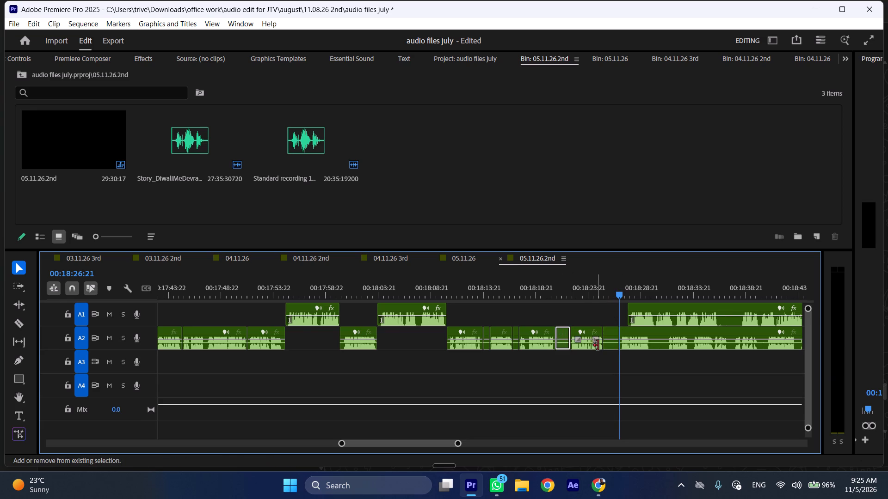
{"action": "left_click", "coordinate": [613, 346]}
{"action": "left_click", "coordinate": [561, 341], "text": "shift"}
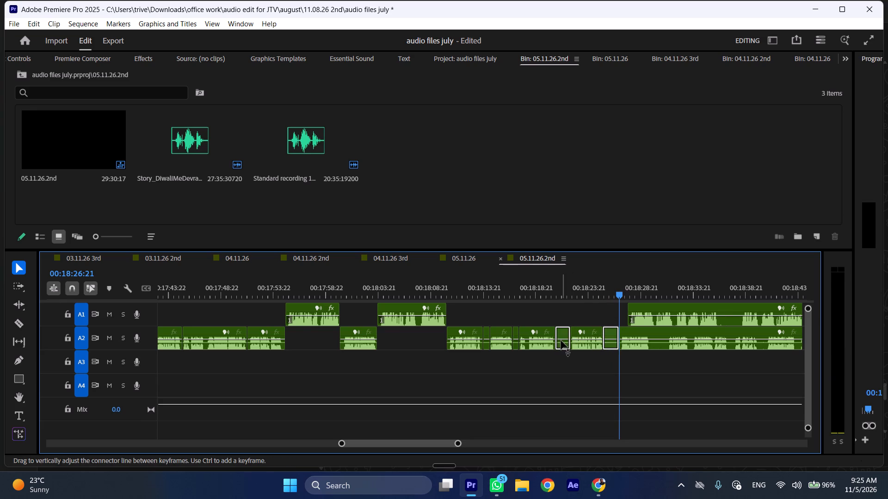
{"action": "left_click", "coordinate": [517, 341], "text": "shift"}
{"action": "left_click", "coordinate": [487, 341], "text": "shift"}
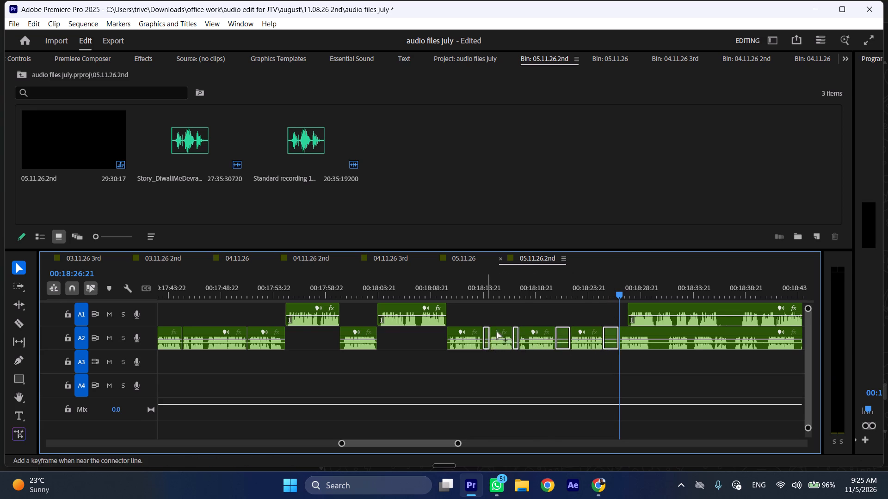
{"action": "key", "text": "ctrl+shift+d"}
Play the tightened A2 speech from about 00:18:11 at increased speed.
{"action": "left_click", "coordinate": [461, 279]}
{"action": "key", "text": "space"}
{"action": "type", "text": "l"}
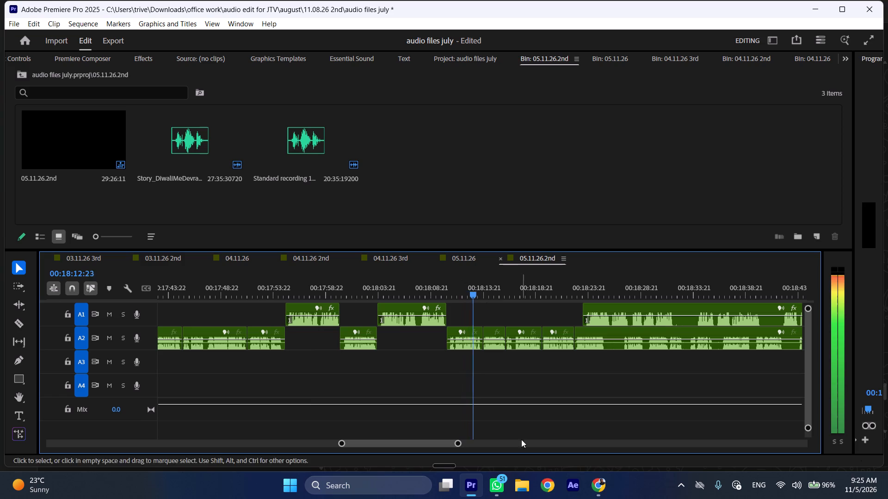
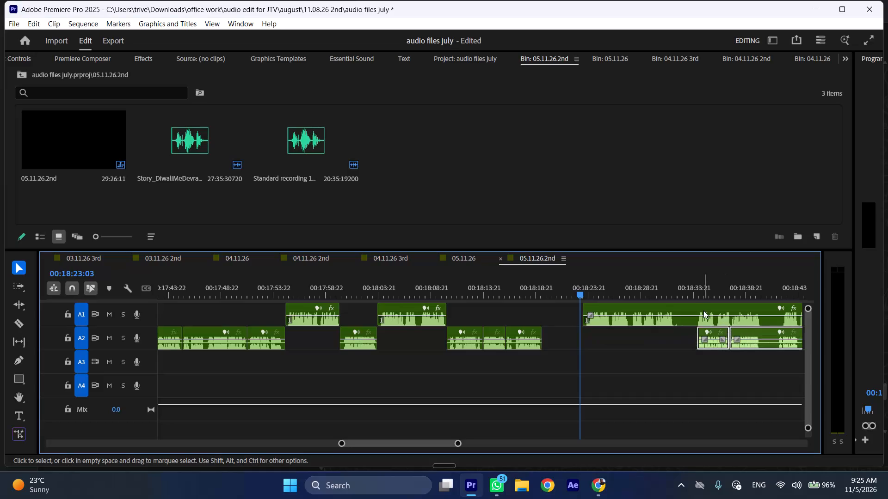
Move the A1 clip starting near 00:18:23 earlier so it begins where the A2 speech ends, at about 00:18:19.
{"action": "left_click_drag", "start_coordinate": [690, 306], "coordinate": [650, 307]}
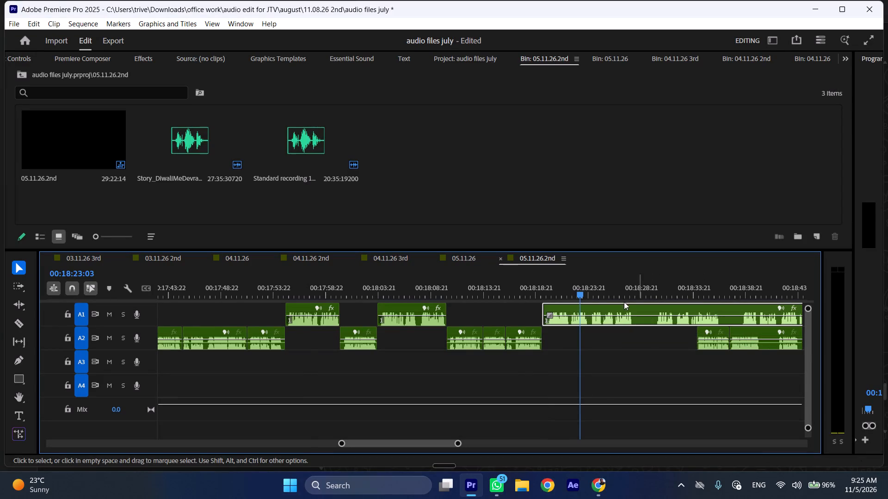
Play the transition from the A2 speech into the moved A1 clip from about 00:18:18 at increased speed.
{"action": "left_click", "coordinate": [529, 294]}
{"action": "key", "text": "space"}
{"action": "type", "text": "l"}
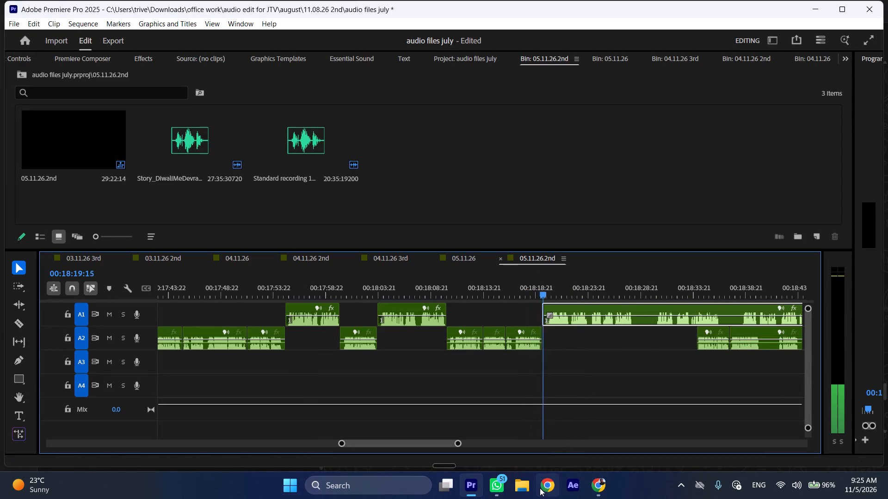
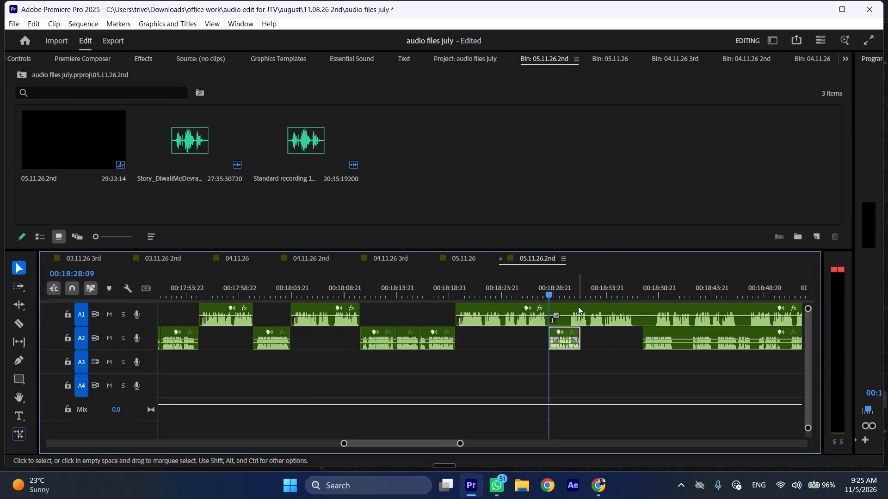
Move the A1 clip starting near 00:18:28 later so it begins at about 00:18:37, clear of the short A2 clip.
{"action": "left_click_drag", "start_coordinate": [581, 306], "coordinate": [650, 313]}
{"action": "key", "text": "space"}
{"action": "left_click_drag", "start_coordinate": [619, 309], "coordinate": [637, 311]}
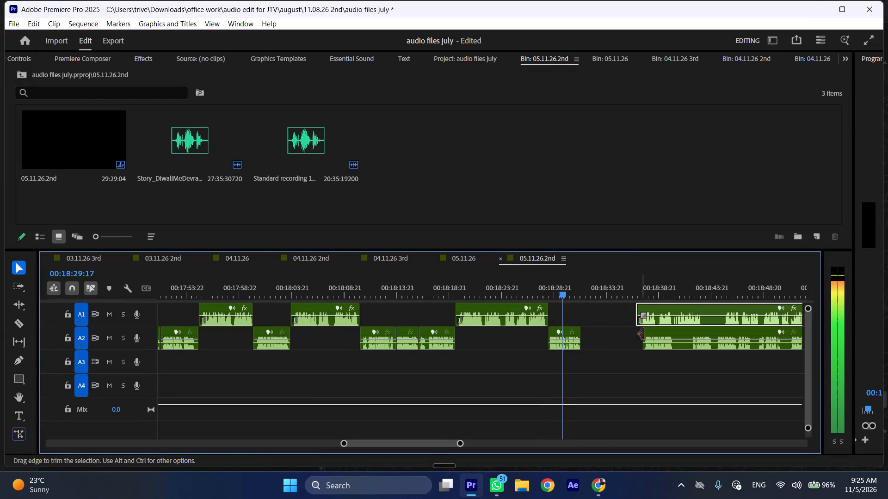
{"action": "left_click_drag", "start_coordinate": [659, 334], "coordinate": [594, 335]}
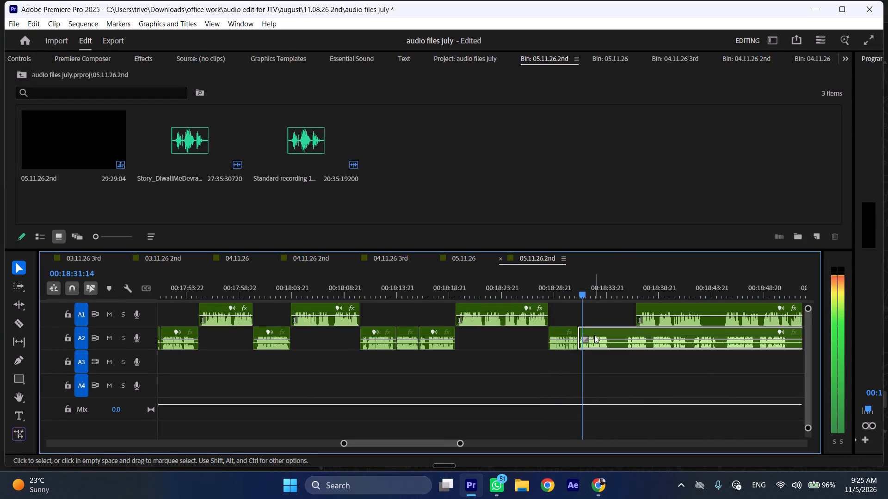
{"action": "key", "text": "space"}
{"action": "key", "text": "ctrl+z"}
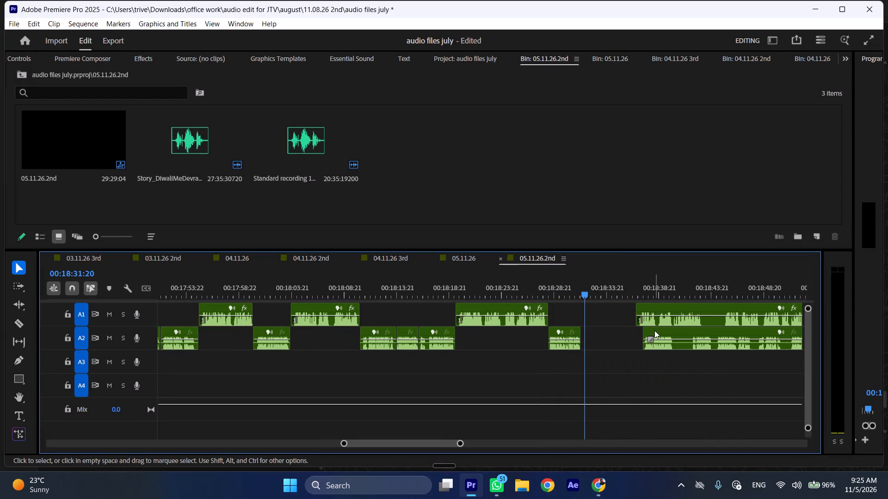
Move the long A2 clip starting near 00:18:37 earlier so it begins just after the short A2 clip, at about 00:18:31.
{"action": "left_click_drag", "start_coordinate": [654, 330], "coordinate": [591, 333]}
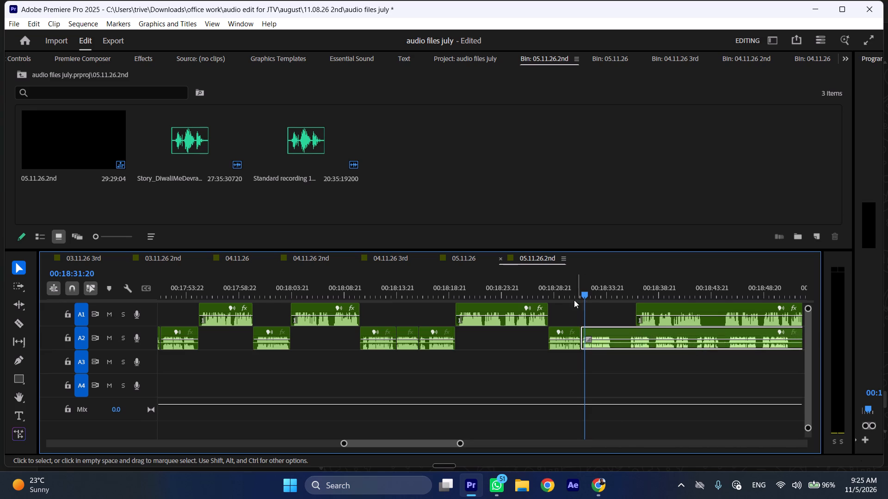
Play the join between the short A2 clip and the moved A2 clip from about 00:18:30.
{"action": "left_click", "coordinate": [573, 295]}
{"action": "key", "text": "space"}
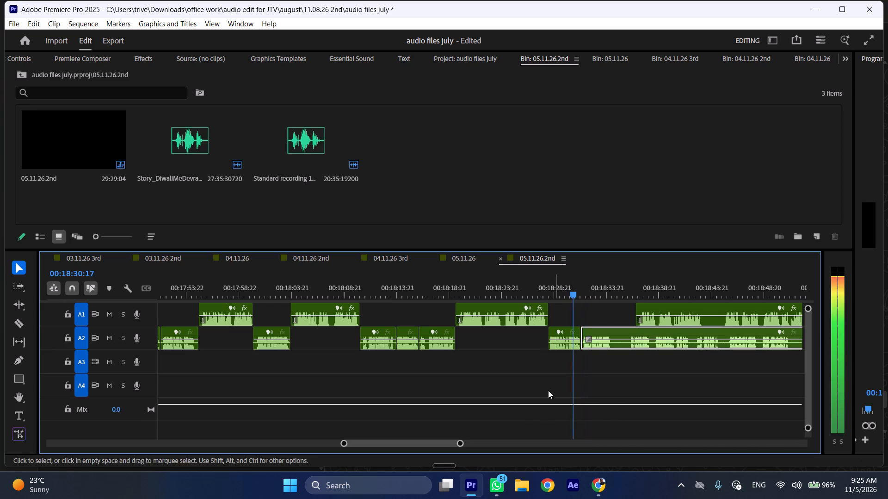
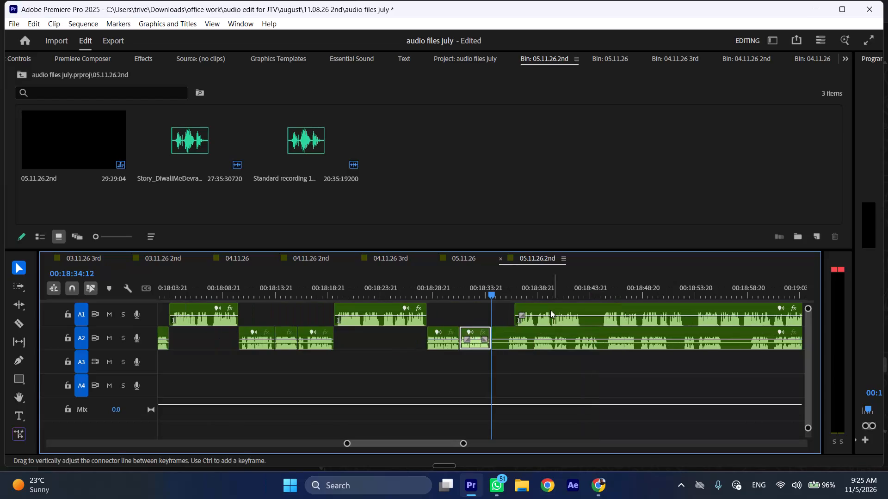
Move the long A1 clip earlier to begin at 00:18:34:12, and the overlapping long A2 clip later to about 00:18:47.
{"action": "left_click_drag", "start_coordinate": [548, 308], "coordinate": [528, 309]}
{"action": "left_click_drag", "start_coordinate": [503, 332], "coordinate": [635, 332]}
Play the long A1 clip until its phrase ends and split it at 00:18:41:01.
{"action": "key", "text": "space"}
{"action": "type", "text": "l"}
{"action": "scroll", "coordinate": [598, 342], "scroll_direction": "down", "scroll_amount": 6}
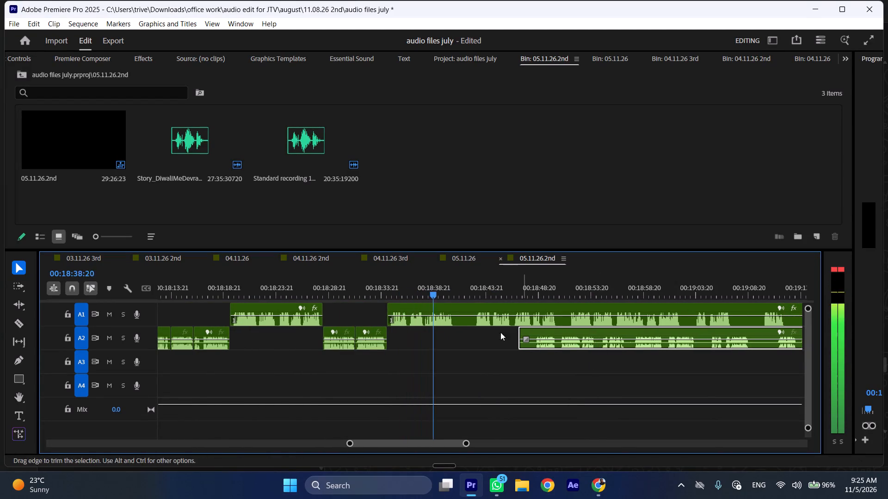
{"action": "key", "text": "space"}
{"action": "type", "text": "C"}
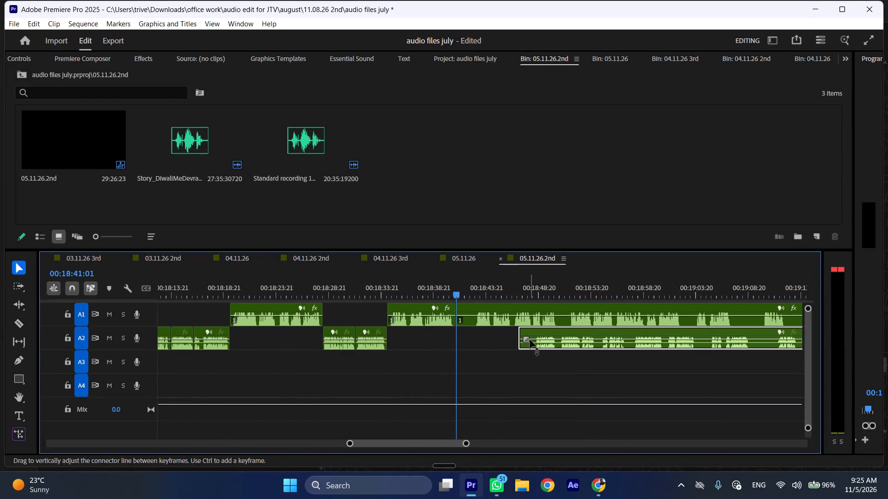
Trim the silent start off the long A2 clip and move it earlier to begin at the A1 cut at 00:18:41:01.
{"action": "left_click_drag", "start_coordinate": [528, 333], "coordinate": [533, 333]}
{"action": "left_click_drag", "start_coordinate": [524, 332], "coordinate": [537, 332]}
{"action": "left_click_drag", "start_coordinate": [552, 332], "coordinate": [473, 335]}
Move the A1 portion after the 00:18:41:01 cut later so it begins at about 00:19:00.
{"action": "left_click_drag", "start_coordinate": [474, 309], "coordinate": [673, 310]}
Play the moved A2 clip from the join at about 00:18:41.
{"action": "key", "text": "space"}
{"action": "key", "text": "l"}
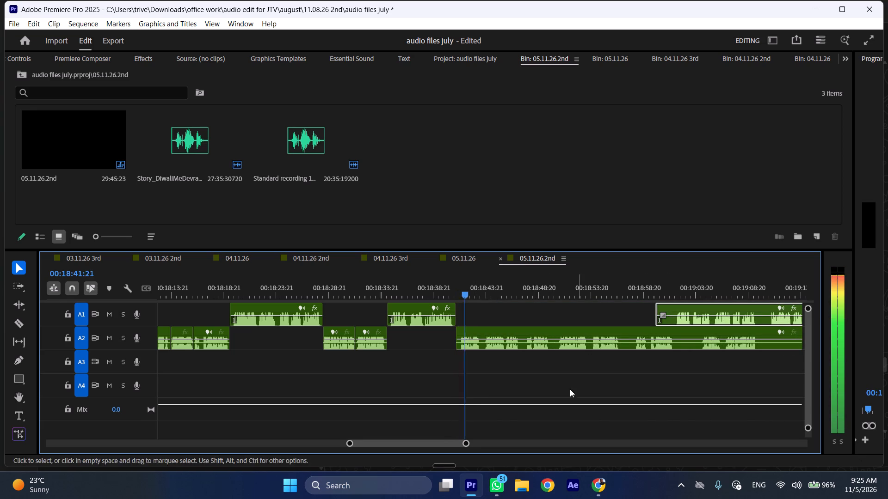
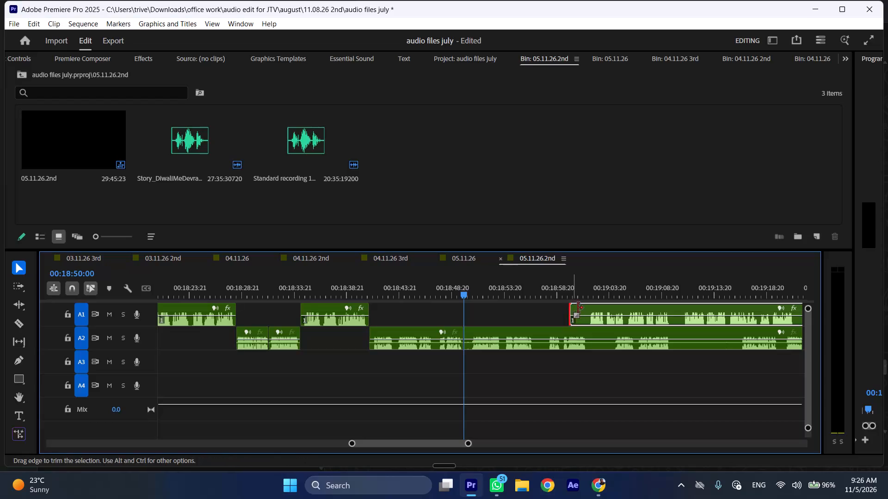
Trim the silent start off the long A1 clip and move it earlier to begin at the A2 cut at 00:18:50:00.
{"action": "left_click_drag", "start_coordinate": [578, 308], "coordinate": [592, 308]}
{"action": "left_click_drag", "start_coordinate": [658, 307], "coordinate": [547, 310]}
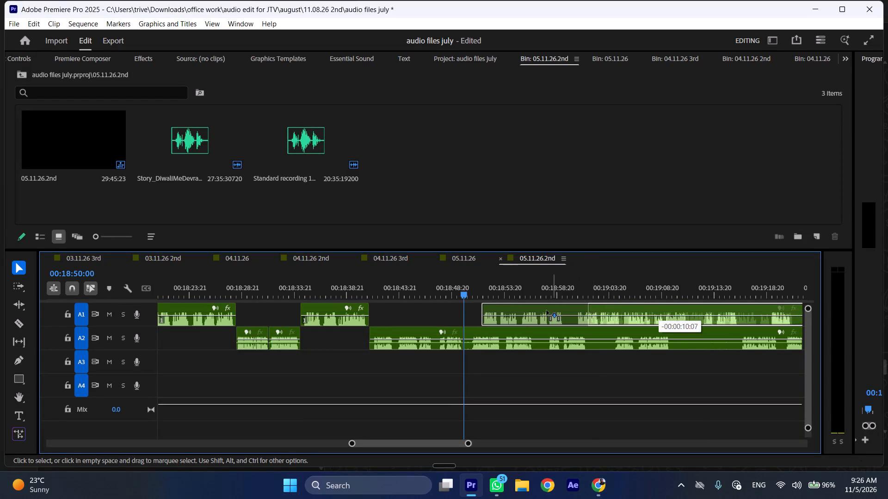
{"action": "left_click_drag", "start_coordinate": [547, 310], "coordinate": [533, 311]}
Move the A2 portion after the 00:18:50:00 cut later so it begins at about 00:19:02.
{"action": "left_click_drag", "start_coordinate": [491, 334], "coordinate": [614, 336]}
Play the moved A1 clip at increased speed from the join at 00:18:50:00.
{"action": "key", "text": "space"}
{"action": "type", "text": "l"}
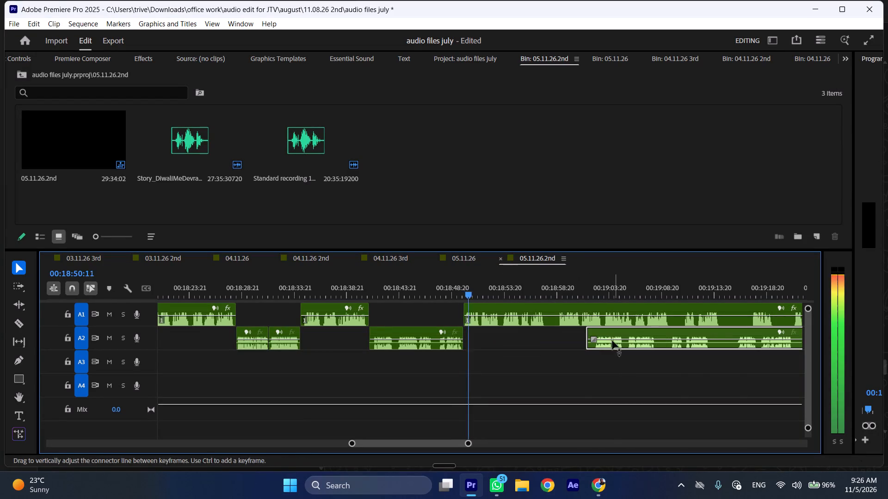
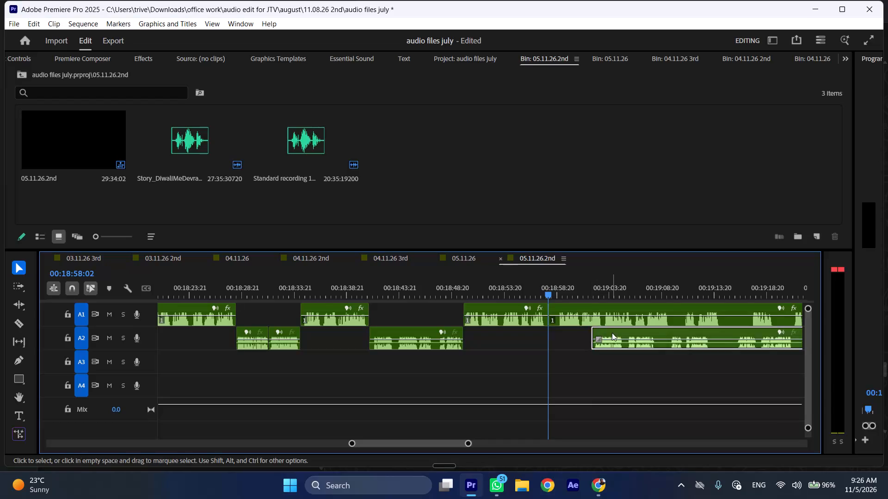
Move the later A2 clip earlier so it begins at the A1 cut at 00:18:58:02.
{"action": "left_click_drag", "start_coordinate": [612, 333], "coordinate": [567, 340]}
Move the A1 portion after the 00:18:58:02 cut later to begin at about 00:19:10, playing the A2 clip at increased speed.
{"action": "left_click_drag", "start_coordinate": [561, 305], "coordinate": [665, 305]}
{"action": "key", "text": "space"}
{"action": "type", "text": "l"}
{"action": "left_click_drag", "start_coordinate": [656, 305], "coordinate": [663, 306]}
{"action": "left_click_drag", "start_coordinate": [676, 308], "coordinate": [696, 308]}
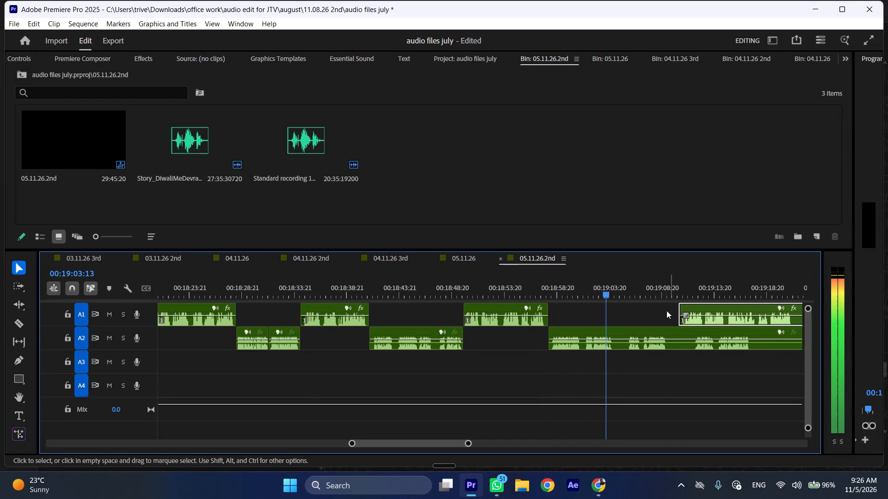
Stop playback in the A2 pause and split the A2 clip at 00:19:04:10.
{"action": "key", "text": "space"}
{"action": "type", "text": "C"}
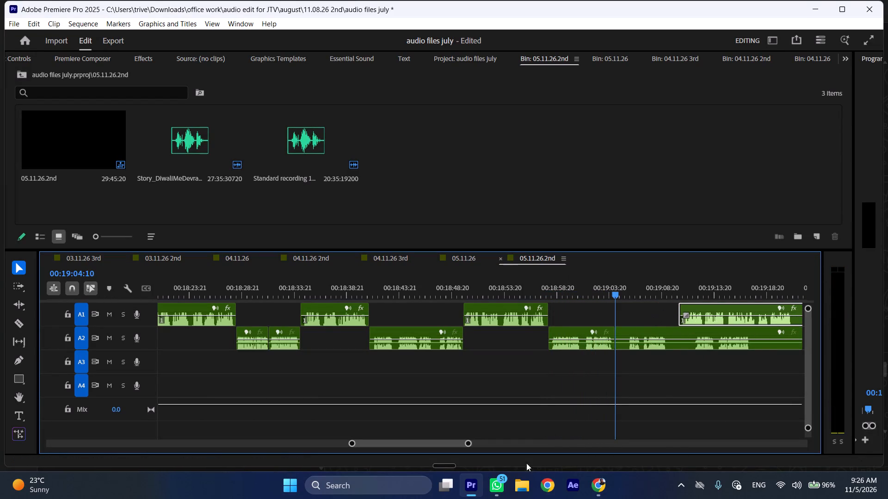
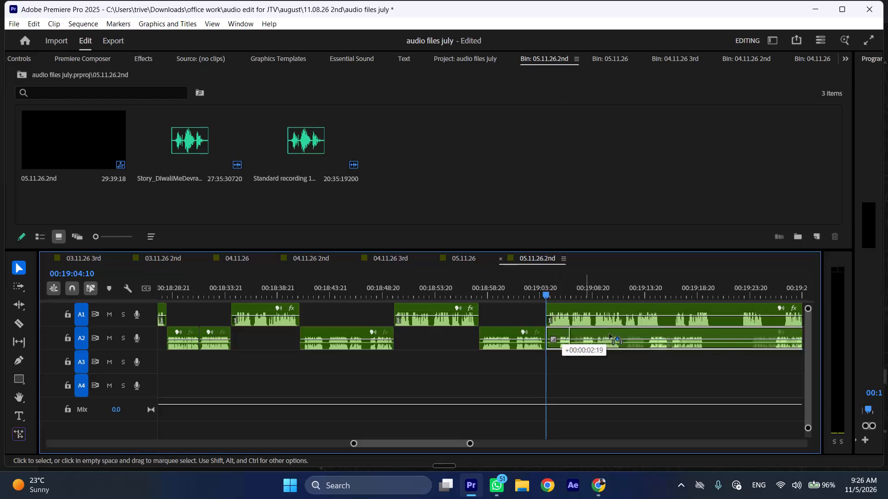
Play the A1 clip at increased speed from 00:19:04:10 and trim about 20 frames off the start of the later A2 clip.
{"action": "key", "text": "space"}
{"action": "type", "text": "l"}
{"action": "left_click_drag", "start_coordinate": [667, 329], "coordinate": [676, 329]}
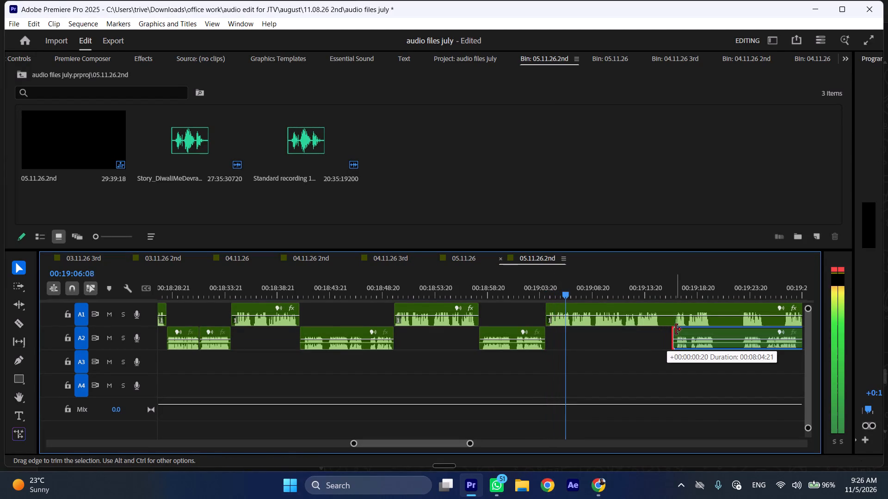
{"action": "left_click_drag", "start_coordinate": [676, 329], "coordinate": [678, 330]}
Stop playback in the A1 pause and split the A1 clip at 00:19:15:11.
{"action": "scroll", "coordinate": [609, 359], "scroll_direction": "down", "scroll_amount": 3}
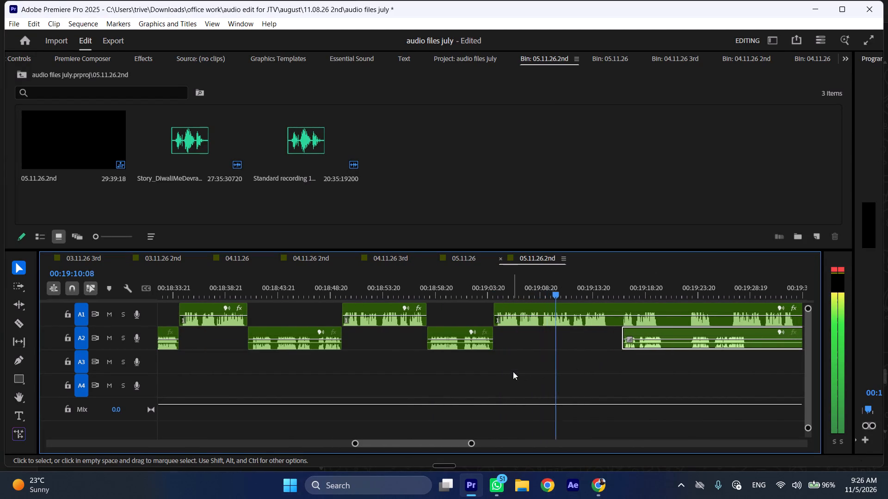
{"action": "scroll", "coordinate": [512, 375], "scroll_direction": "down", "scroll_amount": 5}
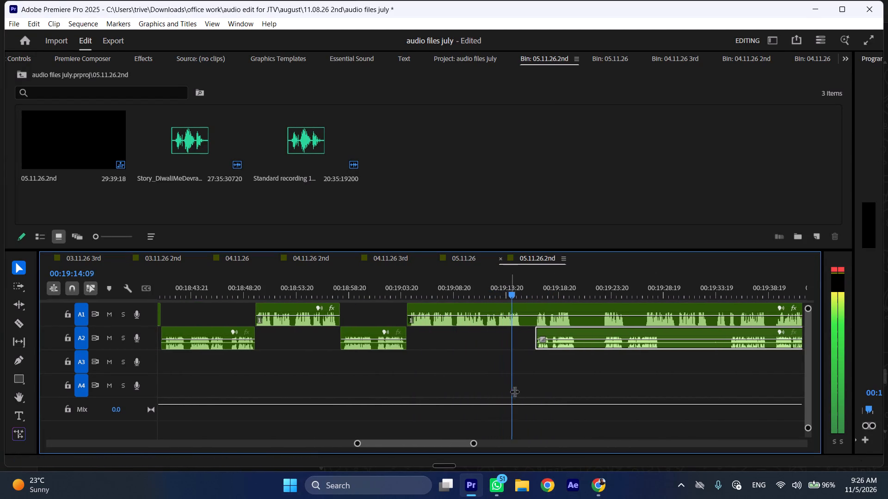
{"action": "key", "text": "space"}
{"action": "key", "text": "shift+c"}
Move the later A2 clip earlier so it begins at the A1 cut at 00:19:15:11.
{"action": "left_click_drag", "start_coordinate": [563, 329], "coordinate": [548, 329]}
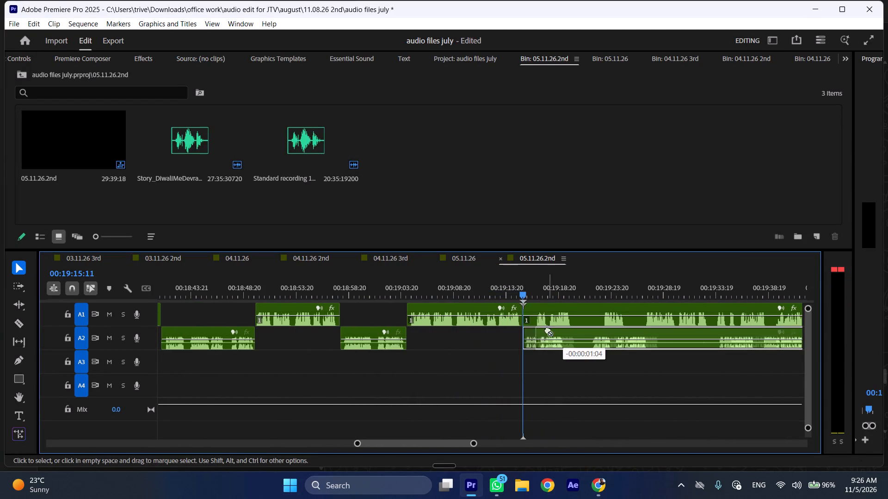
Move the A1 portion after the 00:19:15:11 cut later to begin at about 00:19:30, playing the A2 clip at increased speed.
{"action": "left_click_drag", "start_coordinate": [537, 307], "coordinate": [695, 313]}
{"action": "key", "text": "space"}
{"action": "type", "text": "l"}
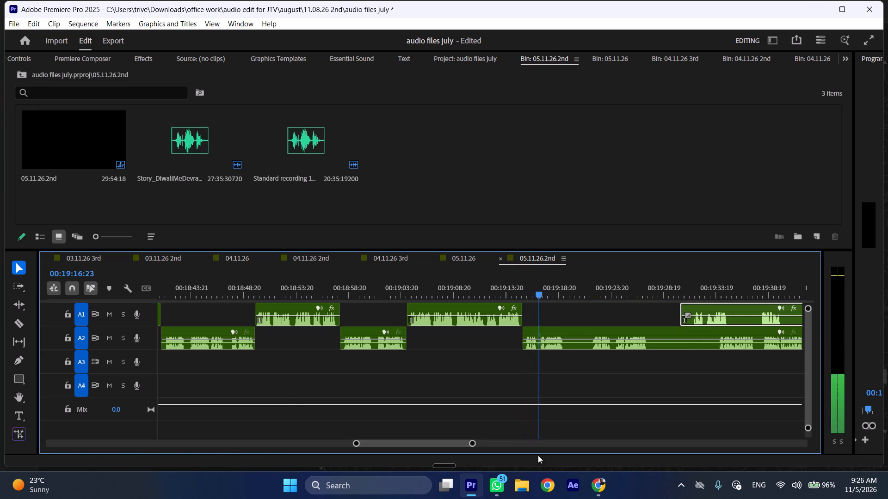
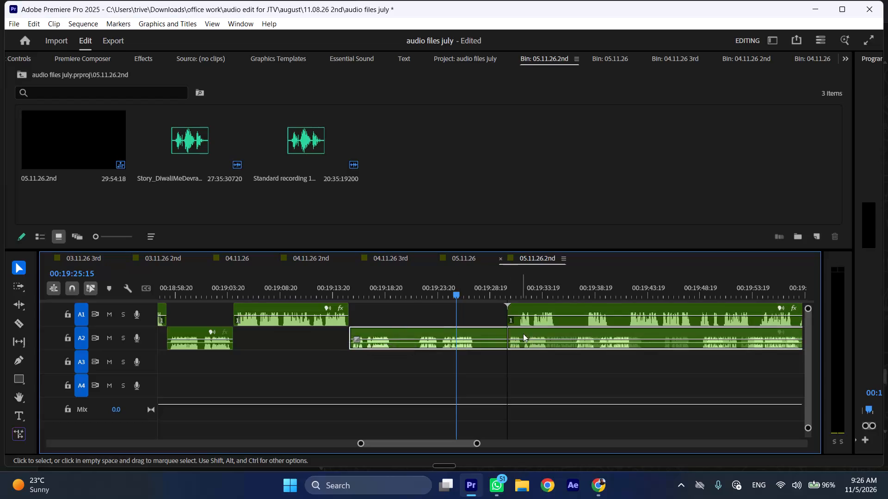
Trim about 1 second off the start of the later A1 clip and move it earlier to begin at 00:19:15:11.
{"action": "left_click_drag", "start_coordinate": [514, 309], "coordinate": [524, 310]}
{"action": "left_click_drag", "start_coordinate": [543, 307], "coordinate": [377, 312]}
Play the A1 clip from about 00:19:15 at increased speed and split it in the pause at 00:19:19:02.
{"action": "left_click", "coordinate": [351, 298]}
{"action": "key", "text": "space"}
{"action": "type", "text": "l"}
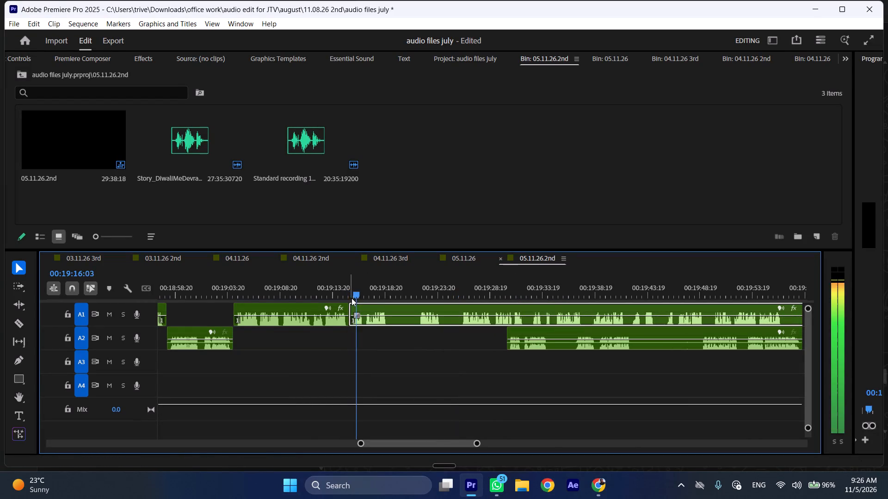
{"action": "key", "text": "space"}
{"action": "key", "text": "shift+c"}
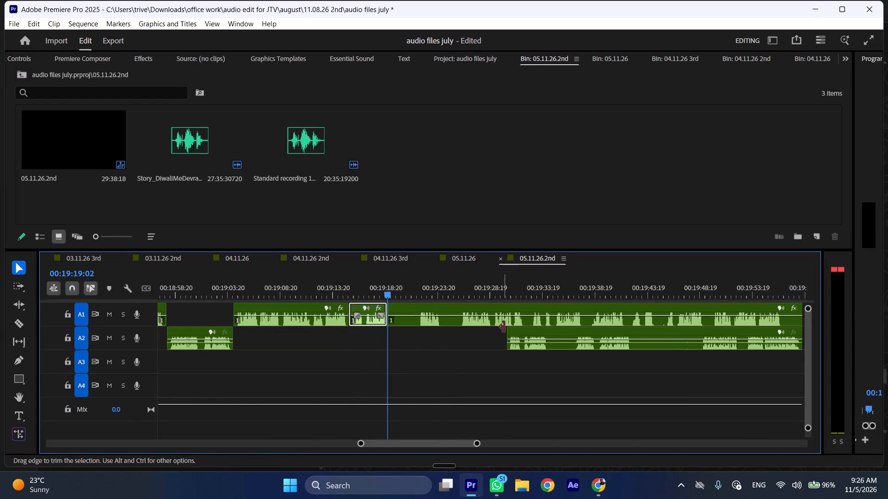
Move the later A2 clip to begin at the 00:19:19:02 cut and the A1 portion after it to about 00:19:24.
{"action": "left_click_drag", "start_coordinate": [528, 332], "coordinate": [406, 341]}
{"action": "left_click_drag", "start_coordinate": [399, 306], "coordinate": [455, 306]}
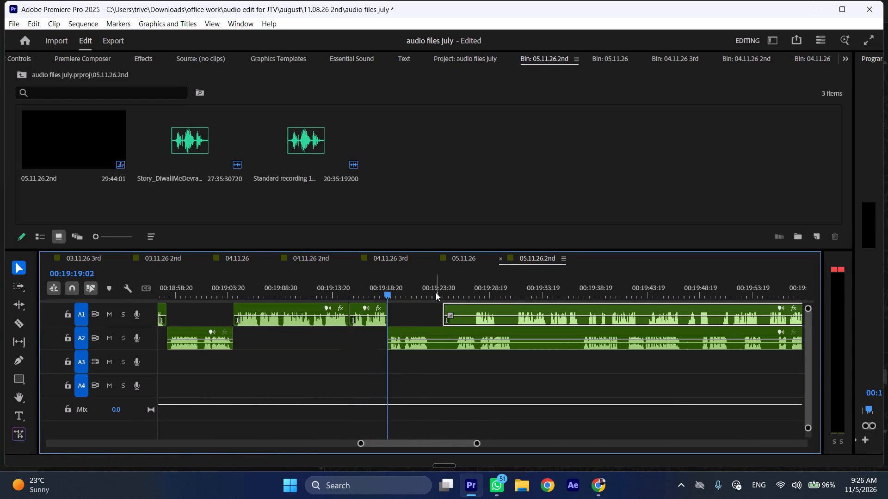
Split the A2 clip after its first phrases at 00:19:23:07.
{"action": "left_click", "coordinate": [433, 288]}
{"action": "key", "text": "shift+c"}
Trim about 2.7 seconds off the start of the later A1 clip and move it to begin at 00:19:23:07.
{"action": "left_click_drag", "start_coordinate": [447, 306], "coordinate": [475, 310]}
{"action": "left_click_drag", "start_coordinate": [499, 310], "coordinate": [461, 313]}
Move the A2 portion after the 00:19:23:07 cut later to about 00:19:27 and split the A1 clip at 00:19:25:14.
{"action": "left_click_drag", "start_coordinate": [450, 333], "coordinate": [490, 334]}
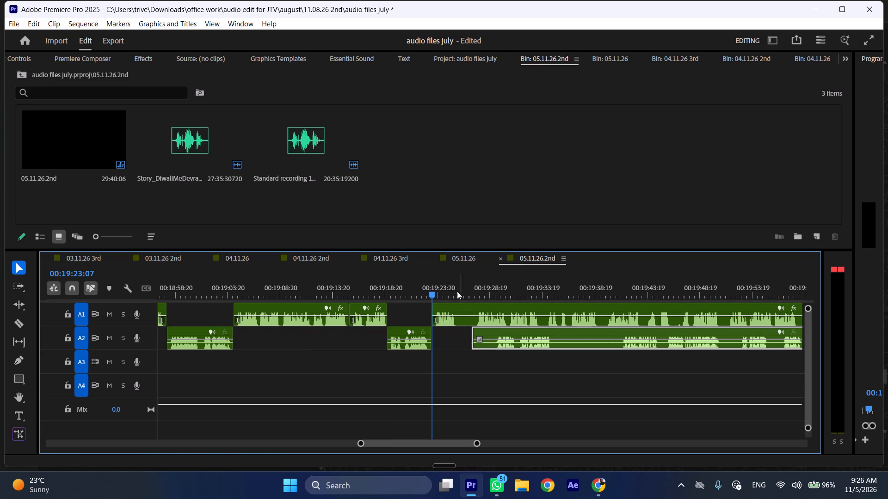
{"action": "left_click", "coordinate": [457, 291]}
{"action": "key", "text": "shift+c"}
Trim about 2 seconds off the start of the later A2 clip and move it to begin at 00:19:25:14.
{"action": "left_click_drag", "start_coordinate": [473, 334], "coordinate": [496, 334]}
{"action": "left_click_drag", "start_coordinate": [506, 330], "coordinate": [466, 332]}
Trim about 2 seconds off the start of the A1 portion after 00:19:25:14 and move it later to about 00:19:35.
{"action": "left_click_drag", "start_coordinate": [462, 309], "coordinate": [481, 311]}
{"action": "left_click_drag", "start_coordinate": [492, 309], "coordinate": [556, 309]}
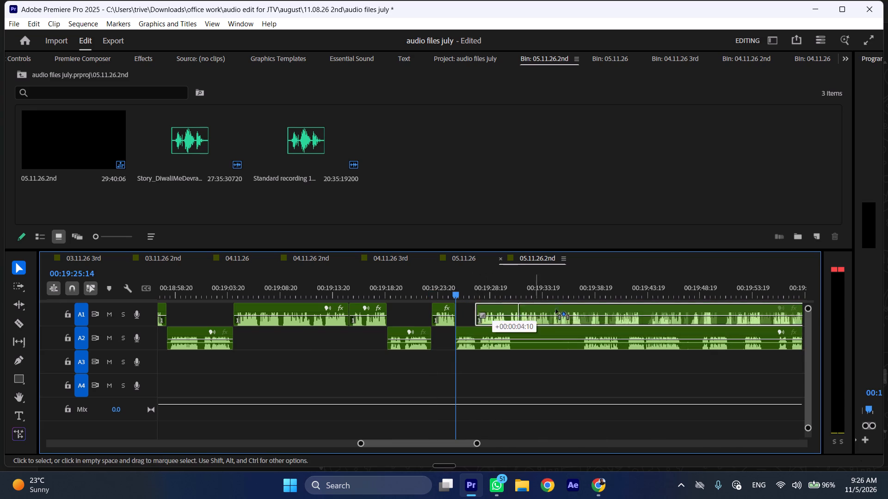
{"action": "left_click_drag", "start_coordinate": [556, 309], "coordinate": [570, 309]}
Play back the newly interleaved A1 and A2 clips at increased speed from about 00:19:15.
{"action": "left_click", "coordinate": [351, 285]}
{"action": "key", "text": "space"}
{"action": "type", "text": "l"}
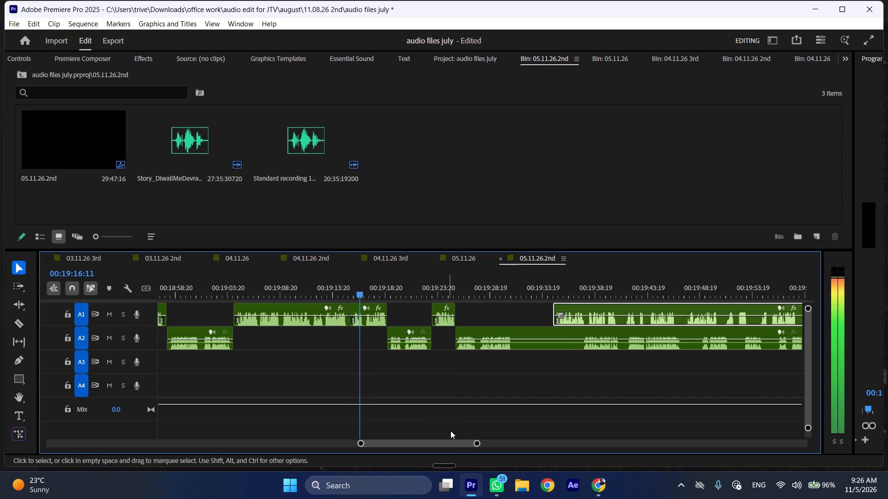
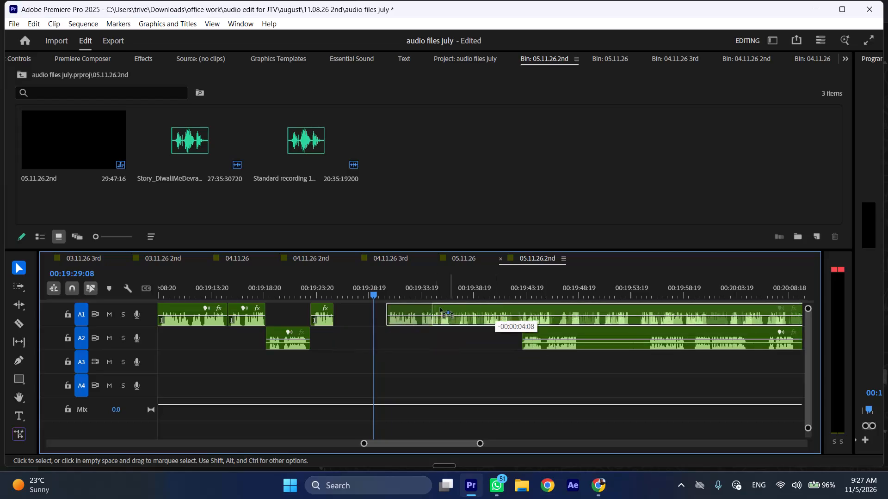
Play back the A1 audio across the cut at 00:19:25:14 at increased speed, starting from about 00:19:24.
{"action": "left_click", "coordinate": [326, 290]}
{"action": "key", "text": "space"}
{"action": "type", "text": "l"}
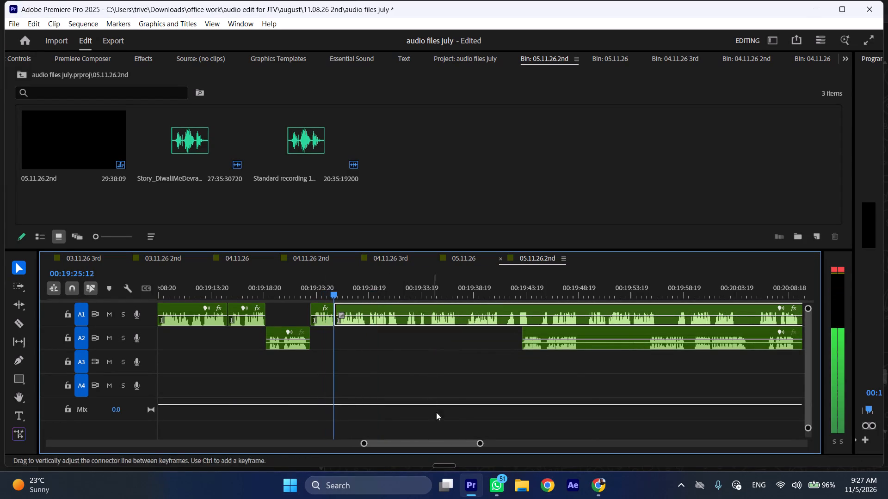
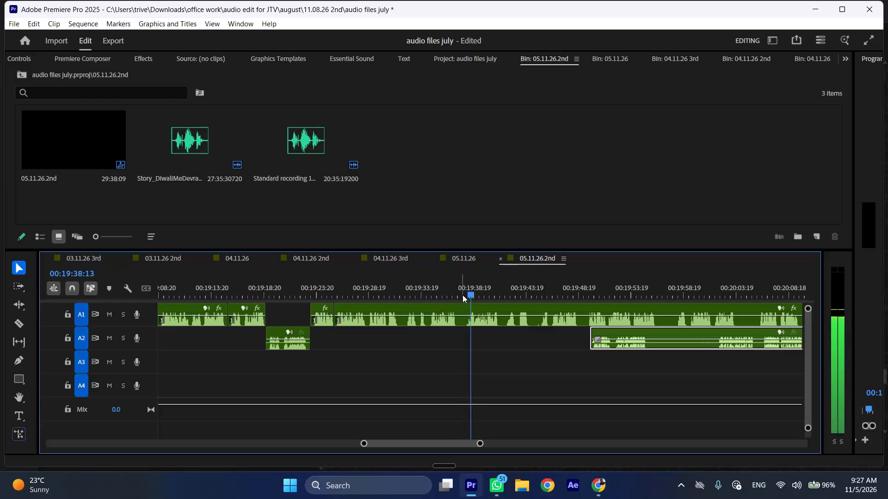
Cut out the A1 section from about 00:19:37 to 00:19:45 and ripple delete it, then resume playback.
{"action": "left_click_drag", "start_coordinate": [459, 293], "coordinate": [543, 298]}
{"action": "key", "text": "shift+c"}
{"action": "left_click", "coordinate": [555, 321]}
{"action": "key", "text": "shift+c"}
{"action": "key", "text": "ctrl+shift+d"}
{"action": "key", "text": "space"}
Move the upcoming A2 clip later by 00:00:08:21 so it starts at about 00:19:51.
{"action": "left_click_drag", "start_coordinate": [549, 332], "coordinate": [643, 332]}
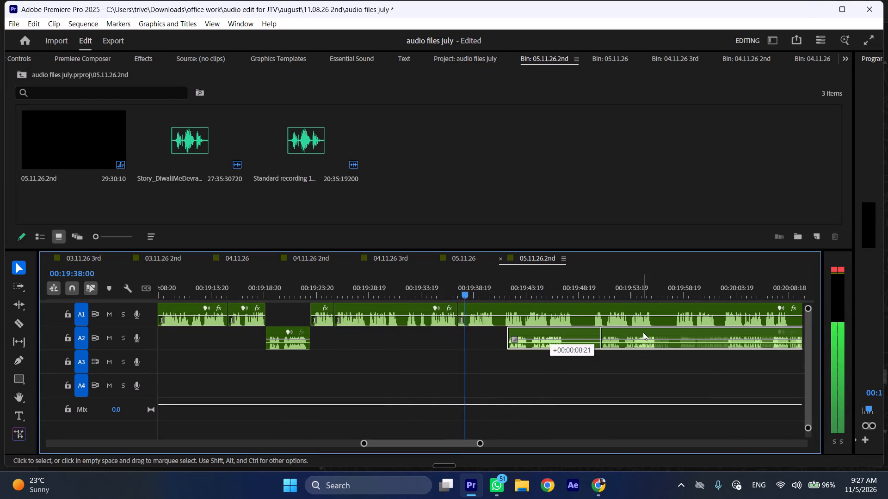
Play on to 00:19:40:23, then cut out and ripple delete about one second of A1 audio from there.
{"action": "key", "text": "l"}
{"action": "key", "text": "space"}
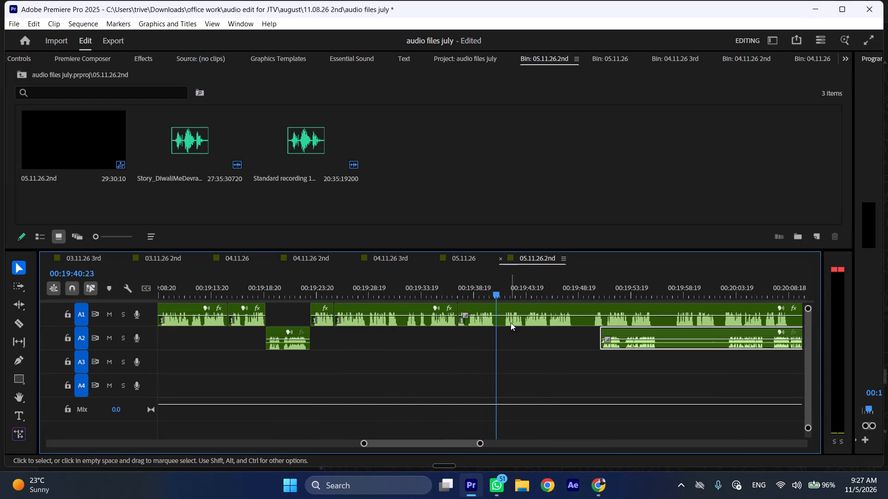
{"action": "key", "text": "shift+c"}
{"action": "left_click", "coordinate": [507, 293]}
{"action": "left_click", "coordinate": [518, 316]}
{"action": "key", "text": "shift+c"}
{"action": "key", "text": "ctrl+shift+d"}
Play back the A1 audio from the new cut at about 00:19:41 at increased speed.
{"action": "key", "text": "space"}
{"action": "type", "text": "l"}
{"action": "scroll", "coordinate": [525, 326], "scroll_direction": "down", "scroll_amount": 5}
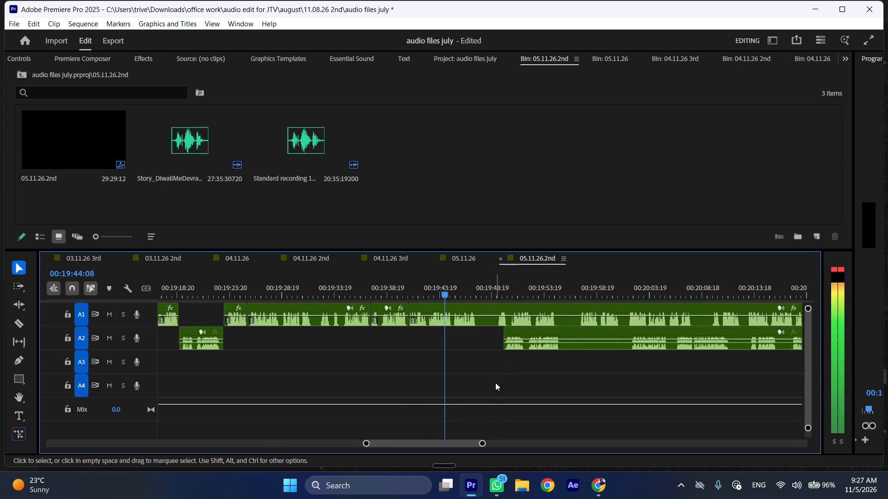
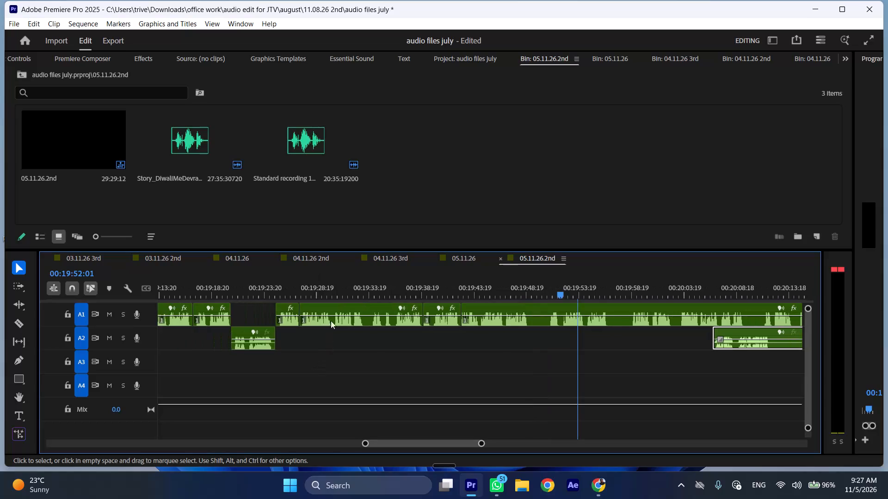
Cut out the A1 audio from 00:19:31:14 to 00:19:32:07, ripple delete it, and resume playback at increased speed.
{"action": "left_click_drag", "start_coordinate": [362, 279], "coordinate": [365, 279]}
{"action": "key", "text": "shift+c"}
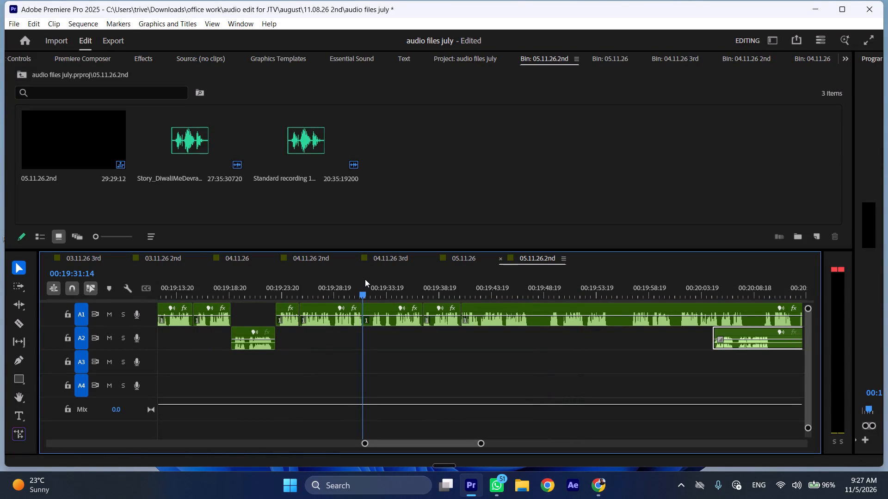
{"action": "left_click_drag", "start_coordinate": [365, 279], "coordinate": [372, 279]}
{"action": "left_click", "coordinate": [378, 326]}
{"action": "key", "text": "shift+c"}
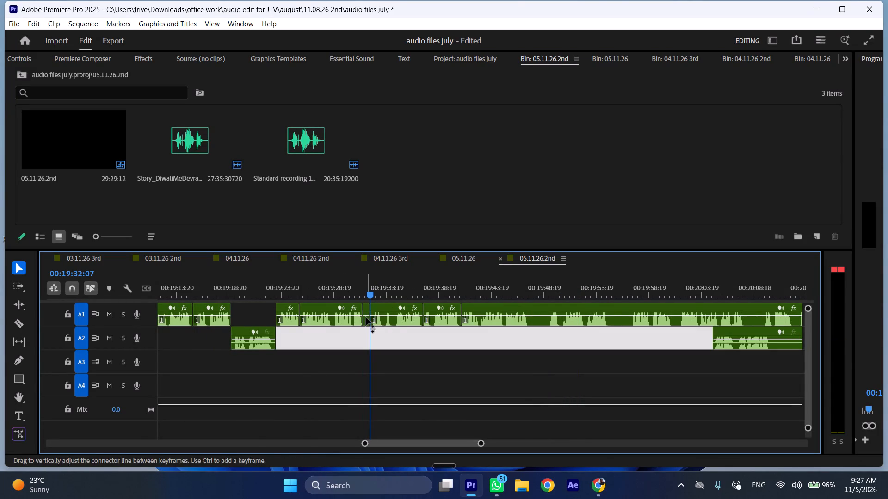
{"action": "left_click", "coordinate": [366, 317]}
{"action": "key", "text": "ctrl+shift+d"}
{"action": "key", "text": "space"}
{"action": "key", "text": "l"}
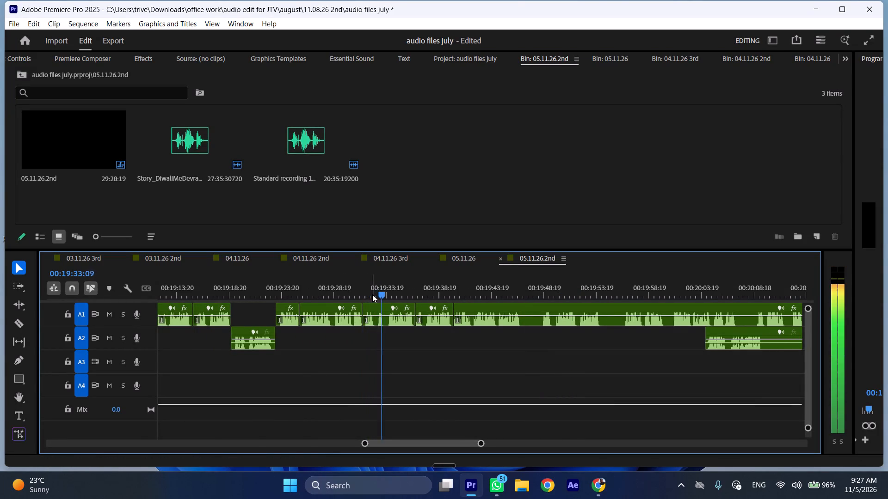
Play on from about 00:19:43, then cut out and ripple delete the A1 pause from about 00:19:46:13 to 00:19:48:13 and resume playback.
{"action": "left_click", "coordinate": [477, 283]}
{"action": "key", "text": "space"}
{"action": "type", "text": "l"}
{"action": "scroll", "coordinate": [507, 338], "scroll_direction": "down", "scroll_amount": 5}
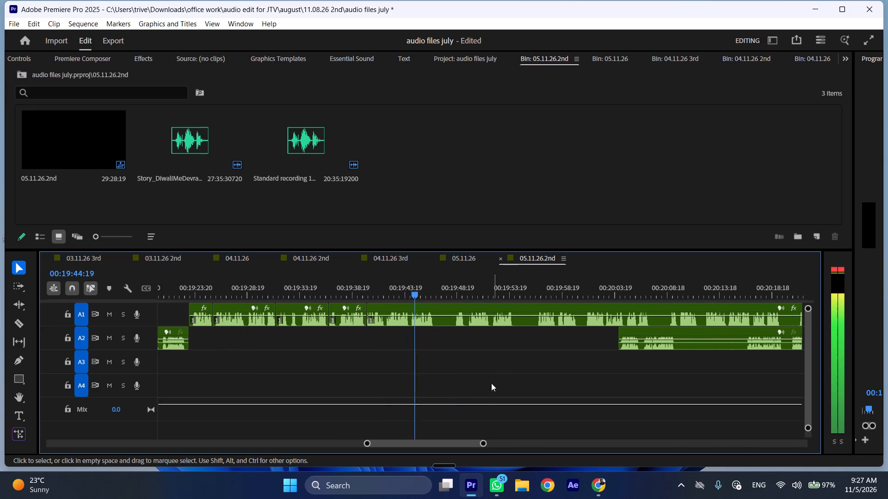
{"action": "key", "text": "space"}
{"action": "key", "text": "shift+c"}
{"action": "left_click", "coordinate": [452, 294]}
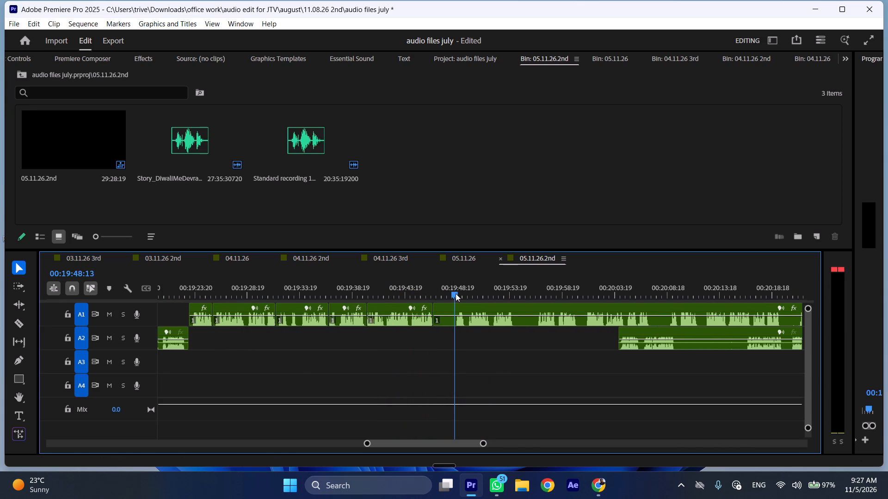
{"action": "left_click", "coordinate": [462, 317]}
{"action": "key", "text": "shift+c"}
{"action": "key", "text": "ctrl+shift+d"}
{"action": "key", "text": "space"}
{"action": "type", "text": "l"}
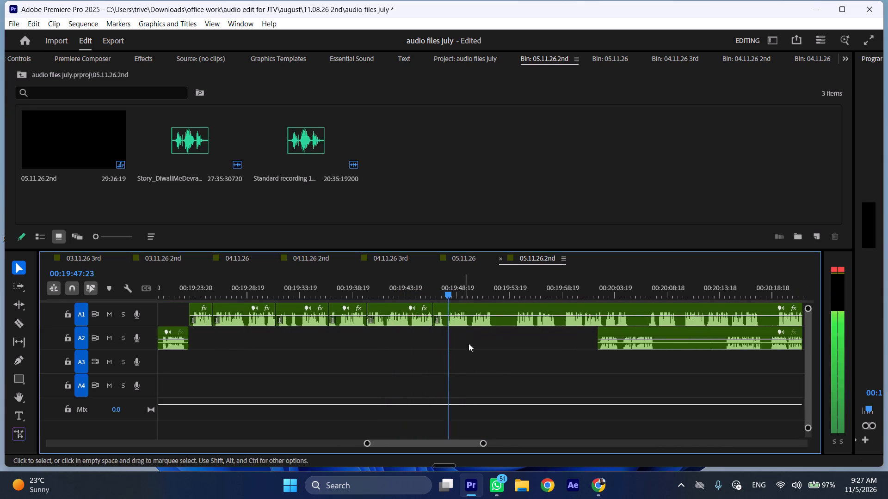
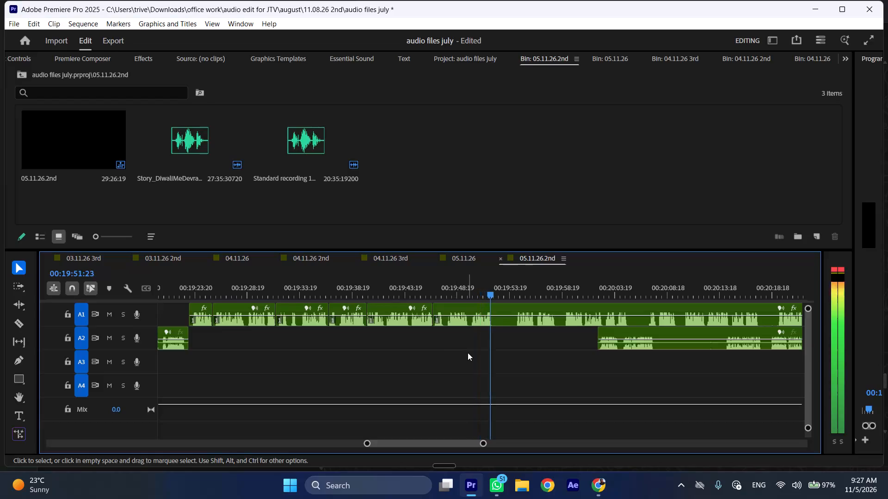
Split A1 at 00:19:52:11, start the next A2 clip at that cut, shift the remaining A1 audio to about 00:20:00:00, and resume playback at increased speed.
{"action": "key", "text": "space"}
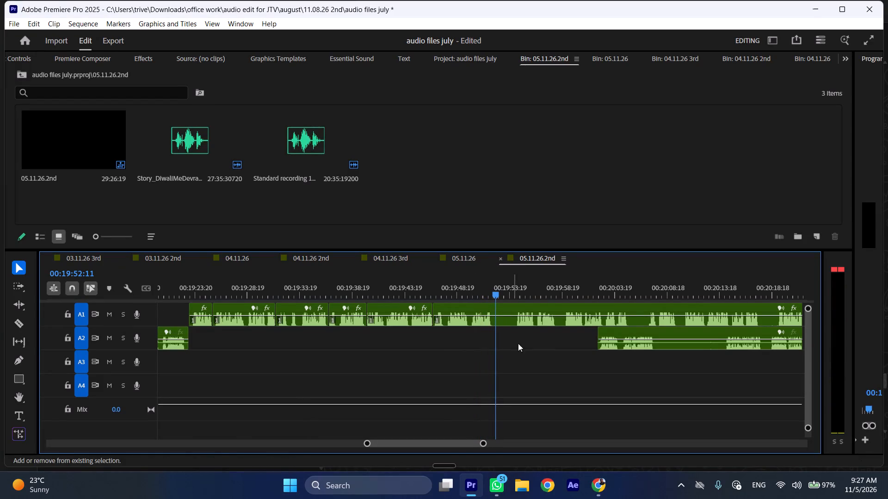
{"action": "key", "text": "shift+c"}
{"action": "left_click_drag", "start_coordinate": [621, 329], "coordinate": [520, 337]}
{"action": "left_click", "coordinate": [511, 301]}
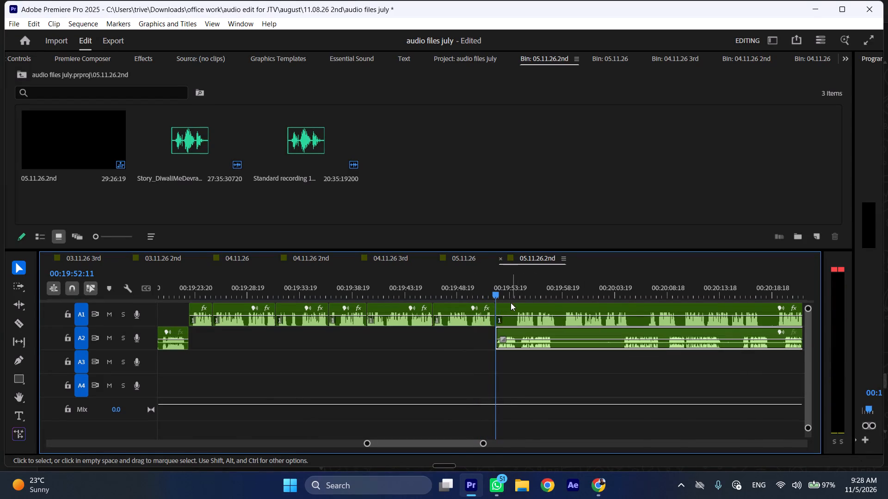
{"action": "left_click_drag", "start_coordinate": [511, 306], "coordinate": [590, 309]}
{"action": "key", "text": "space"}
{"action": "key", "text": "l"}
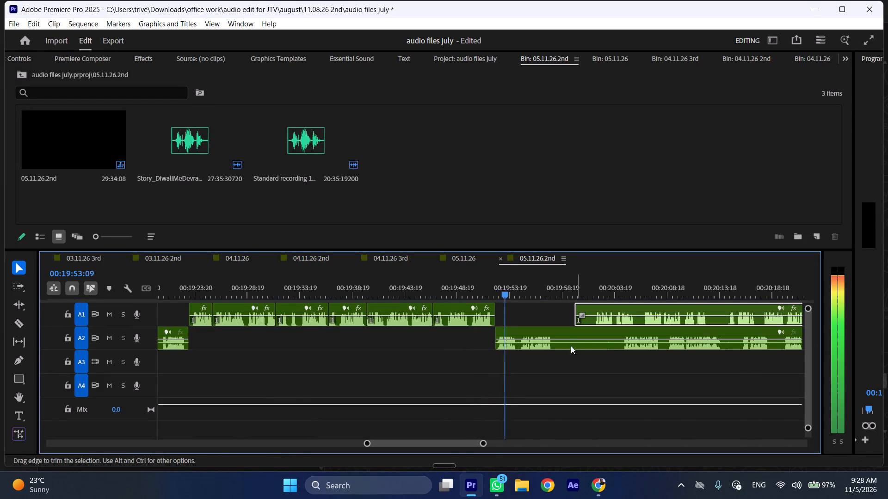
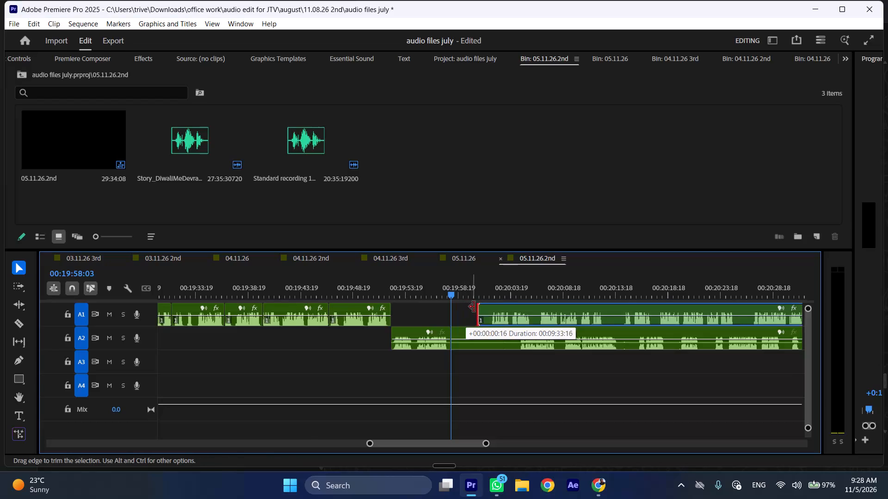
Start the remaining A1 audio at 00:19:58:03, move the remaining A2 clip to about 00:20:22:00, and resume playback at increased speed.
{"action": "left_click_drag", "start_coordinate": [511, 310], "coordinate": [474, 314]}
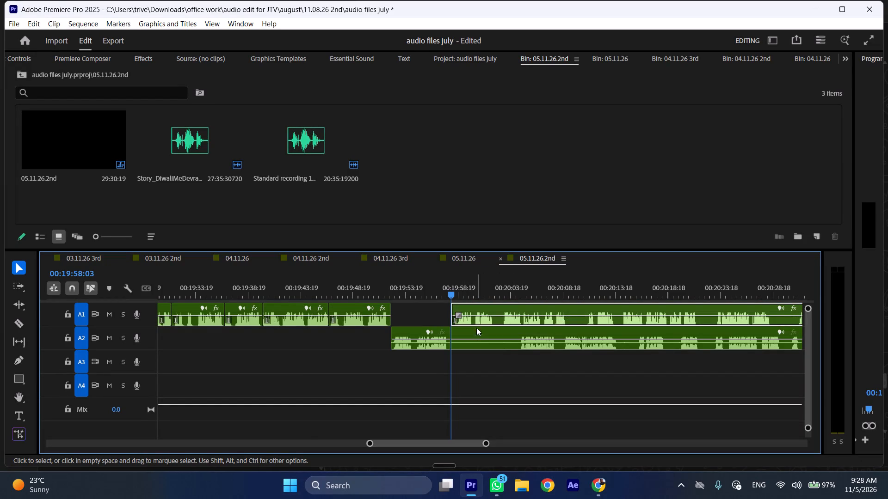
{"action": "left_click_drag", "start_coordinate": [471, 333], "coordinate": [721, 333]}
{"action": "key", "text": "space"}
{"action": "key", "text": "l"}
{"action": "scroll", "coordinate": [493, 368], "scroll_direction": "down", "scroll_amount": 6}
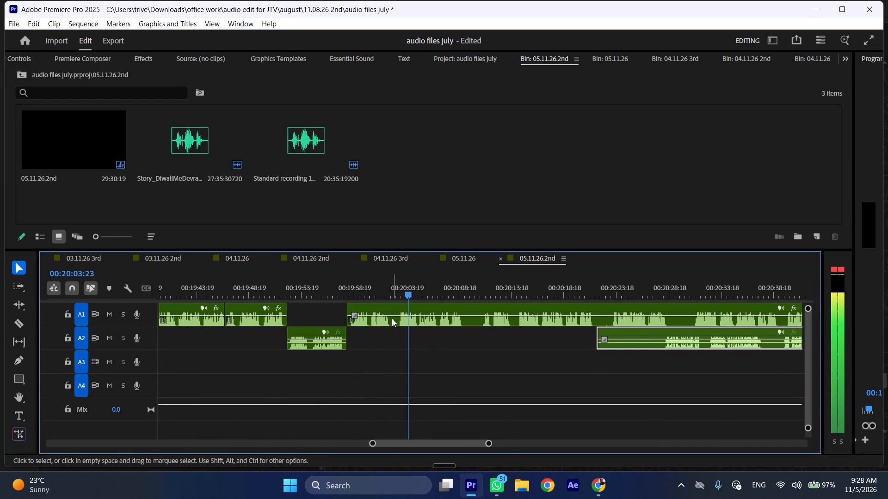
Split A1 at 00:20:02:10, ripple-remove the short pause of about 14 frames after the cut, and resume playback at increased speed.
{"action": "left_click_drag", "start_coordinate": [392, 286], "coordinate": [392, 286]}
{"action": "key", "text": "shift+c"}
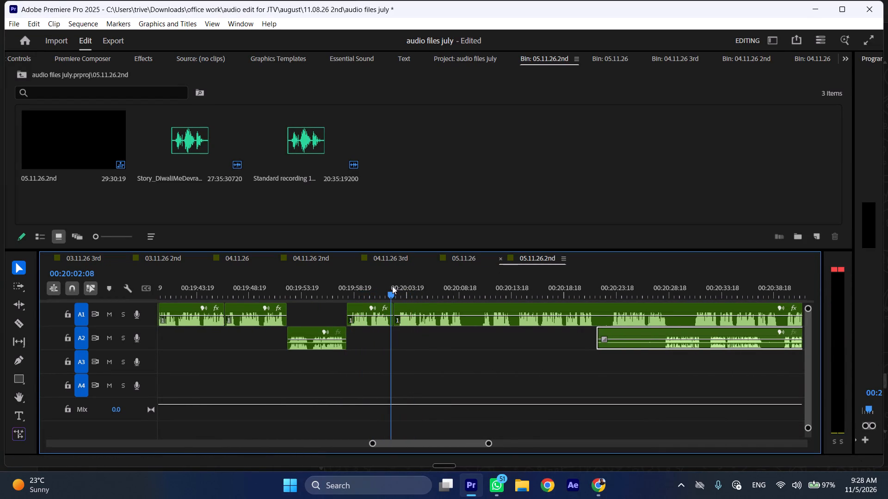
{"action": "left_click_drag", "start_coordinate": [392, 286], "coordinate": [393, 286]}
{"action": "key", "text": "ctrl+z"}
{"action": "key", "text": "shift+c"}
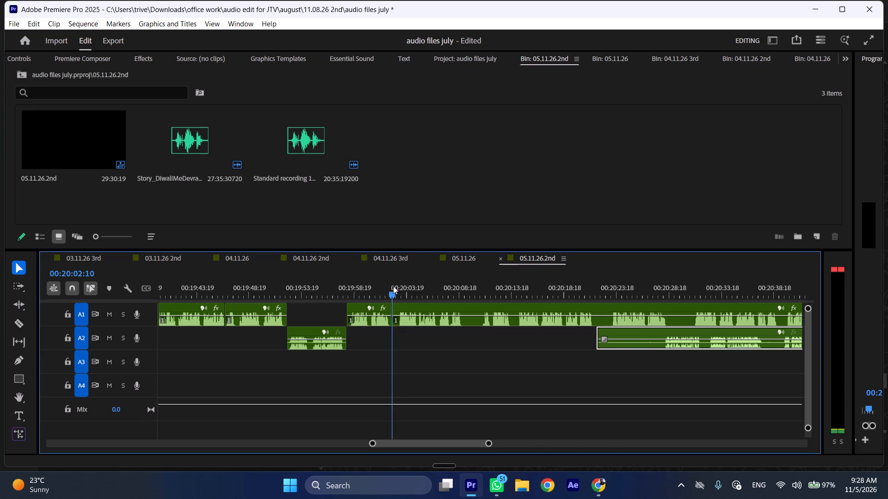
{"action": "left_click_drag", "start_coordinate": [393, 286], "coordinate": [400, 286]}
{"action": "left_click", "coordinate": [415, 315]}
{"action": "key", "text": "shift+c"}
{"action": "key", "text": "ctrl+shift+d"}
{"action": "key", "text": "space"}
{"action": "type", "text": "l"}
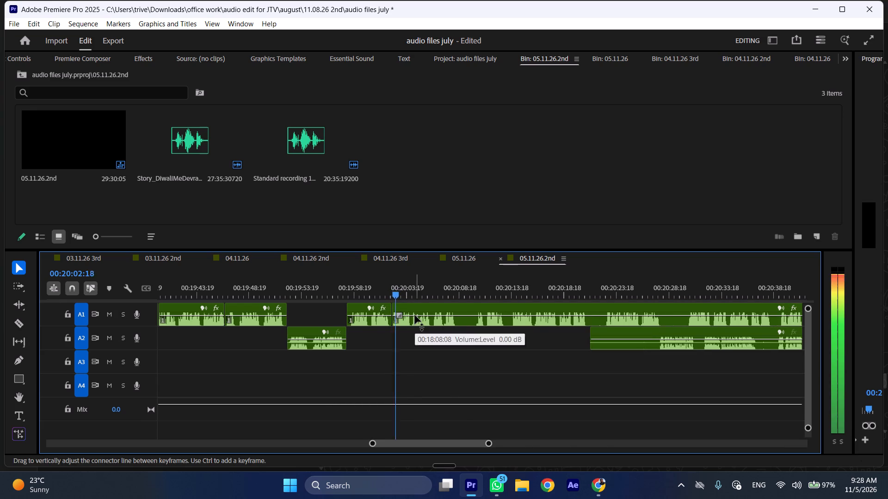
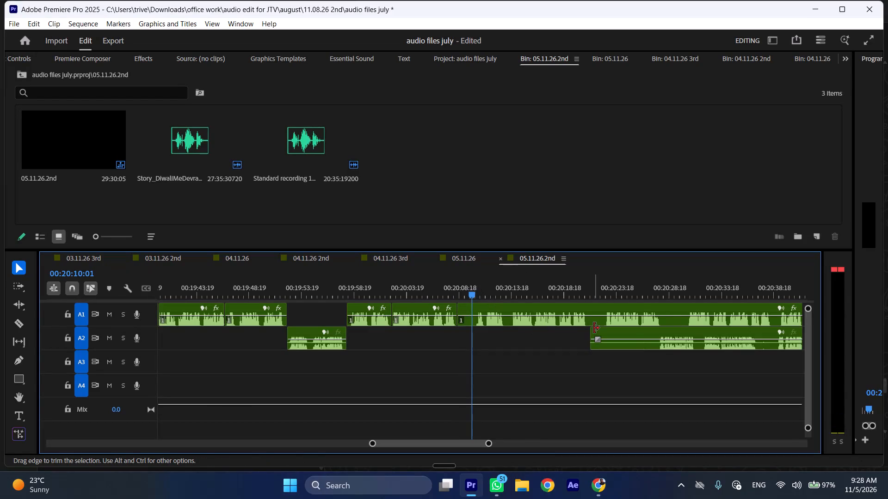
Trim about 6 seconds of silence off the remaining A2 clip's start, move it to the A1 cut near 00:20:08, and play from there.
{"action": "left_click_drag", "start_coordinate": [592, 333], "coordinate": [660, 330]}
{"action": "left_click_drag", "start_coordinate": [684, 333], "coordinate": [523, 336]}
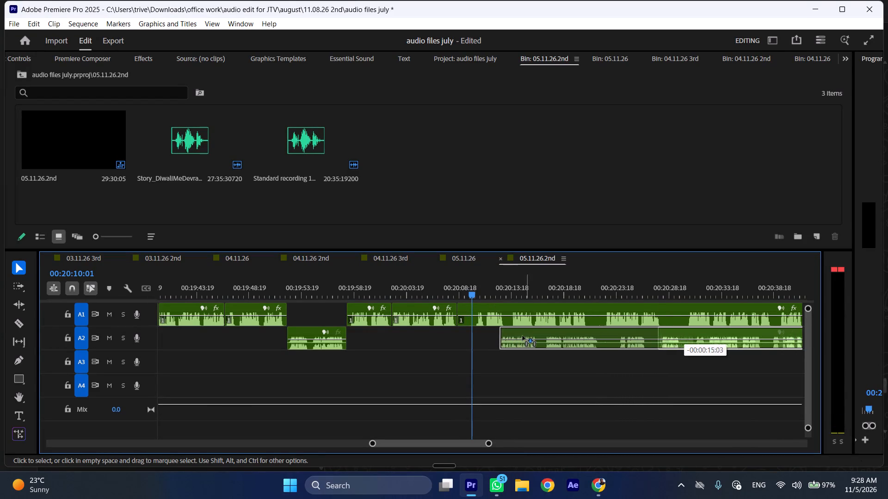
{"action": "left_click_drag", "start_coordinate": [523, 336], "coordinate": [484, 336]}
{"action": "left_click", "coordinate": [453, 285]}
{"action": "key", "text": "space"}
Move the remaining A1 clip about 10 seconds later so it starts at about 00:20:18.
{"action": "left_click_drag", "start_coordinate": [492, 306], "coordinate": [499, 307]}
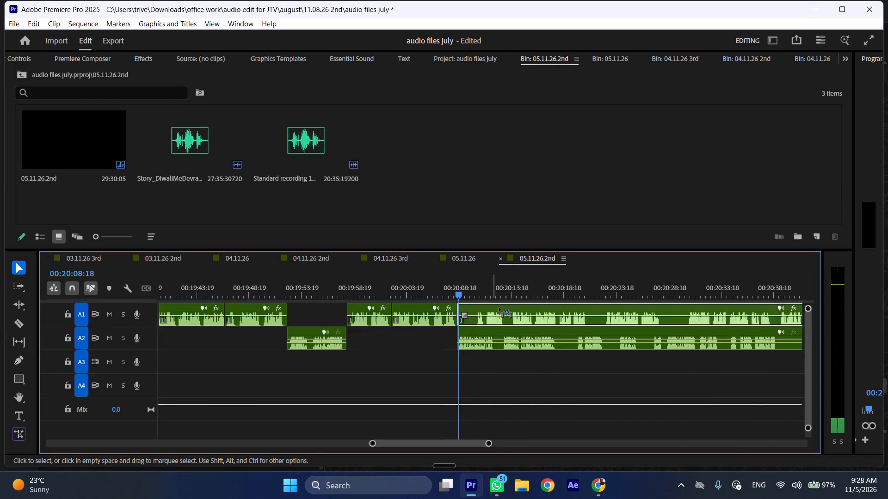
{"action": "left_click_drag", "start_coordinate": [499, 307], "coordinate": [597, 307]}
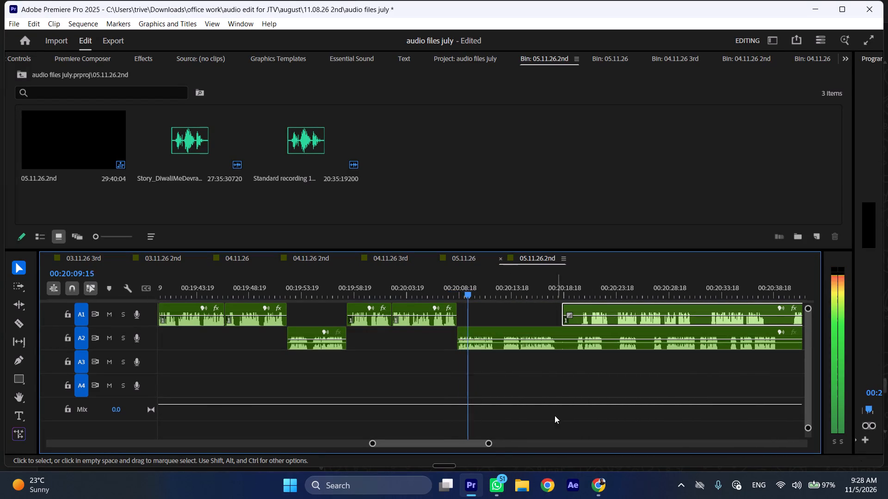
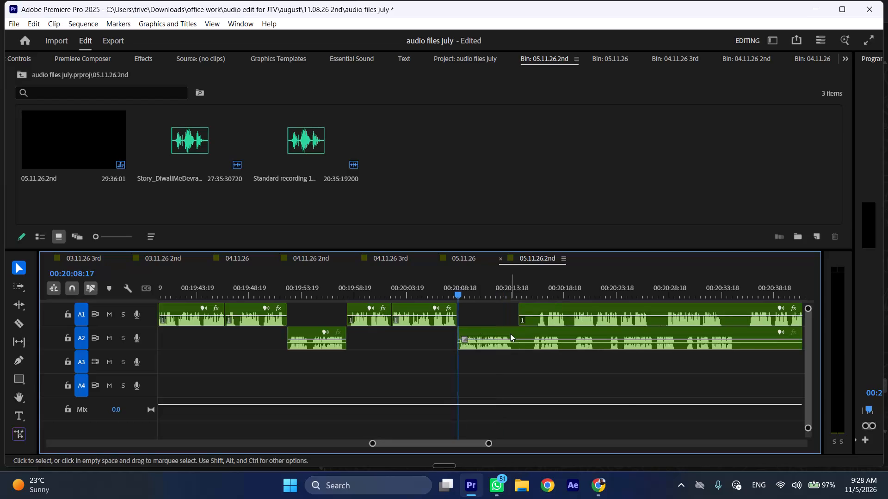
Trim about 1.4 seconds of silence off the start of the remaining A1 clip.
{"action": "left_click_drag", "start_coordinate": [521, 311], "coordinate": [536, 310]}
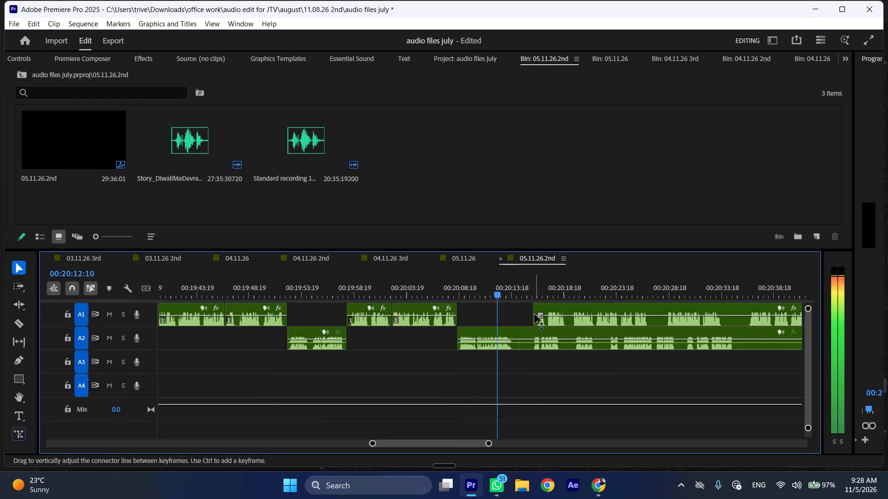
Stop playback at the end of the A2 phrase and split the A2 clip at 00:20:13:20.
{"action": "key", "text": "space"}
{"action": "type", "text": "C"}
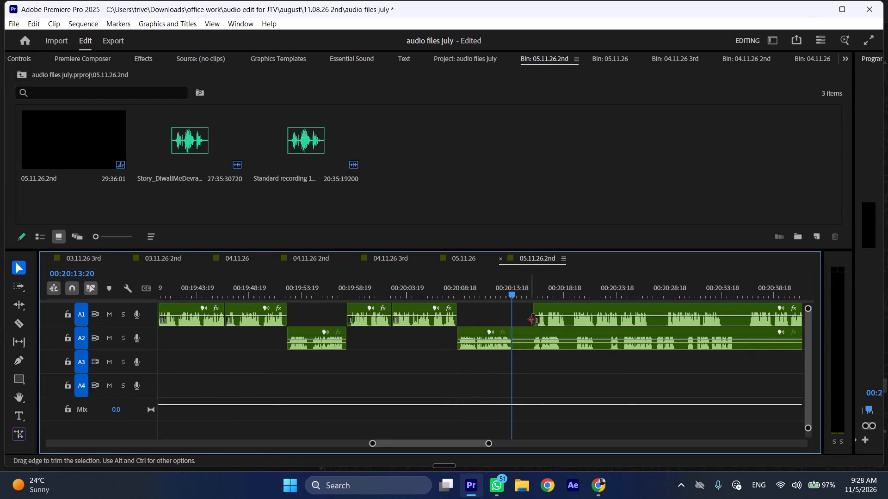
{"action": "scroll", "coordinate": [553, 343], "scroll_direction": "down", "scroll_amount": 1}
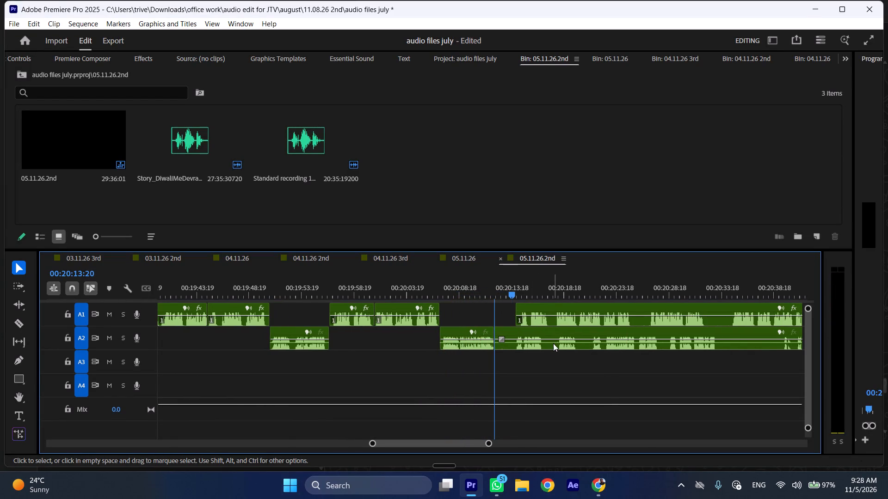
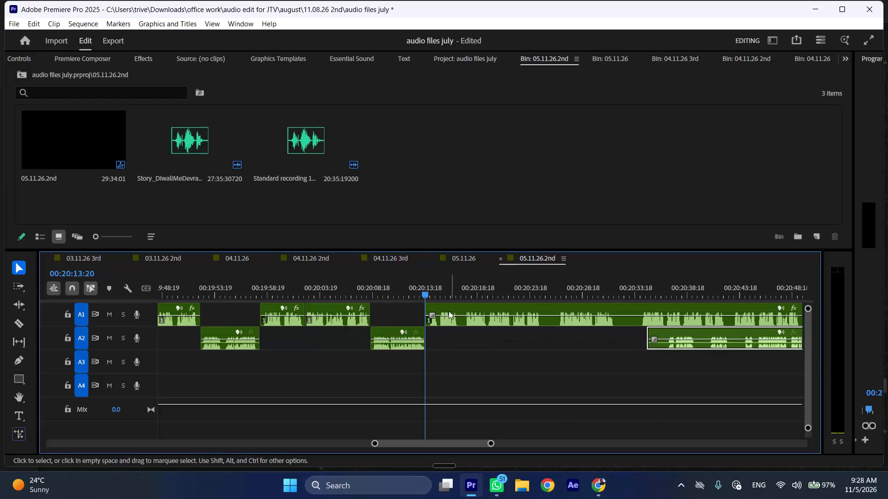
Replay the A2-to-A1 transition and ripple-delete the short silence at the A1 clip's start, up to 00:20:14:04.
{"action": "left_click", "coordinate": [415, 289]}
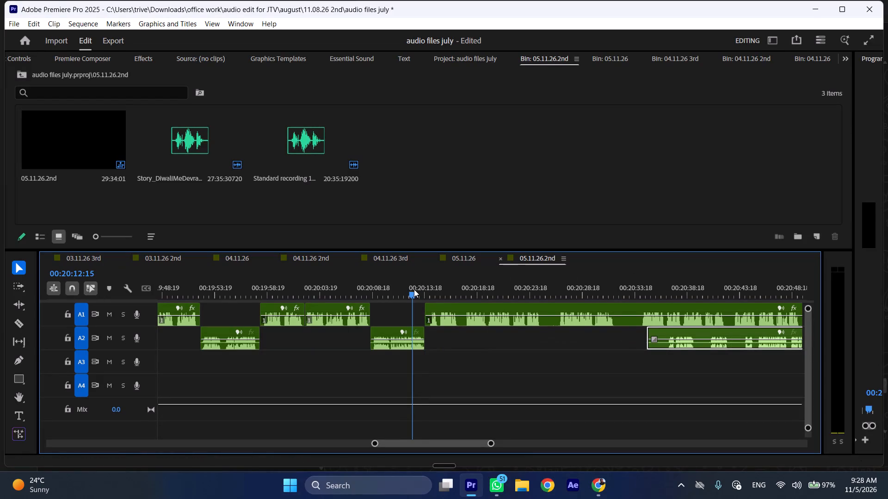
{"action": "key", "text": "space"}
{"action": "key", "text": "space"}
{"action": "type", "text": "ll"}
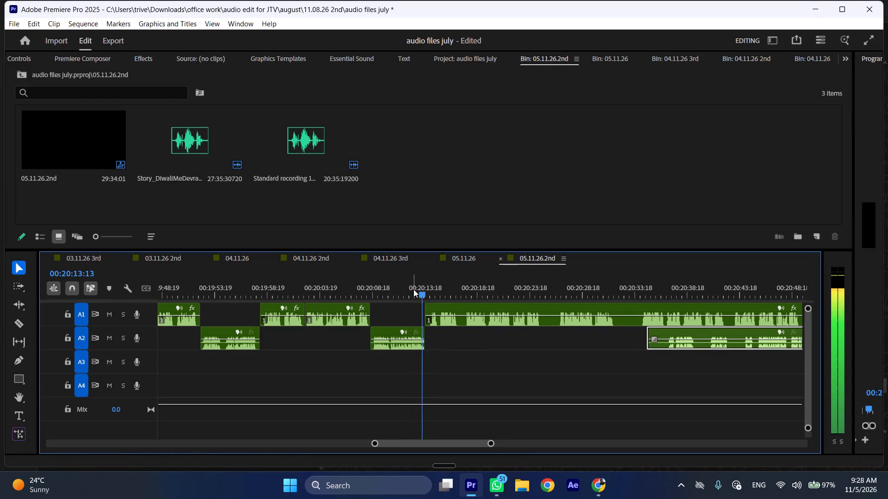
{"action": "left_click", "coordinate": [418, 288]}
{"action": "key", "text": "space"}
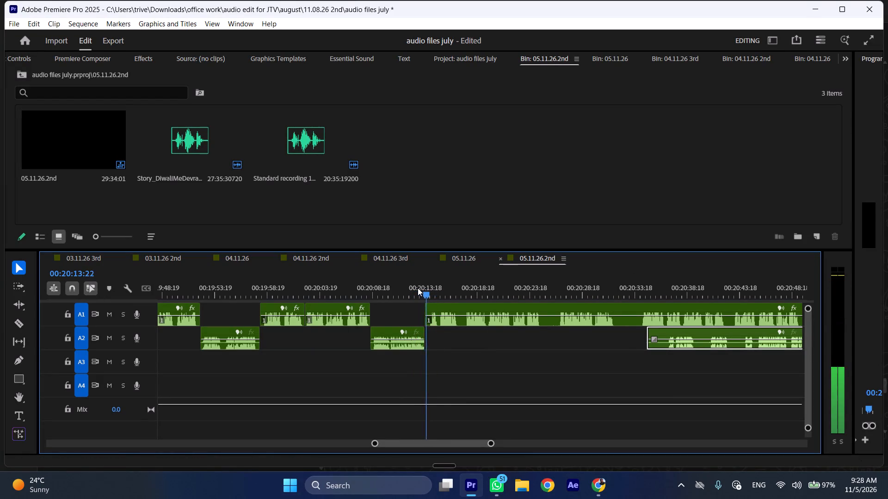
{"action": "key", "text": "l"}
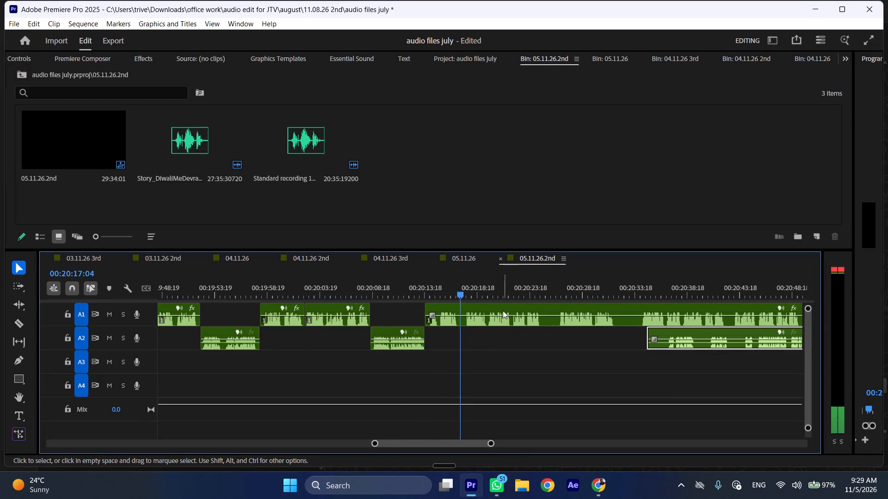
{"action": "left_click", "coordinate": [430, 287]}
{"action": "left_click", "coordinate": [440, 317]}
{"action": "key", "text": "shift+c"}
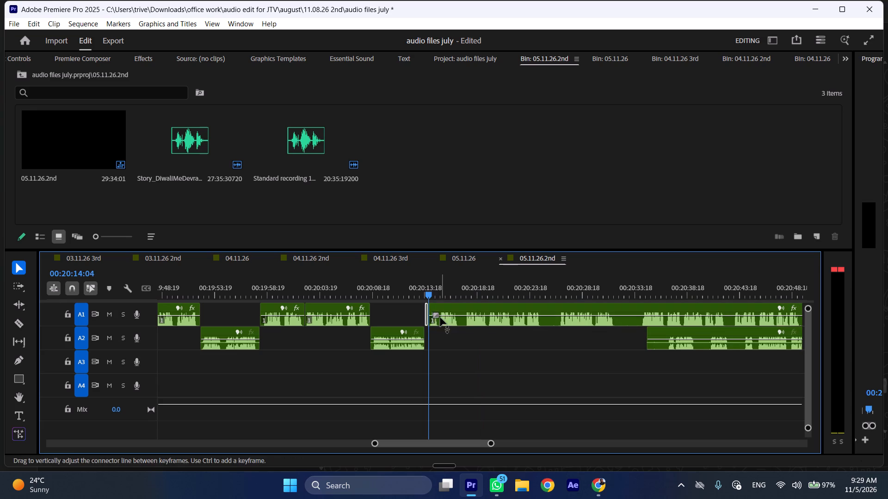
{"action": "key", "text": "ctrl+shift+d"}
Cut the pause after the first A1 phrase, near 00:20:16, and close the gap.
{"action": "left_click_drag", "start_coordinate": [446, 283], "coordinate": [465, 284]}
{"action": "key", "text": "shift+c"}
{"action": "left_click", "coordinate": [479, 317]}
{"action": "key", "text": "shift+c"}
{"action": "key", "text": "ctrl+shift+d"}
Play on to the next A1 pause, near 00:20:24, cut out about 1.5 seconds and close the gap.
{"action": "key", "text": "space"}
{"action": "type", "text": "l"}
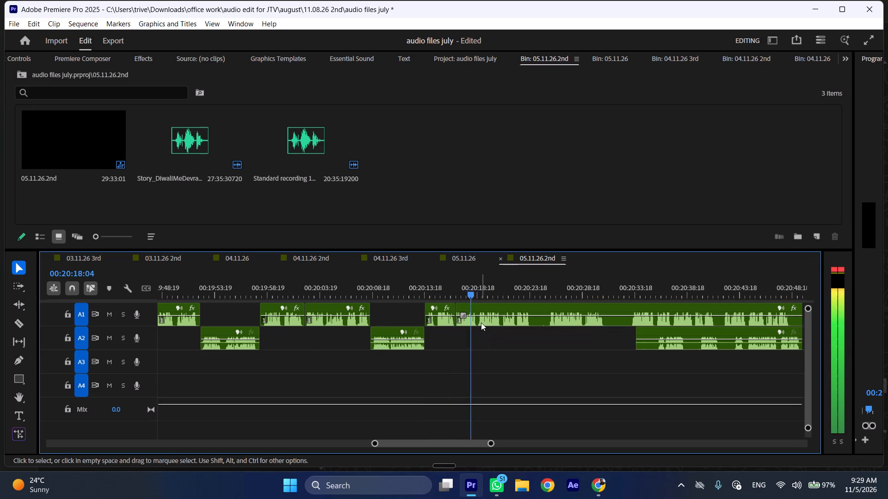
{"action": "scroll", "coordinate": [481, 323], "scroll_direction": "down", "scroll_amount": 5}
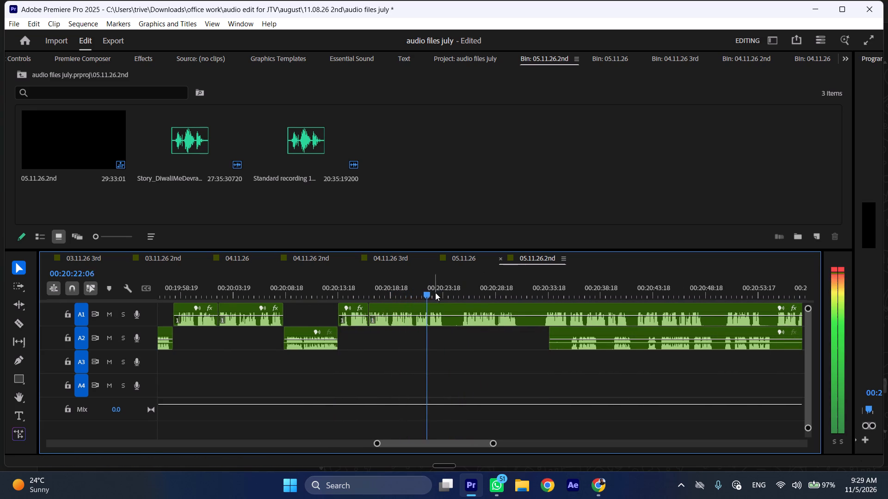
{"action": "key", "text": "space"}
{"action": "key", "text": "shift+c"}
{"action": "left_click_drag", "start_coordinate": [456, 291], "coordinate": [462, 290]}
{"action": "left_click", "coordinate": [476, 322]}
{"action": "key", "text": "shift+c"}
{"action": "key", "text": "ctrl+shift+d"}
Play to the end of the next A1 phrase and split the A1 clip at 00:20:29:14.
{"action": "key", "text": "space"}
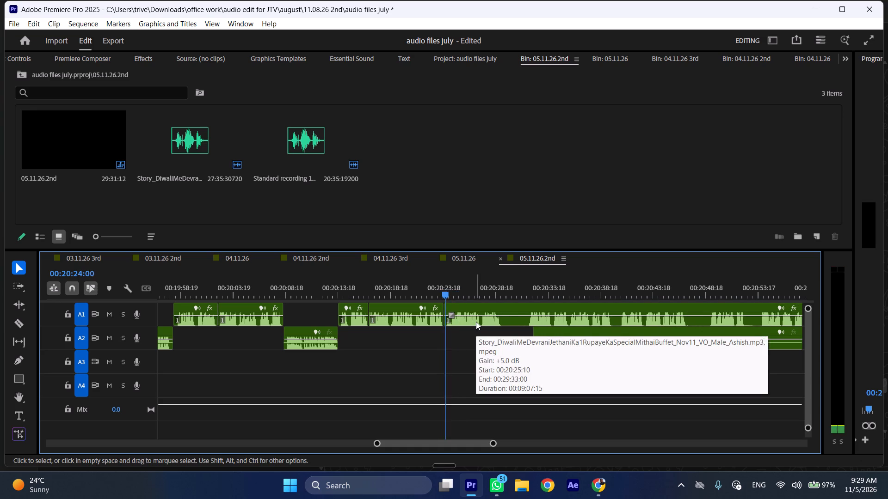
{"action": "type", "text": "l"}
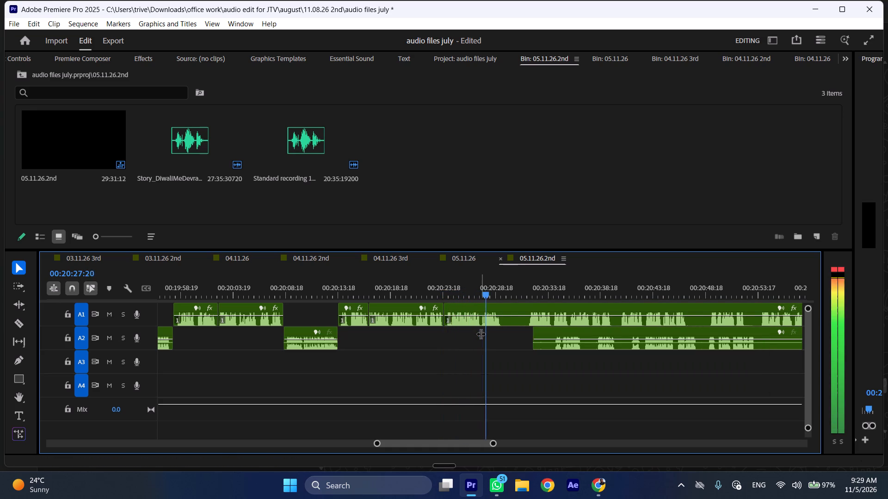
{"action": "key", "text": "space"}
{"action": "type", "text": "C"}
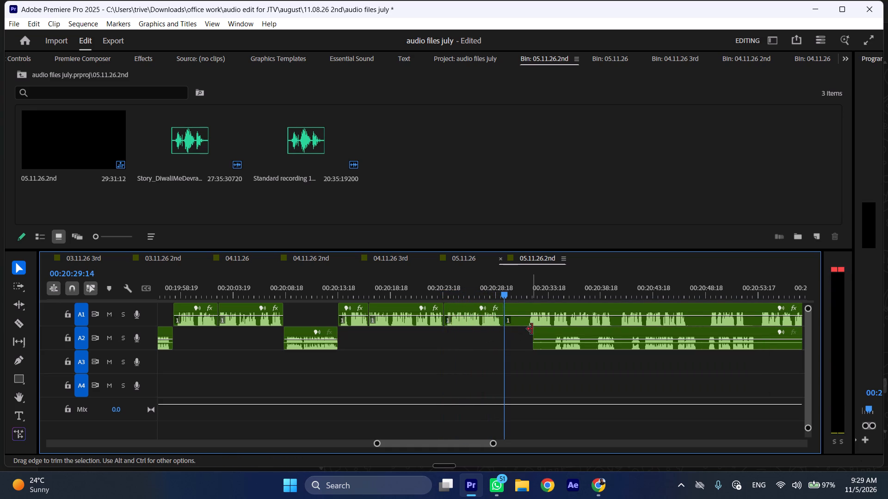
Trim about 1.9 seconds of silence off the start of the remaining A2 clip.
{"action": "left_click_drag", "start_coordinate": [533, 329], "coordinate": [553, 329]}
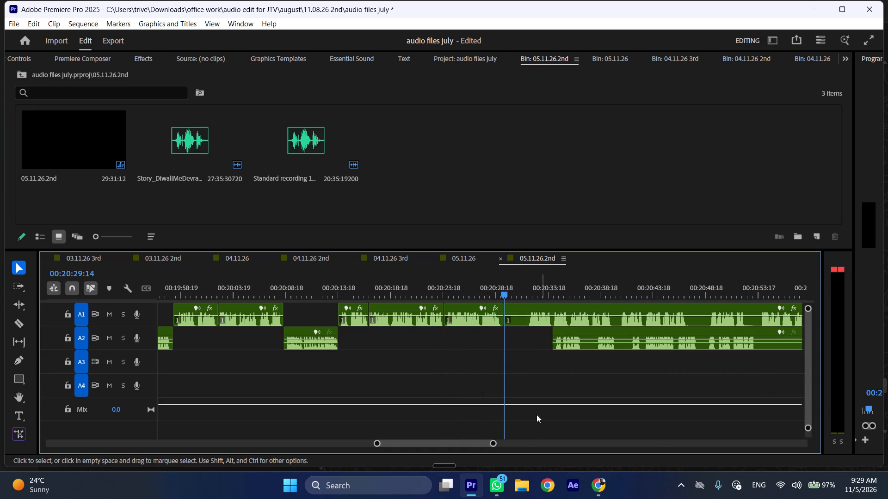
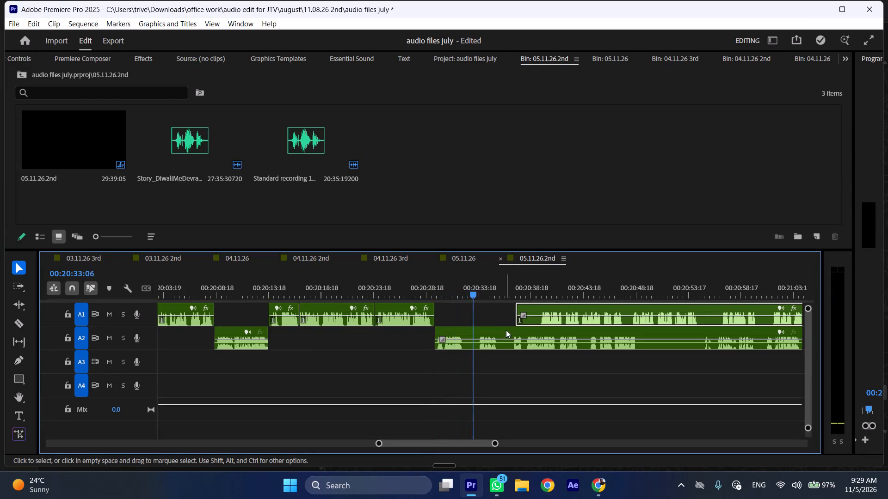
Stop playback and split the A2 clip after its first phrase, at 00:20:32:11.
{"action": "key", "text": "space"}
{"action": "left_click_drag", "start_coordinate": [456, 290], "coordinate": [467, 292]}
{"action": "key", "text": "shift+c"}
Trim about 1.9 seconds of silence off the start of the remaining A1 clip and move it to begin at 00:20:32:11.
{"action": "left_click_drag", "start_coordinate": [520, 303], "coordinate": [530, 305]}
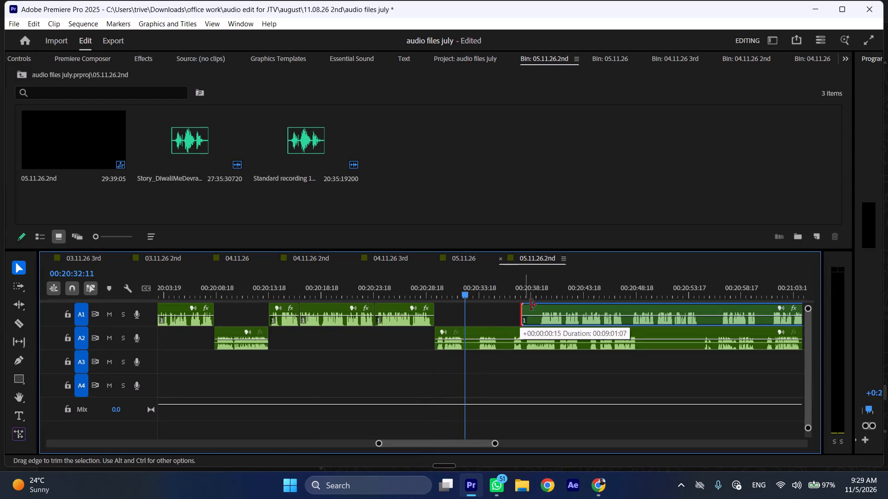
{"action": "left_click_drag", "start_coordinate": [530, 305], "coordinate": [540, 307]}
{"action": "left_click_drag", "start_coordinate": [559, 309], "coordinate": [487, 311]}
Shift the remaining A2 clip about 11.5 seconds forward and, while playing on, trim about 0.8 seconds of silence off its start.
{"action": "left_click_drag", "start_coordinate": [488, 335], "coordinate": [603, 338]}
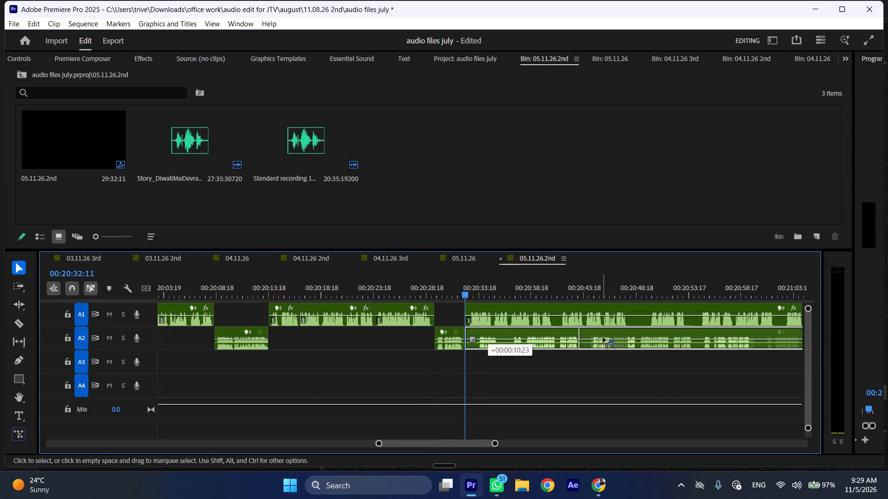
{"action": "left_click_drag", "start_coordinate": [603, 338], "coordinate": [609, 338]}
{"action": "key", "text": "space"}
{"action": "key", "text": "l"}
{"action": "scroll", "coordinate": [549, 352], "scroll_direction": "down", "scroll_amount": 5}
{"action": "left_click_drag", "start_coordinate": [506, 332], "coordinate": [506, 332]}
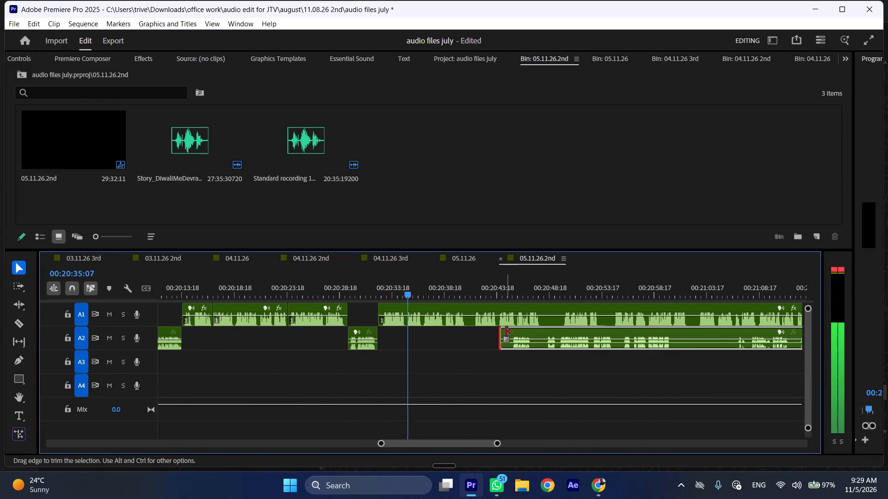
{"action": "left_click_drag", "start_coordinate": [506, 332], "coordinate": [515, 333]}
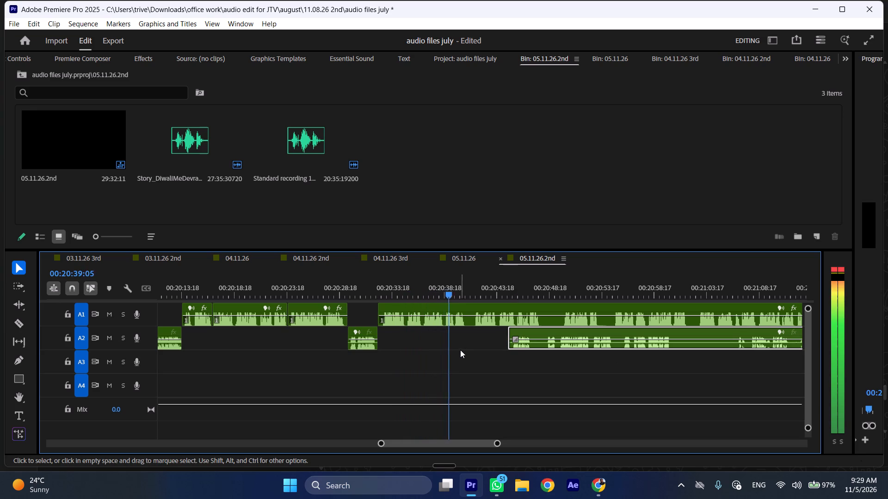
Stop playback at the end of the A1 phrase and split the A1 clip at 00:20:40:21.
{"action": "key", "text": "space"}
{"action": "key", "text": "shift+c"}
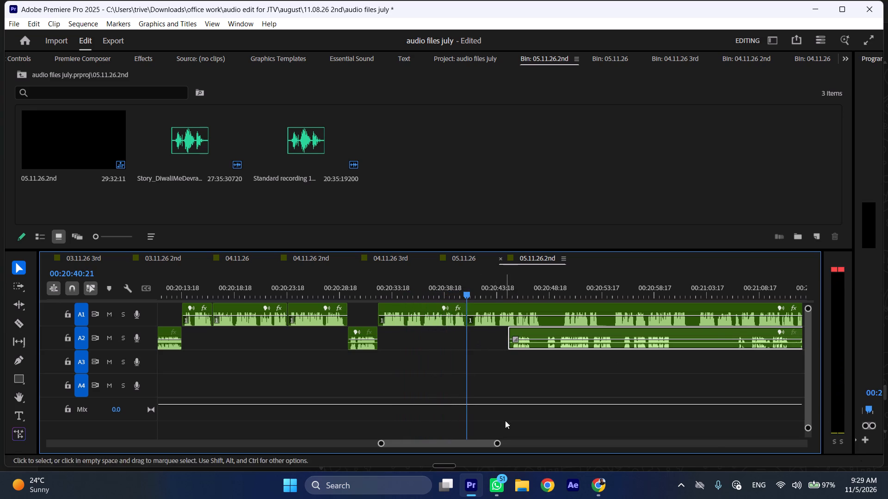
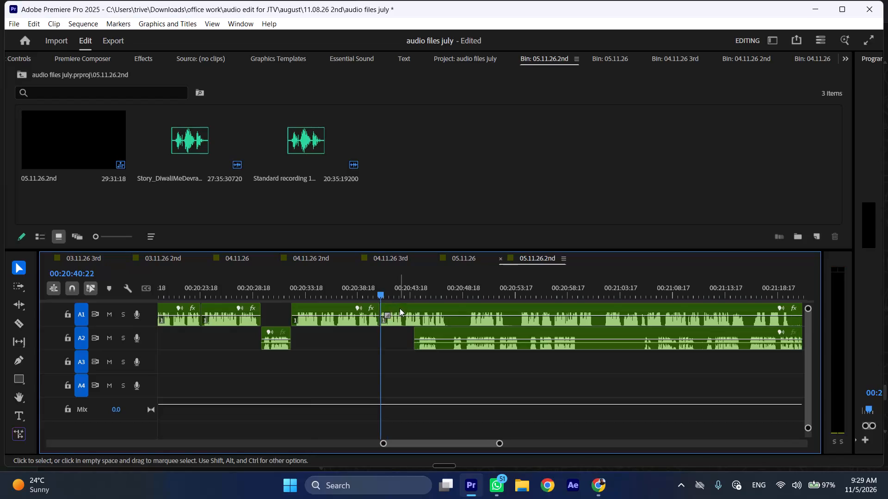
Move the remaining A2 clip about 5 seconds forward during playback, and split the A1 clip after its phrase, at 00:20:47:09.
{"action": "key", "text": "l"}
{"action": "left_click_drag", "start_coordinate": [441, 333], "coordinate": [494, 336]}
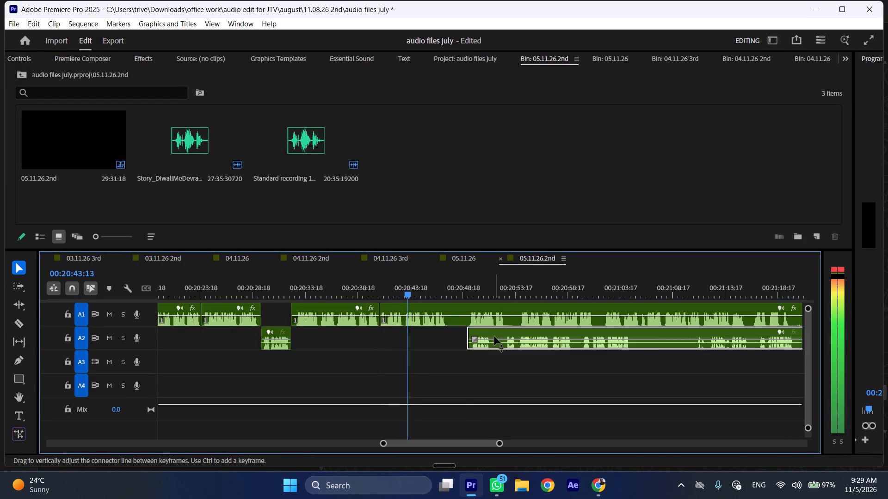
{"action": "key", "text": "space"}
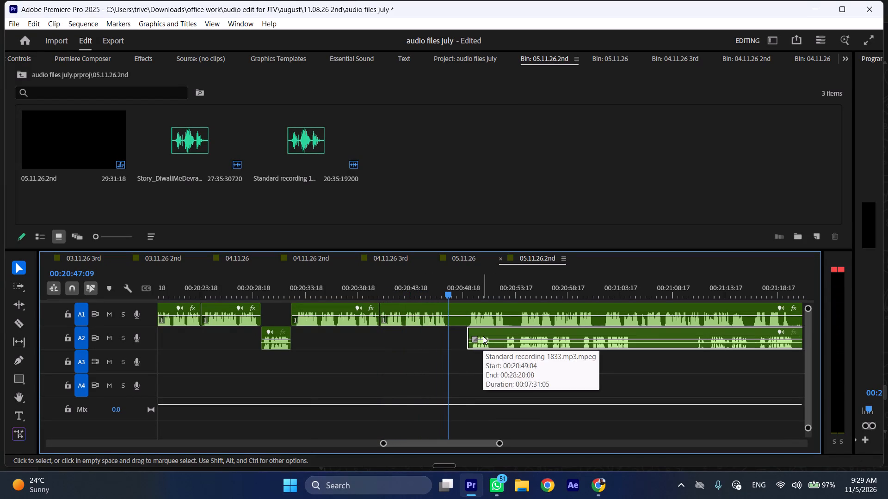
{"action": "type", "text": "C"}
Move the remaining A2 clip back to begin at 00:20:47:09 and shift the remaining A1 clip about 7.5 seconds forward.
{"action": "left_click_drag", "start_coordinate": [485, 330], "coordinate": [457, 334]}
{"action": "left_click_drag", "start_coordinate": [457, 334], "coordinate": [466, 336]}
{"action": "left_click_drag", "start_coordinate": [461, 307], "coordinate": [541, 308]}
Split the A2 clip at 00:20:47:14 and ripple-delete the short silent piece before the cut.
{"action": "key", "text": "space"}
{"action": "type", "text": "l"}
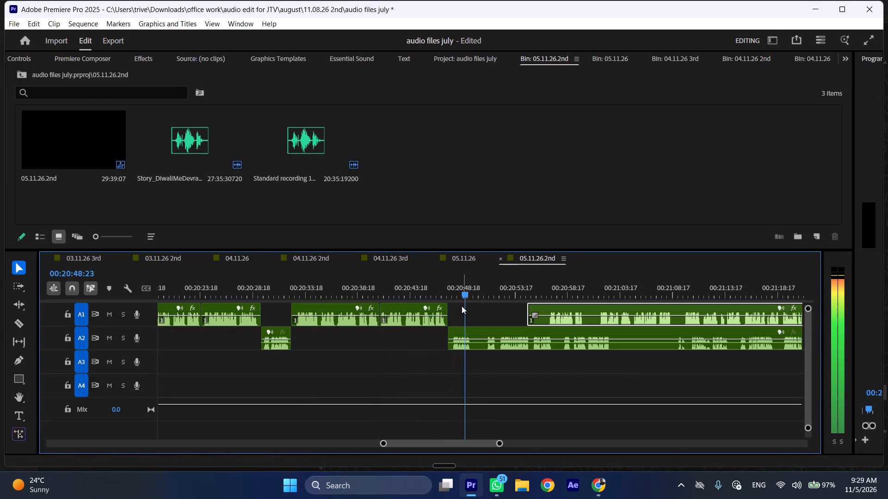
{"action": "left_click", "coordinate": [451, 289]}
{"action": "left_click", "coordinate": [475, 338]}
{"action": "key", "text": "shift+c"}
{"action": "key", "text": "ctrl+shift+d"}
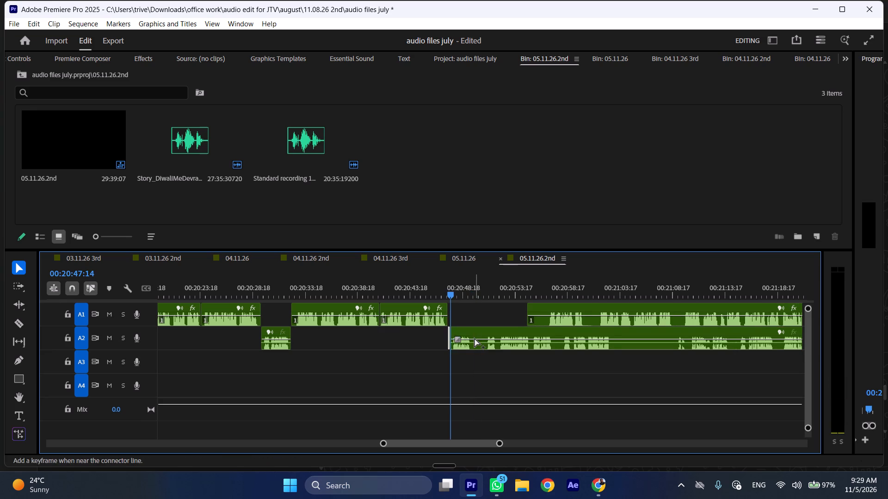
Play through the A2 phrase, stop at its end and split the A2 clip at 00:20:49:13.
{"action": "key", "text": "space"}
{"action": "key", "text": "l"}
{"action": "key", "text": "space"}
{"action": "key", "text": "shift+c"}
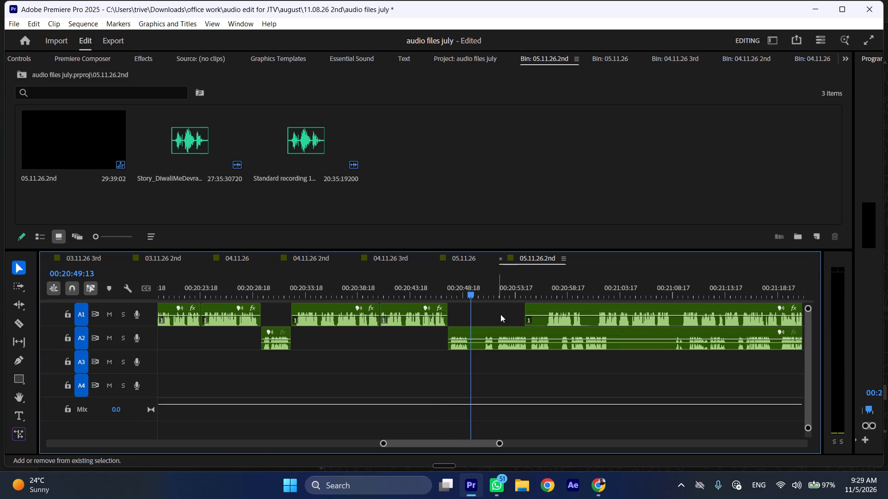
Trim about 1.7 seconds of silence off the start of the remaining A1 clip and move it to begin at 00:20:49:13.
{"action": "left_click_drag", "start_coordinate": [529, 306], "coordinate": [548, 309]}
{"action": "left_click_drag", "start_coordinate": [565, 309], "coordinate": [496, 312]}
Shift the remaining A2 clip about 7 seconds forward, play on and split the A1 clip after its phrase, at 00:20:53:06.
{"action": "left_click_drag", "start_coordinate": [494, 329], "coordinate": [569, 333]}
{"action": "key", "text": "space"}
{"action": "key", "text": "l"}
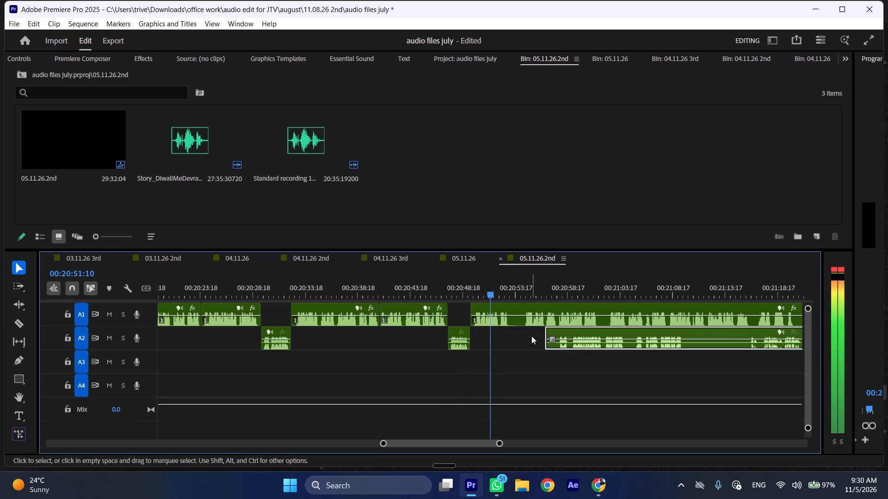
{"action": "key", "text": "space"}
{"action": "key", "text": "shift+c"}
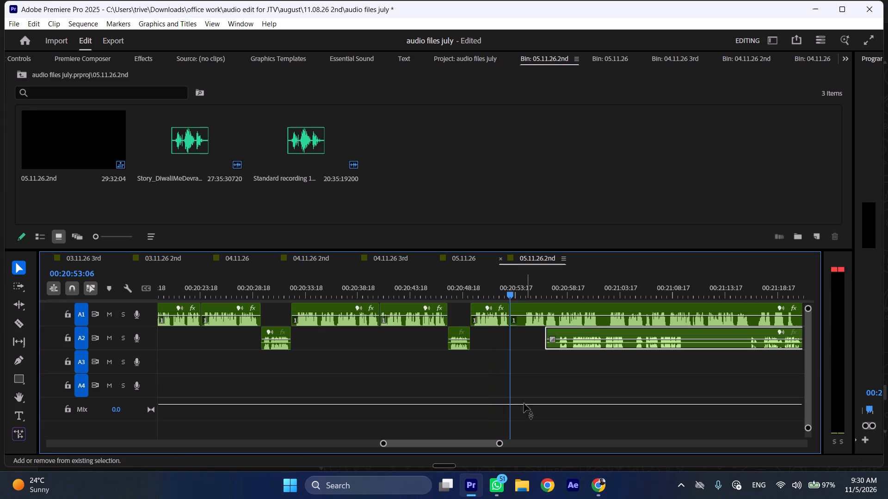
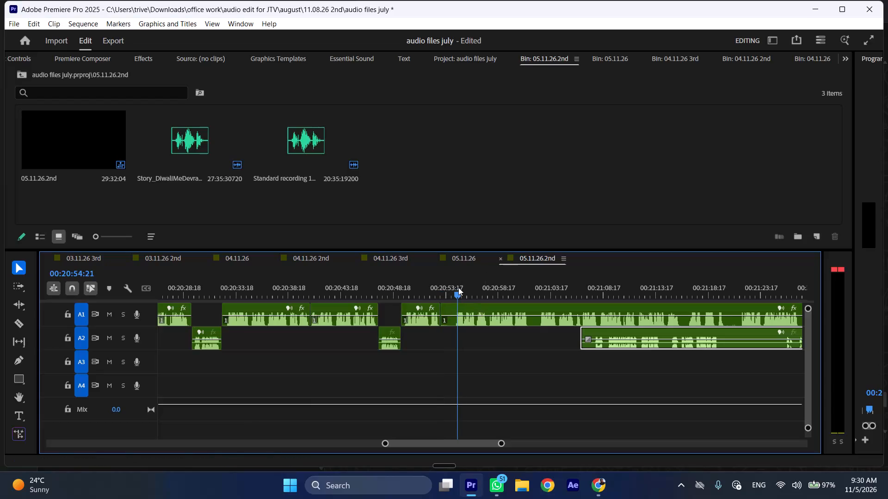
Cut the A1 voice clip at 00:20:54:21 and ripple delete the piece between 00:20:53:06 and that cut.
{"action": "left_click", "coordinate": [465, 306]}
{"action": "key", "text": "shift+c"}
{"action": "key", "text": "ctrl+shift+d"}
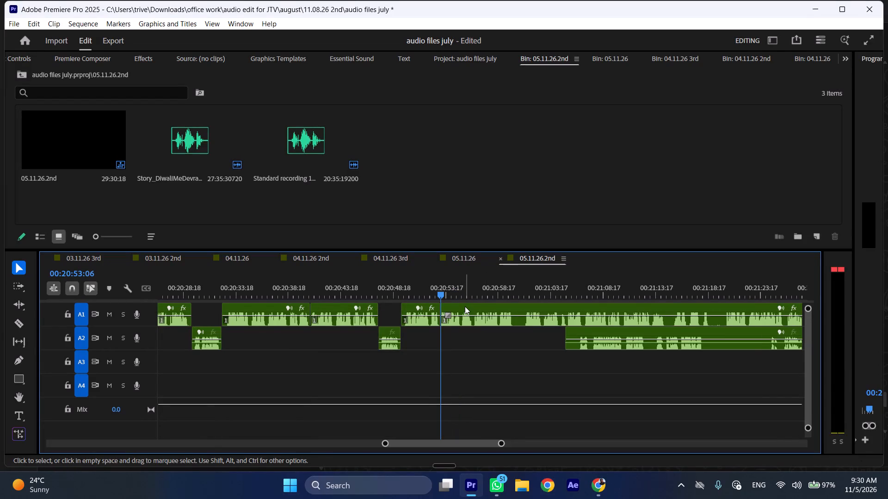
Listen on from 00:20:53:06, and ripple delete the short preceding A1 clip that starts at 00:20:49:13.
{"action": "key", "text": "space"}
{"action": "type", "text": "l"}
{"action": "scroll", "coordinate": [488, 326], "scroll_direction": "down", "scroll_amount": 5}
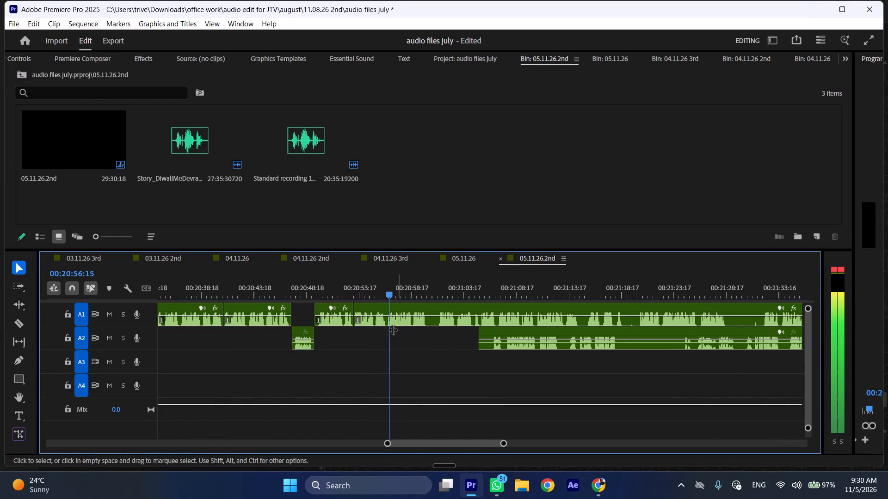
{"action": "key", "text": "space"}
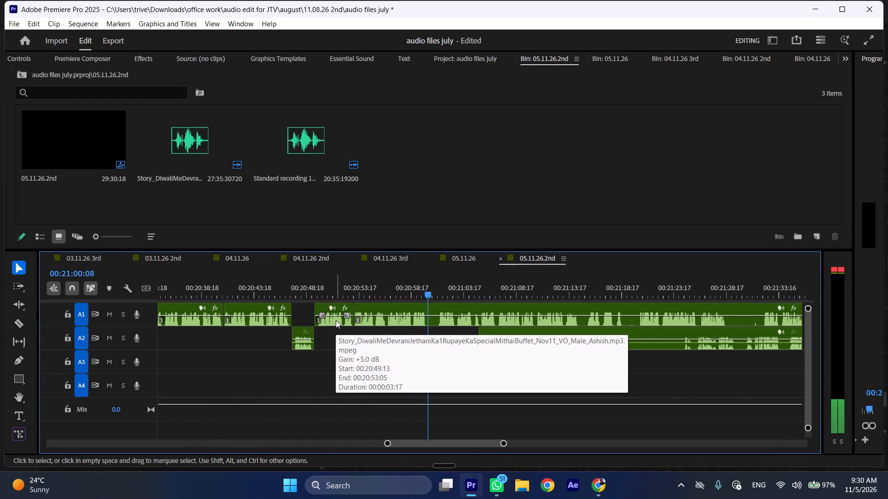
{"action": "left_click", "coordinate": [336, 320]}
{"action": "key", "text": "ctrl+shift+d"}
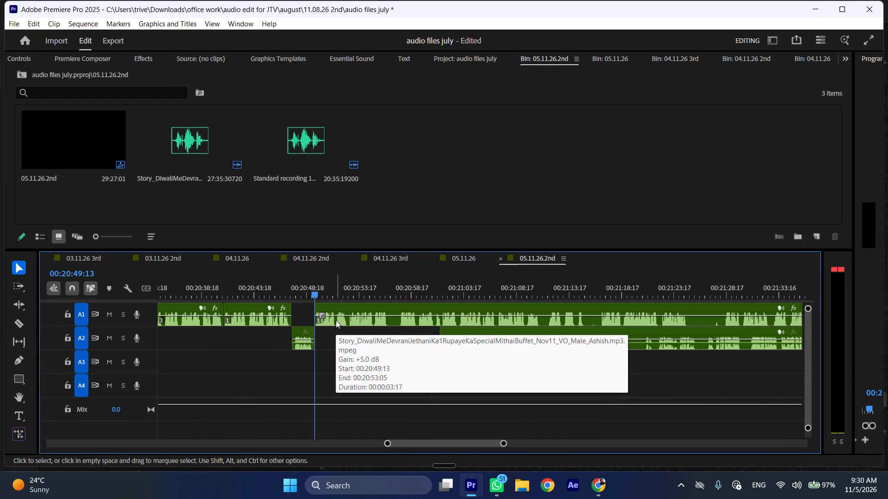
Cut the A1 voice clip at 00:20:56:17 and 00:20:57:15 and ripple delete the piece between the cuts.
{"action": "left_click", "coordinate": [388, 290]}
{"action": "key", "text": "shift+c"}
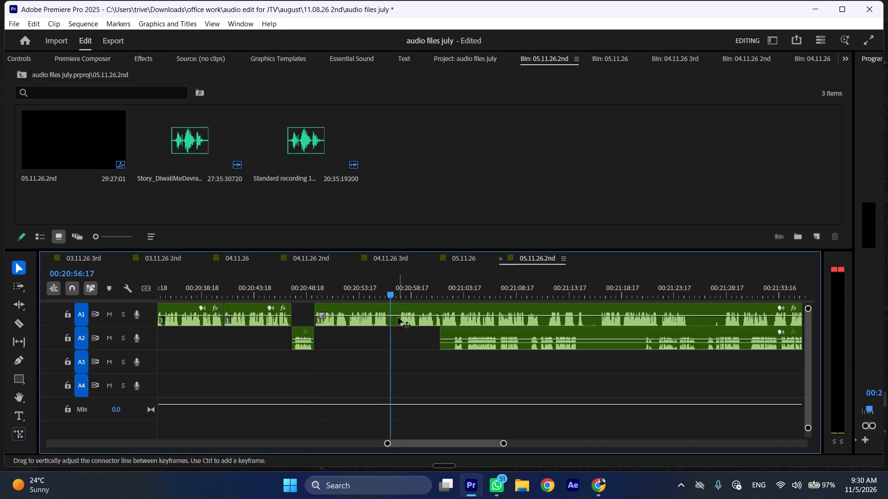
{"action": "left_click", "coordinate": [399, 292]}
{"action": "left_click", "coordinate": [414, 310]}
{"action": "key", "text": "shift+c"}
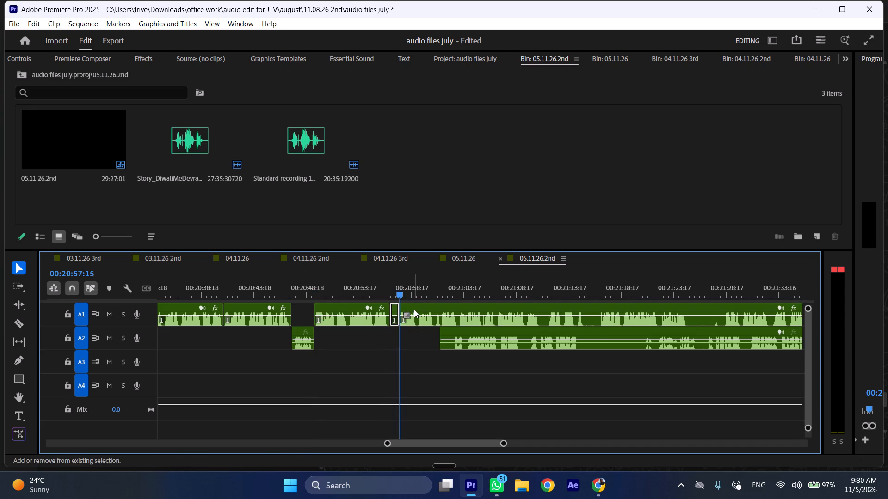
{"action": "key", "text": "ctrl+shift+d"}
Move the remaining A1 clip later to about 00:21:11, and shift the long A2 clip so it starts at 00:20:56:17.
{"action": "left_click_drag", "start_coordinate": [412, 308], "coordinate": [565, 318]}
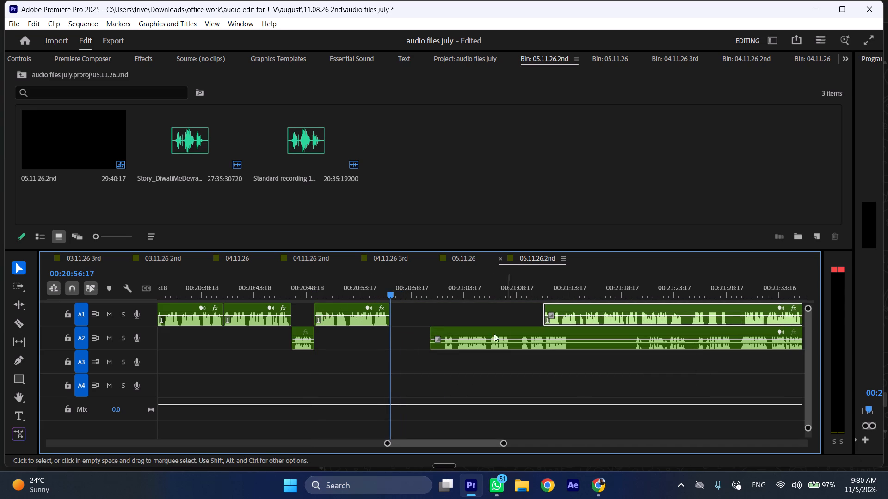
{"action": "left_click_drag", "start_coordinate": [439, 331], "coordinate": [449, 332]}
{"action": "left_click_drag", "start_coordinate": [472, 332], "coordinate": [418, 332]}
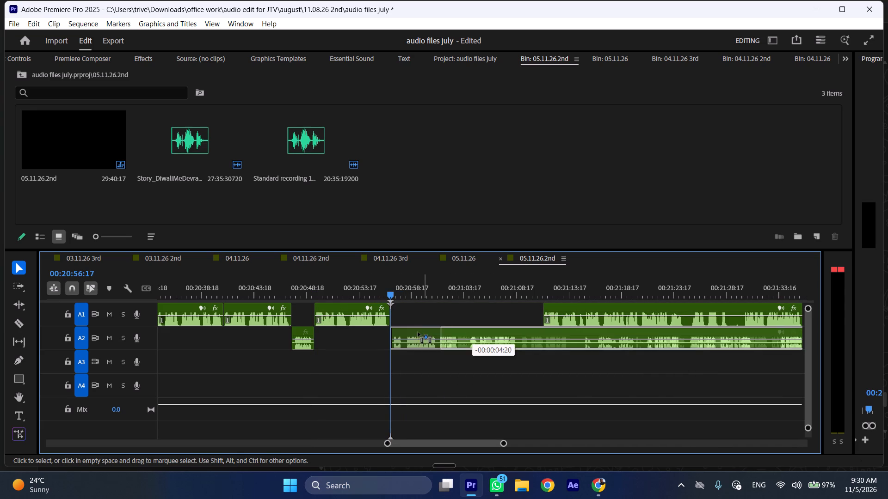
{"action": "left_click_drag", "start_coordinate": [418, 332], "coordinate": [416, 332]}
Play back the repositioned A2 clip from 00:20:56:17 to check the dialogue.
{"action": "key", "text": "space"}
{"action": "type", "text": "l"}
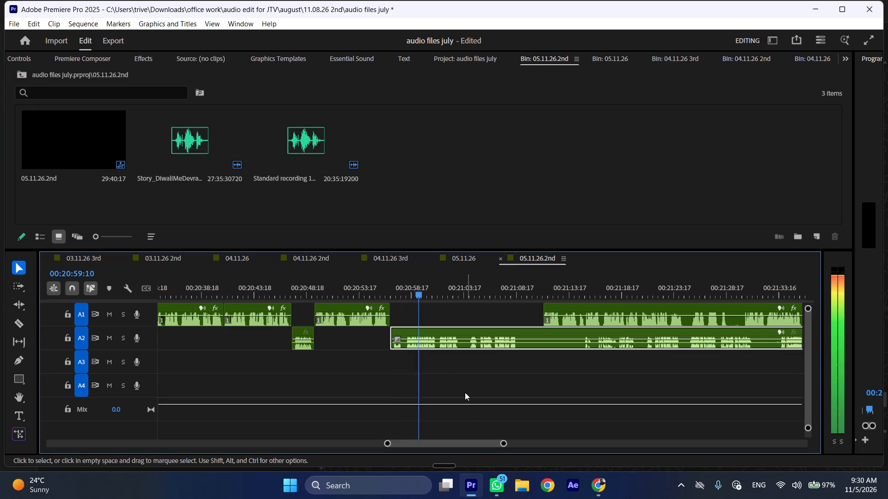
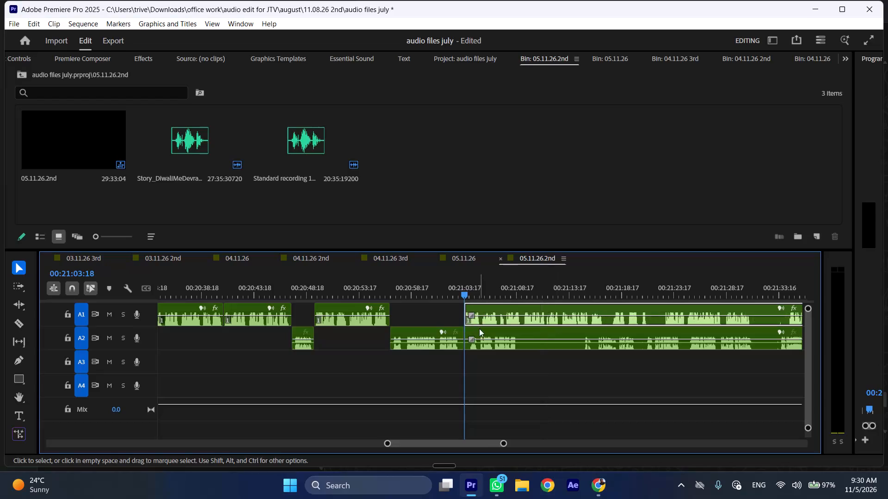
Shift the long A2 clip that starts at 00:21:03:18 later by about 15 seconds 16 frames, clearing space under the A1 clip.
{"action": "left_click_drag", "start_coordinate": [481, 333], "coordinate": [646, 333]}
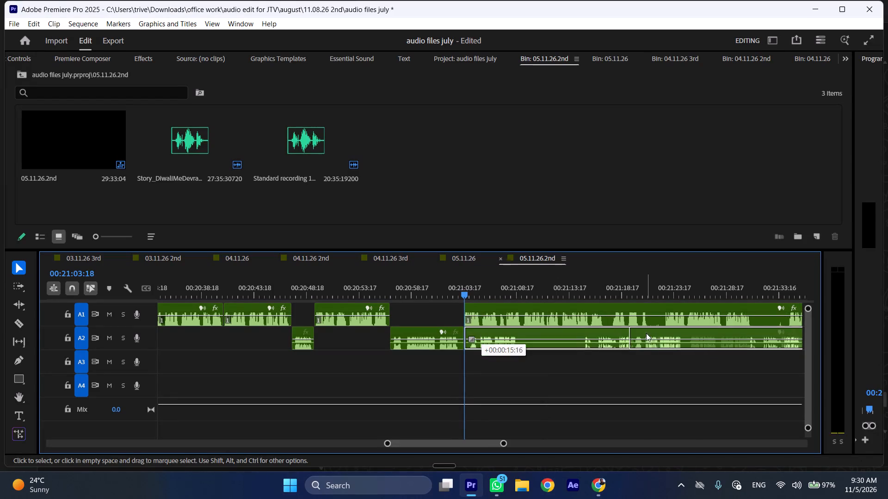
Play back the A1 voice clip from 00:21:03:18 at increased speed to check the dialogue.
{"action": "key", "text": "space"}
{"action": "key", "text": "l"}
{"action": "scroll", "coordinate": [559, 351], "scroll_direction": "down", "scroll_amount": 5}
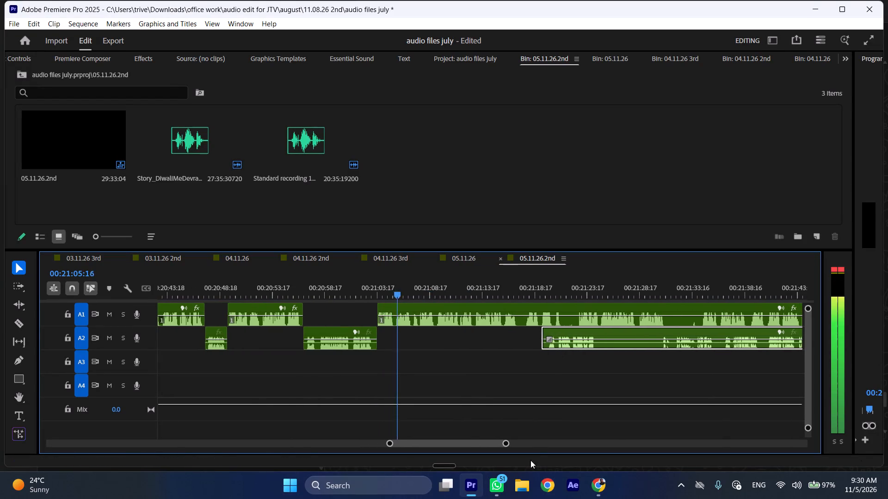
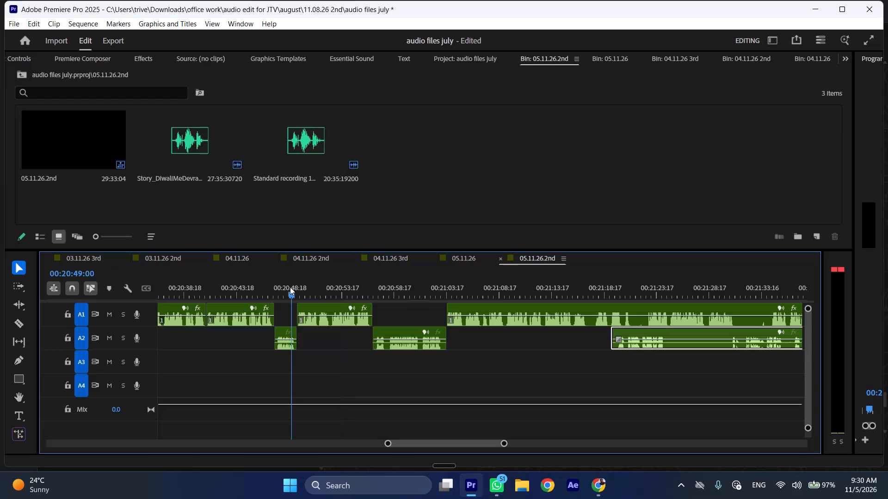
Play back the sequence from 00:20:49:00 to check the alternating voice clips on A1 and A2.
{"action": "key", "text": "space"}
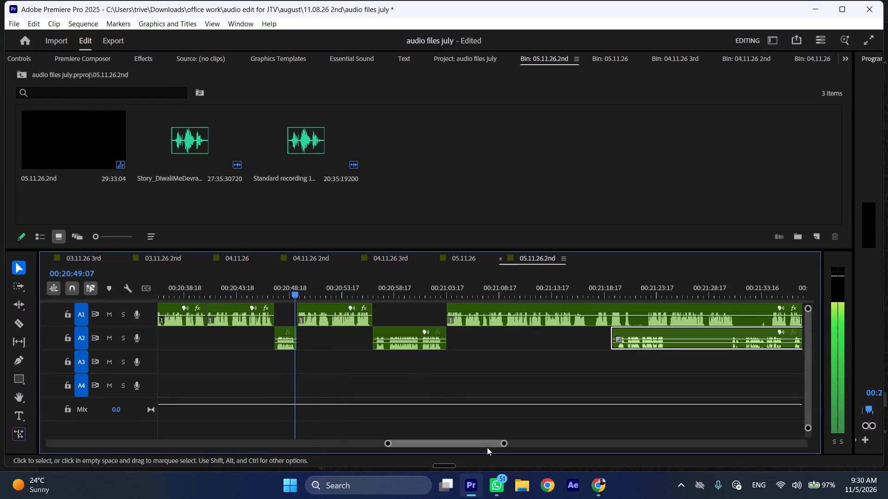
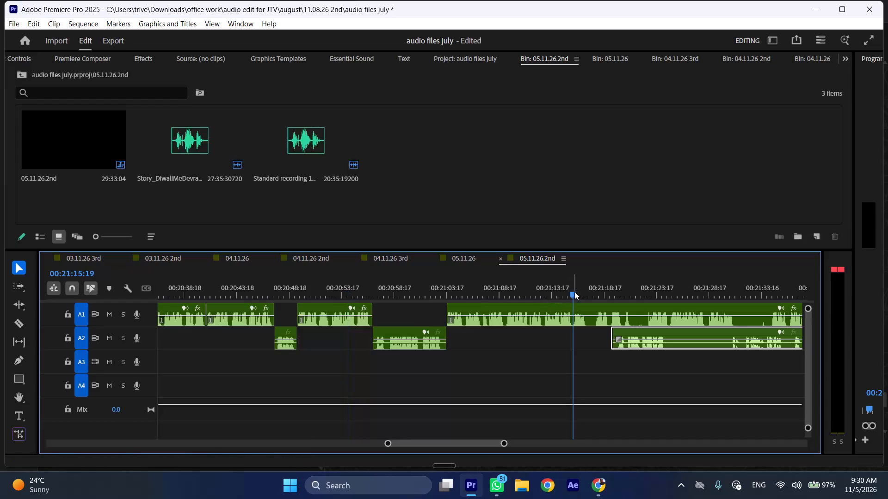
Split the long A1 clip at 00:21:17:01 and insert its first part ahead of the preceding A2 clip, directly after the previous A1 clip.
{"action": "key", "text": "space"}
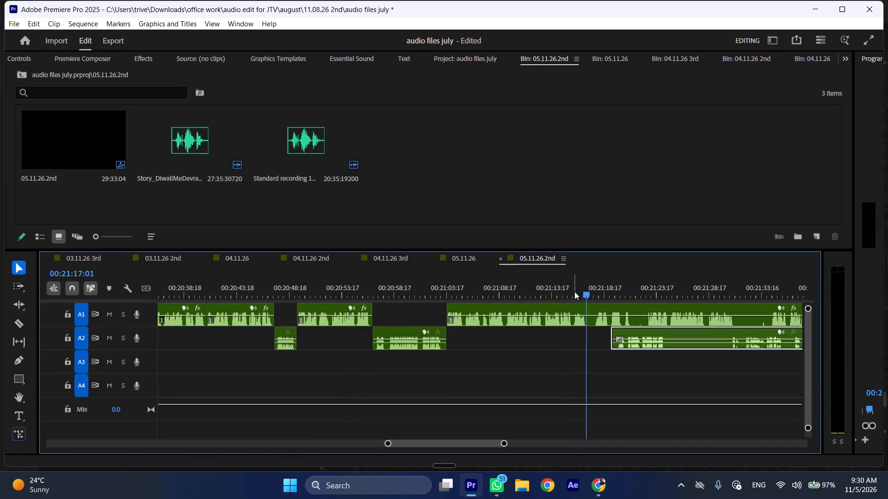
{"action": "type", "text": "C"}
{"action": "left_click_drag", "start_coordinate": [521, 301], "coordinate": [443, 303], "text": "ctrl"}
{"action": "left_click_drag", "start_coordinate": [475, 310], "coordinate": [403, 310]}
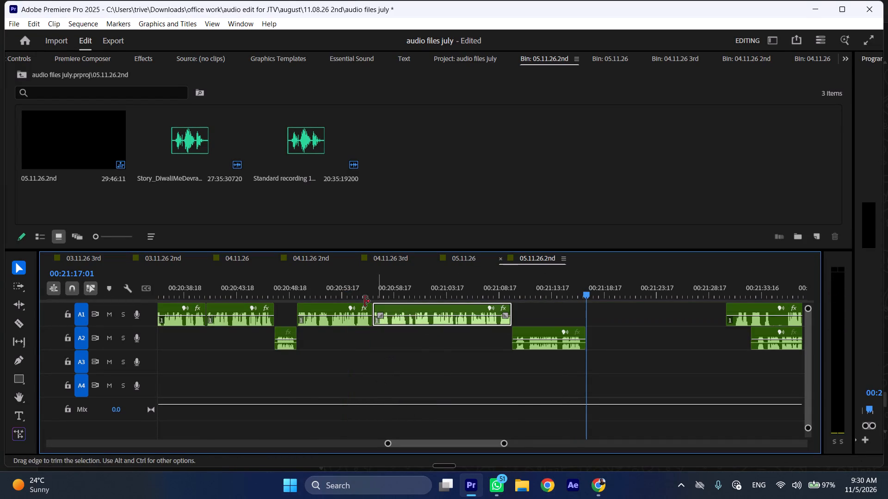
Play back the sequence at faster speed from just before the moved A1 clip to check the new order of the voices.
{"action": "left_click", "coordinate": [351, 295]}
{"action": "key", "text": "space"}
{"action": "type", "text": "l"}
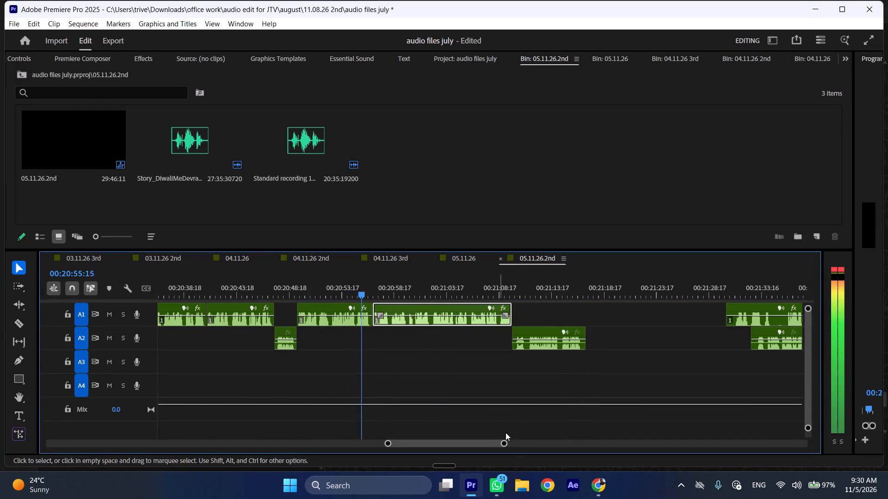
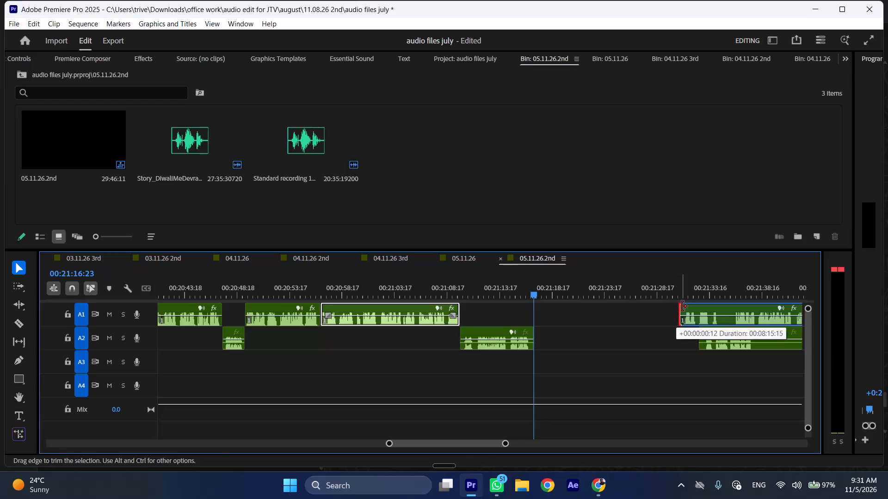
Move the remaining long A1 clip earlier so it starts directly after the end of the preceding A2 clip, closing the gap.
{"action": "left_click_drag", "start_coordinate": [702, 310], "coordinate": [559, 315]}
Play back the sequence at faster speed from the start of the moved A1 clip to review its recording.
{"action": "key", "text": "space"}
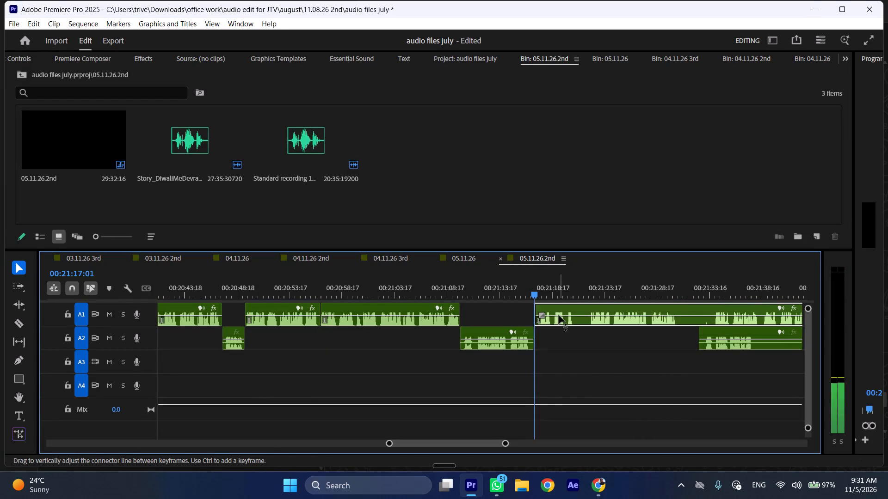
{"action": "key", "text": "l"}
{"action": "scroll", "coordinate": [547, 398], "scroll_direction": "down", "scroll_amount": 6}
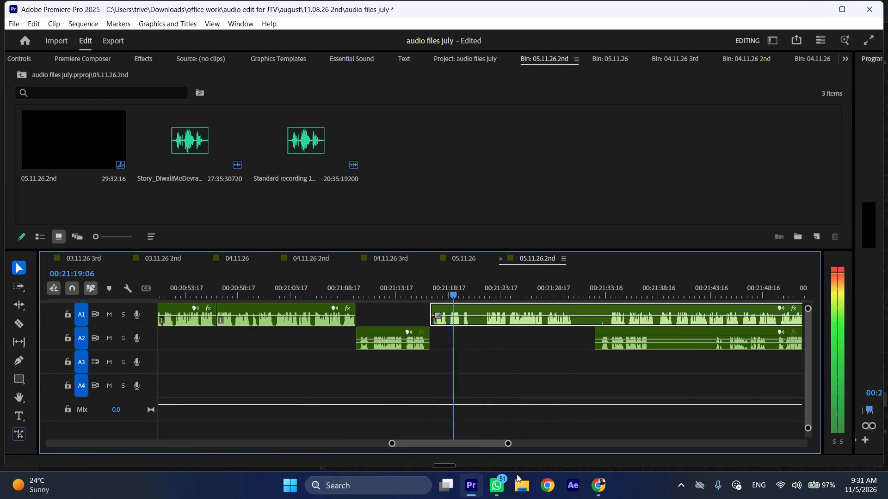
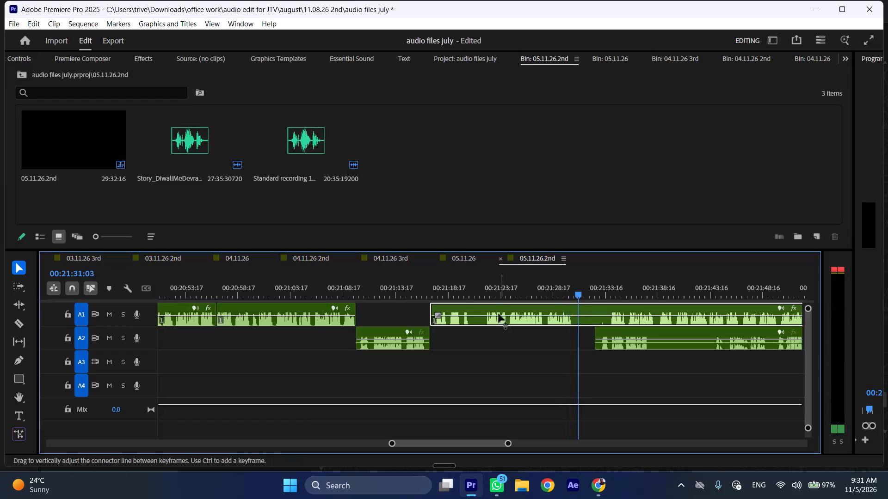
Split the long A1 clip at 00:21:22:04 and ripple delete the selected portion before the cut.
{"action": "left_click_drag", "start_coordinate": [482, 285], "coordinate": [486, 287]}
{"action": "key", "text": "shift+c"}
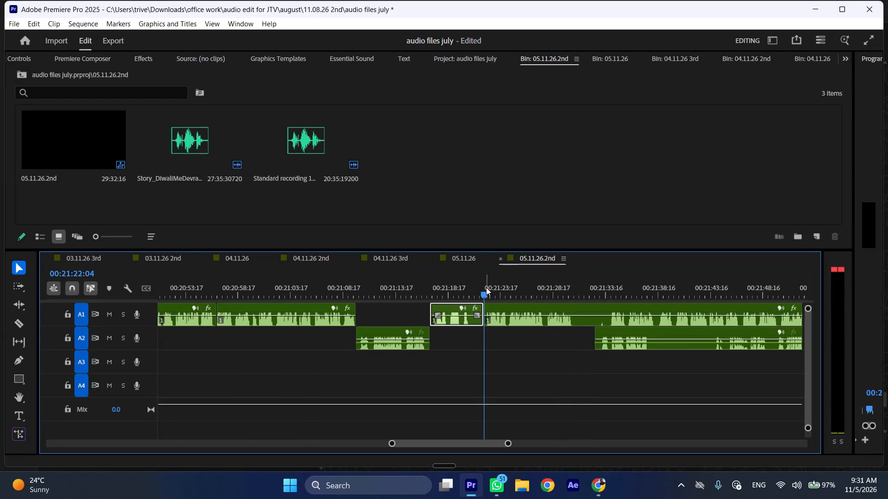
{"action": "key", "text": "ctrl+shift+d"}
Split the A1 clip at 00:21:25:21, where the wanted speech section ends.
{"action": "left_click_drag", "start_coordinate": [510, 288], "coordinate": [524, 289]}
{"action": "key", "text": "shift+c"}
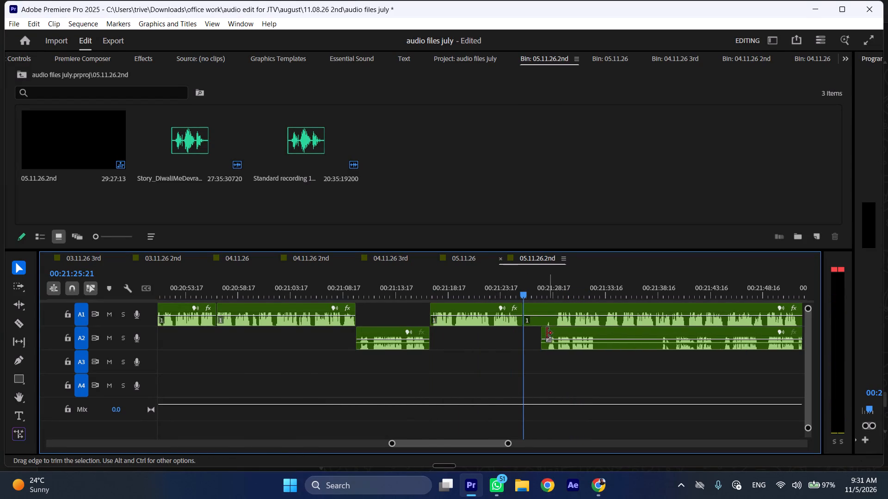
Move the long A2 clip earlier to start at the A1 cut, and shift the remaining A1 clip about 7 seconds later.
{"action": "left_click", "coordinate": [547, 333]}
{"action": "left_click_drag", "start_coordinate": [565, 332], "coordinate": [543, 332]}
{"action": "scroll", "coordinate": [543, 332], "scroll_direction": "down", "scroll_amount": 6}
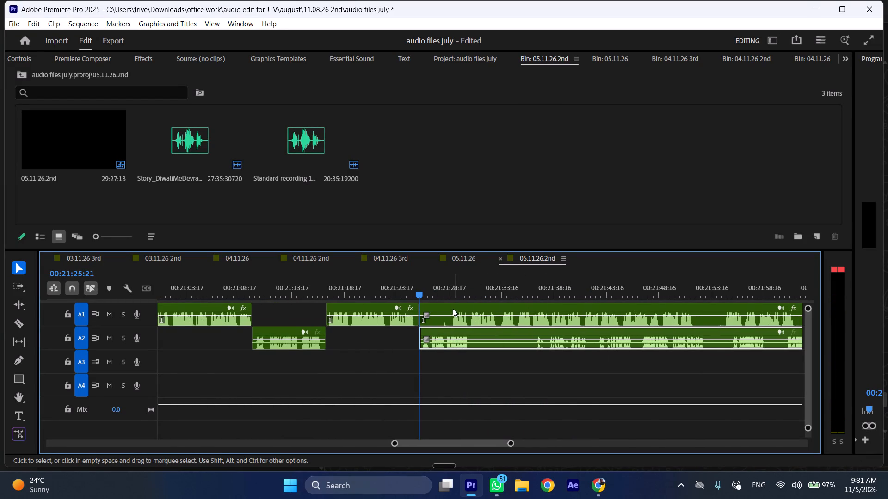
{"action": "left_click_drag", "start_coordinate": [459, 309], "coordinate": [535, 309]}
Play back the moved A2 clip at faster speed and split it at 00:21:30:19, after its first speech section.
{"action": "key", "text": "space"}
{"action": "key", "text": "l"}
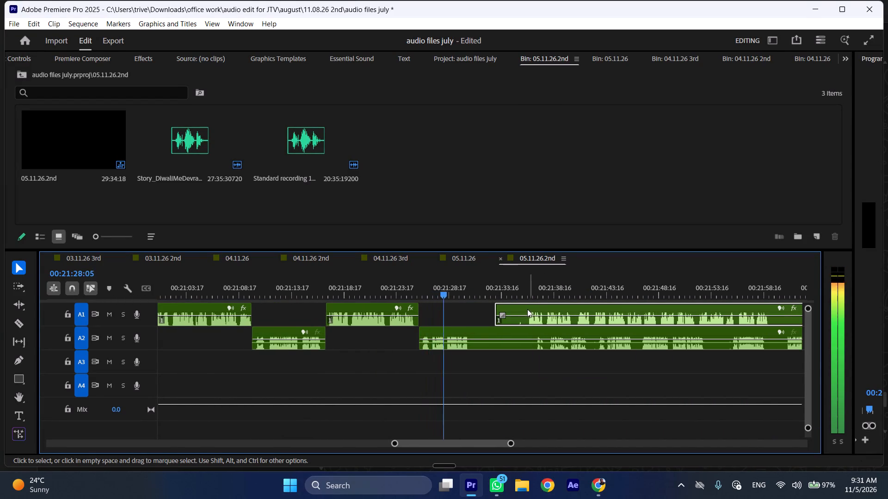
{"action": "key", "text": "space"}
{"action": "type", "text": "C"}
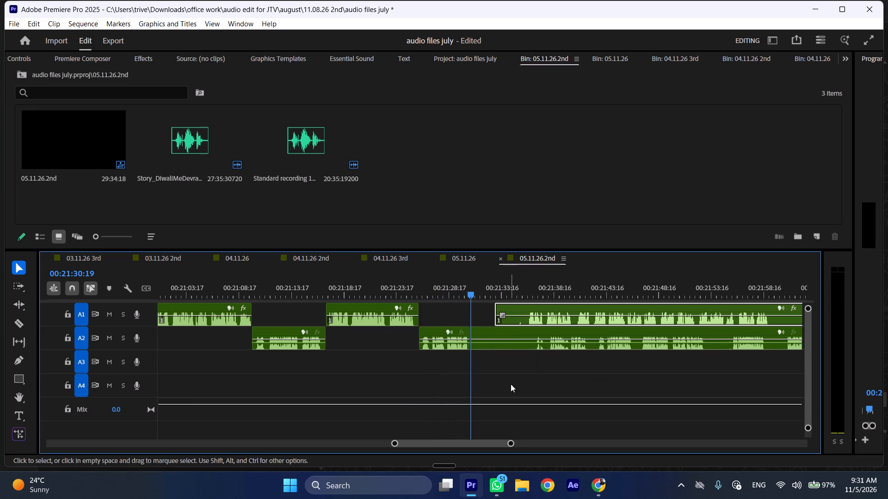
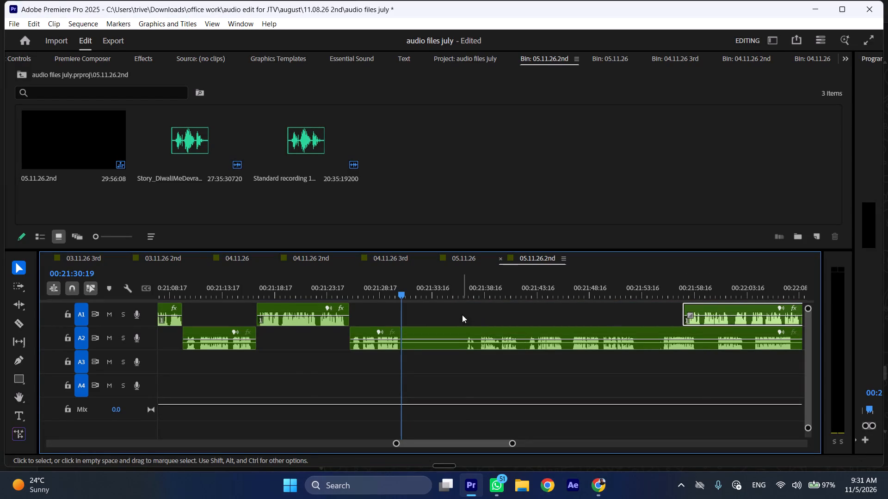
Ripple delete the start of the long A2 clip up to about 00:21:36:16 and play back the join at faster speed.
{"action": "left_click", "coordinate": [464, 298]}
{"action": "left_click", "coordinate": [481, 335]}
{"action": "key", "text": "shift+c"}
{"action": "key", "text": "ctrl+shift+d"}
{"action": "key", "text": "space"}
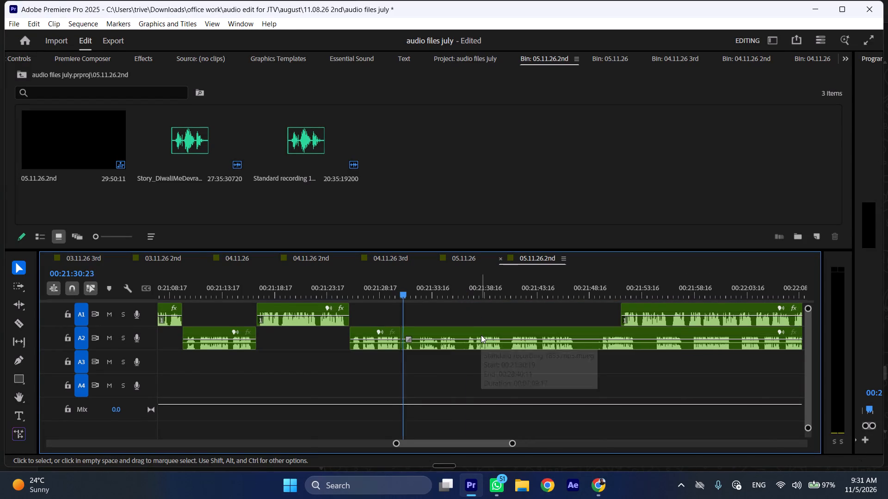
{"action": "type", "text": "l"}
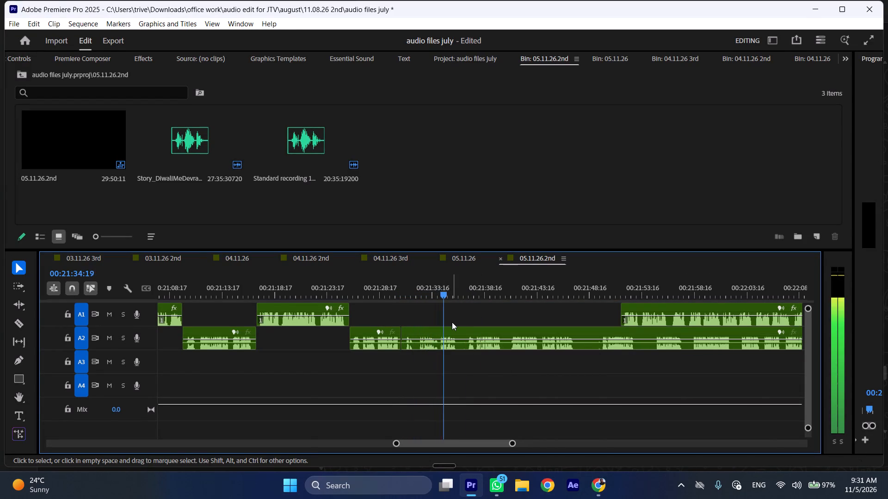
Ripple delete the short piece at the start of the long A2 clip, before 00:21:31:02.
{"action": "left_click", "coordinate": [404, 290]}
{"action": "left_click", "coordinate": [422, 341]}
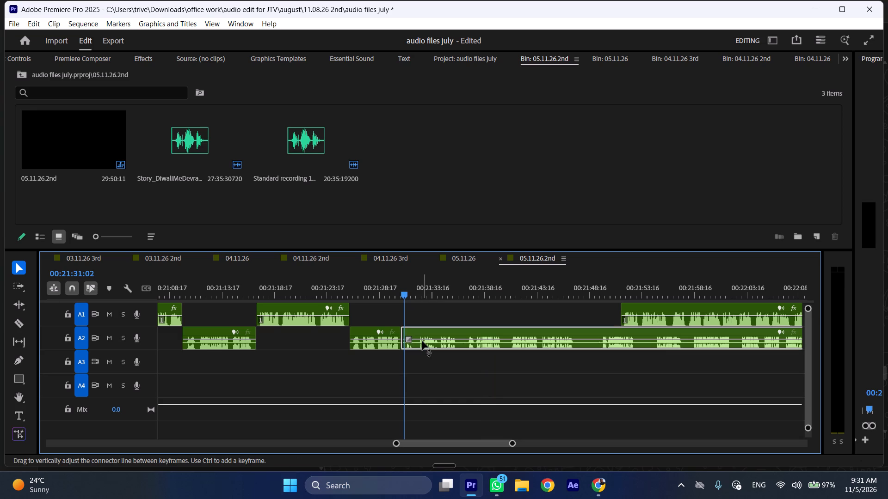
{"action": "key", "text": "shift+c"}
{"action": "key", "text": "ctrl+shift+d"}
Split the long A2 clip at 00:21:31:18 and ripple delete the short pause that follows the cut.
{"action": "left_click_drag", "start_coordinate": [408, 281], "coordinate": [415, 281]}
{"action": "key", "text": "shift+c"}
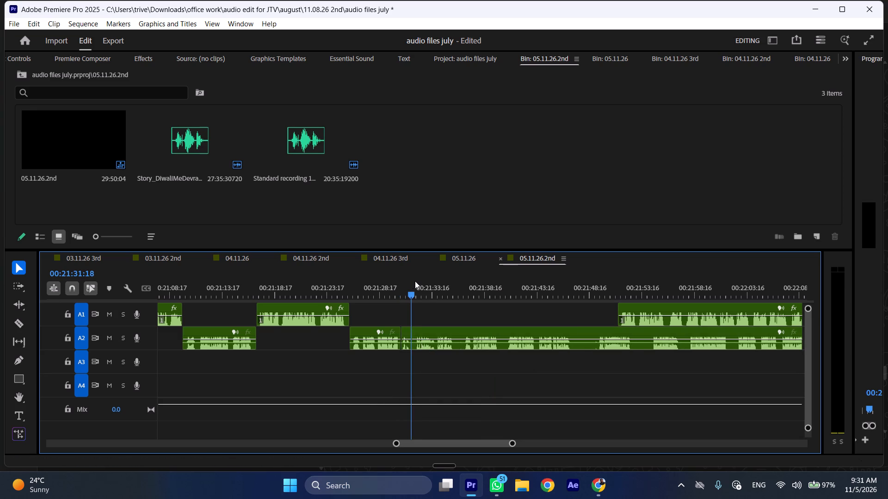
{"action": "left_click_drag", "start_coordinate": [415, 281], "coordinate": [416, 281]}
{"action": "left_click", "coordinate": [434, 331]}
{"action": "key", "text": "shift+c"}
{"action": "key", "text": "ctrl+shift+d"}
Split the long A2 clip at 00:21:35:13 and ripple delete the pause after the cut.
{"action": "left_click_drag", "start_coordinate": [443, 288], "coordinate": [452, 288]}
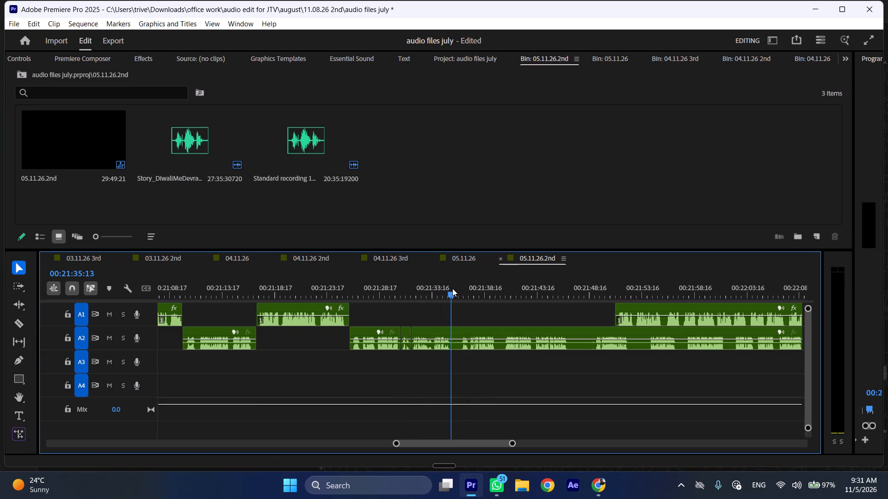
{"action": "left_click_drag", "start_coordinate": [452, 288], "coordinate": [462, 288]}
{"action": "key", "text": "shift+c"}
{"action": "left_click", "coordinate": [470, 337]}
{"action": "key", "text": "shift+c"}
{"action": "key", "text": "ctrl+shift+d"}
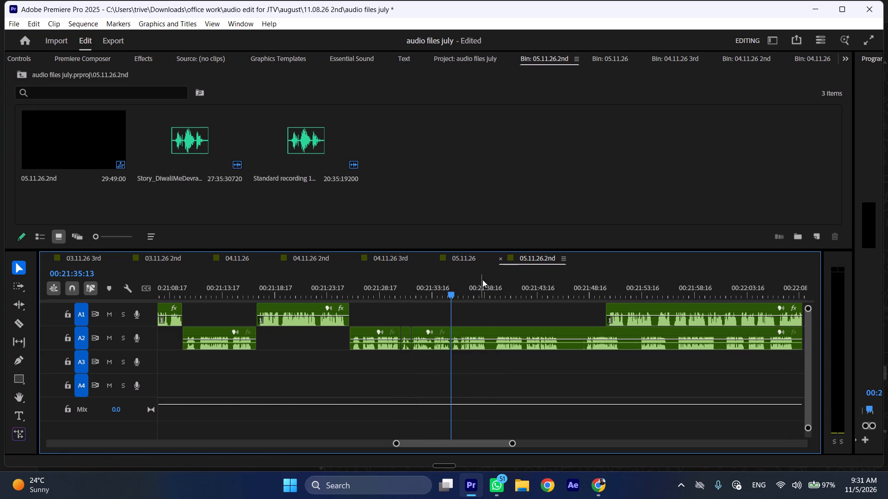
Split the long A2 clip at the end of its next speech section and ripple delete the pause up to 00:21:39:15.
{"action": "left_click_drag", "start_coordinate": [486, 279], "coordinate": [496, 281]}
{"action": "key", "text": "shift+c"}
{"action": "left_click", "coordinate": [502, 334]}
{"action": "key", "text": "shift+c"}
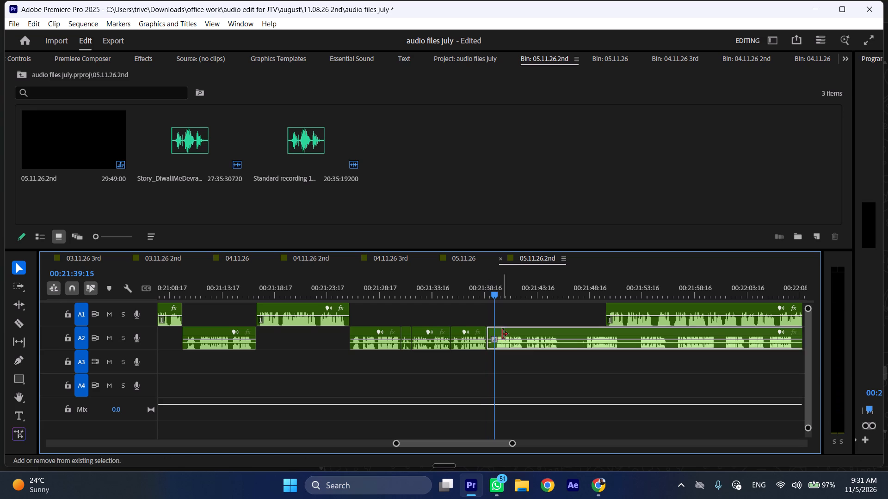
{"action": "key", "text": "ctrl+shift+d"}
Play back the tightened A2 speech at faster speed, split the long clip at about 00:21:45, and return the playhead to 00:21:43:17.
{"action": "left_click", "coordinate": [385, 284]}
{"action": "key", "text": "space"}
{"action": "type", "text": "l"}
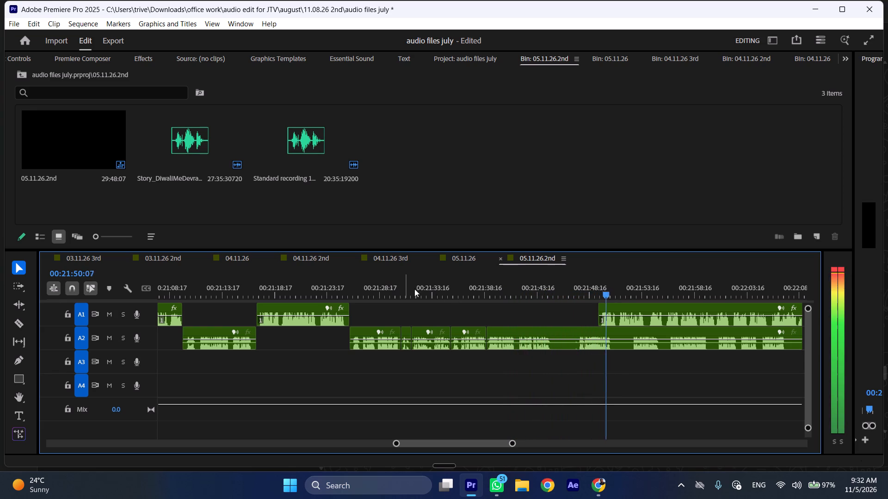
{"action": "left_click_drag", "start_coordinate": [549, 286], "coordinate": [555, 286]}
{"action": "key", "text": "shift+c"}
{"action": "scroll", "coordinate": [550, 320], "scroll_direction": "down", "scroll_amount": 5}
{"action": "left_click", "coordinate": [451, 285]}
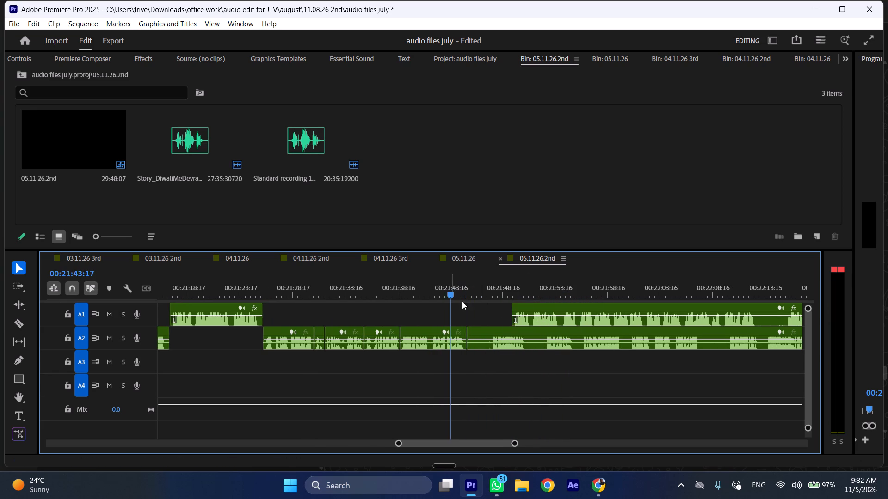
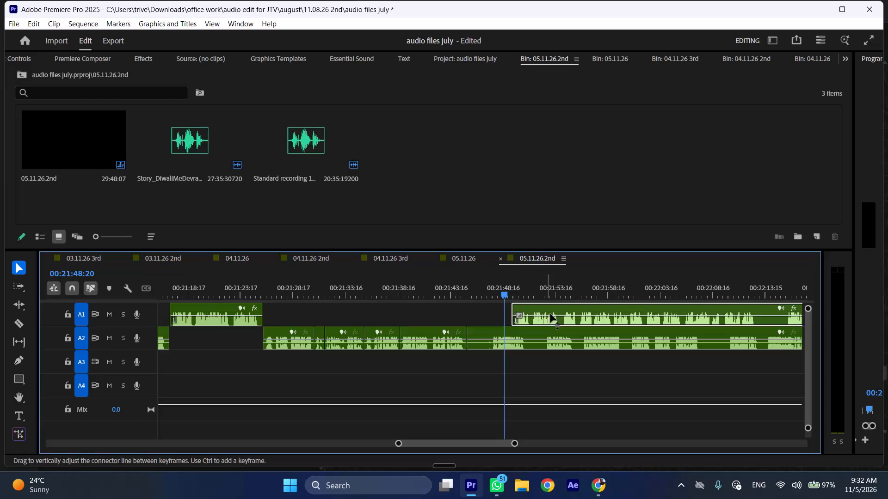
Move the long A1 clip back to the A2 cut at 00:21:45:06 and shift the remaining A2 clip later to about 00:22:10.
{"action": "left_click_drag", "start_coordinate": [560, 309], "coordinate": [520, 315]}
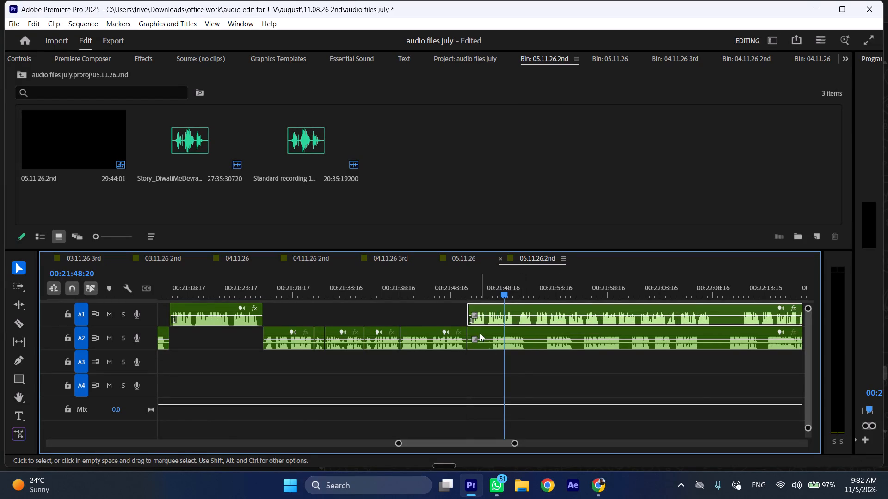
{"action": "left_click_drag", "start_coordinate": [484, 332], "coordinate": [749, 342]}
Play back the repositioned A1 speech from 00:21:45:06 at faster speed to check the handover between the voices.
{"action": "key", "text": "space"}
{"action": "left_click", "coordinate": [466, 289]}
{"action": "key", "text": "space"}
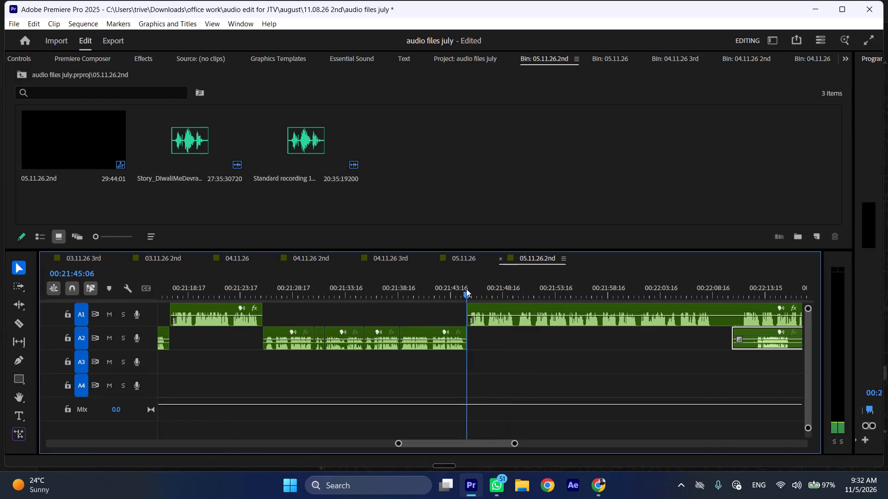
{"action": "type", "text": "l"}
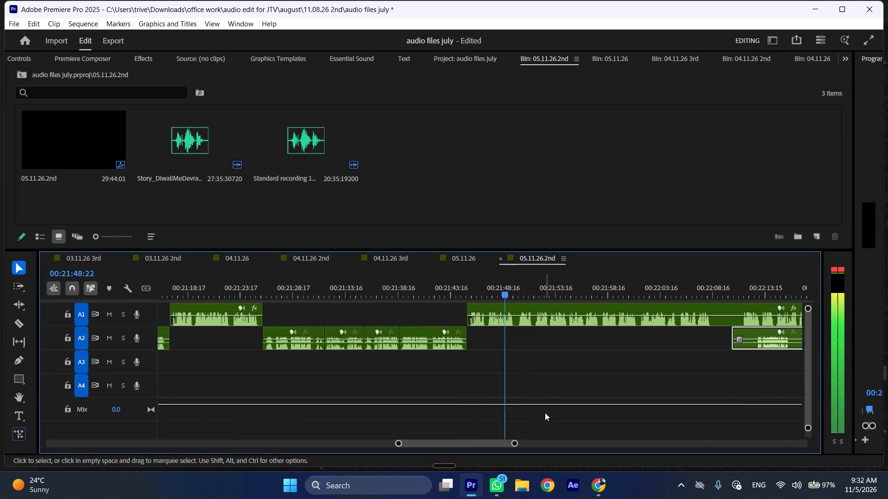
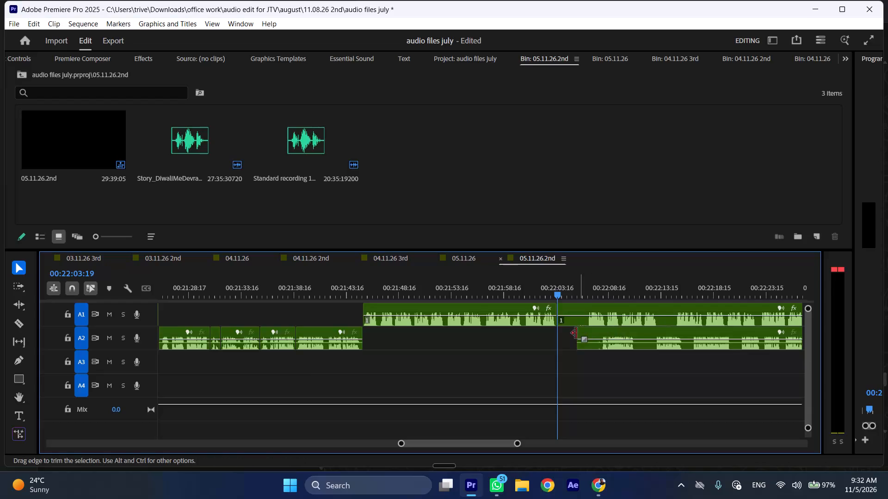
Trim about 00:00:01:21 of silence from the start of the remaining A2 clip and move it to the A1 cut at 00:22:03:19.
{"action": "left_click_drag", "start_coordinate": [577, 333], "coordinate": [598, 333]}
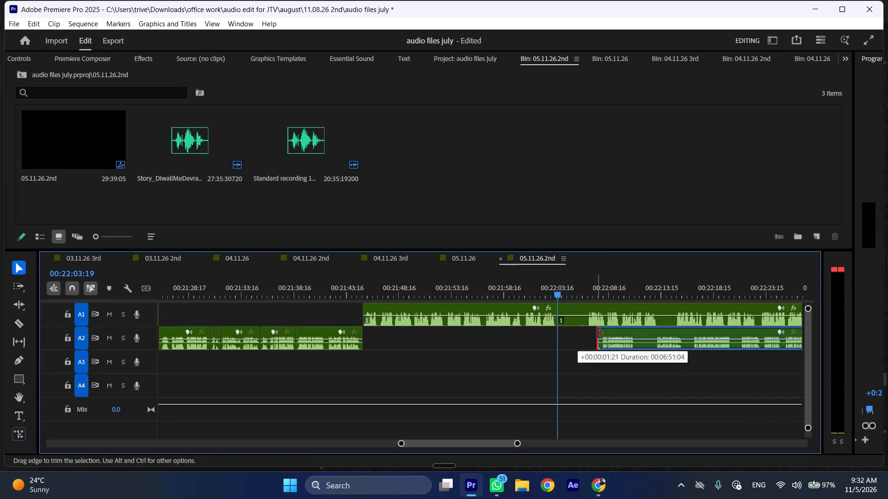
{"action": "left_click_drag", "start_coordinate": [598, 333], "coordinate": [599, 333]}
{"action": "left_click_drag", "start_coordinate": [617, 334], "coordinate": [574, 335]}
Trim the silent start of the A1 clip after 00:22:03:19 and move that clip later to about 00:22:25.
{"action": "scroll", "coordinate": [578, 335], "scroll_direction": "down", "scroll_amount": 11}
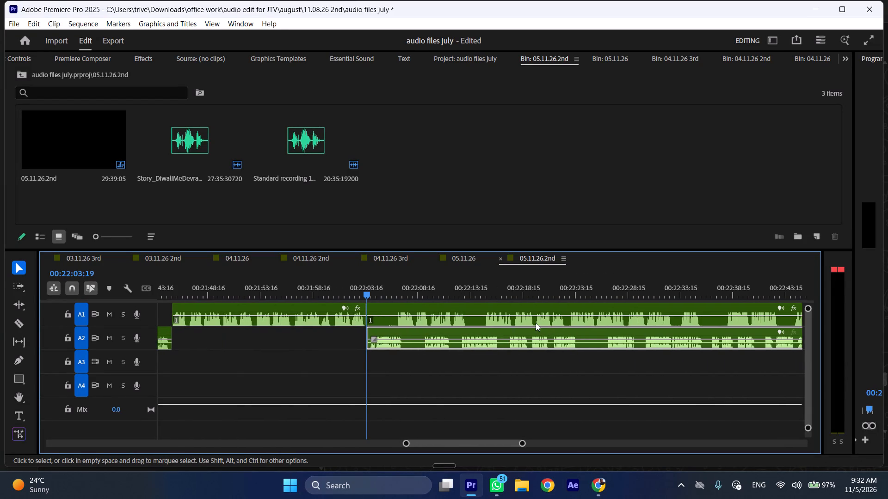
{"action": "left_click_drag", "start_coordinate": [374, 307], "coordinate": [403, 308]}
{"action": "left_click_drag", "start_coordinate": [431, 308], "coordinate": [447, 309]}
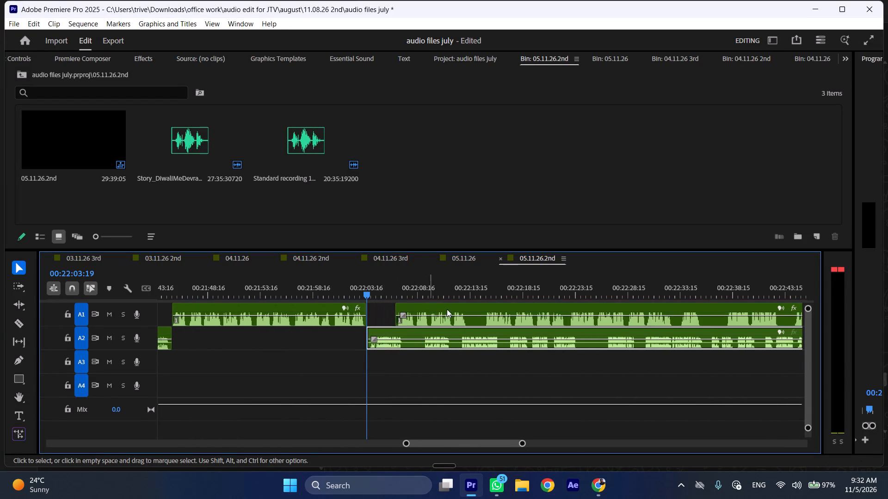
{"action": "left_click_drag", "start_coordinate": [447, 309], "coordinate": [629, 309]}
Split the A2 clip at the edges of its speech pauses between about 00:22:07 and 00:22:24.
{"action": "left_click_drag", "start_coordinate": [407, 287], "coordinate": [425, 287]}
{"action": "key", "text": "shift+c"}
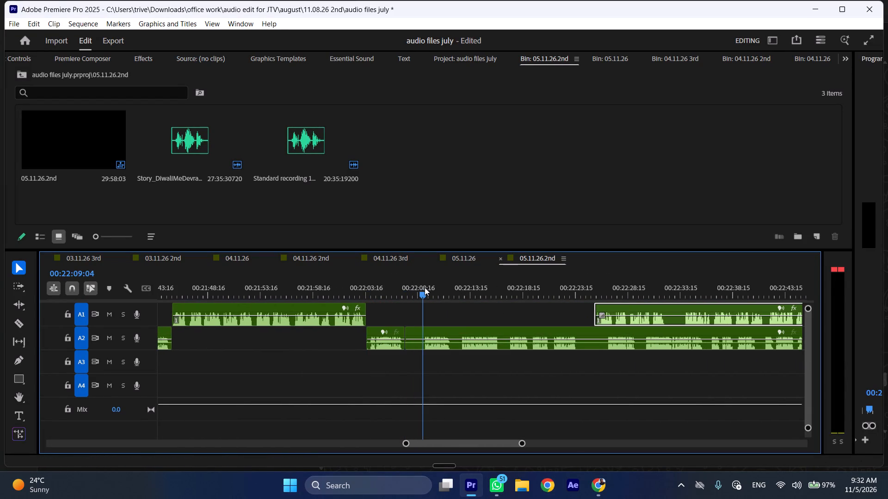
{"action": "left_click_drag", "start_coordinate": [425, 287], "coordinate": [504, 280]}
{"action": "key", "text": "shift+c"}
{"action": "key", "text": "shift+c"}
{"action": "key", "text": "shift+c"}
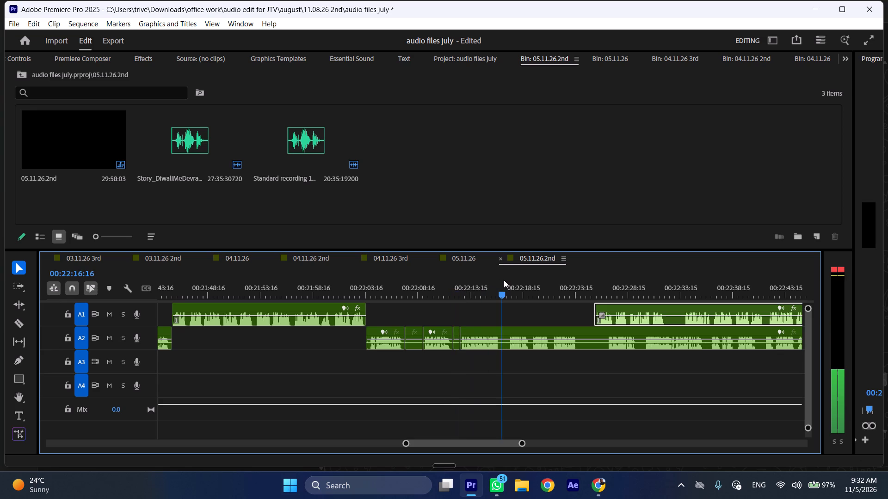
{"action": "left_click_drag", "start_coordinate": [504, 280], "coordinate": [511, 279]}
{"action": "key", "text": "shift+c"}
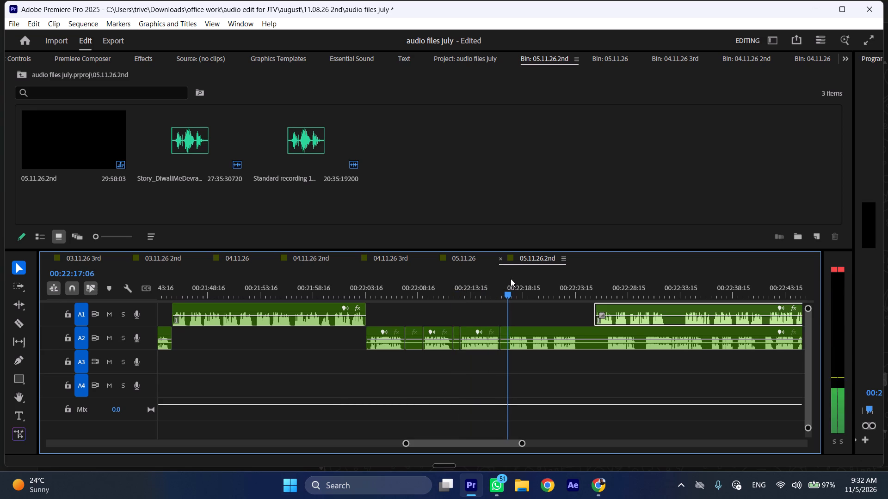
{"action": "left_click_drag", "start_coordinate": [511, 279], "coordinate": [581, 279]}
{"action": "key", "text": "shift+c"}
{"action": "key", "text": "shift+c"}
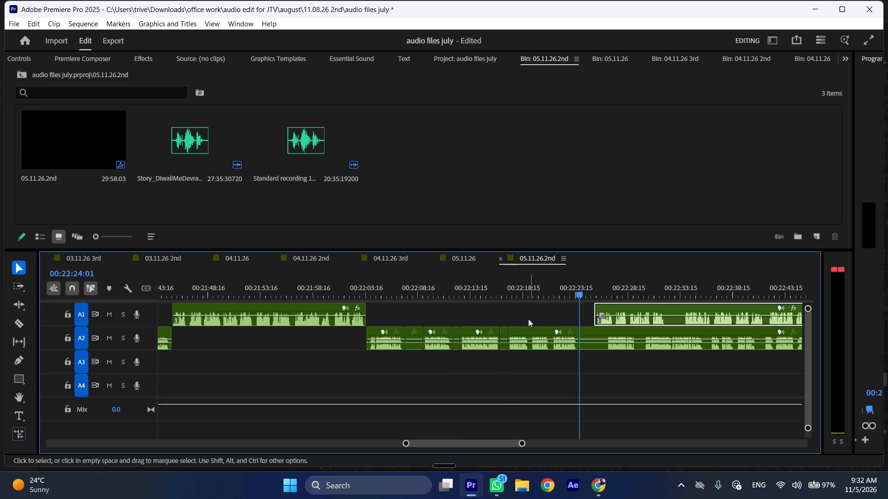
Ripple delete the three short pause segments on A2 near 00:22:08, 00:22:12 and 00:22:17, closing the gaps.
{"action": "left_click", "coordinate": [503, 338]}
{"action": "left_click", "coordinate": [458, 339], "text": "shift"}
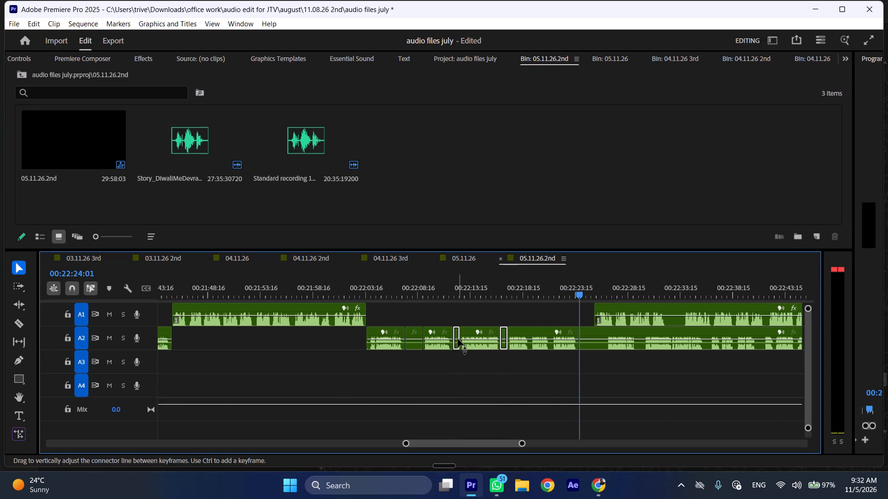
{"action": "left_click", "coordinate": [417, 339], "text": "shift"}
{"action": "key", "text": "ctrl+shift+d"}
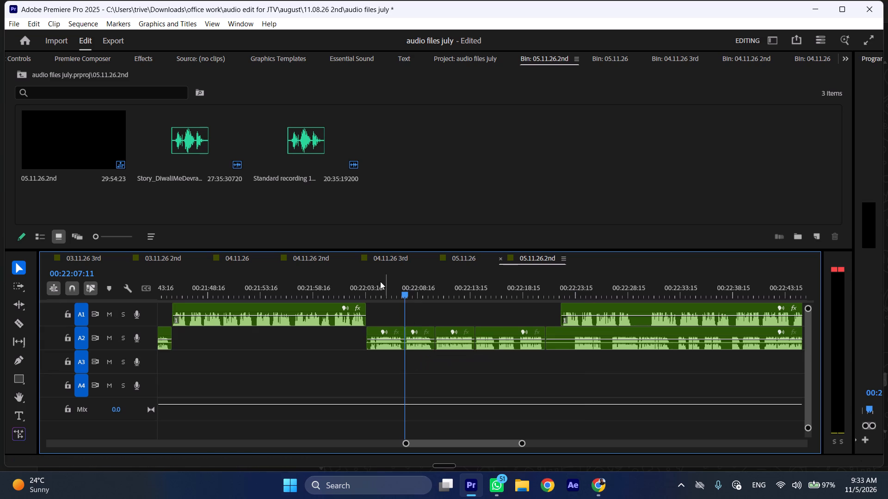
Play back the tightened A2 speech from about 00:22:03 at faster speed to check the edits.
{"action": "left_click", "coordinate": [366, 278]}
{"action": "key", "text": "space"}
{"action": "type", "text": "l"}
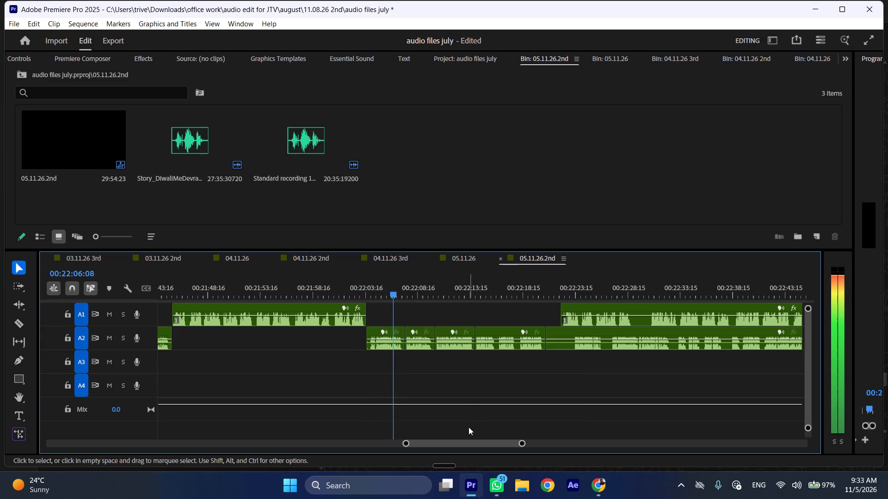
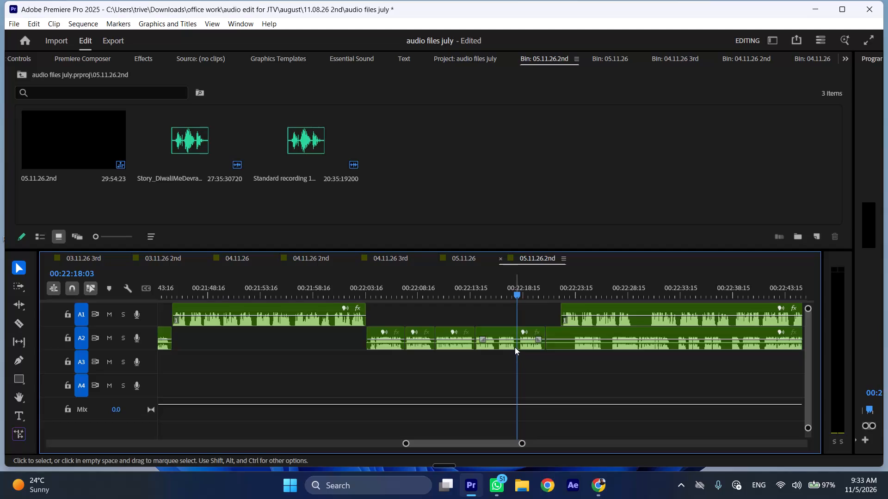
Ripple delete the section of the A2 clip from about 00:22:14:03 to 00:22:18:03, closing the gap.
{"action": "left_click", "coordinate": [515, 347]}
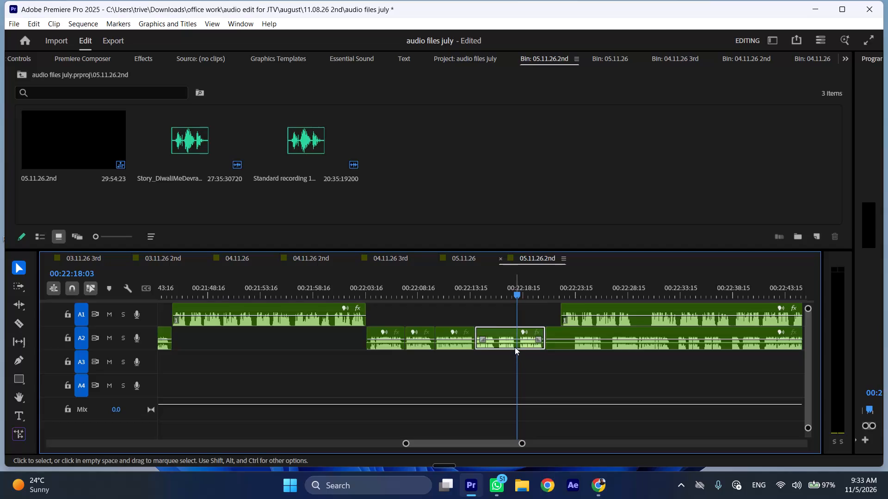
{"action": "key", "text": "shift+c"}
{"action": "key", "text": "ctrl+shift+d"}
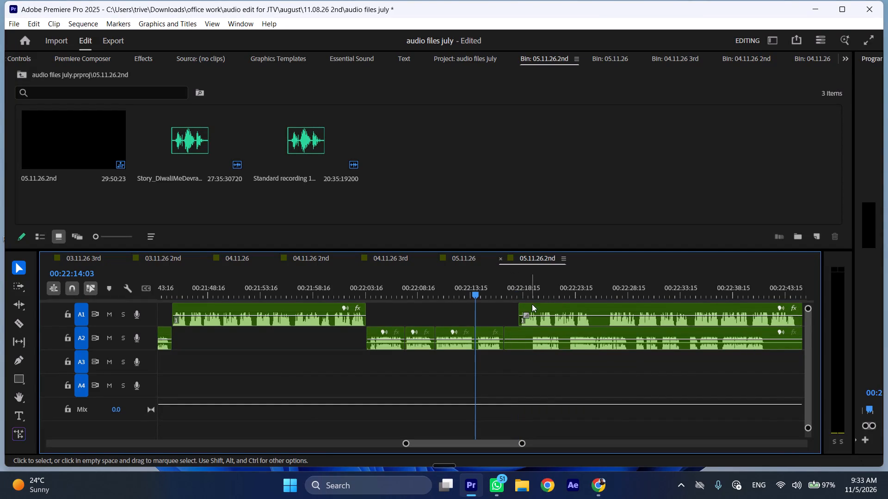
Move the A1 clip earlier to the end of the A2 speech near 00:22:16, and the following A2 clip later to about 00:22:32.
{"action": "left_click_drag", "start_coordinate": [535, 305], "coordinate": [522, 310]}
{"action": "left_click_drag", "start_coordinate": [516, 332], "coordinate": [680, 332]}
Play back the A2-to-A1 transition from about 00:22:14 at faster speed to check the edit.
{"action": "key", "text": "space"}
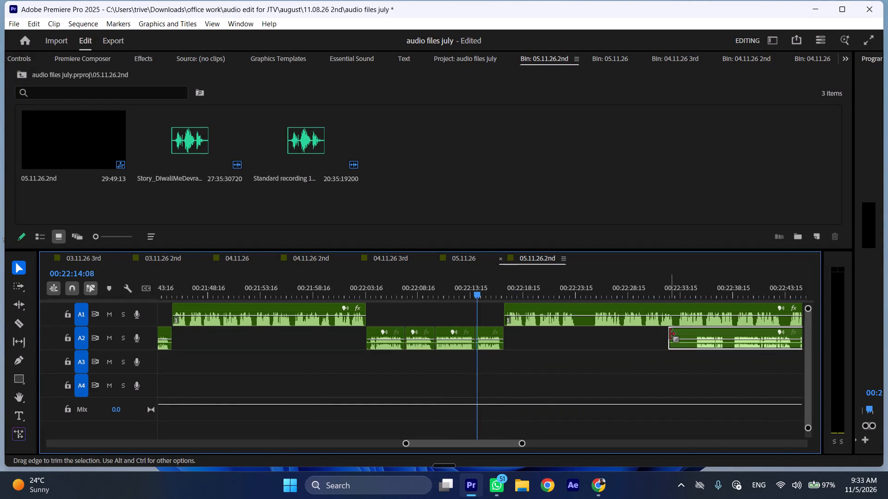
{"action": "key", "text": "l"}
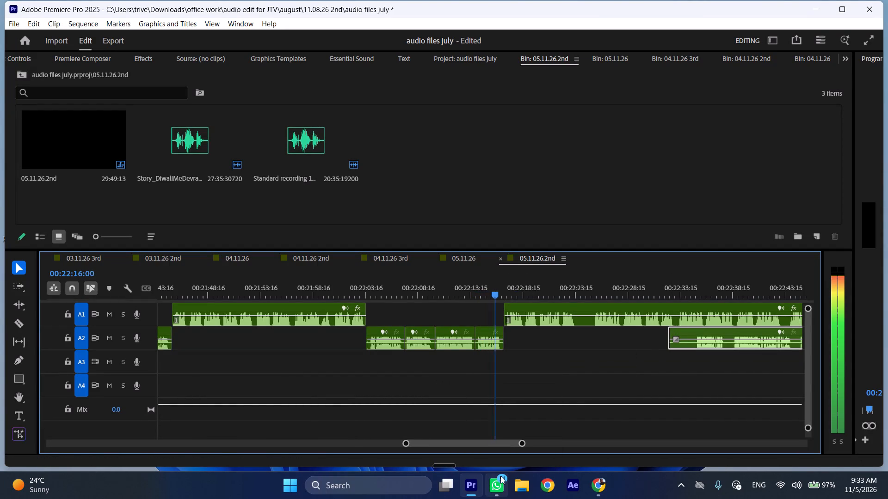
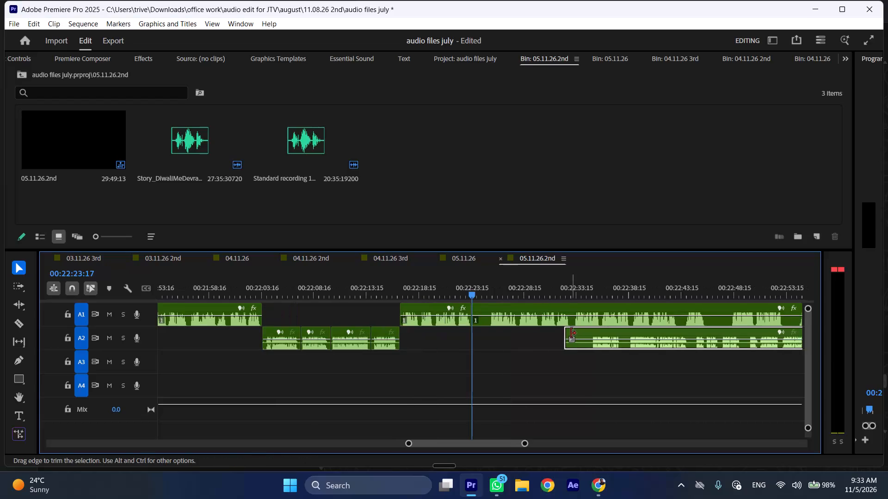
Move the A2 clip to start at the end of the A1 speech at 00:22:23:17, and the following A1 clip later to about 00:22:46.
{"action": "left_click_drag", "start_coordinate": [569, 333], "coordinate": [595, 333]}
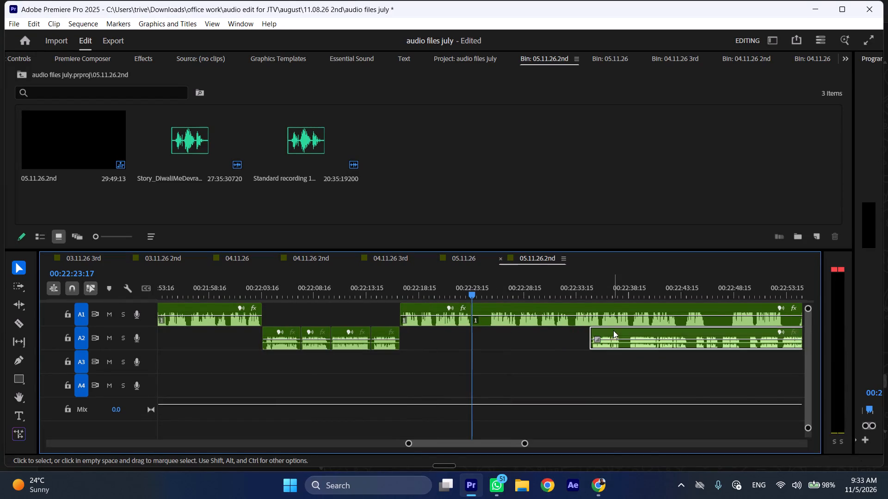
{"action": "left_click_drag", "start_coordinate": [613, 330], "coordinate": [490, 336]}
{"action": "left_click_drag", "start_coordinate": [488, 304], "coordinate": [719, 304]}
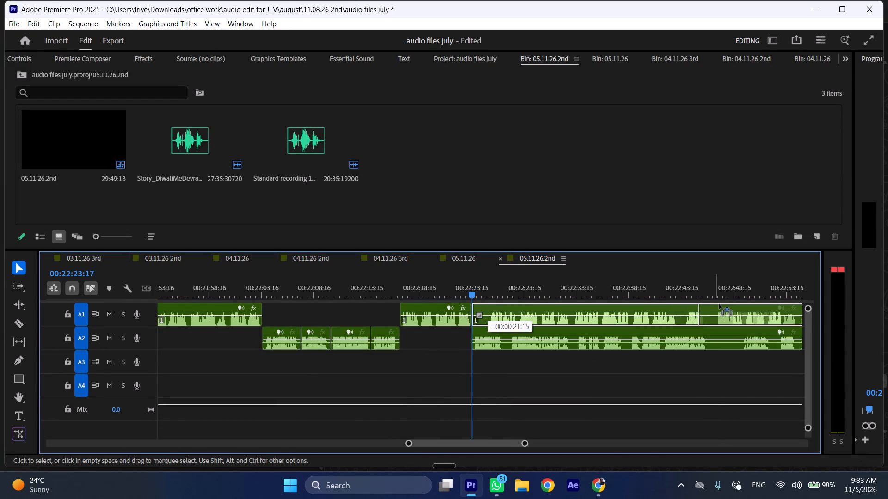
{"action": "left_click_drag", "start_coordinate": [719, 304], "coordinate": [725, 304]}
Cut the A2 clip around its pauses near 00:22:27, 00:22:33 and 00:22:38, and at the end of the speech at 00:22:46:05.
{"action": "left_click_drag", "start_coordinate": [505, 293], "coordinate": [512, 292]}
{"action": "key", "text": "shift+c"}
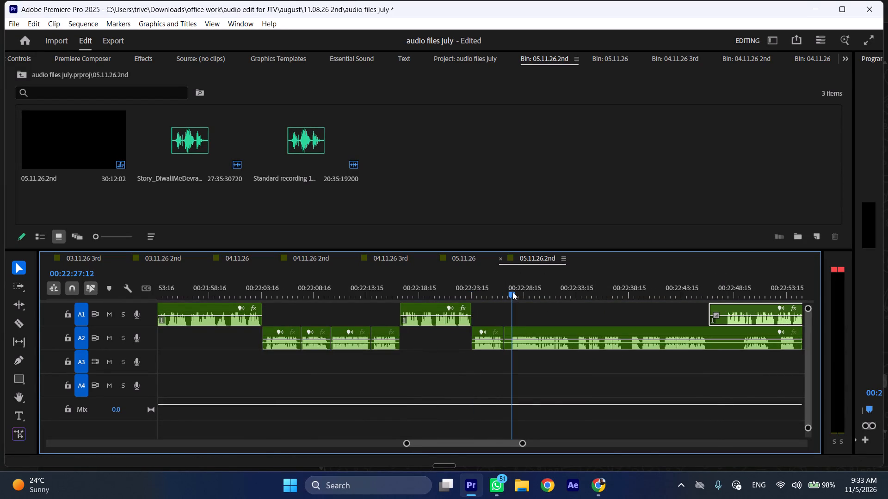
{"action": "left_click_drag", "start_coordinate": [512, 292], "coordinate": [577, 284]}
{"action": "key", "text": "shift+c"}
{"action": "key", "text": "shift+c"}
{"action": "key", "text": "shift+c"}
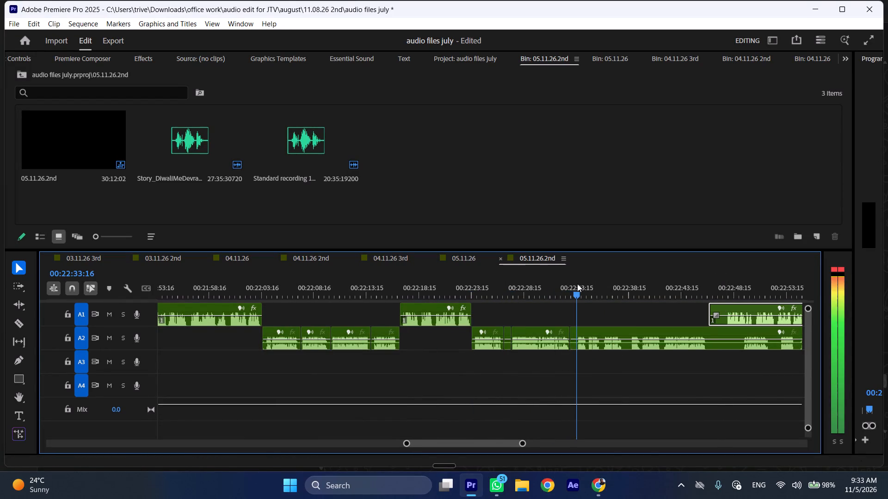
{"action": "left_click_drag", "start_coordinate": [577, 284], "coordinate": [641, 272]}
{"action": "key", "text": "shift+c"}
{"action": "key", "text": "shift+c"}
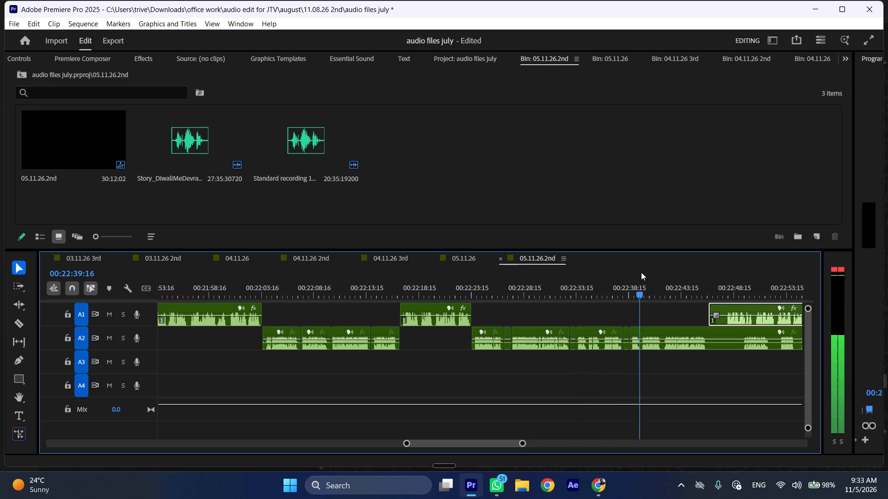
{"action": "left_click_drag", "start_coordinate": [641, 272], "coordinate": [709, 268]}
{"action": "left_click", "coordinate": [708, 338]}
{"action": "key", "text": "shift+c"}
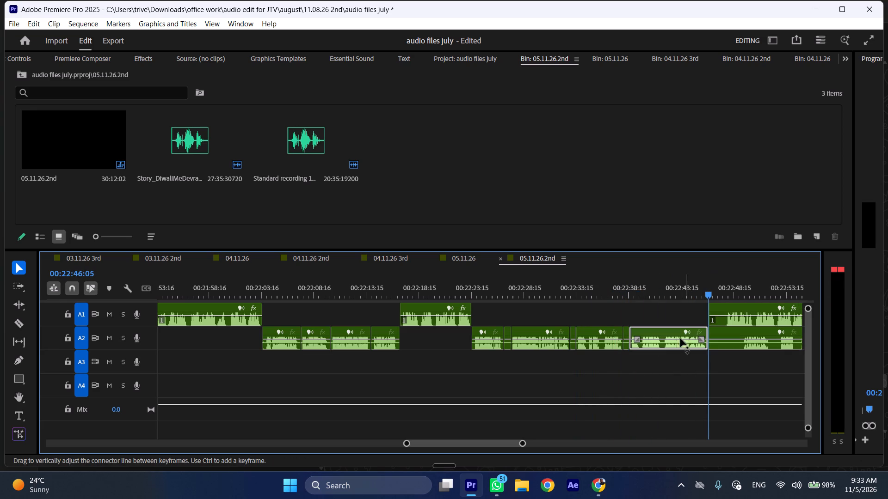
Ripple delete the three short pause segments on A2 near 00:22:27, 00:22:33 and 00:22:38, closing the gaps.
{"action": "left_click", "coordinate": [629, 338]}
{"action": "left_click", "coordinate": [572, 339], "text": "shift"}
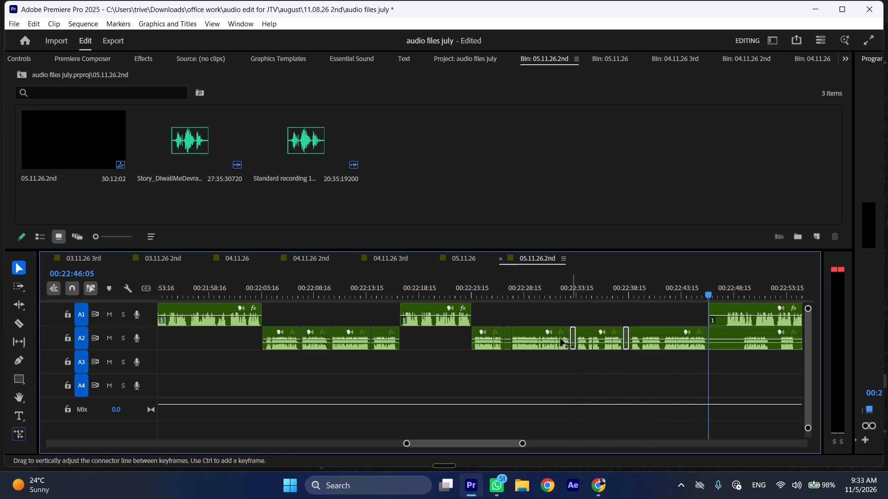
{"action": "left_click", "coordinate": [508, 339], "text": "shift"}
{"action": "key", "text": "ctrl+shift+d"}
Play back the A1-to-A2 transition and the tightened A2 speech from about 00:22:23 to check the edits.
{"action": "left_click", "coordinate": [472, 281]}
{"action": "key", "text": "space"}
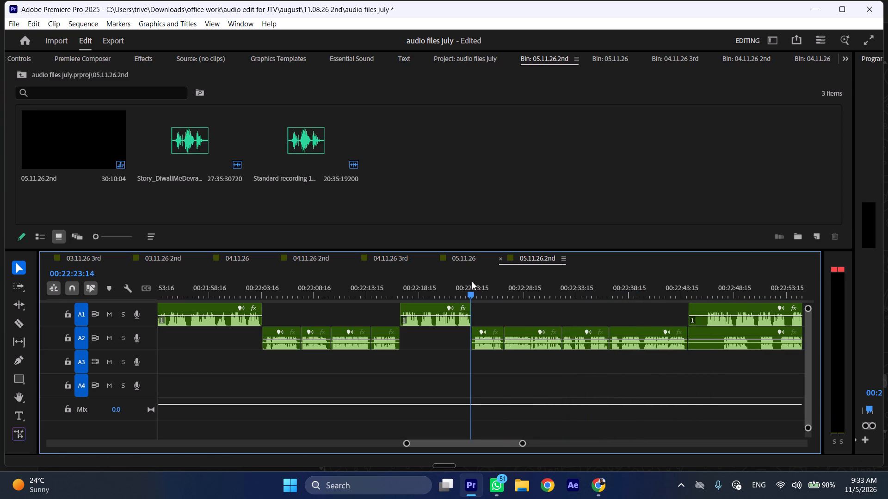
{"action": "type", "text": "l"}
{"action": "scroll", "coordinate": [516, 357], "scroll_direction": "down", "scroll_amount": 3}
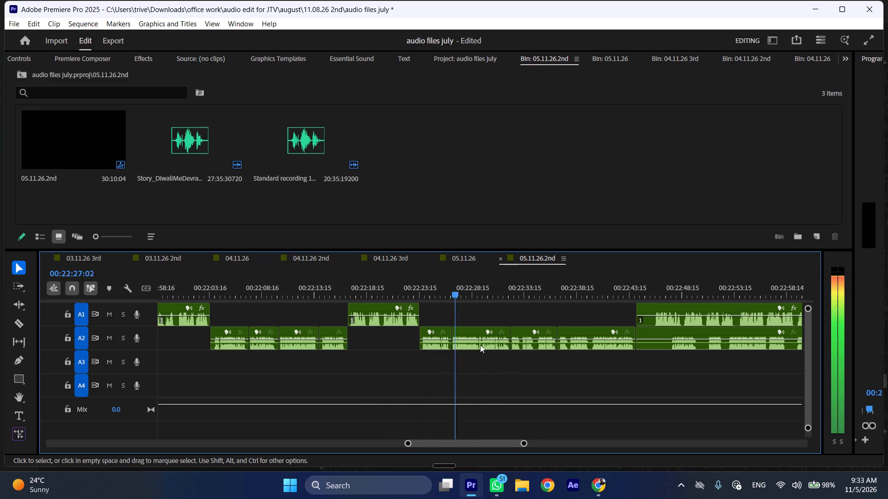
{"action": "left_click", "coordinate": [408, 284]}
{"action": "key", "text": "space"}
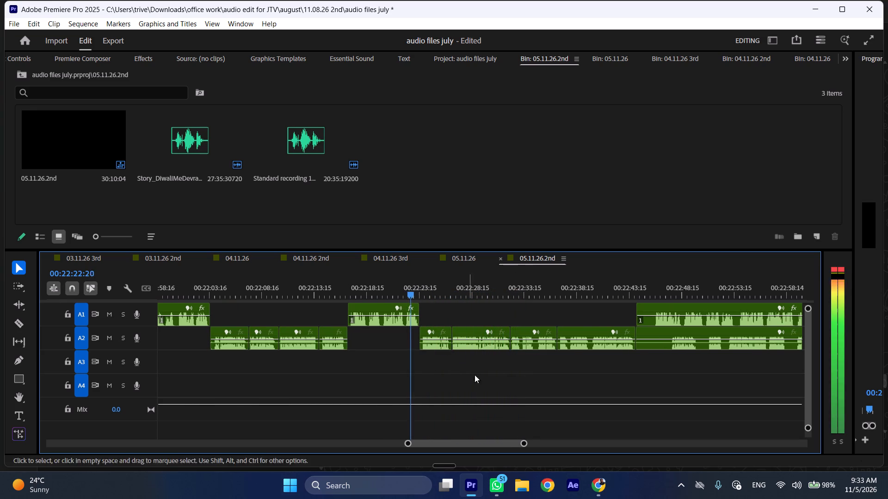
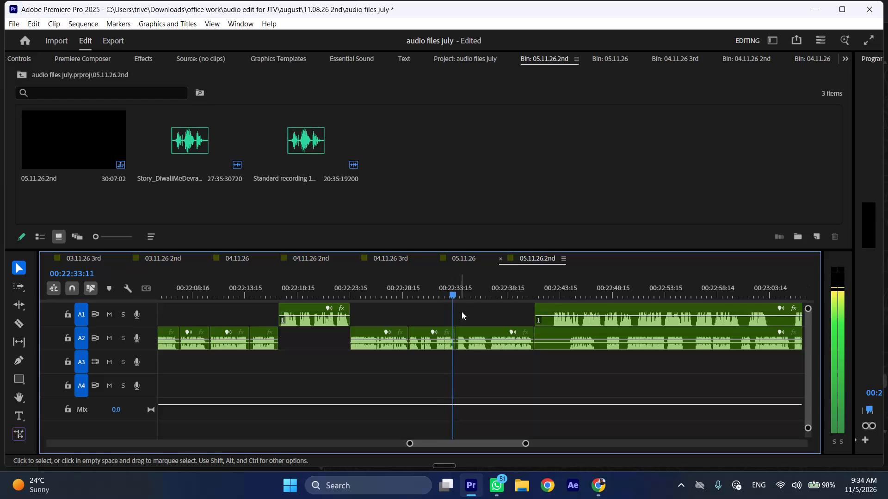
Move the A2 clips that follow the speech ending near 00:22:33 about 19 seconds later, to start at about 00:22:53.
{"action": "key", "text": "space"}
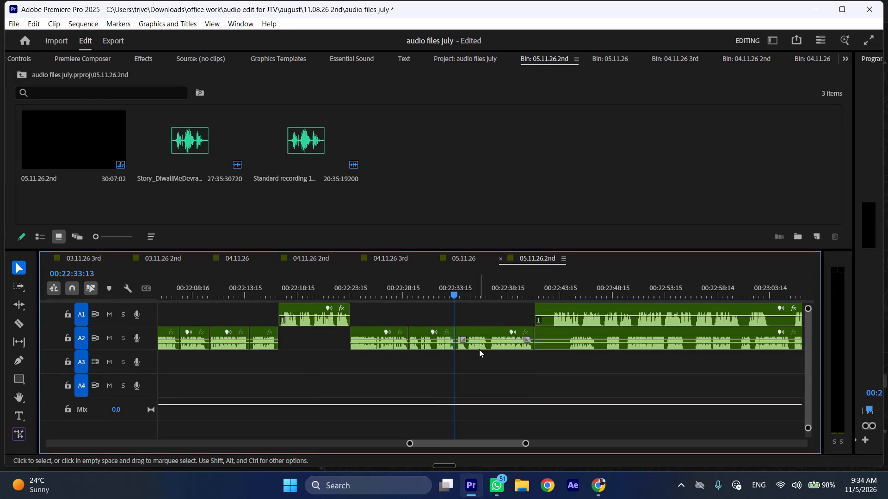
{"action": "left_click_drag", "start_coordinate": [484, 360], "coordinate": [561, 334]}
{"action": "left_click_drag", "start_coordinate": [485, 330], "coordinate": [691, 332]}
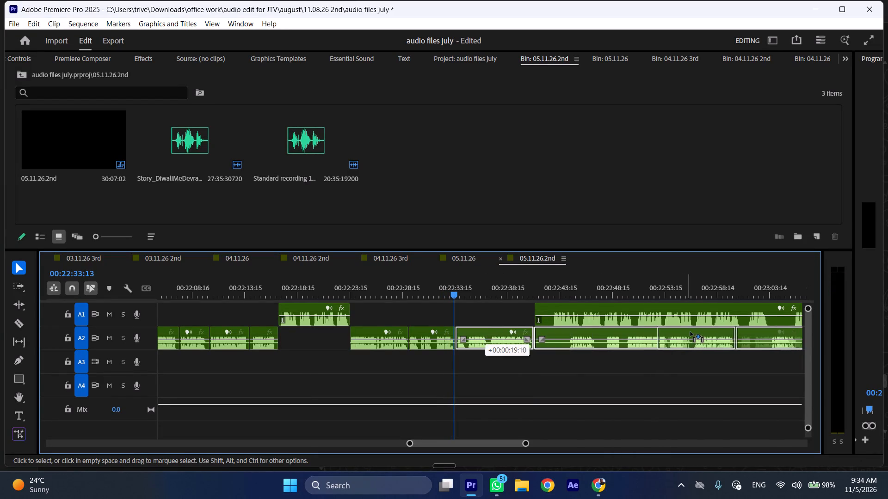
{"action": "left_click_drag", "start_coordinate": [691, 332], "coordinate": [691, 332]}
Ripple trim the silent start of the later A1 clip up to 00:22:43:00 and move it to the A2 speech's end near 00:22:33.
{"action": "left_click_drag", "start_coordinate": [546, 288], "coordinate": [555, 289]}
{"action": "left_click", "coordinate": [563, 311]}
{"action": "key", "text": "shift+c"}
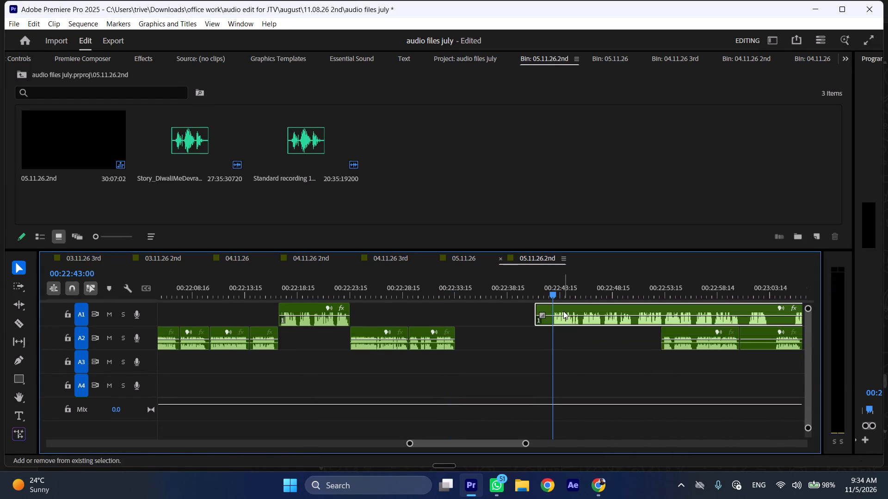
{"action": "key", "text": "ctrl+shift+d"}
{"action": "left_click_drag", "start_coordinate": [566, 306], "coordinate": [490, 324]}
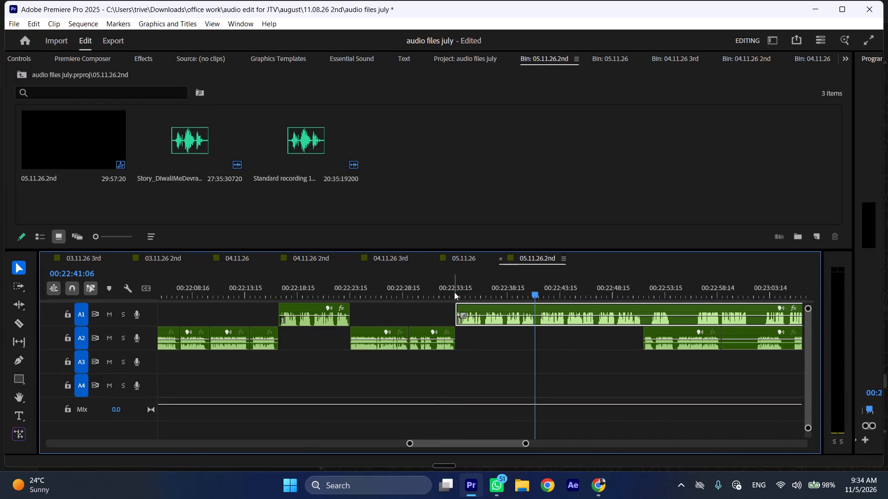
Play back the A2-to-A1 transition from about 00:22:33 at increased speed to check the join and the A1 speech.
{"action": "left_click", "coordinate": [454, 292]}
{"action": "key", "text": "space"}
{"action": "type", "text": "l"}
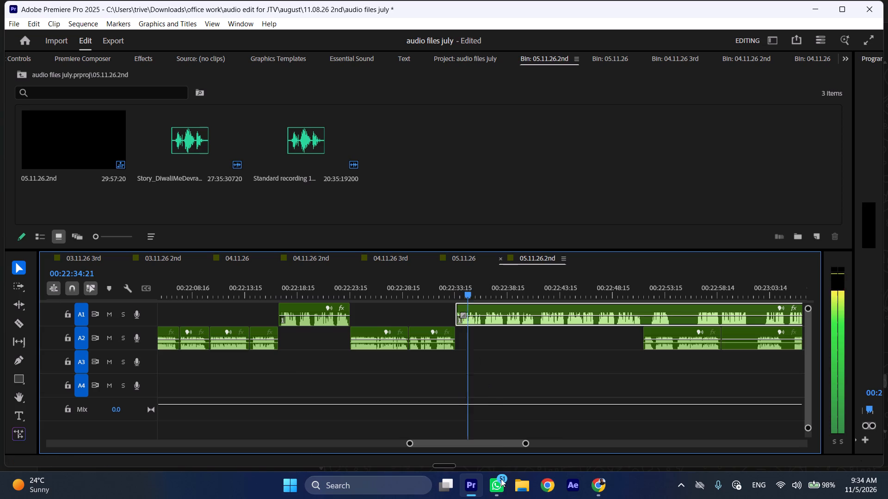
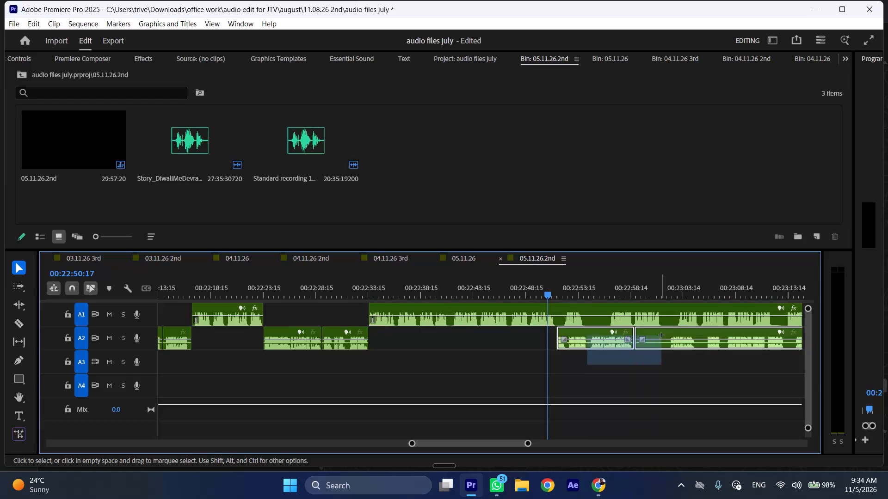
Move the two A2 clips after the playhead about 2 seconds later, to start near 00:22:53:15.
{"action": "left_click_drag", "start_coordinate": [646, 334], "coordinate": [667, 331]}
Cut the A1 speech clip at 00:22:51:10 and 00:22:52:03 and ripple delete the pause between the cuts.
{"action": "key", "text": "space"}
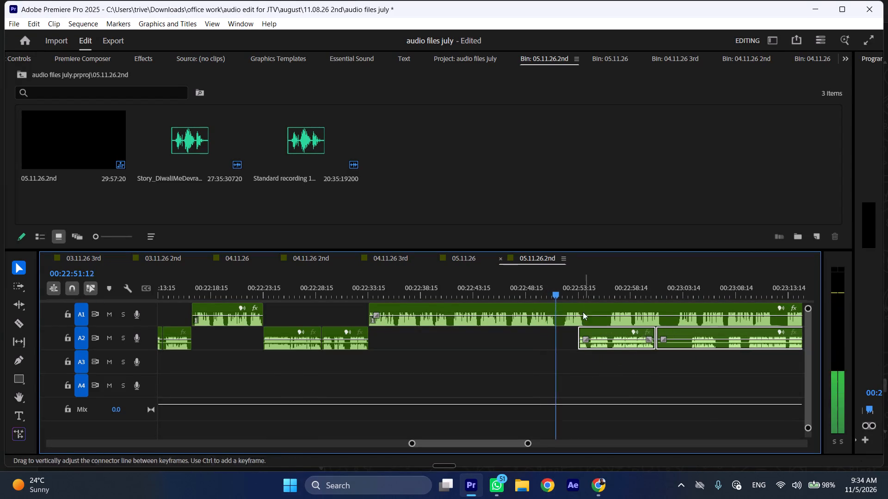
{"action": "left_click", "coordinate": [557, 296]}
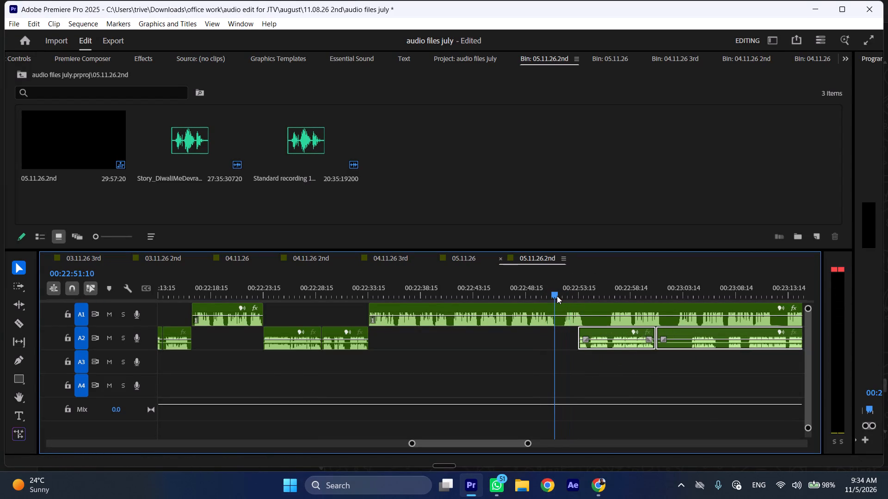
{"action": "key", "text": "shift+c"}
{"action": "left_click_drag", "start_coordinate": [559, 295], "coordinate": [563, 295]}
{"action": "left_click", "coordinate": [568, 307]}
{"action": "key", "text": "shift+c"}
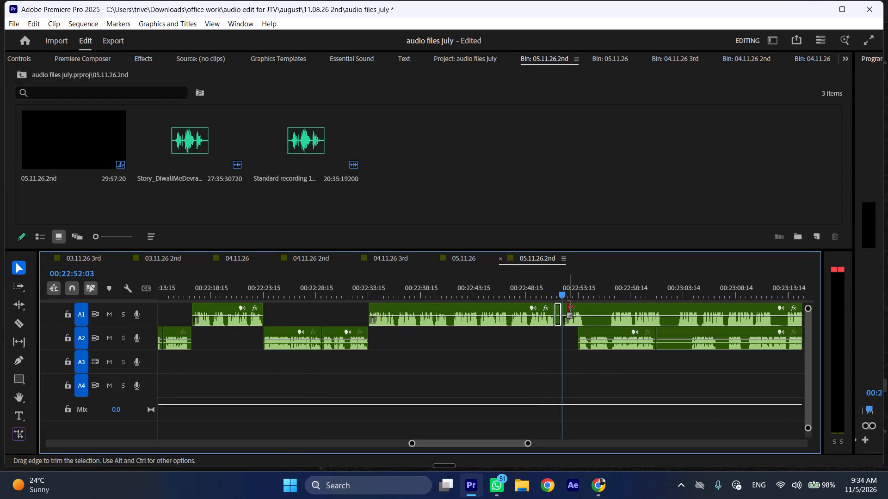
{"action": "key", "text": "ctrl+shift+d"}
Move the two A2 clips that follow the cut about 1 second later, to start near 00:22:54.
{"action": "left_click_drag", "start_coordinate": [593, 356], "coordinate": [672, 344]}
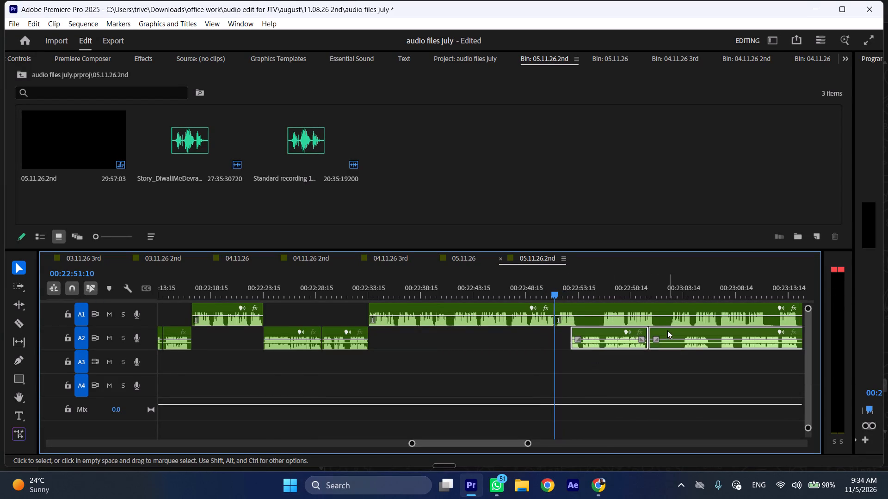
{"action": "left_click_drag", "start_coordinate": [667, 330], "coordinate": [681, 331]}
Play the A1 speech across the closed gap and split the clip at 00:22:53:12, where the next pause begins.
{"action": "key", "text": "space"}
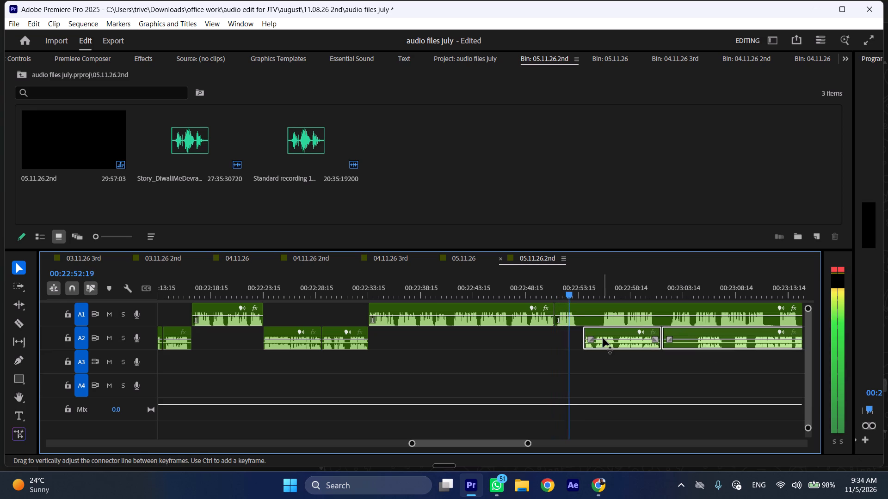
{"action": "key", "text": "space"}
{"action": "type", "text": "C"}
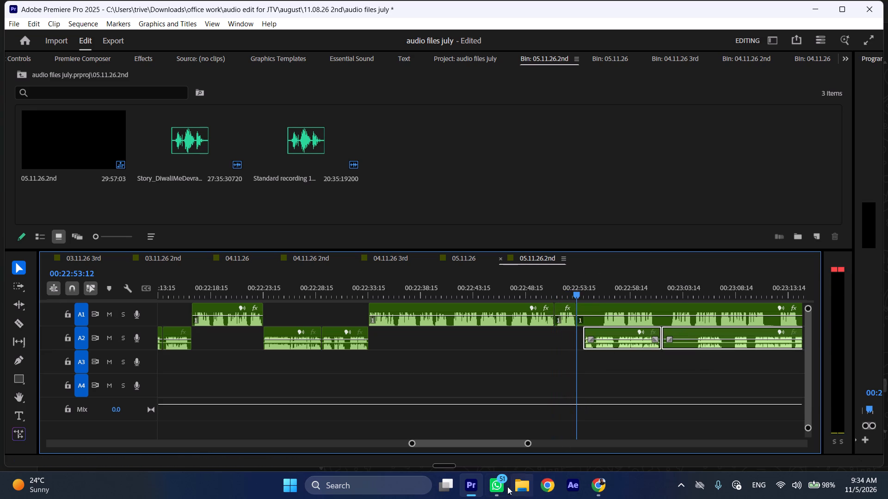
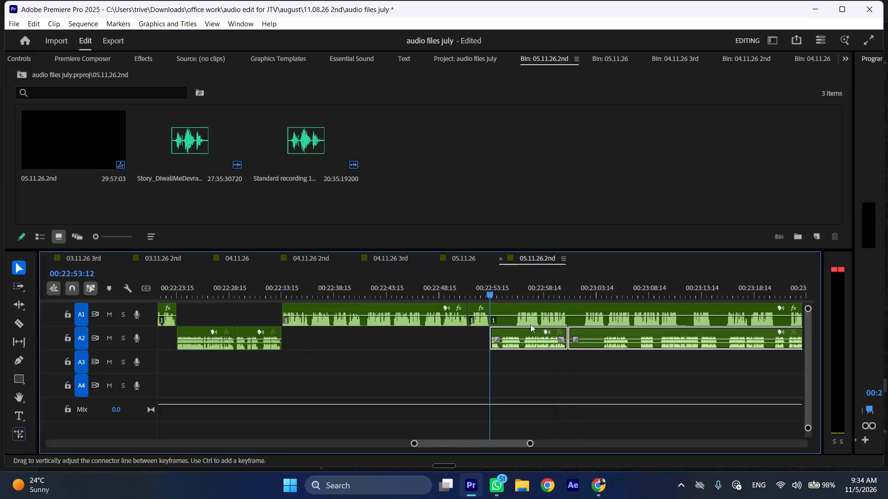
Move the A1 clip after the playhead about 17 seconds later, to start near 00:23:11.
{"action": "left_click_drag", "start_coordinate": [505, 309], "coordinate": [576, 309]}
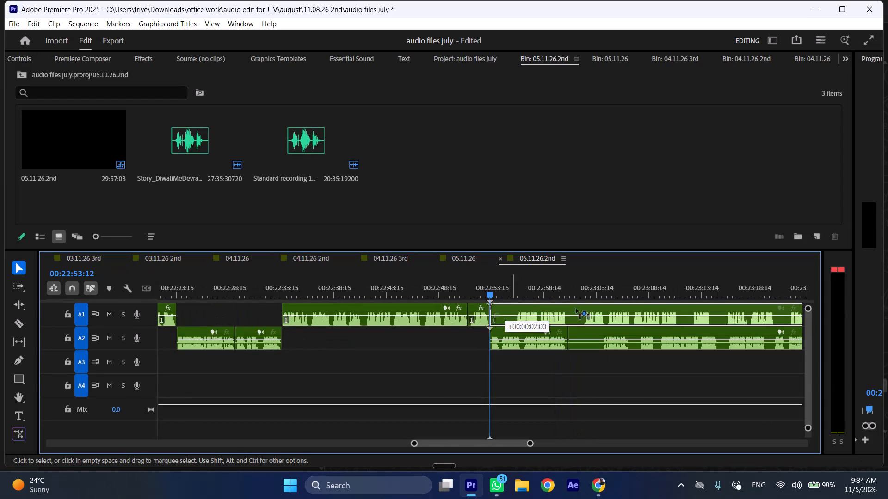
{"action": "left_click_drag", "start_coordinate": [576, 309], "coordinate": [688, 309]}
Play the A2 speech at increased speed from 00:22:53:12 to check it for pauses and unwanted takes.
{"action": "key", "text": "space"}
{"action": "key", "text": "l"}
{"action": "scroll", "coordinate": [527, 346], "scroll_direction": "down", "scroll_amount": 5}
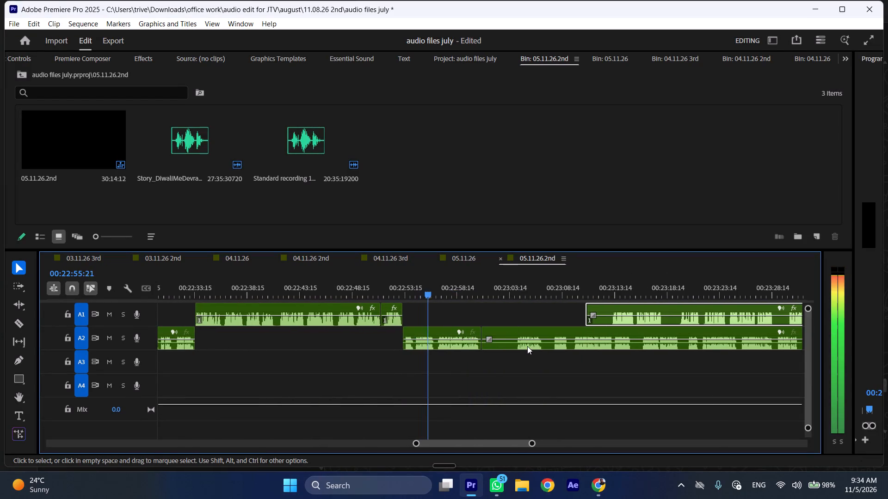
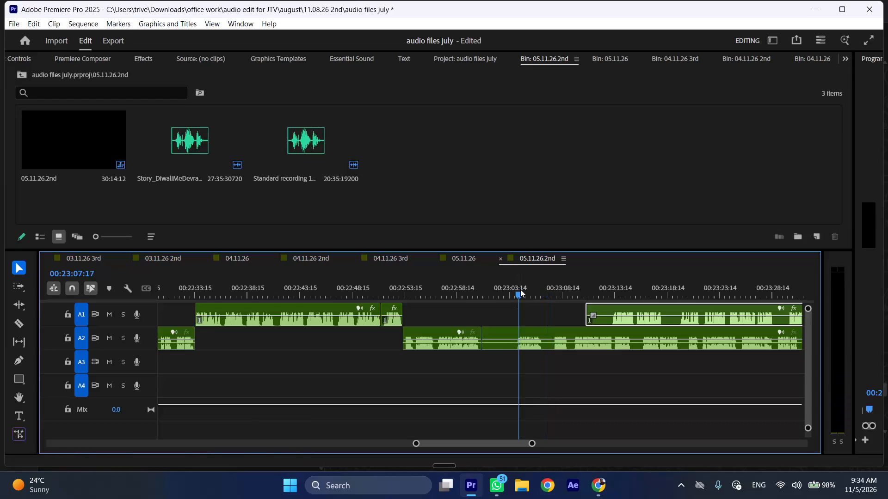
Cut the A2 clip at 00:23:04:04 and ripple-delete the section of about 3 seconds just before the cut.
{"action": "left_click_drag", "start_coordinate": [522, 292], "coordinate": [517, 292]}
{"action": "left_click", "coordinate": [544, 333]}
{"action": "key", "text": "shift+c"}
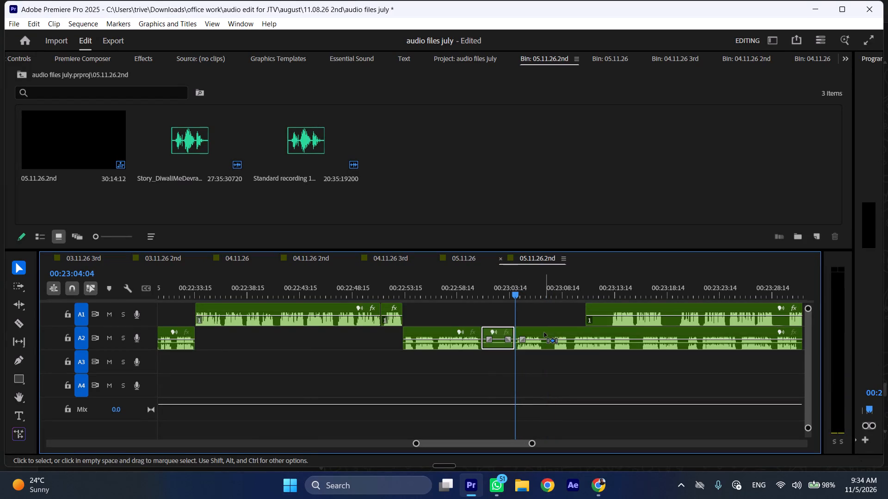
{"action": "key", "text": "ctrl+shift+d"}
Cut the A2 clip at 00:23:03:17.
{"action": "left_click_drag", "start_coordinate": [504, 284], "coordinate": [512, 284]}
{"action": "key", "text": "shift+c"}
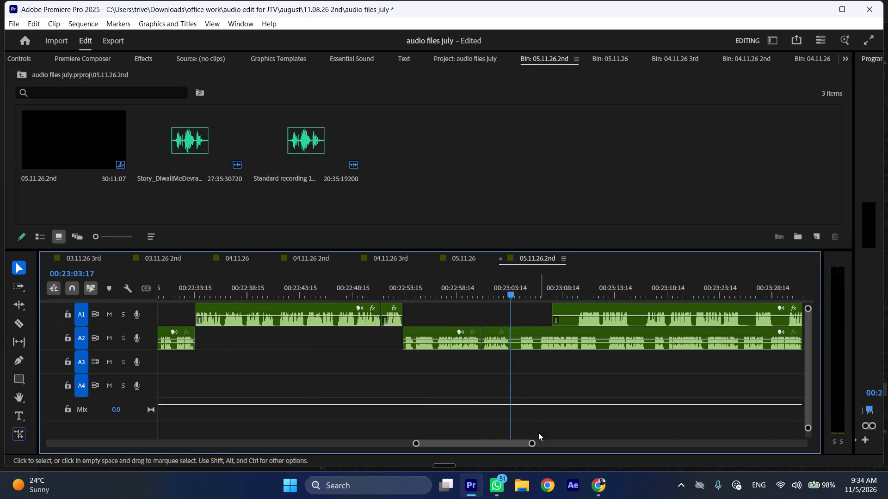
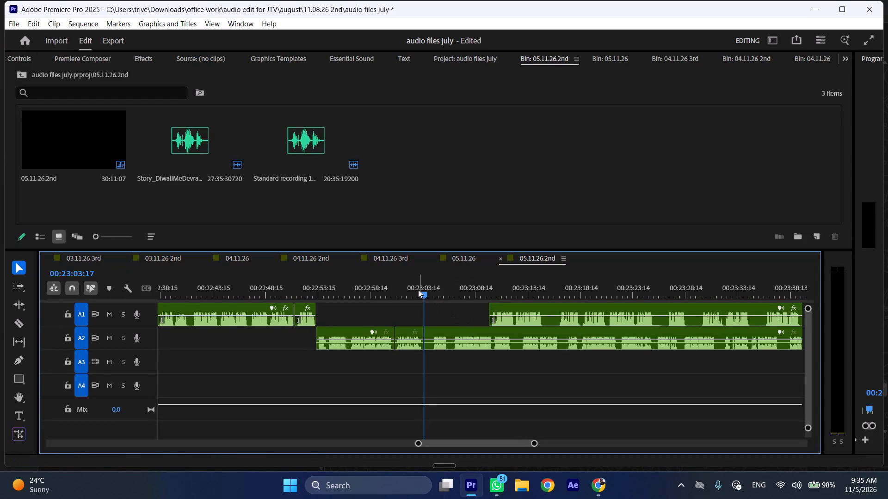
Move the next A1 clip back to start at the 00:23:03:17 cut and shift the remaining A2 clip about 11 seconds later.
{"action": "left_click_drag", "start_coordinate": [507, 309], "coordinate": [444, 310]}
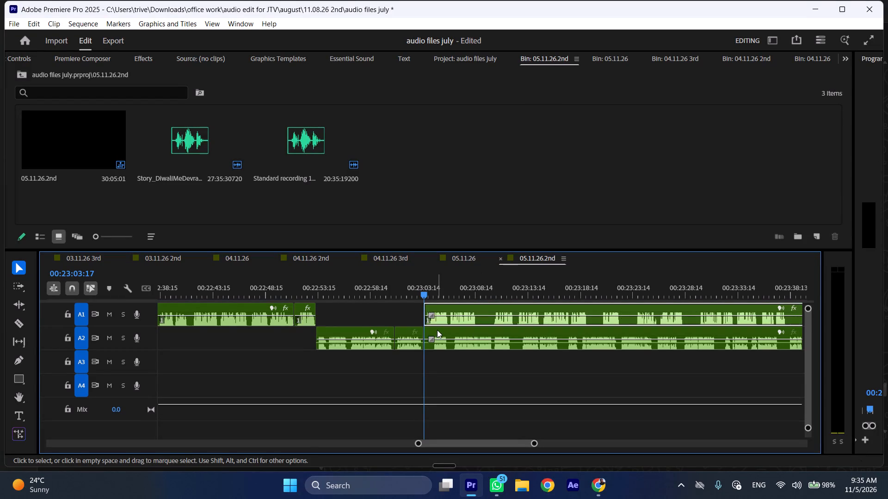
{"action": "left_click_drag", "start_coordinate": [437, 330], "coordinate": [547, 330]}
{"action": "left_click_drag", "start_coordinate": [538, 330], "coordinate": [545, 330]}
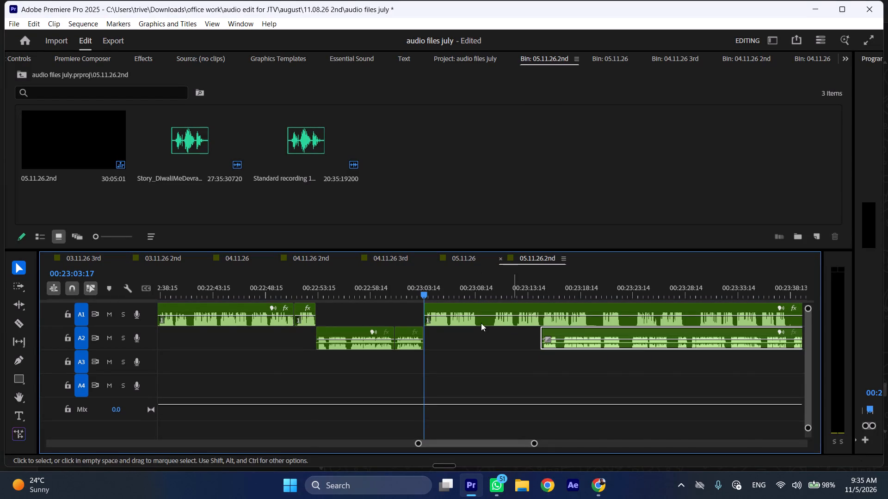
Play the sequence at faster speed from just before the 00:23:03:17 cut to review the changeover from A2 to A1.
{"action": "left_click", "coordinate": [409, 286]}
{"action": "key", "text": "space"}
{"action": "type", "text": "l"}
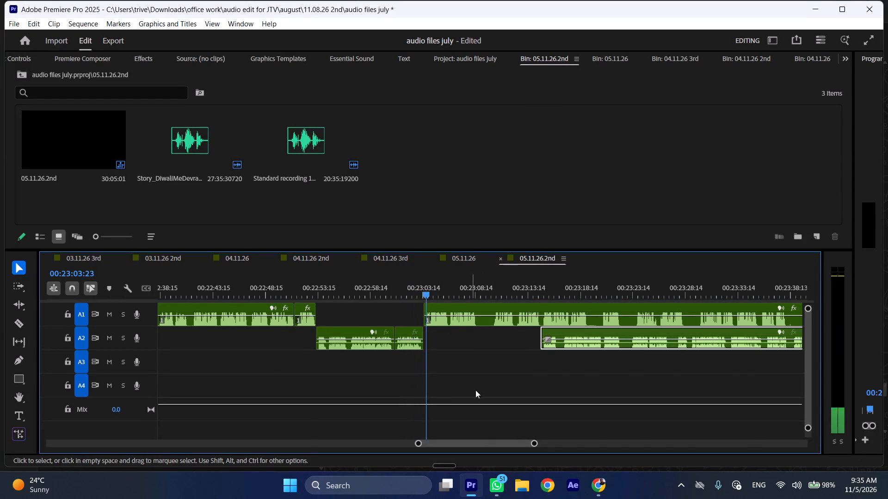
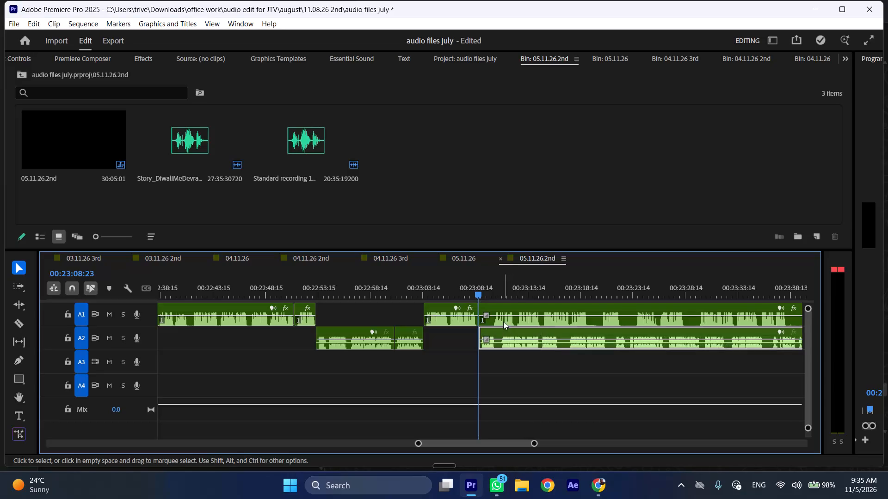
Move the A1 clip starting at 00:23:08:23 about 8 seconds later and play the A2 recording from there at faster speed.
{"action": "left_click_drag", "start_coordinate": [495, 305], "coordinate": [584, 313]}
{"action": "key", "text": "space"}
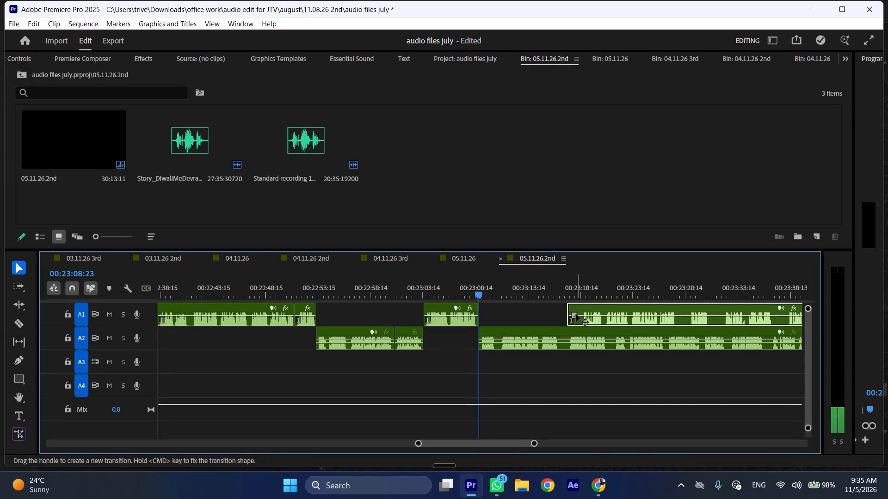
{"action": "key", "text": "l"}
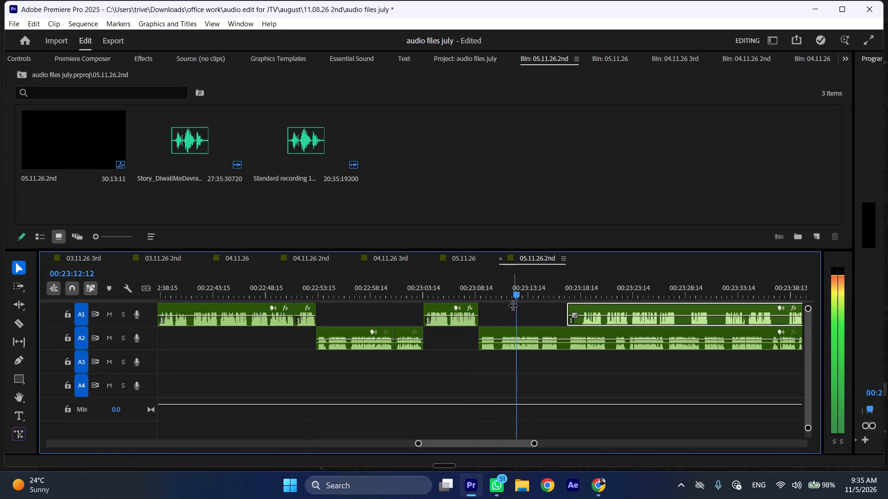
Cut the A2 clip at 00:23:10:23 and move the next A1 clip back to start at that cut.
{"action": "left_click", "coordinate": [501, 284]}
{"action": "key", "text": "shift+c"}
{"action": "left_click_drag", "start_coordinate": [575, 309], "coordinate": [588, 309]}
{"action": "left_click_drag", "start_coordinate": [597, 308], "coordinate": [510, 311]}
{"action": "left_click_drag", "start_coordinate": [513, 310], "coordinate": [519, 310]}
Shift the remaining A2 clip about 10 seconds later and play the A1 clip at faster speed.
{"action": "left_click_drag", "start_coordinate": [518, 328], "coordinate": [612, 329]}
{"action": "key", "text": "space"}
{"action": "type", "text": "l"}
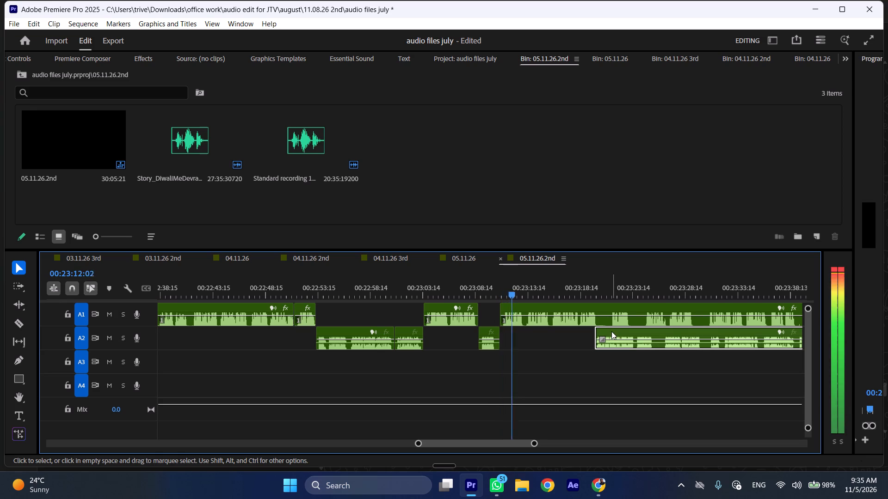
{"action": "left_click_drag", "start_coordinate": [610, 331], "coordinate": [617, 332]}
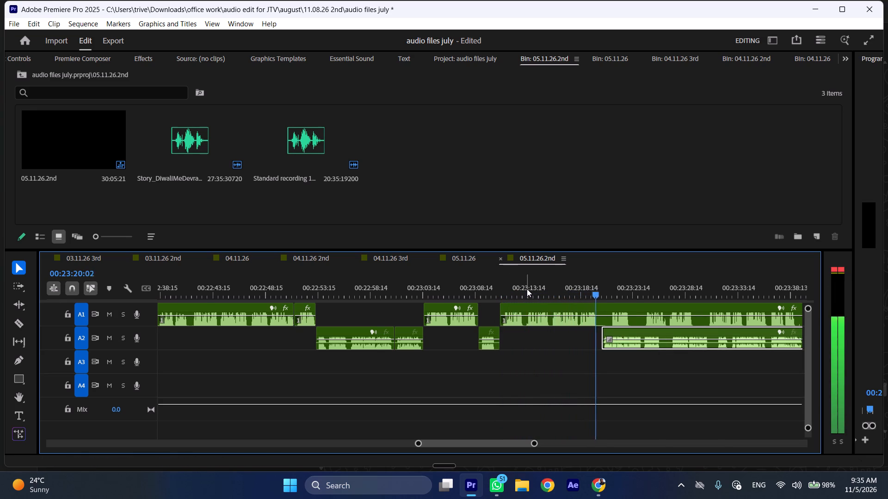
Cut the A1 clip at about 00:23:13 and ripple-remove its opening section of about 2 seconds back to 00:23:10:23.
{"action": "left_click", "coordinate": [527, 289]}
{"action": "left_click", "coordinate": [531, 315]}
{"action": "key", "text": "shift+c"}
{"action": "key", "text": "ctrl+shift+d"}
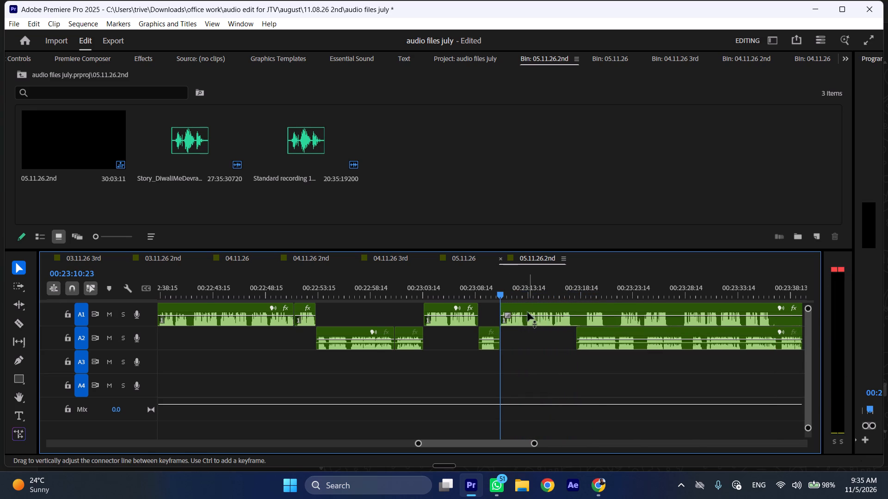
Cut the A1 clip at 00:23:17:21, just before the remaining A2 clip starts.
{"action": "left_click", "coordinate": [573, 292]}
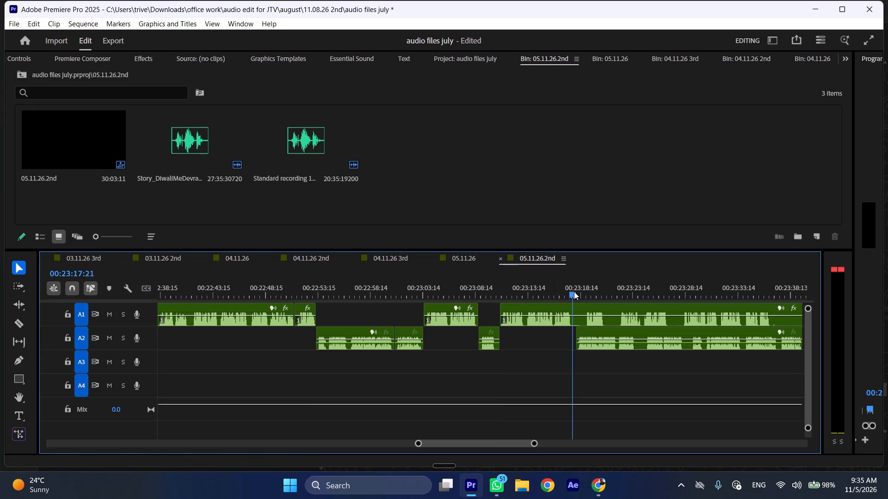
{"action": "key", "text": "shift+c"}
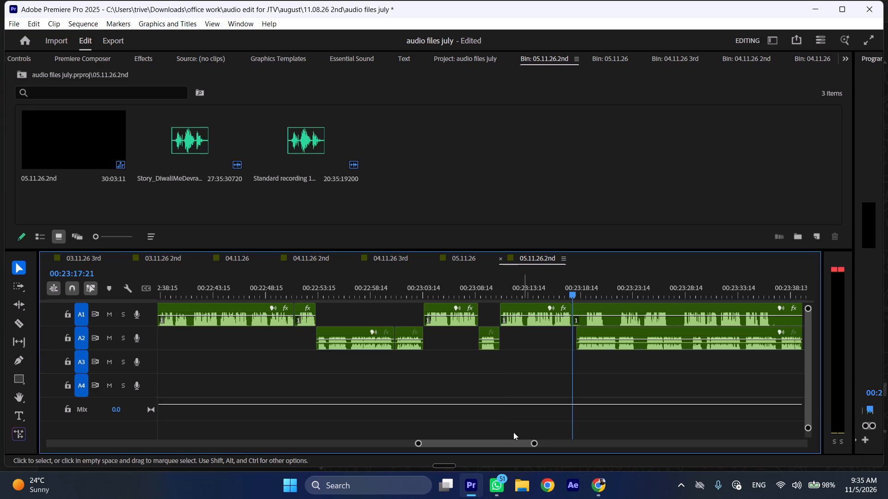
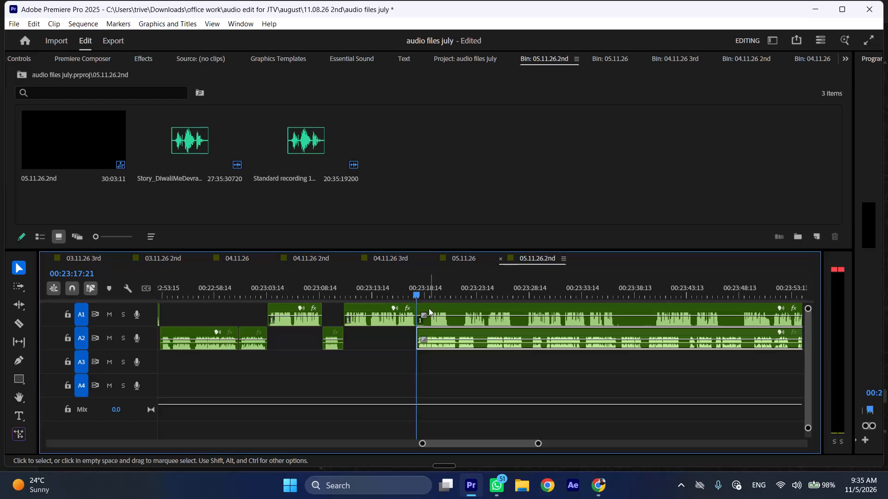
Shift the remaining A1 clip about 8.5 seconds later and trim about 0.7 seconds of silence off its start while playing the A2 clip.
{"action": "left_click_drag", "start_coordinate": [430, 308], "coordinate": [491, 312]}
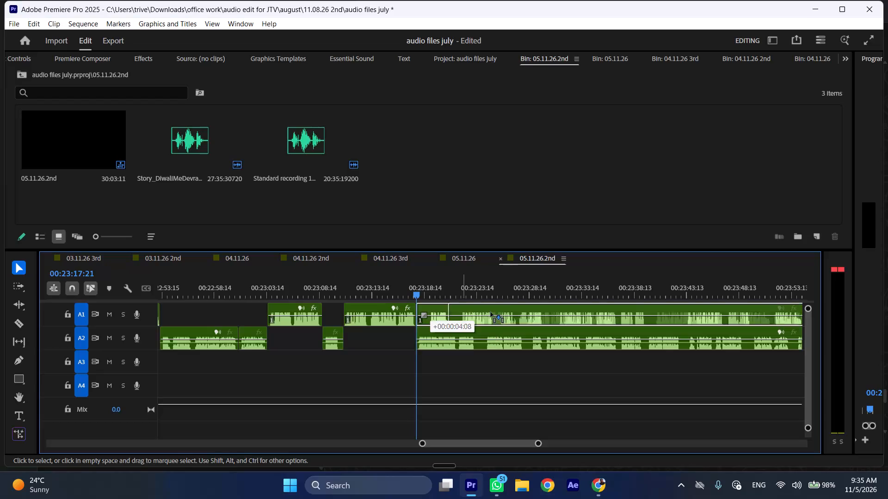
{"action": "left_click_drag", "start_coordinate": [491, 312], "coordinate": [519, 312]}
{"action": "key", "text": "space"}
{"action": "type", "text": "l"}
{"action": "left_click_drag", "start_coordinate": [510, 307], "coordinate": [513, 307]}
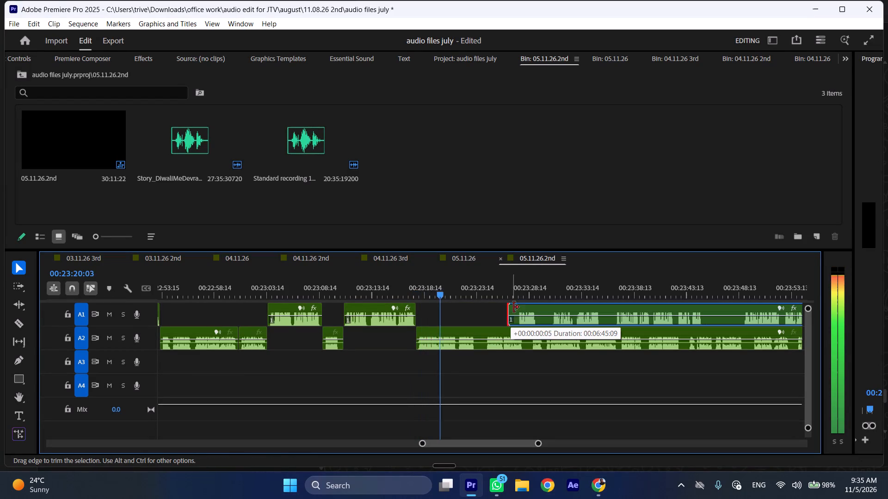
{"action": "left_click_drag", "start_coordinate": [513, 307], "coordinate": [521, 309]}
Cut the A2 clip at 00:23:23:15.
{"action": "key", "text": "space"}
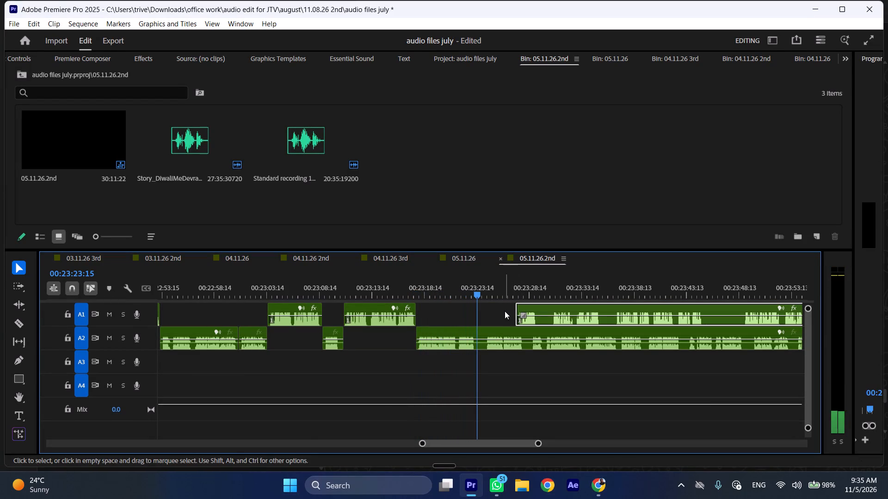
{"action": "type", "text": "C"}
Cut the A1 clip at 00:23:29:12 and insert its short opening piece at the A2 cut at 00:23:23:15, pushing the following clips later.
{"action": "left_click_drag", "start_coordinate": [535, 296], "coordinate": [540, 296]}
{"action": "key", "text": "shift+c"}
{"action": "left_click_drag", "start_coordinate": [526, 321], "coordinate": [515, 321]}
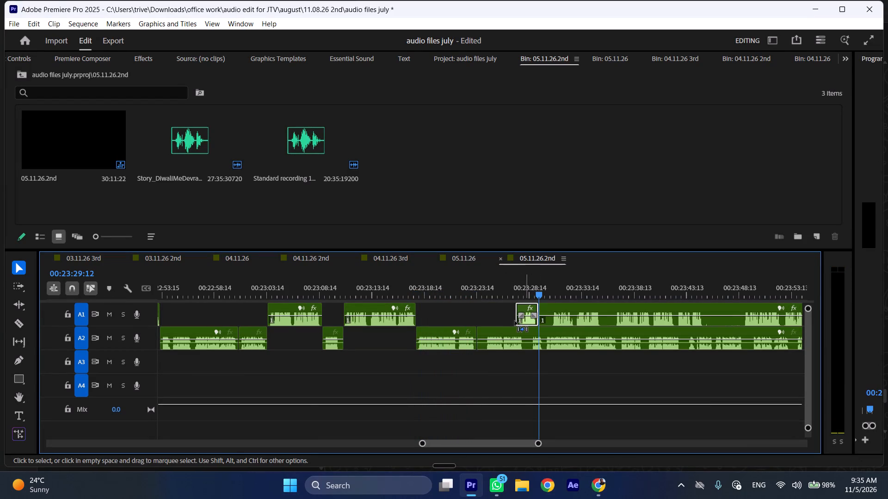
{"action": "left_click_drag", "start_coordinate": [515, 321], "coordinate": [492, 322]}
Trim about 0.7 seconds off the start of the remaining A2 clip and move it back to the end of the short A1 piece.
{"action": "left_click_drag", "start_coordinate": [505, 334], "coordinate": [510, 334]}
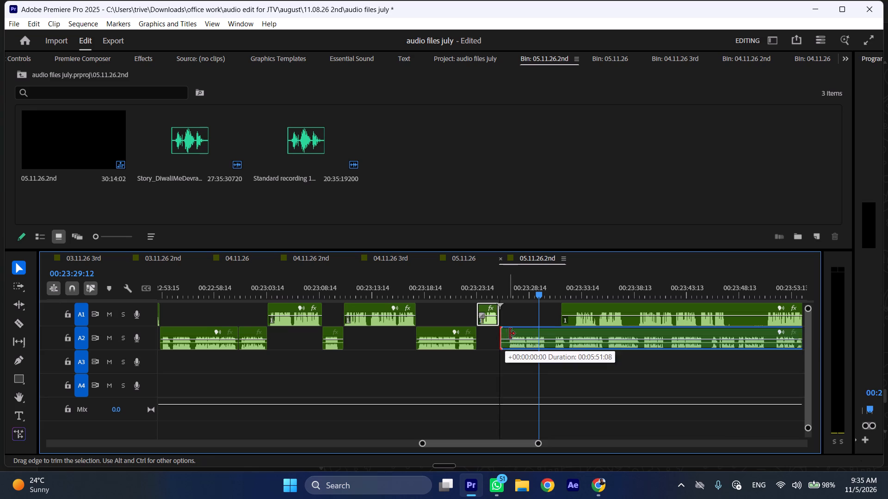
{"action": "left_click_drag", "start_coordinate": [510, 334], "coordinate": [513, 334]}
{"action": "left_click_drag", "start_coordinate": [522, 333], "coordinate": [516, 334]}
Play the rearranged clips at faster speed from about 00:23:22, just before the short A1 piece.
{"action": "left_click", "coordinate": [467, 292]}
{"action": "key", "text": "space"}
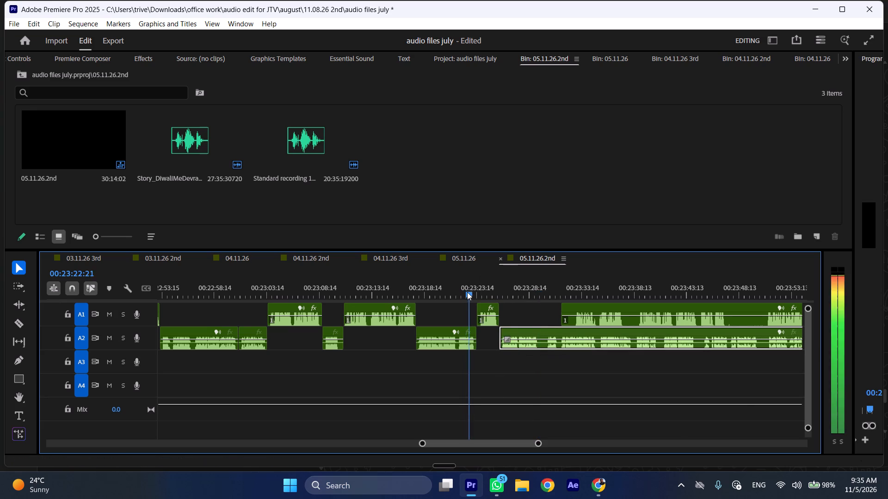
{"action": "type", "text": "l"}
{"action": "scroll", "coordinate": [498, 355], "scroll_direction": "down", "scroll_amount": 5}
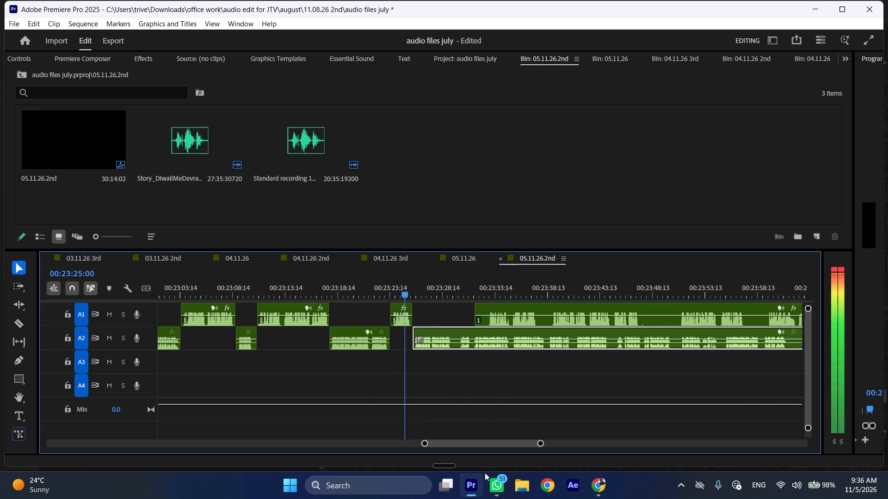
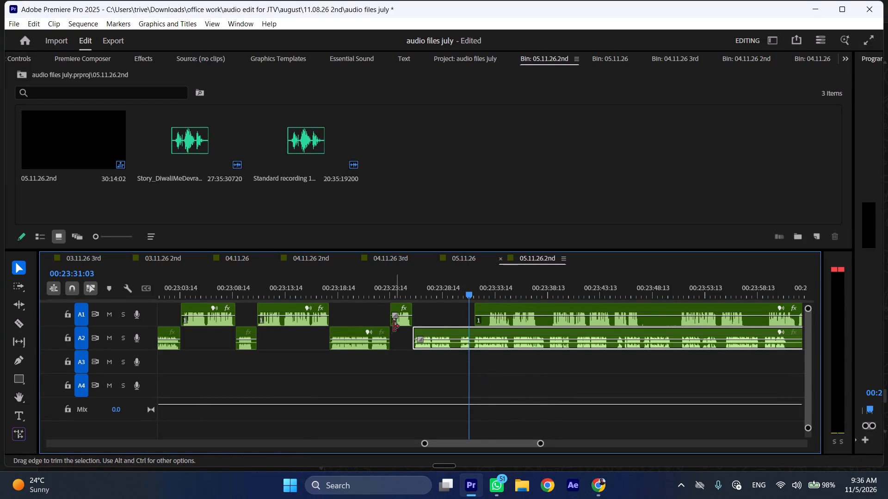
Listen to the clips around 00:23:16 and 00:23:24, and delete the short A1 piece at 00:23:23:15.
{"action": "scroll", "coordinate": [393, 328], "scroll_direction": "up", "scroll_amount": 4}
{"action": "left_click", "coordinate": [379, 286]}
{"action": "key", "text": "space"}
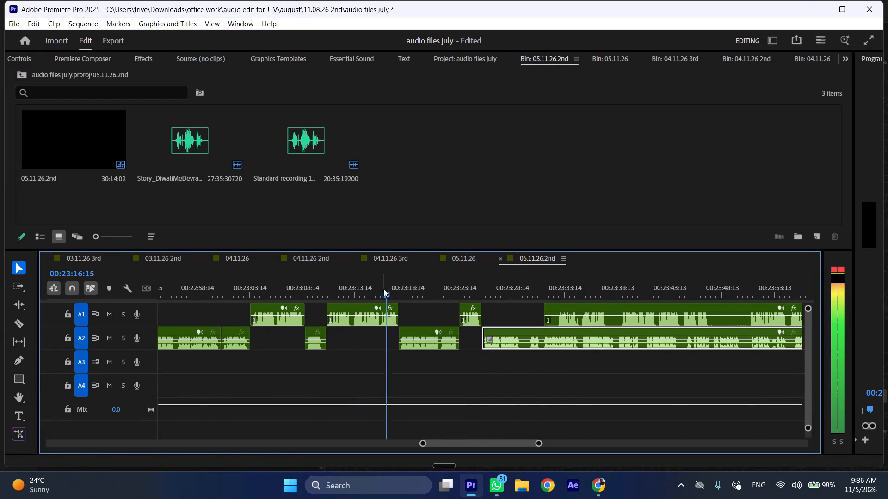
{"action": "left_click", "coordinate": [465, 293]}
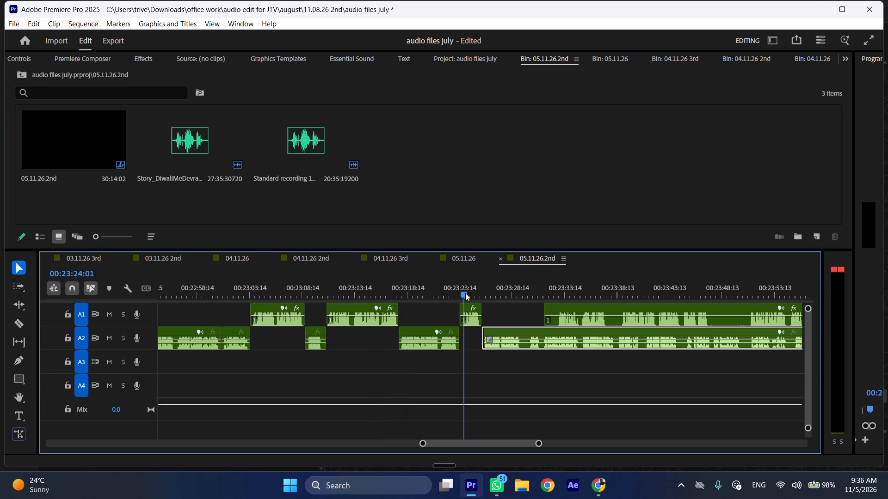
{"action": "key", "text": "space"}
{"action": "key", "text": "space"}
{"action": "left_click", "coordinate": [471, 319]}
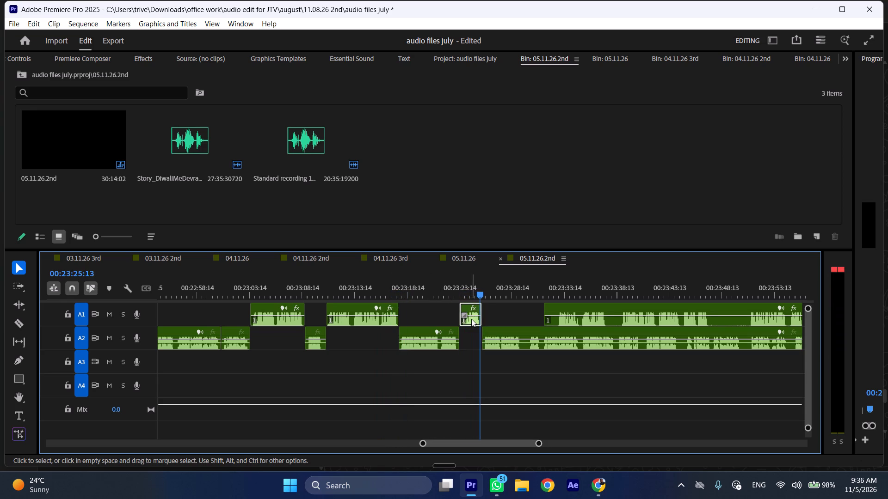
{"action": "key", "text": "BackSpace"}
Trim about 1 second off the start of the following A1 clip and cut that clip at 00:23:37:15.
{"action": "left_click_drag", "start_coordinate": [552, 307], "coordinate": [559, 307]}
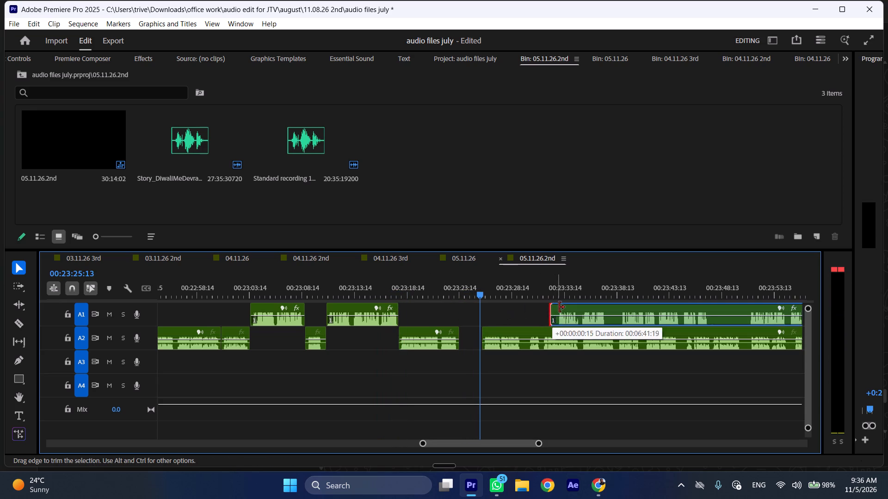
{"action": "left_click_drag", "start_coordinate": [559, 307], "coordinate": [564, 307]}
{"action": "left_click", "coordinate": [610, 298]}
{"action": "left_click", "coordinate": [608, 288]}
{"action": "key", "text": "shift+c"}
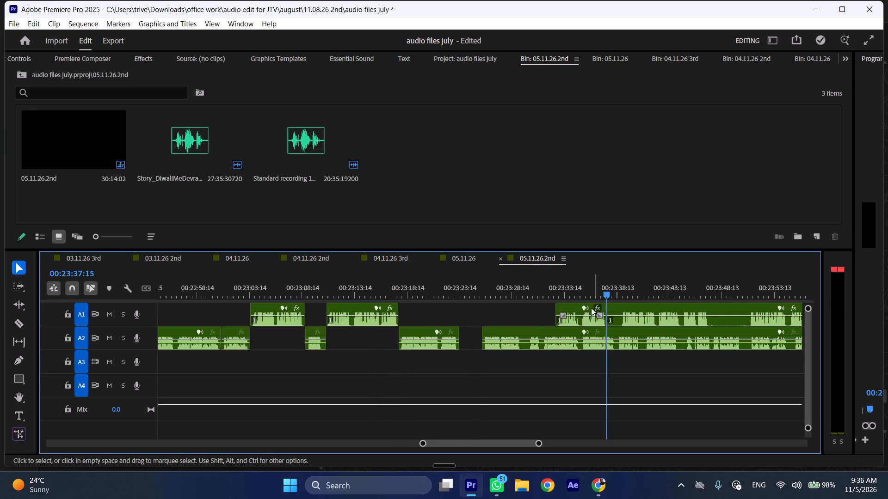
{"action": "key", "text": "ctrl+z"}
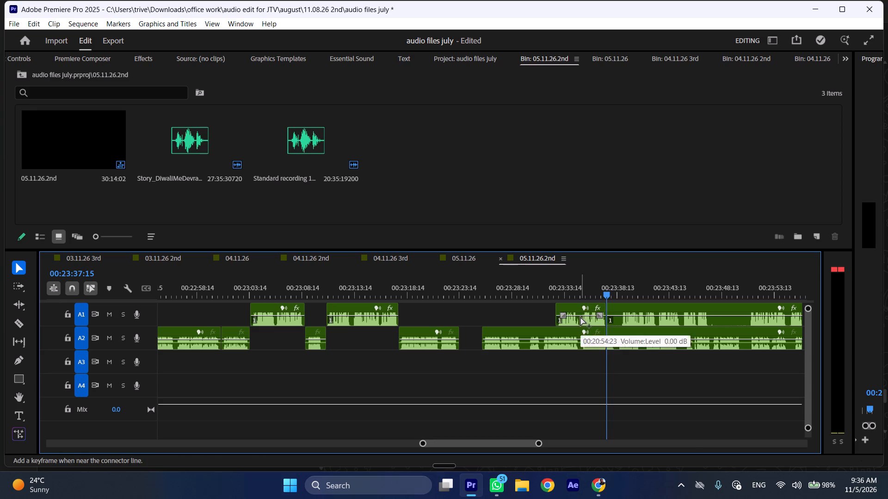
Insert the cut A1 opening piece at 00:23:23:15, pushing following clips later, and move the next A2 clip back to the piece's end.
{"action": "left_click", "coordinate": [586, 316]}
{"action": "key", "text": "shift+c"}
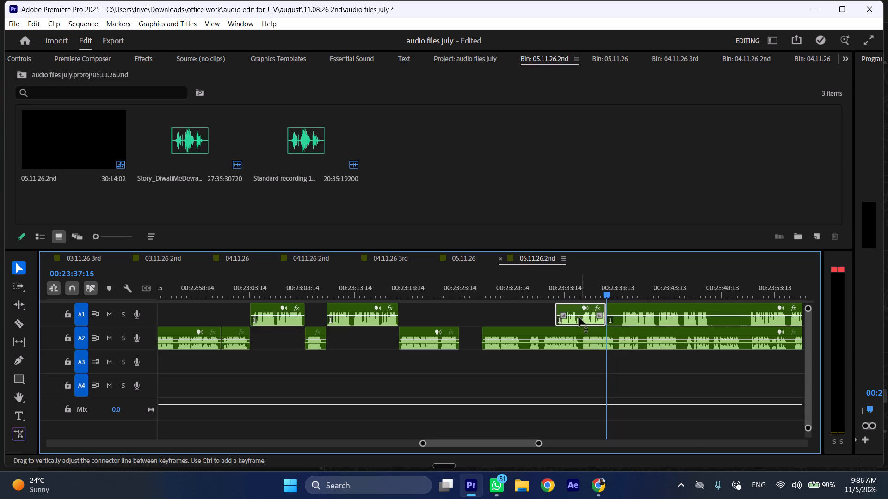
{"action": "left_click_drag", "start_coordinate": [579, 320], "coordinate": [489, 320]}
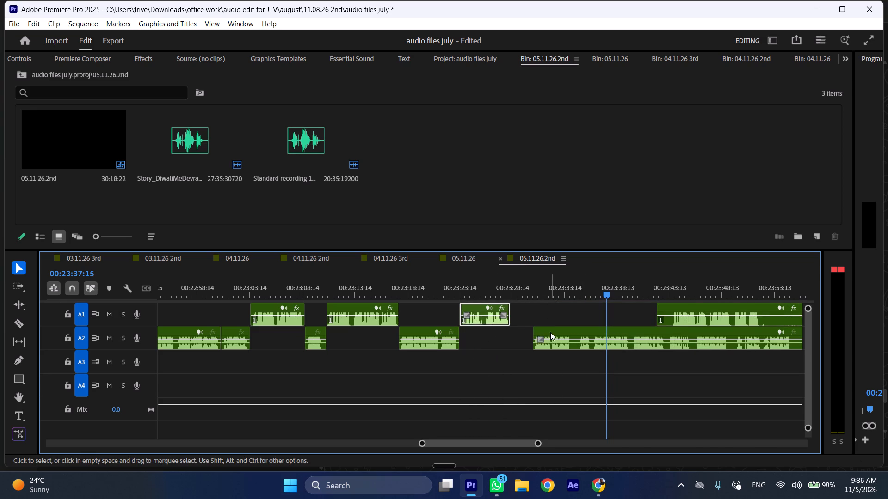
{"action": "left_click_drag", "start_coordinate": [550, 332], "coordinate": [530, 332]}
Play the rearranged clips at faster speed from about 00:23:15.
{"action": "left_click_drag", "start_coordinate": [377, 280], "coordinate": [368, 282]}
{"action": "type", "text": "ll"}
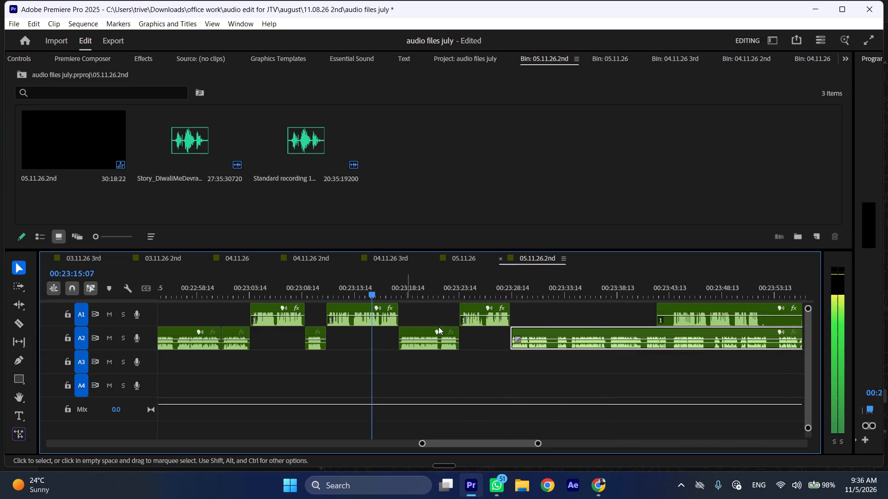
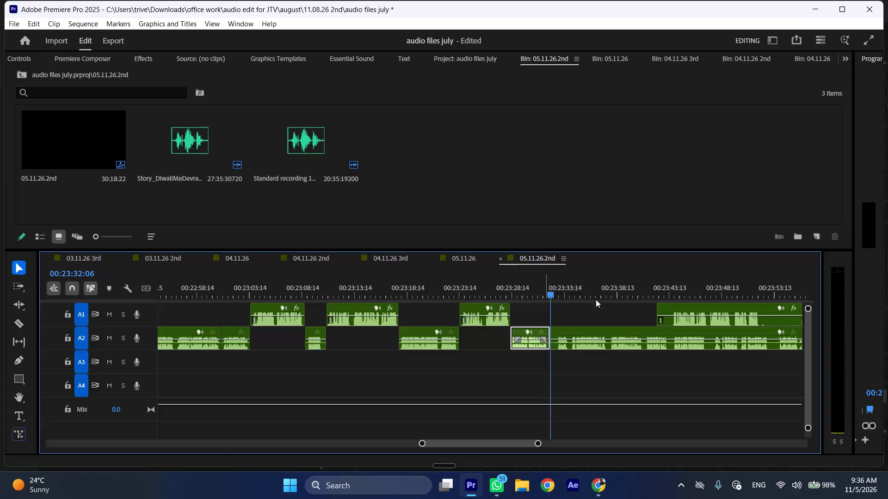
Trim about 1.5 seconds off the start of the A1 clip near 00:23:42 and move the clip back to 00:23:32:06.
{"action": "left_click", "coordinate": [657, 302]}
{"action": "left_click_drag", "start_coordinate": [659, 310], "coordinate": [672, 309]}
{"action": "left_click_drag", "start_coordinate": [697, 309], "coordinate": [615, 313]}
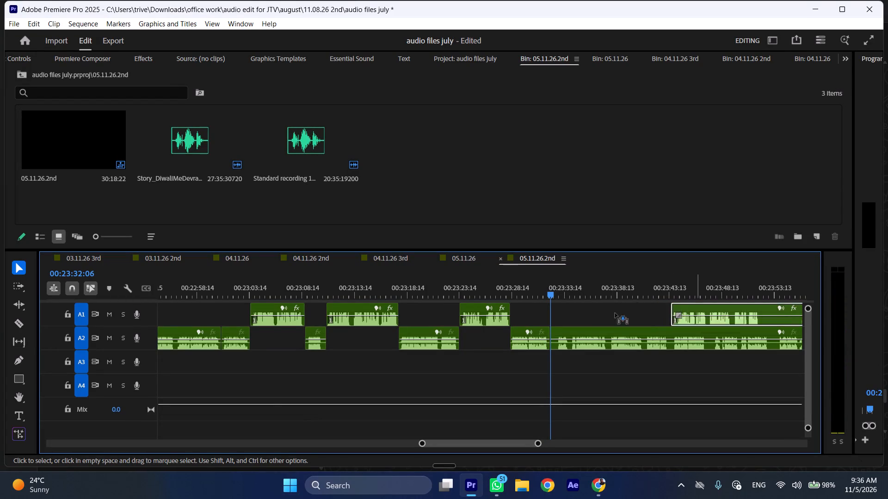
{"action": "left_click_drag", "start_coordinate": [615, 313], "coordinate": [580, 316]}
Move the A2 clip that starts at 00:23:32:06 later, so it begins at about 00:23:44.
{"action": "left_click_drag", "start_coordinate": [578, 333], "coordinate": [700, 331]}
Play the transition from the short A2 clip to the moved A1 clip at faster speed from 00:23:30:21.
{"action": "left_click", "coordinate": [537, 285]}
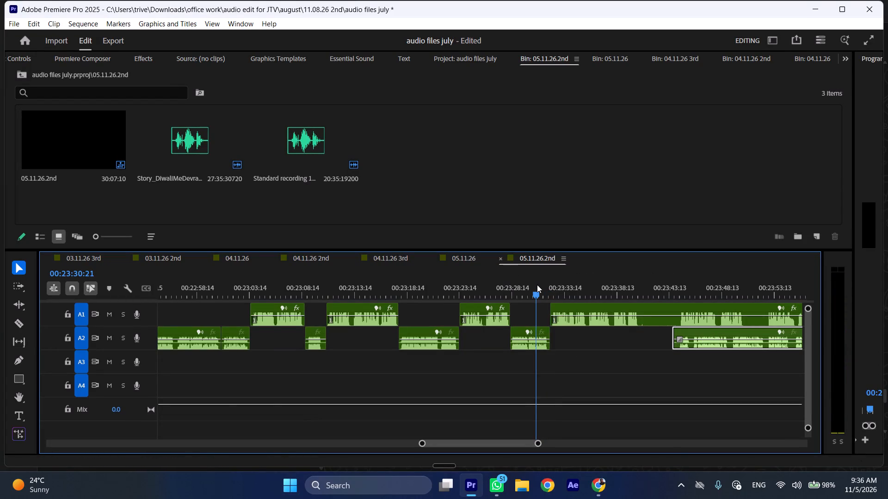
{"action": "key", "text": "space"}
{"action": "type", "text": "l"}
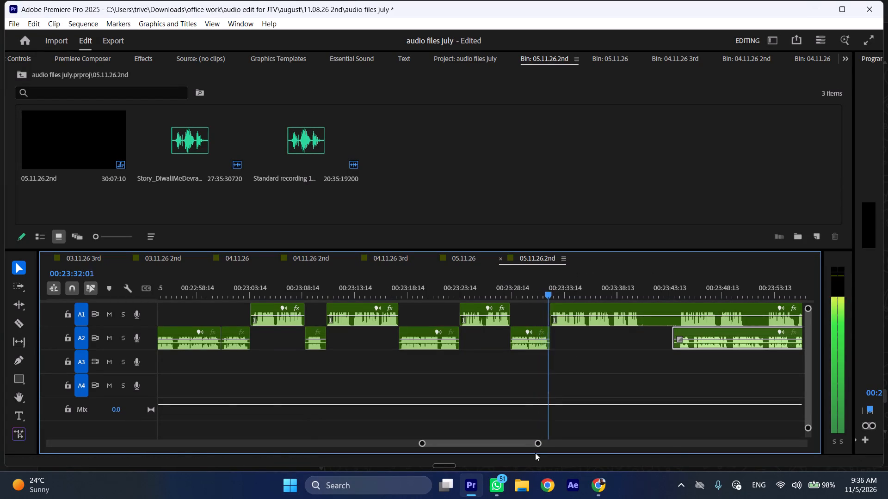
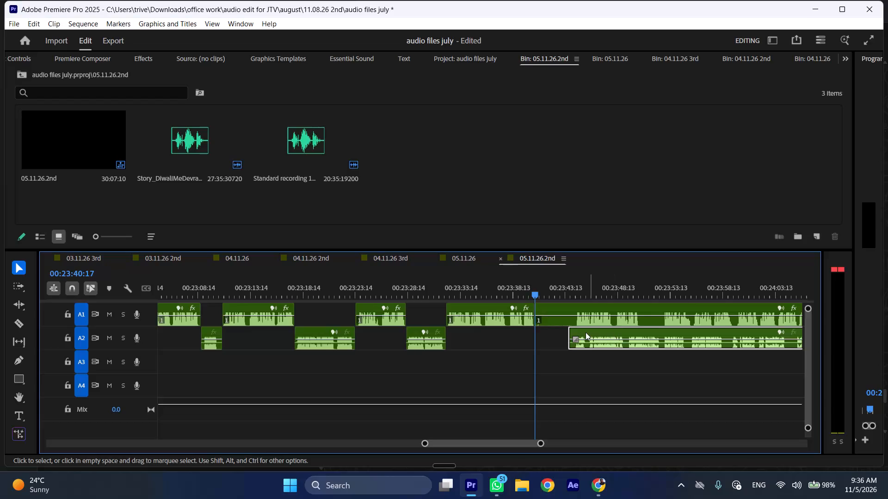
Move the A2 clip back from about 00:23:44 so it starts at 00:23:40:17, where the preceding A1 clip ends.
{"action": "left_click_drag", "start_coordinate": [573, 332], "coordinate": [579, 333]}
{"action": "left_click_drag", "start_coordinate": [597, 334], "coordinate": [557, 335]}
Move the long A1 clip that starts at 00:23:40:17 later, so it begins at about 00:23:50.
{"action": "left_click_drag", "start_coordinate": [552, 310], "coordinate": [582, 309]}
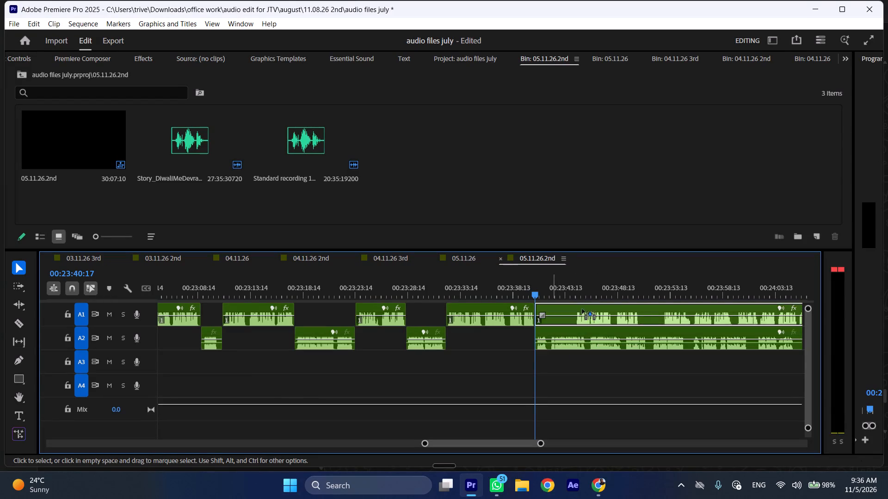
{"action": "left_click_drag", "start_coordinate": [582, 309], "coordinate": [650, 309]}
Ripple-trim about 1.2 seconds off the start of the A2 clip at 00:23:40:17, shifting the following audio earlier.
{"action": "key", "text": "space"}
{"action": "type", "text": "l"}
{"action": "scroll", "coordinate": [620, 330], "scroll_direction": "down", "scroll_amount": 5}
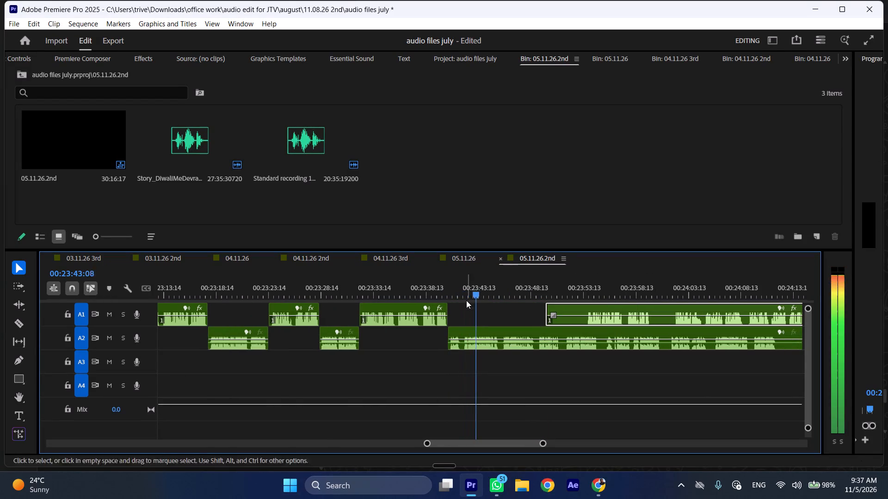
{"action": "left_click", "coordinate": [462, 290]}
{"action": "left_click", "coordinate": [481, 338]}
{"action": "key", "text": "shift+c"}
{"action": "key", "text": "ctrl+shift+d"}
Play the trimmed A2 clip at faster speed from 00:23:40:18.
{"action": "key", "text": "space"}
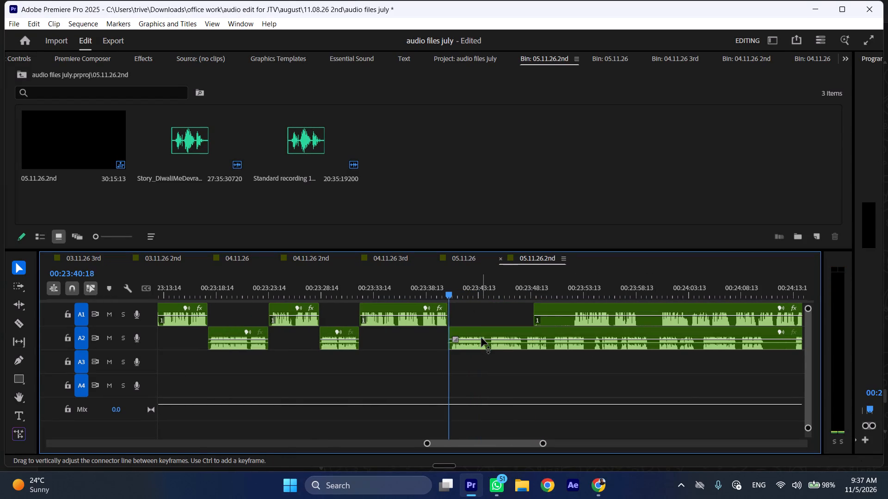
{"action": "type", "text": "l"}
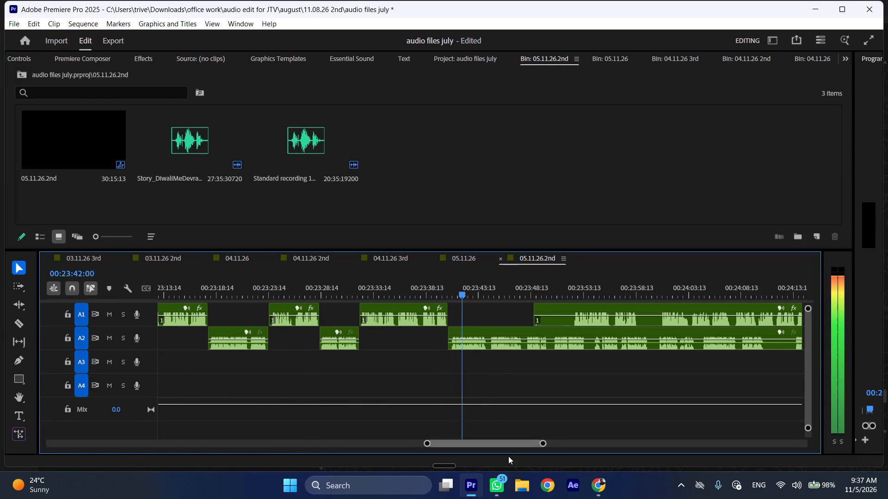
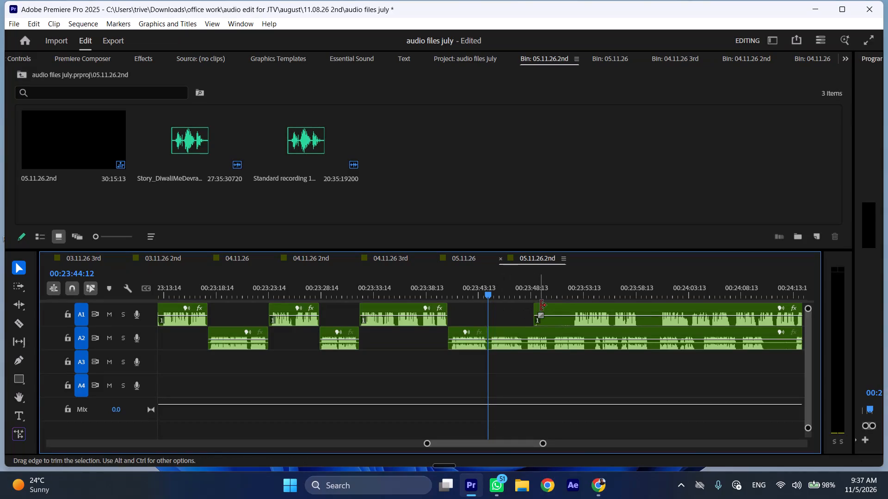
Trim about 3.5 seconds off the start of the long A1 clip and move it back to begin at 00:23:44:12.
{"action": "left_click_drag", "start_coordinate": [541, 305], "coordinate": [577, 306]}
{"action": "left_click_drag", "start_coordinate": [598, 309], "coordinate": [518, 316]}
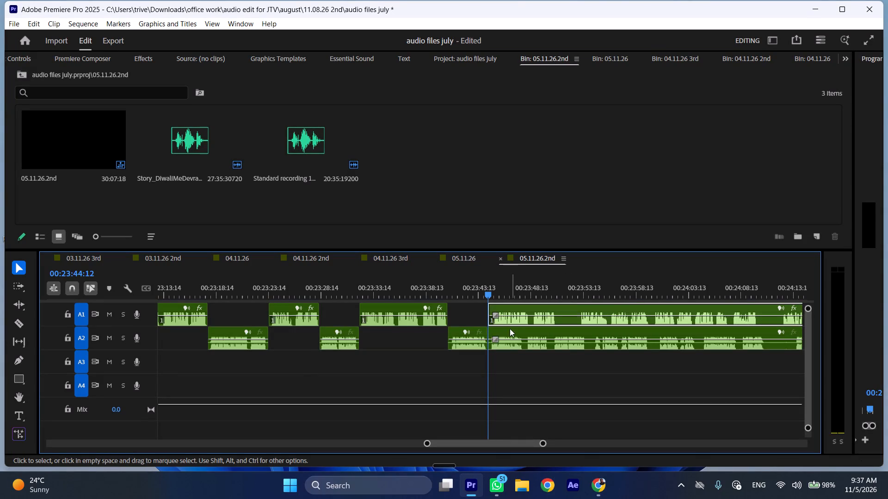
Move the long A2 clip that starts at 00:23:44:12 later, so it begins at about 00:23:53.
{"action": "left_click_drag", "start_coordinate": [509, 333], "coordinate": [601, 335]}
Play the A1 clip at faster speed from 00:23:44:12 and split it at 00:23:51:03.
{"action": "key", "text": "space"}
{"action": "key", "text": "l"}
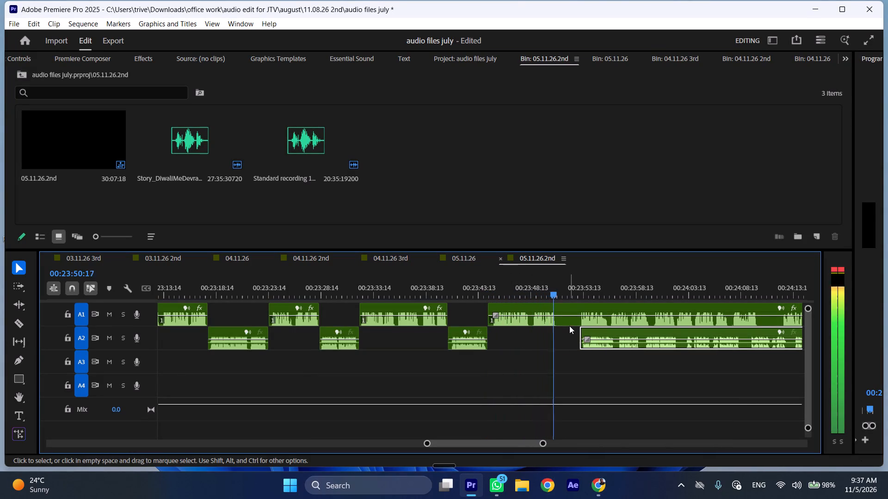
{"action": "key", "text": "space"}
{"action": "key", "text": "shift+c"}
Move the long A2 clip back so it starts at the A1 cut at 00:23:51:03.
{"action": "left_click_drag", "start_coordinate": [598, 331], "coordinate": [581, 335]}
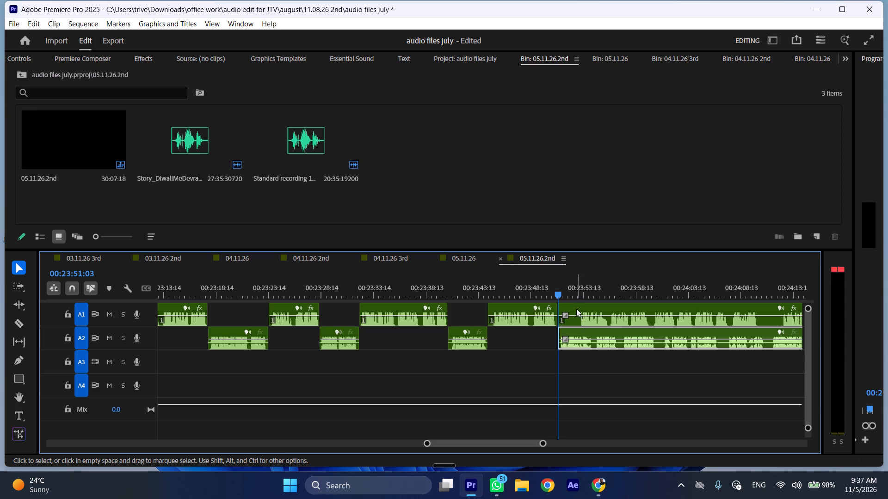
Move the A1 clip after the cut to about 00:24:02 and trim its start to about 00:24:04.
{"action": "left_click_drag", "start_coordinate": [576, 309], "coordinate": [691, 310]}
{"action": "left_click_drag", "start_coordinate": [675, 307], "coordinate": [692, 308]}
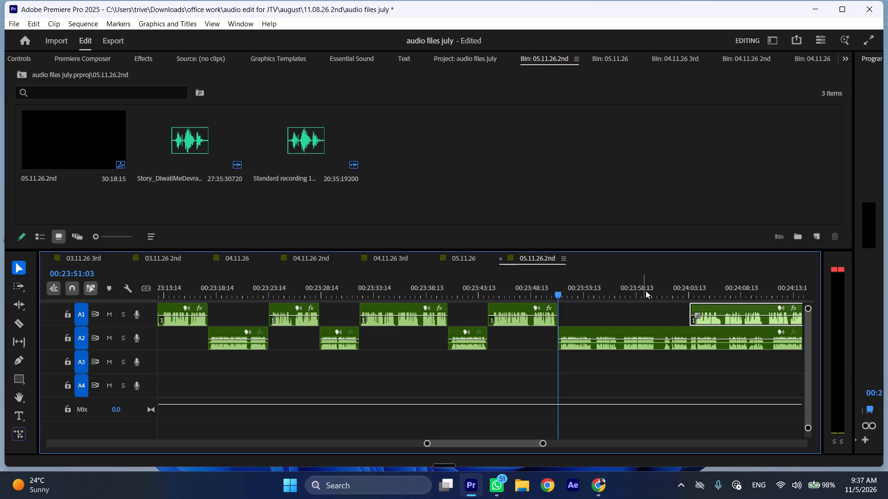
{"action": "left_click", "coordinate": [691, 304]}
Play back the rearranged clips at faster speed from about 00:23:32 to check the alternation.
{"action": "left_click_drag", "start_coordinate": [409, 273], "coordinate": [373, 280]}
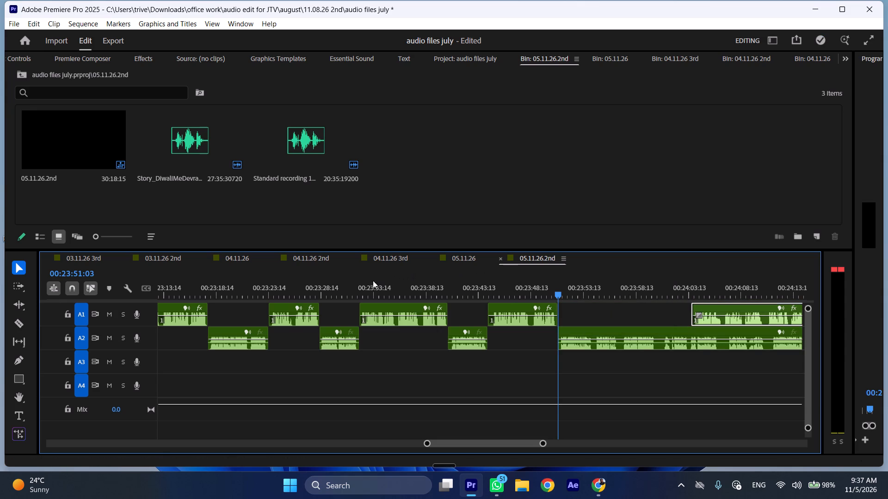
{"action": "left_click_drag", "start_coordinate": [373, 280], "coordinate": [358, 283]}
{"action": "left_click", "coordinate": [358, 283]}
{"action": "key", "text": "space"}
{"action": "type", "text": "l"}
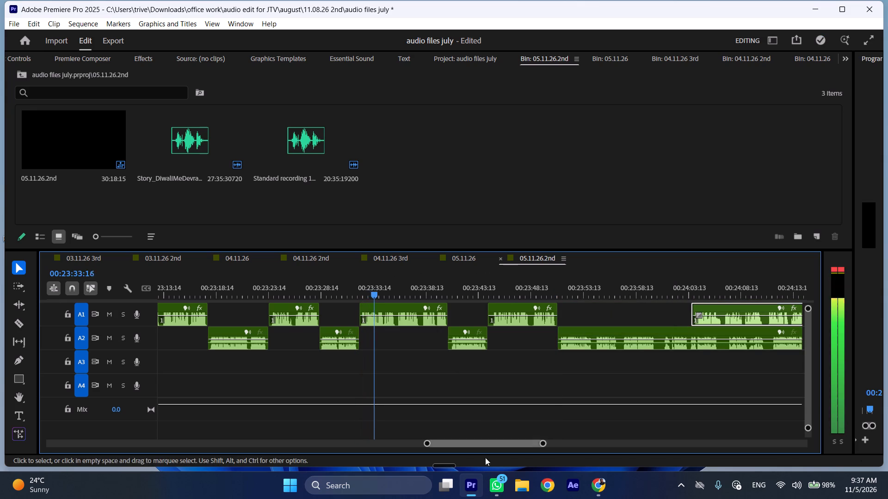
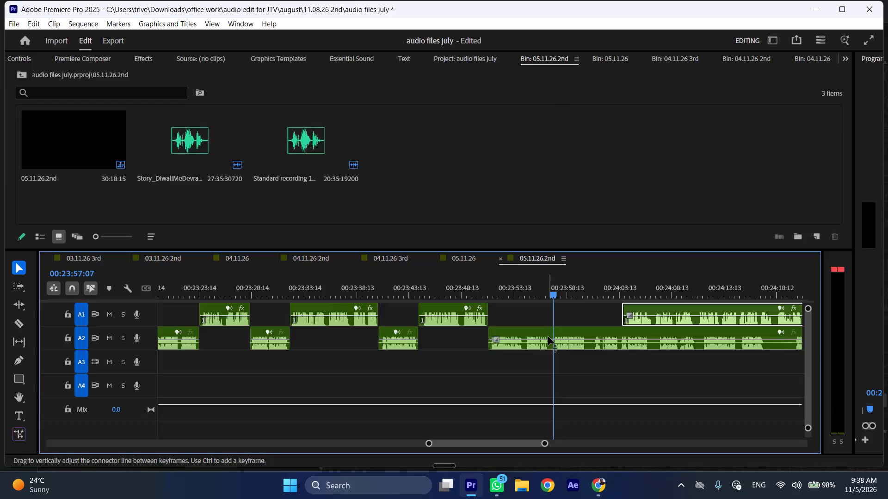
Split the A2 clip at 00:23:57:07 and ripple delete the section between the A1 clip's end and that cut.
{"action": "key", "text": "shift+c"}
{"action": "left_click", "coordinate": [490, 287]}
{"action": "key", "text": "space"}
{"action": "key", "text": "space"}
{"action": "left_click", "coordinate": [506, 332]}
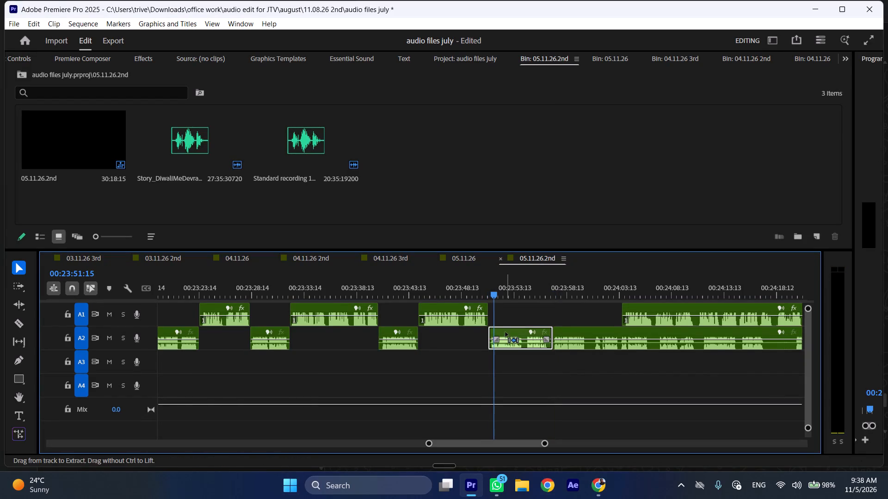
{"action": "key", "text": "ctrl+shift+d"}
Split the A2 clip at 00:23:54:11.
{"action": "left_click", "coordinate": [525, 292]}
{"action": "key", "text": "shift+c"}
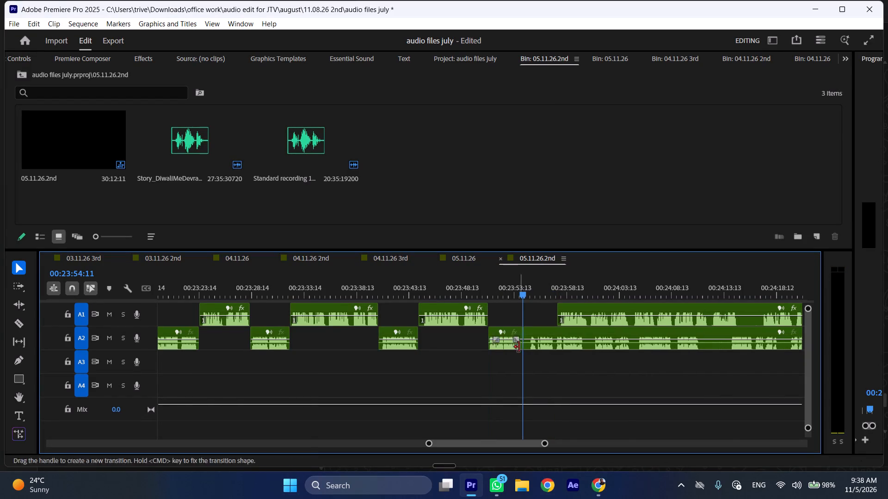
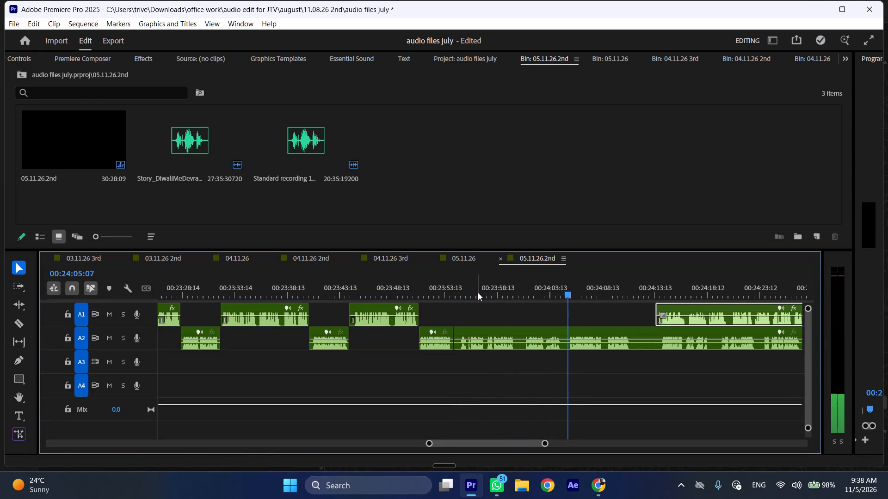
Split the A2 clip at 00:23:54:22 and ripple delete the short section from the previous cut at 00:23:54:11.
{"action": "left_click", "coordinate": [463, 286]}
{"action": "left_click", "coordinate": [474, 331]}
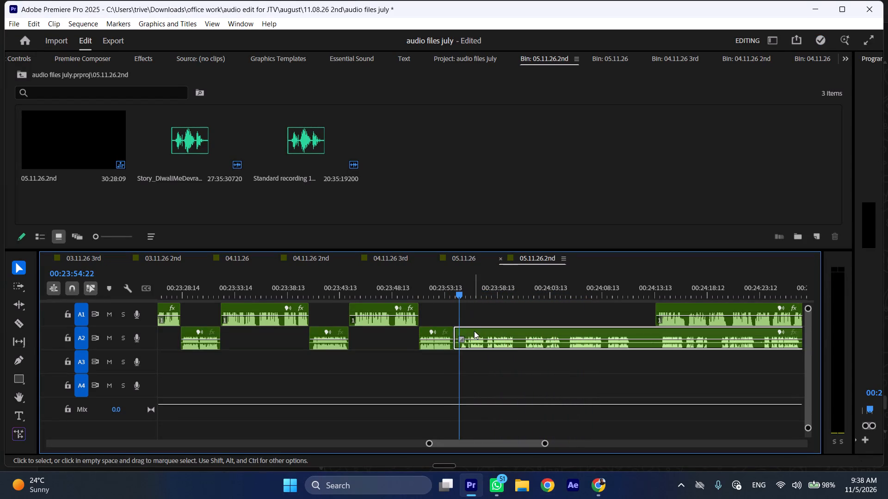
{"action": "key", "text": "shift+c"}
{"action": "key", "text": "ctrl+shift+d"}
Split the A2 clip at about 00:23:59:18 and at 00:24:00:15, and ripple delete the section between the cuts.
{"action": "left_click_drag", "start_coordinate": [499, 289], "coordinate": [521, 289]}
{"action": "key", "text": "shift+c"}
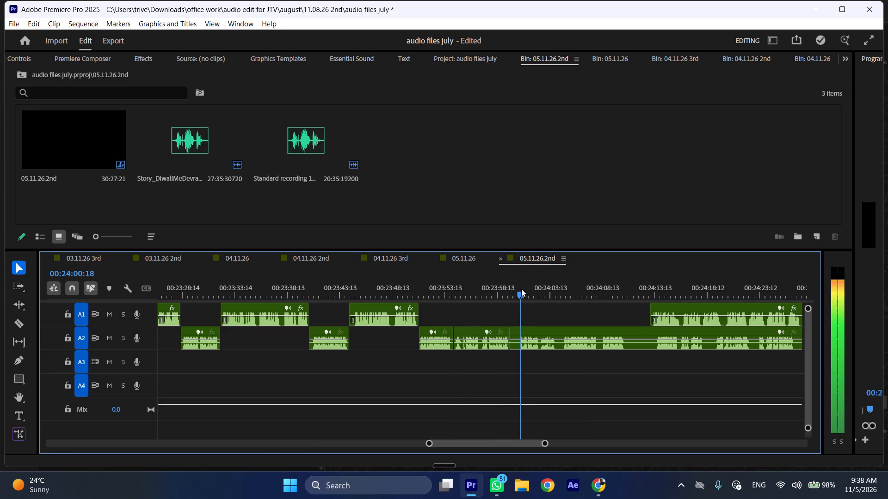
{"action": "left_click_drag", "start_coordinate": [521, 289], "coordinate": [521, 289]}
{"action": "left_click", "coordinate": [521, 332]}
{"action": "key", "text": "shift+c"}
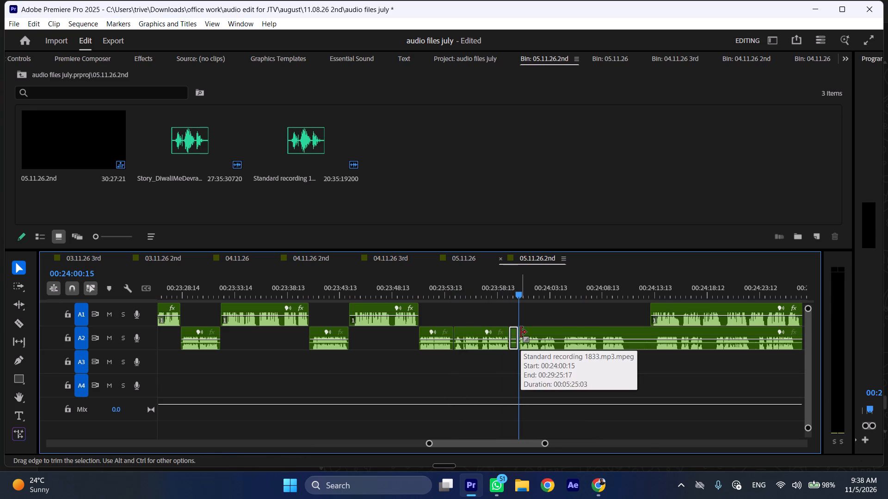
{"action": "key", "text": "ctrl+shift+d"}
Split the A2 clip at about 00:24:03:09 and about 00:24:03:22, and ripple delete the section between the cuts.
{"action": "left_click_drag", "start_coordinate": [536, 291], "coordinate": [549, 292]}
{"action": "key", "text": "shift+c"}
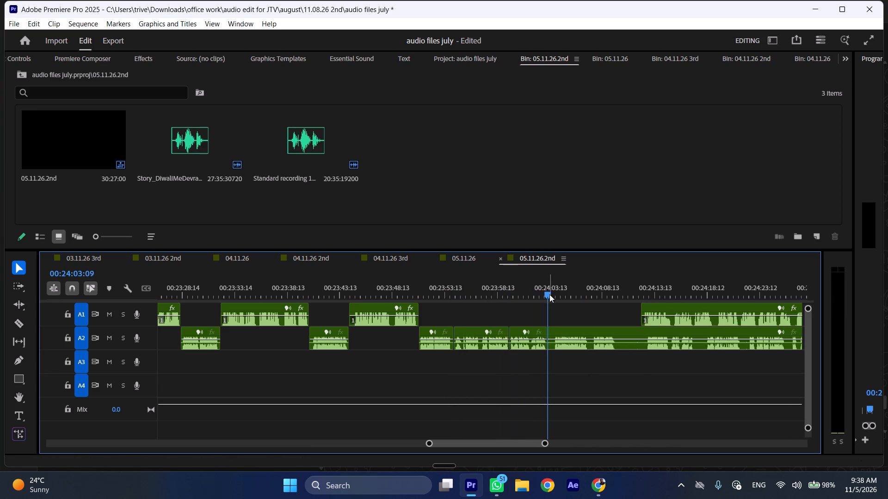
{"action": "left_click", "coordinate": [555, 288]}
{"action": "left_click", "coordinate": [556, 326]}
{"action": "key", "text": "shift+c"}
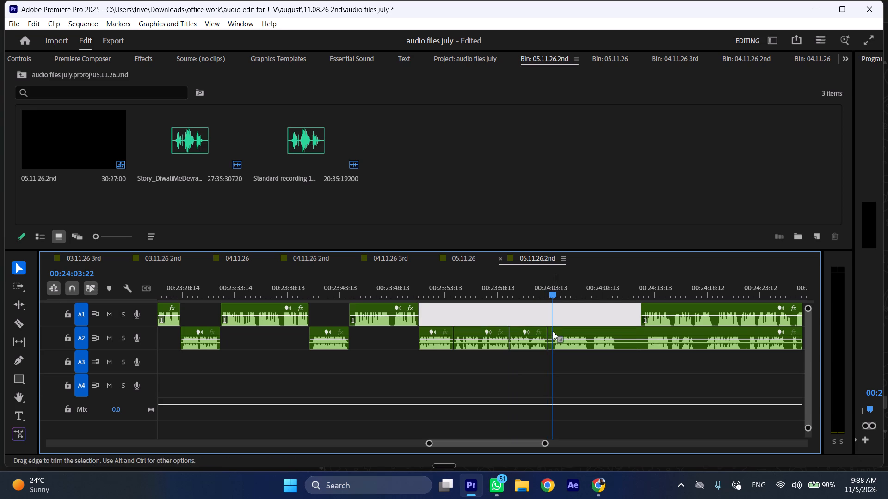
{"action": "left_click", "coordinate": [553, 331]}
{"action": "key", "text": "ctrl+shift+d"}
Move the remaining A2 clip to start at about 00:24:11, and the A1 clip back to the preceding A2 clip's end.
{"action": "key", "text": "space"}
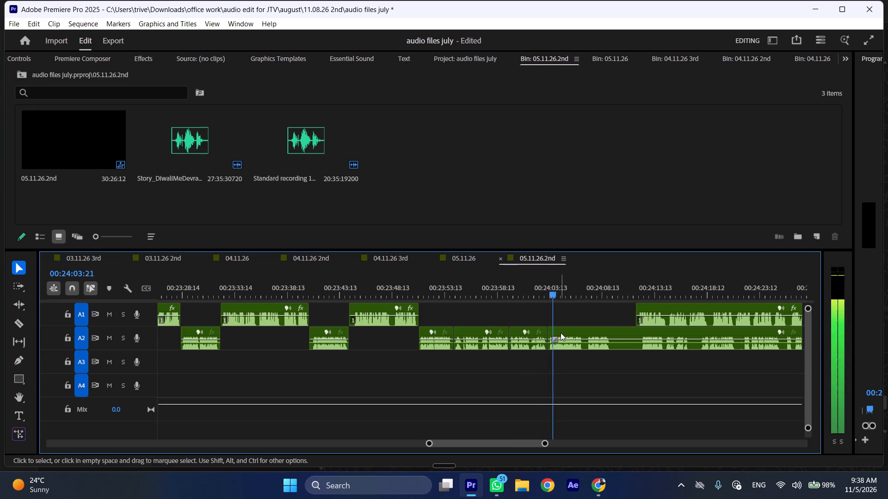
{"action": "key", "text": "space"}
{"action": "left_click_drag", "start_coordinate": [570, 333], "coordinate": [647, 346]}
{"action": "left_click_drag", "start_coordinate": [660, 305], "coordinate": [578, 314]}
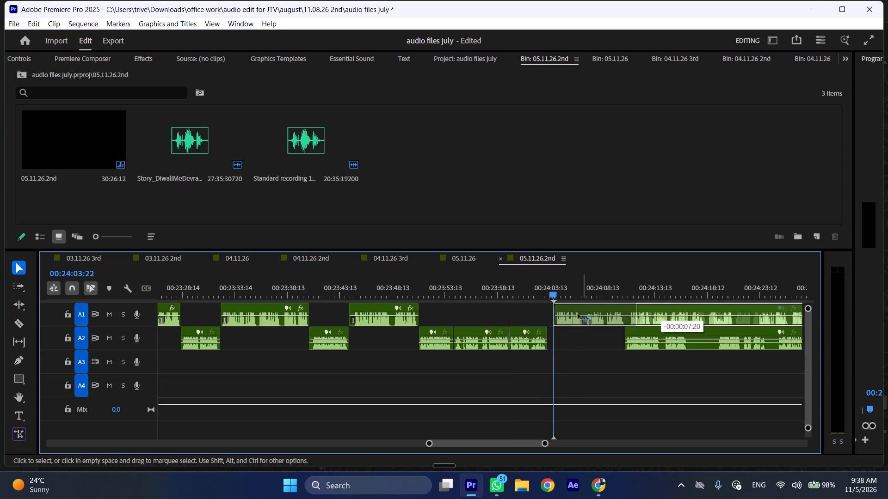
{"action": "left_click_drag", "start_coordinate": [578, 314], "coordinate": [573, 316]}
Play back at faster speed from about 00:24:03 and move the last A2 clip to start at about 00:24:25.
{"action": "left_click", "coordinate": [542, 287]}
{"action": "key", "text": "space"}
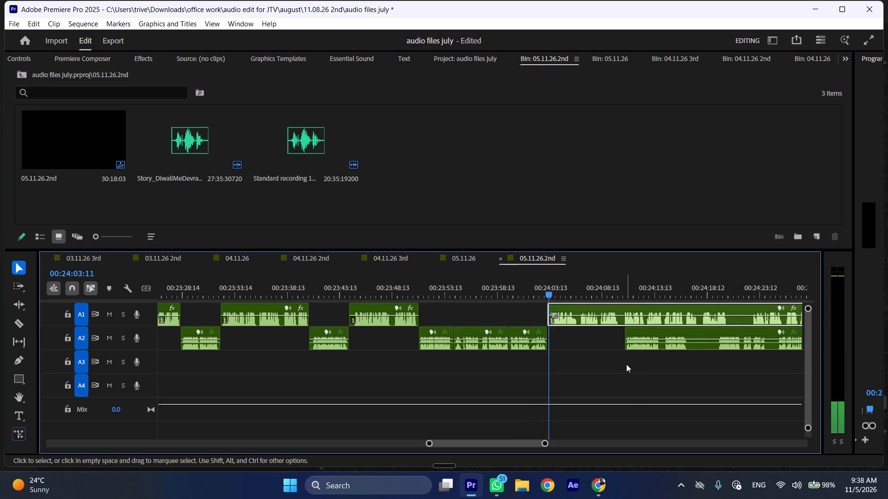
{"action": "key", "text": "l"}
{"action": "scroll", "coordinate": [597, 369], "scroll_direction": "down", "scroll_amount": 10}
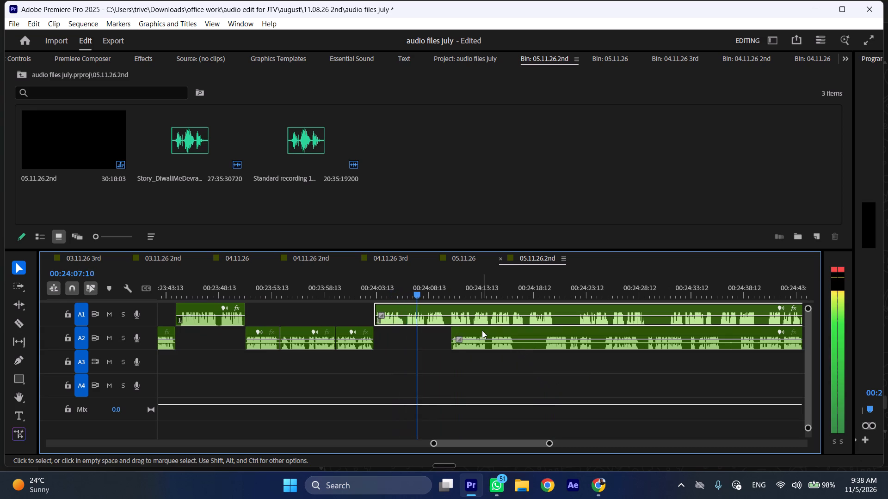
{"action": "left_click_drag", "start_coordinate": [482, 330], "coordinate": [628, 330]}
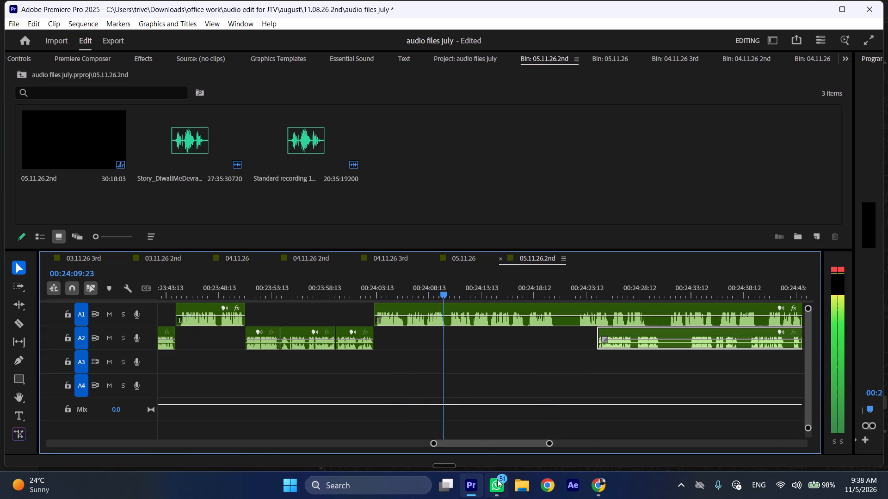
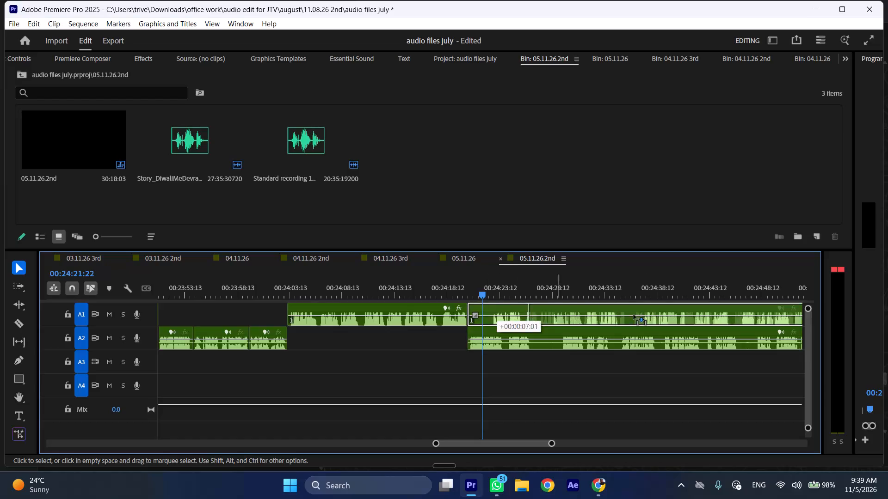
Play on from about 00:24:21 to the end of the spoken A2 passage and split the A2 clip at 00:24:26:14.
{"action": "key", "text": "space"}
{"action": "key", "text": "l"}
{"action": "scroll", "coordinate": [595, 312], "scroll_direction": "down", "scroll_amount": 5}
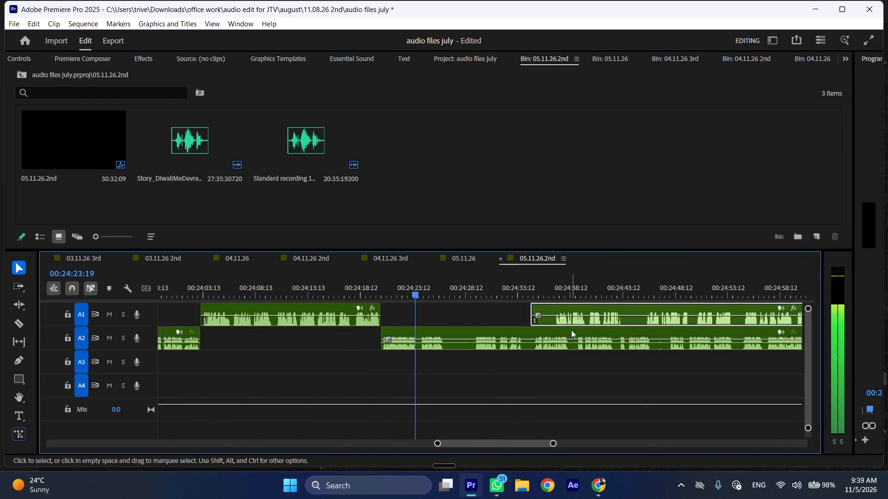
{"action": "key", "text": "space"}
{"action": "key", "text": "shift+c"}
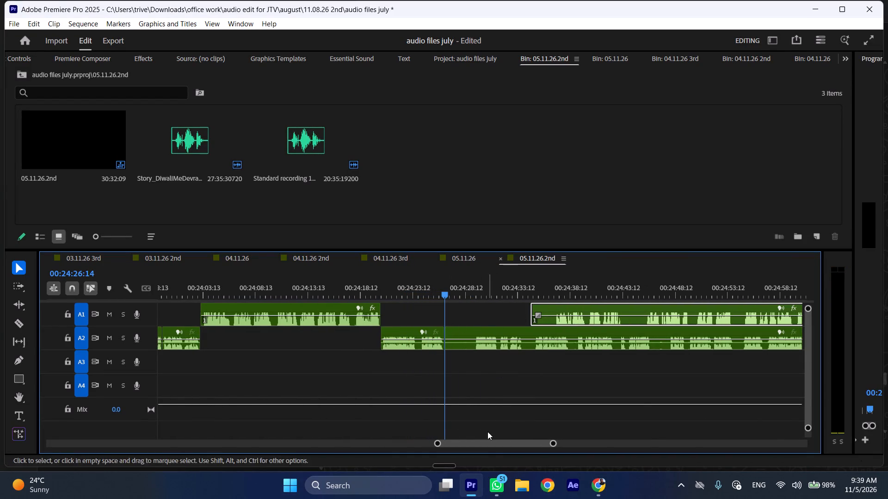
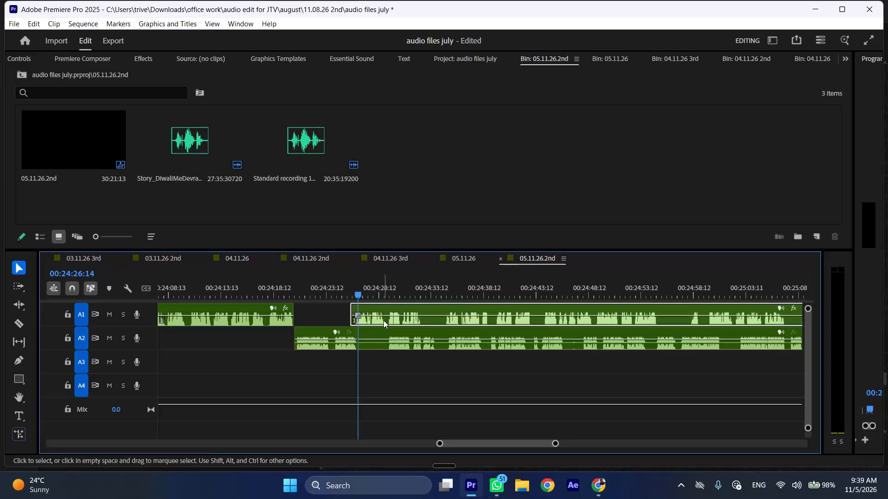
Move the A1 clip's start to the A2 cut at 00:24:26:14 and shift the following A2 clip to about 00:25:03.
{"action": "left_click_drag", "start_coordinate": [382, 309], "coordinate": [386, 309]}
{"action": "left_click_drag", "start_coordinate": [386, 309], "coordinate": [392, 309]}
{"action": "left_click_drag", "start_coordinate": [377, 330], "coordinate": [759, 336]}
Cut out the roughly two-second section of the A1 clip starting at about 00:24:33:12 and ripple delete it.
{"action": "key", "text": "space"}
{"action": "key", "text": "l"}
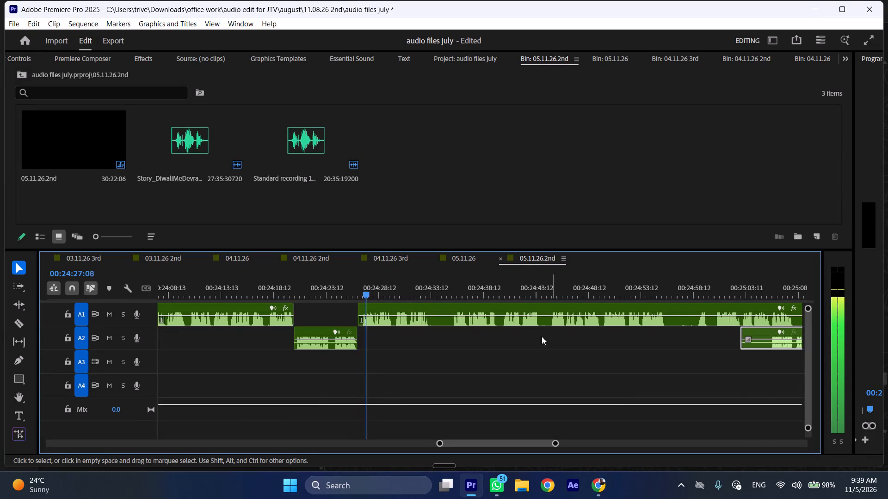
{"action": "scroll", "coordinate": [439, 348], "scroll_direction": "down", "scroll_amount": 3}
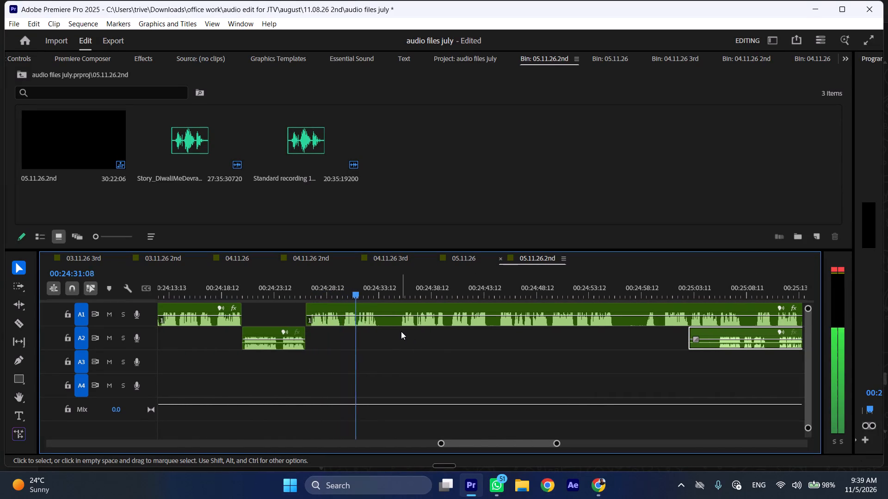
{"action": "key", "text": "space"}
{"action": "key", "text": "shift+c"}
{"action": "left_click_drag", "start_coordinate": [397, 291], "coordinate": [402, 290]}
{"action": "left_click", "coordinate": [407, 318]}
{"action": "key", "text": "shift+c"}
{"action": "key", "text": "ctrl+shift+d"}
Cut out the short pause in the A1 clip from about 00:24:37:18 to 00:24:38:04 and ripple delete it.
{"action": "key", "text": "space"}
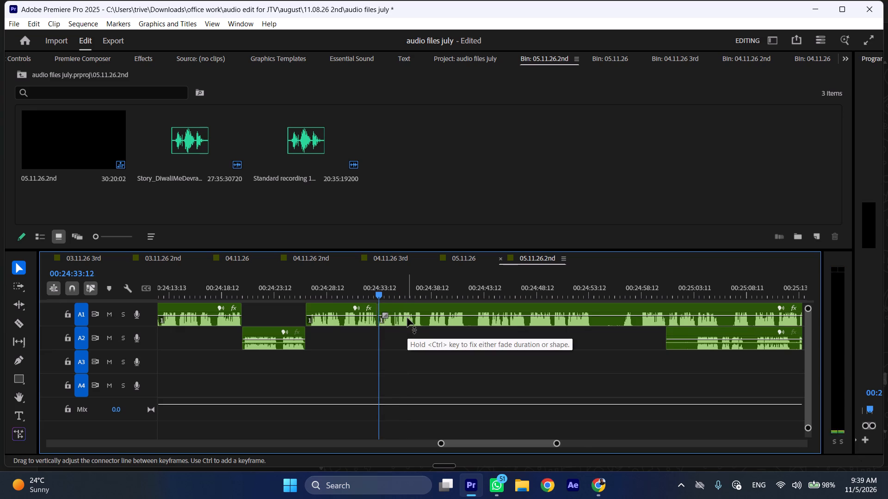
{"action": "type", "text": "l"}
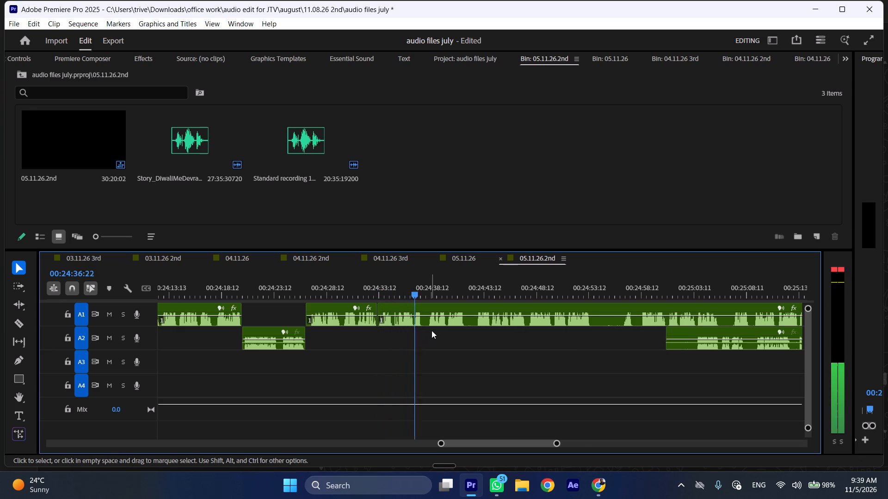
{"action": "key", "text": "space"}
{"action": "key", "text": "shift+c"}
{"action": "left_click", "coordinate": [429, 294]}
{"action": "left_click", "coordinate": [437, 312]}
{"action": "key", "text": "shift+c"}
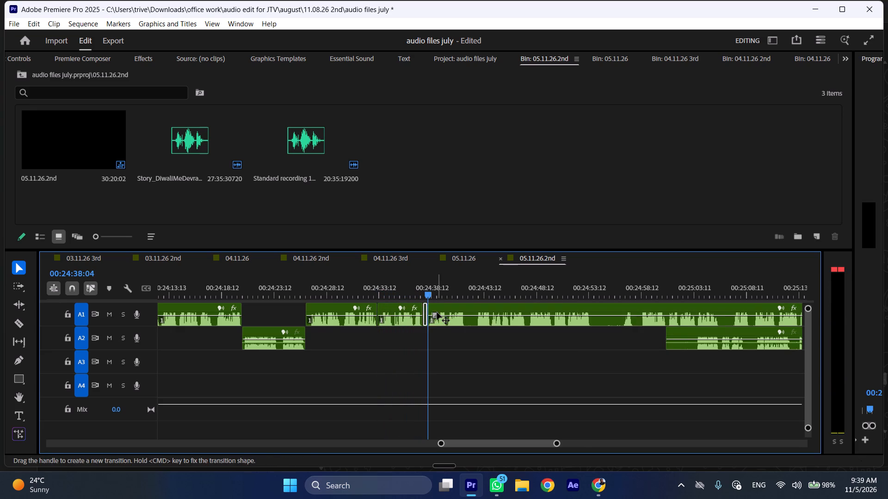
{"action": "key", "text": "ctrl+shift+d"}
Cut out the pause in the A1 clip from about 00:24:41:12 to 00:24:42:07 and ripple delete it.
{"action": "key", "text": "space"}
{"action": "type", "text": "l"}
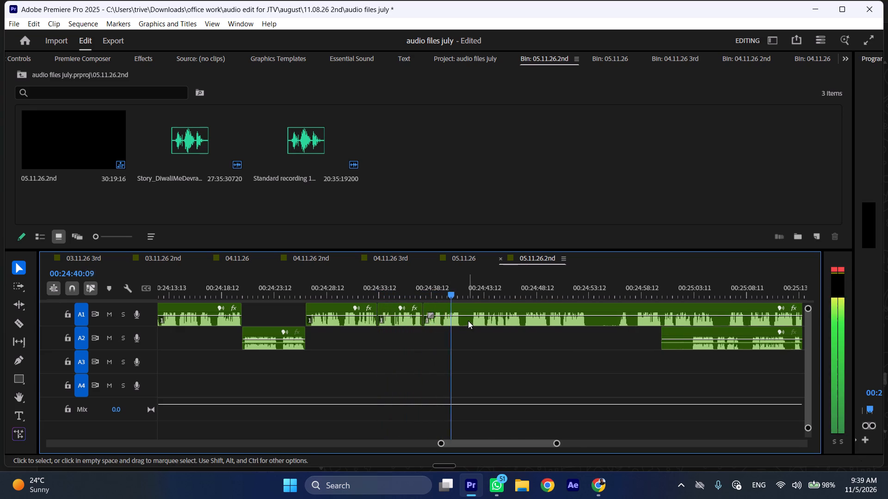
{"action": "key", "text": "space"}
{"action": "key", "text": "shift+c"}
{"action": "left_click", "coordinate": [472, 298]}
{"action": "left_click", "coordinate": [481, 312]}
{"action": "key", "text": "shift+c"}
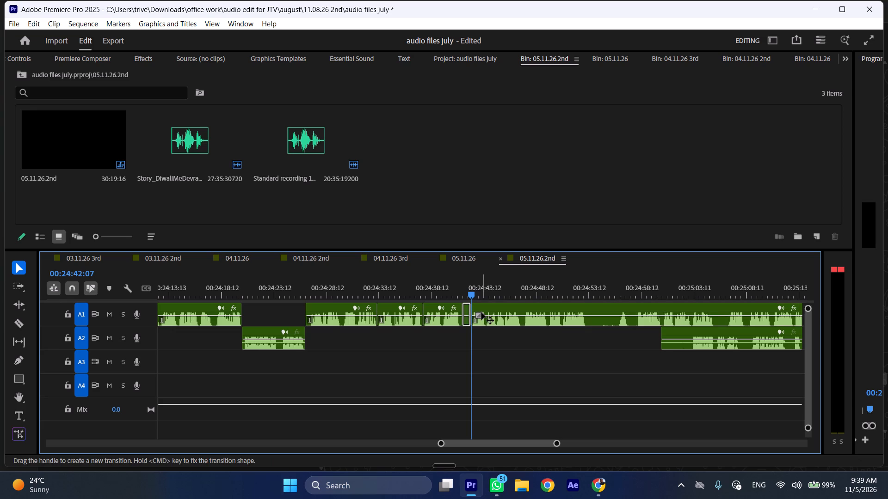
{"action": "key", "text": "ctrl+shift+d"}
Trim the silence off the start of the next A2 clip so it begins just before the speech, at about 00:25:02.
{"action": "key", "text": "space"}
{"action": "type", "text": "l"}
{"action": "scroll", "coordinate": [482, 326], "scroll_direction": "down", "scroll_amount": 5}
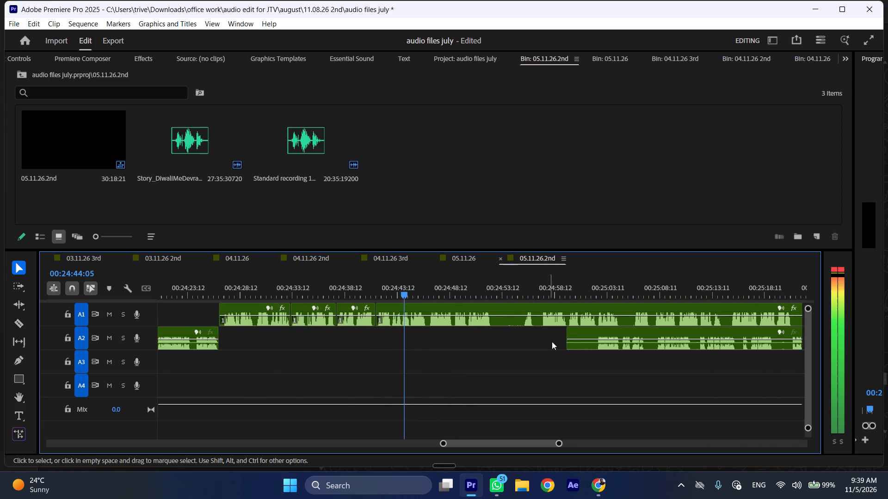
{"action": "left_click_drag", "start_coordinate": [566, 333], "coordinate": [594, 333]}
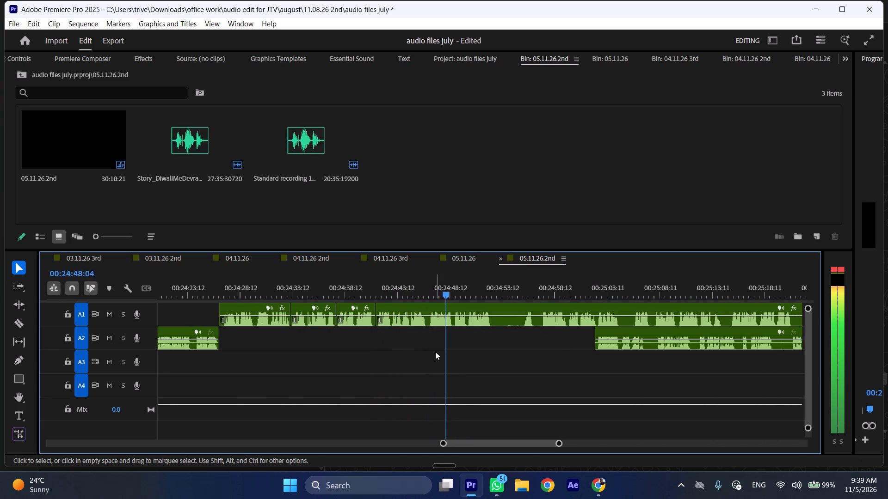
Split the A1 clip at 00:24:52:10, where the spoken passage ends.
{"action": "scroll", "coordinate": [434, 349], "scroll_direction": "down", "scroll_amount": 2}
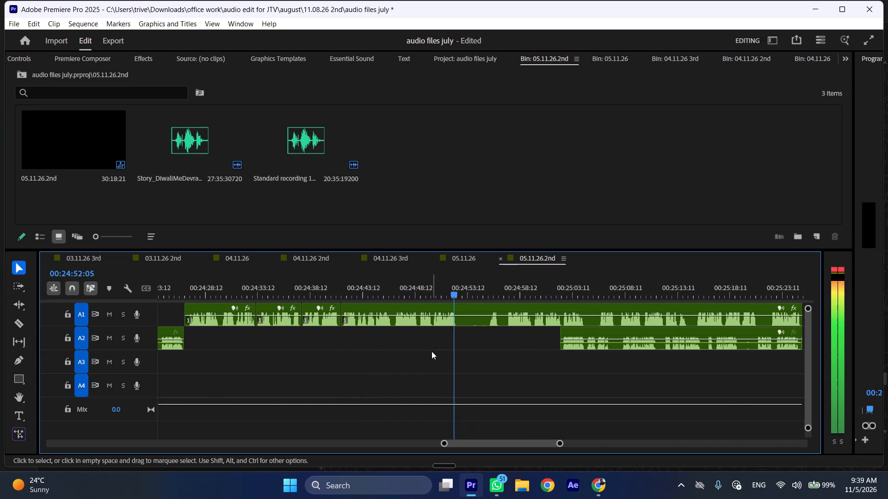
{"action": "key", "text": "space"}
{"action": "key", "text": "shift+c"}
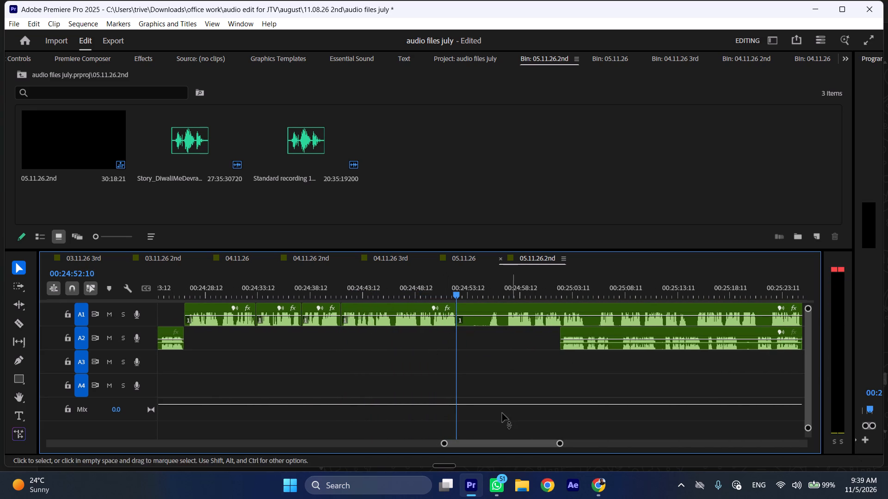
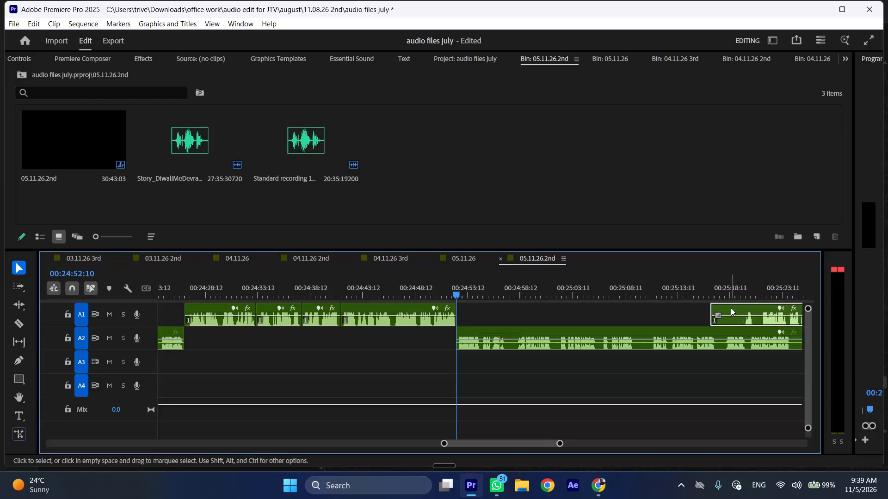
Trim the silence off the start of the next A1 clip so it begins just before the speech, at about 00:25:19.
{"action": "key", "text": "semicolon"}
{"action": "key", "text": "l"}
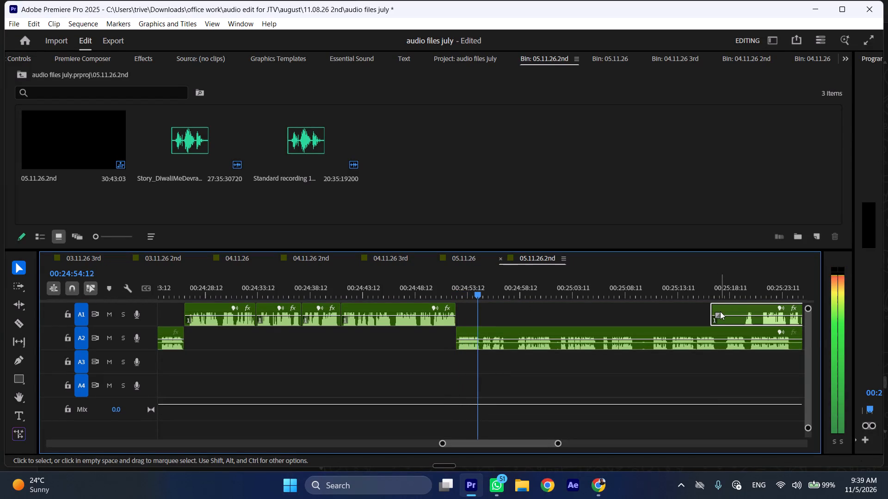
{"action": "left_click_drag", "start_coordinate": [714, 307], "coordinate": [745, 308]}
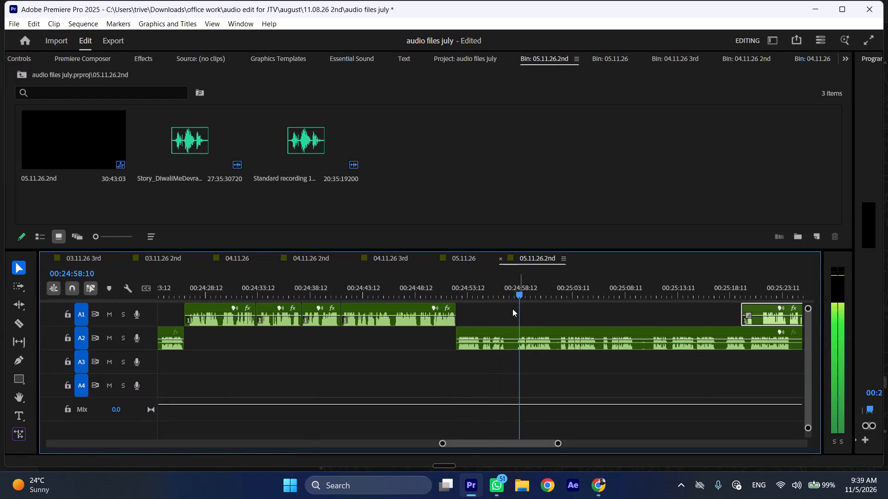
Cut out the pause in the A2 clip from about 00:24:57:07 to 00:24:58:10 and ripple delete it.
{"action": "left_click_drag", "start_coordinate": [507, 289], "coordinate": [519, 289]}
{"action": "key", "text": "shift+c"}
{"action": "left_click", "coordinate": [538, 343]}
{"action": "key", "text": "shift+c"}
{"action": "key", "text": "ctrl+shift+d"}
{"action": "key", "text": "space"}
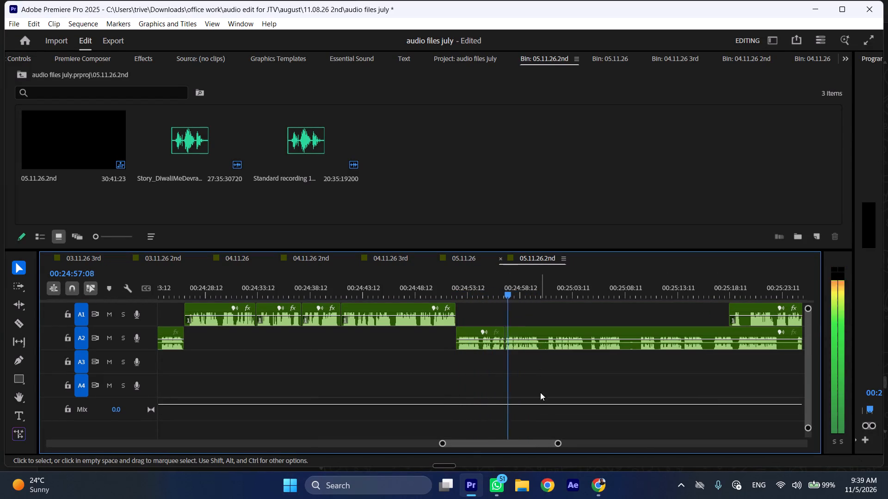
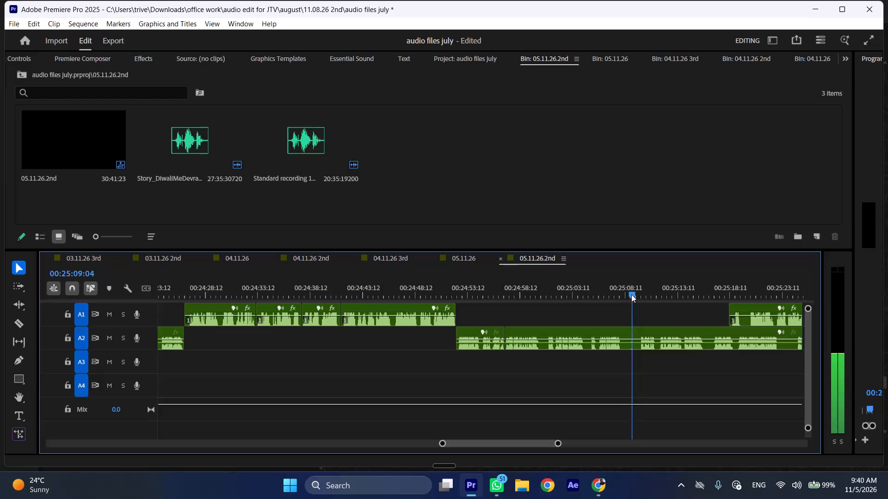
Play back the A2 recording from about 00:24:57 to check the join where the pause was cut out.
{"action": "left_click", "coordinate": [631, 294]}
{"action": "key", "text": "space"}
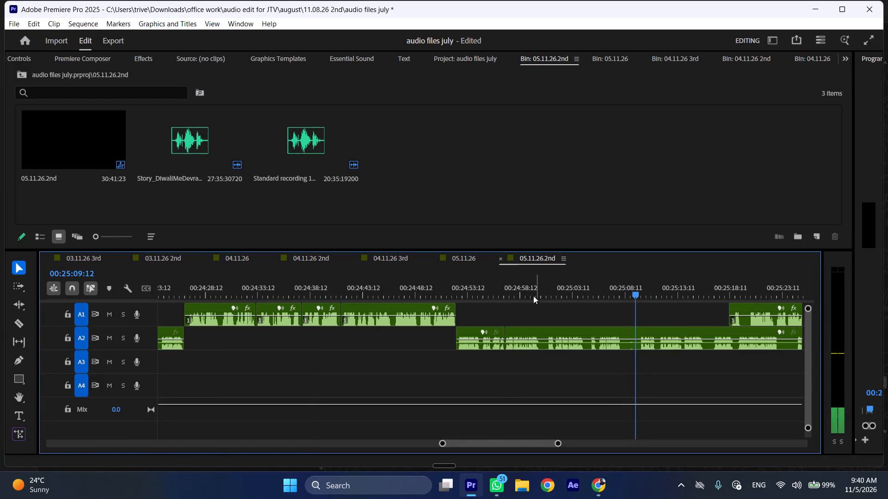
{"action": "left_click_drag", "start_coordinate": [516, 291], "coordinate": [501, 293]}
{"action": "key", "text": "space"}
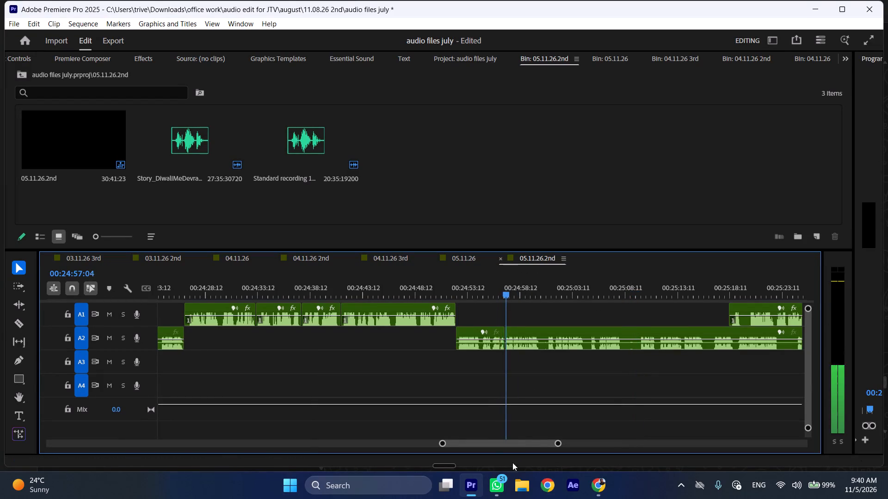
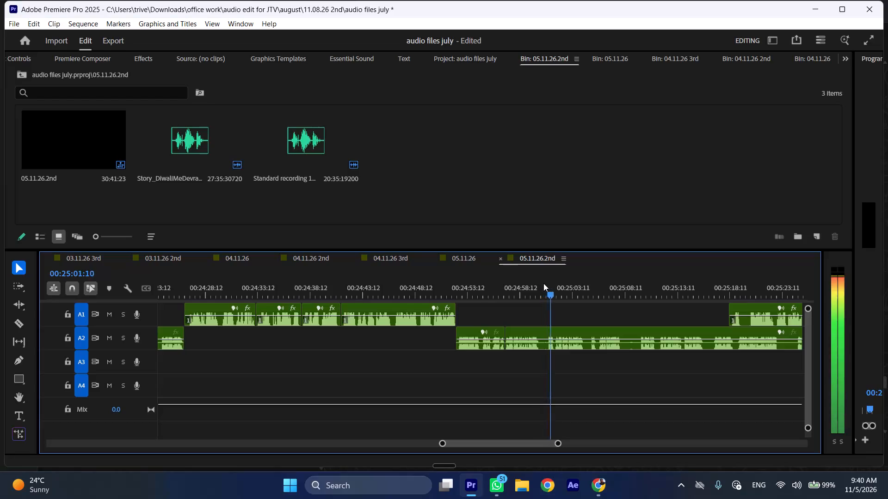
Cut the A2 recording at about 00:25:00:09, at the start of the short pause.
{"action": "left_click_drag", "start_coordinate": [542, 283], "coordinate": [541, 283]}
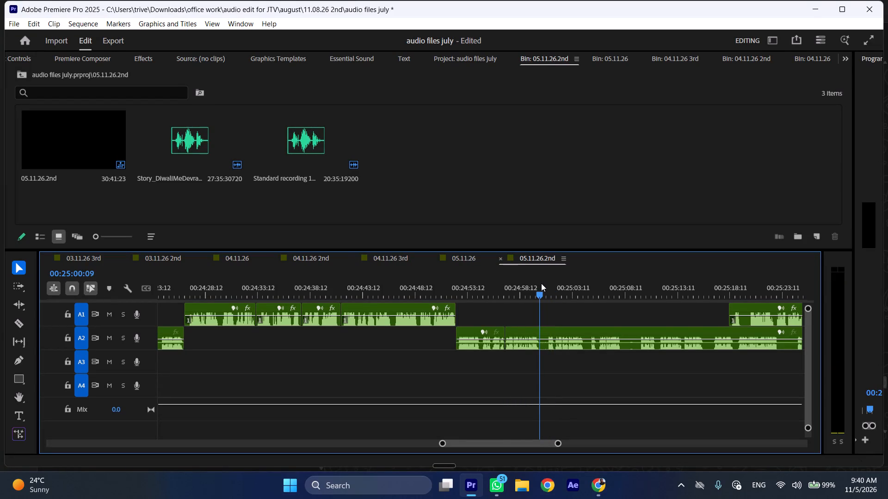
{"action": "left_click_drag", "start_coordinate": [541, 283], "coordinate": [548, 283]}
{"action": "key", "text": "shift+c"}
Play back the A2 recording past the new cut and return the playhead to about 00:25:01:21.
{"action": "key", "text": "space"}
{"action": "type", "text": "l"}
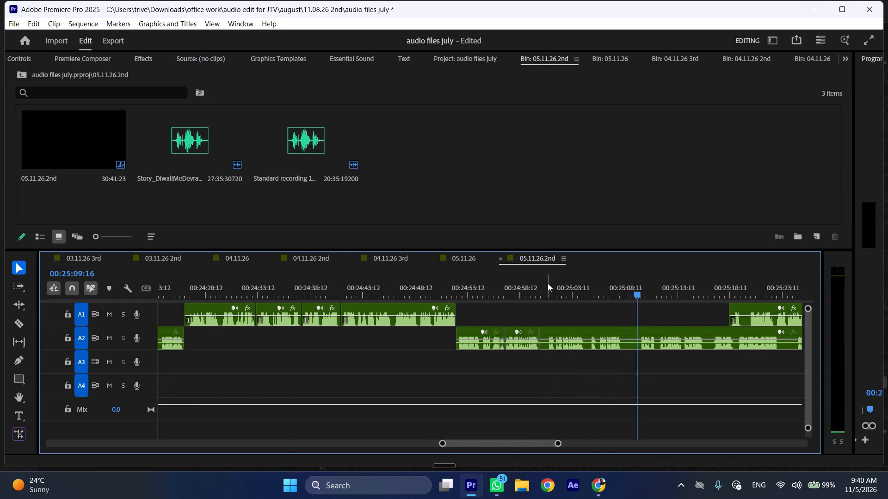
{"action": "left_click_drag", "start_coordinate": [548, 283], "coordinate": [557, 284]}
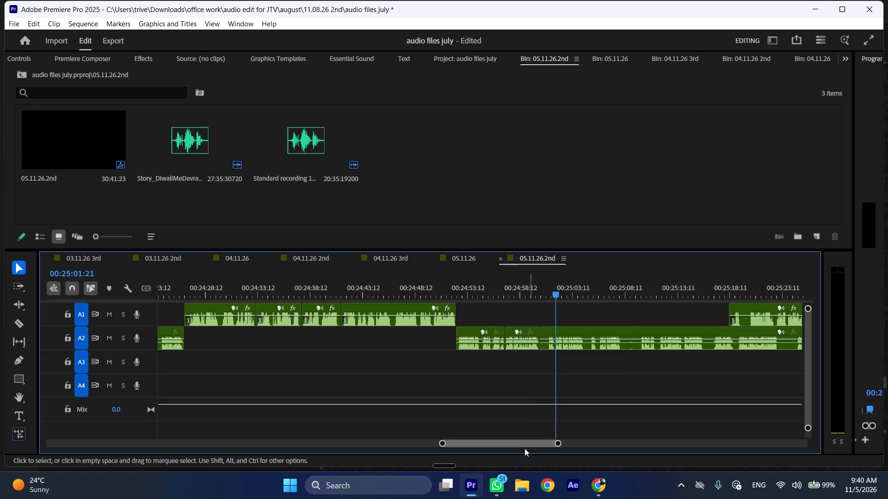
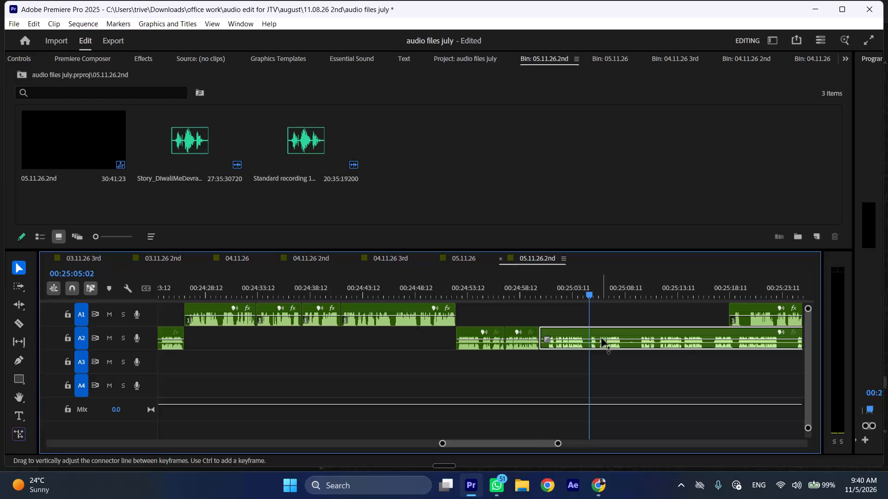
Ripple-trim the start of the selected A2 clip up to 00:25:05:02, removing the unwanted take after the cut at 00:25:00:09.
{"action": "key", "text": "ctrl+shift+d"}
Play on from the new join and cut the A2 recording at 00:25:03:12, at the end of the spoken phrase.
{"action": "key", "text": "space"}
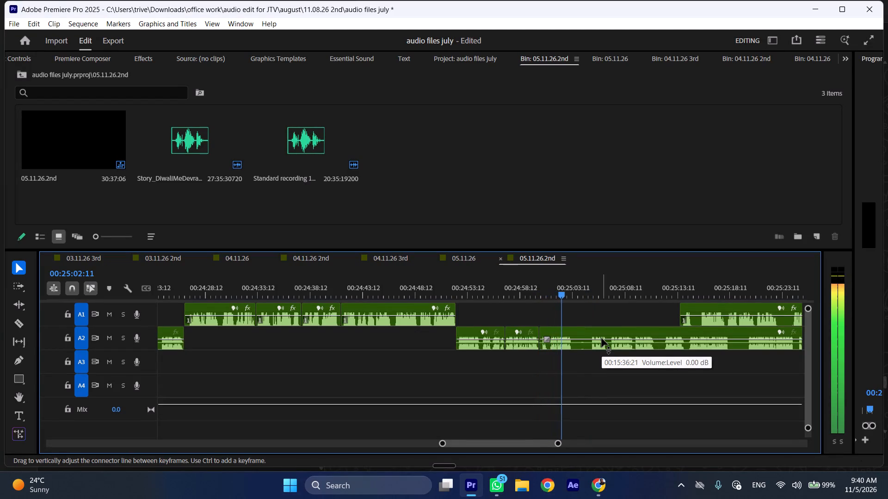
{"action": "key", "text": "space"}
{"action": "key", "text": "shift+c"}
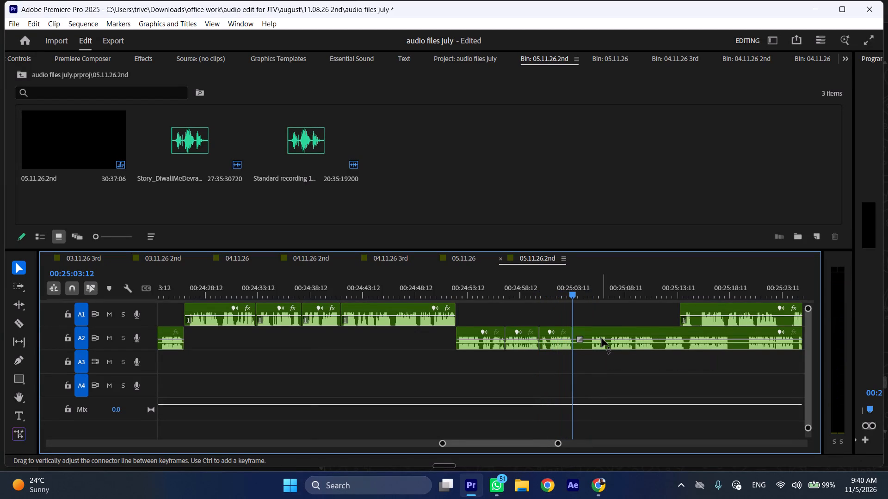
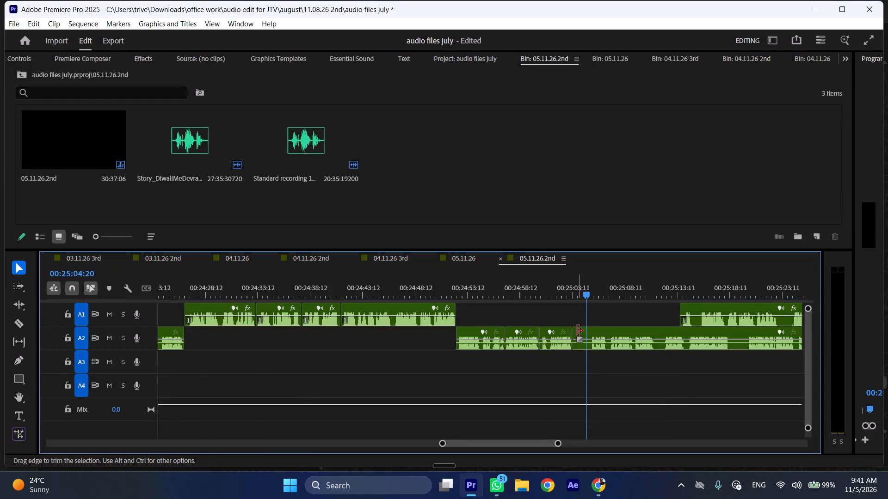
Ripple-trim the start of the A2 clip after the 00:25:03:12 cut up to 00:25:05:07, removing the pause before the next phrase.
{"action": "left_click_drag", "start_coordinate": [588, 291], "coordinate": [592, 291]}
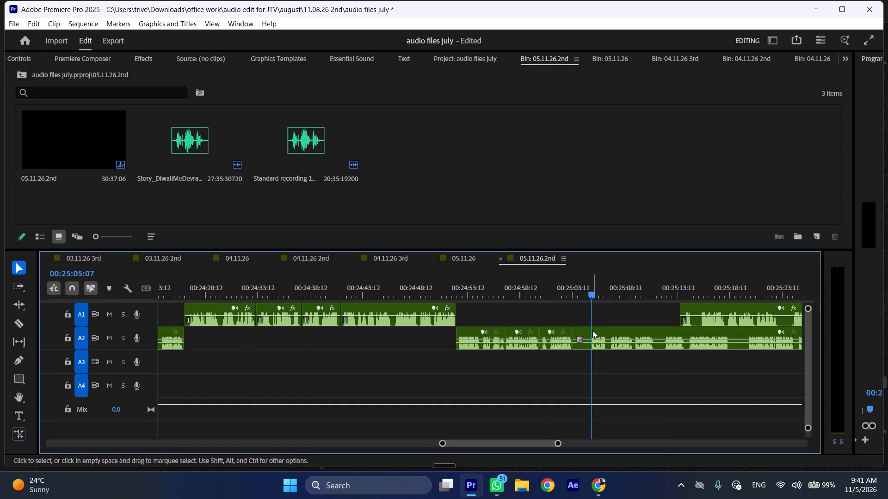
{"action": "left_click", "coordinate": [592, 330]}
{"action": "key", "text": "shift+c"}
{"action": "key", "text": "ctrl+shift+d"}
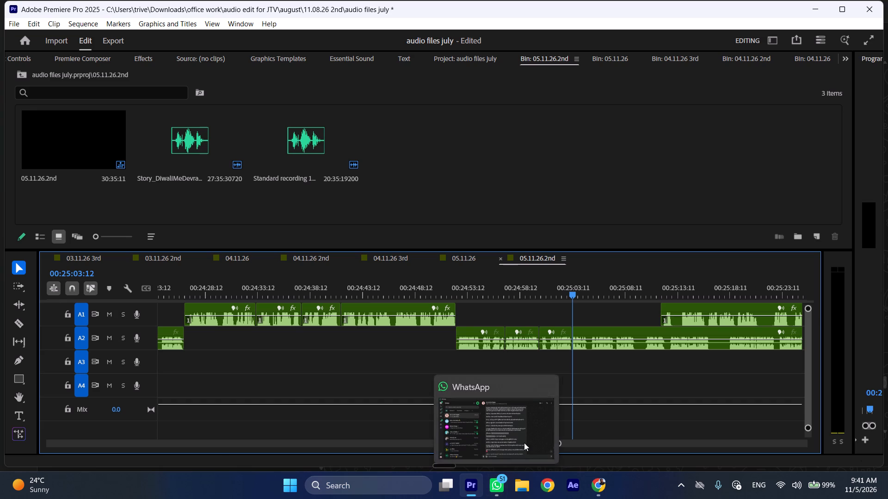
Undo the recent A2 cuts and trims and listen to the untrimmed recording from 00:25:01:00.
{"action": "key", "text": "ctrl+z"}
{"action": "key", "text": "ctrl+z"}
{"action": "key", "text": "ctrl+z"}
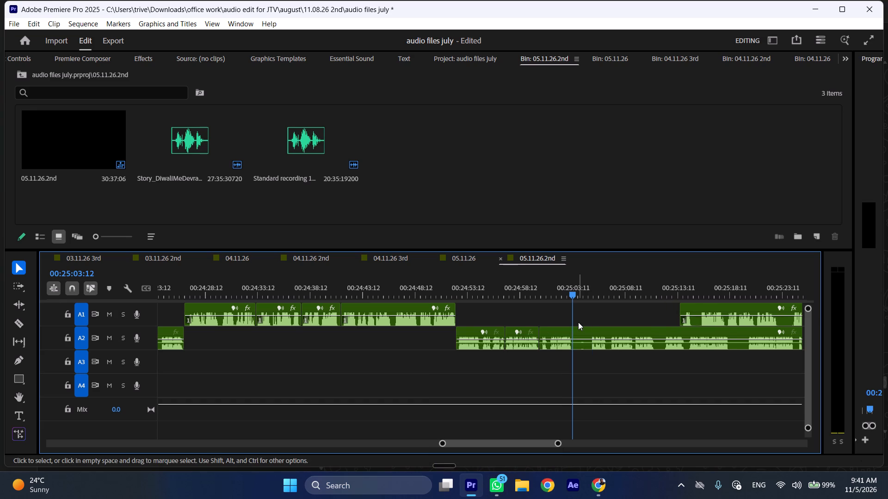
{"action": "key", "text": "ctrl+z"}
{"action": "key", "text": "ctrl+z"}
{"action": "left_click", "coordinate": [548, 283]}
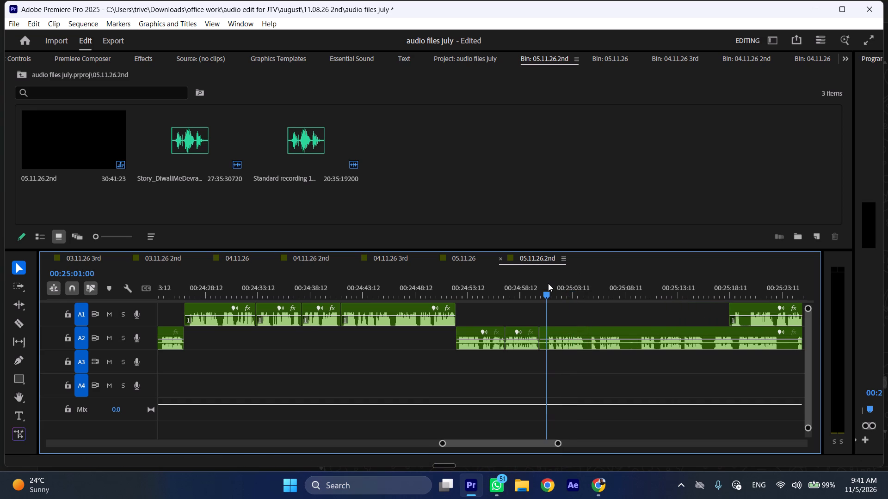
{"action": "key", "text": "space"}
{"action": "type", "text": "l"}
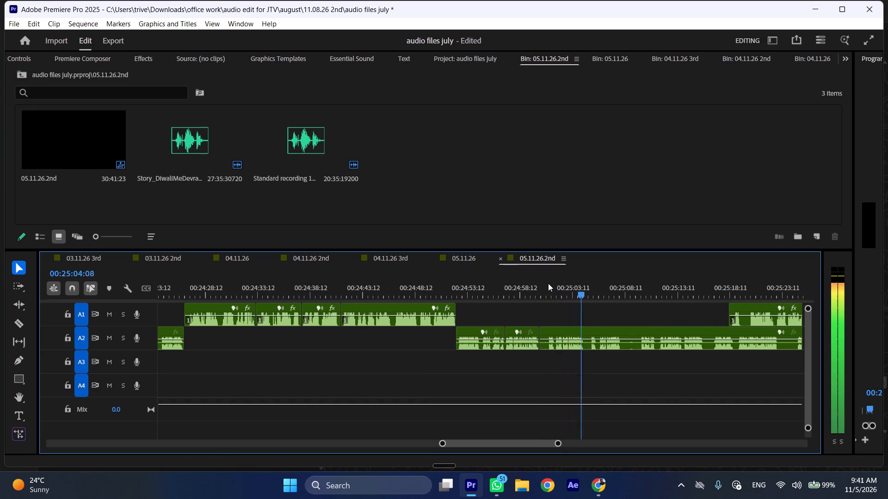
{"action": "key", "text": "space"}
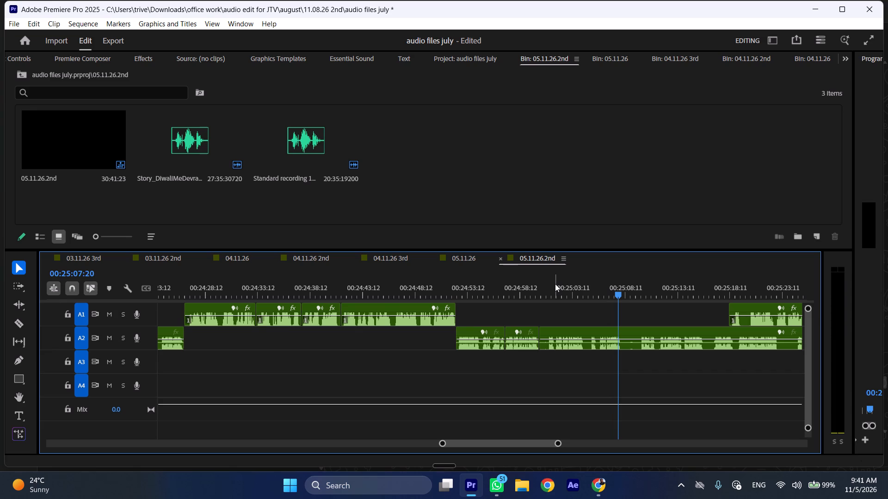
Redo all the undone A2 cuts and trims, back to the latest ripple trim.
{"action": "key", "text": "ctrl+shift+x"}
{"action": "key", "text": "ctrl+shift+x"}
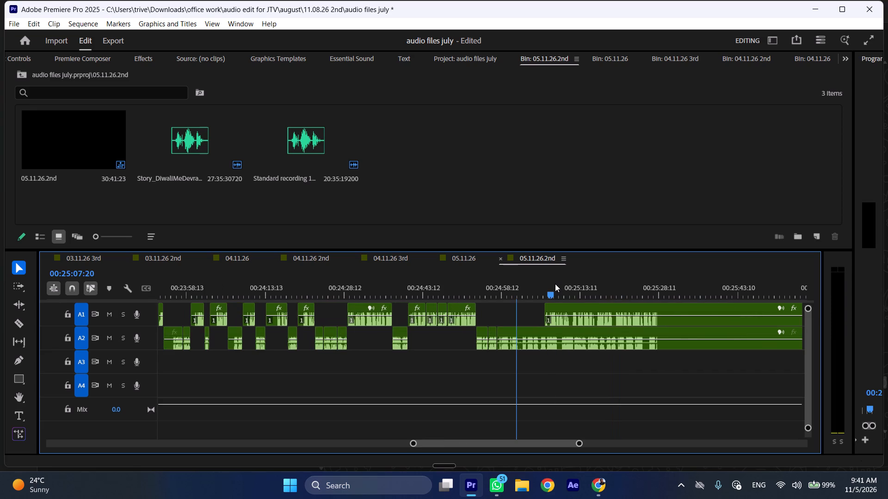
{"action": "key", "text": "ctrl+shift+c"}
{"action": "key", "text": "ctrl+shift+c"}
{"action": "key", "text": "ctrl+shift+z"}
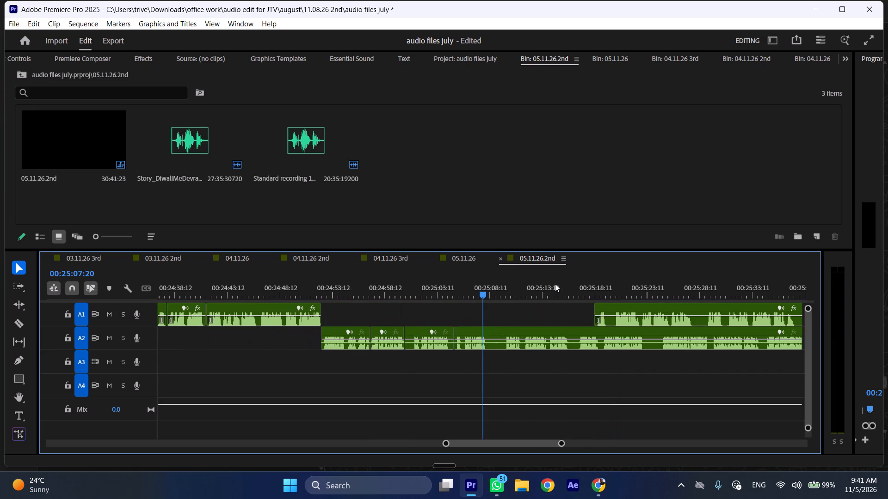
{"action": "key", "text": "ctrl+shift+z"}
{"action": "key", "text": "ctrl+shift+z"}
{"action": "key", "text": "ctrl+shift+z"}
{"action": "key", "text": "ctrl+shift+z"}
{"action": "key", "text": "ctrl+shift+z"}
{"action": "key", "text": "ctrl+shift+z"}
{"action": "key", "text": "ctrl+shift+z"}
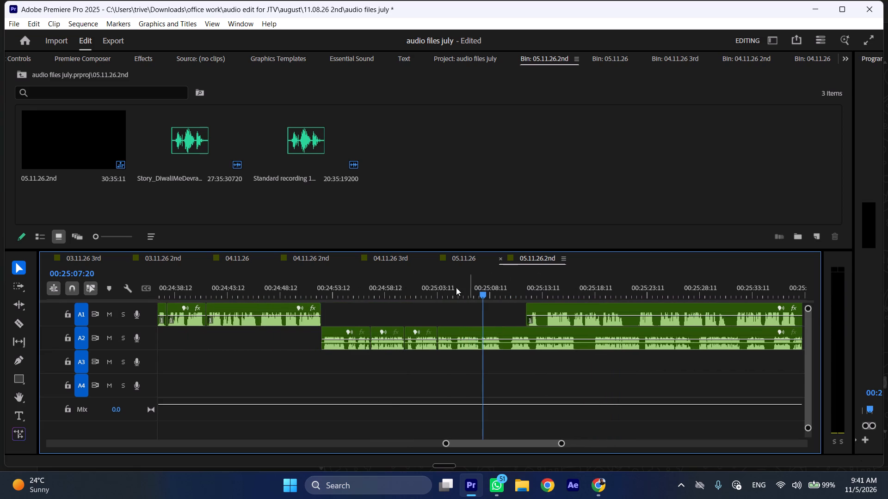
Play across the trimmed A2 phrases and move the remaining A2 recording after the 00:25:03:12 cut to A3, starting at about 00:25:18.
{"action": "left_click", "coordinate": [392, 288]}
{"action": "key", "text": "space"}
{"action": "key", "text": "l"}
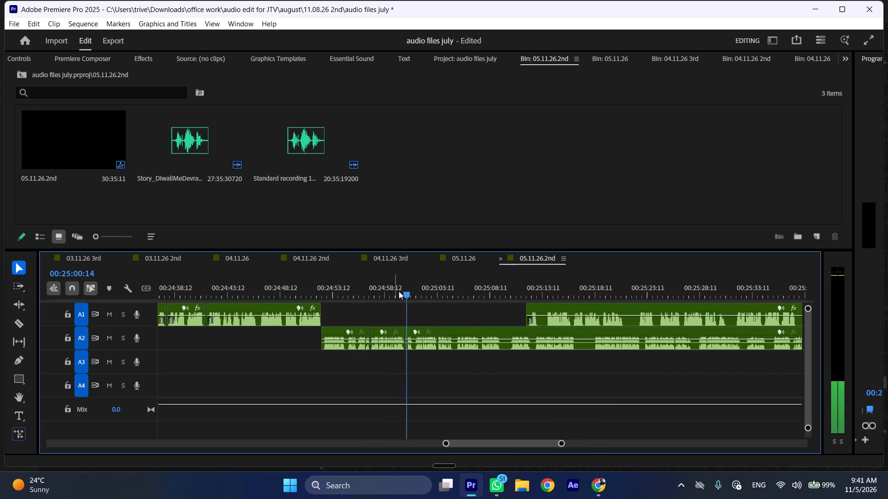
{"action": "left_click_drag", "start_coordinate": [459, 332], "coordinate": [611, 353]}
{"action": "key", "text": "space"}
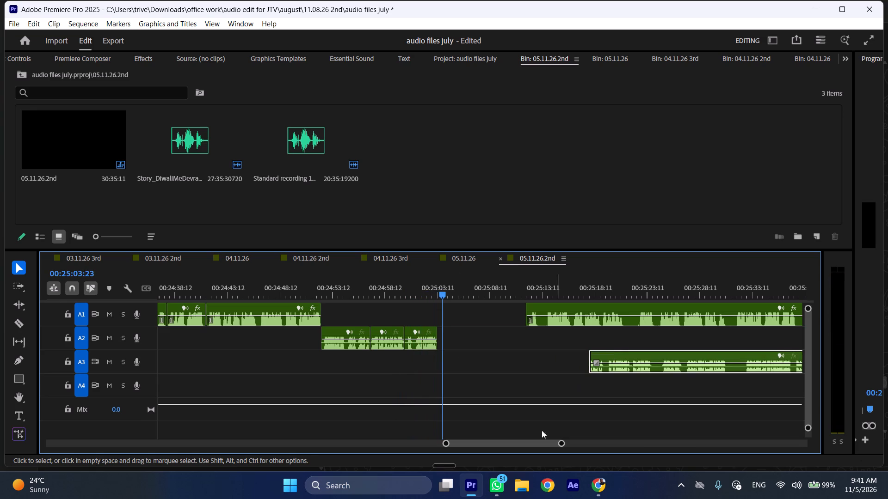
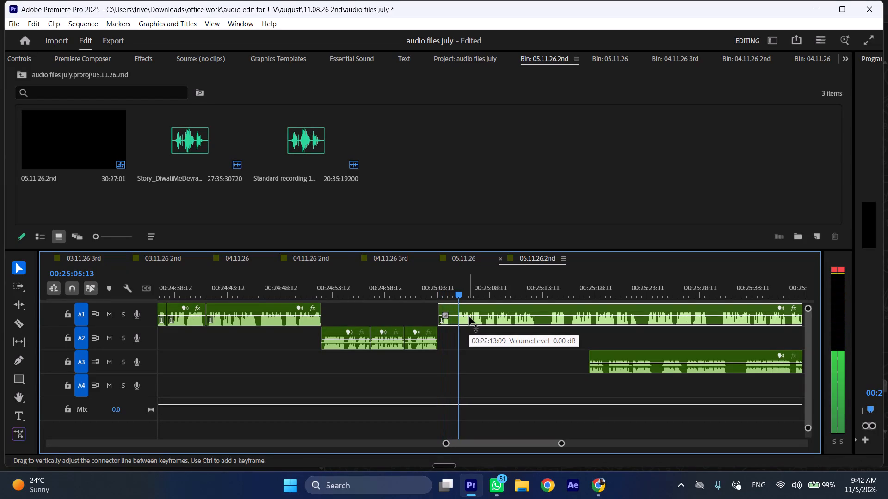
Ripple-delete the selected A1 section between 00:25:03:12 and 00:25:05:13.
{"action": "key", "text": "ctrl+shift+d"}
Play the A1 phrase after 00:25:05:13 and cut the A1 recording at its end, at 00:25:10:19.
{"action": "key", "text": "space"}
{"action": "type", "text": "l"}
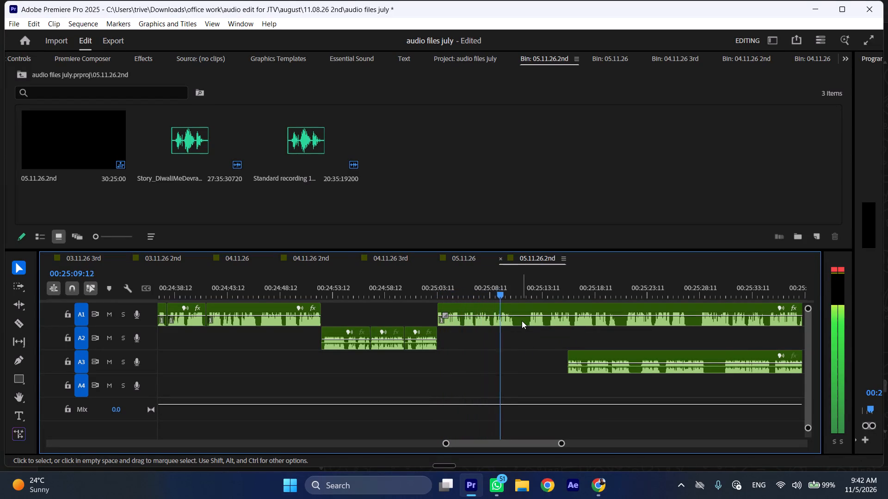
{"action": "key", "text": "space"}
{"action": "key", "text": "shift+c"}
Move the A3 recording to A2 at the 00:25:10:19 cut, and shift the remaining A1 recording to about 00:25:27:12.
{"action": "left_click_drag", "start_coordinate": [590, 355], "coordinate": [535, 346]}
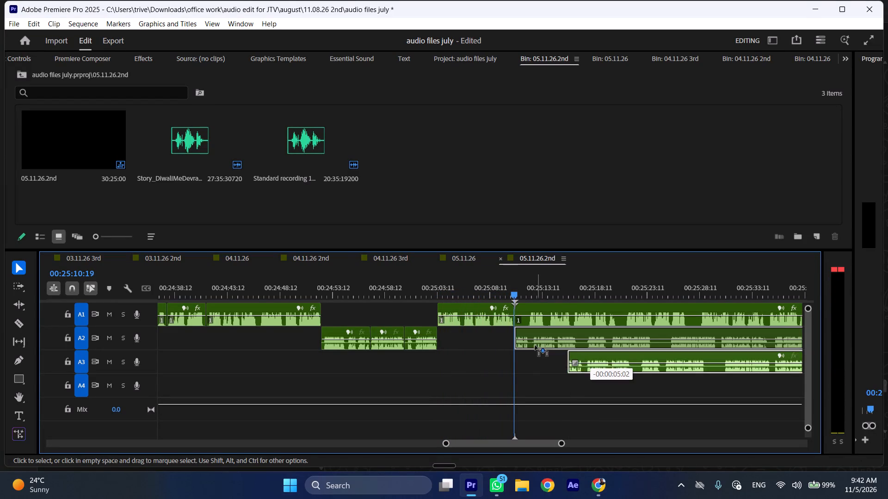
{"action": "left_click_drag", "start_coordinate": [535, 346], "coordinate": [534, 342]}
{"action": "left_click_drag", "start_coordinate": [531, 307], "coordinate": [706, 306]}
Play the A2 recording from 00:25:10:19 and trim the start of the remaining A1 recording to about 00:25:28:12.
{"action": "key", "text": "space"}
{"action": "key", "text": "l"}
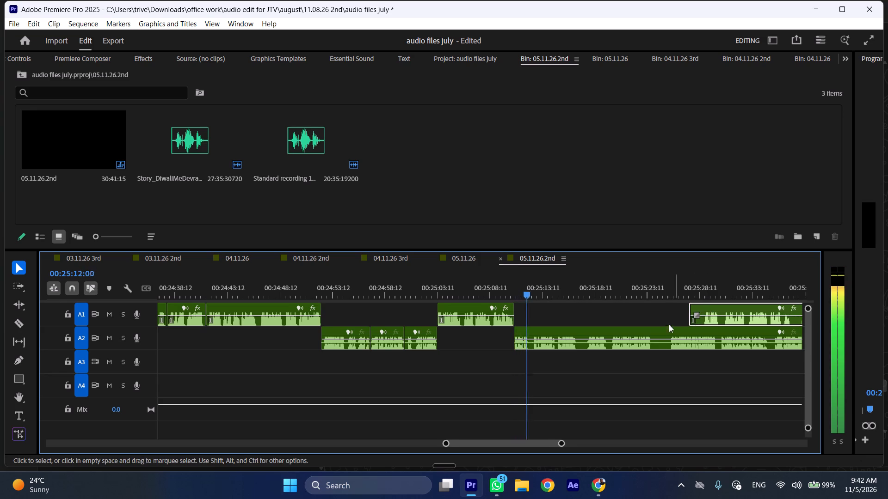
{"action": "scroll", "coordinate": [654, 329], "scroll_direction": "down", "scroll_amount": 6}
{"action": "left_click_drag", "start_coordinate": [590, 304], "coordinate": [602, 304]}
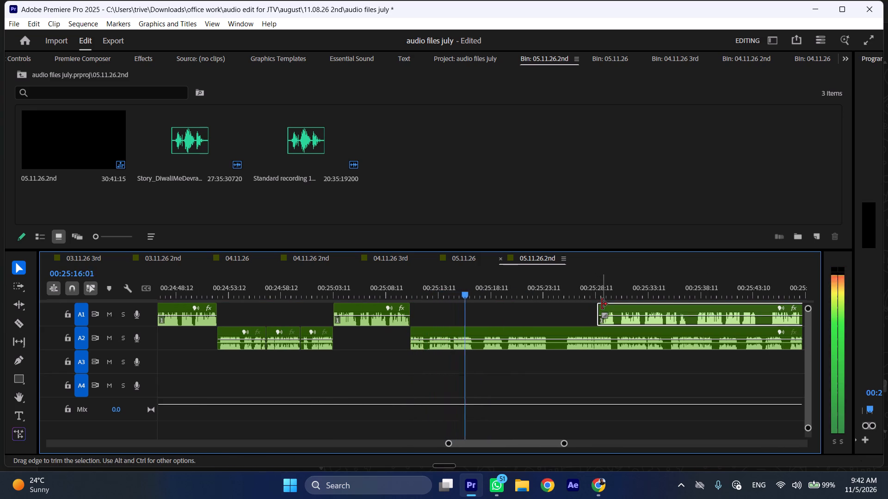
Cut A2 at 00:25:12:08 and ripple-delete the section from 00:25:10:19 up to that cut.
{"action": "left_click", "coordinate": [427, 288]}
{"action": "left_click", "coordinate": [447, 341]}
{"action": "key", "text": "shift+c"}
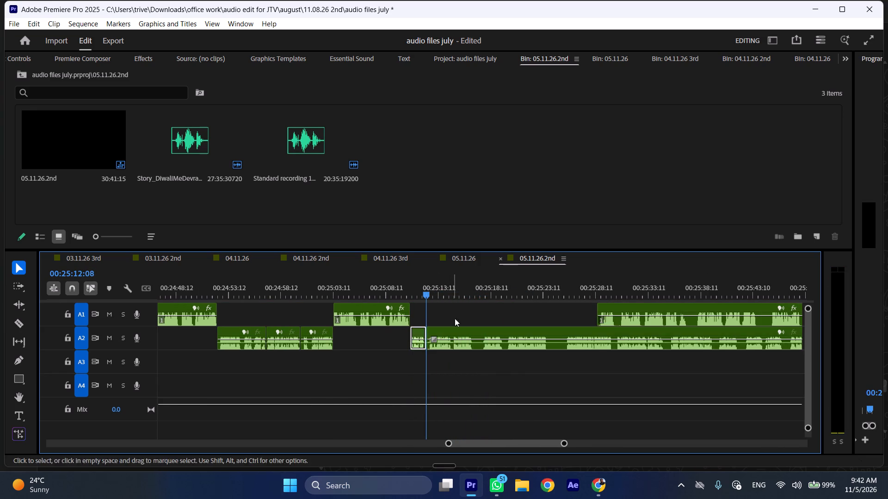
{"action": "key", "text": "ctrl+shift+d"}
Cut out and ripple-delete the A2 pause between about 00:25:15:06 and 00:25:16:00.
{"action": "left_click_drag", "start_coordinate": [454, 283], "coordinate": [467, 284]}
{"action": "key", "text": "shift+c"}
{"action": "left_click", "coordinate": [483, 329]}
{"action": "key", "text": "shift+c"}
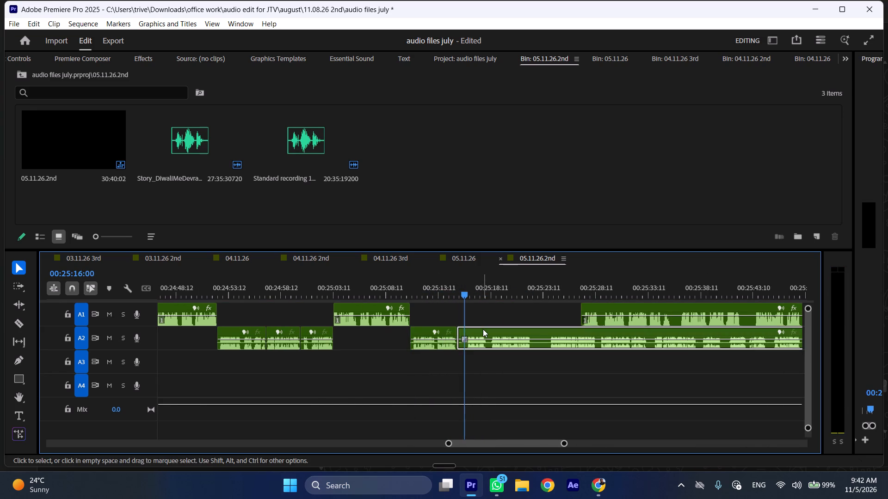
{"action": "key", "text": "ctrl+shift+d"}
Play the next A2 phrase and cut the A2 recording at 00:25:17:16.
{"action": "key", "text": "space"}
{"action": "type", "text": "kll"}
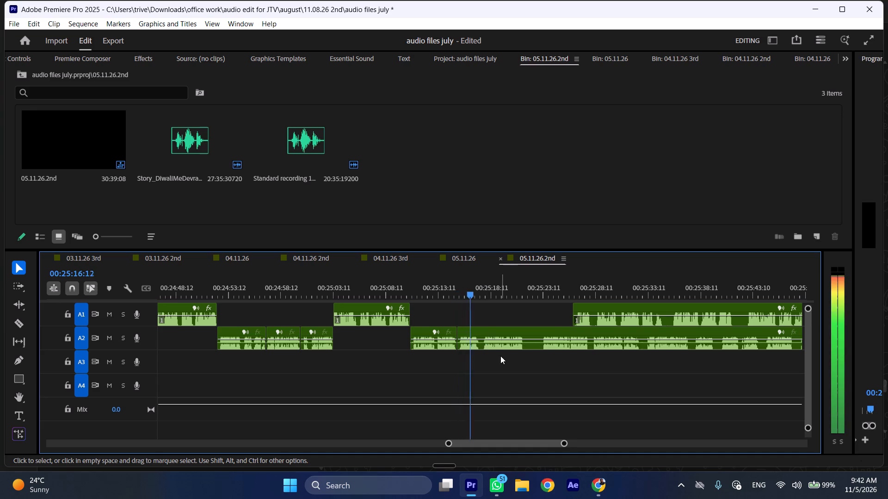
{"action": "scroll", "coordinate": [500, 356], "scroll_direction": "down", "scroll_amount": 5}
{"action": "left_click", "coordinate": [399, 286]}
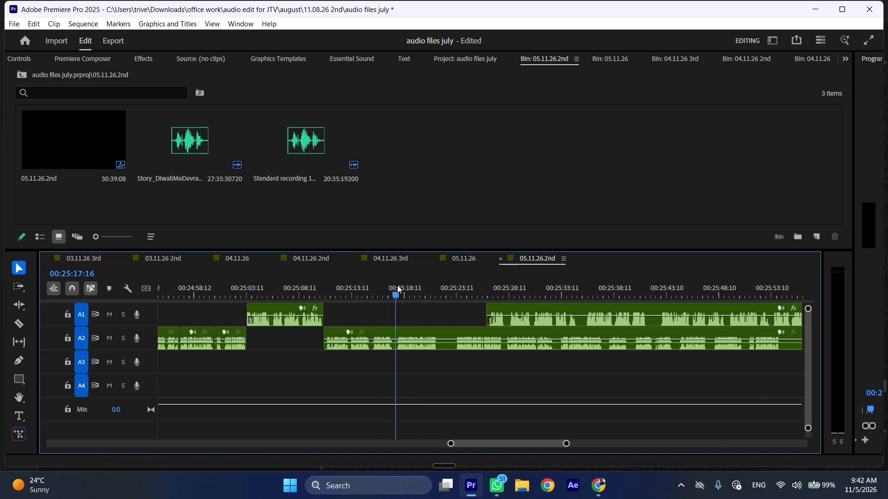
{"action": "key", "text": "shift+c"}
{"action": "left_click", "coordinate": [427, 334]}
{"action": "key", "text": "shift+c"}
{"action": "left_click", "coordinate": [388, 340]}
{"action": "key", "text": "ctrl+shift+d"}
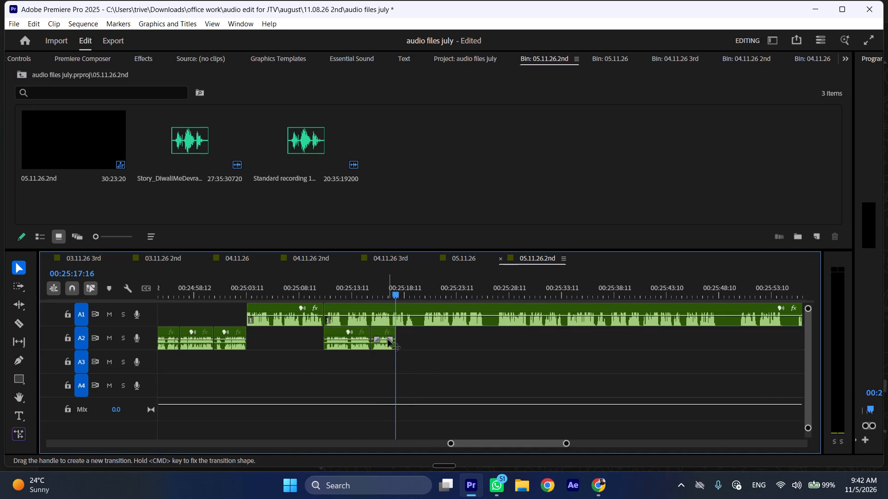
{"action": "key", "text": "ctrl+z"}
Ripple-delete the A2 piece between 00:25:15:06 and 00:25:17:16.
{"action": "left_click", "coordinate": [386, 345]}
{"action": "key", "text": "ctrl+shift+d"}
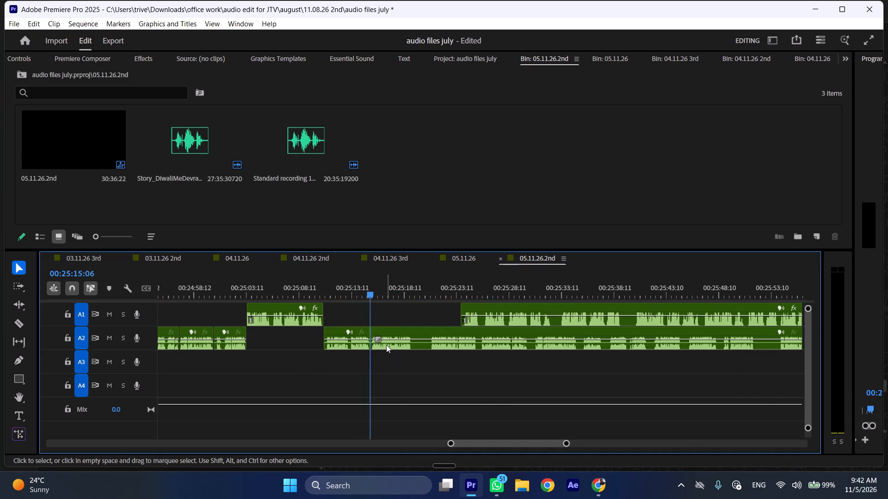
Play the A2 phrase from 00:25:15:06 and ripple-delete the pause after it, from about 00:25:19:07 to 00:25:20:22.
{"action": "key", "text": "space"}
{"action": "type", "text": "l"}
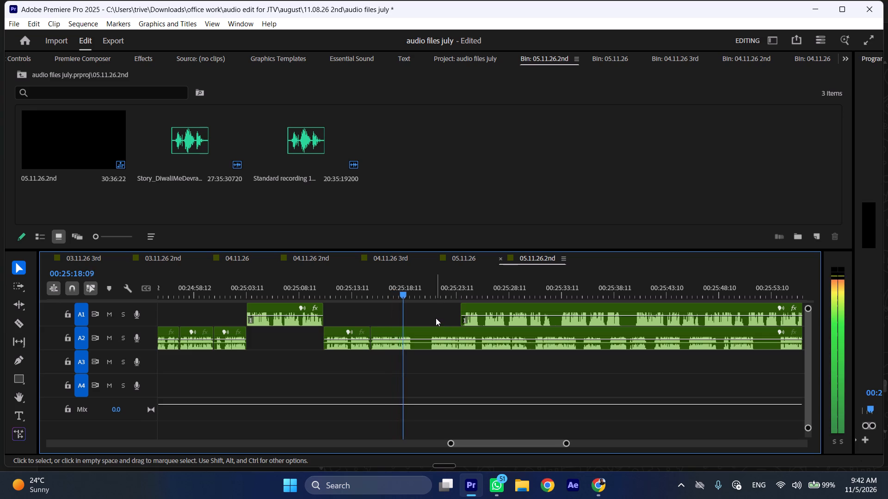
{"action": "key", "text": "space"}
{"action": "key", "text": "shift+c"}
{"action": "left_click", "coordinate": [434, 296]}
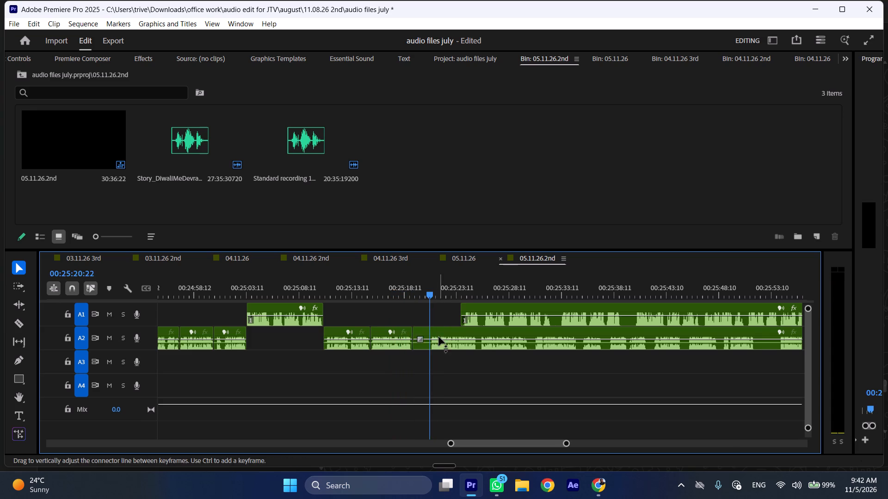
{"action": "left_click", "coordinate": [439, 337]}
{"action": "key", "text": "shift+c"}
{"action": "key", "text": "ctrl+shift+d"}
While A2 plays on, move the remaining A1 recording further along its track to start at about 00:25:37:00.
{"action": "key", "text": "space"}
{"action": "type", "text": "l"}
{"action": "left_click_drag", "start_coordinate": [478, 309], "coordinate": [512, 309]}
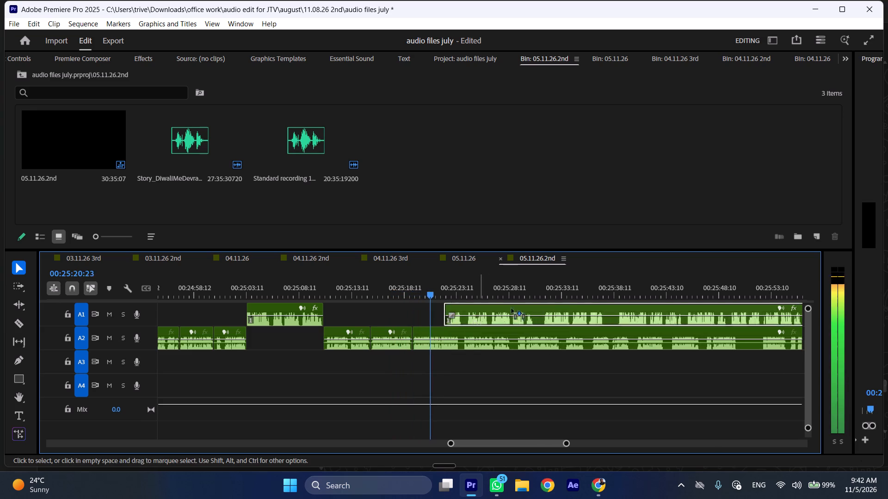
{"action": "left_click_drag", "start_coordinate": [512, 309], "coordinate": [633, 308]}
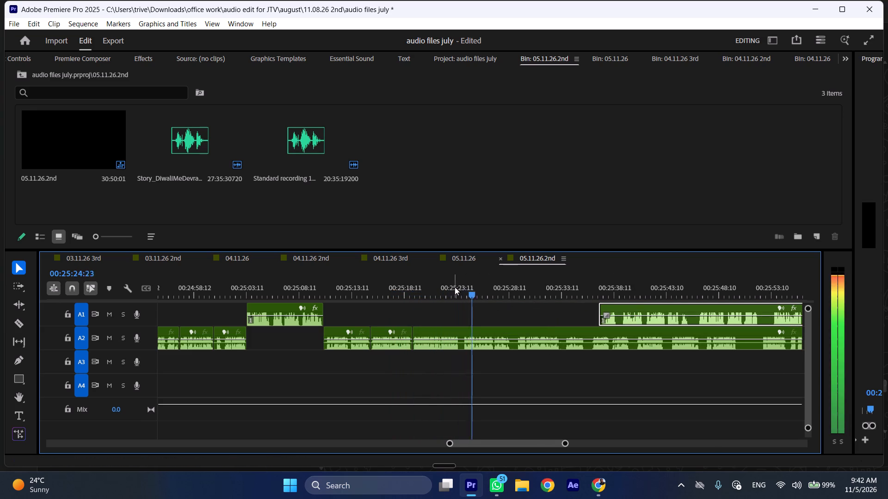
Cut the A2 recording at 00:25:23:20.
{"action": "left_click", "coordinate": [460, 287]}
{"action": "key", "text": "shift+c"}
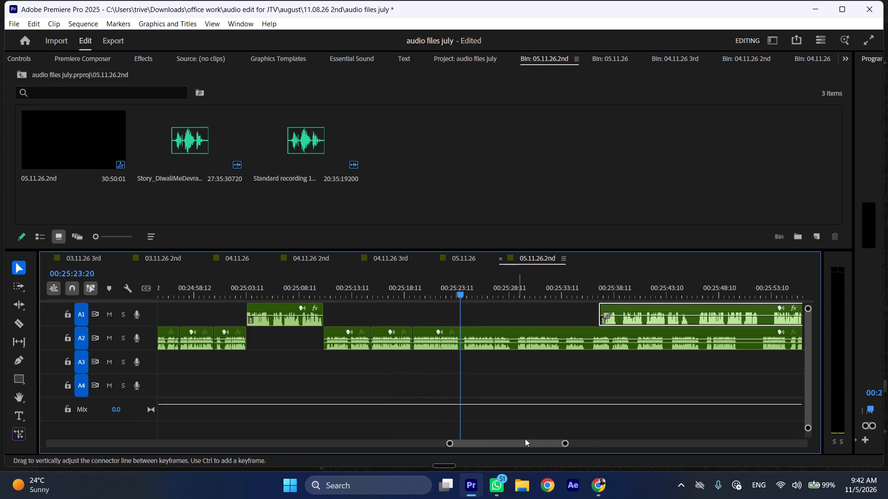
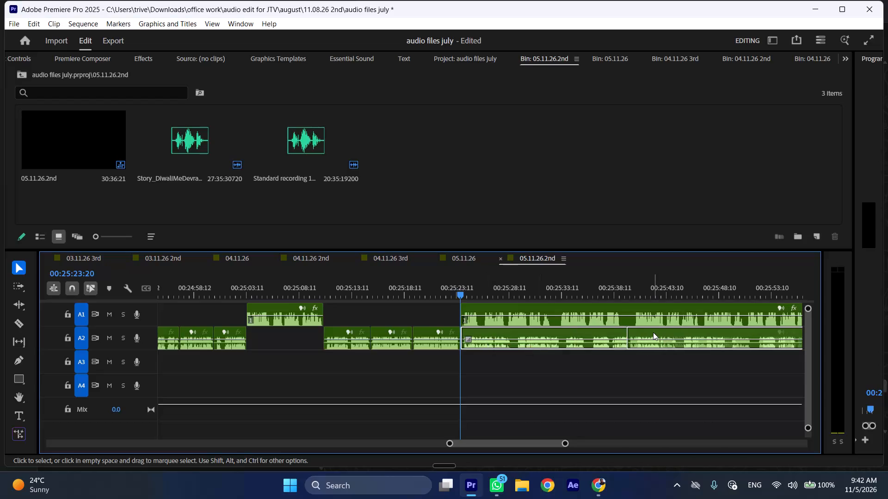
Play the A1 recording from 00:25:23:20 at increased speed to review the next phrase.
{"action": "key", "text": "space"}
{"action": "type", "text": "l"}
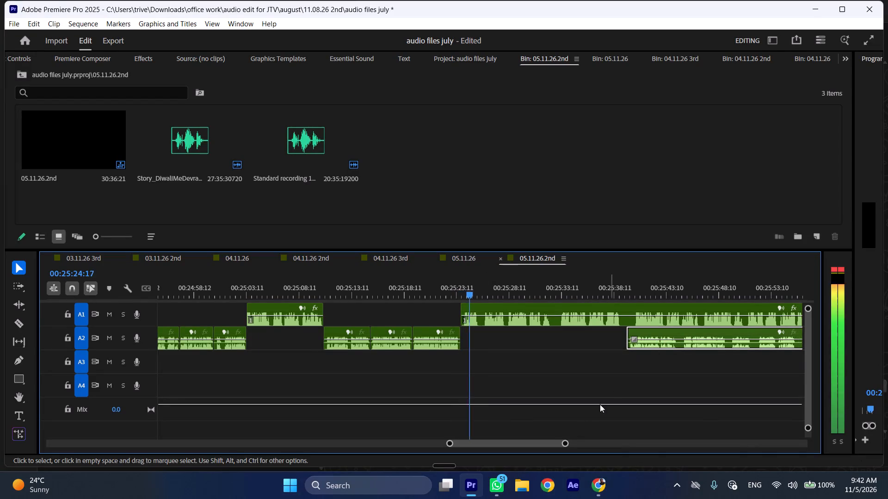
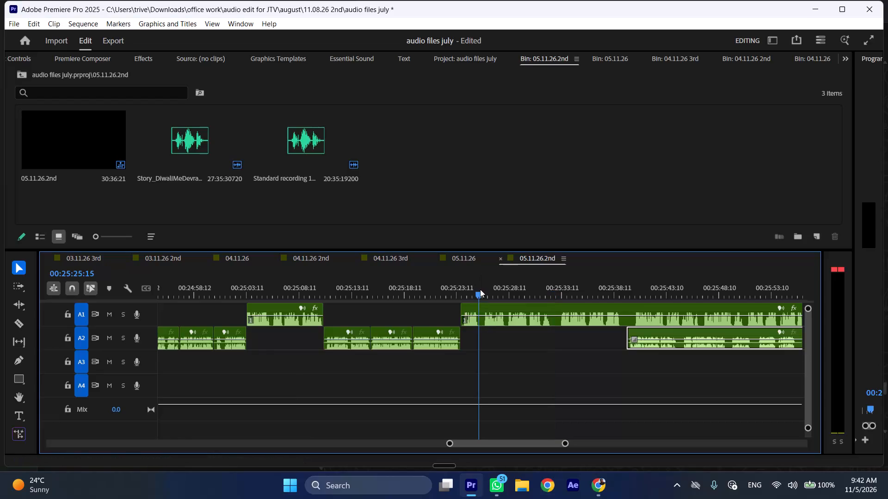
Cut the A1 recording on both sides of the short pause near 00:25:25:15 and ripple-delete that pause.
{"action": "key", "text": "shift+c"}
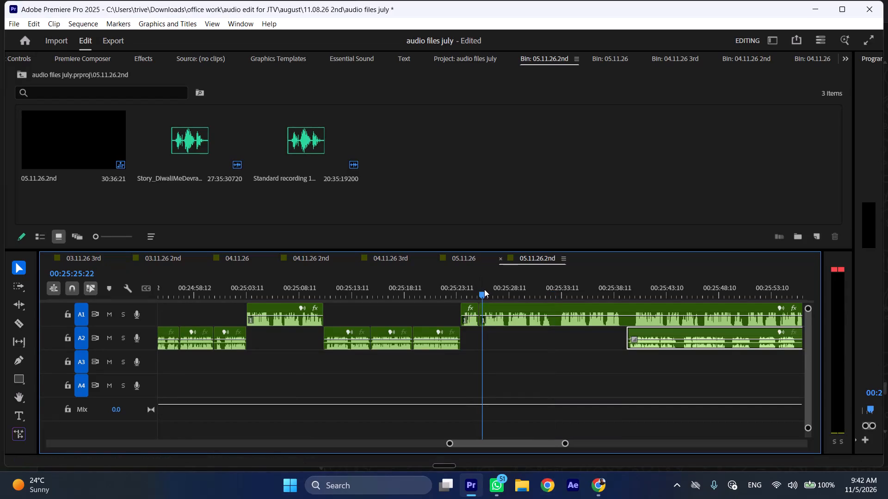
{"action": "left_click", "coordinate": [496, 318]}
{"action": "key", "text": "shift+c"}
{"action": "key", "text": "ctrl+shift+d"}
Split the A1 recording at 00:25:32:06 and move the A2 recording earlier so it starts at that cut.
{"action": "left_click_drag", "start_coordinate": [524, 285], "coordinate": [550, 286]}
{"action": "key", "text": "shift+c"}
{"action": "left_click_drag", "start_coordinate": [639, 331], "coordinate": [567, 337]}
Move the remaining A1 recording later along its track to start at about 00:25:56, leaving room for the A2 phrase.
{"action": "scroll", "coordinate": [567, 337], "scroll_direction": "down", "scroll_amount": 3}
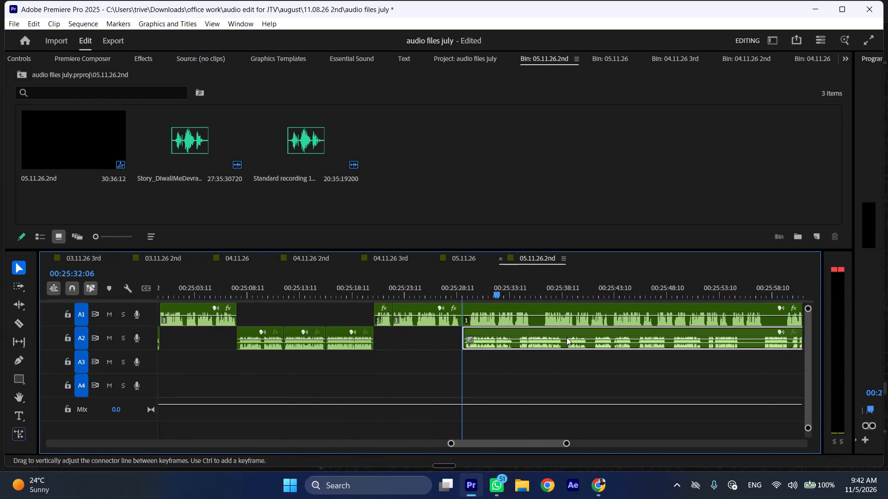
{"action": "scroll", "coordinate": [567, 337], "scroll_direction": "down", "scroll_amount": 7}
{"action": "left_click_drag", "start_coordinate": [401, 302], "coordinate": [688, 304]}
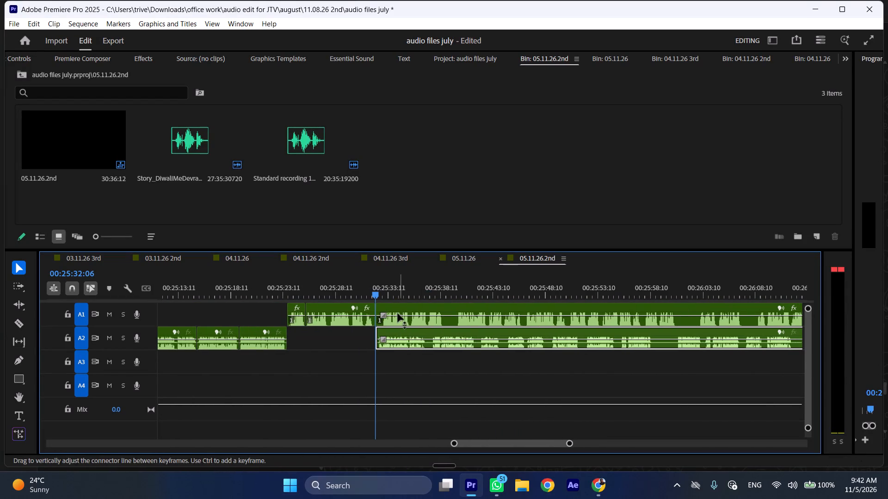
{"action": "left_click_drag", "start_coordinate": [388, 304], "coordinate": [641, 314]}
{"action": "left_click", "coordinate": [633, 309]}
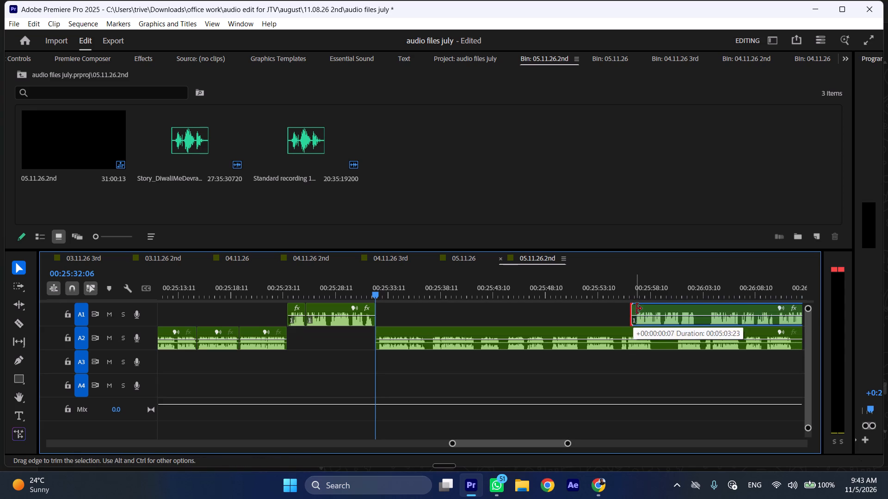
Play the A2 recording from 00:25:32:06 at increased speed to review the next phrase.
{"action": "key", "text": "space"}
{"action": "key", "text": "l"}
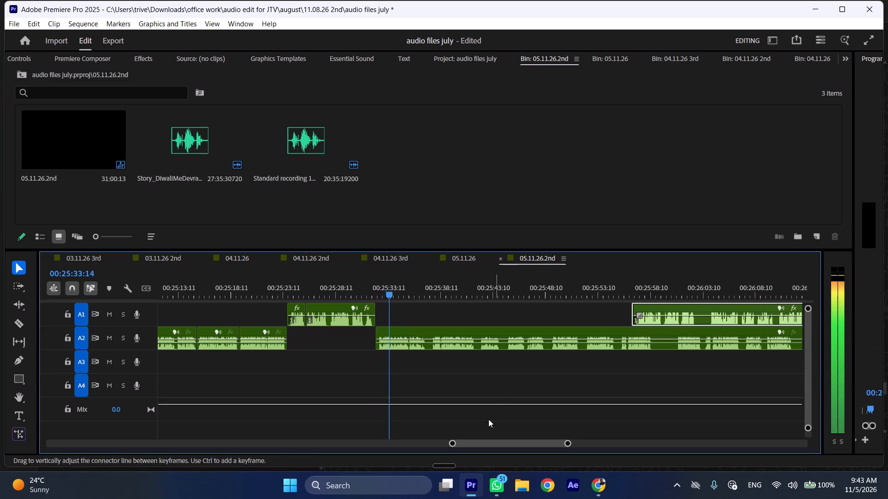
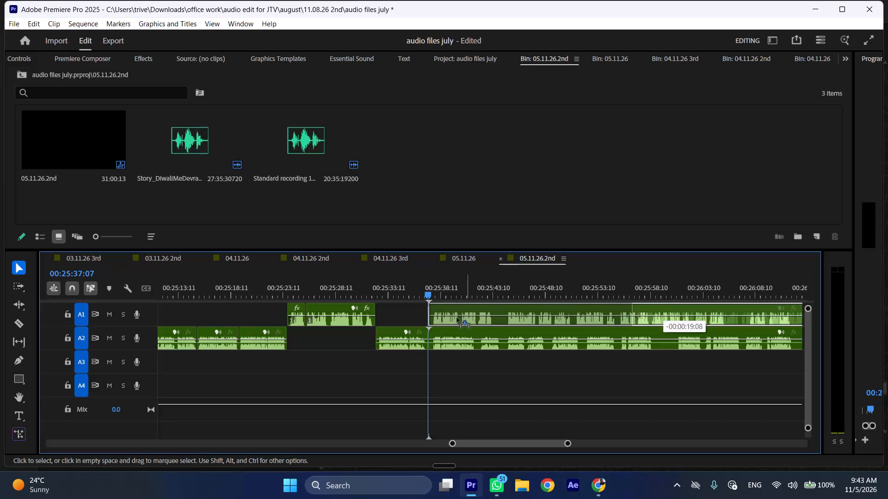
Move the remaining A1 recording earlier along its track so it starts at the A2 cut at 00:25:37:07.
{"action": "left_click_drag", "start_coordinate": [455, 306], "coordinate": [462, 307]}
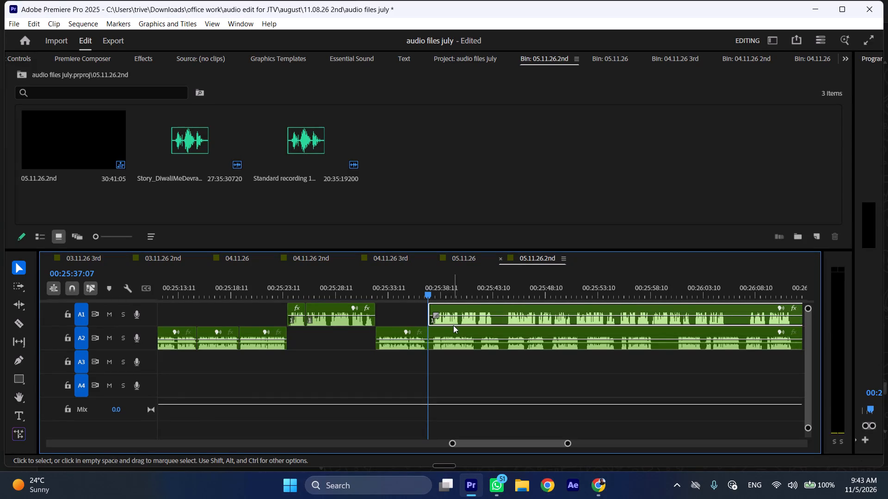
Move the remaining A2 recording later along its track to start at about 00:25:45, leaving room for the A1 phrase.
{"action": "left_click_drag", "start_coordinate": [454, 333], "coordinate": [531, 336]}
Play the A1 phrase at increased speed and split the A1 recording at its end, at 00:25:43:11.
{"action": "key", "text": "space"}
{"action": "type", "text": "l"}
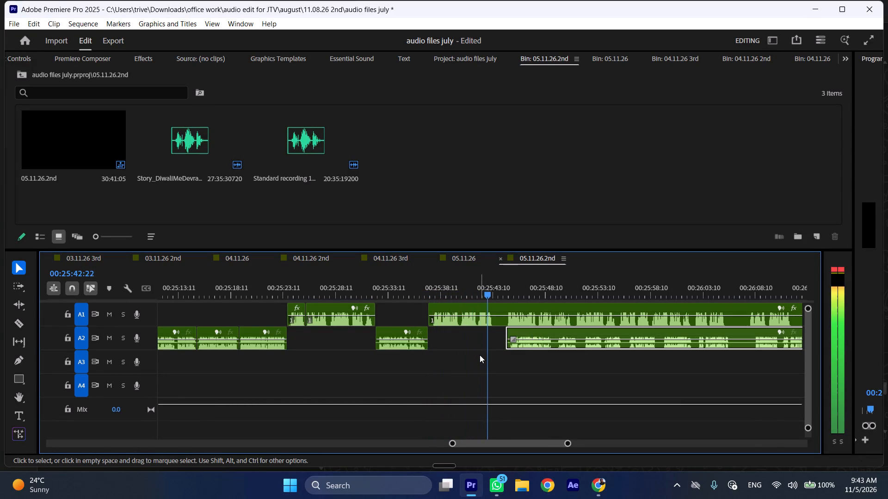
{"action": "key", "text": "space"}
{"action": "key", "text": "shift+c"}
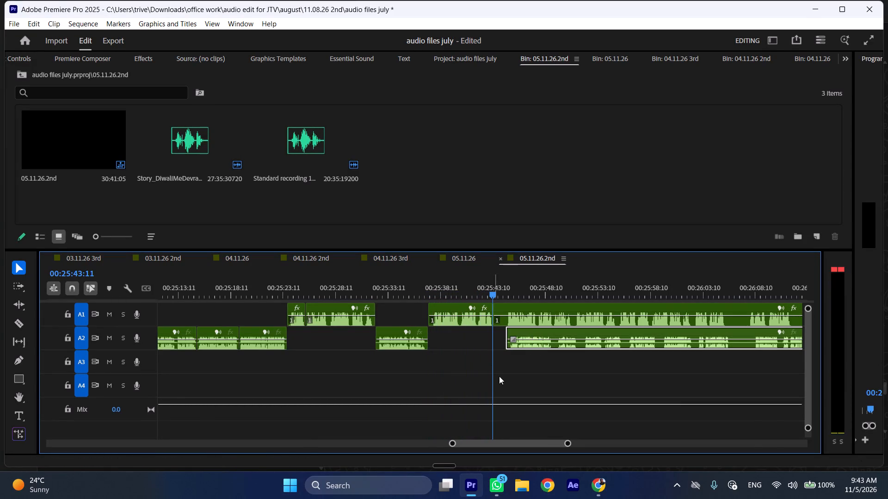
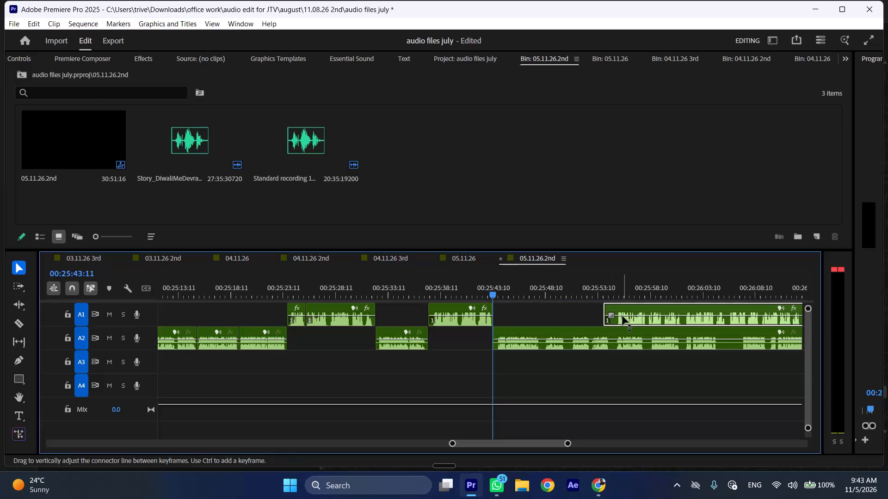
Play the A2 phrase from 00:25:43:11 at increased speed and split the A2 recording at its end, at 00:25:50:11.
{"action": "type", "text": "l"}
{"action": "scroll", "coordinate": [547, 346], "scroll_direction": "down", "scroll_amount": 5}
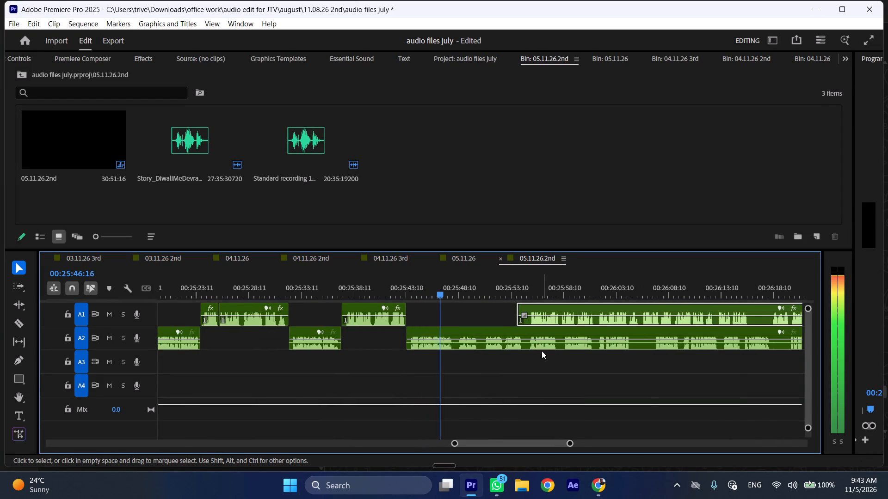
{"action": "key", "text": "space"}
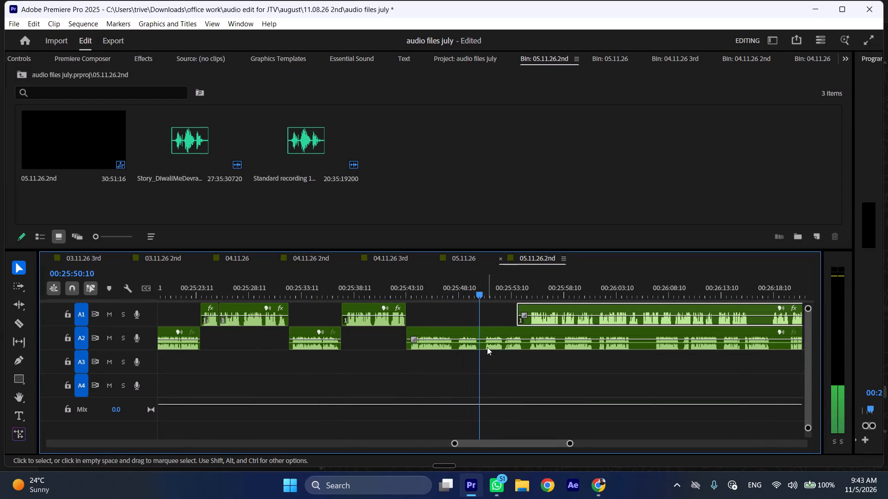
{"action": "key", "text": "shift+c"}
Trim the silent opening of the remaining A1 recording and move it earlier to start at the A2 cut at 00:25:50:11.
{"action": "left_click_drag", "start_coordinate": [522, 309], "coordinate": [534, 309]}
{"action": "left_click_drag", "start_coordinate": [559, 309], "coordinate": [512, 309]}
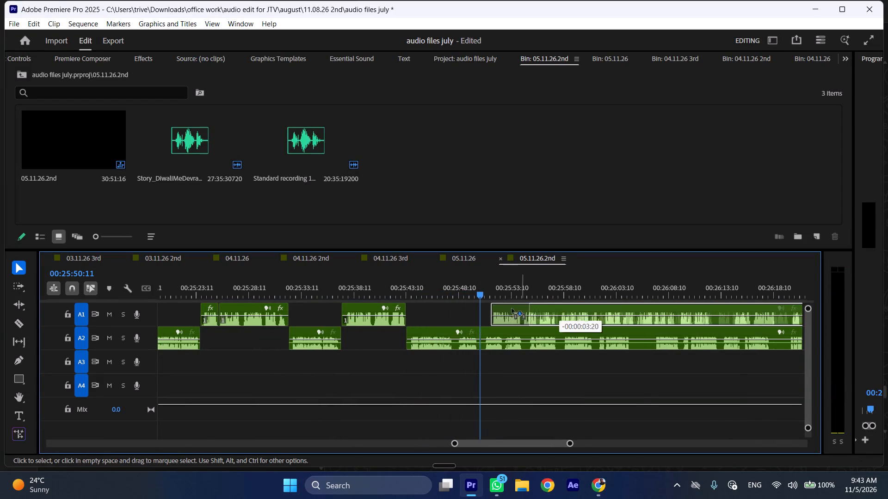
{"action": "left_click_drag", "start_coordinate": [512, 309], "coordinate": [506, 309]}
Move the remaining A2 recording later along its track to start at about 00:26:17, leaving room for the A1 phrase.
{"action": "left_click_drag", "start_coordinate": [495, 330], "coordinate": [770, 330]}
Play the A1 phrase from 00:25:50:11 at increased speed to locate its end.
{"action": "key", "text": "space"}
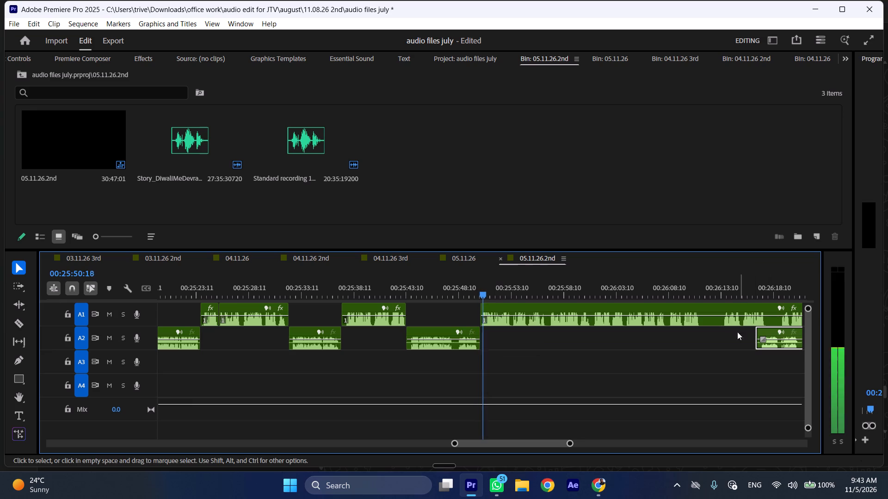
{"action": "key", "text": "l"}
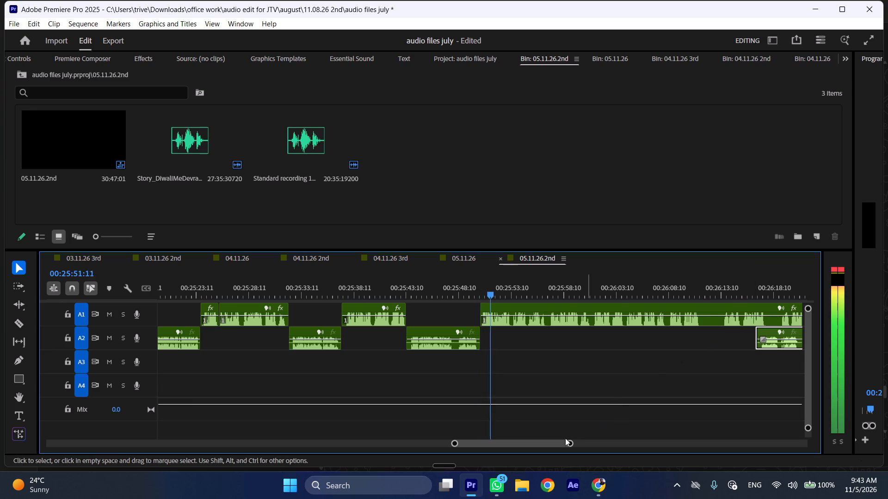
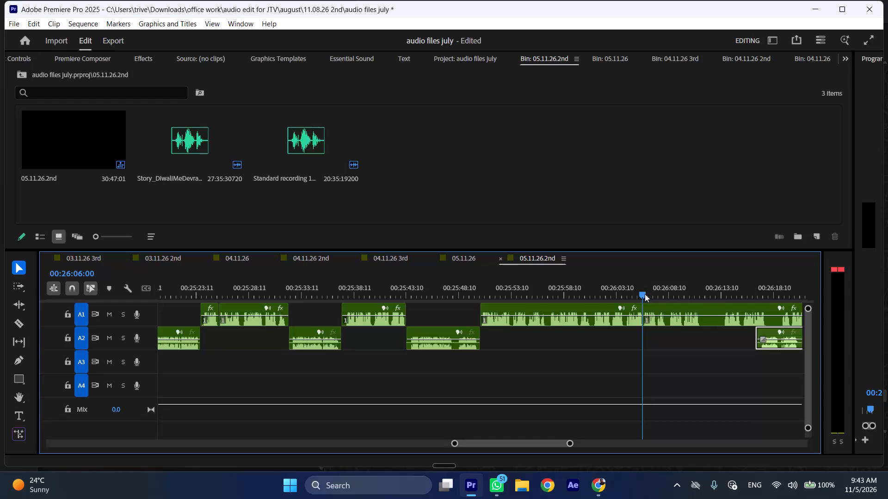
Split the A1 recording at about 00:26:08:10 and ripple-delete the unwanted take between the 00:26:05:23 cut and that point.
{"action": "key", "text": "space"}
{"action": "scroll", "coordinate": [645, 301], "scroll_direction": "down", "scroll_amount": 5}
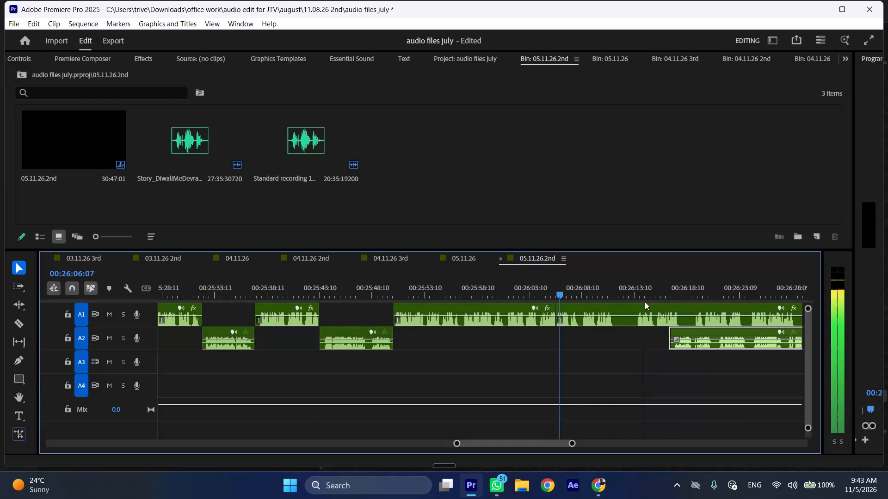
{"action": "left_click_drag", "start_coordinate": [577, 288], "coordinate": [582, 288]}
{"action": "left_click", "coordinate": [598, 310]}
{"action": "key", "text": "shift+c"}
{"action": "key", "text": "ctrl+shift+d"}
Play the A1 recording from 00:26:05:23 at increased speed and split it at the end of the phrase, at 00:26:09:03.
{"action": "key", "text": "space"}
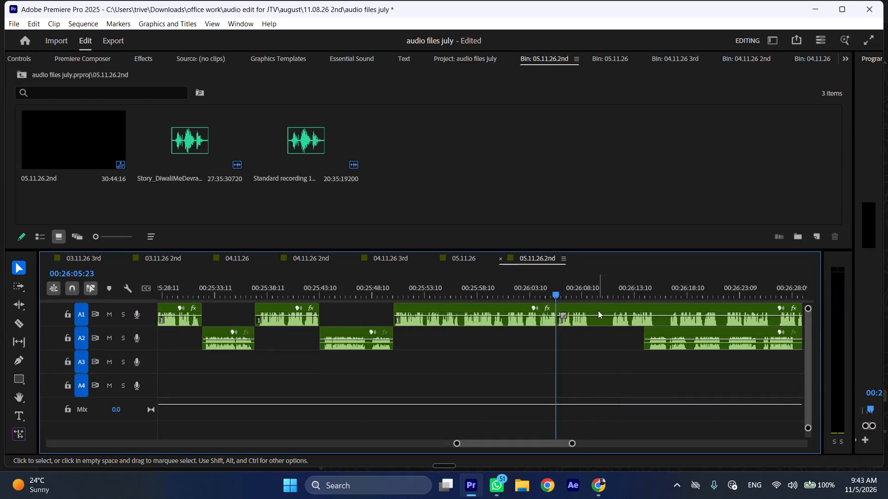
{"action": "key", "text": "l"}
{"action": "scroll", "coordinate": [599, 326], "scroll_direction": "down", "scroll_amount": 4}
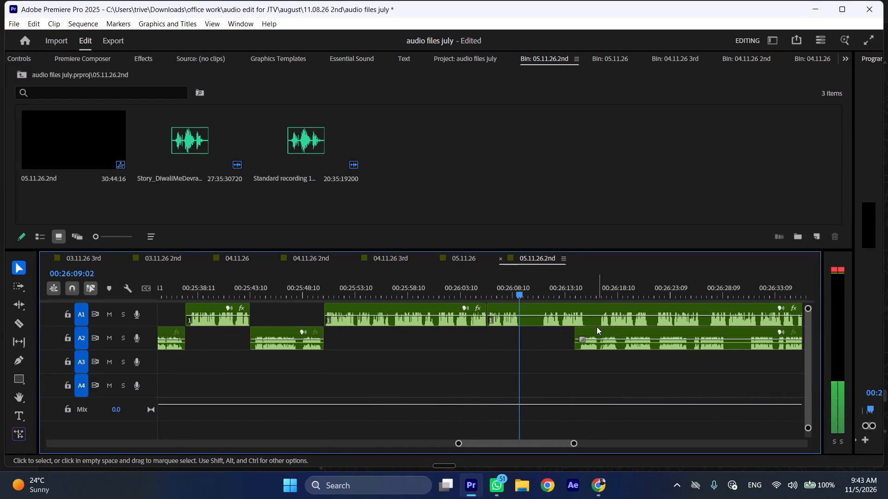
{"action": "key", "text": "space"}
{"action": "key", "text": "shift+c"}
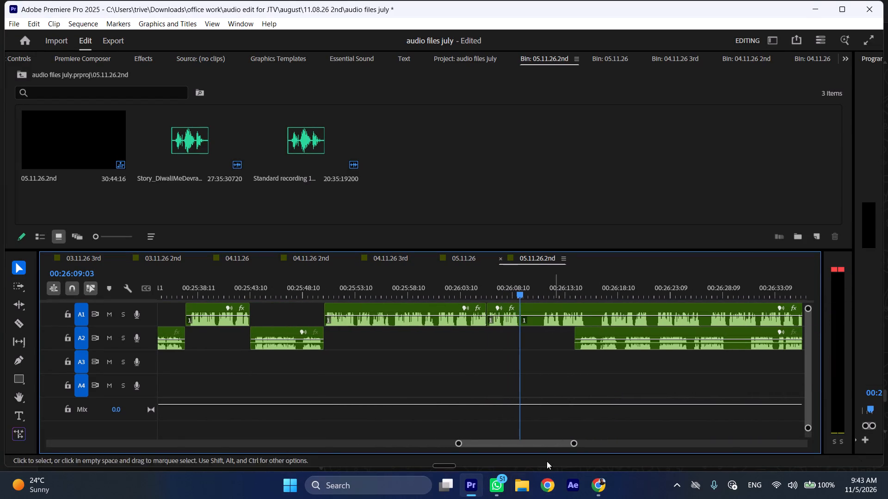
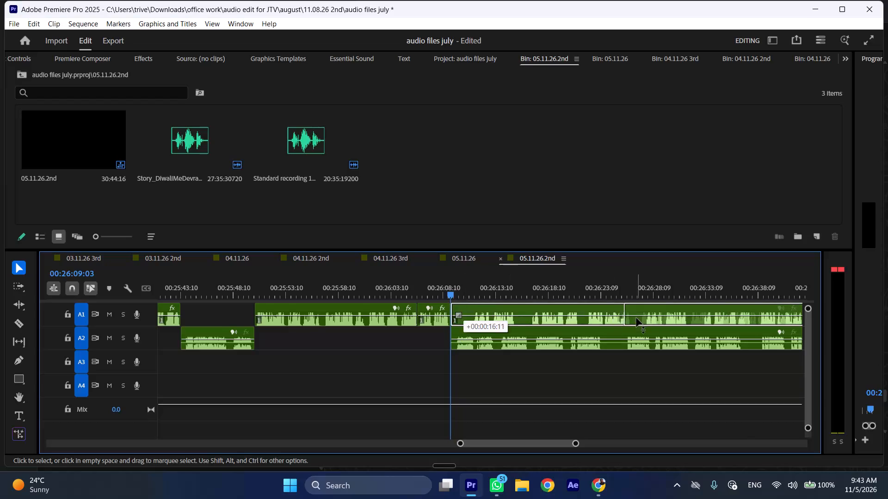
Play the A2 recording from 00:26:09:03 and ripple-delete its opening pause up to 00:26:09:16.
{"action": "key", "text": "space"}
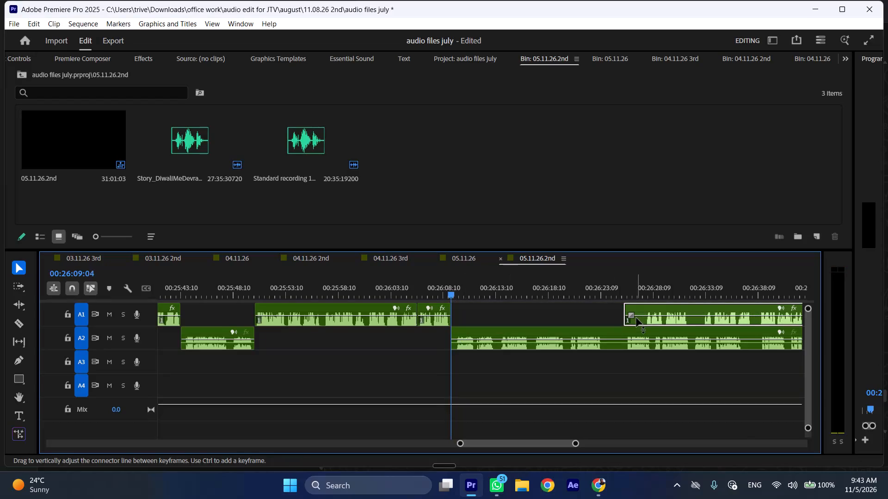
{"action": "type", "text": "l"}
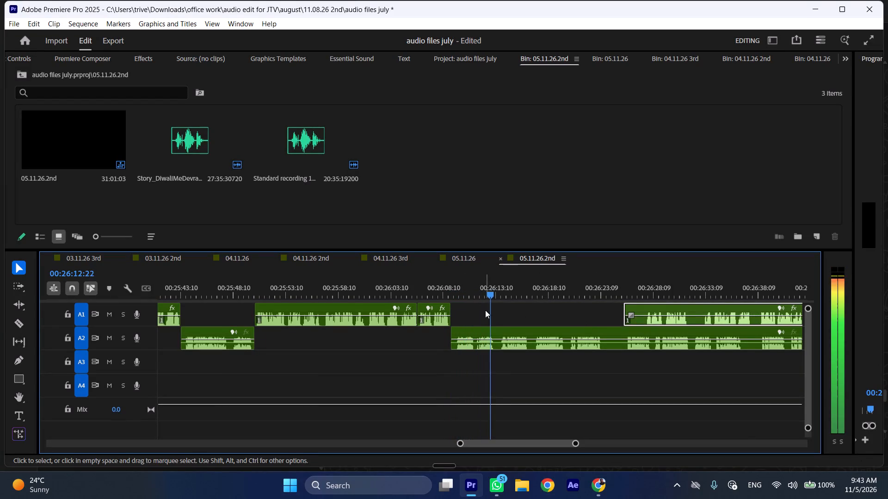
{"action": "left_click", "coordinate": [458, 291]}
{"action": "left_click", "coordinate": [478, 339]}
{"action": "key", "text": "shift+c"}
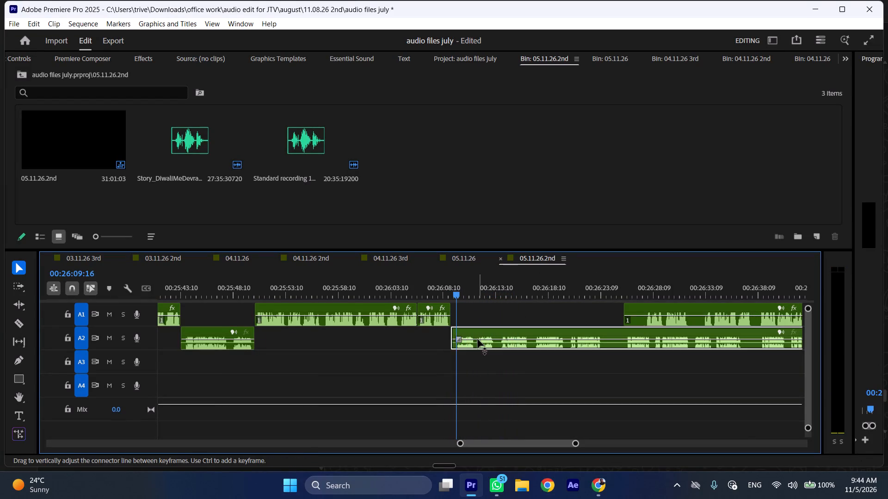
{"action": "key", "text": "ctrl+shift+d"}
Split the A2 recording around the next pause and ripple-delete the piece from about 00:26:12:21 to 00:26:13:09.
{"action": "left_click_drag", "start_coordinate": [486, 288], "coordinate": [497, 288]}
{"action": "key", "text": "shift+c"}
{"action": "left_click", "coordinate": [504, 322]}
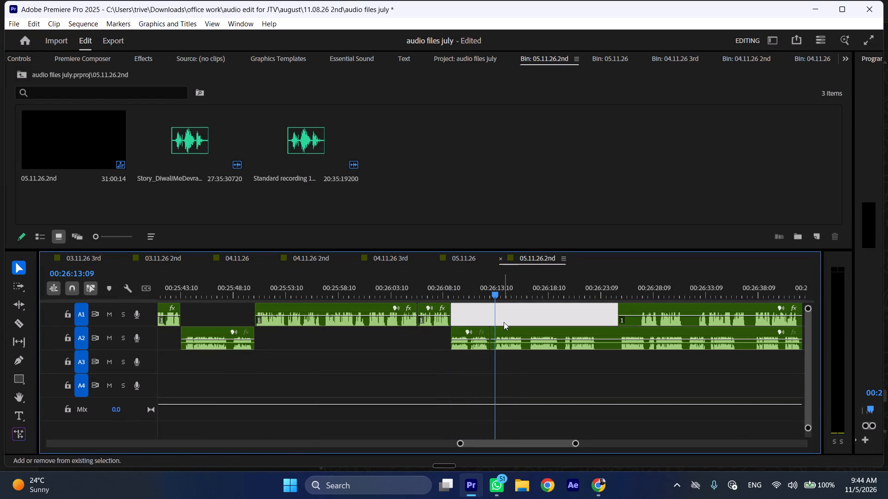
{"action": "key", "text": "shift+c"}
{"action": "left_click", "coordinate": [493, 341]}
{"action": "key", "text": "ctrl+shift+d"}
Play on at increased speed, split A2 at about 00:26:15:15 and 00:26:19:07, and ripple-delete the unwanted take between them.
{"action": "key", "text": "space"}
{"action": "type", "text": "l"}
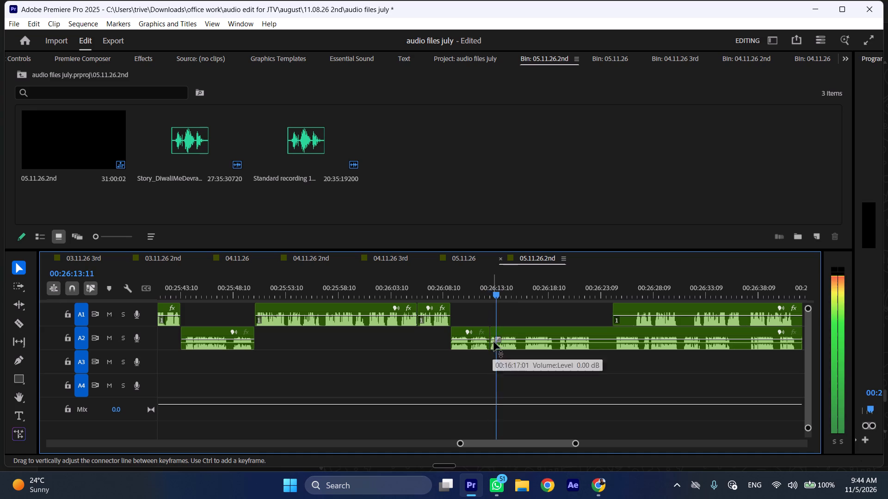
{"action": "scroll", "coordinate": [524, 351], "scroll_direction": "down", "scroll_amount": 2}
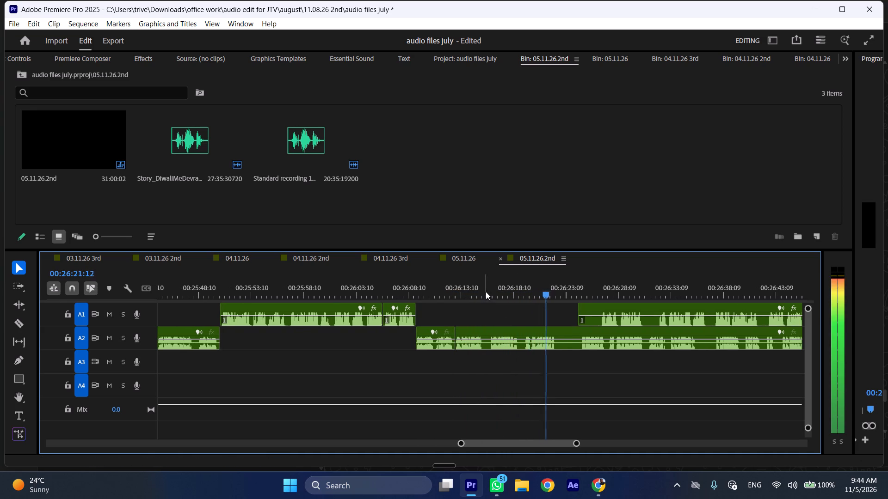
{"action": "left_click_drag", "start_coordinate": [486, 292], "coordinate": [524, 290]}
{"action": "key", "text": "shift+c"}
{"action": "left_click", "coordinate": [531, 337]}
{"action": "key", "text": "shift+c"}
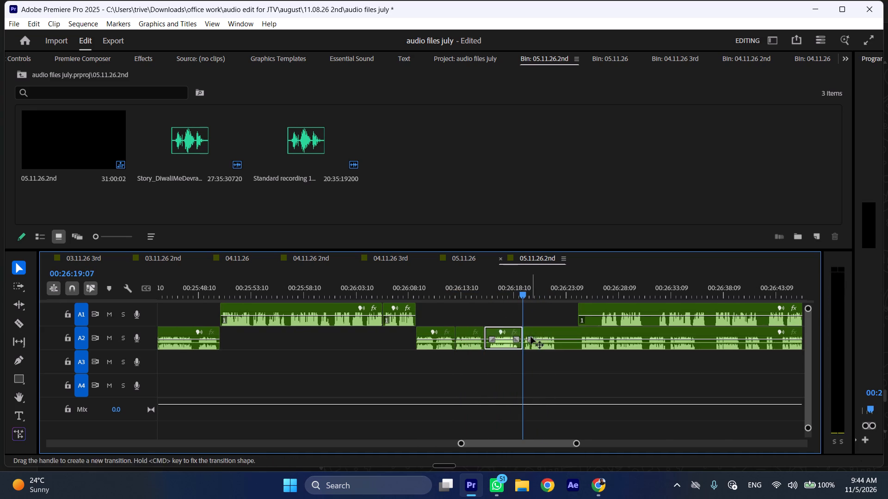
{"action": "key", "text": "ctrl+shift+d"}
Split the A2 recording at the end of the phrase, at 00:26:18:23.
{"action": "left_click", "coordinate": [520, 291]}
{"action": "key", "text": "shift+c"}
Trim the leading pause off the remaining A1 clip and move the clip to start at the A2 cut, 00:26:18:23.
{"action": "left_click_drag", "start_coordinate": [544, 309], "coordinate": [558, 310]}
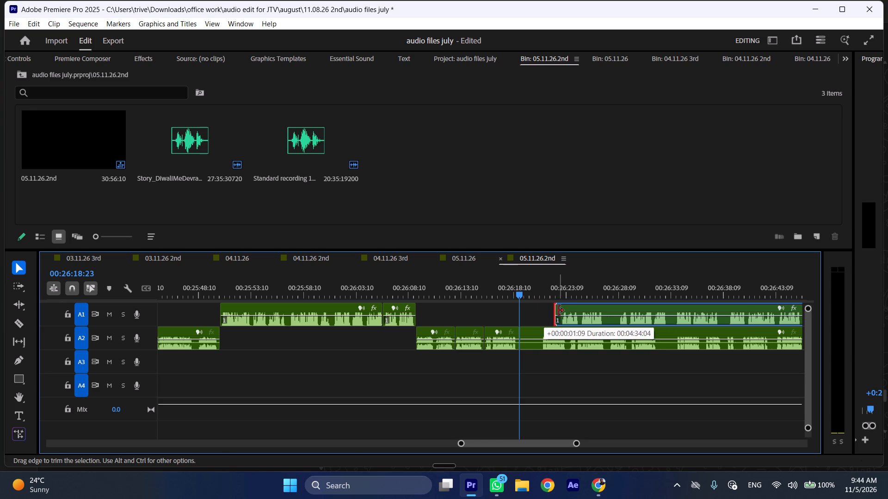
{"action": "left_click_drag", "start_coordinate": [558, 310], "coordinate": [562, 310]}
{"action": "left_click_drag", "start_coordinate": [578, 305], "coordinate": [547, 310]}
{"action": "left_click_drag", "start_coordinate": [545, 309], "coordinate": [530, 309]}
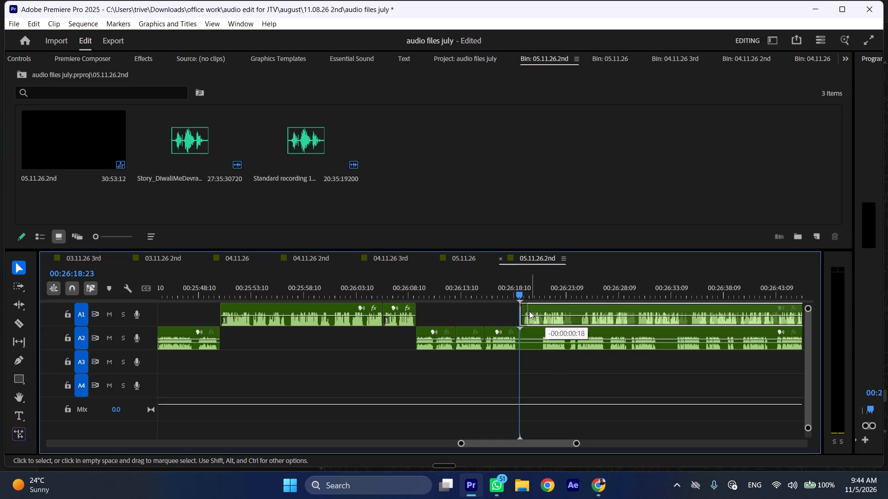
Move the remaining A2 recording after the 00:26:18:23 cut along its track to start at about 00:26:37:04.
{"action": "left_click_drag", "start_coordinate": [530, 331], "coordinate": [721, 331]}
Play the A1 recording from 00:26:18:23 and ripple-delete the pause from about 00:26:23:11 to 00:26:24:16.
{"action": "key", "text": "space"}
{"action": "key", "text": "l"}
{"action": "scroll", "coordinate": [607, 374], "scroll_direction": "down", "scroll_amount": 5}
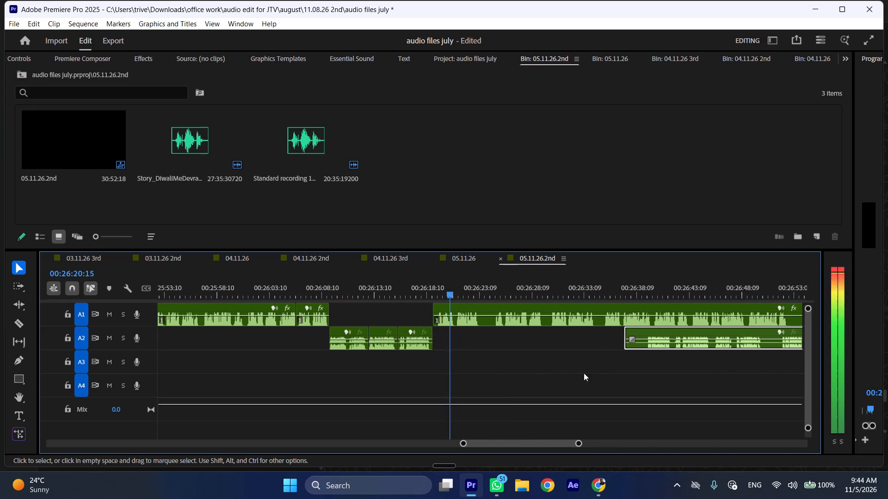
{"action": "key", "text": "space"}
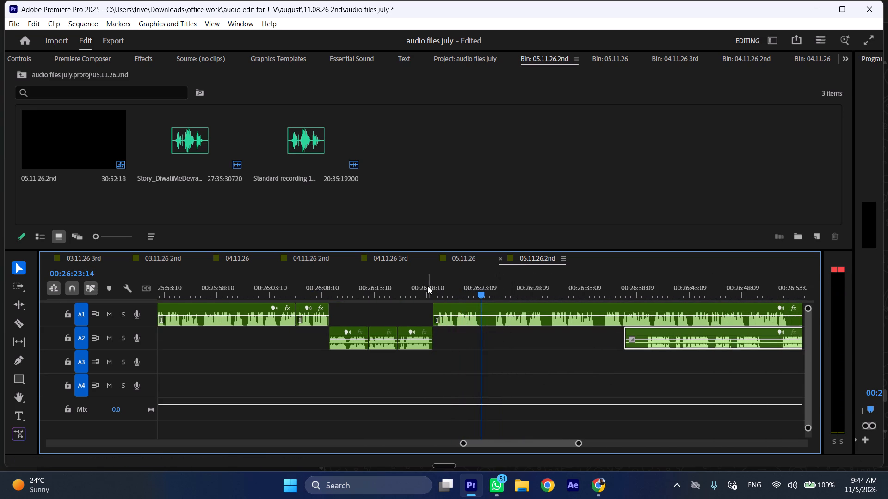
{"action": "left_click", "coordinate": [424, 285]}
{"action": "key", "text": "space"}
{"action": "left_click_drag", "start_coordinate": [462, 277], "coordinate": [481, 280]}
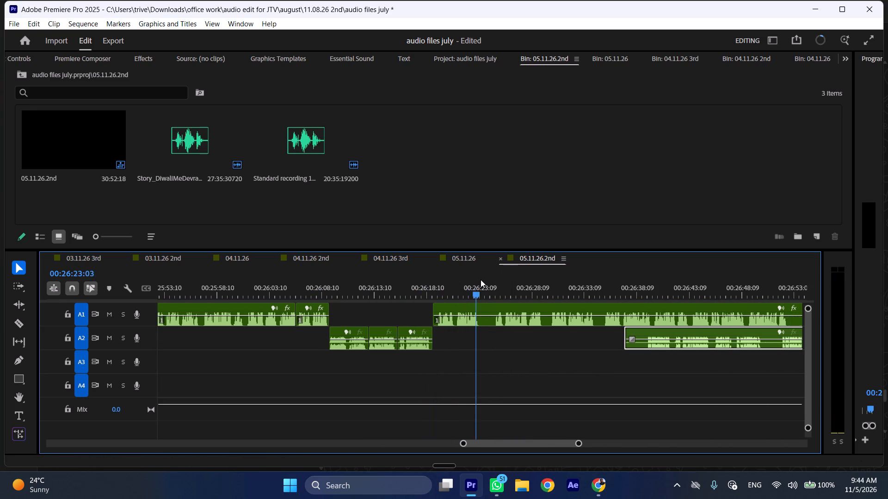
{"action": "left_click_drag", "start_coordinate": [481, 280], "coordinate": [494, 280]}
{"action": "key", "text": "shift+c"}
{"action": "left_click", "coordinate": [507, 313]}
{"action": "key", "text": "shift+c"}
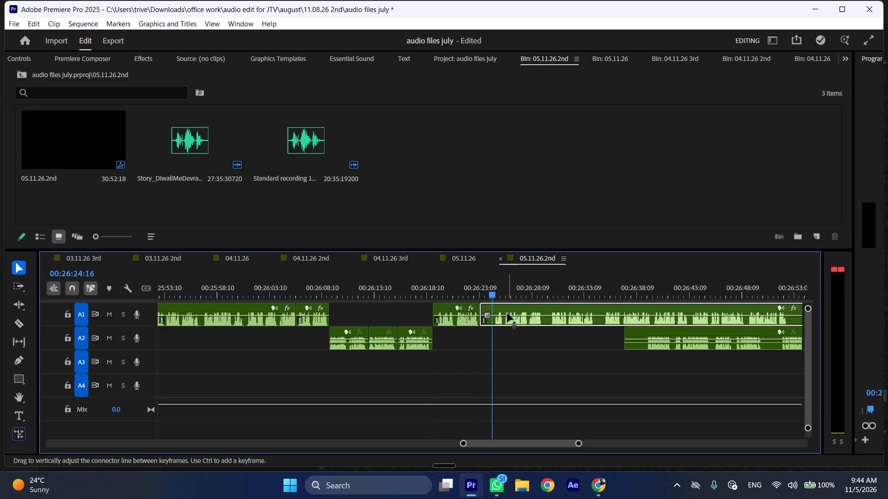
{"action": "key", "text": "ctrl+shift+d"}
While playing A1 onward, trim the leading pause off the remaining A2 clip so it starts at about 00:26:37:17.
{"action": "key", "text": "space"}
{"action": "type", "text": "l"}
{"action": "scroll", "coordinate": [533, 299], "scroll_direction": "down", "scroll_amount": 5}
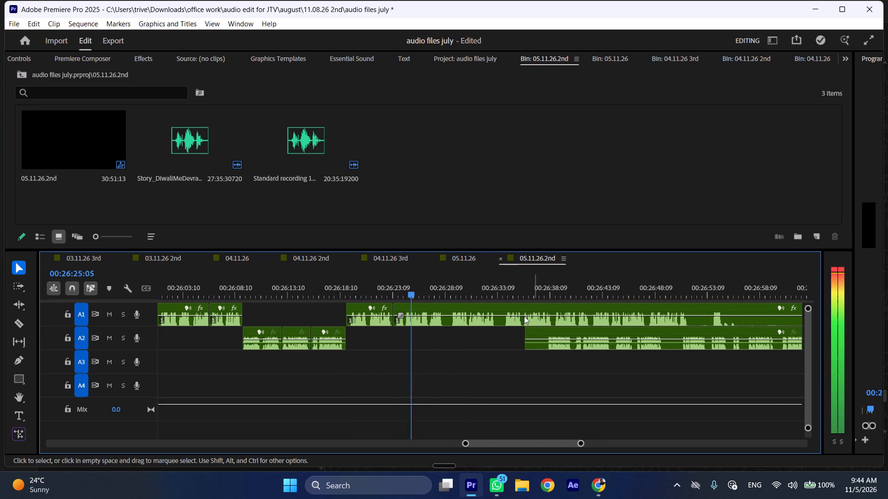
{"action": "left_click_drag", "start_coordinate": [530, 331], "coordinate": [549, 331]}
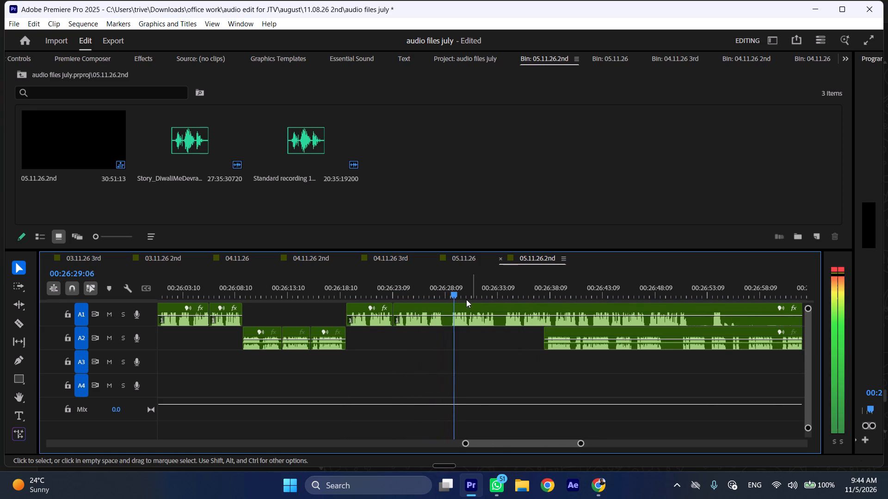
Split the A1 recording around the pause after 00:26:28:11 and ripple-delete about 12 frames there.
{"action": "left_click_drag", "start_coordinate": [447, 287], "coordinate": [451, 287]}
{"action": "key", "text": "shift+c"}
{"action": "left_click", "coordinate": [452, 287]}
{"action": "left_click", "coordinate": [464, 308]}
{"action": "key", "text": "shift+c"}
{"action": "key", "text": "ctrl+shift+d"}
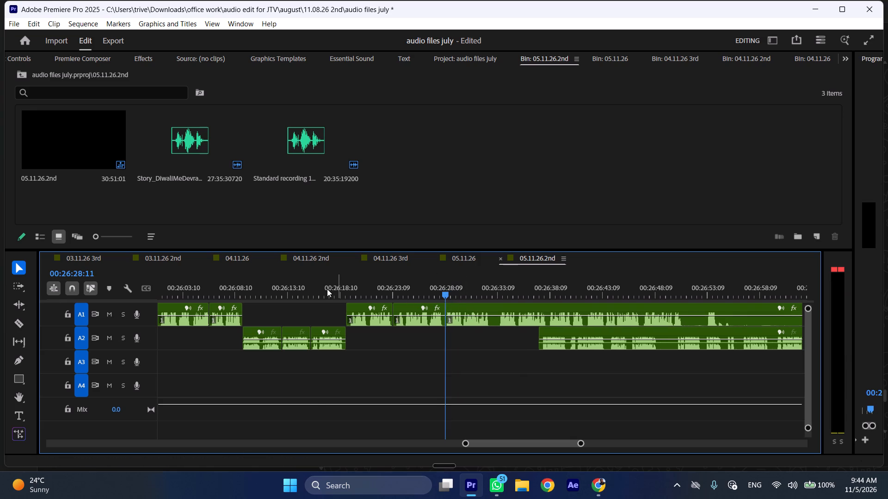
Play back the edited dialogue from about 00:26:16 at increased speed to check the new cuts.
{"action": "left_click", "coordinate": [317, 288]}
{"action": "key", "text": "space"}
{"action": "key", "text": "l"}
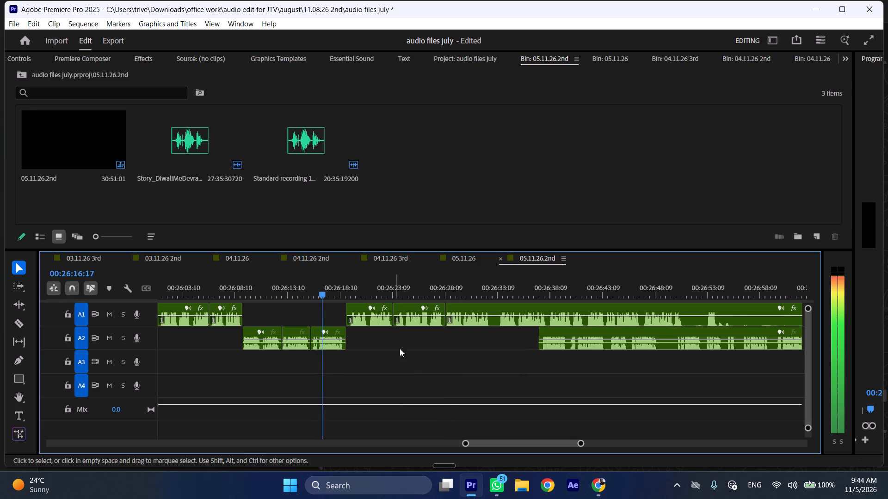
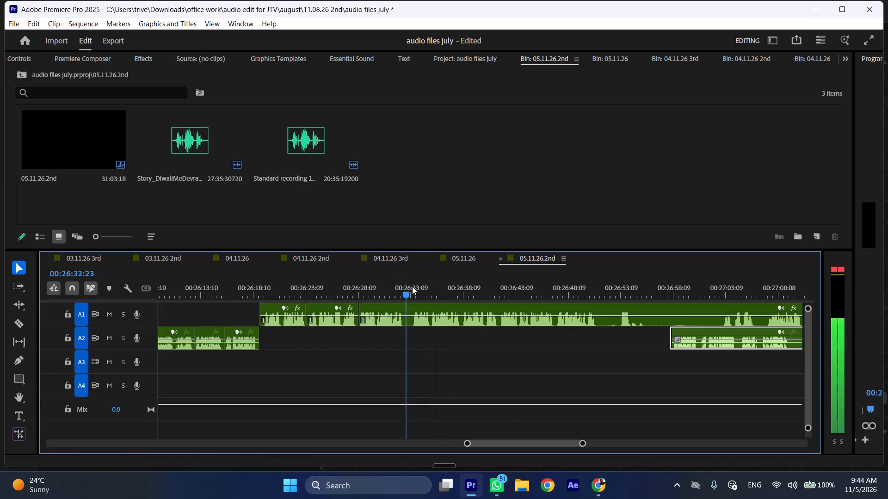
Split the A1 recording at about 00:26:33:11 and ripple-delete the unwanted section back to 00:26:28:11.
{"action": "left_click_drag", "start_coordinate": [412, 286], "coordinate": [413, 286]}
{"action": "left_click", "coordinate": [420, 329]}
{"action": "left_click", "coordinate": [424, 321]}
{"action": "key", "text": "shift+c"}
{"action": "key", "text": "ctrl+shift+d"}
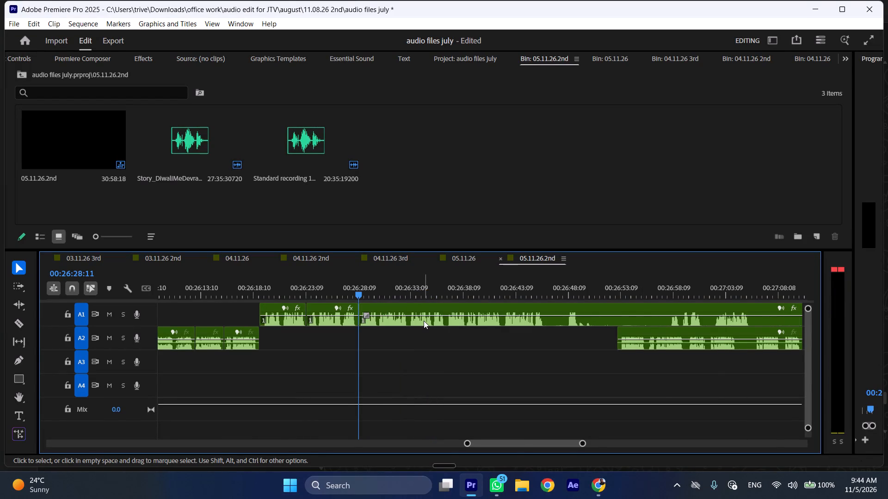
Play the A1 recording from 00:26:28:11 at increased speed and split it where the speech ends, at 00:26:46:01.
{"action": "key", "text": "space"}
{"action": "type", "text": "l"}
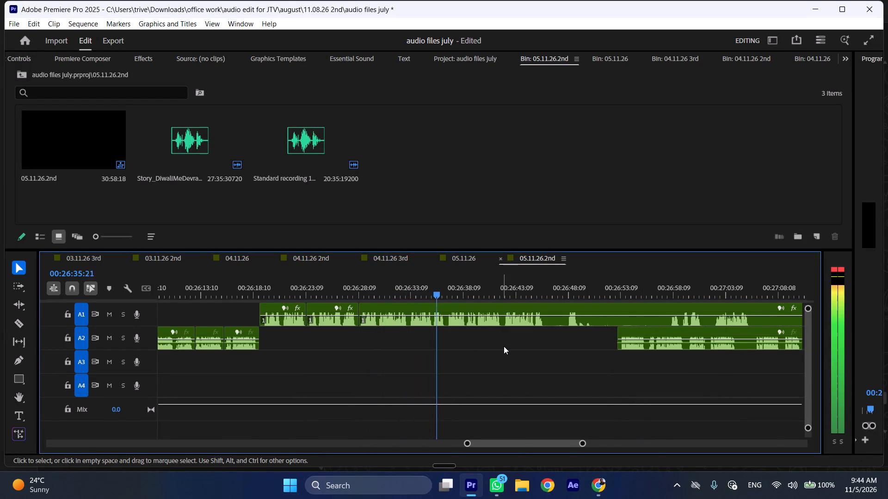
{"action": "scroll", "coordinate": [504, 346], "scroll_direction": "down", "scroll_amount": 4}
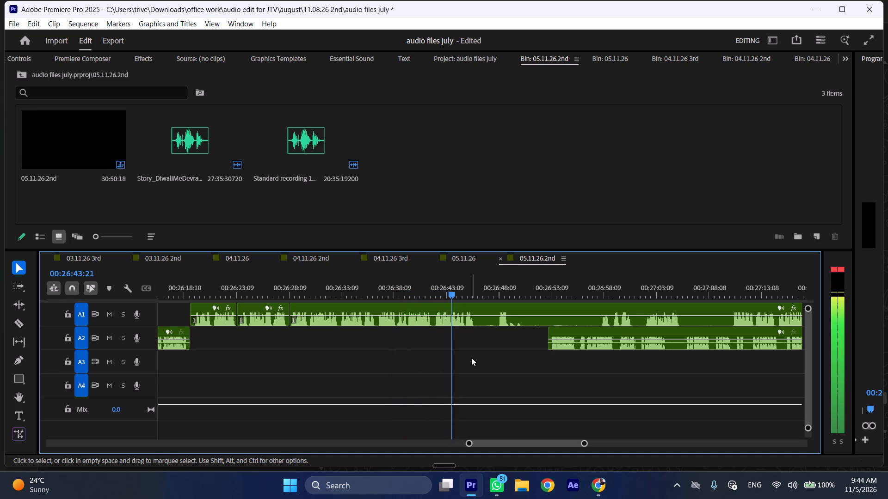
{"action": "key", "text": "space"}
{"action": "type", "text": "C"}
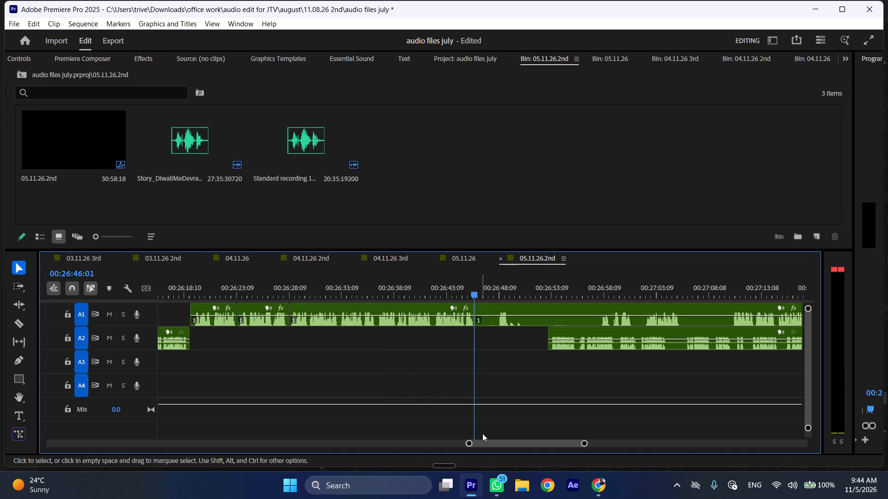
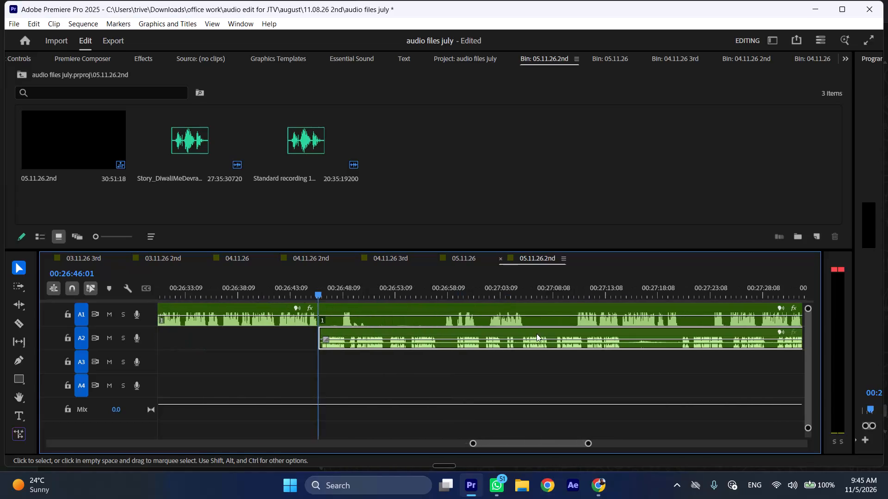
Move the A1 clip that starts at 00:26:46:01 later, so it begins at about 00:27:31.
{"action": "left_click_drag", "start_coordinate": [245, 306], "coordinate": [299, 306]}
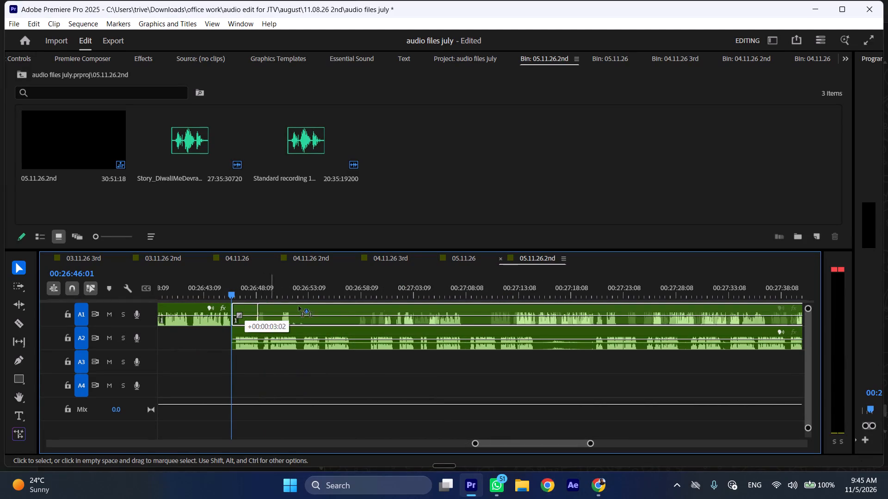
{"action": "left_click_drag", "start_coordinate": [299, 306], "coordinate": [717, 307]}
Play the A2 recording from 00:26:46:01 and ripple-delete its opening section up to about 00:26:49:01.
{"action": "key", "text": "space"}
{"action": "type", "text": "l"}
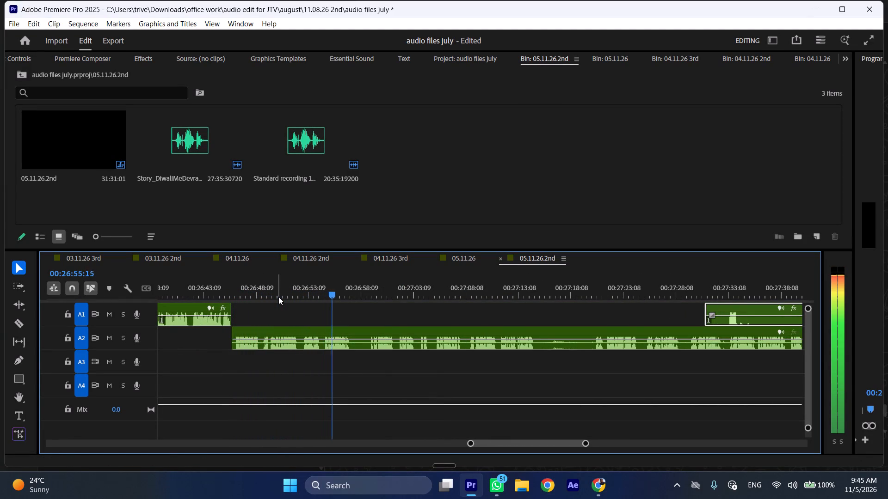
{"action": "left_click", "coordinate": [260, 289]}
{"action": "left_click_drag", "start_coordinate": [259, 293], "coordinate": [259, 293]}
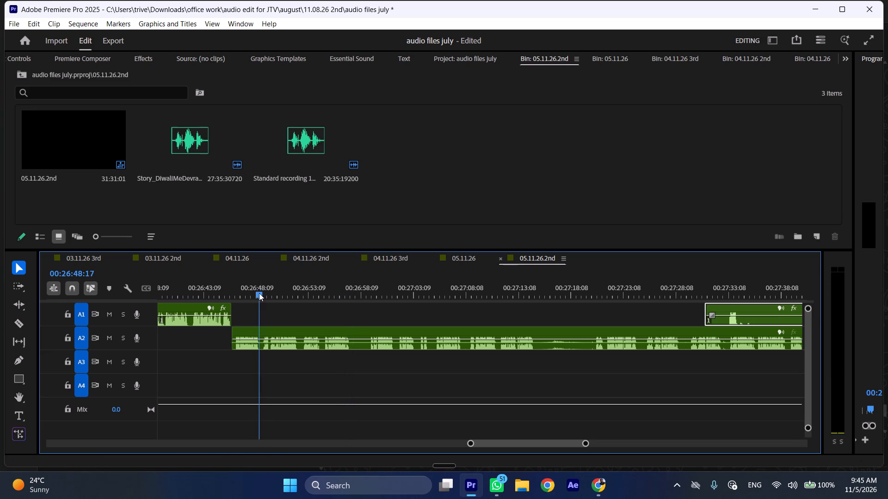
{"action": "left_click_drag", "start_coordinate": [259, 293], "coordinate": [263, 293]}
{"action": "left_click", "coordinate": [278, 344]}
{"action": "key", "text": "shift+c"}
{"action": "key", "text": "ctrl+shift+d"}
Split the A2 recording around the pause between about 00:26:54:14 and 00:26:56:05 and ripple-delete it.
{"action": "left_click_drag", "start_coordinate": [309, 284], "coordinate": [322, 285]}
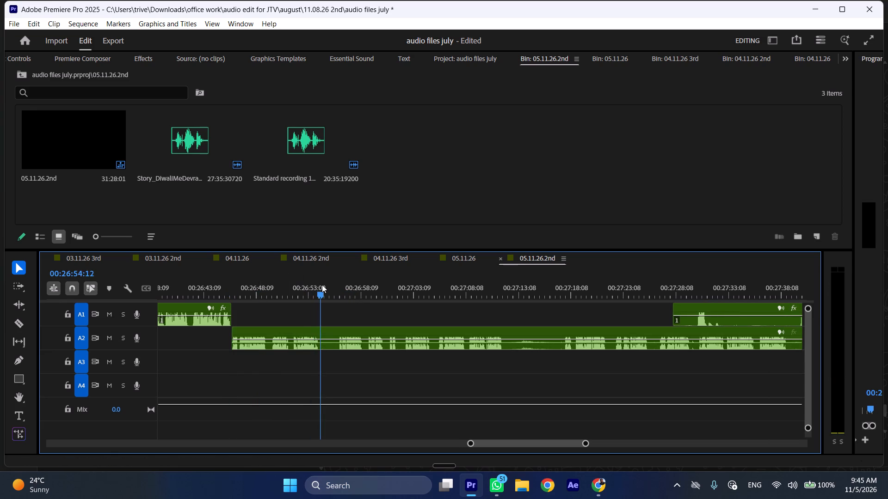
{"action": "left_click_drag", "start_coordinate": [322, 285], "coordinate": [339, 285]}
{"action": "key", "text": "shift+c"}
{"action": "left_click", "coordinate": [351, 334]}
{"action": "key", "text": "shift+c"}
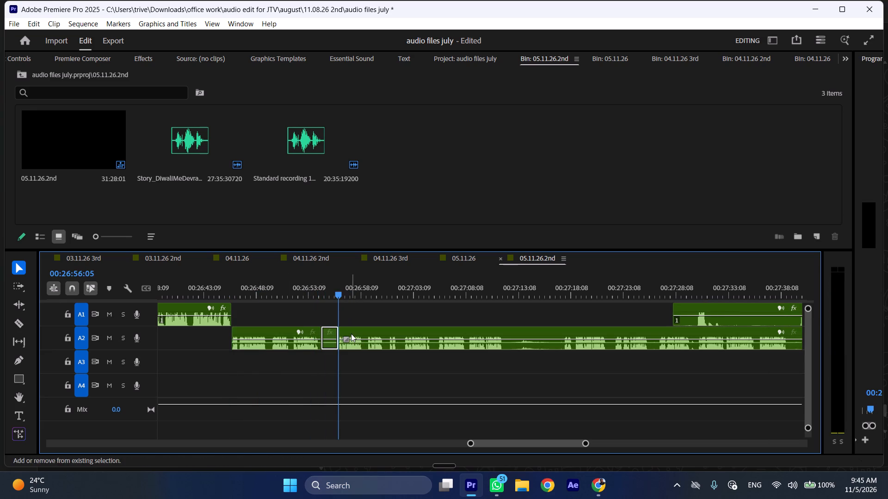
{"action": "key", "text": "ctrl+shift+d"}
Listen to the A2 join, split the recording at 00:26:51:20 and ripple-delete the take up to about 00:26:54:14.
{"action": "key", "text": "space"}
{"action": "type", "text": "k"}
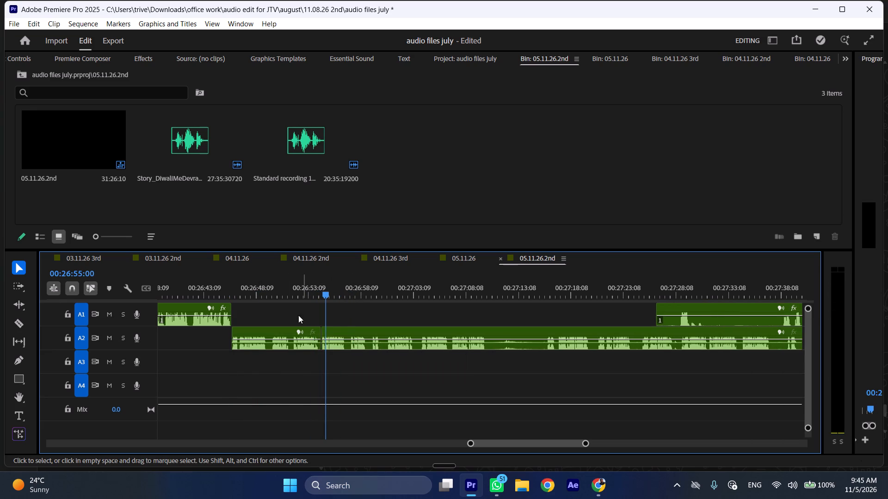
{"action": "left_click", "coordinate": [291, 296]}
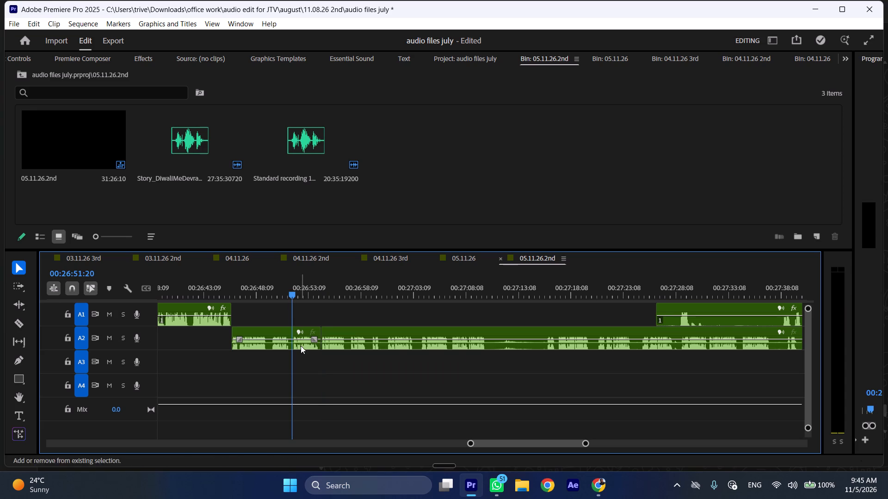
{"action": "type", "text": "C"}
{"action": "key", "text": "space"}
{"action": "double_click", "coordinate": [303, 347]}
{"action": "key", "text": "ctrl+shift+d"}
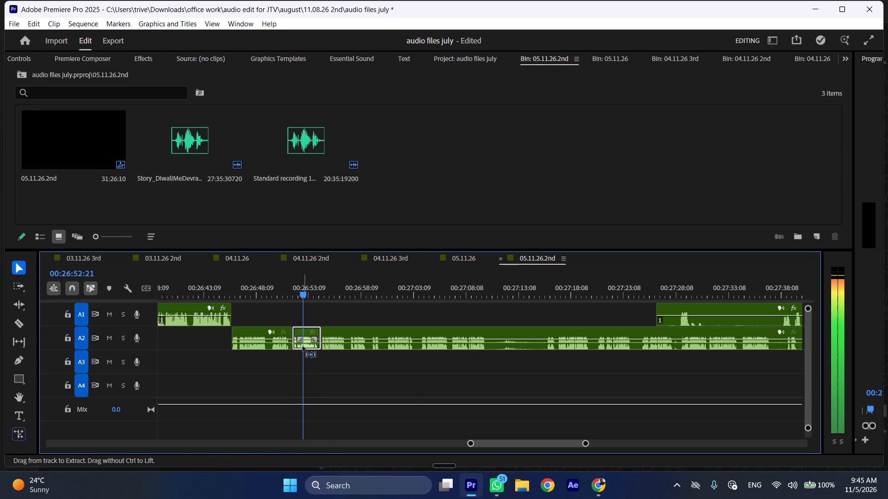
{"action": "key", "text": "space"}
{"action": "left_click", "coordinate": [303, 347]}
{"action": "key", "text": "ctrl+shift+d"}
Play A2 from 00:26:51:20, split it at about 00:26:58 and ripple-delete the unwanted take between these points.
{"action": "key", "text": "space"}
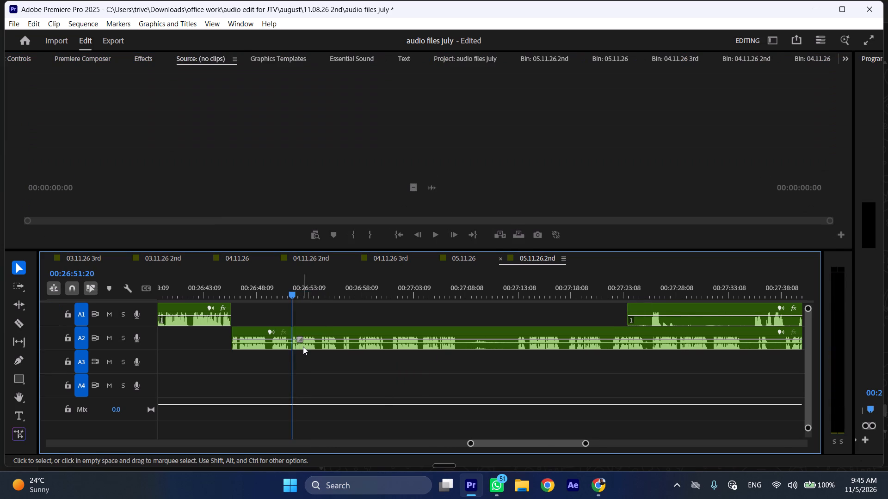
{"action": "type", "text": "l"}
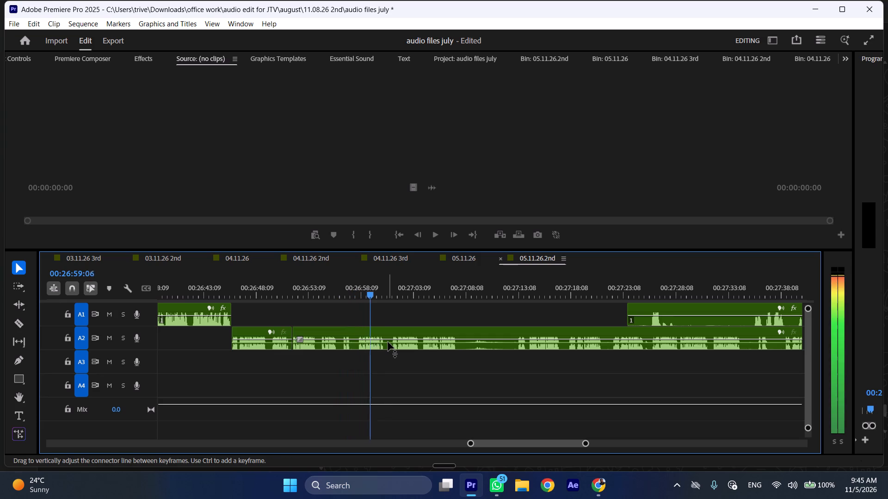
{"action": "left_click", "coordinate": [362, 286]}
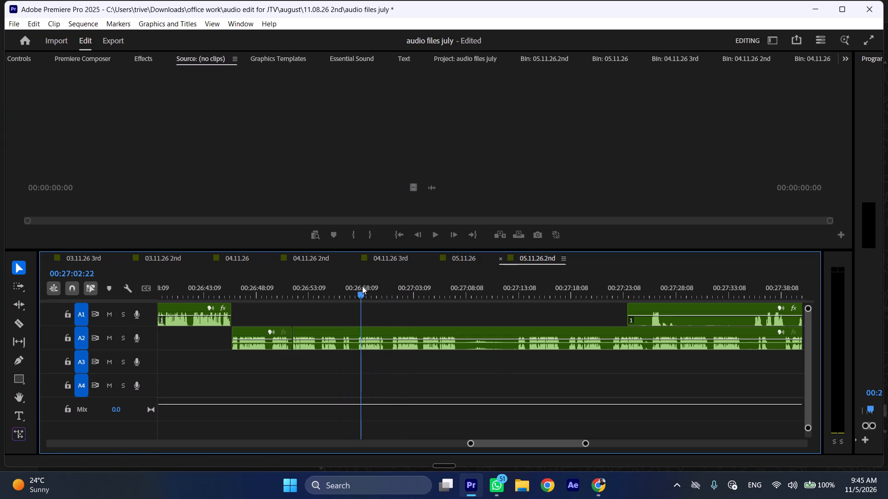
{"action": "left_click", "coordinate": [372, 342]}
{"action": "key", "text": "shift+c"}
{"action": "key", "text": "ctrl+shift+d"}
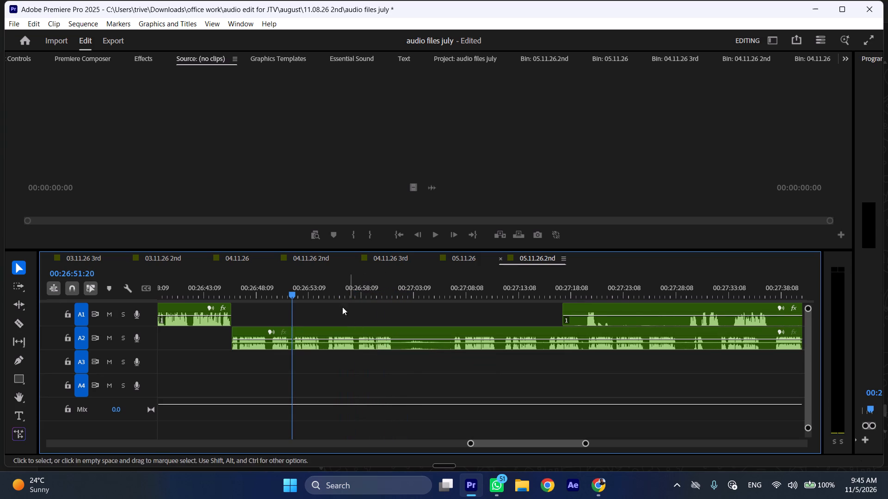
Split the A2 recording around the short pause ending at 00:26:49:21 and ripple-delete that pause.
{"action": "left_click_drag", "start_coordinate": [266, 281], "coordinate": [270, 281]}
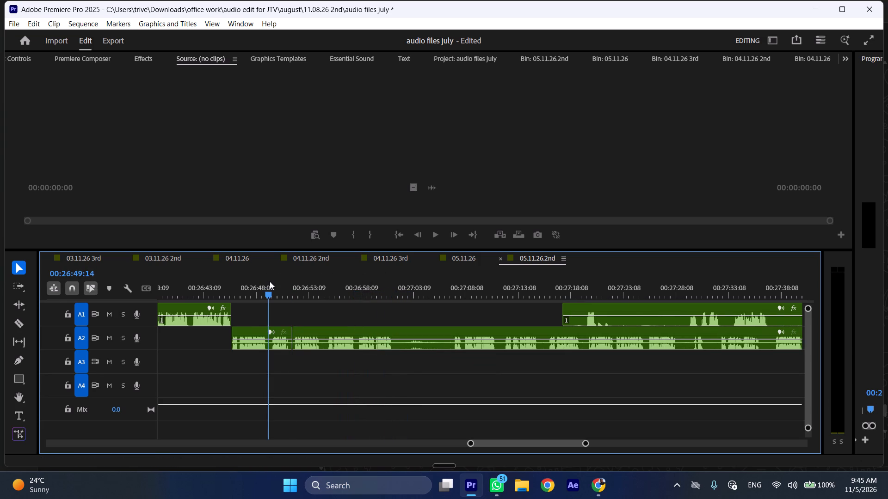
{"action": "left_click_drag", "start_coordinate": [270, 281], "coordinate": [273, 281]}
{"action": "key", "text": "shift+c"}
{"action": "left_click", "coordinate": [282, 347]}
{"action": "key", "text": "shift+c"}
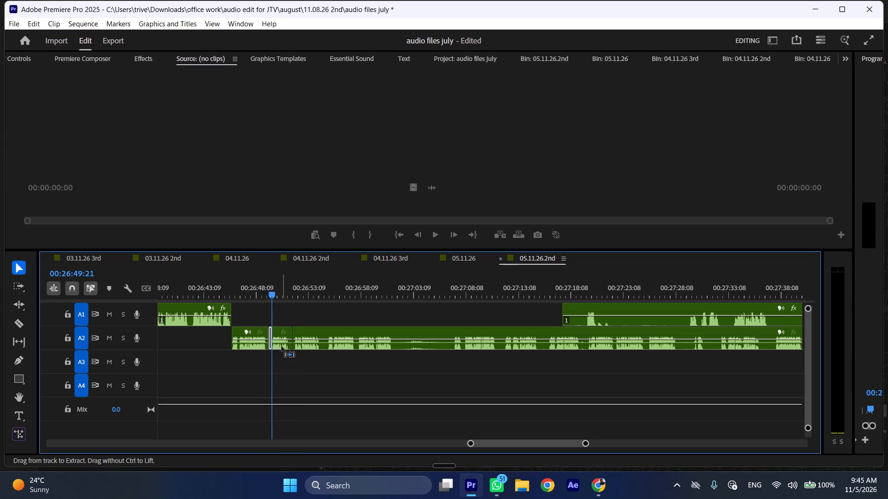
{"action": "key", "text": "ctrl+shift+d"}
Play A2 onward, split it at 00:26:54:06 and ripple-delete the short pause up to about 00:26:54:22.
{"action": "key", "text": "space"}
{"action": "key", "text": "l"}
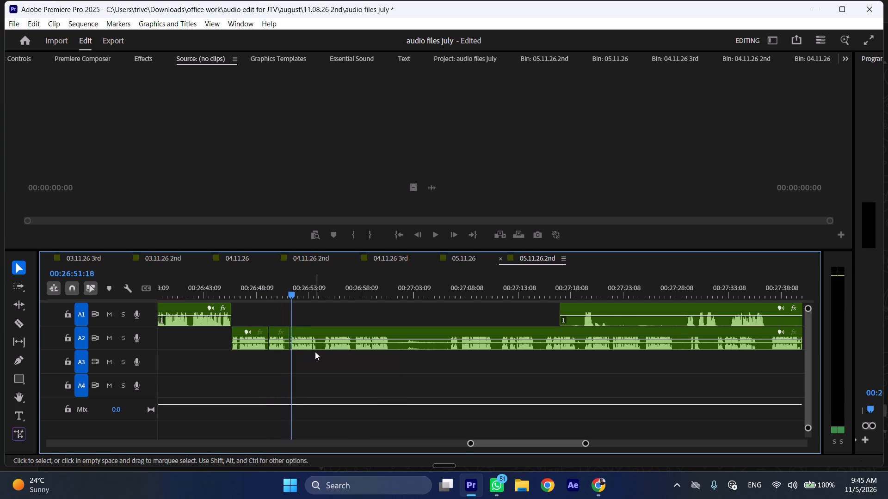
{"action": "key", "text": "space"}
{"action": "key", "text": "shift+c"}
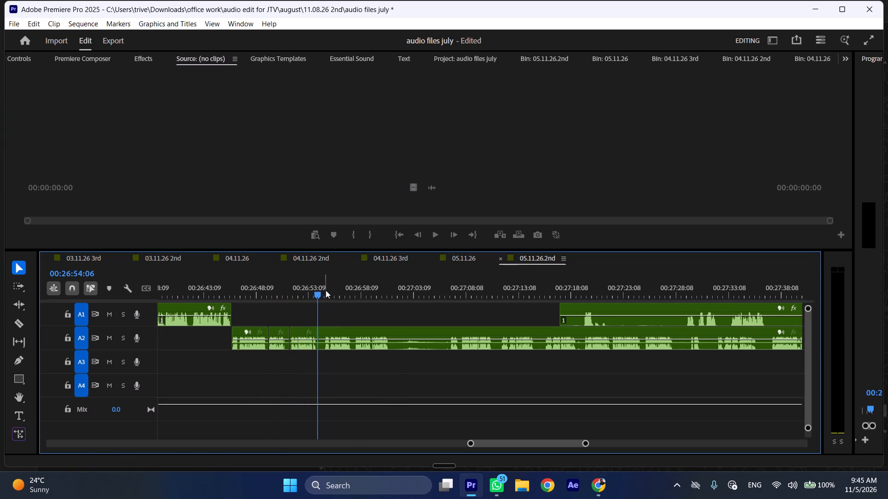
{"action": "left_click", "coordinate": [326, 290]}
{"action": "left_click", "coordinate": [335, 333]}
{"action": "key", "text": "shift+c"}
{"action": "key", "text": "ctrl+shift+d"}
Play A2 onward and ripple-delete the unwanted section from about 00:27:00:16 to 00:27:06:02.
{"action": "key", "text": "space"}
{"action": "type", "text": "l"}
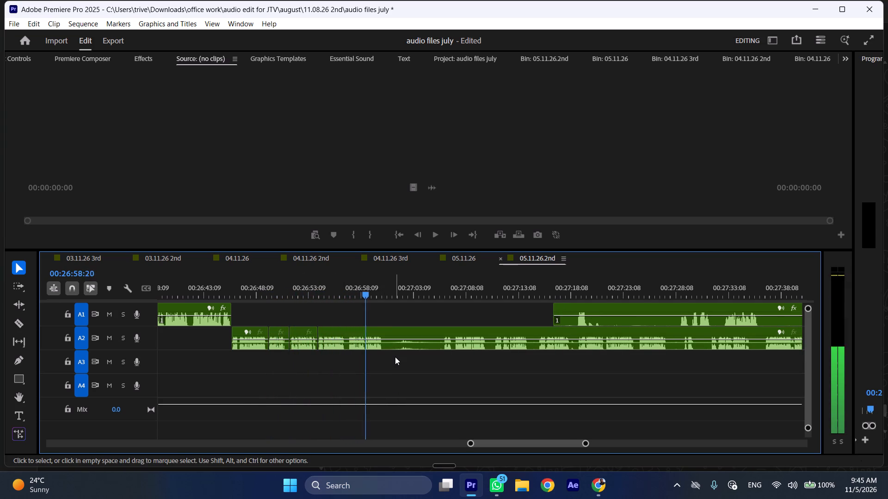
{"action": "key", "text": "space"}
{"action": "key", "text": "shift+c"}
{"action": "left_click_drag", "start_coordinate": [434, 280], "coordinate": [443, 280]}
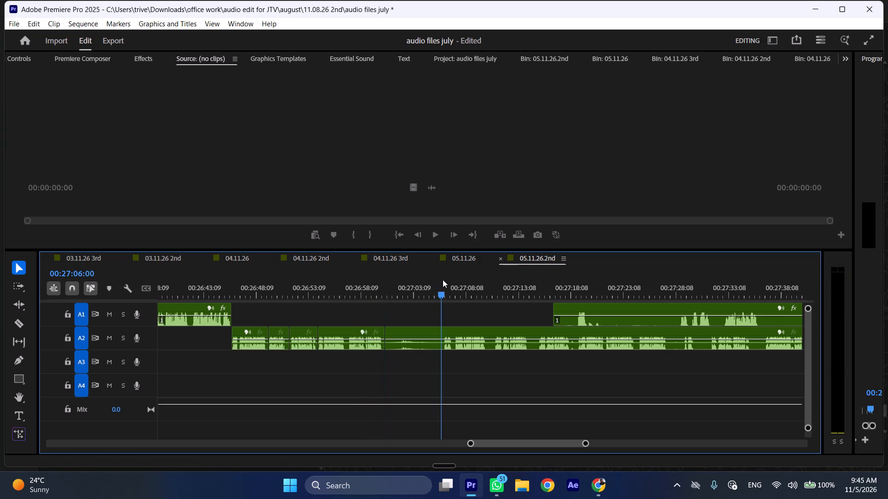
{"action": "left_click_drag", "start_coordinate": [443, 280], "coordinate": [444, 280]}
{"action": "left_click", "coordinate": [458, 347]}
{"action": "key", "text": "shift+c"}
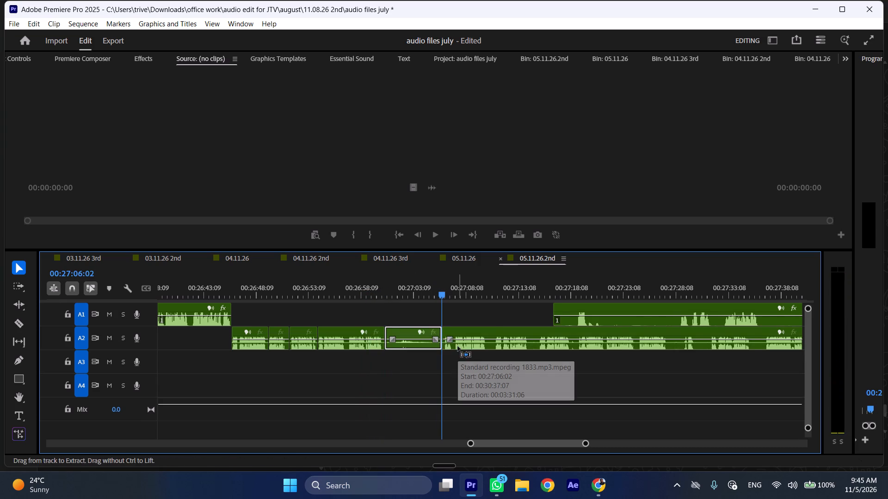
{"action": "key", "text": "ctrl+shift+d"}
Move the next A1 clip later again, so it starts at about 00:27:31, while A2 plays.
{"action": "type", "text": "ll"}
{"action": "scroll", "coordinate": [408, 360], "scroll_direction": "down", "scroll_amount": 5}
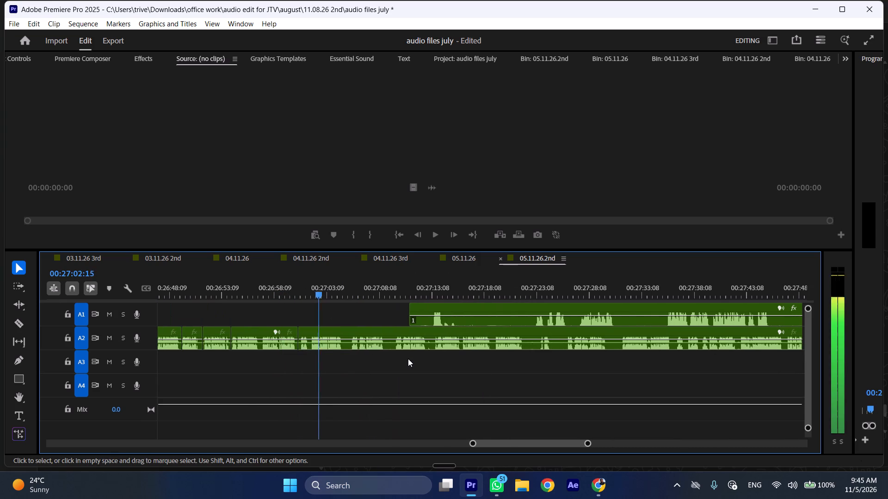
{"action": "left_click_drag", "start_coordinate": [425, 306], "coordinate": [635, 306]}
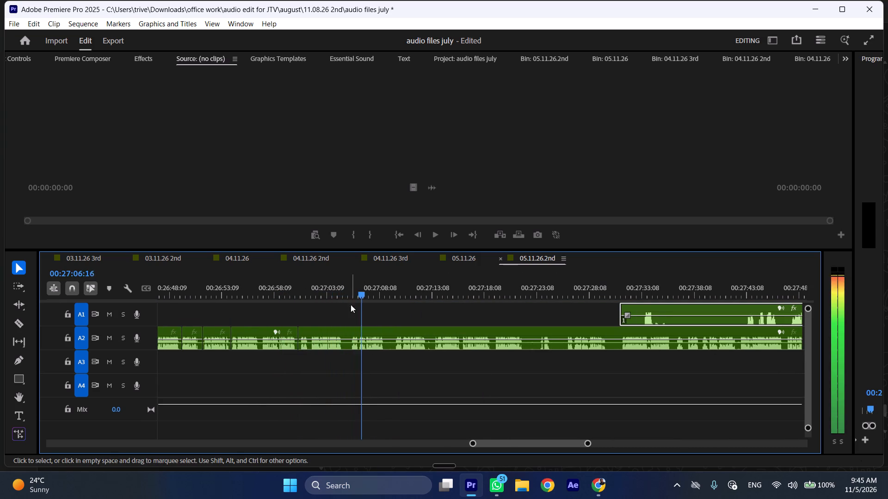
Replay A2 from about 00:27:01, split it at 00:27:05:01 and ripple-delete the short pause up to about 00:27:05:13.
{"action": "left_click_drag", "start_coordinate": [306, 285], "coordinate": [302, 286]}
{"action": "key", "text": "space"}
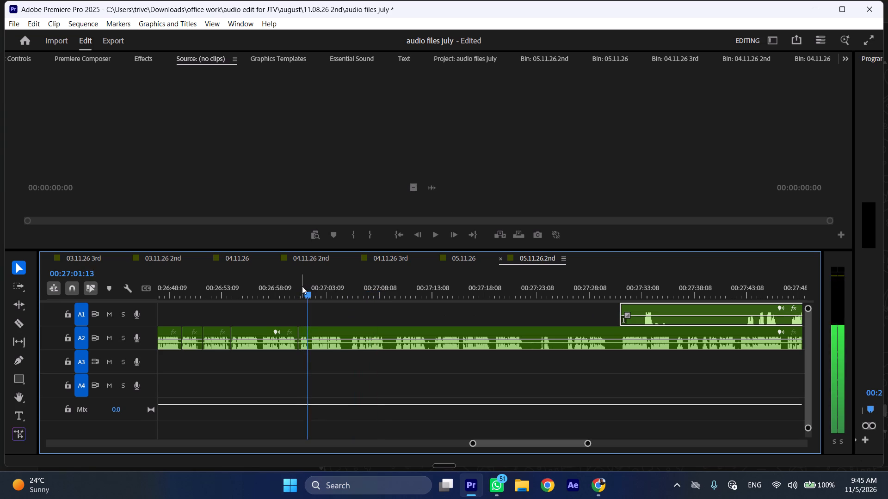
{"action": "key", "text": "l"}
{"action": "key", "text": "space"}
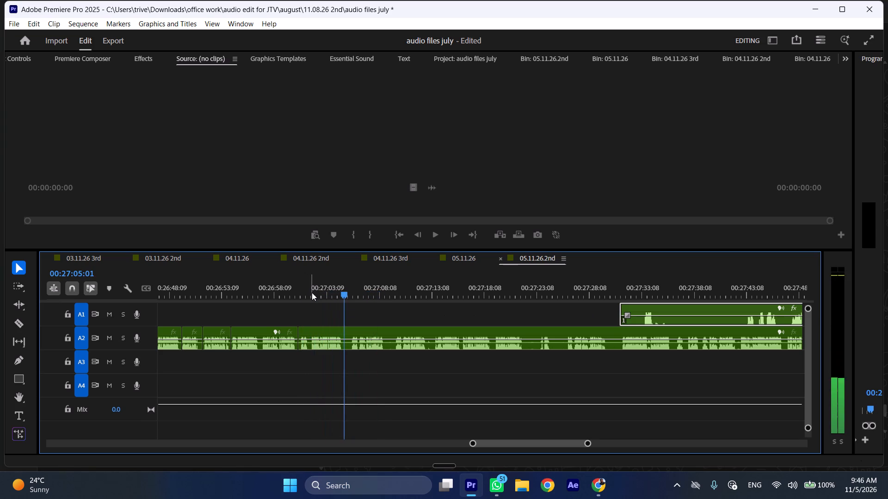
{"action": "key", "text": "shift+c"}
{"action": "left_click", "coordinate": [348, 289]}
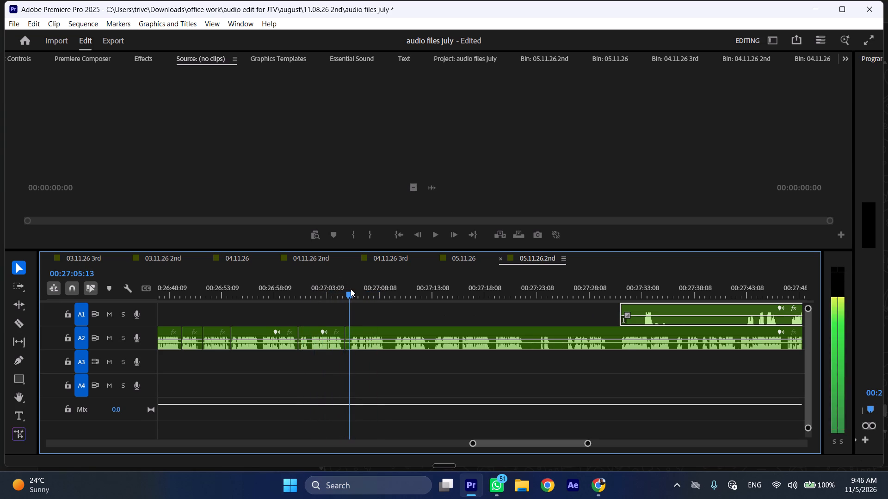
{"action": "left_click", "coordinate": [363, 328]}
{"action": "key", "text": "shift+c"}
{"action": "key", "text": "ctrl+shift+d"}
Play A2 from 00:27:05:01, split it at 00:27:09:08 and ripple-delete the unwanted take between these points.
{"action": "key", "text": "space"}
{"action": "type", "text": "kll"}
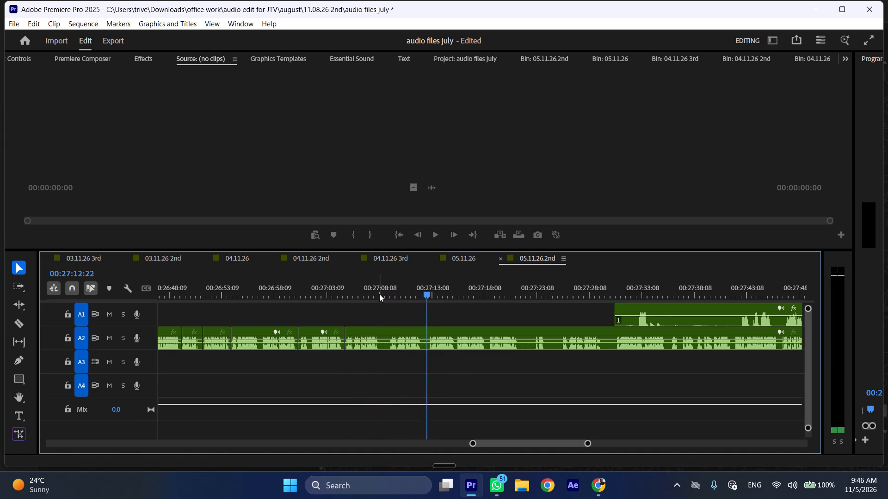
{"action": "left_click", "coordinate": [394, 289]}
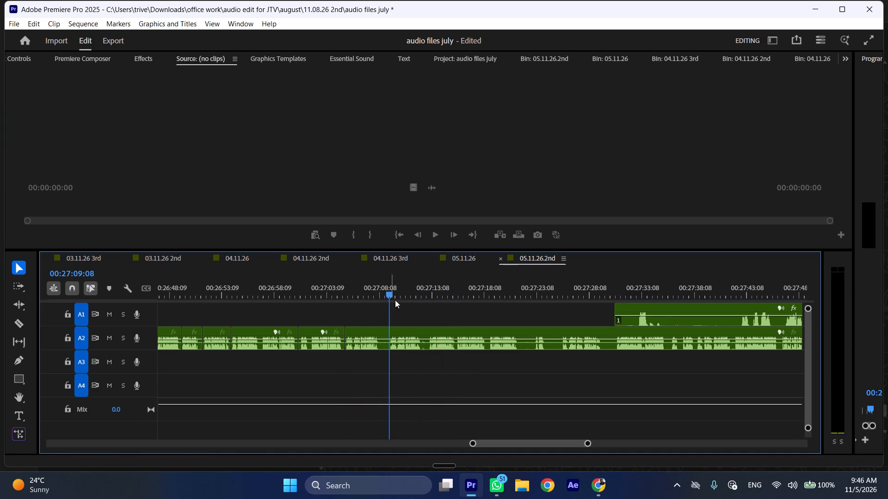
{"action": "left_click", "coordinate": [403, 324]}
{"action": "left_click", "coordinate": [402, 335]}
{"action": "key", "text": "shift+c"}
{"action": "key", "text": "ctrl+shift+d"}
Split the A2 recording around the short pause starting at about 00:27:08:03 and ripple-delete it.
{"action": "left_click", "coordinate": [380, 290]}
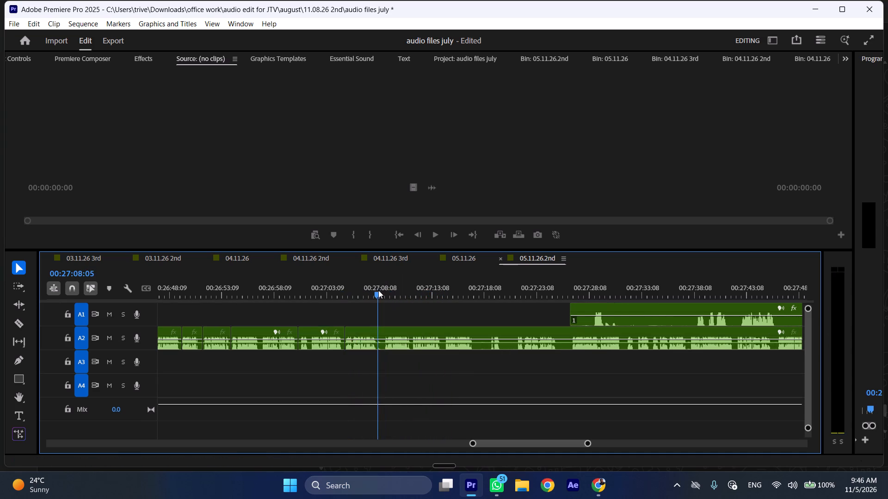
{"action": "key", "text": "shift+c"}
{"action": "left_click", "coordinate": [393, 336]}
{"action": "key", "text": "shift+c"}
{"action": "key", "text": "ctrl+shift+d"}
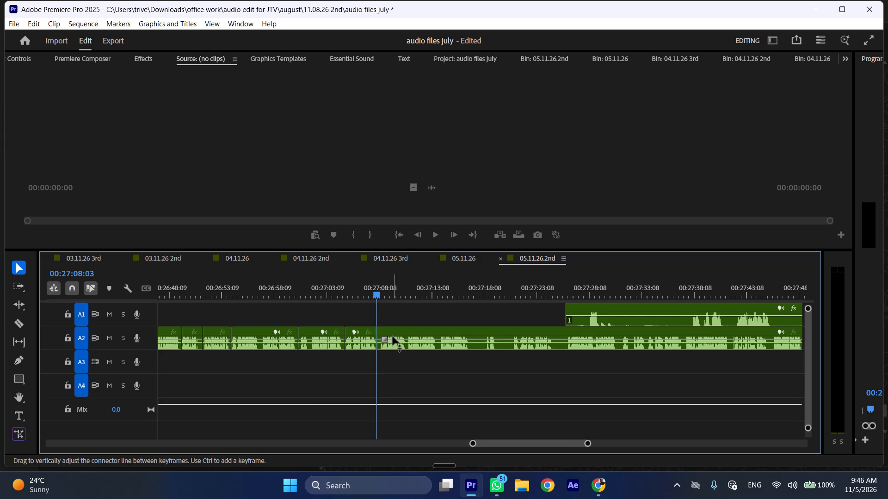
Play A2 onward and ripple-delete the unwanted take from about 00:27:10:24 to 00:27:13:23.
{"action": "key", "text": "space"}
{"action": "type", "text": "l"}
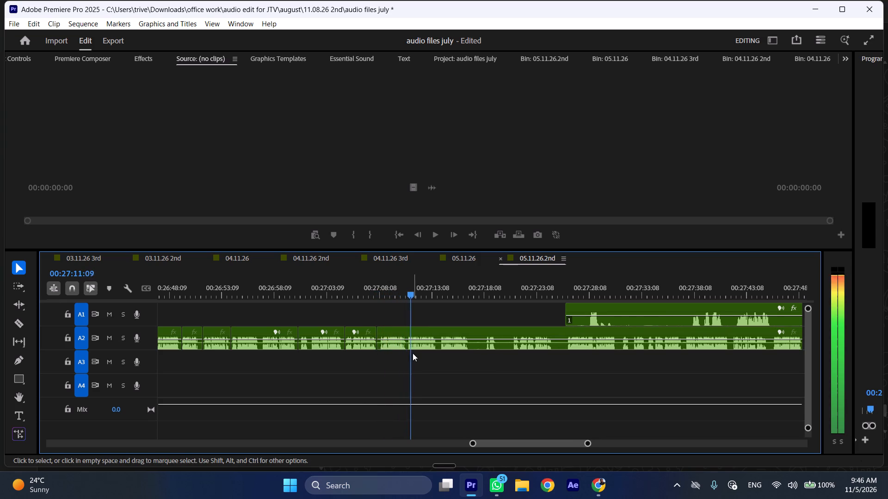
{"action": "scroll", "coordinate": [413, 353], "scroll_direction": "down", "scroll_amount": 3}
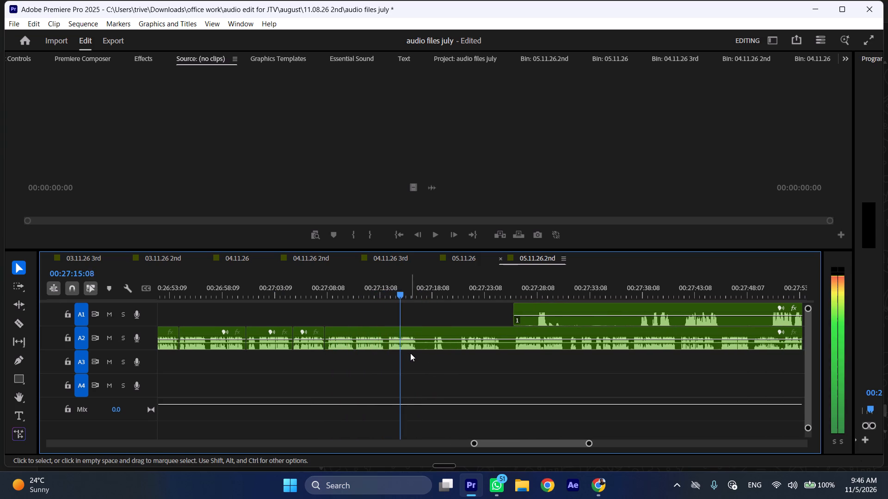
{"action": "left_click_drag", "start_coordinate": [355, 289], "coordinate": [373, 289]}
{"action": "key", "text": "shift+c"}
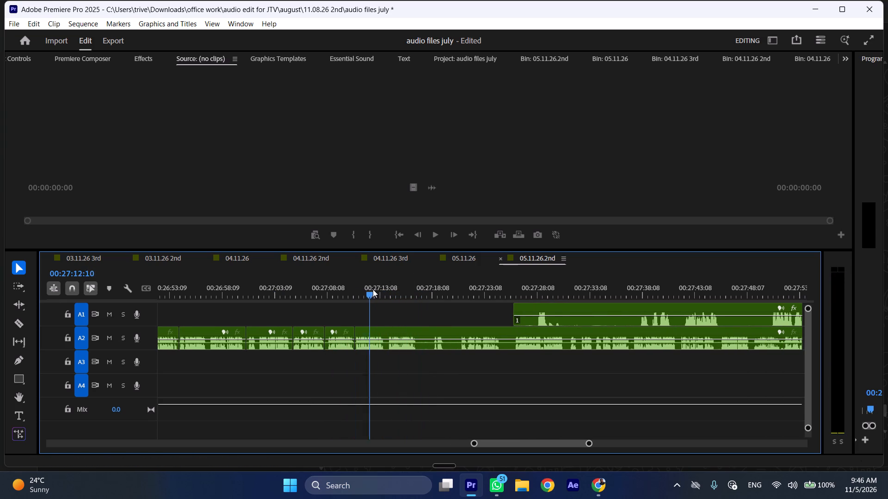
{"action": "left_click_drag", "start_coordinate": [373, 289], "coordinate": [387, 289]}
{"action": "left_click", "coordinate": [401, 347]}
{"action": "key", "text": "shift+c"}
{"action": "key", "text": "ctrl+shift+d"}
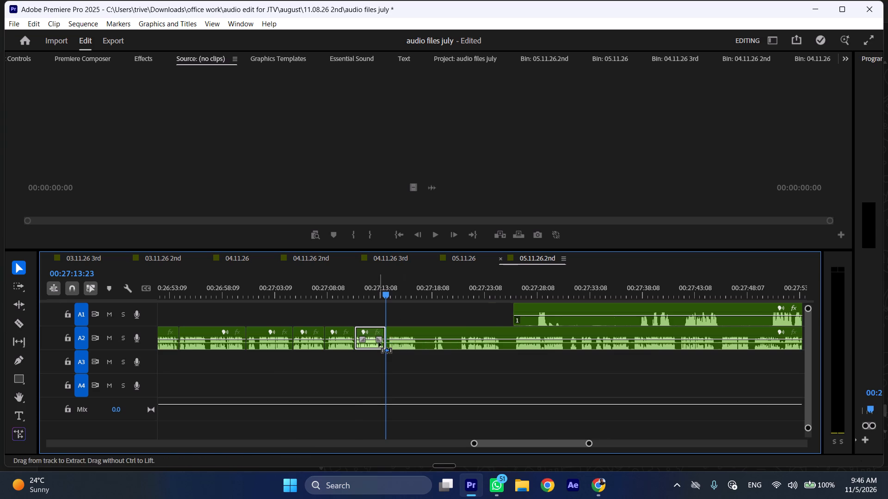
Split the A2 recording at 00:27:14:02 and briefly play the audio just before the split.
{"action": "left_click", "coordinate": [386, 304]}
{"action": "left_click", "coordinate": [388, 288]}
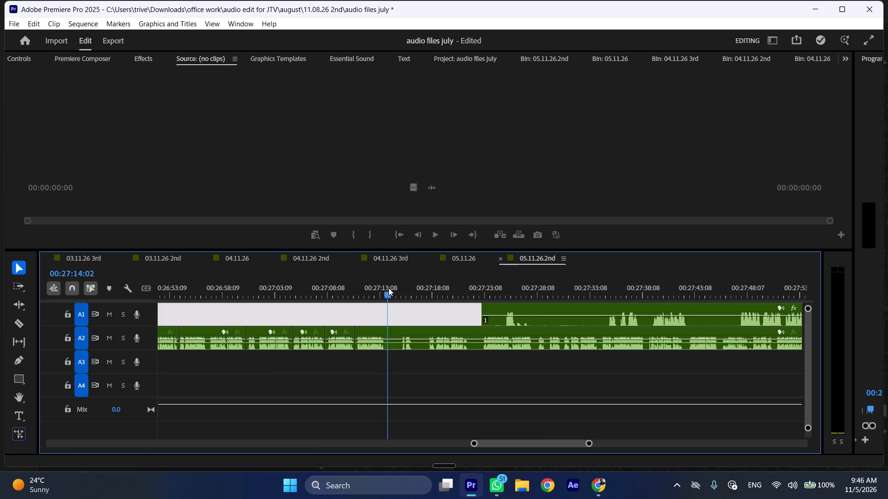
{"action": "key", "text": "shift+c"}
{"action": "left_click", "coordinate": [380, 283]}
{"action": "key", "text": "space"}
{"action": "key", "text": "space"}
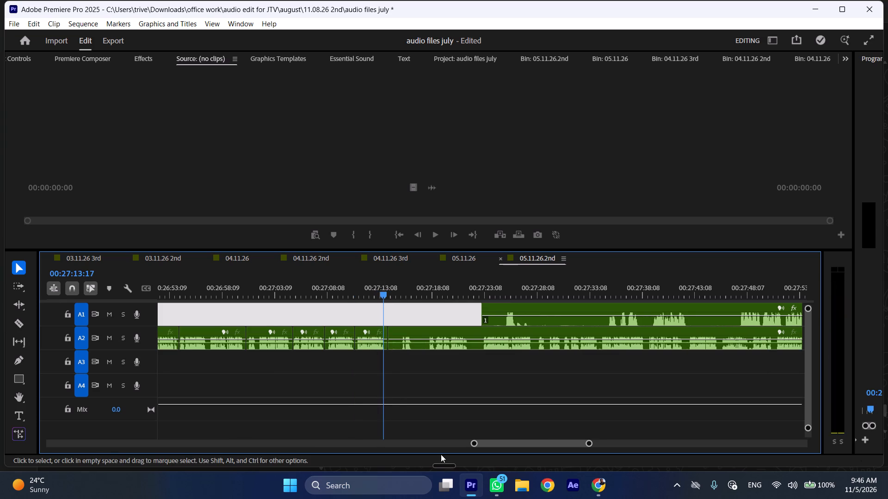
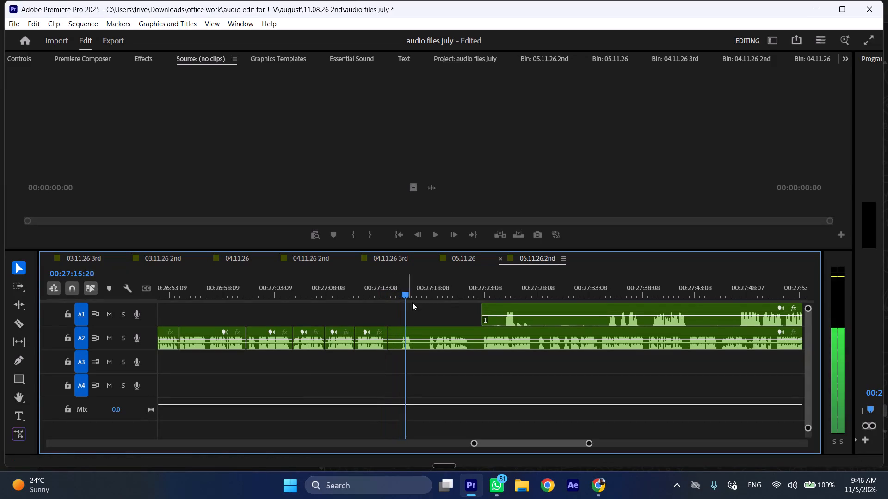
Split the A2 recording at 00:27:17:20 and ripple-delete the unwanted take that starts at 00:27:14:02.
{"action": "key", "text": "space"}
{"action": "left_click", "coordinate": [437, 329]}
{"action": "key", "text": "shift+c"}
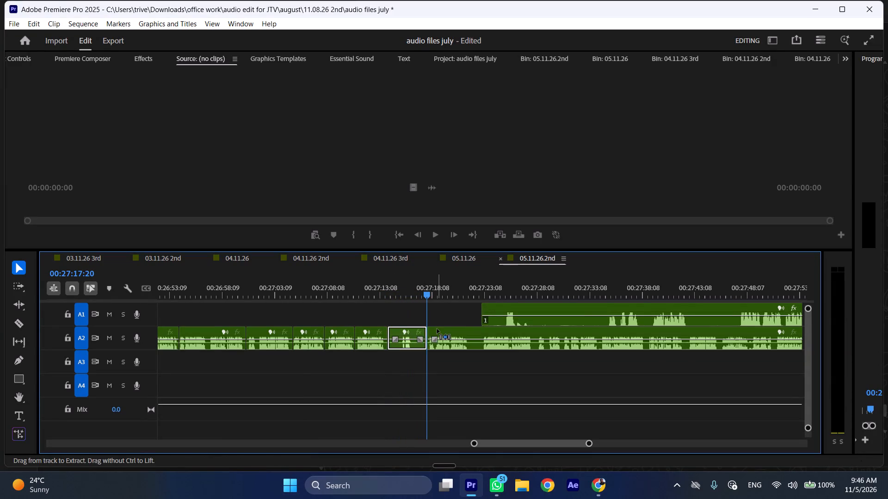
{"action": "key", "text": "ctrl+shift+d"}
Play A2 onward and shift the A1 recording forward so that it starts at about 00:27:28:17.
{"action": "key", "text": "space"}
{"action": "type", "text": "l"}
{"action": "left_click_drag", "start_coordinate": [454, 307], "coordinate": [552, 307]}
Stop playback and split the A2 recording at 00:27:18:07, in the pause after the spoken phrase.
{"action": "key", "text": "space"}
{"action": "type", "text": "C"}
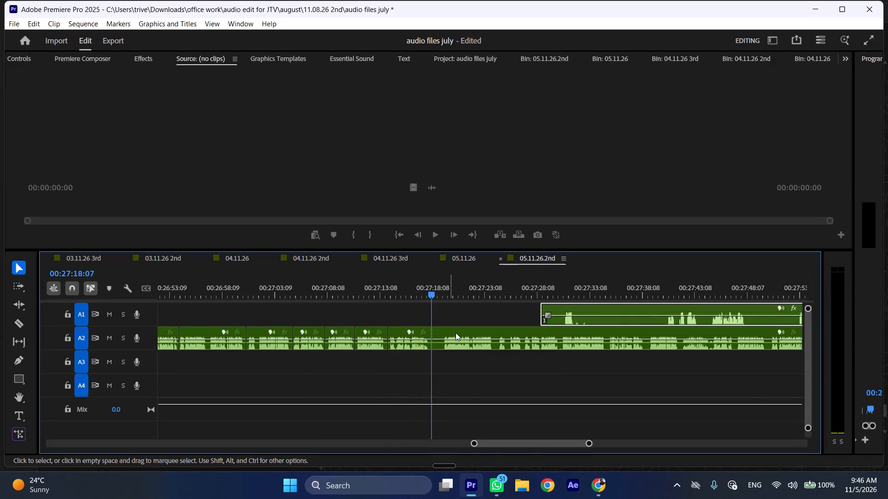
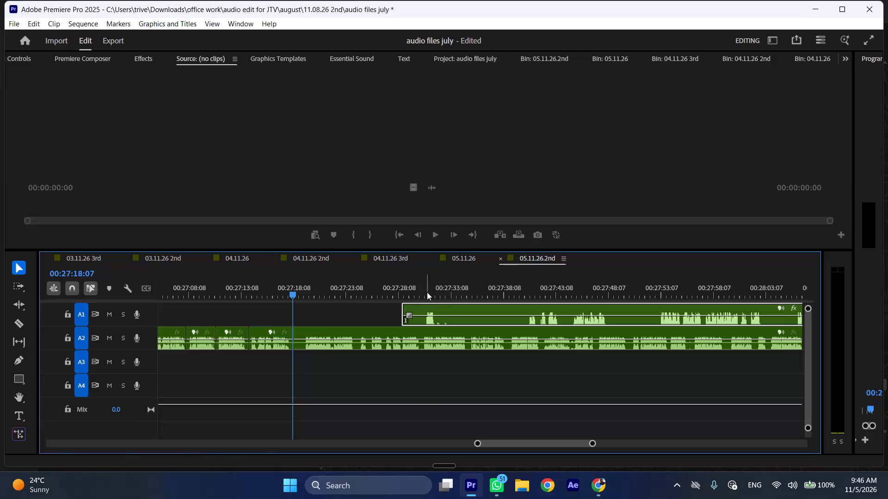
Listen through the A1 recording to find the next usable take and trim the clip's start to 00:27:53:01.
{"action": "key", "text": "space"}
{"action": "left_click_drag", "start_coordinate": [521, 276], "coordinate": [530, 277]}
{"action": "key", "text": "space"}
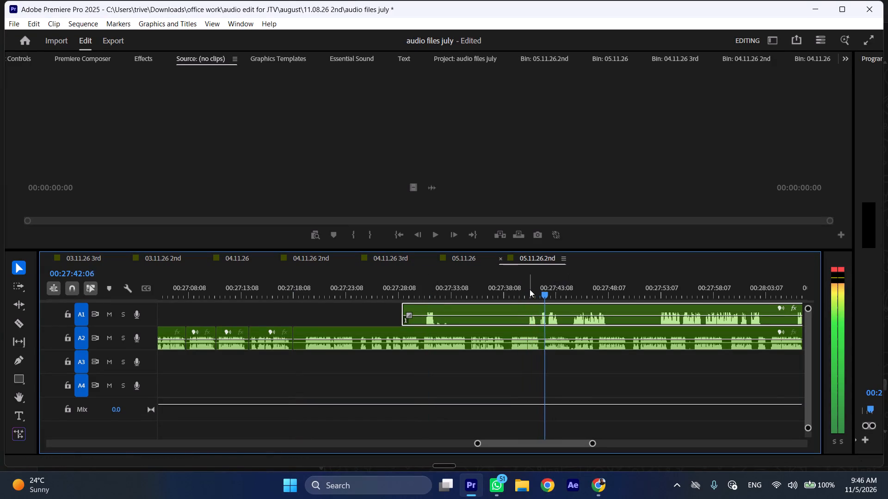
{"action": "left_click_drag", "start_coordinate": [568, 285], "coordinate": [573, 285]}
{"action": "key", "text": "space"}
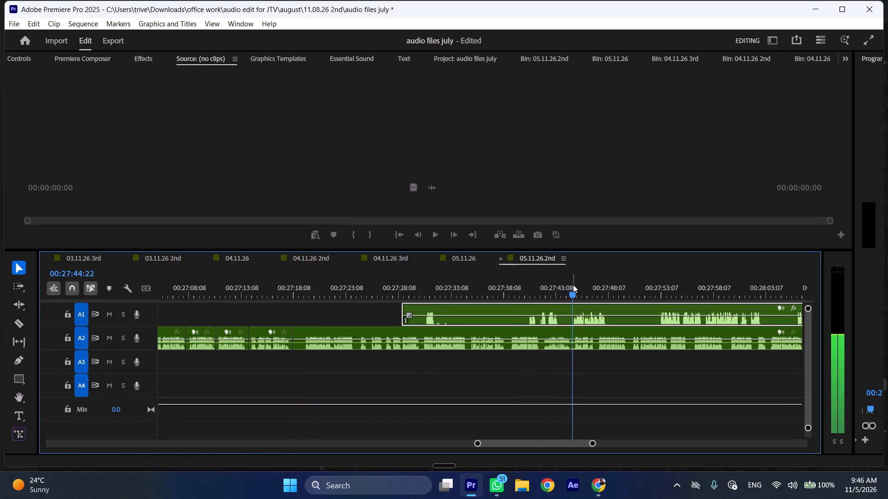
{"action": "left_click", "coordinate": [659, 289]}
{"action": "key", "text": "space"}
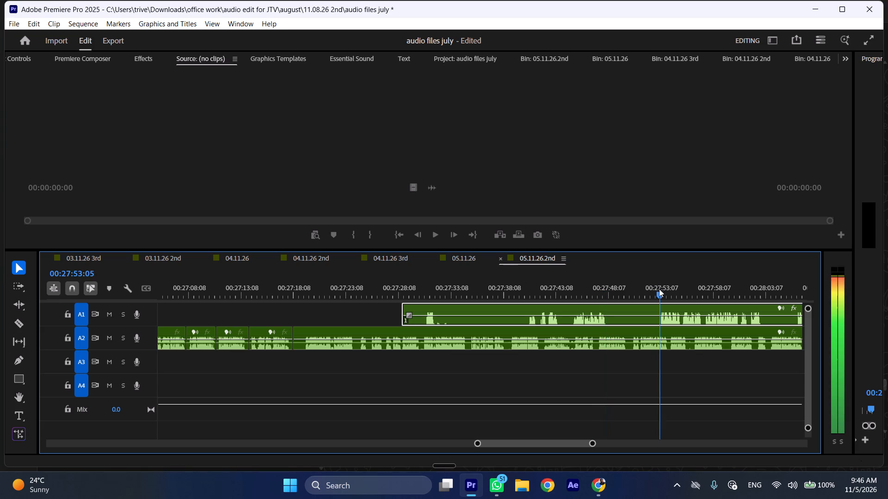
{"action": "left_click", "coordinate": [659, 289]}
{"action": "left_click_drag", "start_coordinate": [407, 307], "coordinate": [660, 308]}
Move the trimmed A1 recording back so that it starts at 00:27:18:07, where the preceding A2 clip ends.
{"action": "left_click_drag", "start_coordinate": [696, 306], "coordinate": [409, 305]}
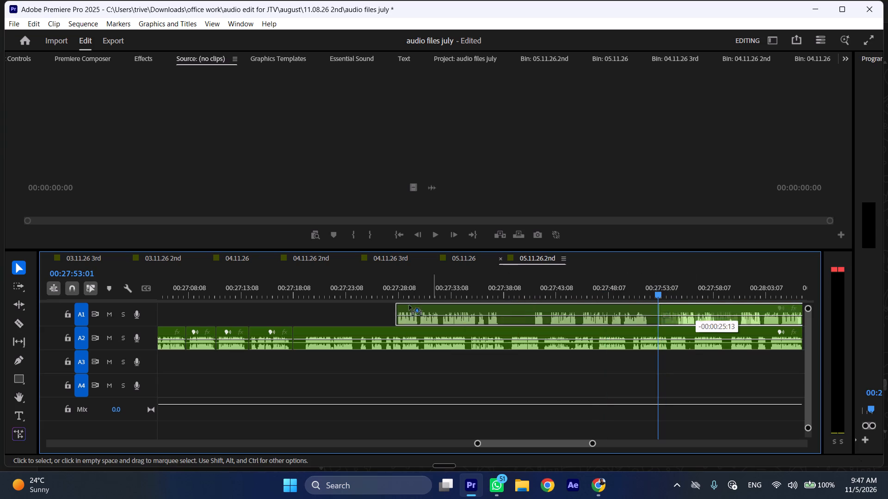
{"action": "left_click_drag", "start_coordinate": [409, 305], "coordinate": [335, 307]}
Shift the remaining A2 recording after the split forward so that it starts at about 00:27:38:08.
{"action": "left_click_drag", "start_coordinate": [300, 330], "coordinate": [308, 331]}
{"action": "left_click_drag", "start_coordinate": [328, 334], "coordinate": [528, 335]}
Play the sequence at increased speed from just before the A2-to-A1 changeover at 00:27:18:07.
{"action": "left_click", "coordinate": [277, 292]}
{"action": "key", "text": "space"}
{"action": "type", "text": "l"}
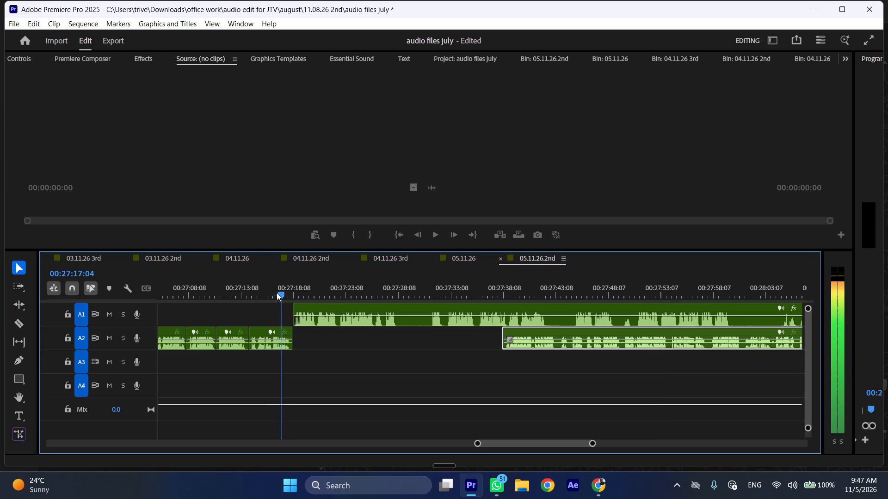
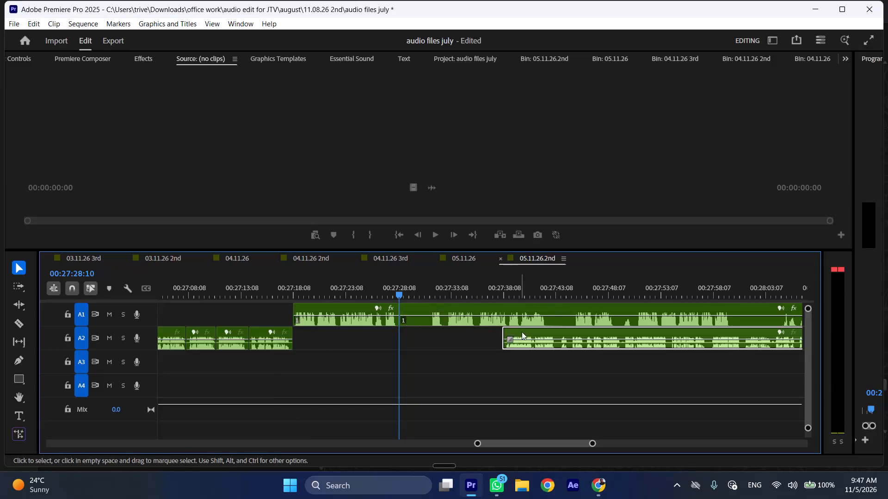
Move the remaining A2 recording back so that it starts at the A1 split at 00:27:28:10.
{"action": "left_click_drag", "start_coordinate": [522, 332], "coordinate": [435, 333]}
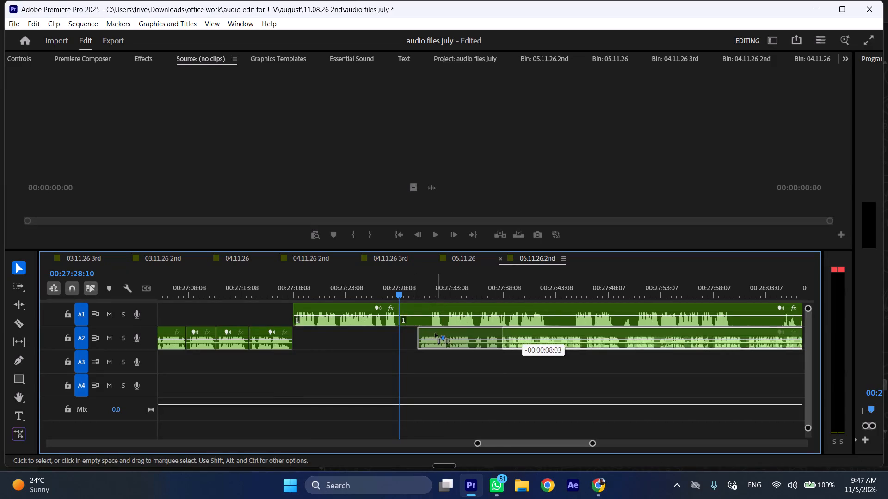
{"action": "left_click_drag", "start_coordinate": [435, 333], "coordinate": [422, 333]}
Shift the remaining A1 recording after the split forward so that it starts at about 00:27:52.
{"action": "left_click_drag", "start_coordinate": [420, 304], "coordinate": [672, 305]}
Play the sequence at increased speed from the A1-to-A2 changeover at 00:27:28:10 to review the A2 recording.
{"action": "key", "text": "space"}
{"action": "key", "text": "l"}
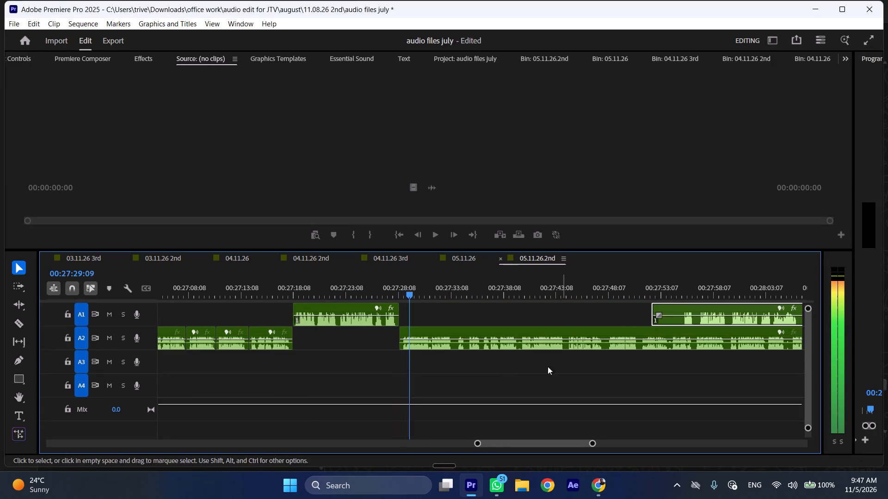
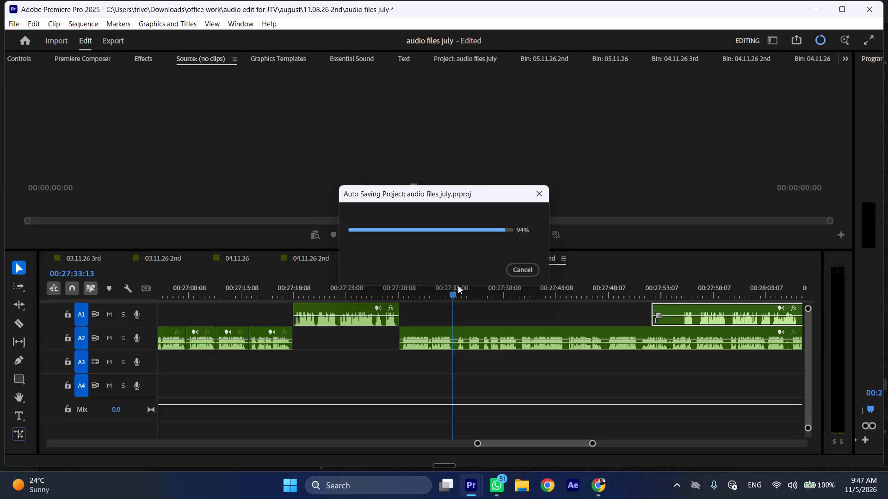
Ripple-delete the A2 section from the split at 00:27:33:13 to 00:27:35:00 and play back across the cut.
{"action": "left_click_drag", "start_coordinate": [459, 286], "coordinate": [470, 286]}
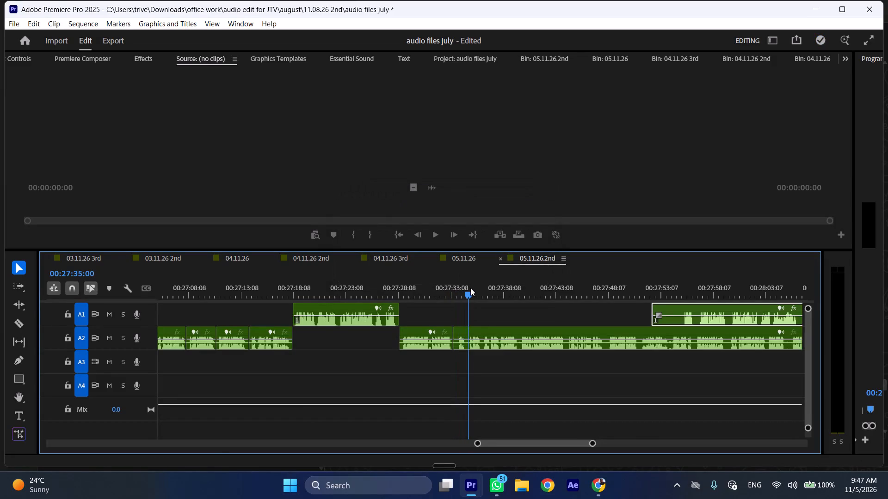
{"action": "left_click", "coordinate": [481, 329]}
{"action": "key", "text": "shift+c"}
{"action": "key", "text": "ctrl+shift+d"}
{"action": "key", "text": "space"}
{"action": "type", "text": "l"}
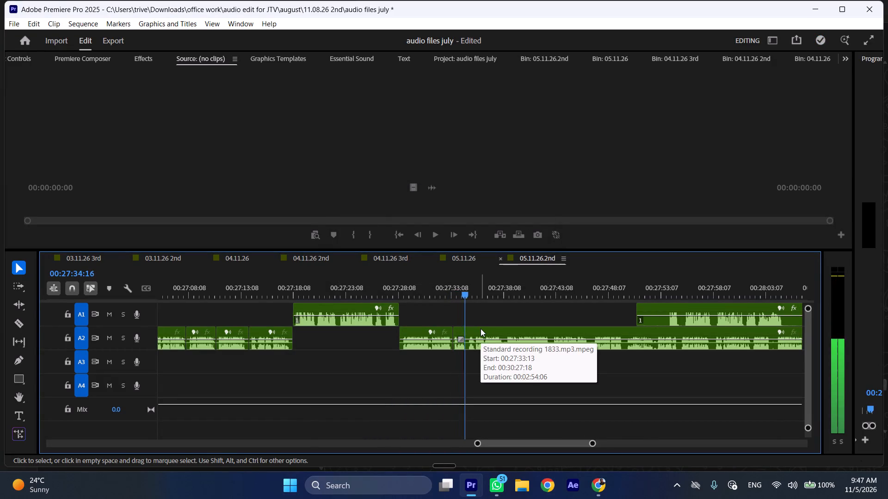
Ripple-trim the start of the A2 clip at 00:27:33:13 by removing everything up to 00:27:34:22, and play on from the cut.
{"action": "left_click_drag", "start_coordinate": [465, 290], "coordinate": [469, 289]}
{"action": "left_click", "coordinate": [481, 336]}
{"action": "key", "text": "shift+c"}
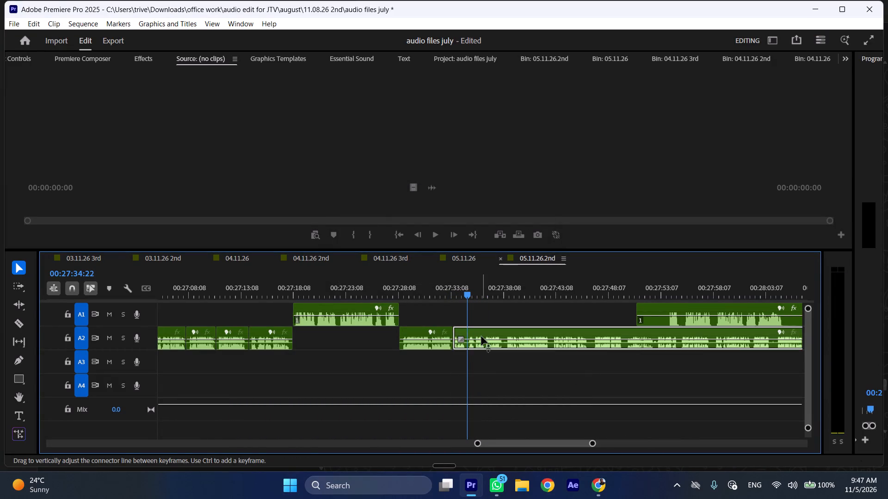
{"action": "key", "text": "ctrl+shift+d"}
{"action": "key", "text": "space"}
{"action": "key", "text": "l"}
{"action": "scroll", "coordinate": [482, 336], "scroll_direction": "down", "scroll_amount": 6}
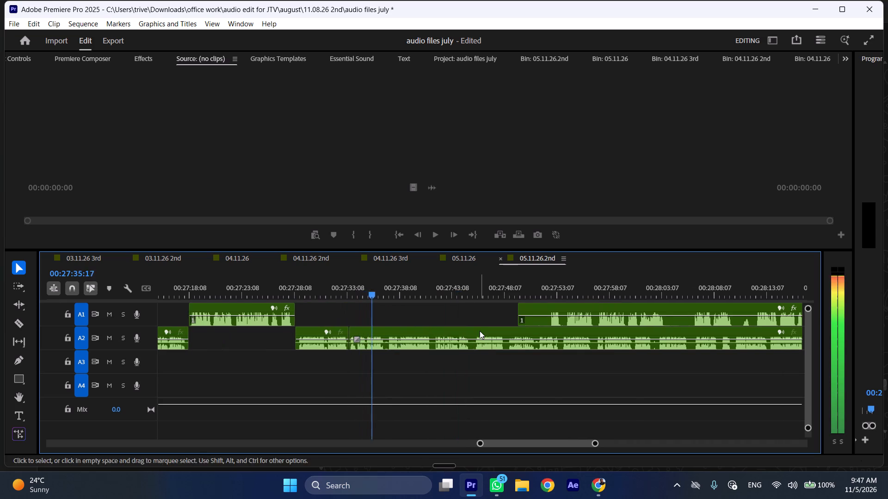
Shift the remaining A1 recording forward so that it starts at about 00:28:00, and stop playback at 00:27:46:03.
{"action": "left_click_drag", "start_coordinate": [522, 303], "coordinate": [549, 303]}
{"action": "left_click_drag", "start_coordinate": [567, 305], "coordinate": [652, 305]}
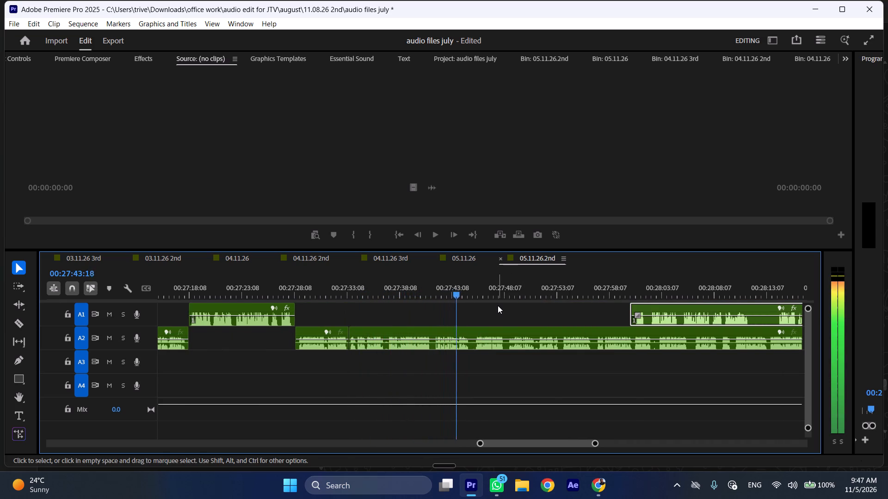
{"action": "key", "text": "space"}
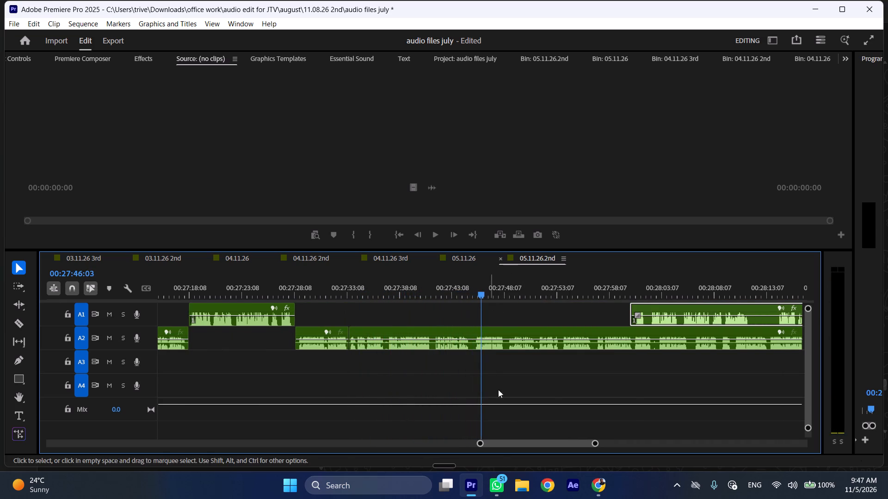
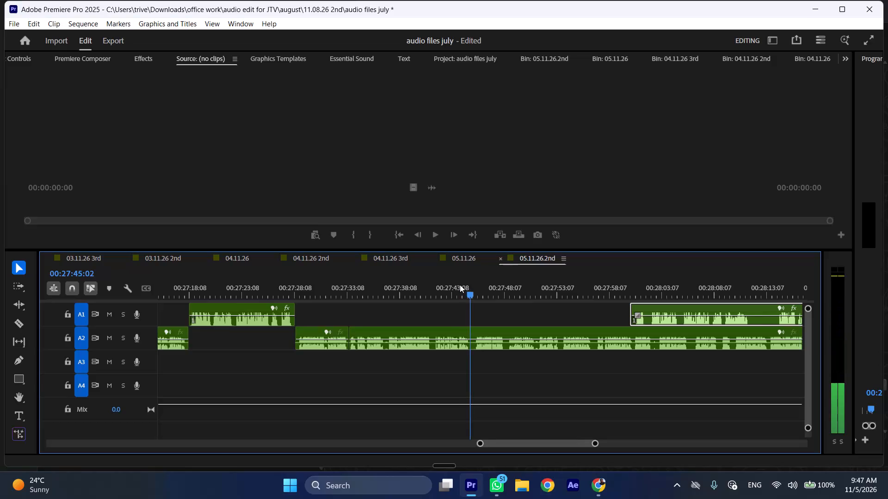
Shift the A2 recording after 00:27:45:03 to start at about 00:28:02, bring the remaining A1 recording back to 00:27:45:03, and play it at increased speed.
{"action": "left_click_drag", "start_coordinate": [497, 332], "coordinate": [647, 338]}
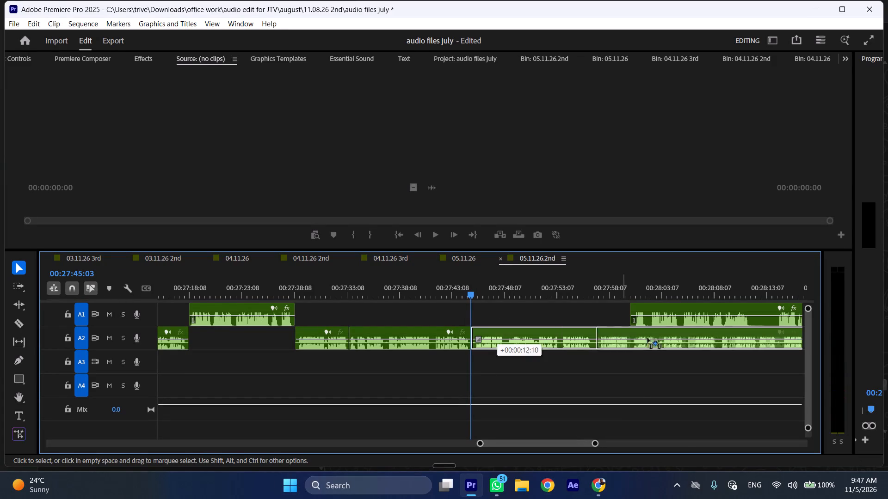
{"action": "left_click_drag", "start_coordinate": [647, 338], "coordinate": [675, 338]}
{"action": "left_click_drag", "start_coordinate": [669, 305], "coordinate": [512, 315]}
{"action": "key", "text": "space"}
{"action": "type", "text": "l"}
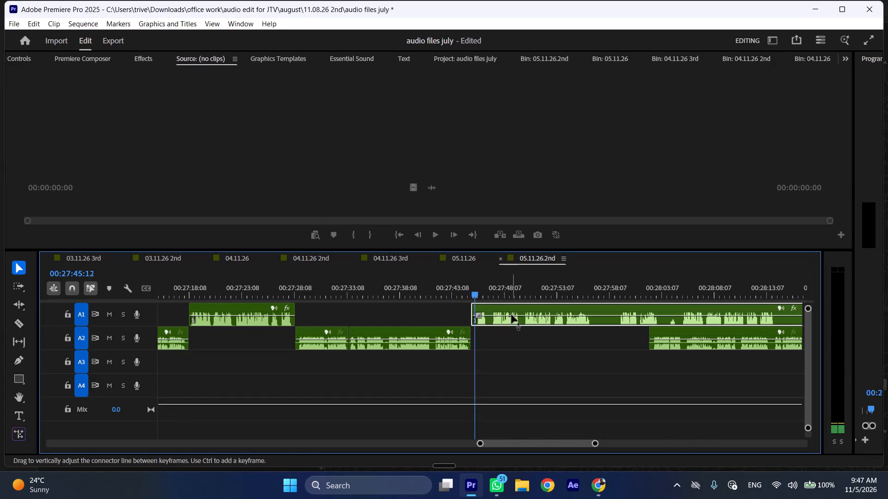
{"action": "scroll", "coordinate": [489, 367], "scroll_direction": "down", "scroll_amount": 4}
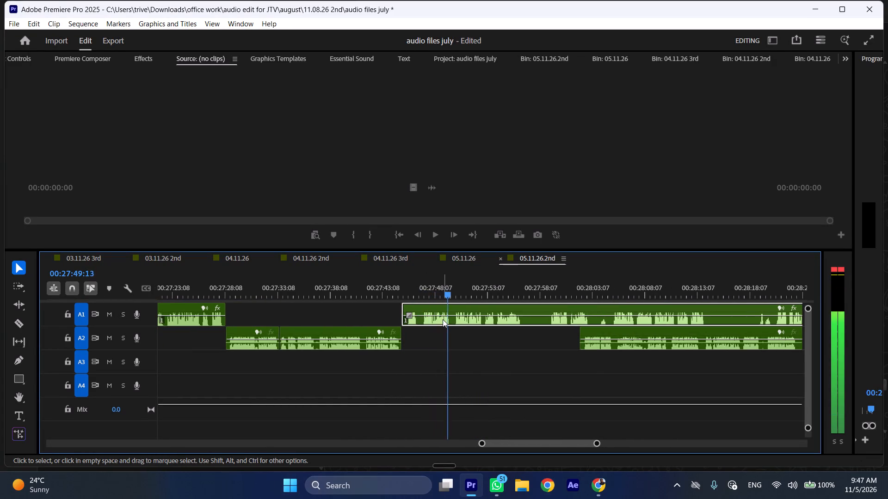
Ripple-trim the start of the A1 clip at 00:27:45:03 by removing everything up to 00:27:50:03.
{"action": "left_click", "coordinate": [455, 285]}
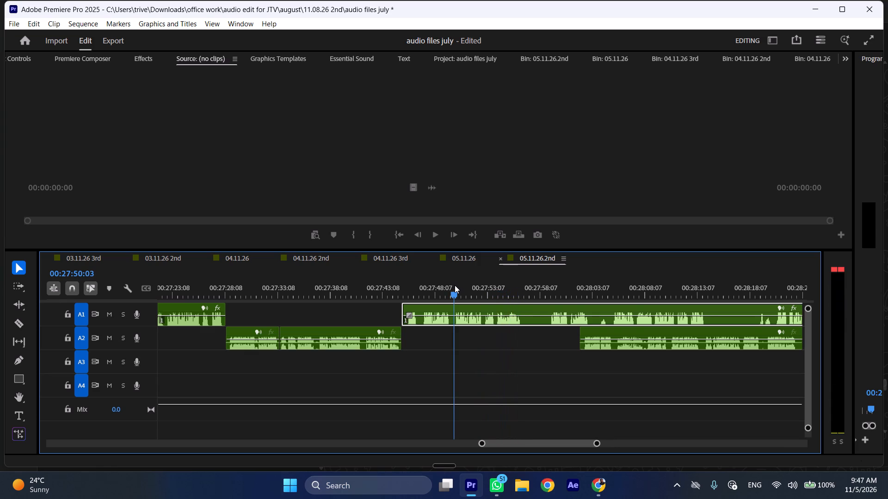
{"action": "key", "text": "shift+c"}
{"action": "key", "text": "ctrl+shift+d"}
Split the A1 recording at 00:27:51:20.
{"action": "left_click", "coordinate": [472, 283]}
{"action": "key", "text": "shift+c"}
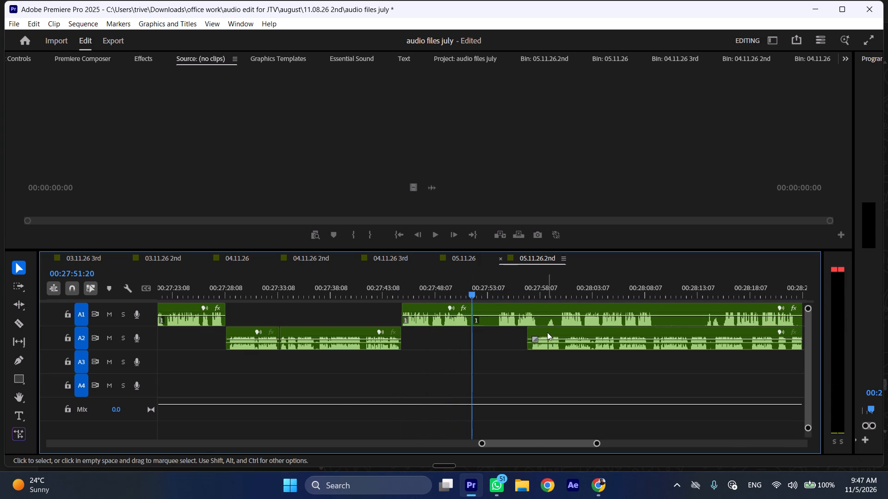
Bring the remaining A2 recording back to 00:27:51:20, shift the A1 remainder forward to about 00:28:15, and play on.
{"action": "left_click_drag", "start_coordinate": [546, 332], "coordinate": [496, 332]}
{"action": "left_click_drag", "start_coordinate": [493, 310], "coordinate": [735, 310]}
{"action": "key", "text": "space"}
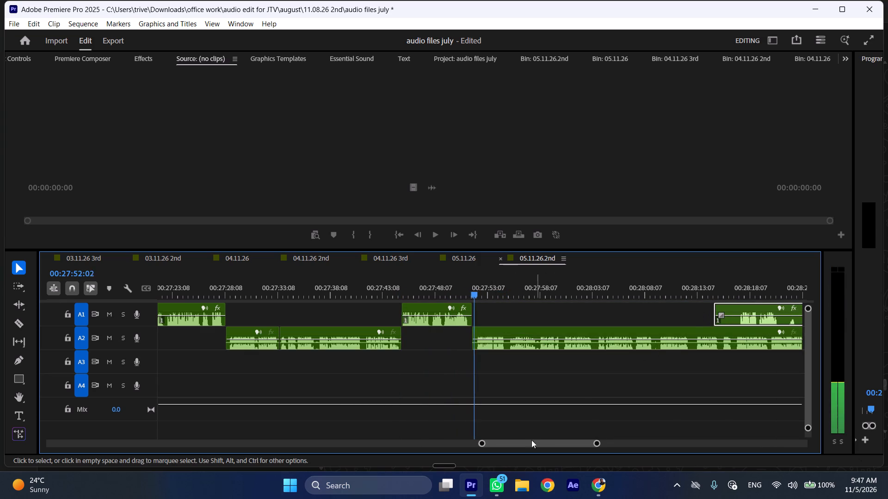
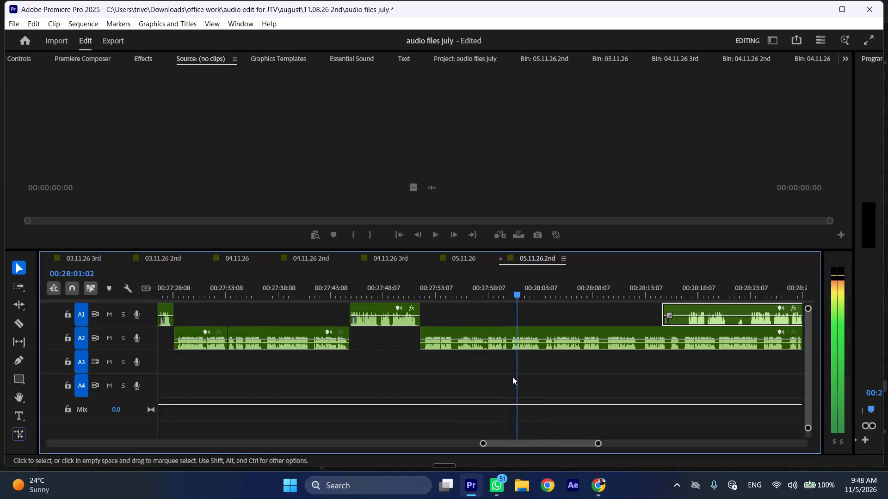
Split the A2 recording at 00:27:58:04 and ripple-trim away the following part up to about 00:28:00:20.
{"action": "left_click", "coordinate": [485, 282]}
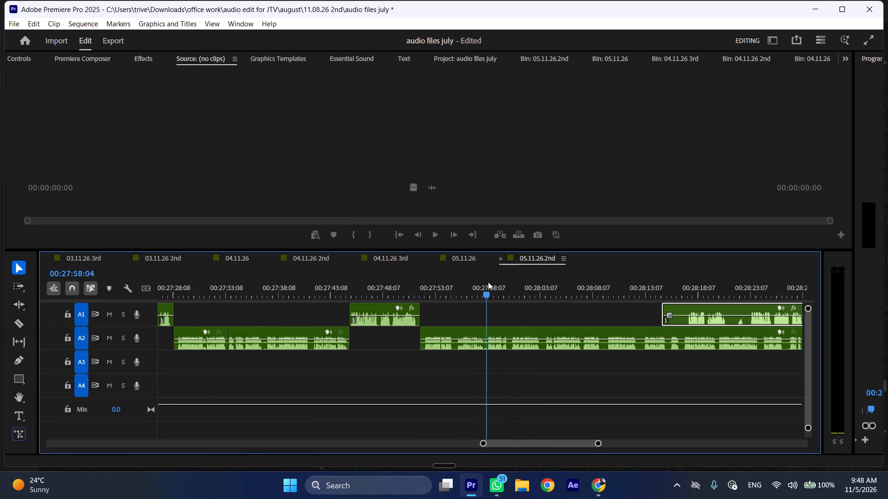
{"action": "type", "text": "C"}
{"action": "key", "text": "space"}
{"action": "left_click_drag", "start_coordinate": [509, 282], "coordinate": [514, 283]}
{"action": "left_click", "coordinate": [526, 341]}
{"action": "key", "text": "shift+c"}
{"action": "key", "text": "ctrl+shift+d"}
Play across the new cut near 00:27:58 at increased speed and split the A2 recording at 00:28:00:22.
{"action": "key", "text": "space"}
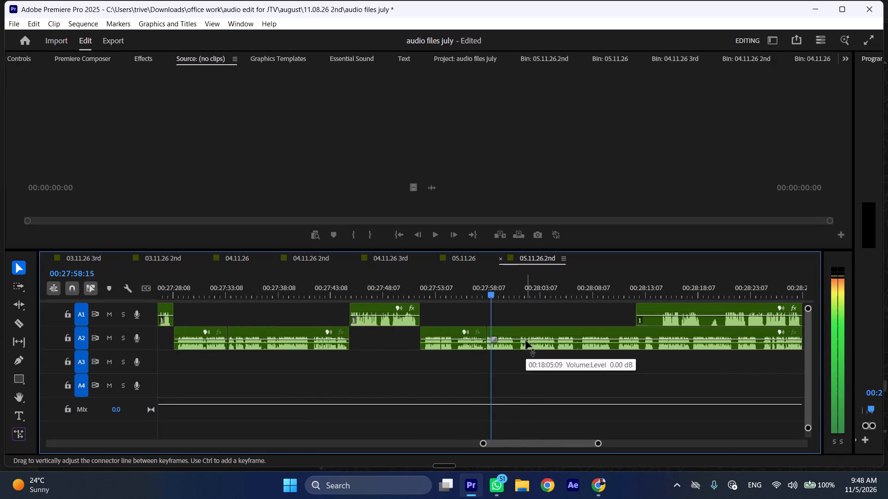
{"action": "type", "text": "l"}
{"action": "left_click", "coordinate": [485, 281]}
{"action": "key", "text": "space"}
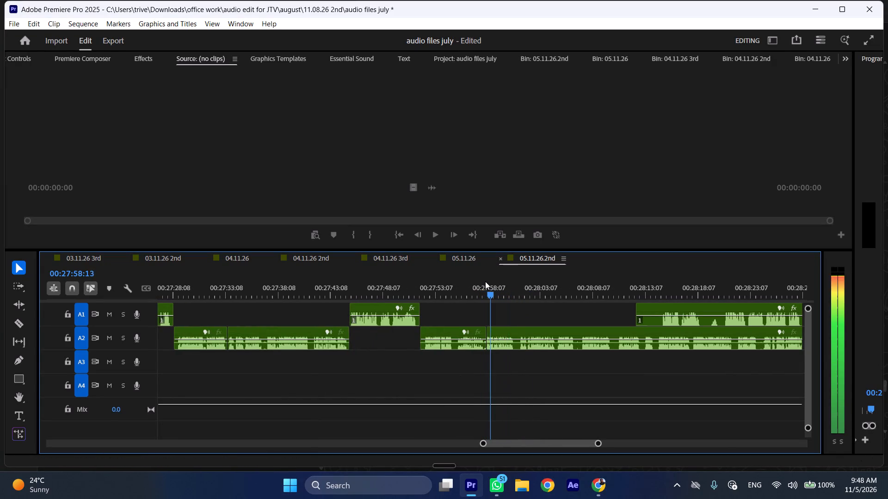
{"action": "key", "text": "l"}
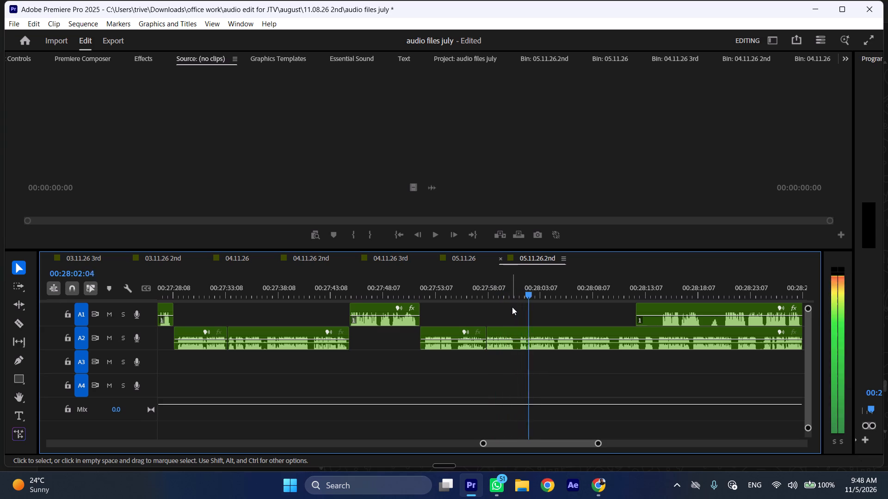
{"action": "left_click", "coordinate": [516, 288]}
{"action": "key", "text": "shift+c"}
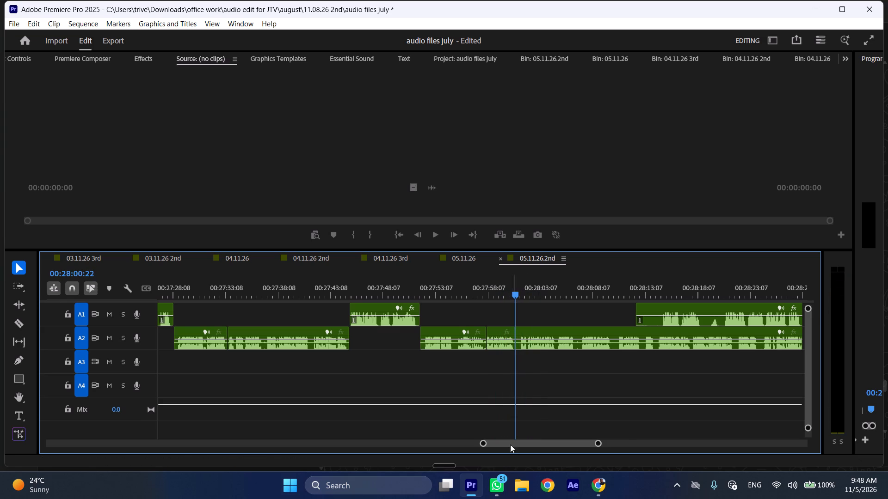
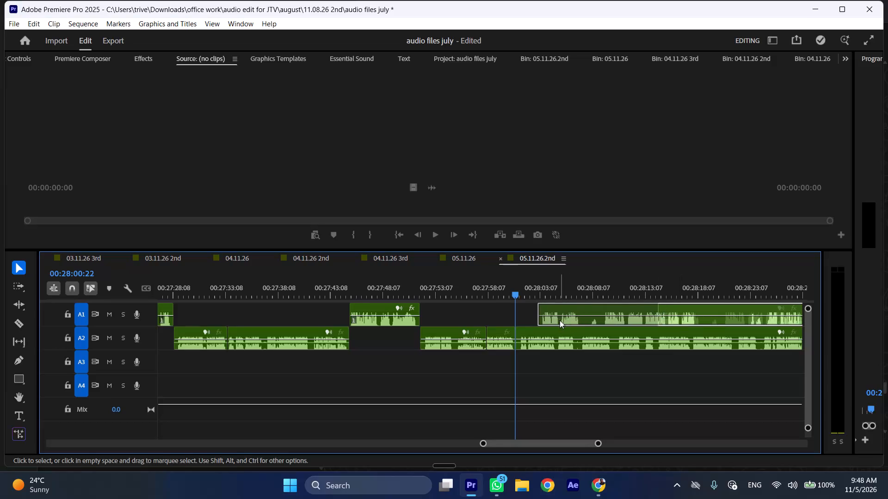
Move the A1 recording to start at 00:28:00:22 and shift the remaining A2 recording later, to about 00:28:21.
{"action": "left_click_drag", "start_coordinate": [555, 306], "coordinate": [533, 310]}
{"action": "left_click_drag", "start_coordinate": [525, 333], "coordinate": [736, 333]}
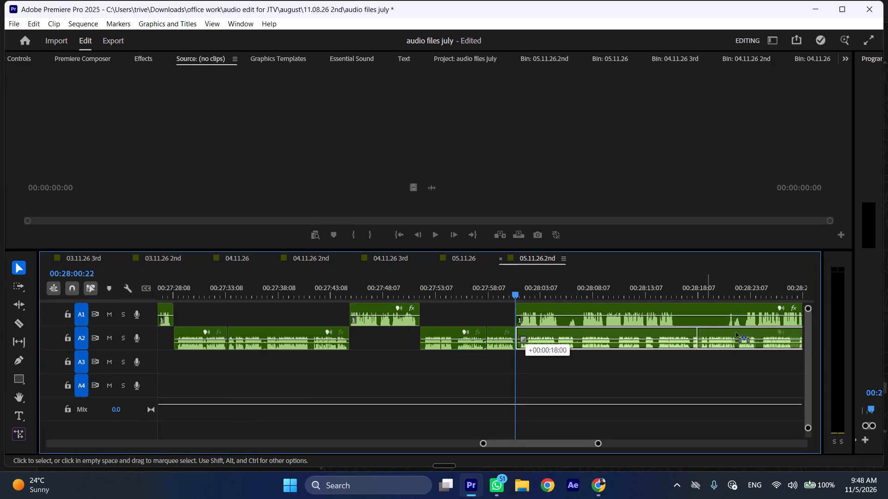
{"action": "left_click_drag", "start_coordinate": [736, 333], "coordinate": [738, 333]}
Play through the A1 recording, split it at 00:28:07:07 and ripple-delete the part between 00:28:00:22 and that cut.
{"action": "key", "text": "space"}
{"action": "key", "text": "l"}
{"action": "scroll", "coordinate": [597, 365], "scroll_direction": "down", "scroll_amount": 5}
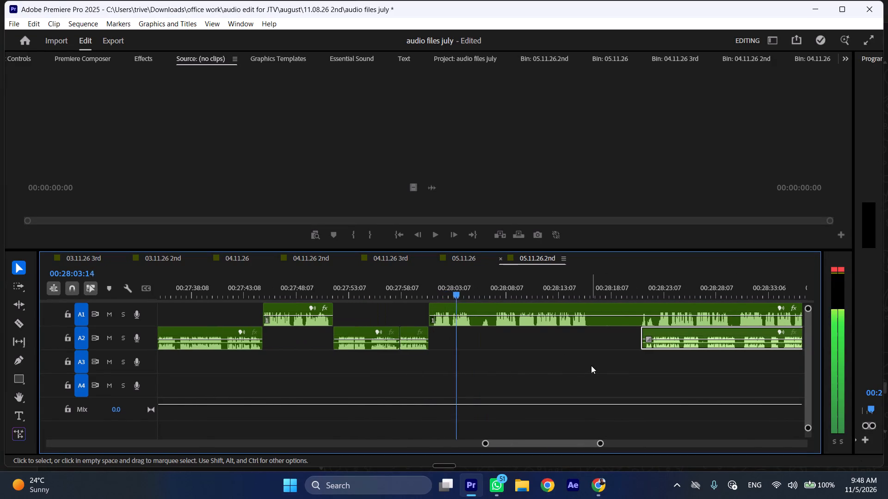
{"action": "left_click", "coordinate": [296, 282]}
{"action": "key", "text": "space"}
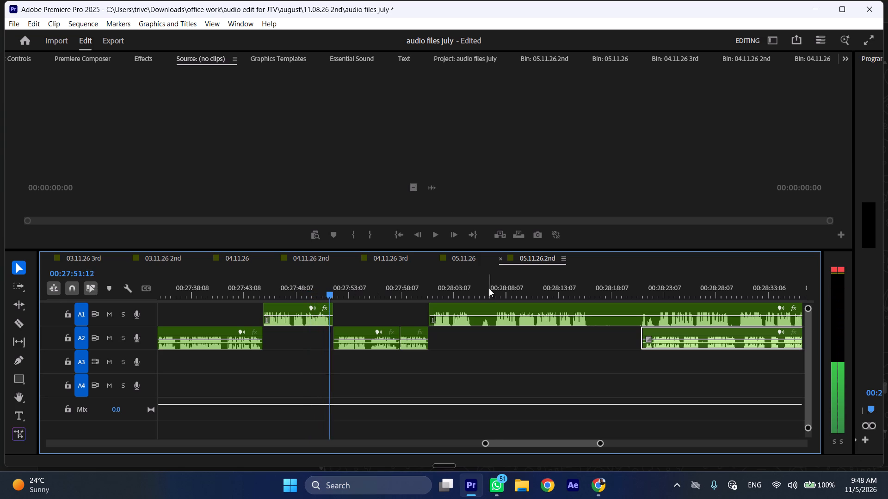
{"action": "left_click_drag", "start_coordinate": [492, 288], "coordinate": [497, 289]}
{"action": "left_click", "coordinate": [510, 321]}
{"action": "key", "text": "shift+c"}
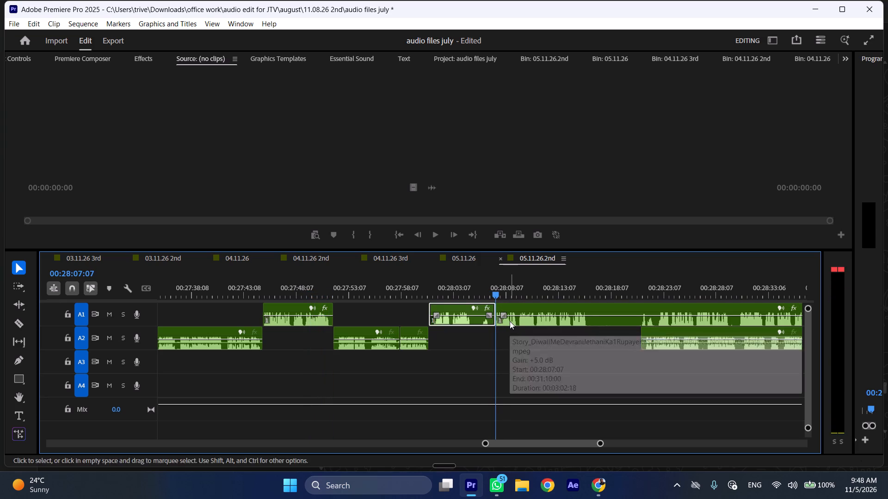
{"action": "key", "text": "ctrl+shift+d"}
Play across the new A1 start, extend that clip's beginning slightly earlier and realign it against the A2 clip end at 00:28:00:22.
{"action": "key", "text": "space"}
{"action": "type", "text": "l"}
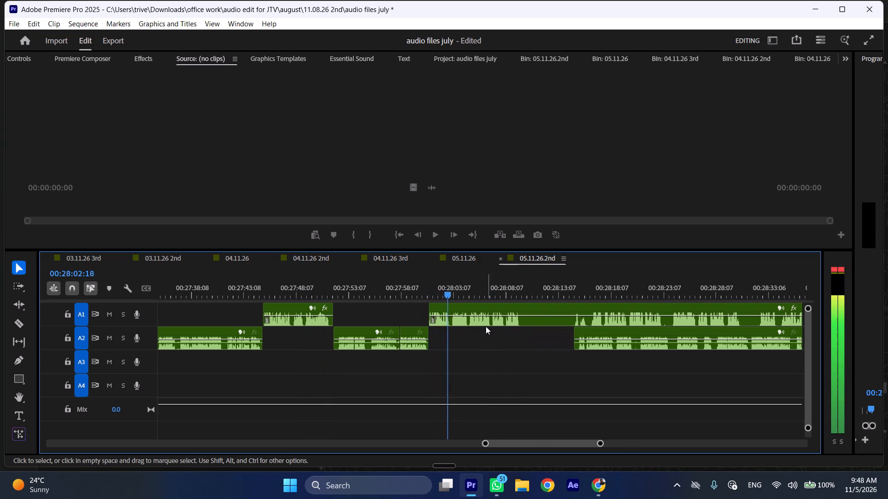
{"action": "key", "text": "space"}
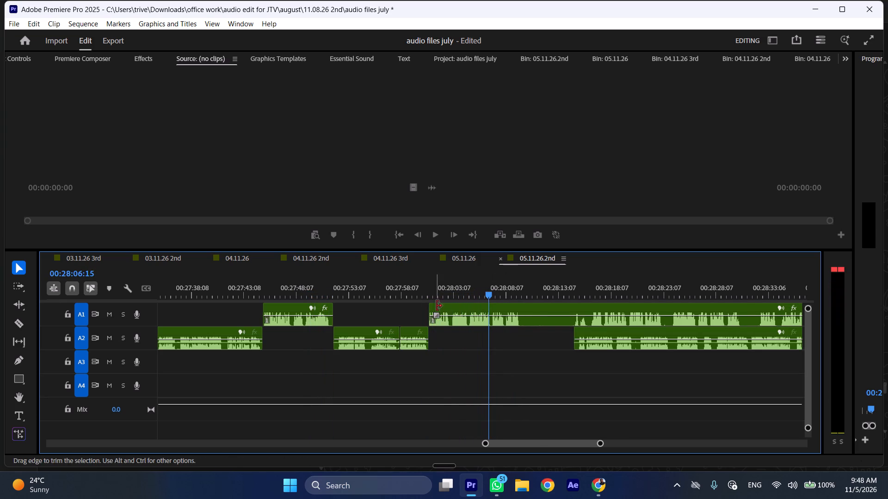
{"action": "left_click_drag", "start_coordinate": [444, 307], "coordinate": [452, 308]}
{"action": "left_click", "coordinate": [433, 309]}
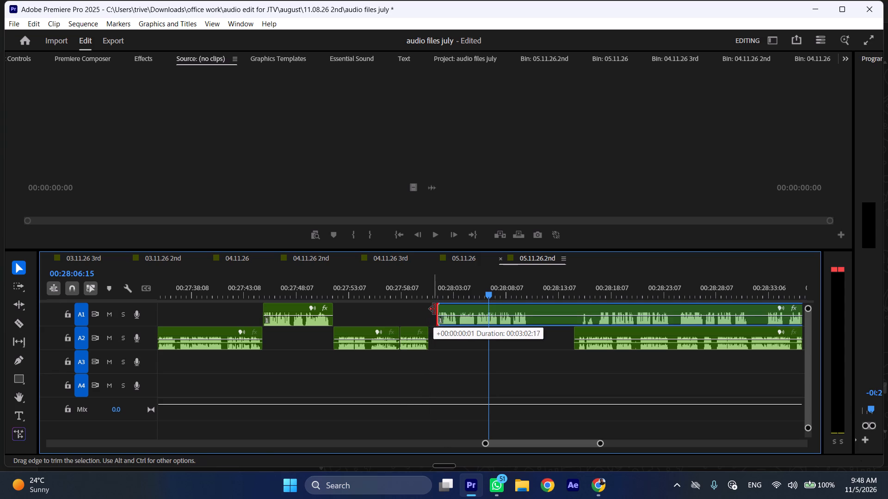
{"action": "left_click", "coordinate": [440, 307]}
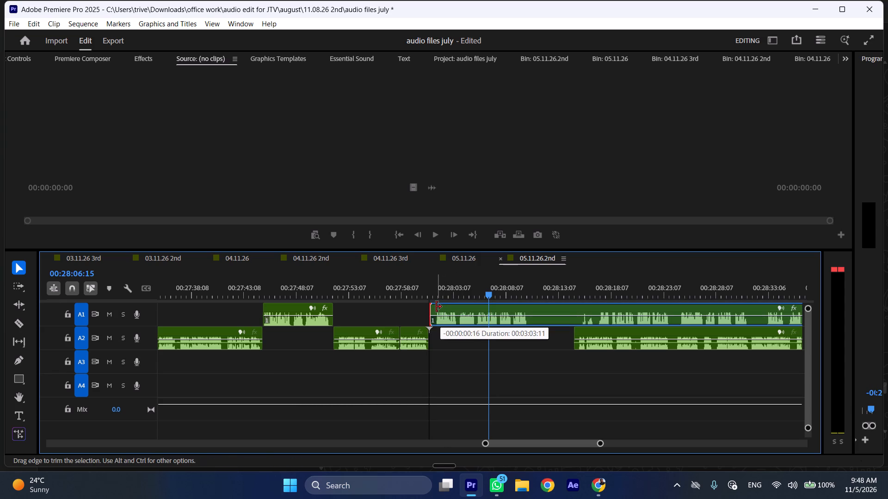
{"action": "left_click_drag", "start_coordinate": [455, 307], "coordinate": [450, 308]}
Play the adjusted A1 clip from about 00:28:02 at increased speed and split it at 00:28:10:00.
{"action": "key", "text": "space"}
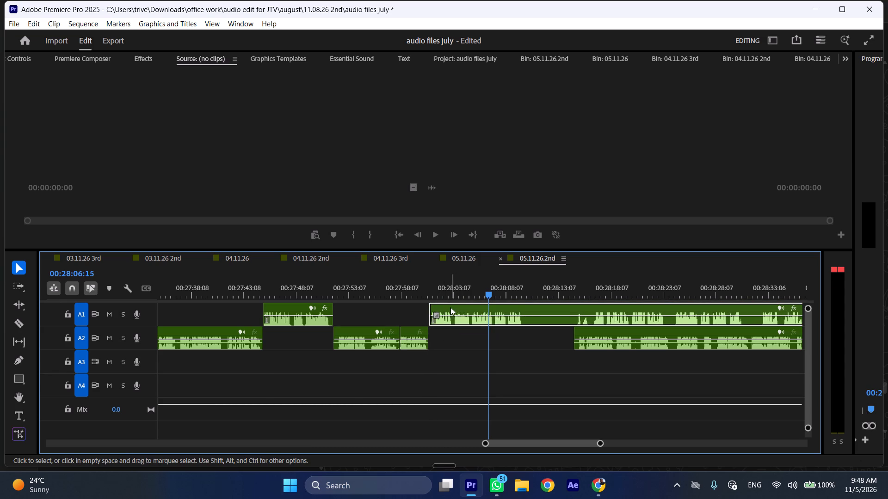
{"action": "left_click", "coordinate": [446, 292]}
{"action": "key", "text": "space"}
{"action": "type", "text": "l"}
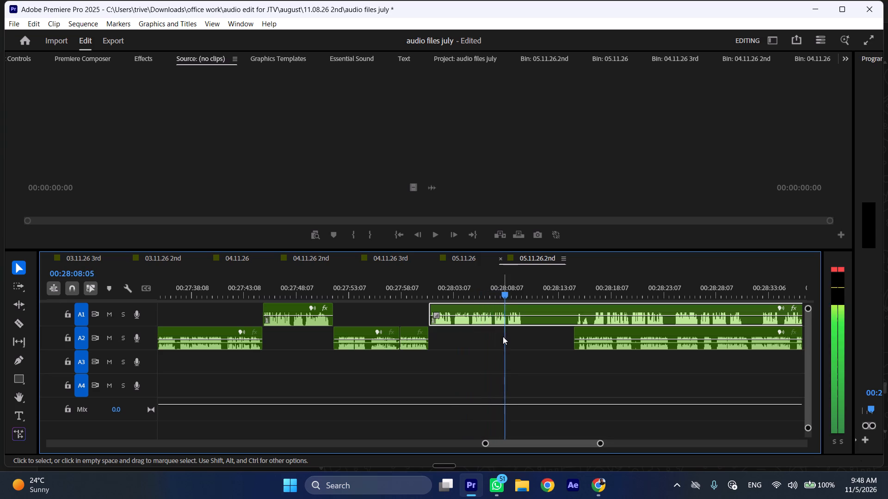
{"action": "key", "text": "space"}
{"action": "type", "text": "C"}
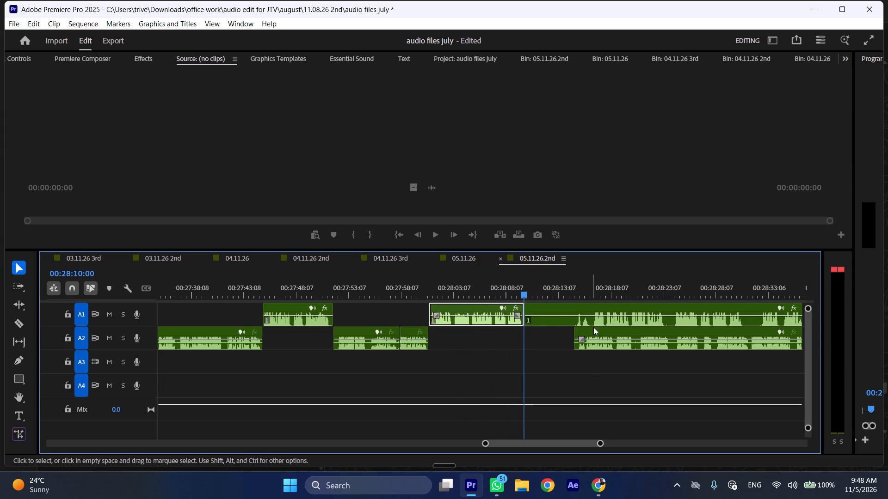
Move the A2 recording to start at 00:28:10:00 and shift the remaining A1 recording later, to about 00:28:32.
{"action": "left_click_drag", "start_coordinate": [592, 333], "coordinate": [544, 336]}
{"action": "scroll", "coordinate": [544, 336], "scroll_direction": "down", "scroll_amount": 5}
{"action": "left_click_drag", "start_coordinate": [454, 307], "coordinate": [556, 308]}
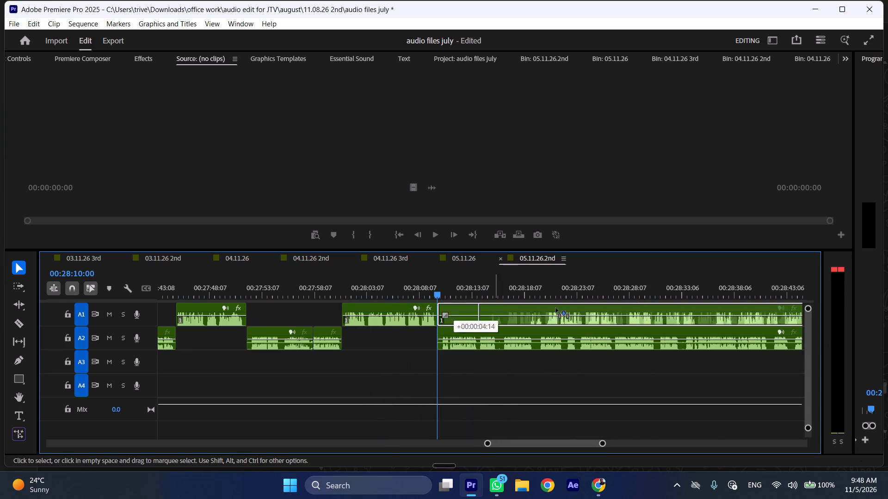
{"action": "left_click_drag", "start_coordinate": [556, 308], "coordinate": [684, 308]}
Play the A2 recording from 00:28:10:00 at increased speed to find its next cut point.
{"action": "key", "text": "space"}
{"action": "key", "text": "l"}
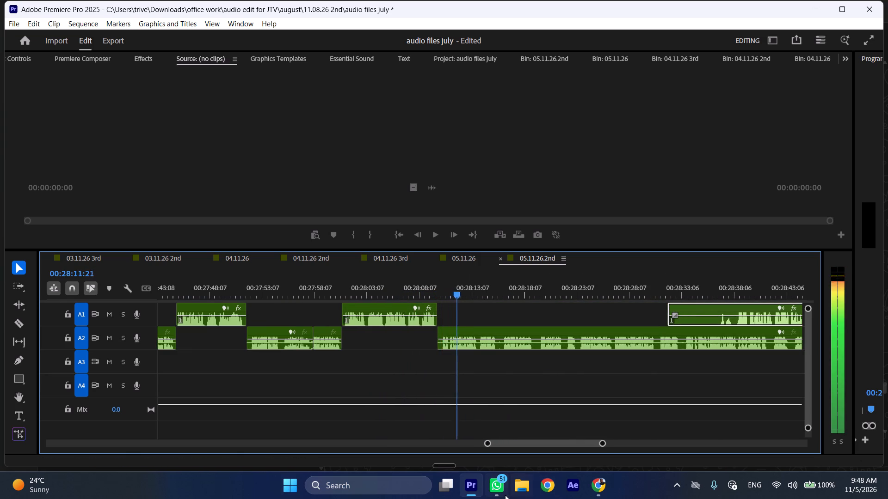
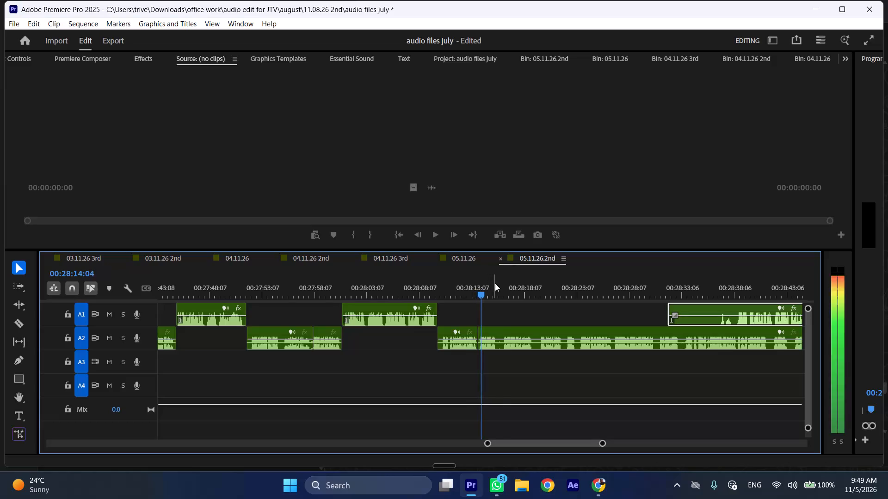
Split the A2 recording at 00:28:16:05 and ripple delete the section back to its previous cut near 00:28:14.
{"action": "left_click_drag", "start_coordinate": [499, 283], "coordinate": [504, 284]}
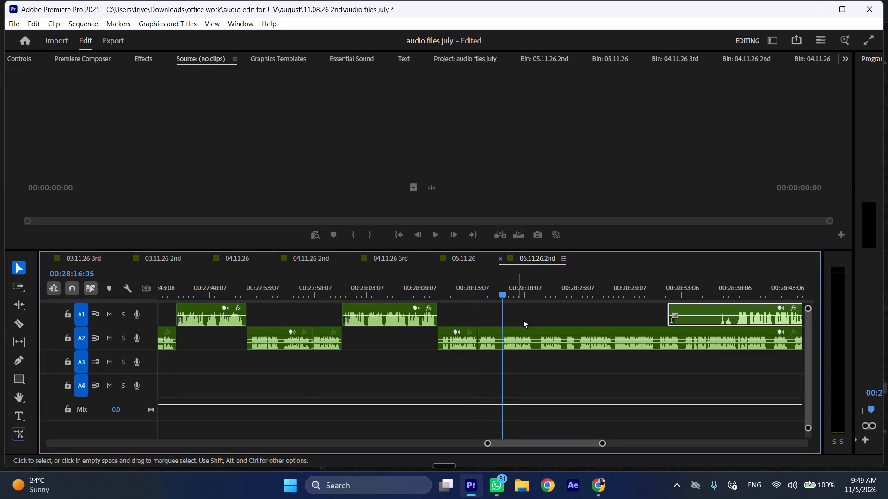
{"action": "left_click", "coordinate": [526, 336]}
{"action": "key", "text": "shift+c"}
{"action": "key", "text": "ctrl+shift+d"}
Play on at increased speed, split A2 at about 00:28:17 and at 00:28:17:10, and ripple delete the short pause between the cuts.
{"action": "key", "text": "space"}
{"action": "type", "text": "l"}
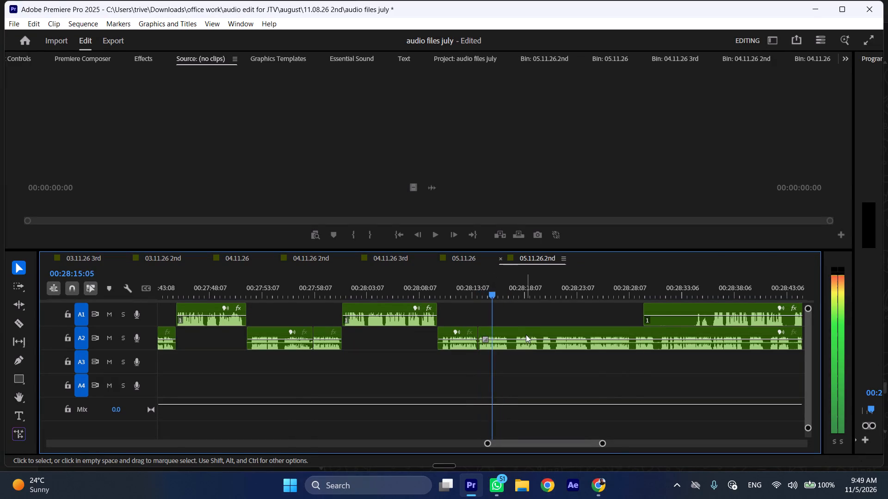
{"action": "key", "text": "space"}
{"action": "key", "text": "shift+c"}
{"action": "left_click", "coordinate": [513, 291]}
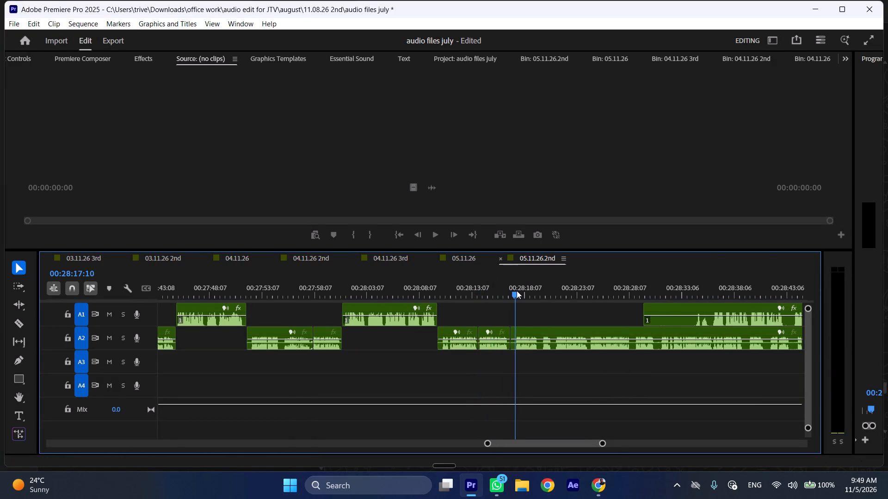
{"action": "left_click", "coordinate": [535, 326]}
{"action": "key", "text": "shift+c"}
{"action": "key", "text": "ctrl+shift+d"}
Play the A2 recording onward at increased speed and shift the remaining A1 recording later, to start at about 00:28:46.
{"action": "key", "text": "space"}
{"action": "type", "text": "l"}
{"action": "scroll", "coordinate": [549, 355], "scroll_direction": "down", "scroll_amount": 3}
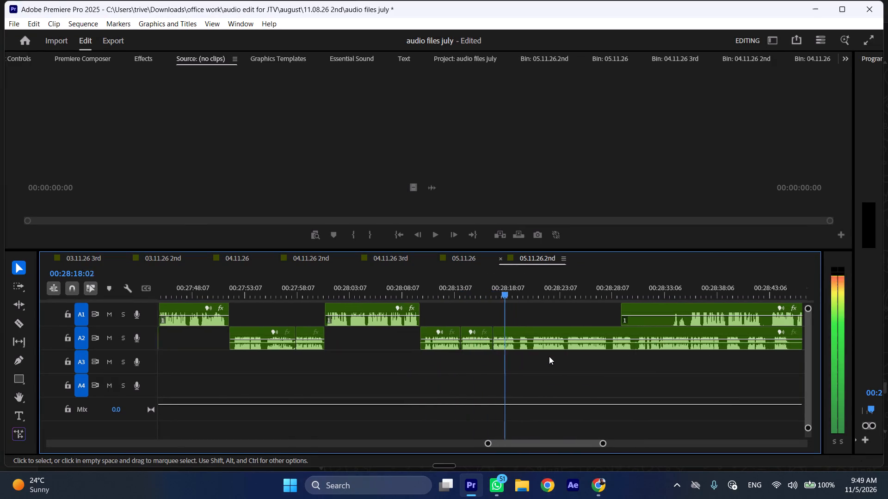
{"action": "scroll", "coordinate": [549, 356], "scroll_direction": "down", "scroll_amount": 2}
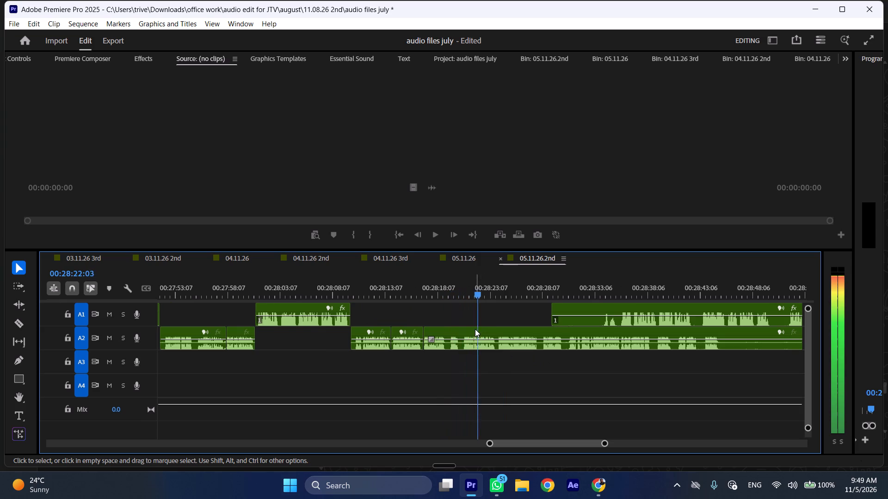
{"action": "left_click_drag", "start_coordinate": [580, 308], "coordinate": [724, 308]}
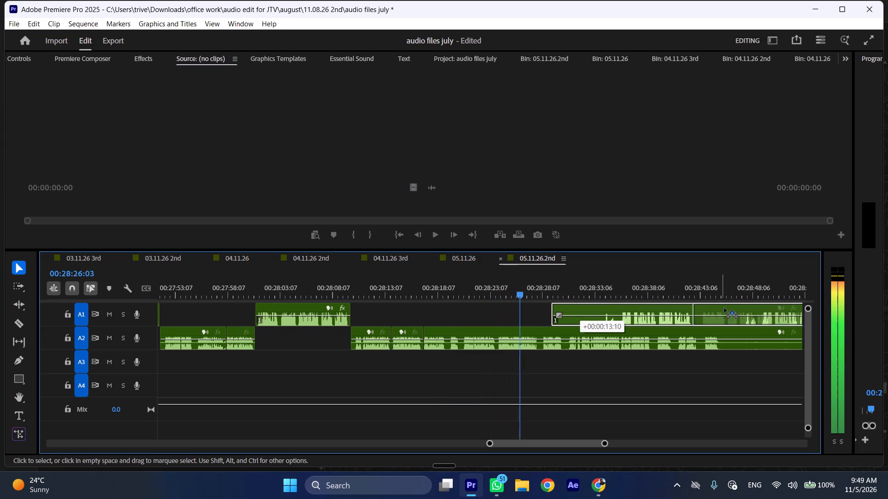
{"action": "left_click_drag", "start_coordinate": [724, 308], "coordinate": [761, 308]}
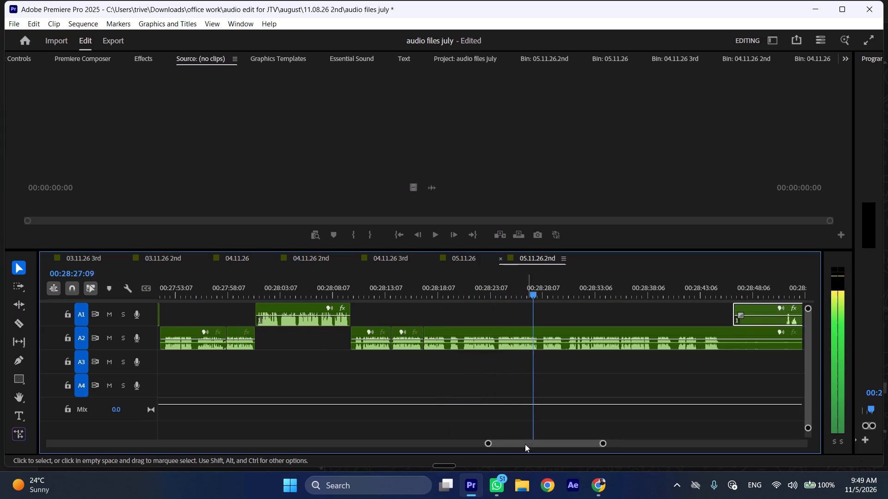
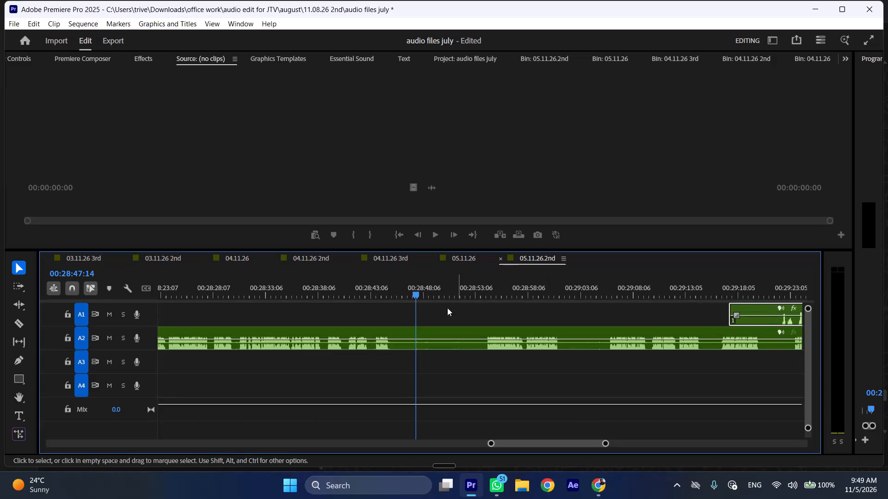
Split the A2 recording at about 00:28:43 and at 00:28:54:04, and ripple delete the section between the cuts.
{"action": "left_click", "coordinate": [370, 293]}
{"action": "type", "text": "C"}
{"action": "key", "text": "space"}
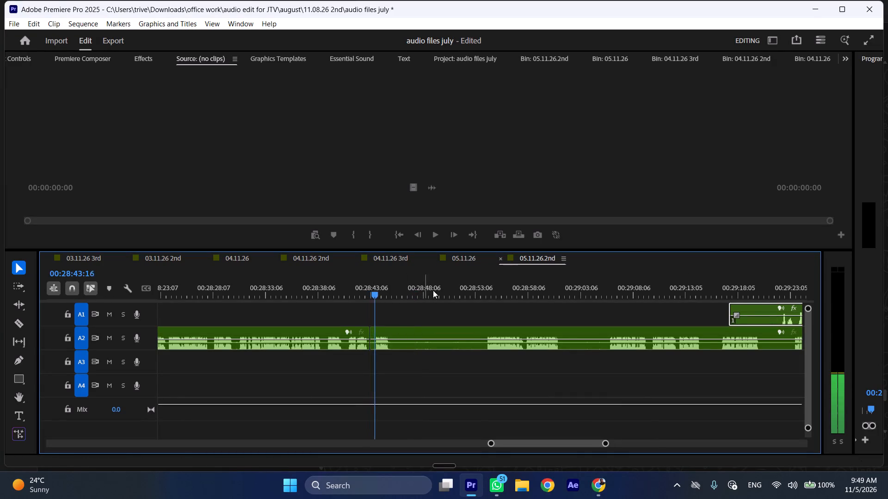
{"action": "left_click_drag", "start_coordinate": [481, 290], "coordinate": [487, 291]}
{"action": "key", "text": "space"}
{"action": "left_click", "coordinate": [487, 291]}
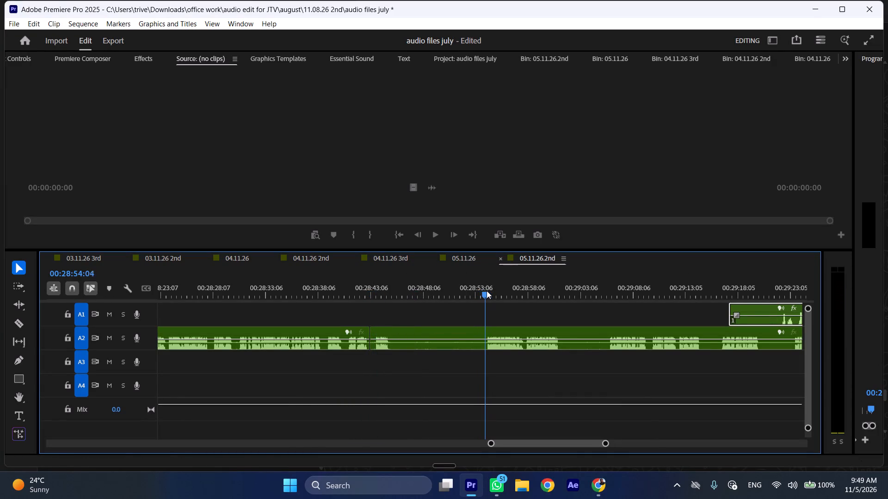
{"action": "left_click", "coordinate": [497, 338]}
{"action": "key", "text": "shift+c"}
{"action": "key", "text": "ctrl+shift+d"}
Play the A2 recording onward from the new cut at increased speed.
{"action": "key", "text": "space"}
{"action": "type", "text": "l"}
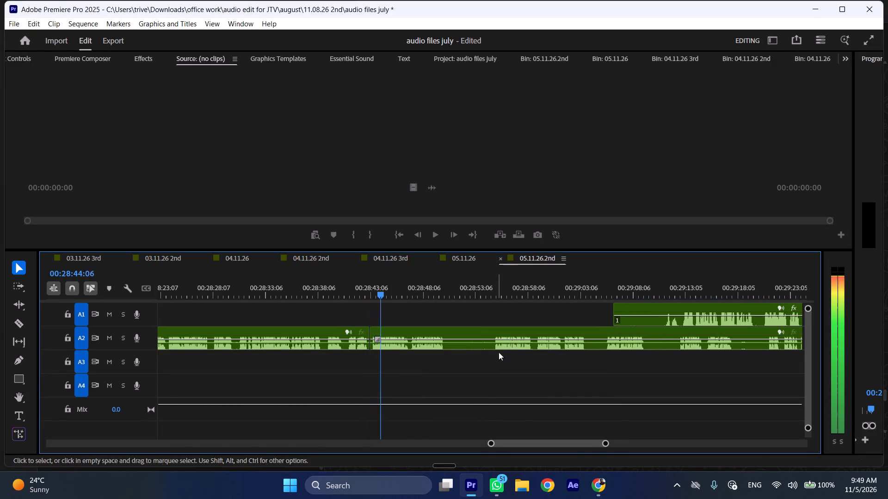
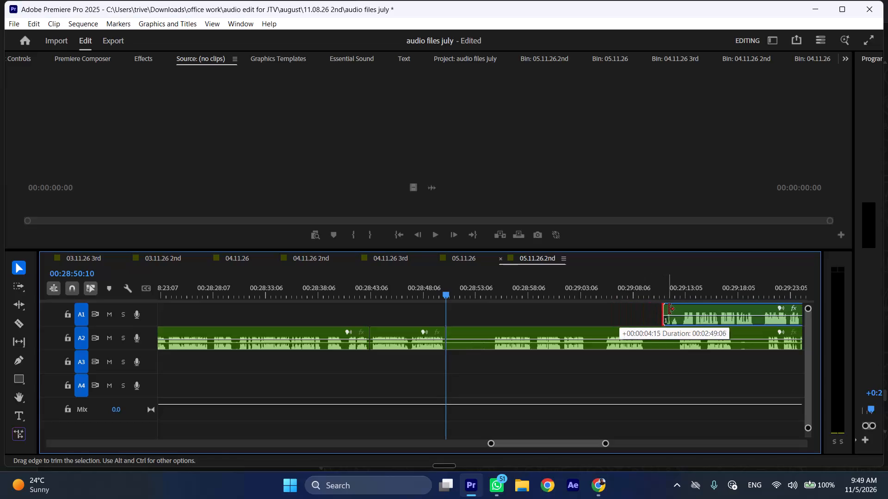
Move the A1 recording to start at 00:28:50:10, and shift the remaining A2 recording to start at about 00:29:06.
{"action": "left_click_drag", "start_coordinate": [689, 309], "coordinate": [578, 310]}
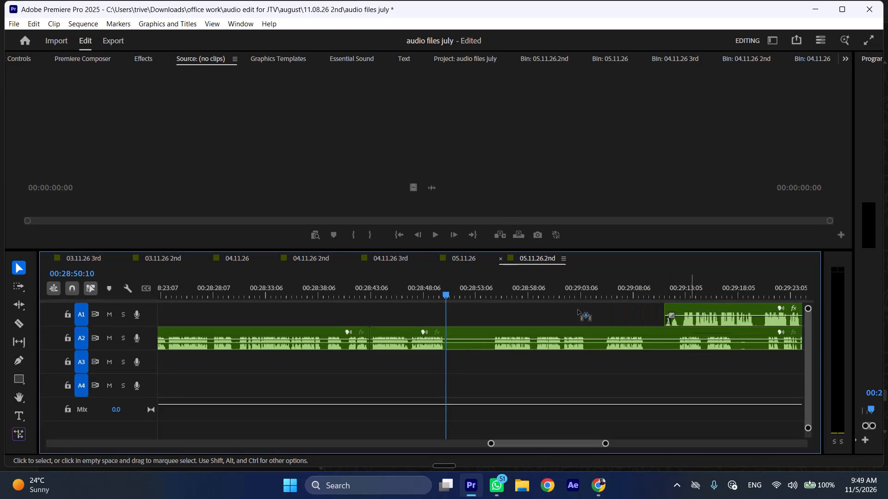
{"action": "left_click_drag", "start_coordinate": [578, 310], "coordinate": [476, 311]}
{"action": "left_click_drag", "start_coordinate": [462, 334], "coordinate": [630, 336]}
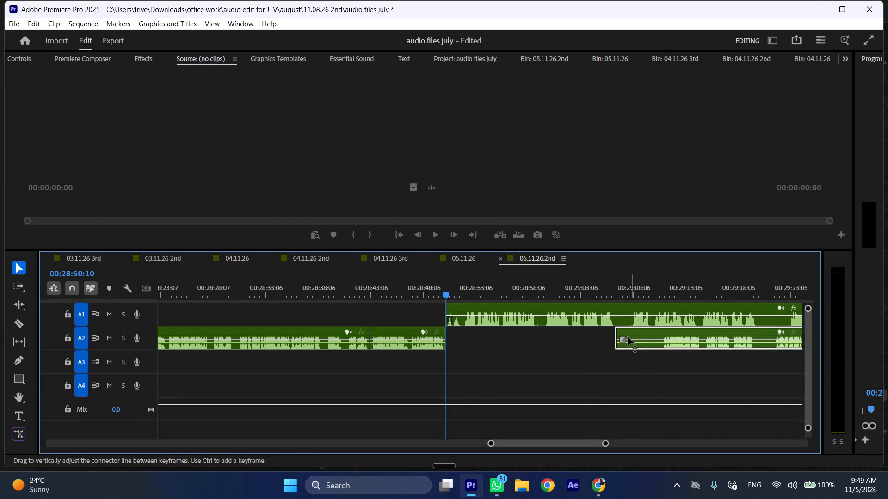
Split the A2 recording just before 00:28:28 and at 00:28:28:06, and ripple delete the short section between the cuts.
{"action": "scroll", "coordinate": [627, 337], "scroll_direction": "up", "scroll_amount": 16}
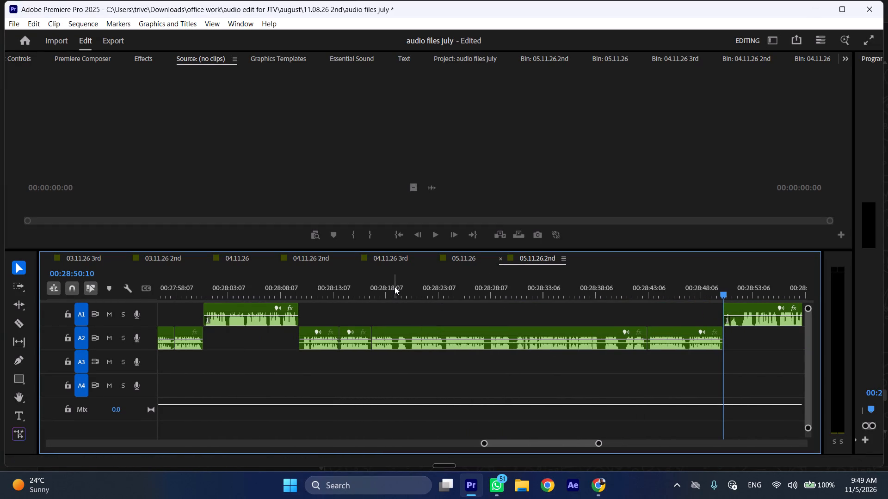
{"action": "left_click", "coordinate": [395, 286]}
{"action": "key", "text": "space"}
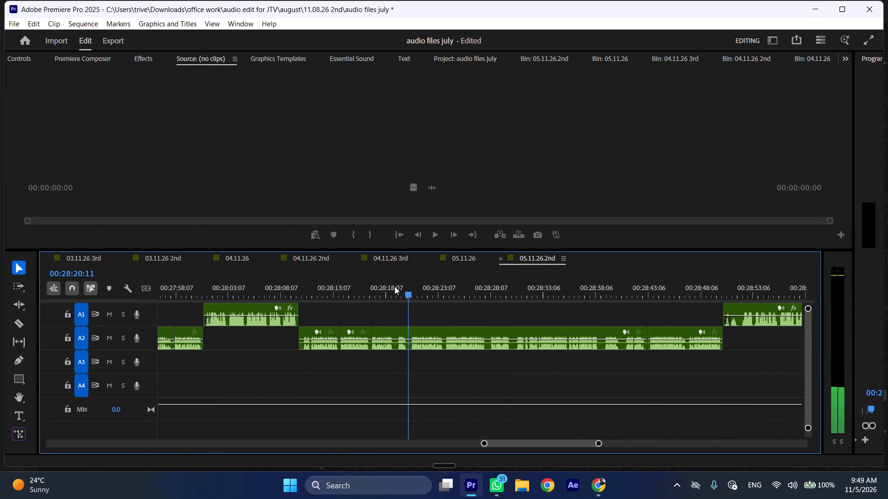
{"action": "left_click_drag", "start_coordinate": [484, 286], "coordinate": [490, 286]}
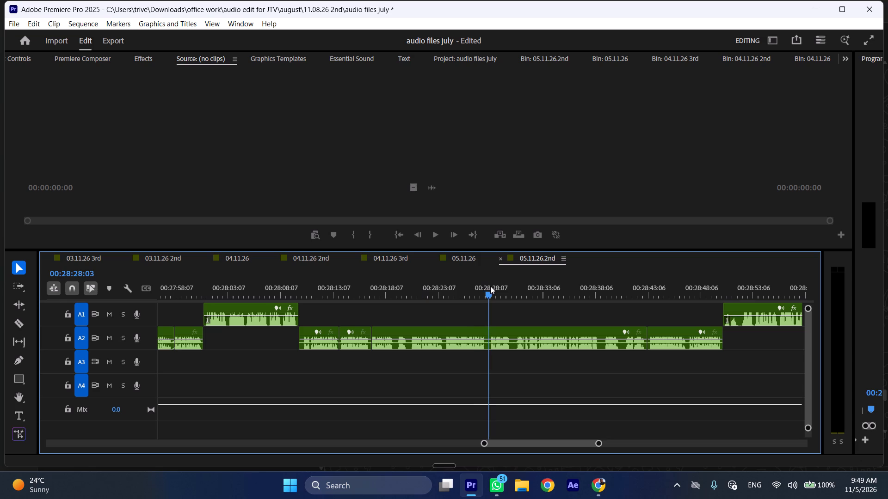
{"action": "left_click_drag", "start_coordinate": [490, 286], "coordinate": [491, 285]}
{"action": "key", "text": "shift+c"}
{"action": "left_click", "coordinate": [505, 330]}
{"action": "key", "text": "shift+c"}
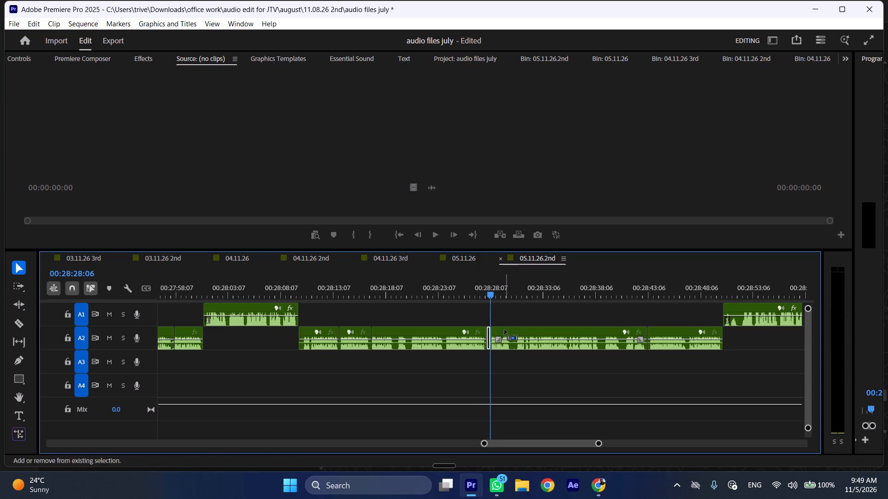
{"action": "key", "text": "ctrl+shift+d"}
Split the A2 recording at 00:28:29:20 and just after 00:28:30:07, and ripple delete the short section between the cuts.
{"action": "left_click_drag", "start_coordinate": [504, 280], "coordinate": [512, 279]}
{"action": "key", "text": "shift+c"}
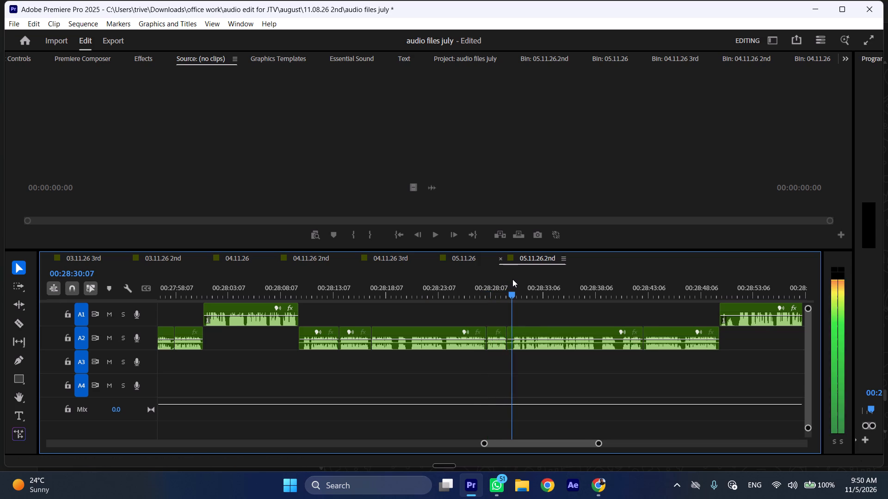
{"action": "left_click", "coordinate": [524, 331]}
{"action": "key", "text": "shift+c"}
{"action": "key", "text": "ctrl+shift+d"}
Split the A2 recording just before 00:28:38 and just after 00:28:38:03, and ripple delete the short section between the cuts.
{"action": "scroll", "coordinate": [524, 331], "scroll_direction": "down", "scroll_amount": 4}
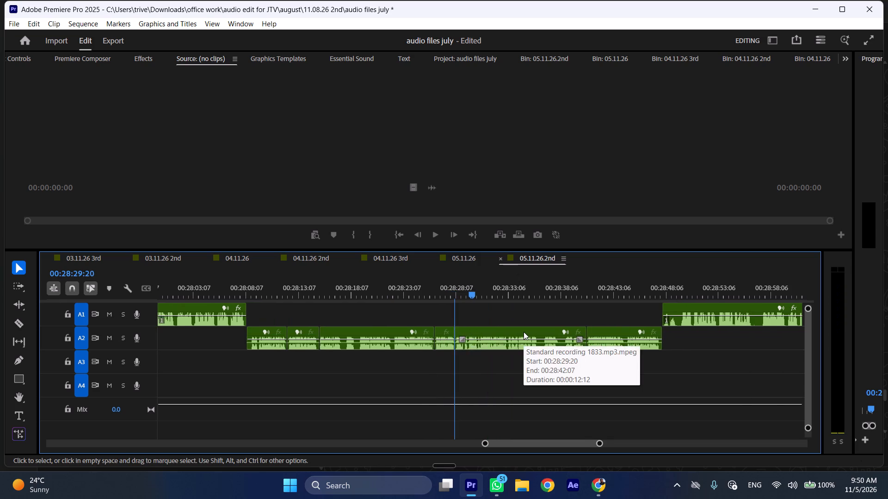
{"action": "left_click", "coordinate": [525, 286]}
{"action": "key", "text": "shift+c"}
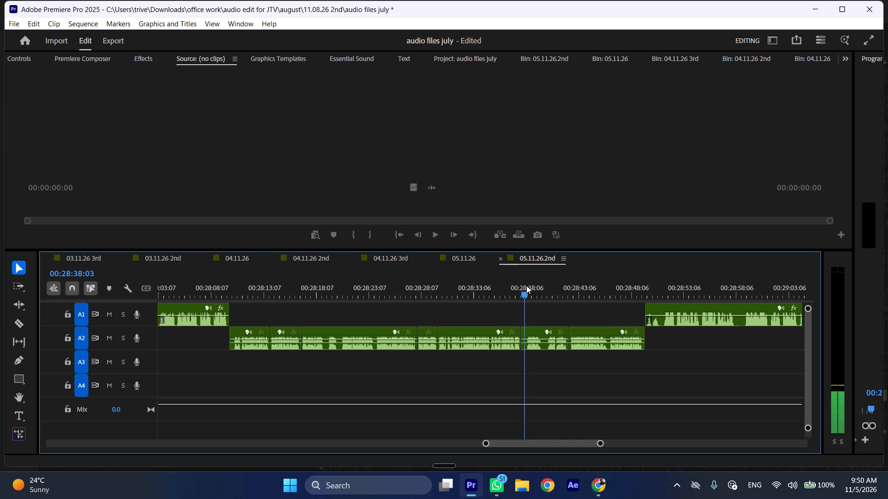
{"action": "left_click", "coordinate": [535, 335]}
{"action": "key", "text": "shift+c"}
{"action": "key", "text": "ctrl+shift+d"}
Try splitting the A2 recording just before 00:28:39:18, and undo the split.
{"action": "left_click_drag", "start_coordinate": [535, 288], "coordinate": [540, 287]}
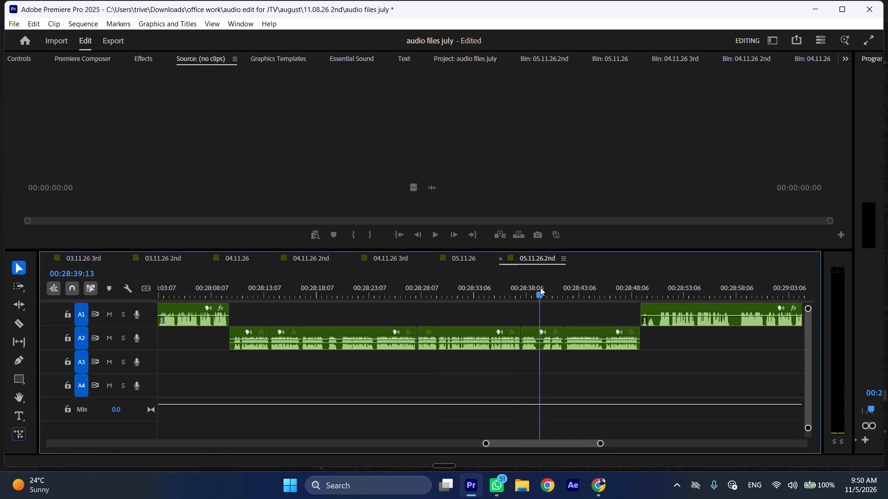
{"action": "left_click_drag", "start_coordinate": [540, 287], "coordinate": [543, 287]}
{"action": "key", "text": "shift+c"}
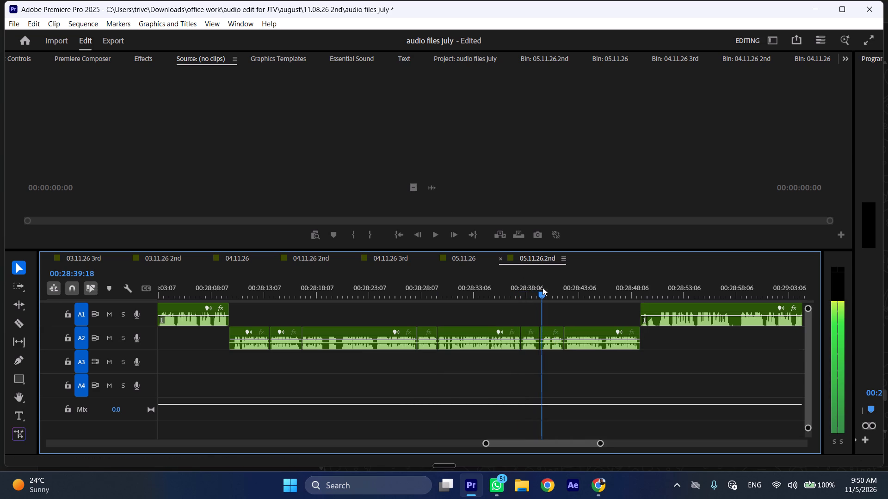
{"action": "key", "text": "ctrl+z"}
Split the A2 recording at about 00:28:39:12 and at 00:28:39:22, and ripple delete the short section between the cuts.
{"action": "left_click", "coordinate": [542, 287]}
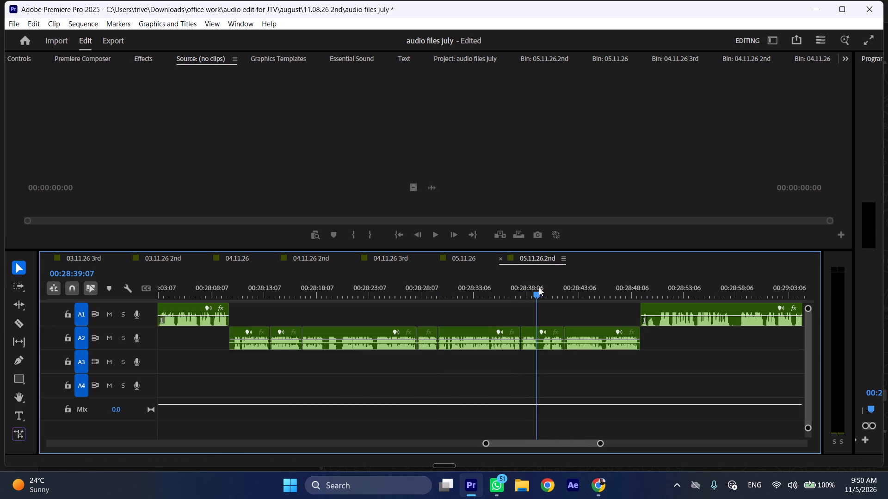
{"action": "key", "text": "shift+c"}
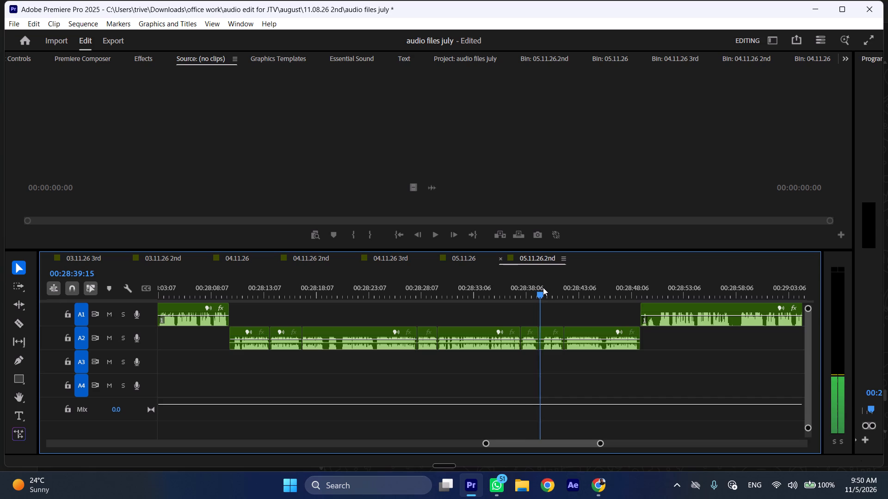
{"action": "left_click", "coordinate": [552, 341]}
{"action": "key", "text": "shift+c"}
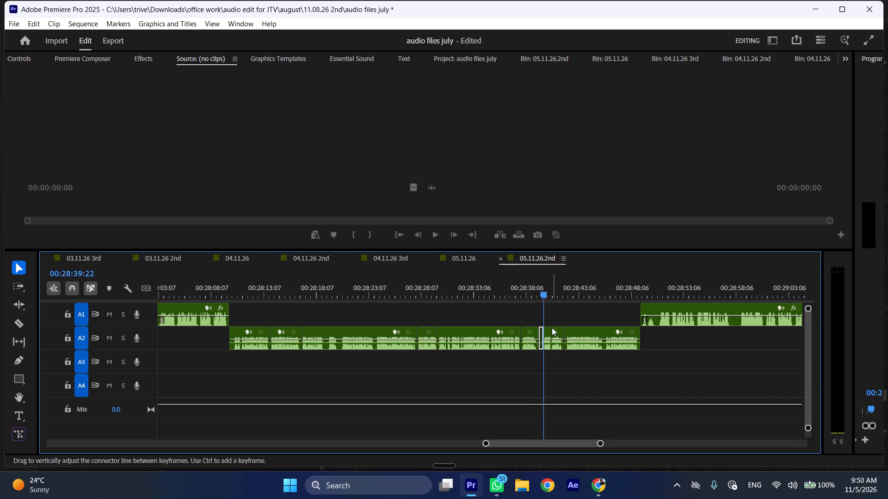
{"action": "key", "text": "ctrl+shift+d"}
Play the A2 recording onward from the last cut at increased speed, stopping at 00:28:48:03.
{"action": "key", "text": "space"}
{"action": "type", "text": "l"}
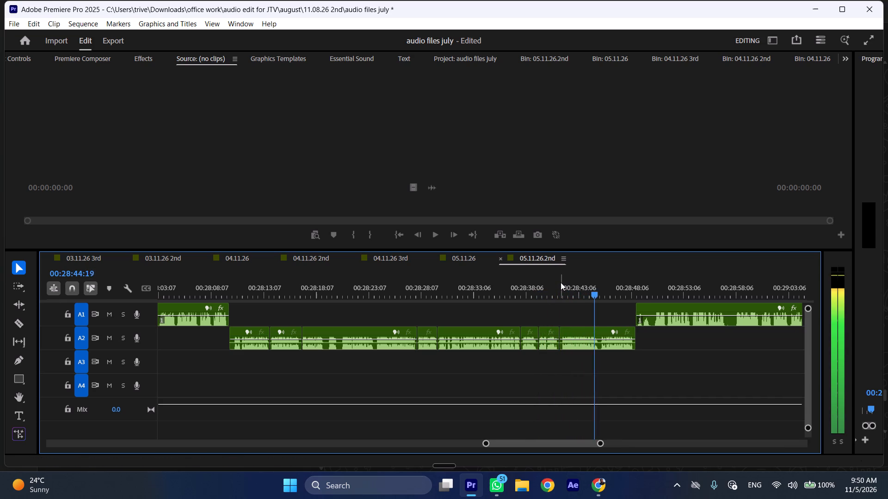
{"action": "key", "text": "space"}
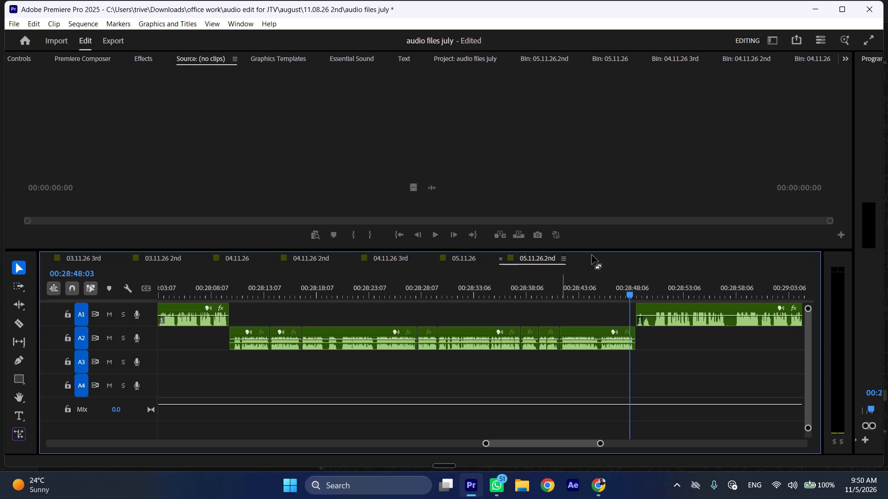
Split the A1 recording's passage at 00:28:50:09 and ripple delete its short opening section before the cut.
{"action": "scroll", "coordinate": [642, 313], "scroll_direction": "down", "scroll_amount": 5}
{"action": "left_click_drag", "start_coordinate": [531, 287], "coordinate": [526, 290]}
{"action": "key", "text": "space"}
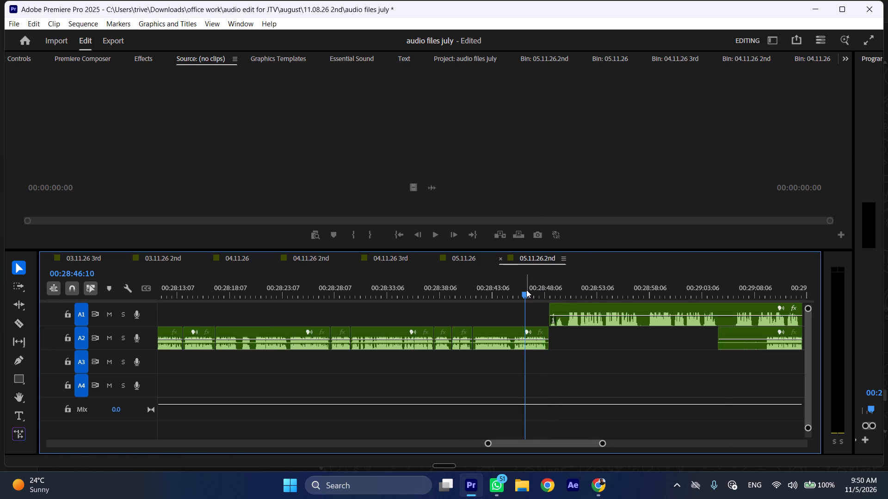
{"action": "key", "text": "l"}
{"action": "scroll", "coordinate": [528, 338], "scroll_direction": "down", "scroll_amount": 6}
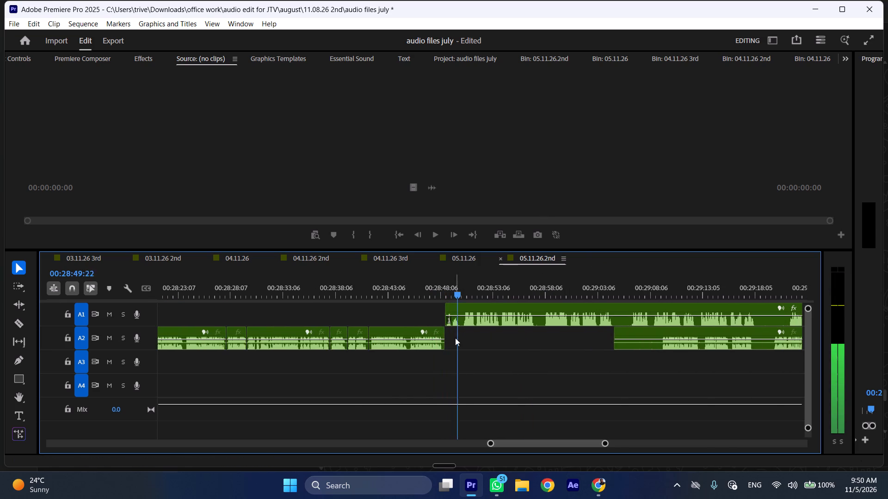
{"action": "left_click", "coordinate": [462, 295]}
{"action": "left_click", "coordinate": [468, 307]}
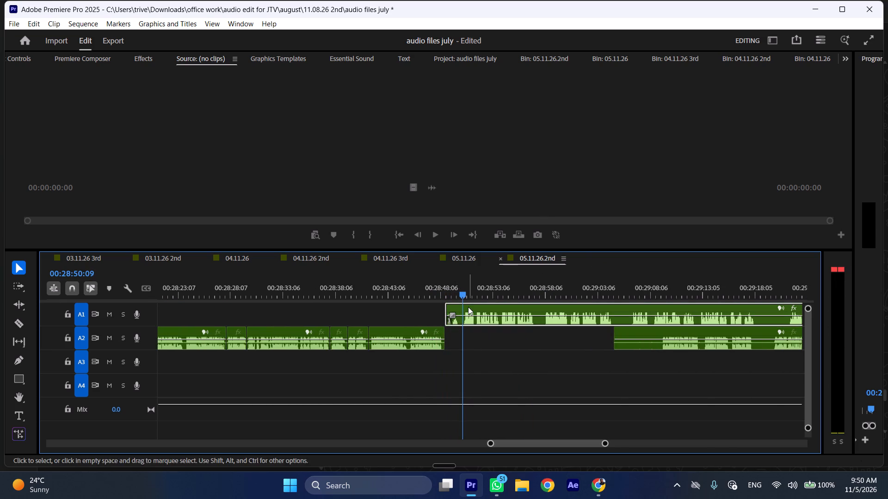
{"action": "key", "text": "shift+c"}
{"action": "key", "text": "ctrl+shift+d"}
Trim about 4 seconds of silence off the start of the next A2 clip, up to where its speech begins.
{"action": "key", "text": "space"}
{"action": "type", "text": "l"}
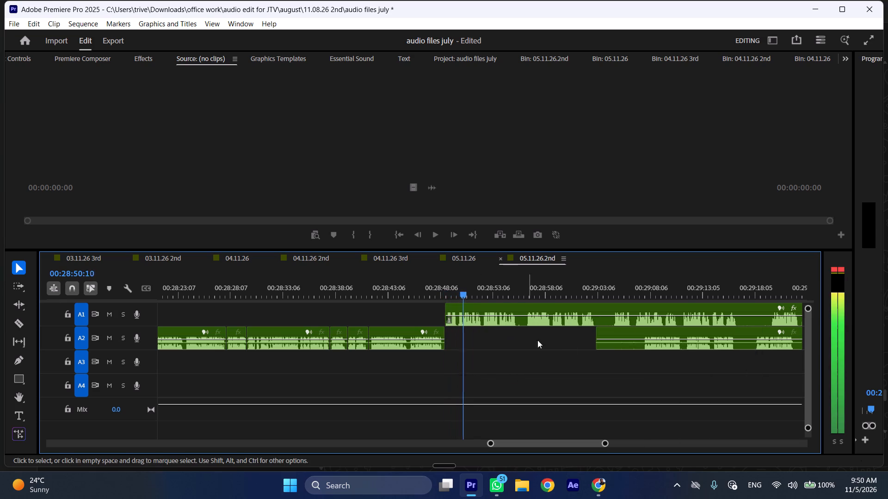
{"action": "left_click_drag", "start_coordinate": [593, 332], "coordinate": [636, 335]}
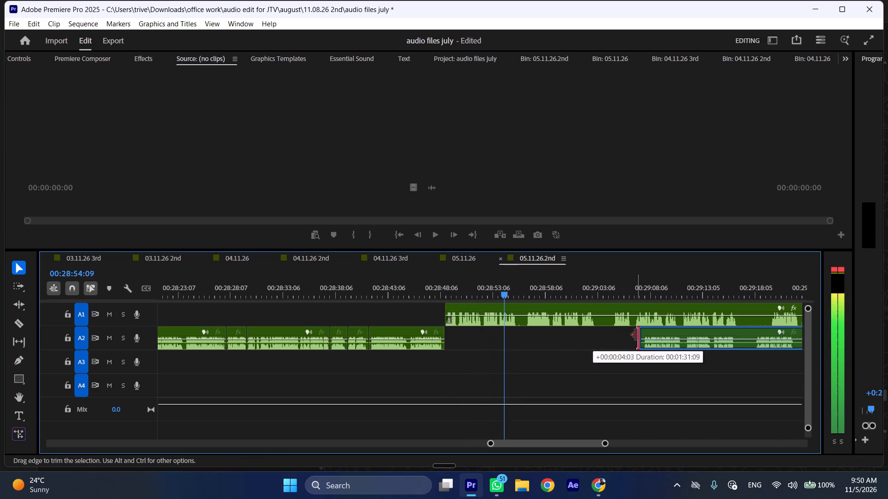
{"action": "left_click_drag", "start_coordinate": [636, 335], "coordinate": [639, 335]}
Split the A1 recording just before 00:28:56 and at 00:28:56:07, and ripple delete the short pause between the cuts.
{"action": "left_click_drag", "start_coordinate": [519, 292], "coordinate": [526, 292]}
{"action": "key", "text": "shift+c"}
{"action": "left_click", "coordinate": [545, 329]}
{"action": "left_click", "coordinate": [544, 320]}
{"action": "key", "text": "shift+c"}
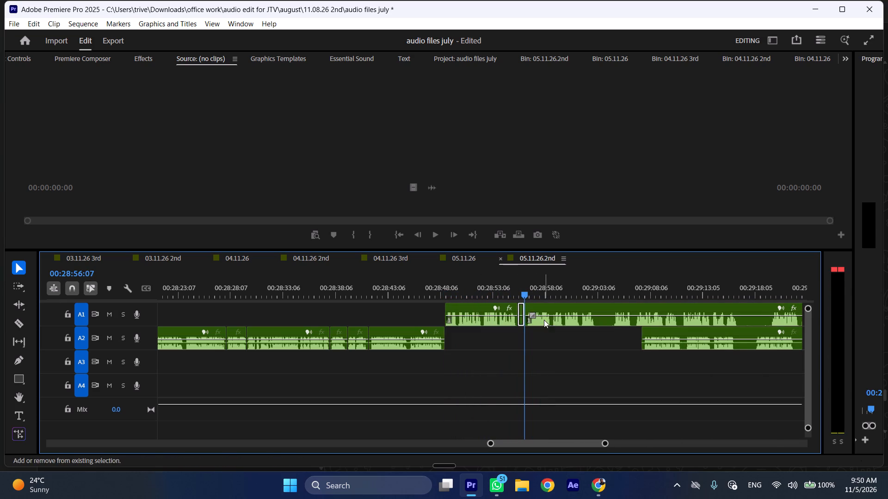
{"action": "key", "text": "ctrl+shift+d"}
Play the edited A1 passage from about 00:28:50 at increased speed to check the new cut.
{"action": "left_click", "coordinate": [466, 287]}
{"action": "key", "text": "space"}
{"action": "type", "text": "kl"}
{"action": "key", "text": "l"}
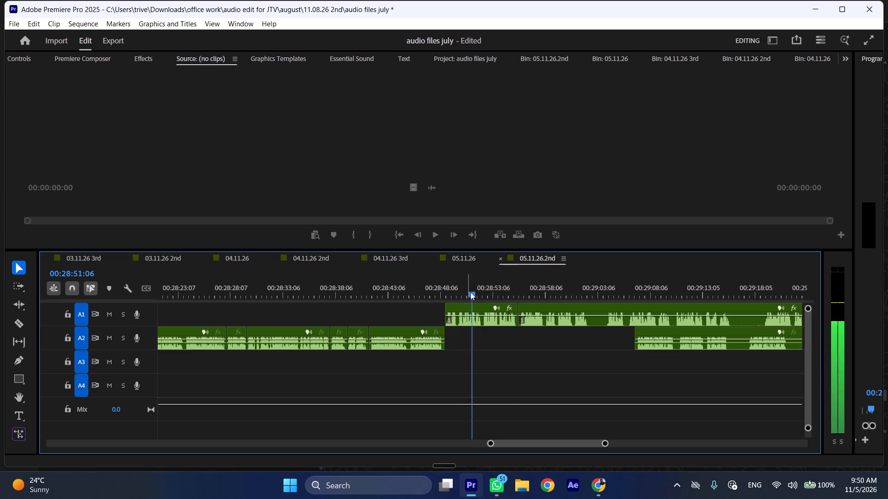
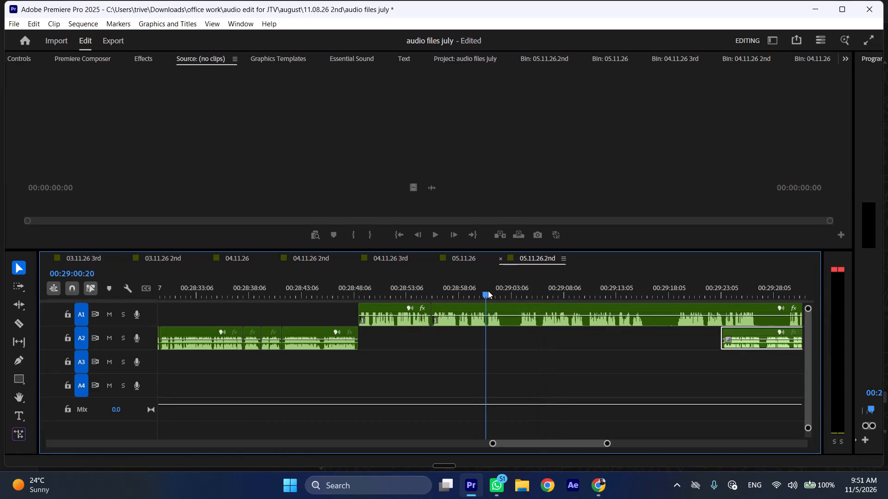
Split the A1 recording at about 00:29:00:20 and at 00:29:04:00, and ripple delete the pause between the cuts.
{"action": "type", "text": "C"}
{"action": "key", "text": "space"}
{"action": "left_click_drag", "start_coordinate": [512, 292], "coordinate": [518, 292]}
{"action": "left_click", "coordinate": [528, 317]}
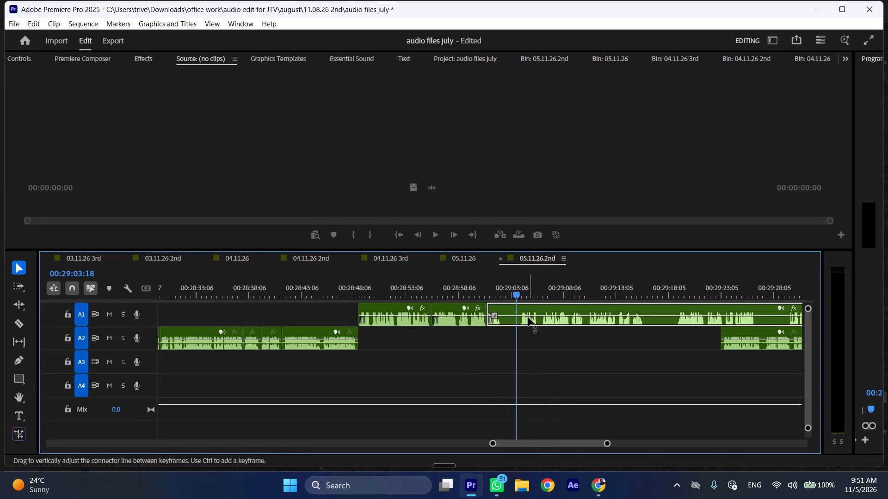
{"action": "left_click", "coordinate": [519, 297]}
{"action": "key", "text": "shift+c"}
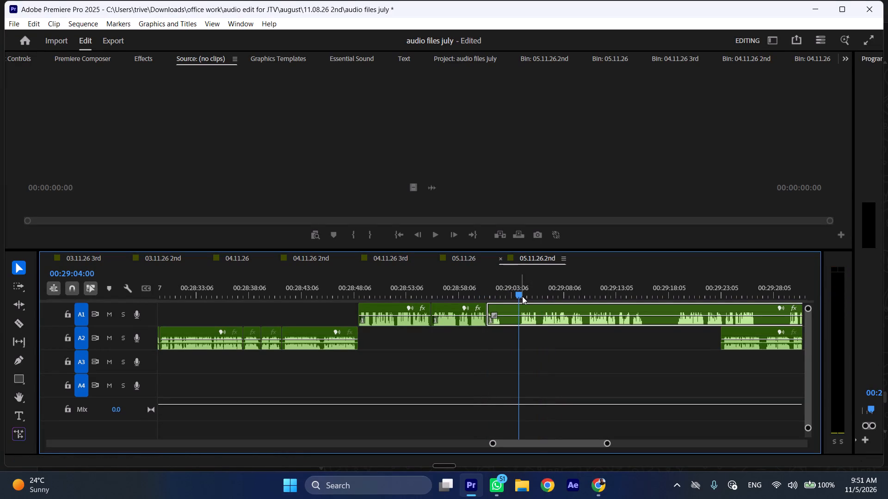
{"action": "key", "text": "ctrl+shift+d"}
Play the A1 recording at increased speed from just before the new join near 00:29:00:20.
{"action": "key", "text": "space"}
{"action": "left_click", "coordinate": [477, 293]}
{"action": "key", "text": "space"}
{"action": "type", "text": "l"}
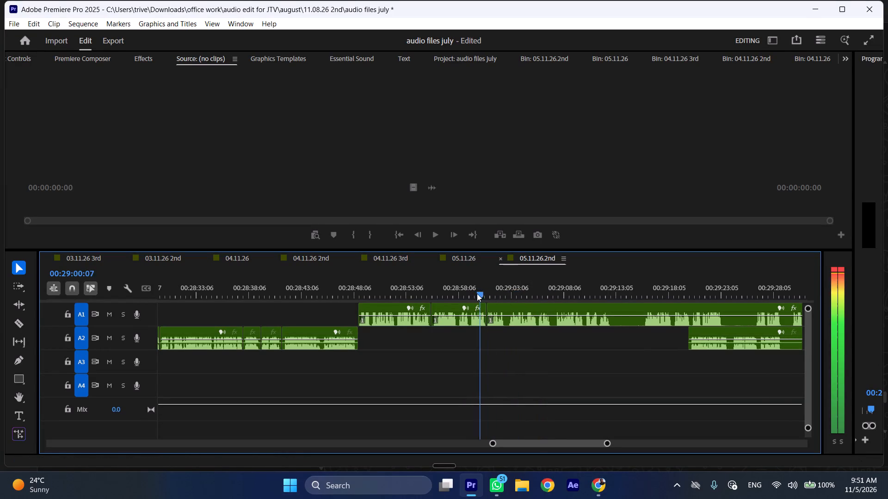
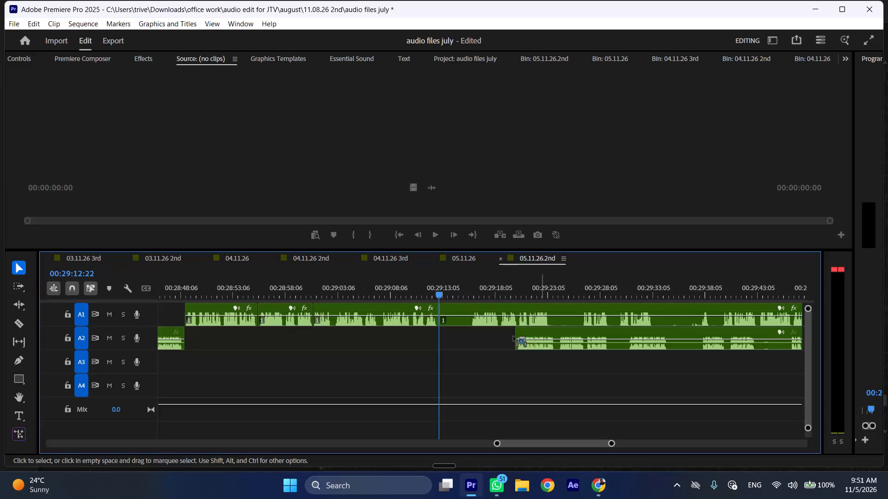
Move the A2 recording to start at 00:29:12:22, and shift the A1 clip starting there about 31 seconds later.
{"action": "left_click_drag", "start_coordinate": [513, 336], "coordinate": [462, 337]}
{"action": "left_click_drag", "start_coordinate": [454, 304], "coordinate": [785, 308]}
Play the start of the moved A2 recording, split it at 00:29:17:00, and ripple delete the section before the cut.
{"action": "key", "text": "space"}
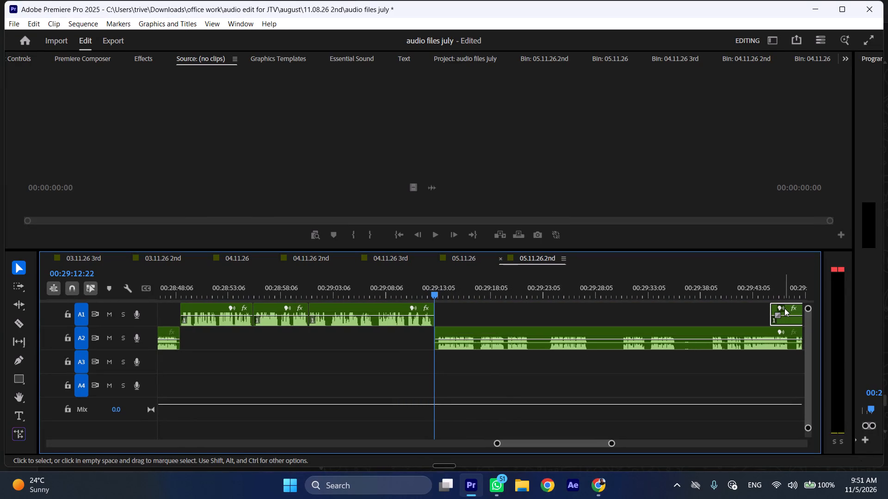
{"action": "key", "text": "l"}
{"action": "scroll", "coordinate": [405, 363], "scroll_direction": "down", "scroll_amount": 6}
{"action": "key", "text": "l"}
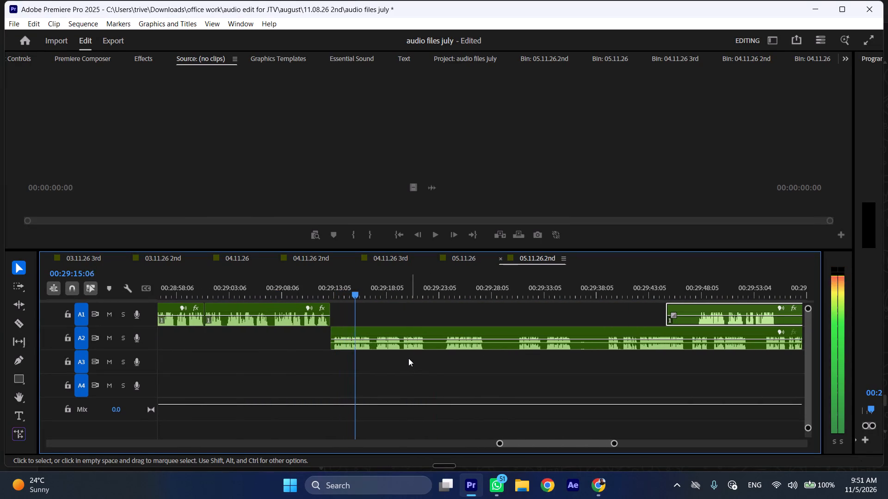
{"action": "left_click", "coordinate": [375, 288]}
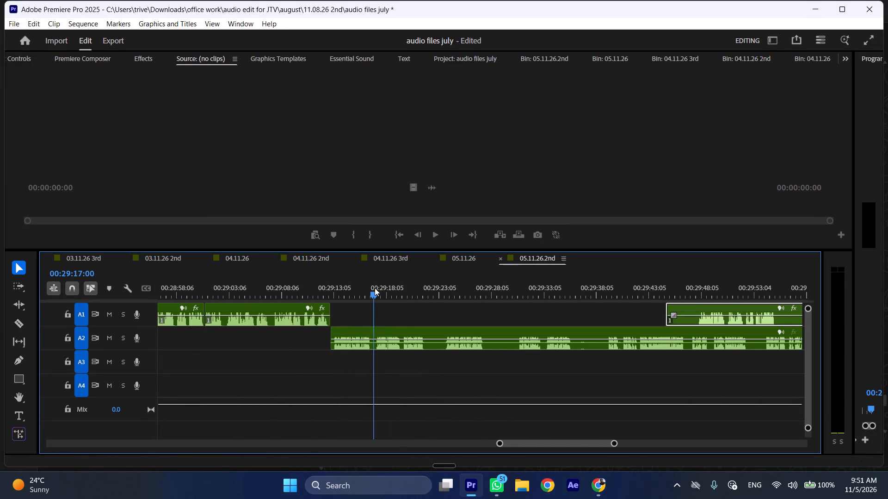
{"action": "left_click", "coordinate": [402, 338]}
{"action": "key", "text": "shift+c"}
{"action": "key", "text": "ctrl+shift+d"}
Play the A2 recording onward, and split it around the pause at 00:29:17:19 and at about 00:29:19:14.
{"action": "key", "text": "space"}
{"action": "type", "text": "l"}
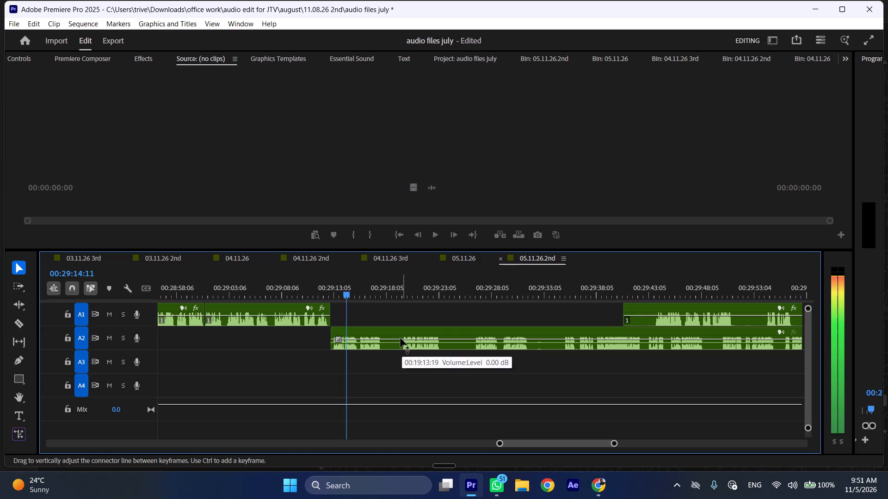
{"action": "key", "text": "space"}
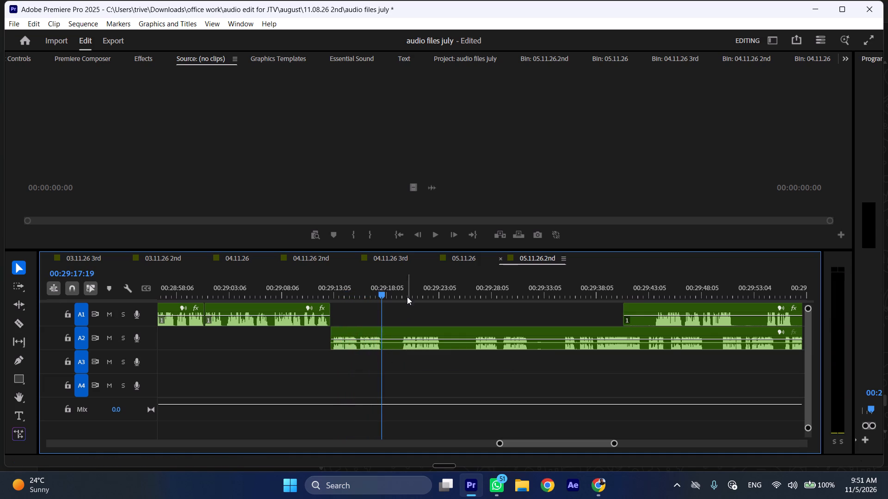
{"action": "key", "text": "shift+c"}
{"action": "left_click_drag", "start_coordinate": [401, 285], "coordinate": [444, 285]}
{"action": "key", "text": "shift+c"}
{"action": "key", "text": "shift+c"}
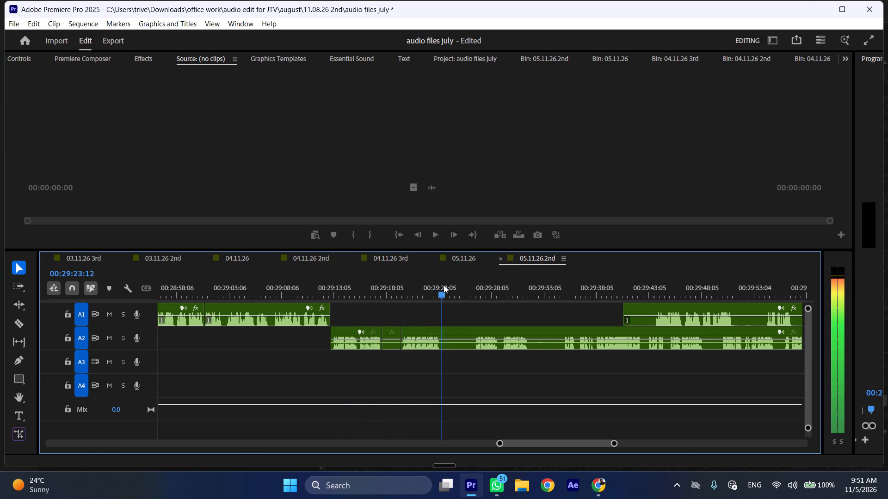
Split the A2 recording around the pauses between 00:29:23:12 and 00:29:35:03, and ripple delete both plus the short section after 00:29:17:19.
{"action": "left_click_drag", "start_coordinate": [444, 285], "coordinate": [566, 267]}
{"action": "key", "text": "shift+c"}
{"action": "key", "text": "shift+c"}
{"action": "key", "text": "shift+c"}
{"action": "left_click", "coordinate": [539, 342]}
{"action": "left_click", "coordinate": [542, 345]}
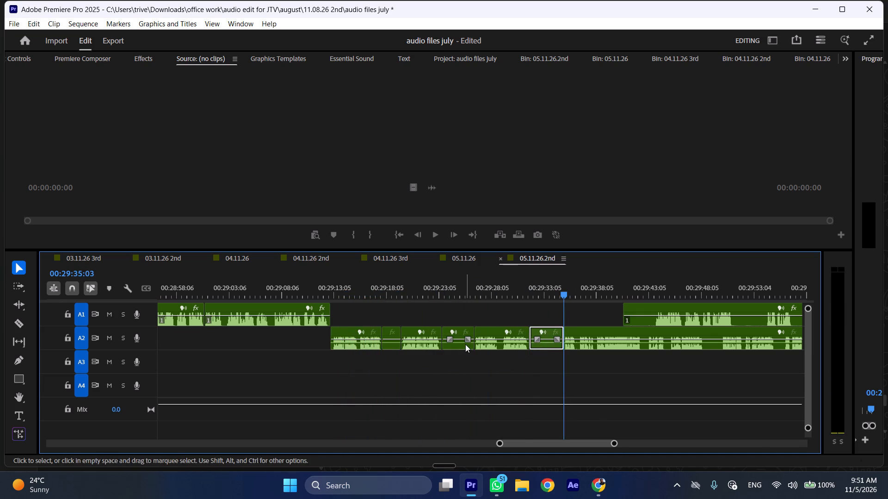
{"action": "left_click", "coordinate": [465, 344], "text": "shift"}
{"action": "left_click", "coordinate": [392, 345], "text": "shift"}
{"action": "key", "text": "ctrl+shift+d"}
Play the A2 recording at increased speed from the closed-up cut at 00:29:17:19.
{"action": "key", "text": "space"}
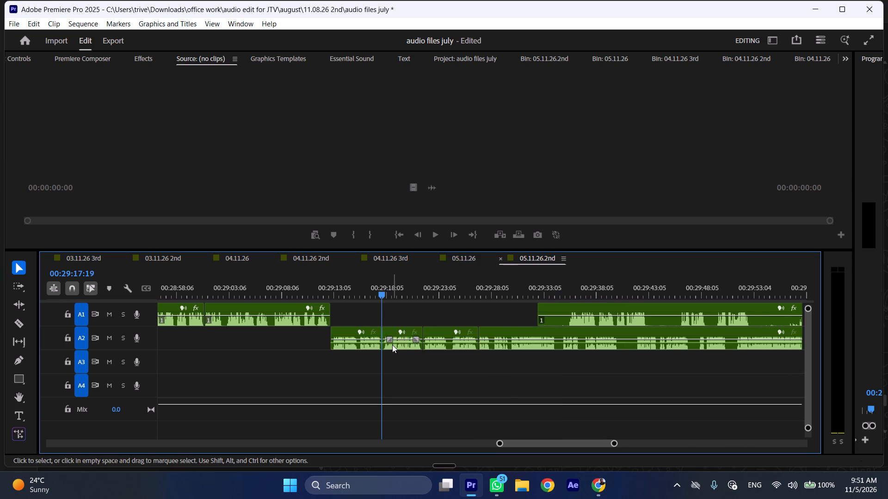
{"action": "type", "text": "l"}
Move the A1 clip that starts near 00:29:32 later along its track.
{"action": "left_click_drag", "start_coordinate": [547, 306], "coordinate": [627, 307]}
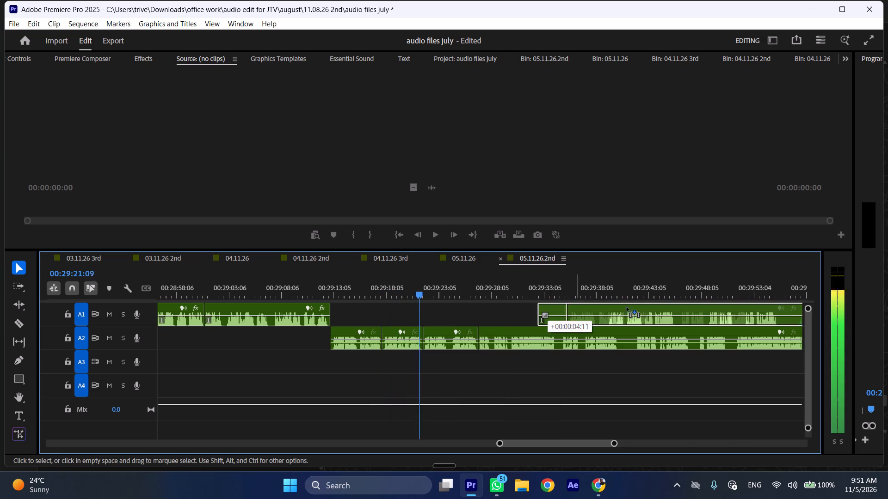
Move the A1 clip that follows the long A1 gap later along its track, so it starts at about 00:29:52.
{"action": "left_click_drag", "start_coordinate": [627, 307], "coordinate": [721, 308]}
{"action": "left_click_drag", "start_coordinate": [709, 308], "coordinate": [738, 308]}
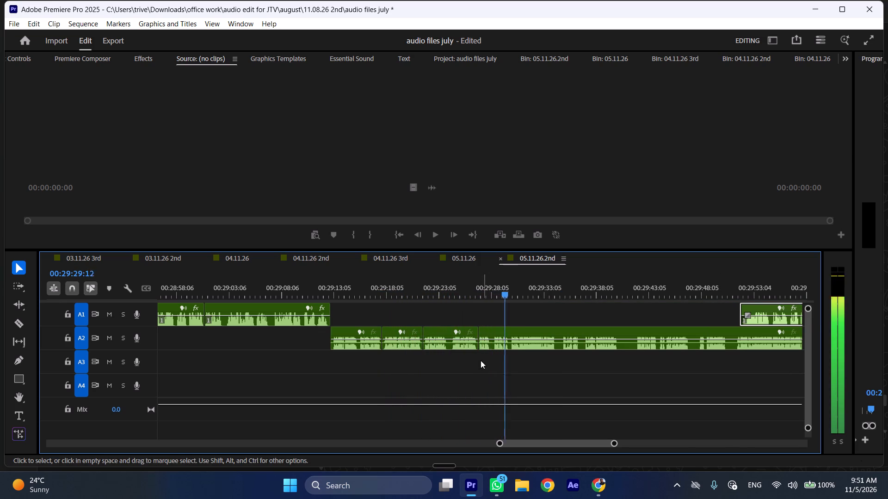
Ripple delete the short A2 clip starting at 00:29:21:18, plus the A2 section that closes up there, split off at about 00:29:24:20.
{"action": "left_click", "coordinate": [458, 342]}
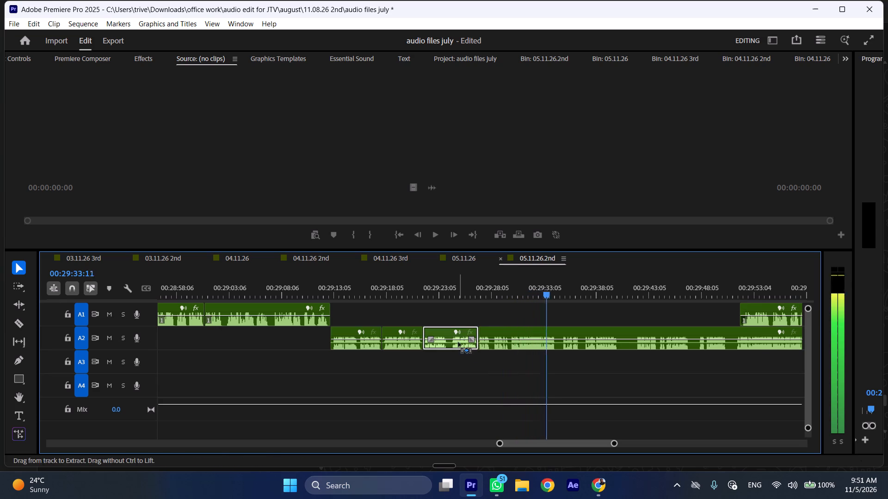
{"action": "key", "text": "ctrl+shift+d"}
{"action": "left_click", "coordinate": [457, 280]}
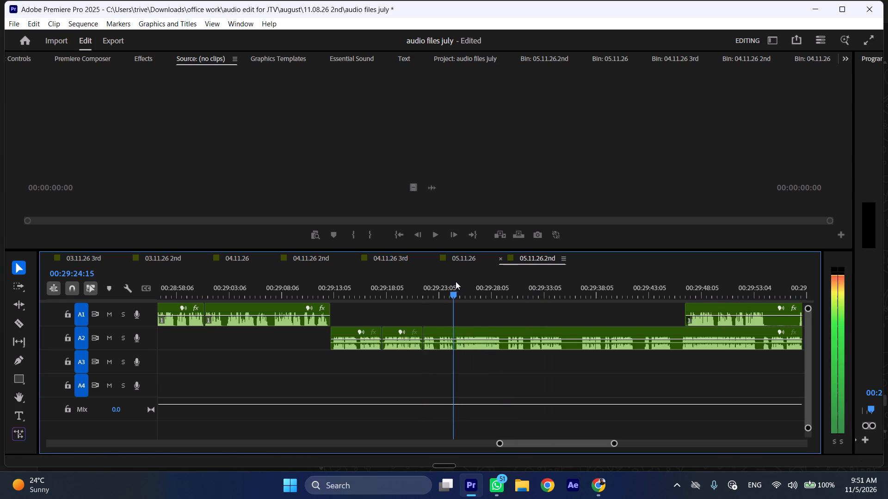
{"action": "left_click", "coordinate": [468, 337]}
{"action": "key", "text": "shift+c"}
{"action": "key", "text": "ctrl+shift+d"}
Play the A2 recording at increased speed from the closed-up cut at 00:29:21:18.
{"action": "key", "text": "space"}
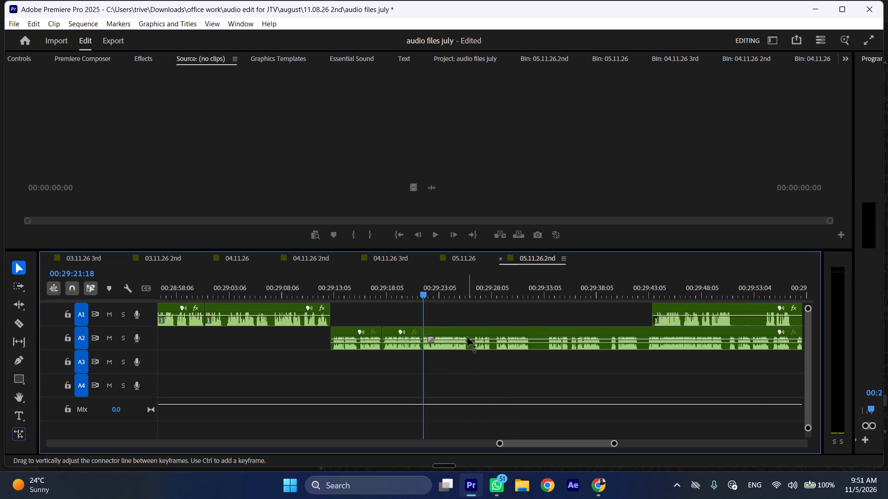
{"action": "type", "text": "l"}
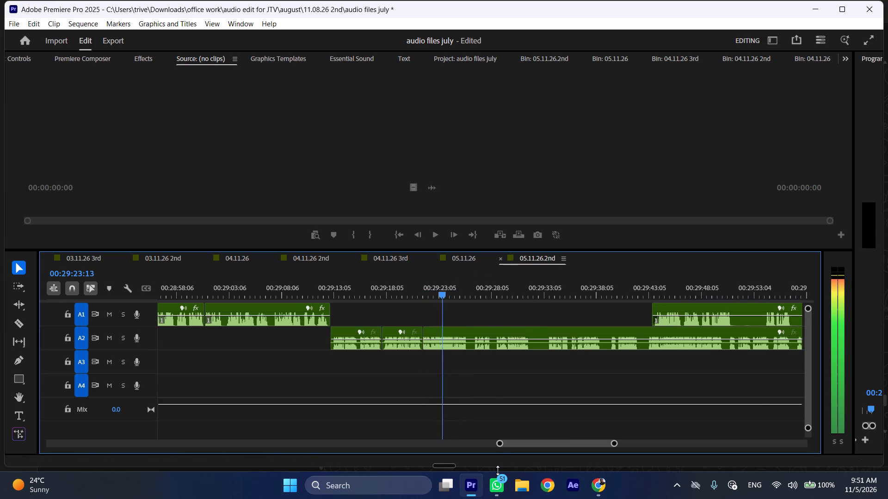
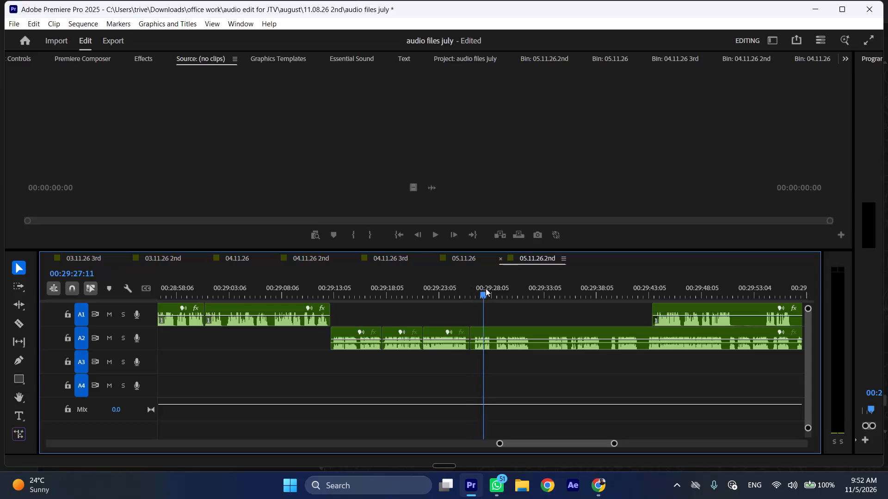
Split the A2 recording at 00:29:28:13 and ripple delete the short section between the previous cut and this point.
{"action": "left_click", "coordinate": [509, 344], "text": "shift"}
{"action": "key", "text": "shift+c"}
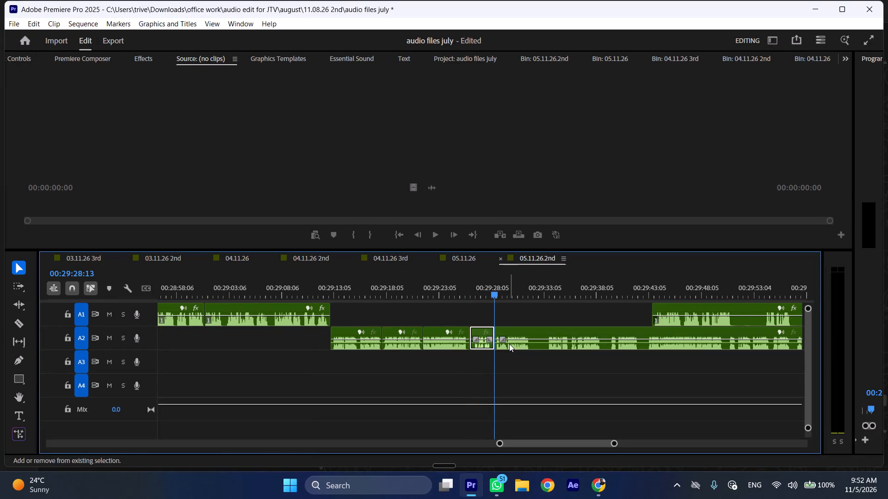
{"action": "key", "text": "ctrl+shift+d"}
Play on from the closed-up cut, split the A2 recording around the pause from 00:29:29:14 to about 00:29:31, and ripple delete it.
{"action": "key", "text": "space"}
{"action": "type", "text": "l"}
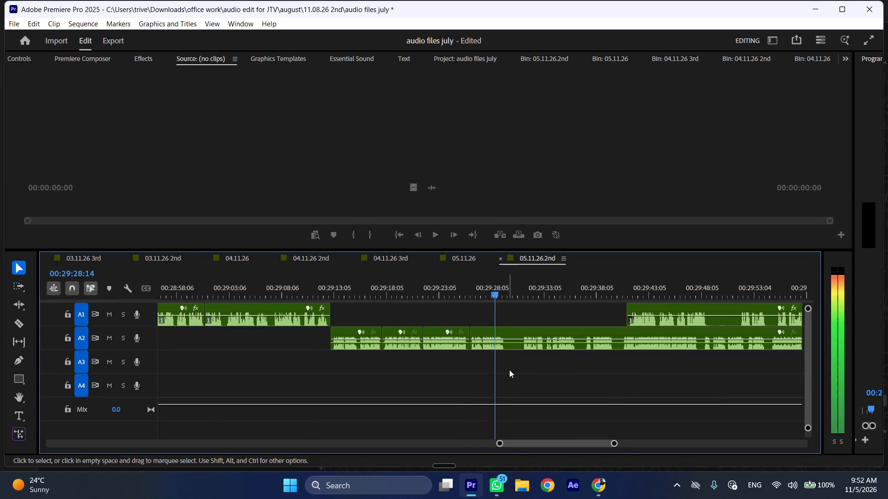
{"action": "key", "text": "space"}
{"action": "left_click_drag", "start_coordinate": [512, 292], "coordinate": [509, 292]}
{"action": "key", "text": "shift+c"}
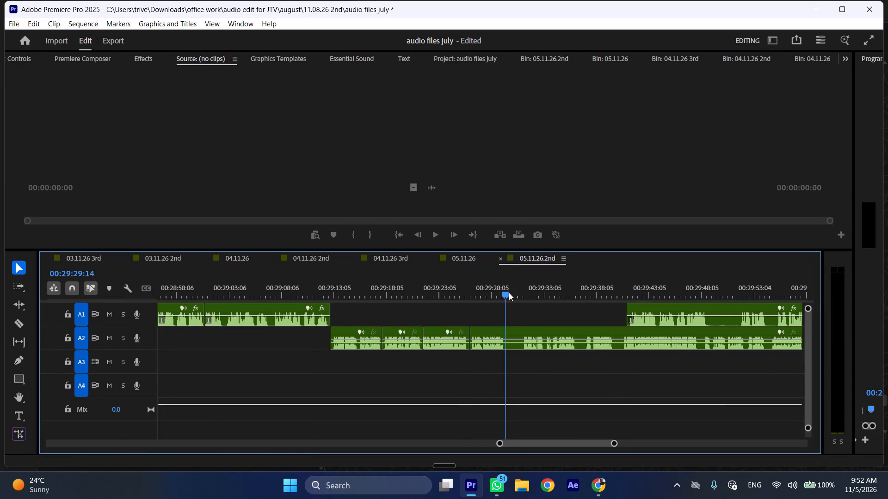
{"action": "left_click_drag", "start_coordinate": [509, 292], "coordinate": [524, 292]}
{"action": "left_click", "coordinate": [528, 336]}
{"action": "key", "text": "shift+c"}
{"action": "key", "text": "ctrl+shift+d"}
Move the A1 clip later along its track to start at about 00:29:58 while the A2 recording plays at increased speed.
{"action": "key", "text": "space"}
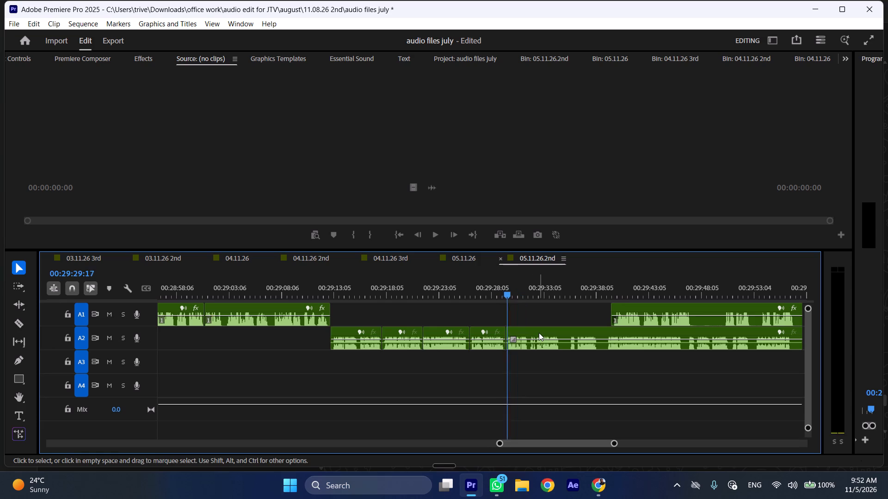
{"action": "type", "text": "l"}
{"action": "scroll", "coordinate": [554, 340], "scroll_direction": "down", "scroll_amount": 5}
{"action": "left_click_drag", "start_coordinate": [543, 308], "coordinate": [740, 310]}
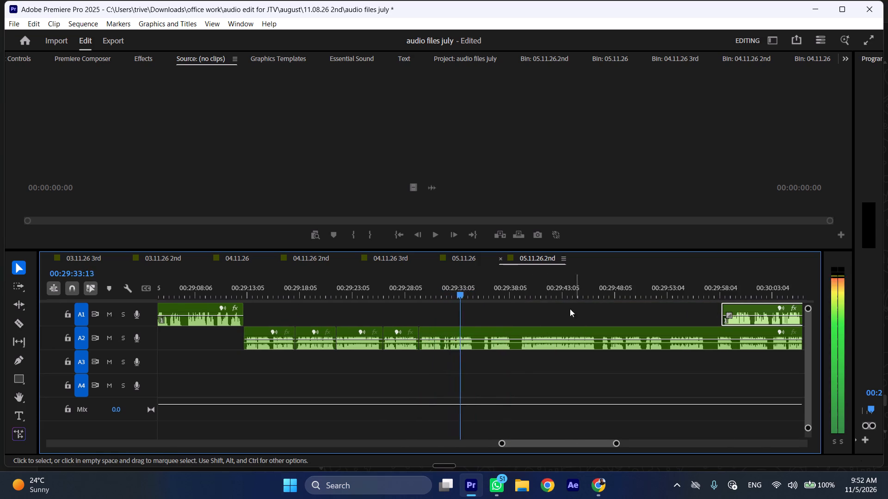
Stop playback and split the A2 recording at 00:29:35:00, where the next pause begins.
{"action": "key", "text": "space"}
{"action": "left_click", "coordinate": [474, 295]}
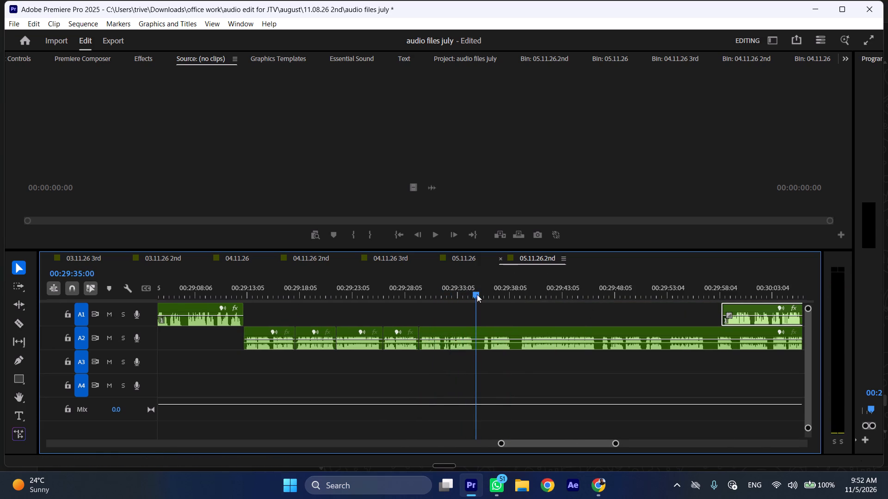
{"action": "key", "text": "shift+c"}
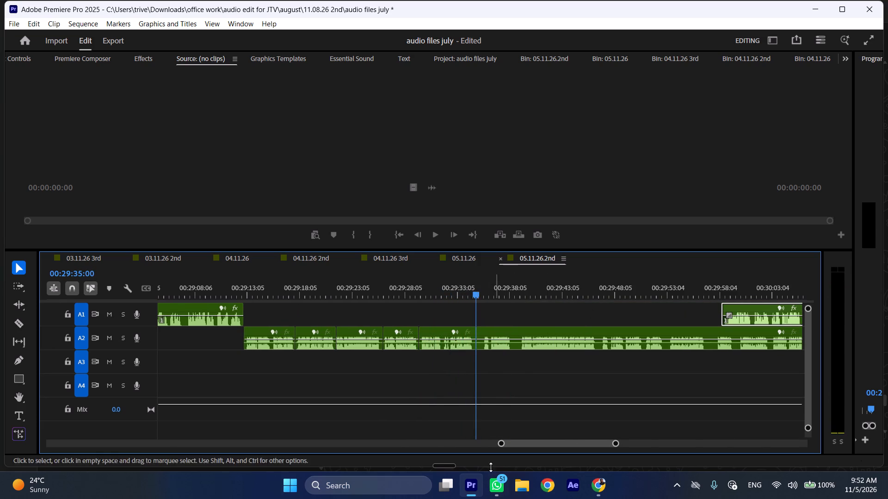
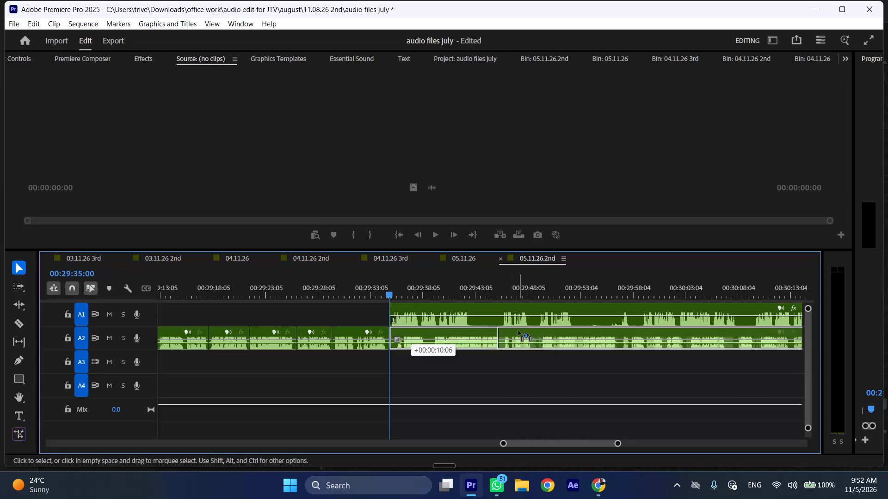
Play the sequence at increased speed from 00:29:35:00, where the A1 clip begins, to review the A1 passage.
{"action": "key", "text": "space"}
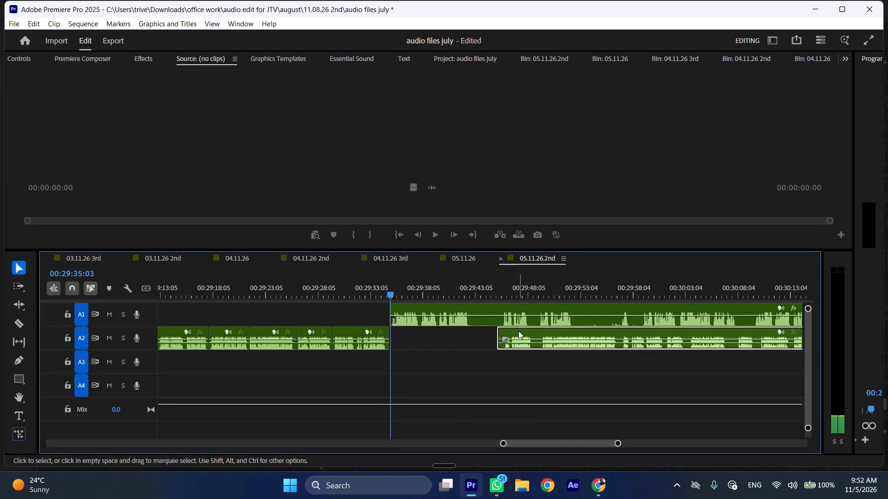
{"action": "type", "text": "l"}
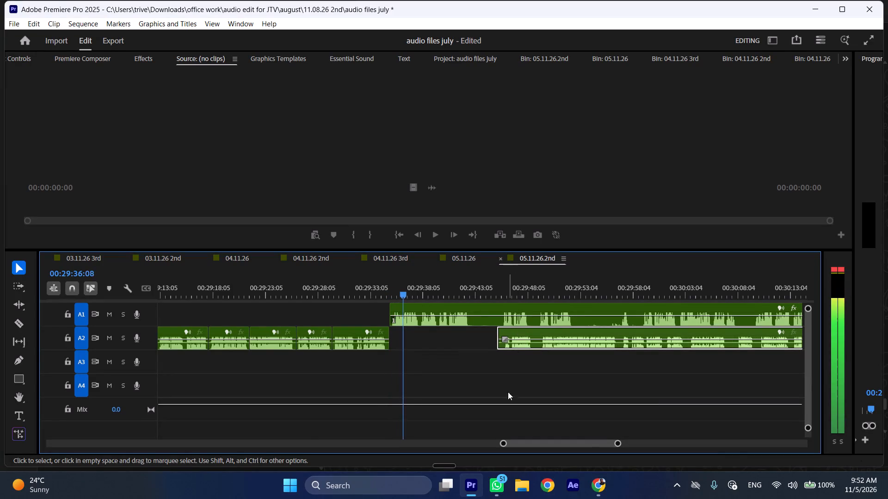
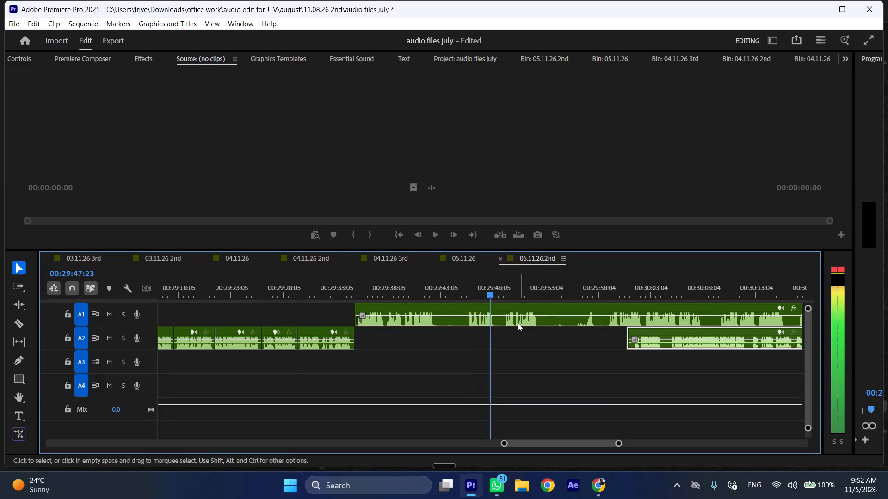
Split the A1 recording at 00:29:39:14 and ripple delete the section from there to 00:29:49:04.
{"action": "left_click", "coordinate": [404, 288]}
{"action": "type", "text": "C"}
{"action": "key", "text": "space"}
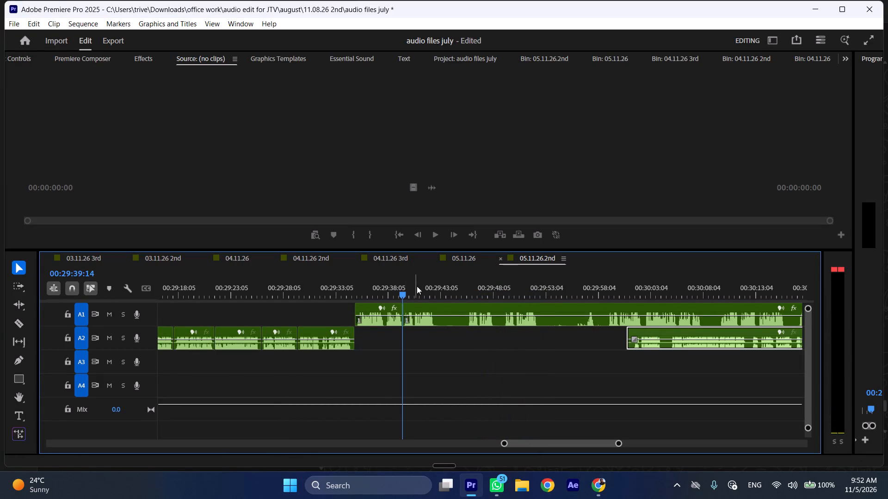
{"action": "left_click_drag", "start_coordinate": [484, 284], "coordinate": [505, 284]}
{"action": "left_click", "coordinate": [520, 303]}
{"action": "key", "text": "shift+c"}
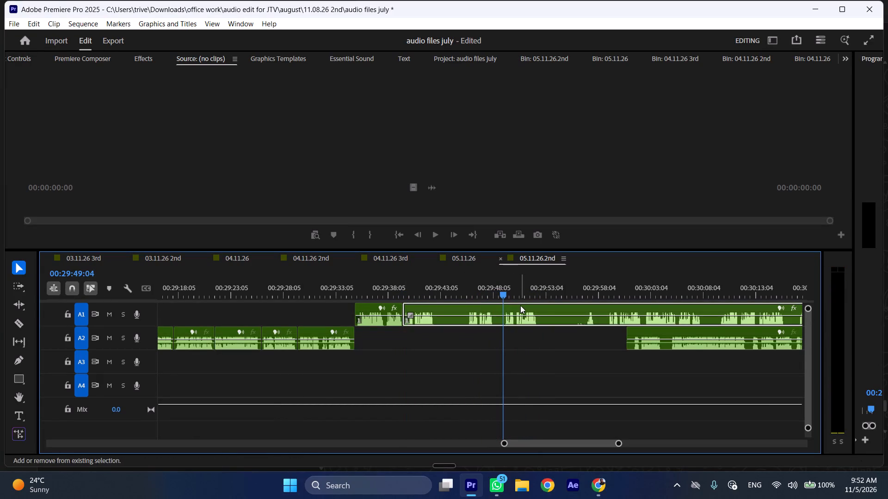
{"action": "key", "text": "ctrl+shift+d"}
Play the A1 recording at increased speed from the closed-up cut at 00:29:39:14 and split it at 00:29:42:23.
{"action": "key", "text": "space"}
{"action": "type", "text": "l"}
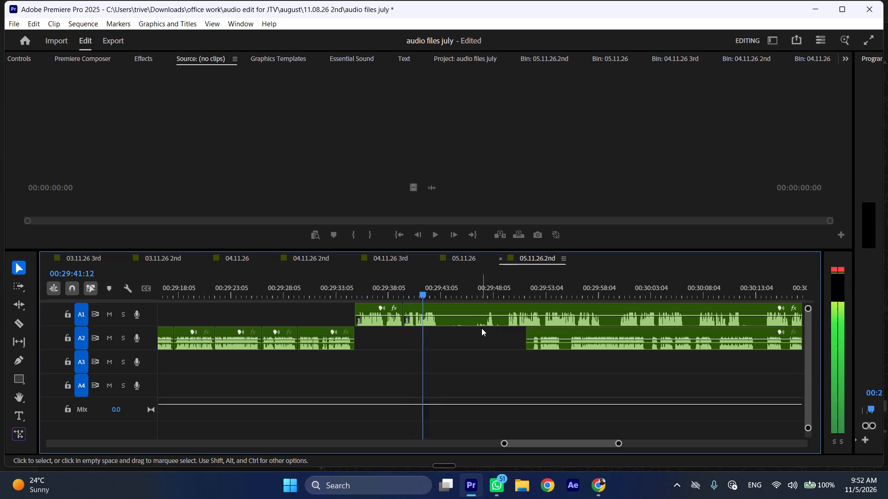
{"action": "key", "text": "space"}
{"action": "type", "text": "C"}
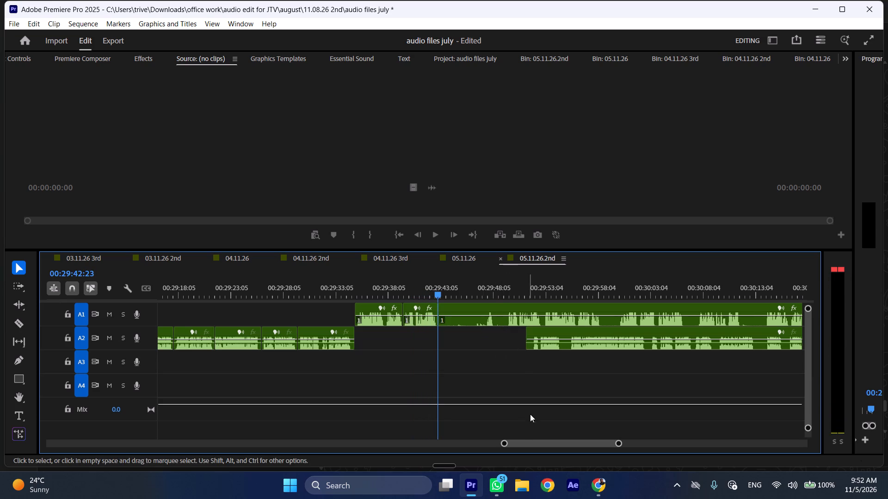
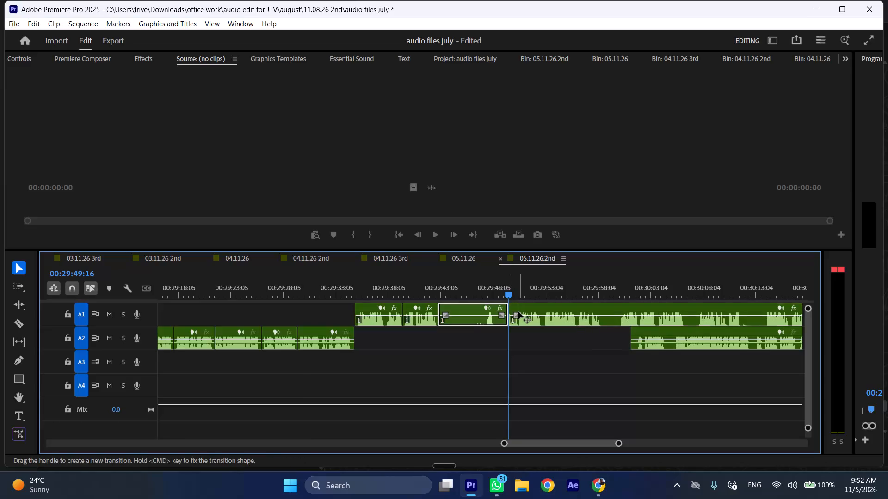
Ripple delete the A1 clip between 00:29:42:23 and 00:29:49:16, plus the short A1 clip directly before it.
{"action": "key", "text": "ctrl+shift+d"}
{"action": "key", "text": "space"}
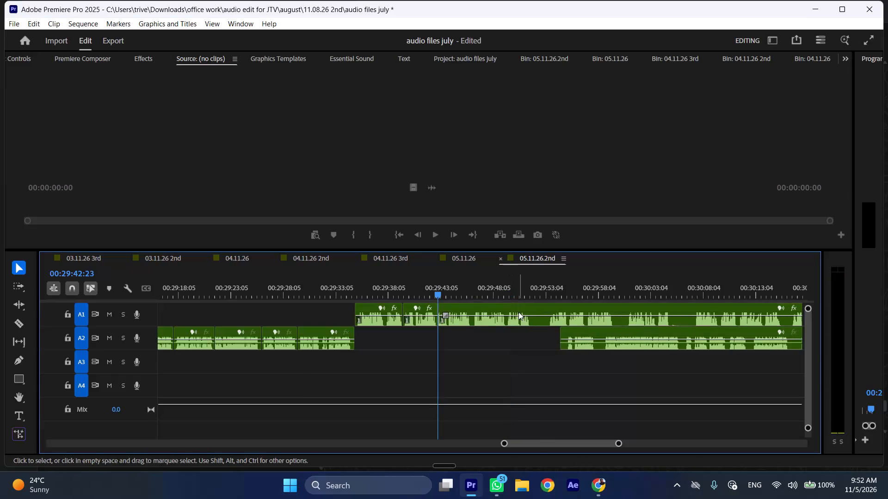
{"action": "left_click", "coordinate": [411, 321]}
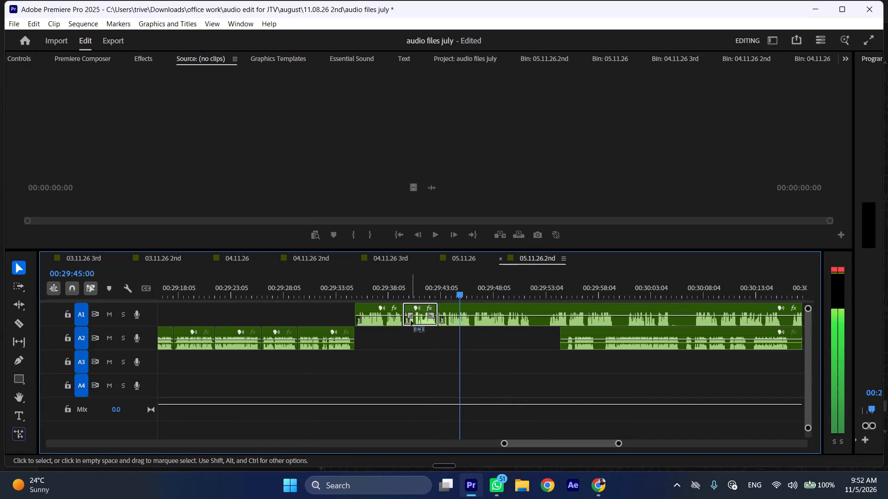
{"action": "key", "text": "ctrl+shift+d"}
Trim about half a second off the start of the A2 clip that begins near 00:29:51.
{"action": "key", "text": "space"}
{"action": "key", "text": "l"}
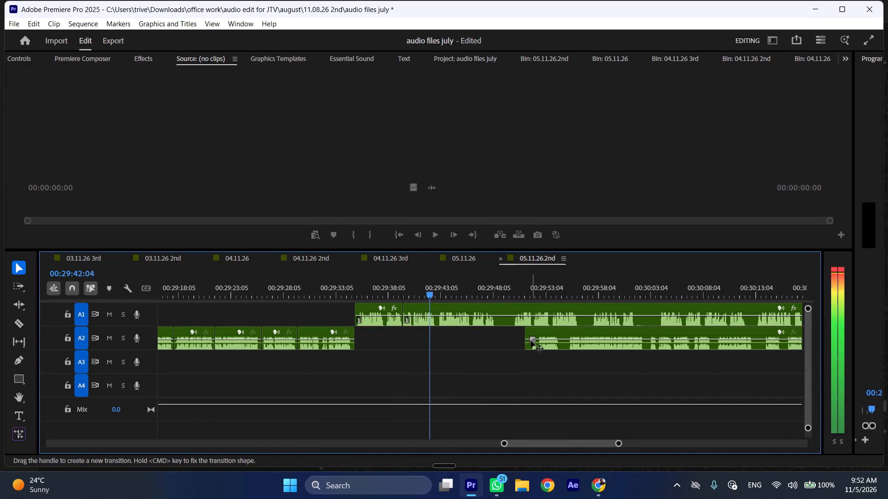
{"action": "left_click_drag", "start_coordinate": [527, 335], "coordinate": [532, 335]}
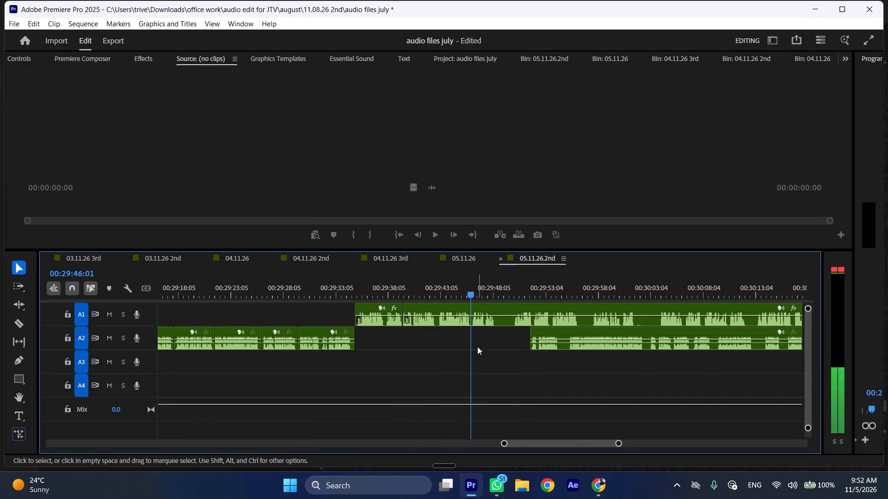
Split the A1 recording at 00:29:48:10, where the spoken passage ends.
{"action": "key", "text": "space"}
{"action": "key", "text": "shift+c"}
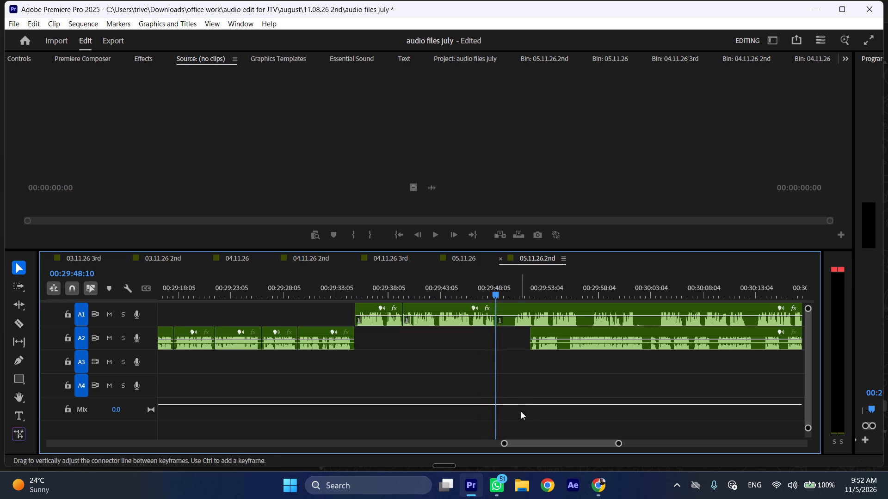
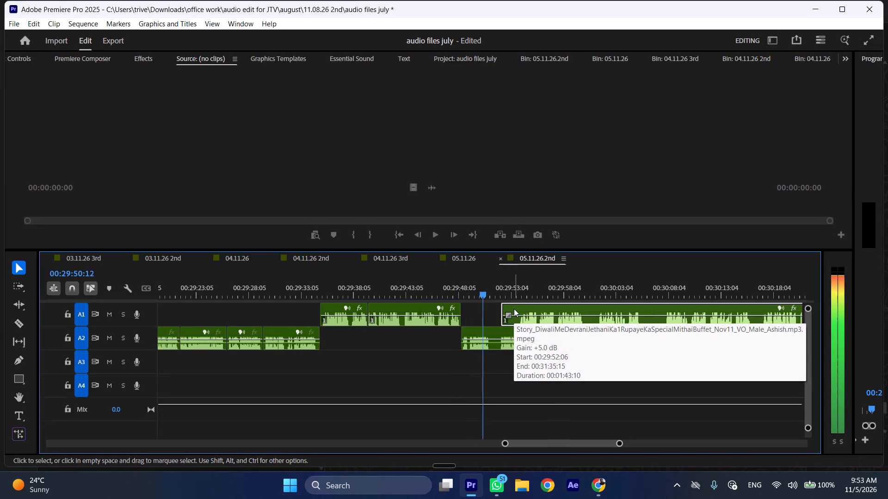
Split the A2 recording at 00:29:51:10, where its spoken passage ends.
{"action": "key", "text": "space"}
{"action": "type", "text": "C"}
Trim about 1.5 seconds off the start of the following A1 clip and move it to start at the A2 cut, 00:29:51:10.
{"action": "left_click_drag", "start_coordinate": [503, 308], "coordinate": [518, 308]}
{"action": "left_click_drag", "start_coordinate": [542, 308], "coordinate": [514, 313]}
Move the remaining A2 recording forward to start near 00:30:04, and play the sequence on from the new A1 clip.
{"action": "left_click_drag", "start_coordinate": [509, 333], "coordinate": [647, 333]}
{"action": "key", "text": "space"}
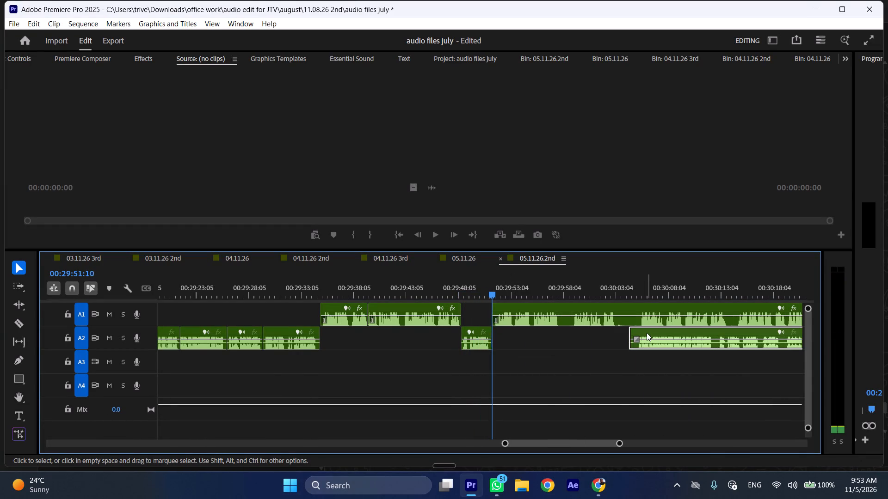
{"action": "key", "text": "l"}
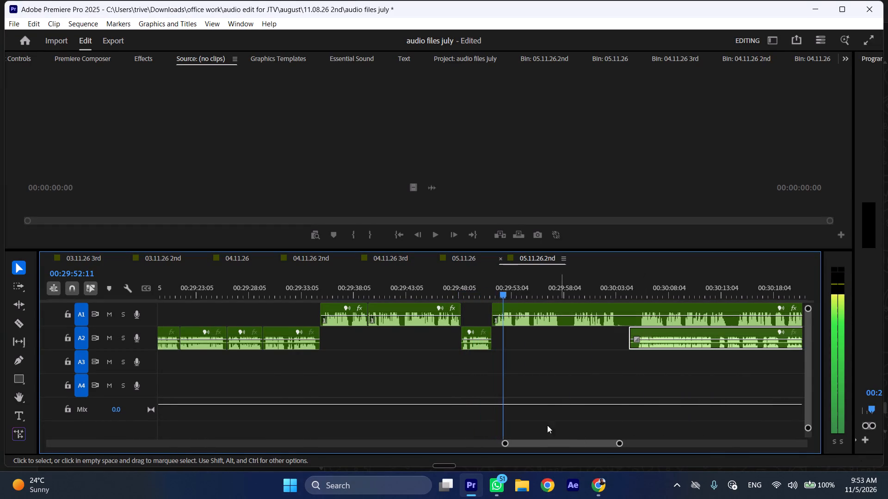
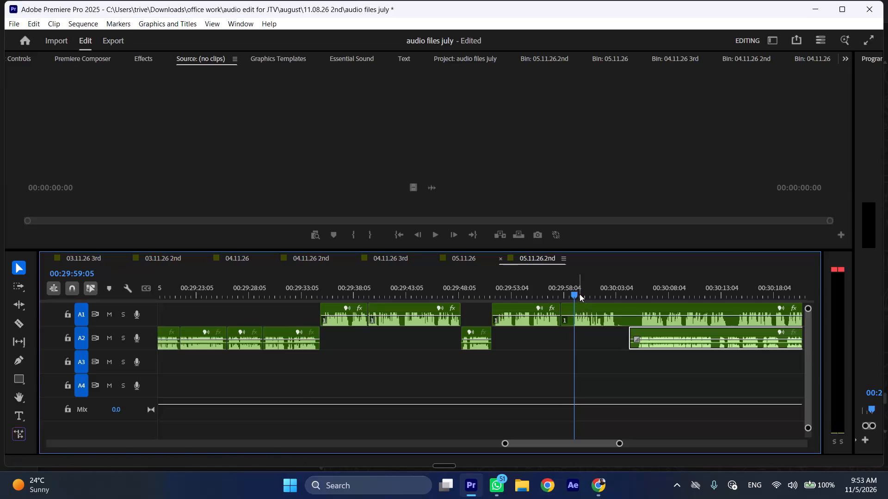
Remove about 1.3 seconds from the start of the A1 clip at 00:29:57:21 and close the gap.
{"action": "left_click", "coordinate": [578, 293]}
{"action": "left_click", "coordinate": [579, 305]}
{"action": "key", "text": "shift+c"}
{"action": "key", "text": "ctrl+shift+d"}
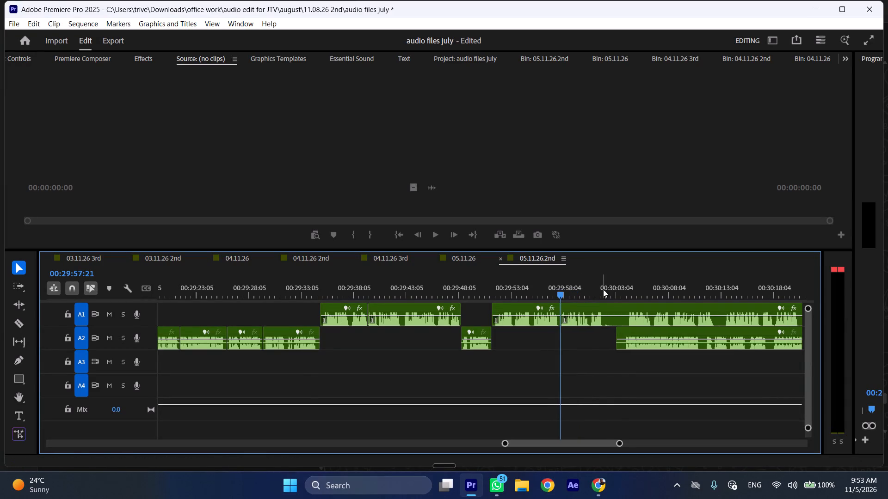
Split the A1 recording at 00:30:02:01, where its spoken passage ends.
{"action": "left_click", "coordinate": [604, 289]}
{"action": "key", "text": "shift+c"}
Trim the silent start off the following A2 clip and move it to start at the A1 cut, 00:30:02:01.
{"action": "scroll", "coordinate": [613, 313], "scroll_direction": "down", "scroll_amount": 6}
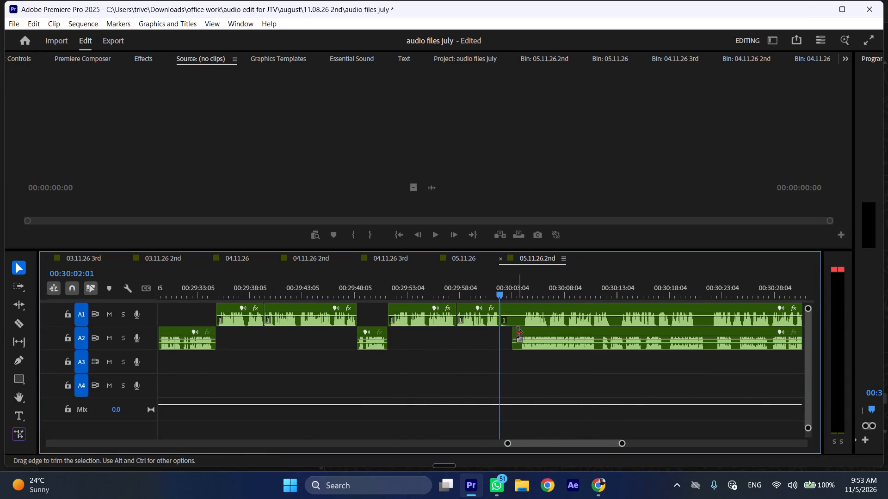
{"action": "left_click_drag", "start_coordinate": [517, 333], "coordinate": [524, 333]}
{"action": "left_click_drag", "start_coordinate": [559, 333], "coordinate": [543, 333]}
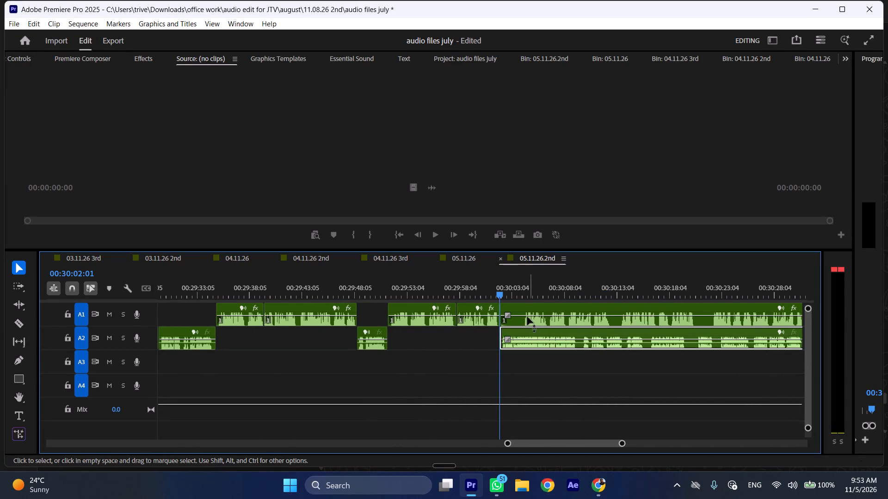
Move the remaining A1 recording later to start near 00:30:28, and play the sequence on from the start of the A2 clip.
{"action": "left_click_drag", "start_coordinate": [523, 308], "coordinate": [788, 308]}
{"action": "key", "text": "space"}
{"action": "key", "text": "l"}
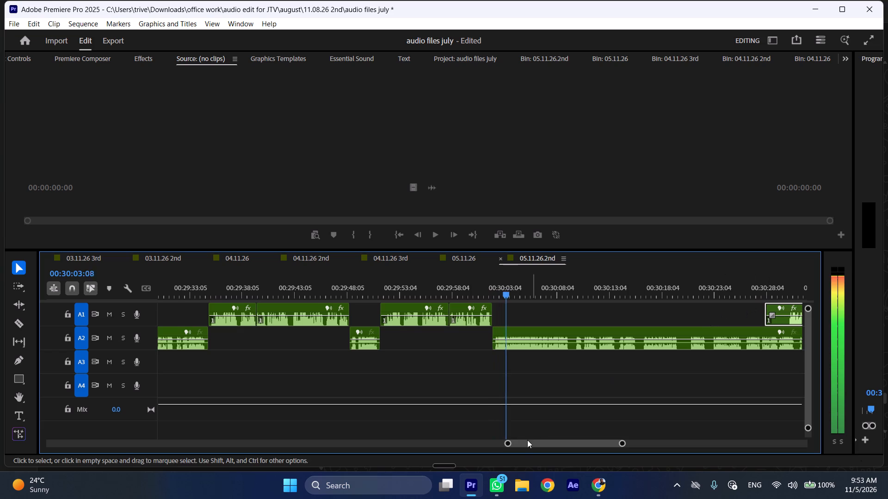
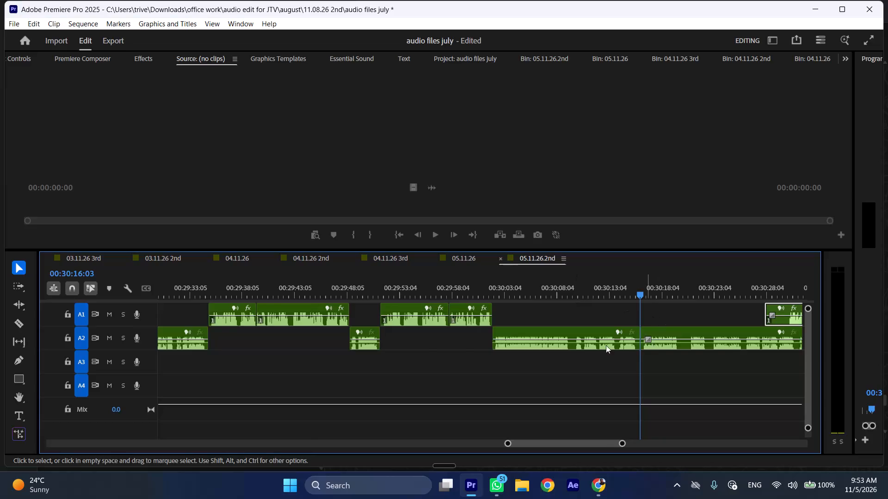
Move the remaining A2 recording later to near 00:30:23 and place the A1 clip directly after the A2 passage, at 00:30:16:03.
{"action": "scroll", "coordinate": [580, 350], "scroll_direction": "down", "scroll_amount": 5}
{"action": "left_click_drag", "start_coordinate": [567, 333], "coordinate": [642, 333]}
{"action": "left_click_drag", "start_coordinate": [684, 309], "coordinate": [704, 309]}
{"action": "left_click_drag", "start_coordinate": [720, 305], "coordinate": [595, 315]}
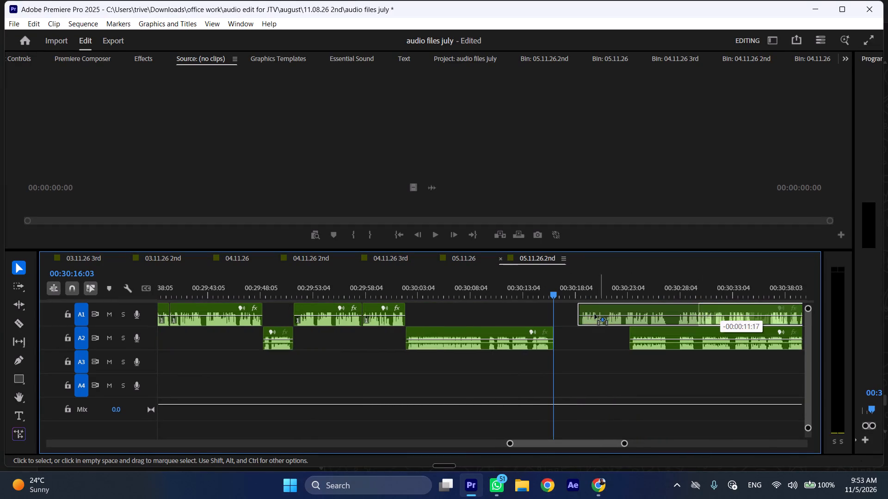
{"action": "left_click_drag", "start_coordinate": [595, 315], "coordinate": [579, 318]}
Cut a pause of about 0.4 seconds out of the A2 clip at 00:30:09:11 and close the gap.
{"action": "left_click_drag", "start_coordinate": [485, 291], "coordinate": [489, 290]}
{"action": "key", "text": "shift+c"}
{"action": "left_click", "coordinate": [499, 339]}
{"action": "key", "text": "shift+c"}
{"action": "key", "text": "ctrl+shift+d"}
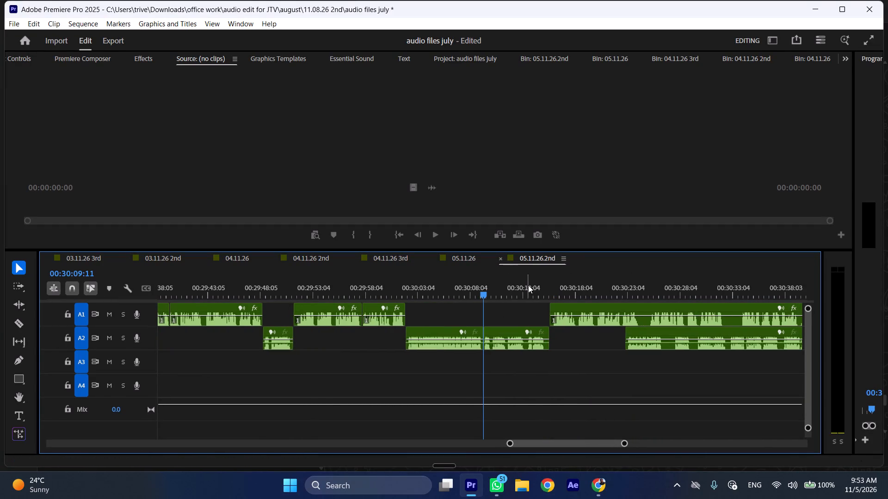
Play the transition between the A2 and A1 passages, remove the A1 clip's start up to 00:30:16:02, and close the gap.
{"action": "left_click", "coordinate": [533, 271]}
{"action": "left_click", "coordinate": [543, 274]}
{"action": "key", "text": "space"}
{"action": "type", "text": "l"}
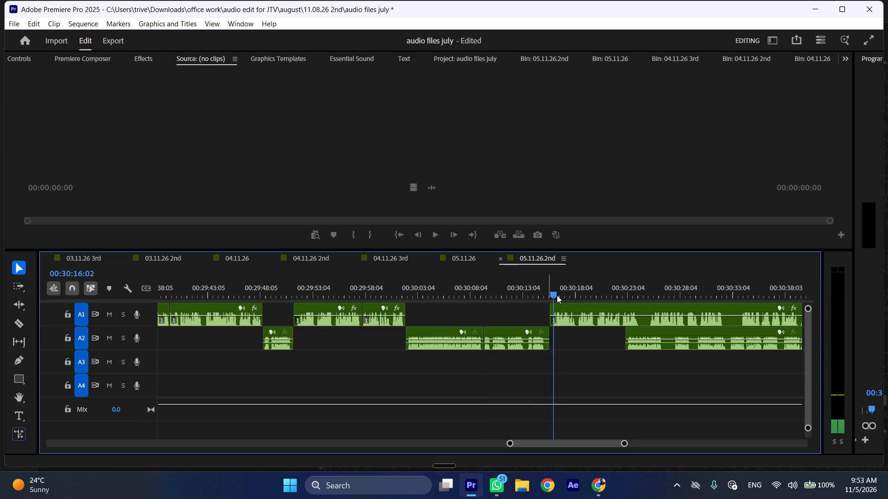
{"action": "scroll", "coordinate": [560, 301], "scroll_direction": "down", "scroll_amount": 6}
{"action": "left_click", "coordinate": [450, 285]}
{"action": "left_click", "coordinate": [475, 304]}
{"action": "key", "text": "shift+c"}
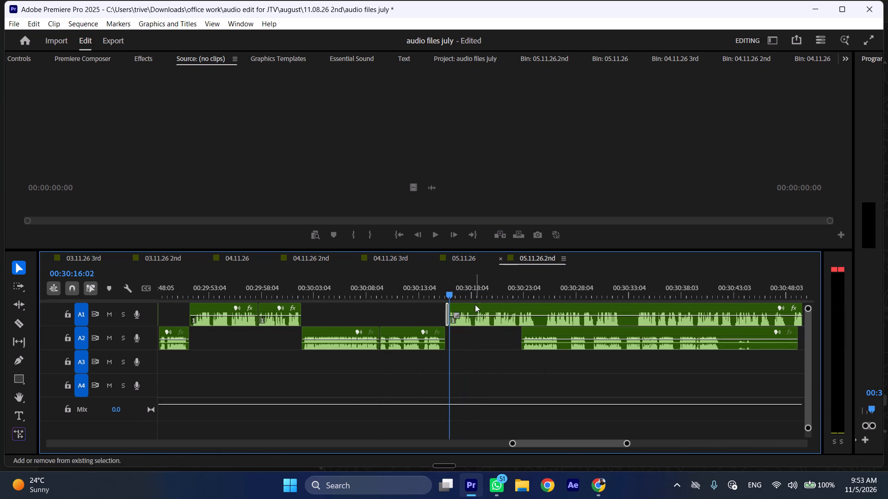
{"action": "key", "text": "ctrl+shift+d"}
Play on from the new A1 clip's start and move the following A2 clip about 10 seconds later, to near 00:30:33.
{"action": "key", "text": "space"}
{"action": "key", "text": "l"}
{"action": "scroll", "coordinate": [473, 350], "scroll_direction": "down", "scroll_amount": 4}
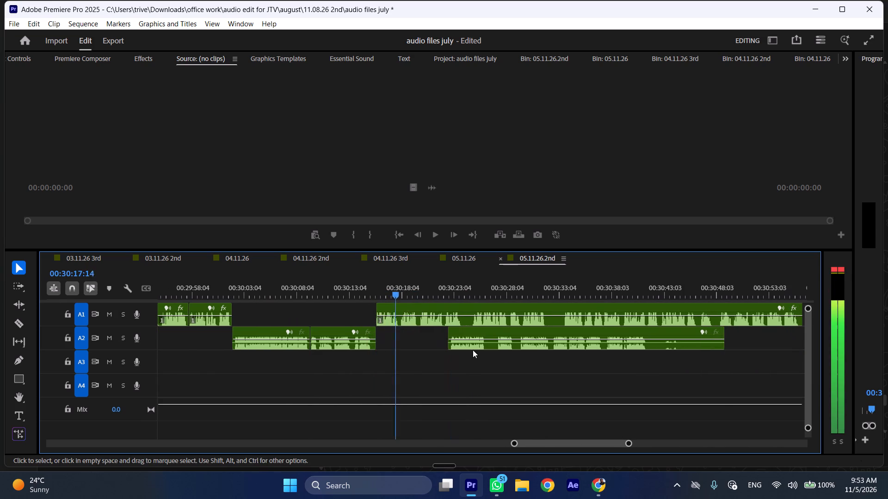
{"action": "left_click_drag", "start_coordinate": [458, 331], "coordinate": [565, 331]}
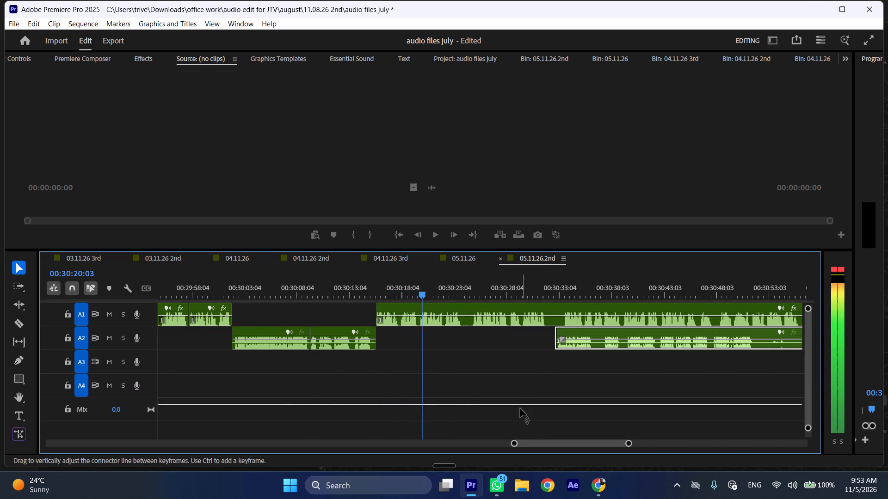
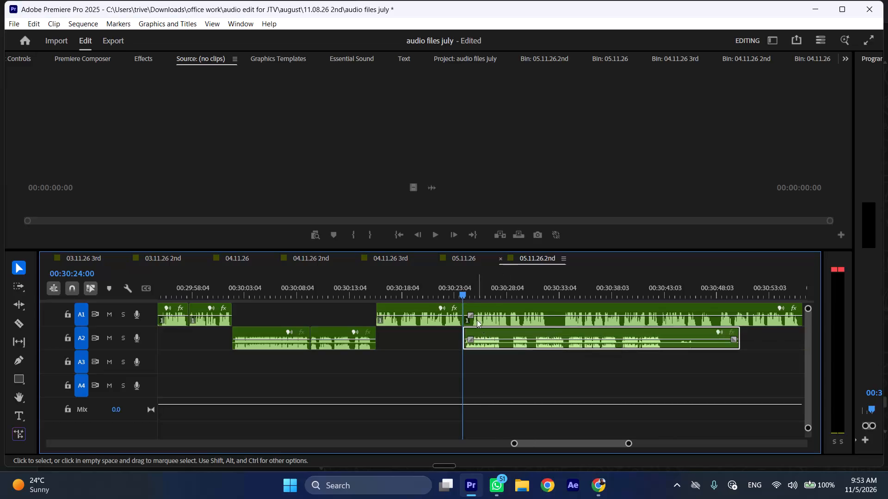
Move the long A1 clip about 6 seconds later, to near 00:30:30, and play the A2 clip from 00:30:24:00 to 00:30:27:15.
{"action": "left_click_drag", "start_coordinate": [479, 309], "coordinate": [539, 309]}
{"action": "key", "text": "space"}
{"action": "type", "text": "l"}
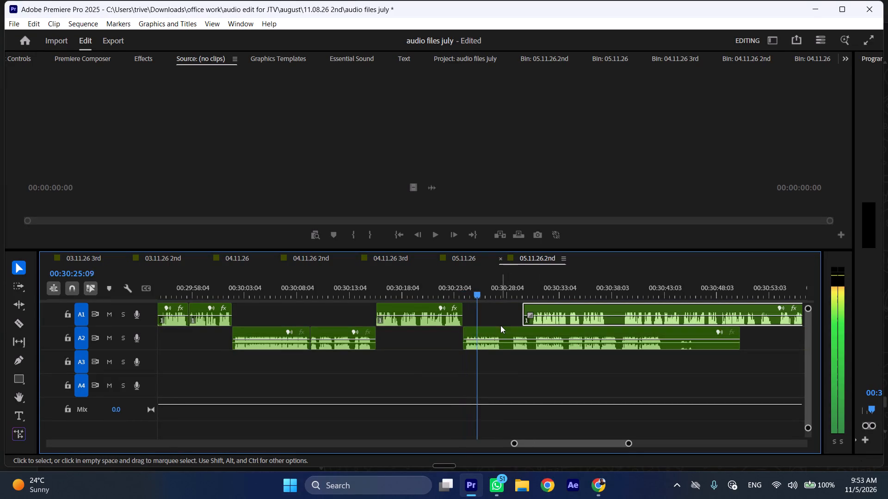
{"action": "key", "text": "space"}
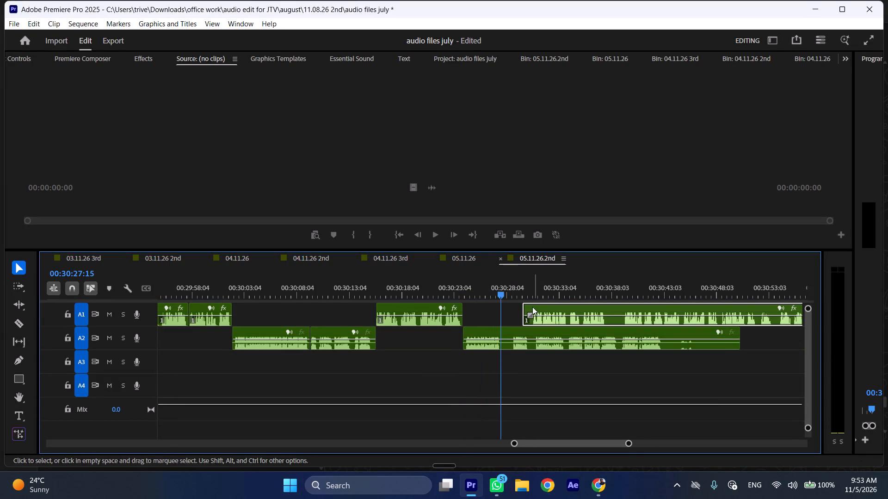
Move the long A1 clip back so that it starts at 00:30:27:15.
{"action": "left_click_drag", "start_coordinate": [525, 307], "coordinate": [535, 307]}
{"action": "left_click", "coordinate": [535, 307]}
{"action": "left_click_drag", "start_coordinate": [554, 310], "coordinate": [523, 310]}
Split the A2 clip at 00:30:27:15 and move its remaining part about 10 seconds later, to near 00:30:38.
{"action": "key", "text": "shift+c"}
{"action": "left_click", "coordinate": [511, 331]}
{"action": "key", "text": "shift+c"}
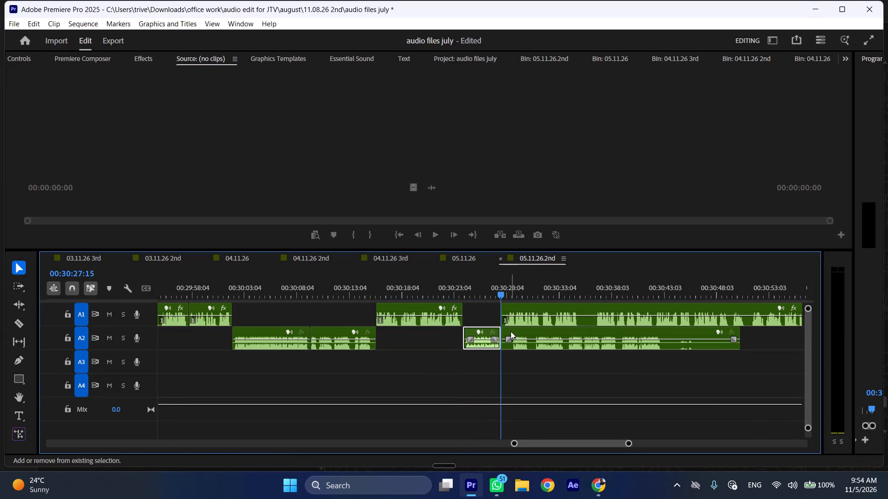
{"action": "left_click_drag", "start_coordinate": [511, 331], "coordinate": [618, 331]}
Play the transition from the A1 clip into the short A2 passage, starting just before it at 00:30:23.
{"action": "left_click", "coordinate": [460, 293]}
{"action": "key", "text": "space"}
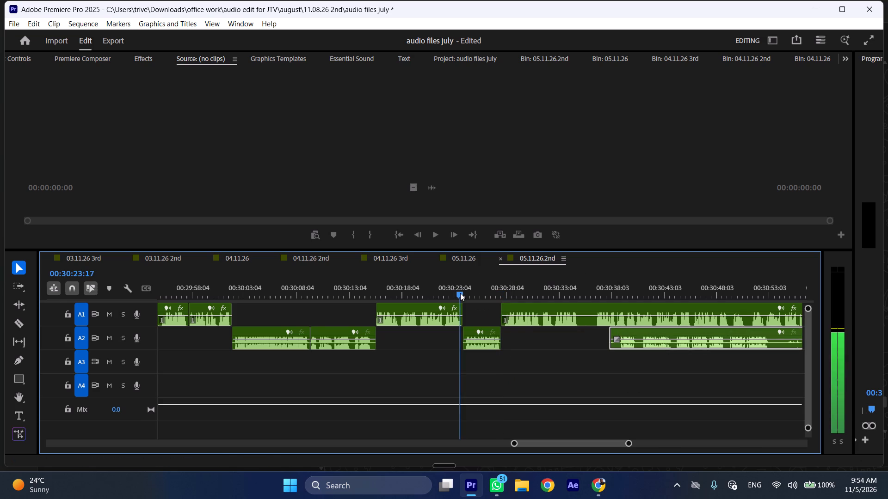
{"action": "type", "text": "l"}
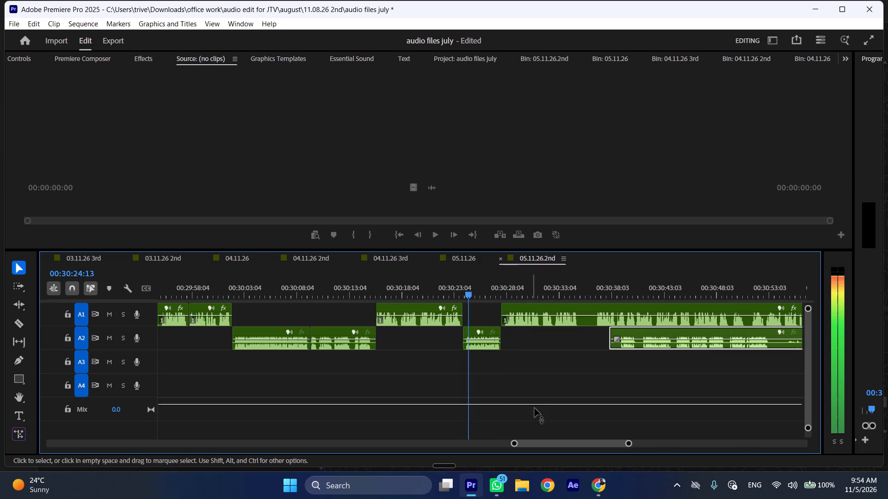
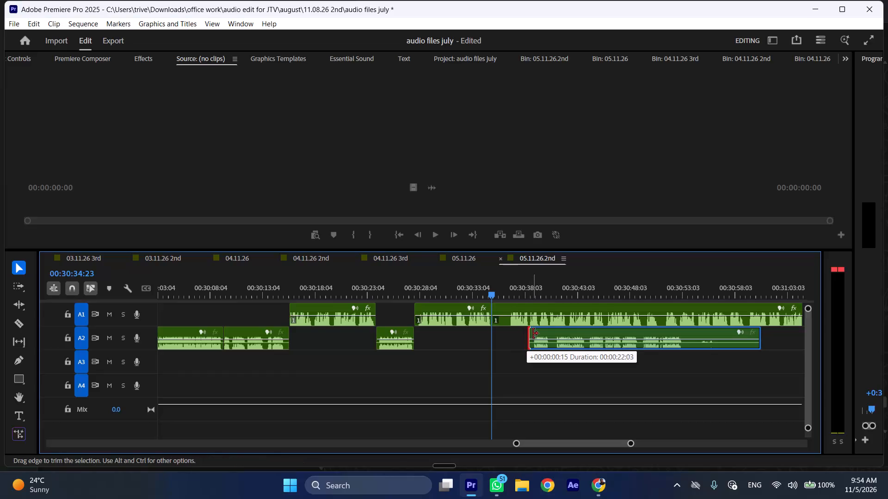
Move the A2 clip back to start at 00:30:34:23 and shift the long A1 clip about 15 seconds later, to near 00:30:50.
{"action": "left_click_drag", "start_coordinate": [557, 332], "coordinate": [516, 337]}
{"action": "left_click_drag", "start_coordinate": [506, 308], "coordinate": [667, 307]}
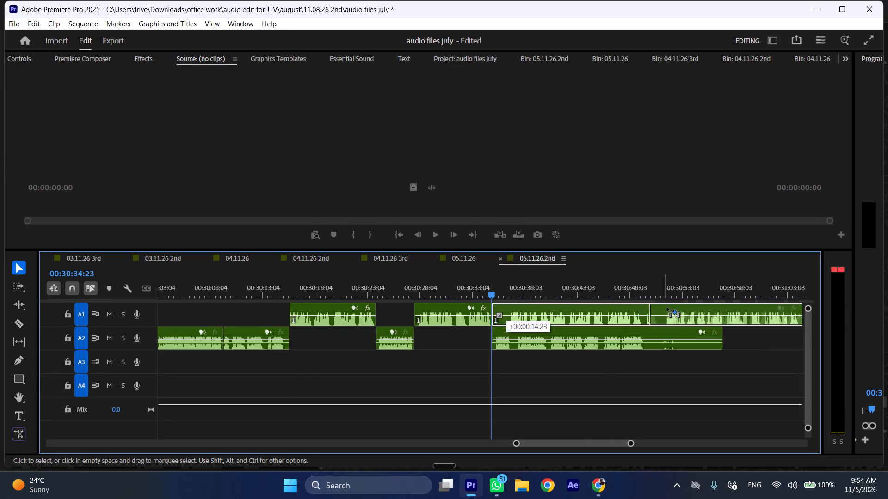
{"action": "left_click_drag", "start_coordinate": [667, 307], "coordinate": [668, 307]}
Play the A2 clip from 00:30:34:23 and ripple-trim about 5.5 seconds off its start, closing the gap.
{"action": "key", "text": "space"}
{"action": "key", "text": "l"}
{"action": "scroll", "coordinate": [509, 361], "scroll_direction": "down", "scroll_amount": 4}
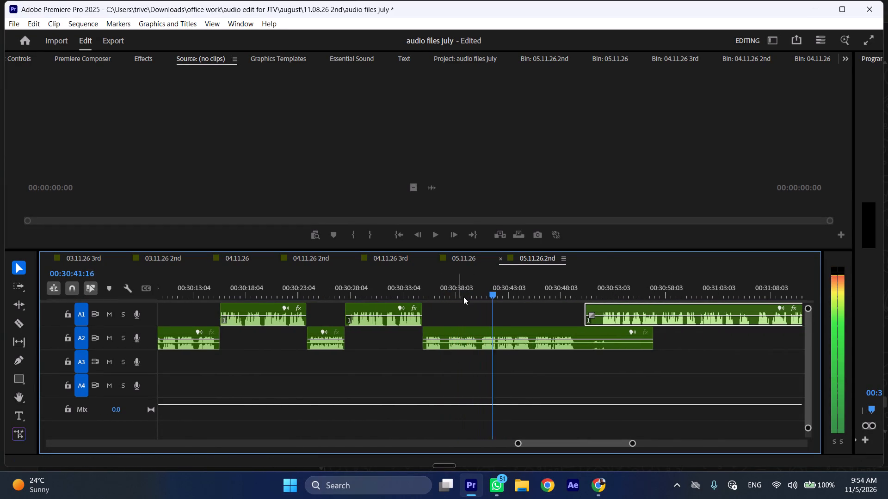
{"action": "left_click", "coordinate": [479, 291]}
{"action": "left_click", "coordinate": [487, 333]}
{"action": "key", "text": "shift+c"}
{"action": "key", "text": "ctrl+shift+d"}
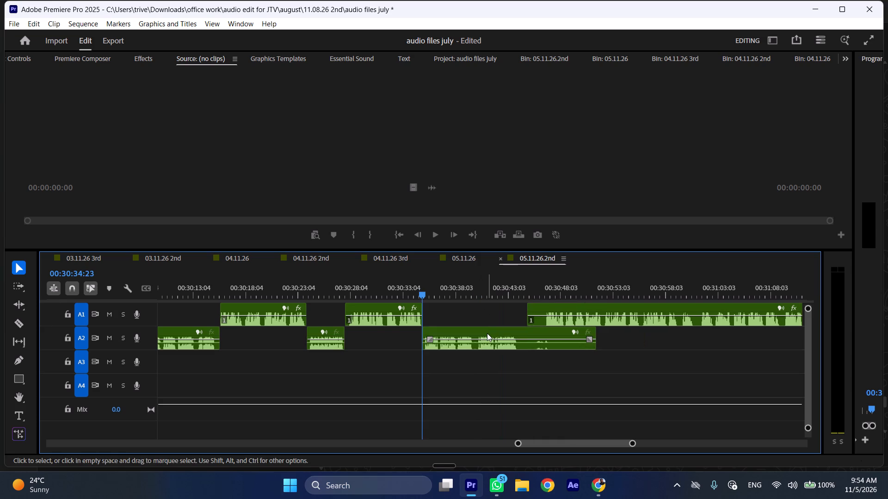
Play the shortened A2 clip and trim its end back to about 00:30:44, removing the quiet tail.
{"action": "key", "text": "space"}
{"action": "type", "text": "l"}
{"action": "scroll", "coordinate": [493, 353], "scroll_direction": "down", "scroll_amount": 5}
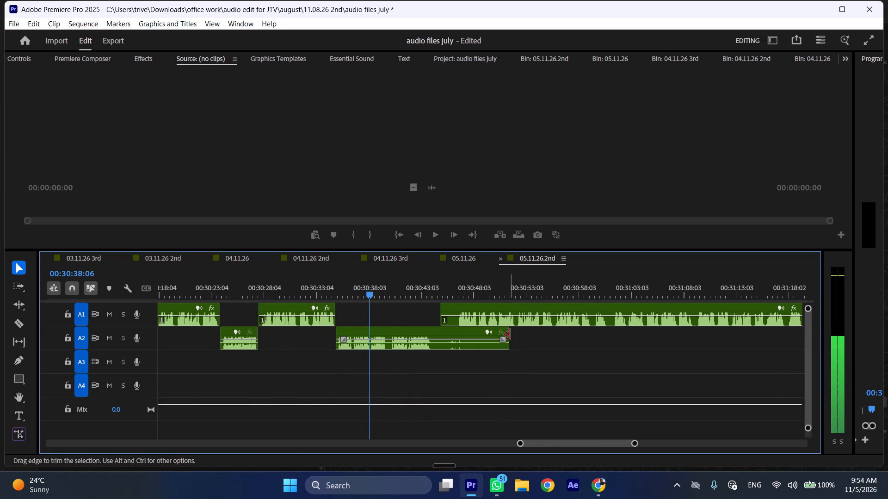
{"action": "left_click_drag", "start_coordinate": [509, 333], "coordinate": [432, 337]}
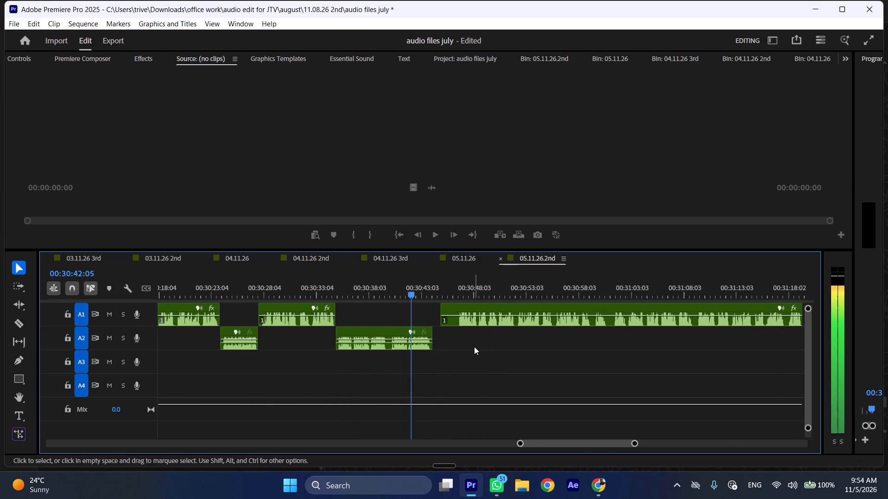
Trim the silent start of the long A1 clip and move it back to follow the A2 clip at about 00:30:44.
{"action": "key", "text": "space"}
{"action": "left_click_drag", "start_coordinate": [444, 308], "coordinate": [459, 308]}
{"action": "left_click_drag", "start_coordinate": [480, 305], "coordinate": [464, 307]}
Play the long A1 clip at increased speed from 00:30:44:02 to review its opening passage.
{"action": "key", "text": "space"}
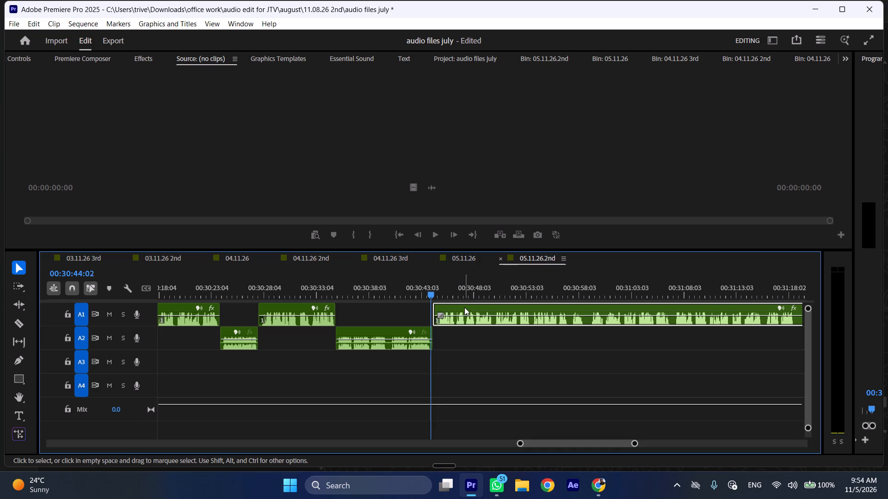
{"action": "key", "text": "l"}
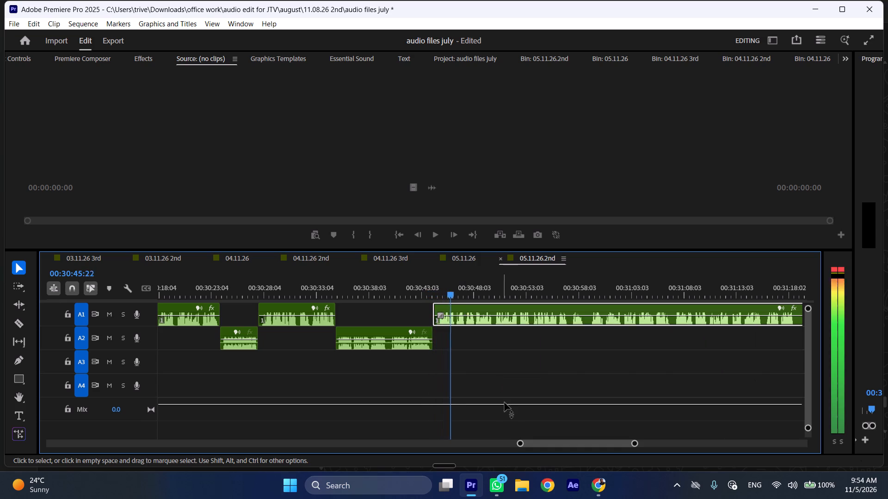
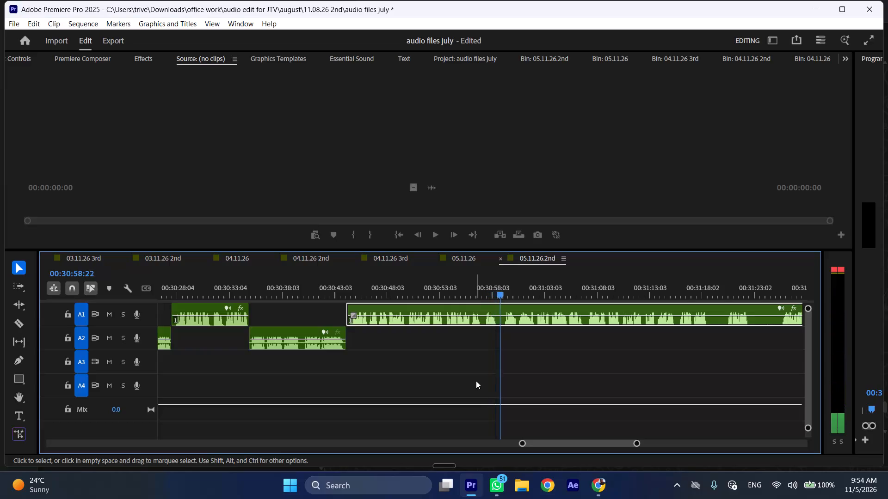
Split the long A1 clip at about 00:30:57 and ripple-trim the following part up to about 00:30:59, closing the gap.
{"action": "left_click", "coordinate": [473, 286]}
{"action": "key", "text": "space"}
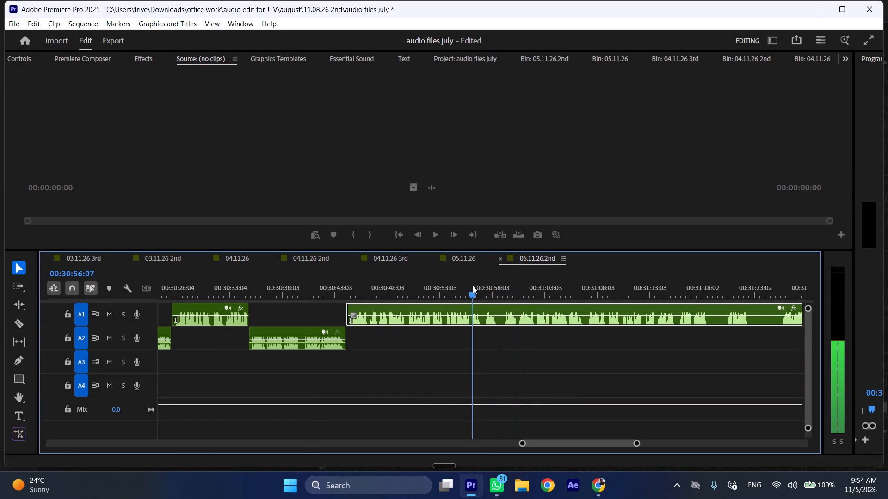
{"action": "key", "text": "space"}
{"action": "type", "text": "C"}
{"action": "left_click_drag", "start_coordinate": [493, 286], "coordinate": [501, 287]}
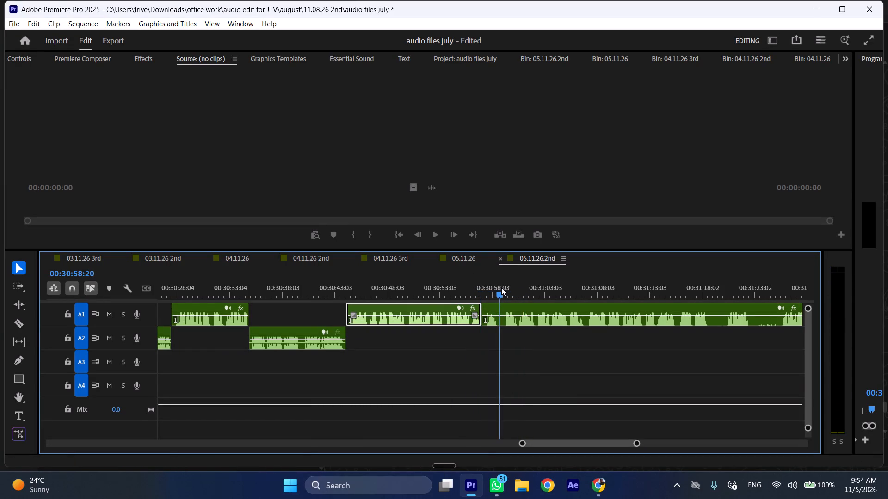
{"action": "left_click_drag", "start_coordinate": [501, 287], "coordinate": [506, 287]}
{"action": "left_click", "coordinate": [512, 308]}
{"action": "key", "text": "shift+c"}
{"action": "key", "text": "ctrl+shift+d"}
Play the A1 recording at increased speed from the new cut and replay the phrase before the pause at about 00:31:16.
{"action": "key", "text": "space"}
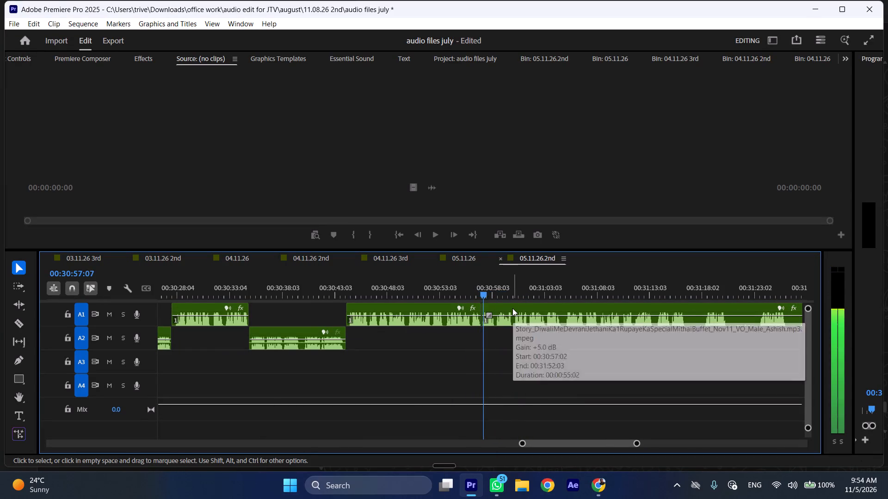
{"action": "type", "text": "l"}
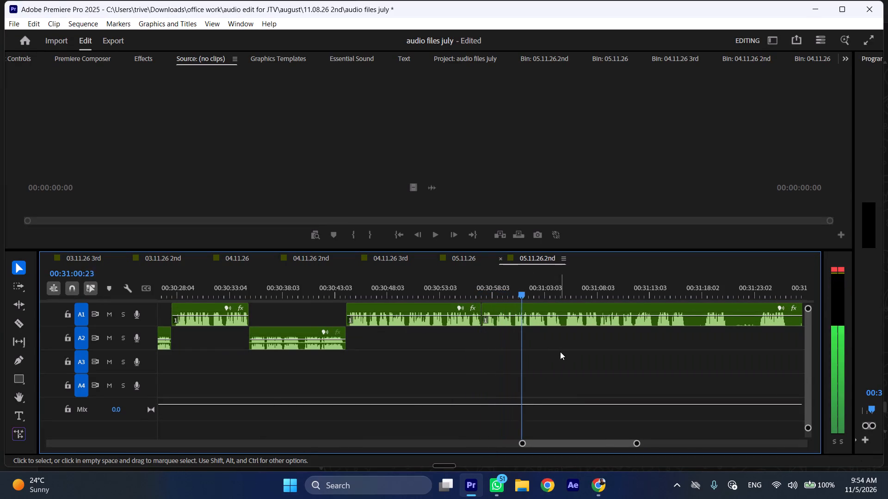
{"action": "scroll", "coordinate": [557, 352], "scroll_direction": "down", "scroll_amount": 5}
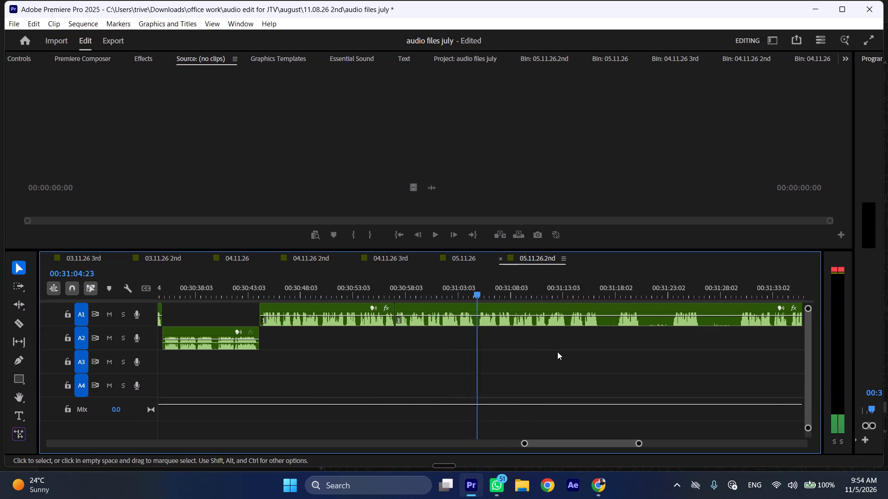
{"action": "scroll", "coordinate": [526, 346], "scroll_direction": "down", "scroll_amount": 3}
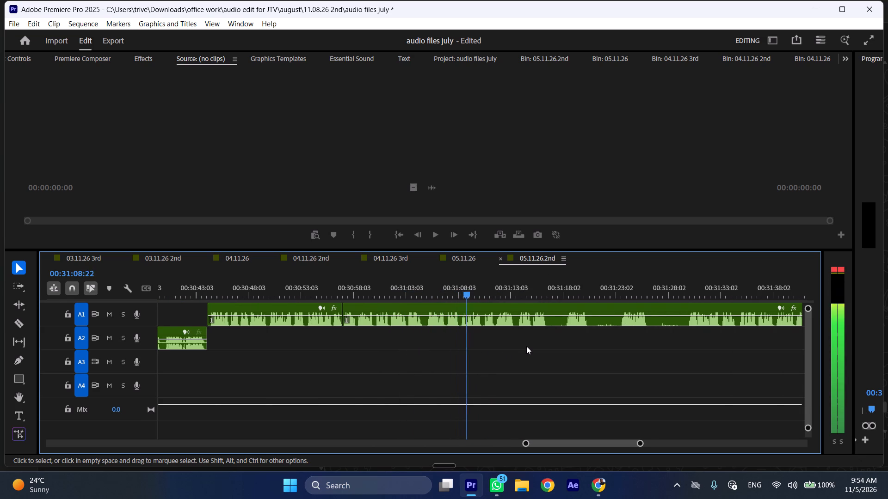
{"action": "scroll", "coordinate": [526, 346], "scroll_direction": "down", "scroll_amount": 4}
{"action": "key", "text": "space"}
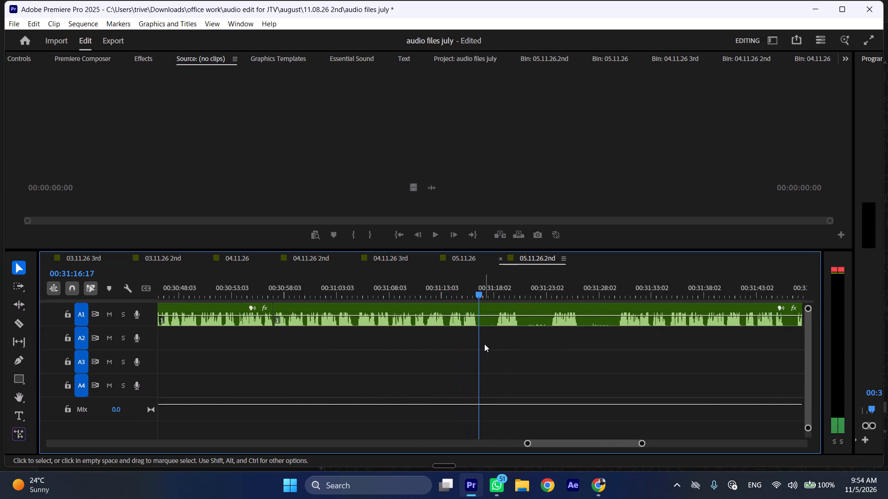
{"action": "left_click", "coordinate": [466, 287]}
{"action": "key", "text": "space"}
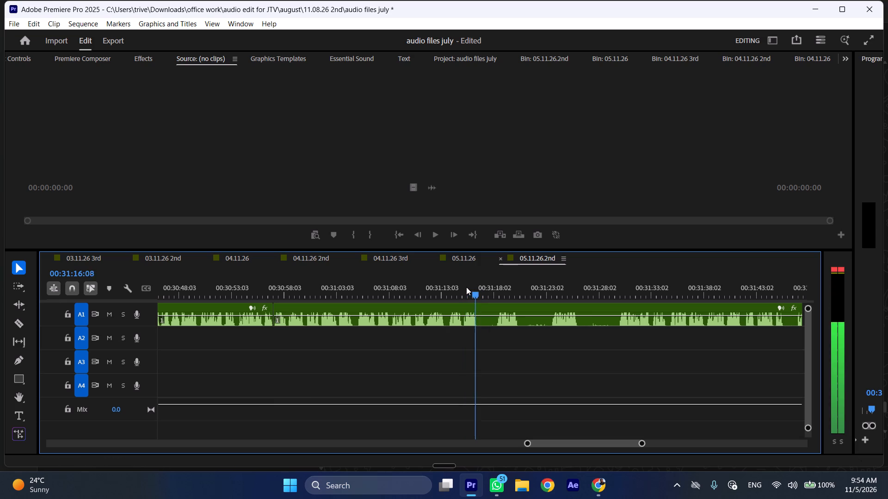
{"action": "key", "text": "space"}
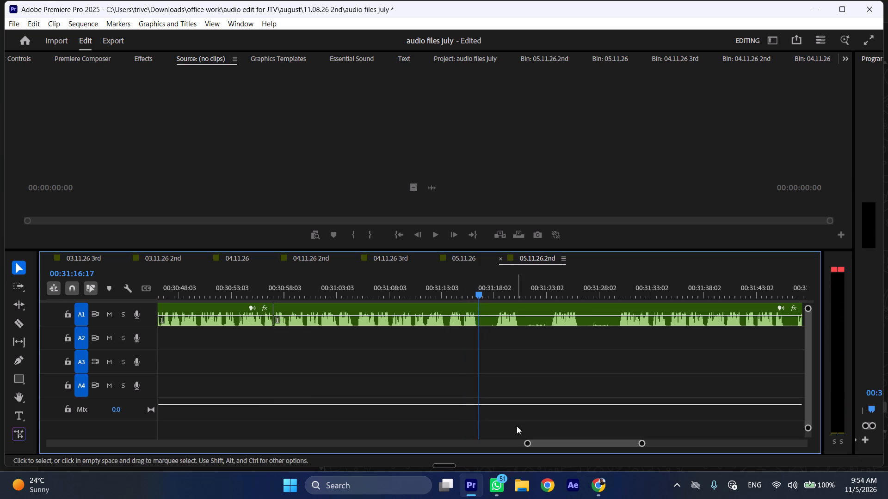
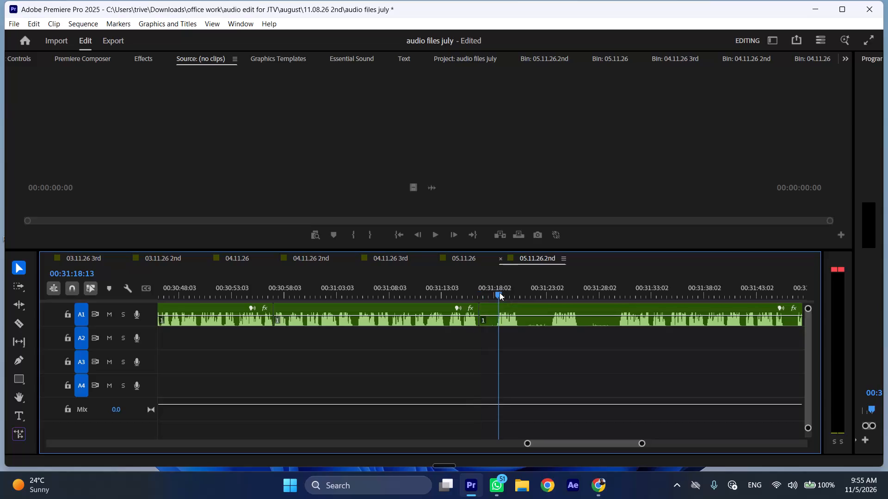
Check the phrase around 00:31:18 and cut out the A1 audio from about 00:31:13 to 00:31:23, closing the gap.
{"action": "key", "text": "space"}
{"action": "key", "text": "l"}
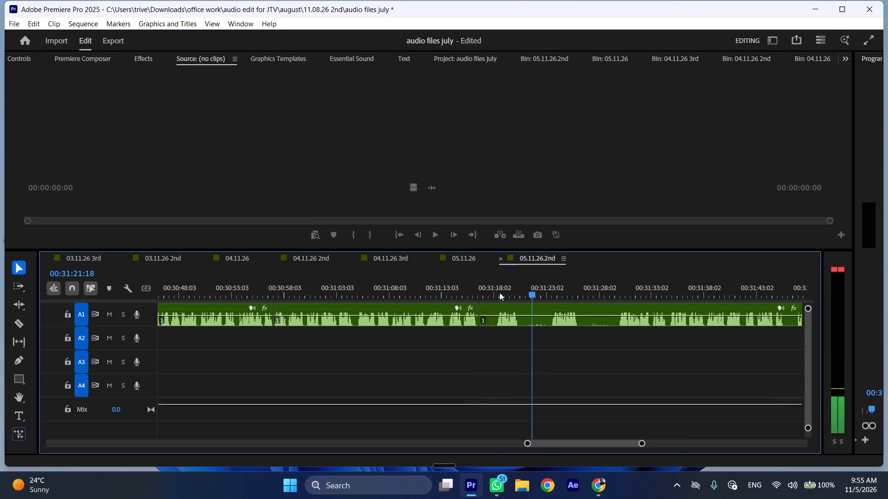
{"action": "left_click", "coordinate": [447, 290]}
{"action": "key", "text": "space"}
{"action": "left_click_drag", "start_coordinate": [449, 289], "coordinate": [450, 289]}
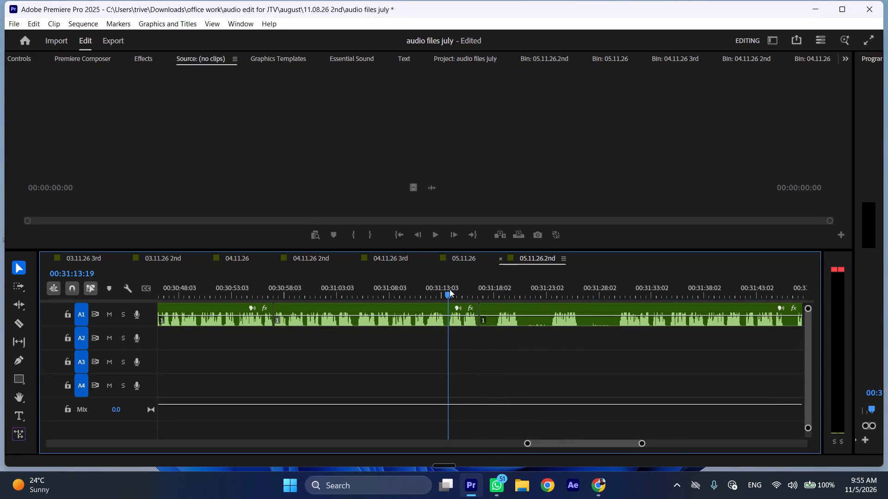
{"action": "left_click_drag", "start_coordinate": [450, 289], "coordinate": [552, 292]}
{"action": "key", "text": "shift+c"}
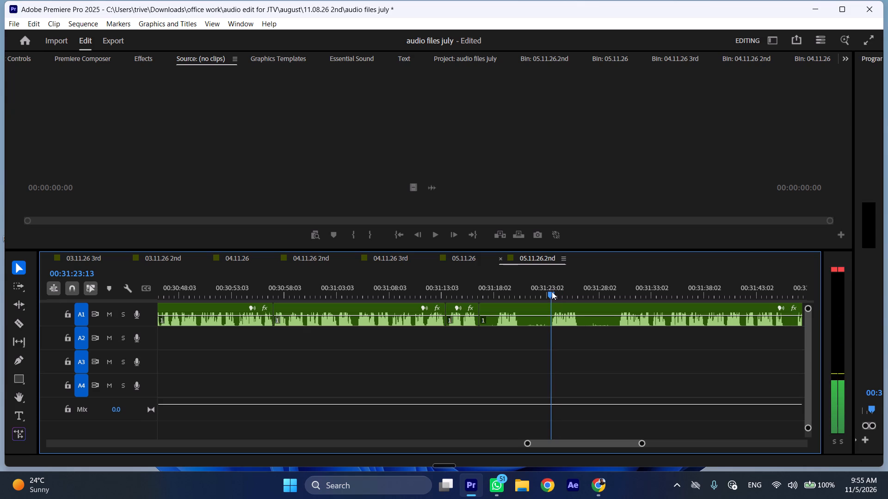
{"action": "left_click_drag", "start_coordinate": [552, 292], "coordinate": [549, 291]}
{"action": "key", "text": "shift+c"}
{"action": "left_click_drag", "start_coordinate": [455, 337], "coordinate": [509, 319]}
{"action": "key", "text": "ctrl+shift+d"}
{"action": "key", "text": "space"}
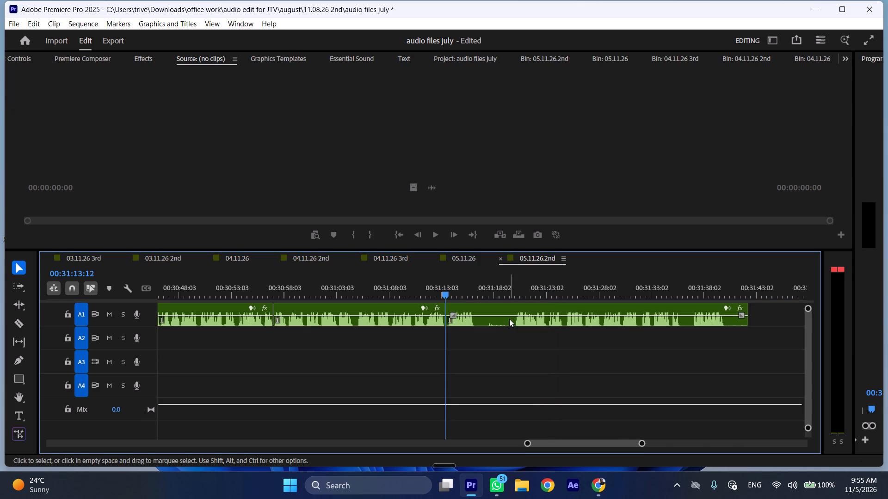
Listen on from the new cut and ripple-delete the A1 pause from about 00:31:16 to 00:31:20.
{"action": "type", "text": "l"}
{"action": "key", "text": "space"}
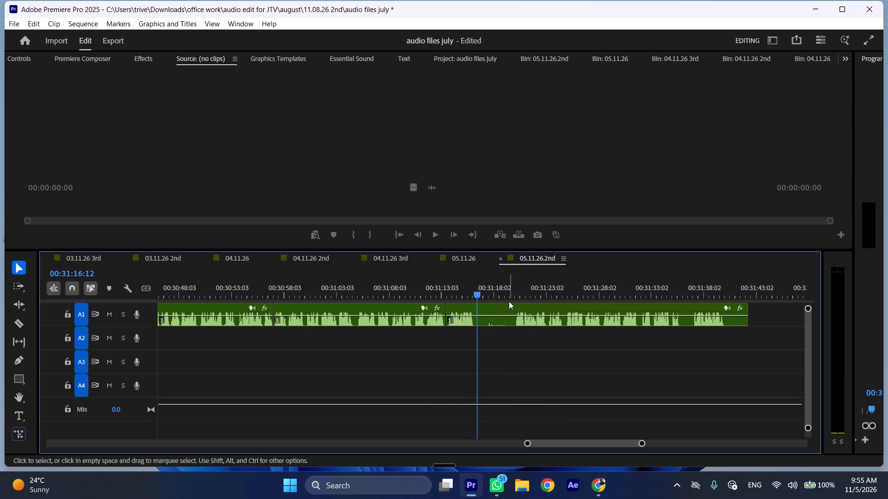
{"action": "key", "text": "shift+c"}
{"action": "left_click_drag", "start_coordinate": [512, 290], "coordinate": [518, 290]}
{"action": "left_click", "coordinate": [527, 315]}
{"action": "key", "text": "shift+c"}
{"action": "key", "text": "ctrl+shift+d"}
{"action": "key", "text": "space"}
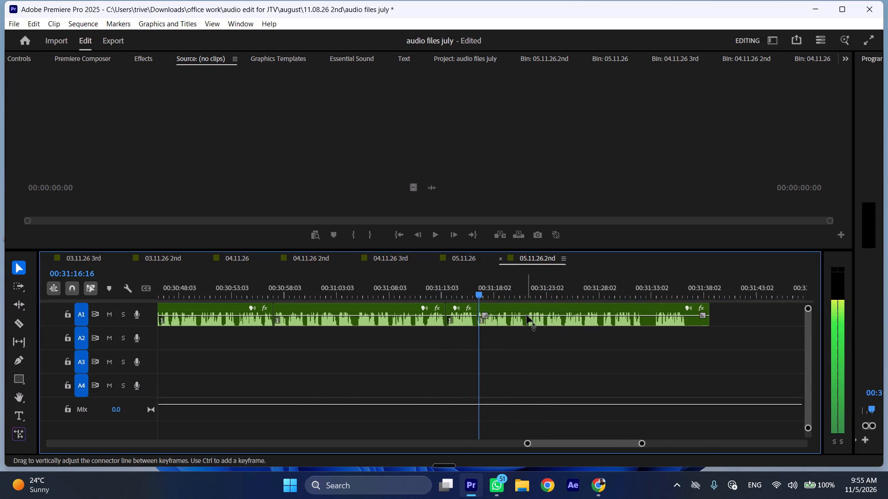
Listen to the remaining A1 speech at increased speed and ripple-delete the section from about 00:31:28 to 00:31:33.
{"action": "type", "text": "l"}
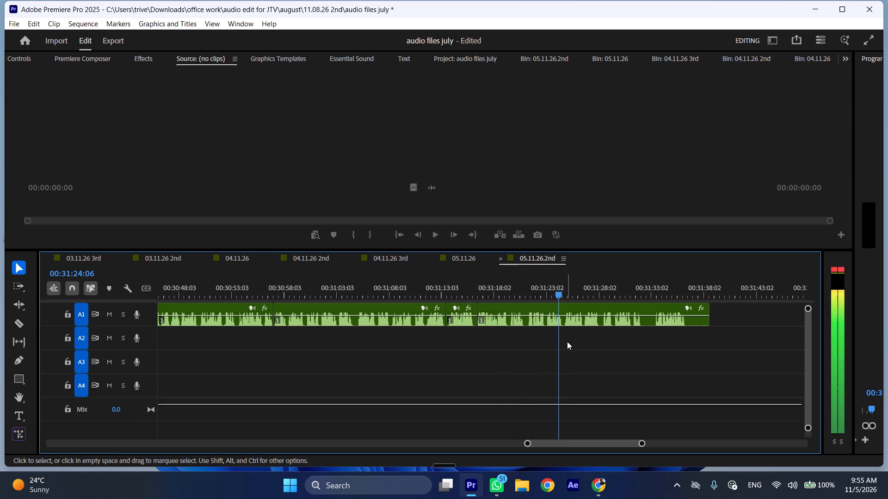
{"action": "scroll", "coordinate": [567, 341], "scroll_direction": "down", "scroll_amount": 5}
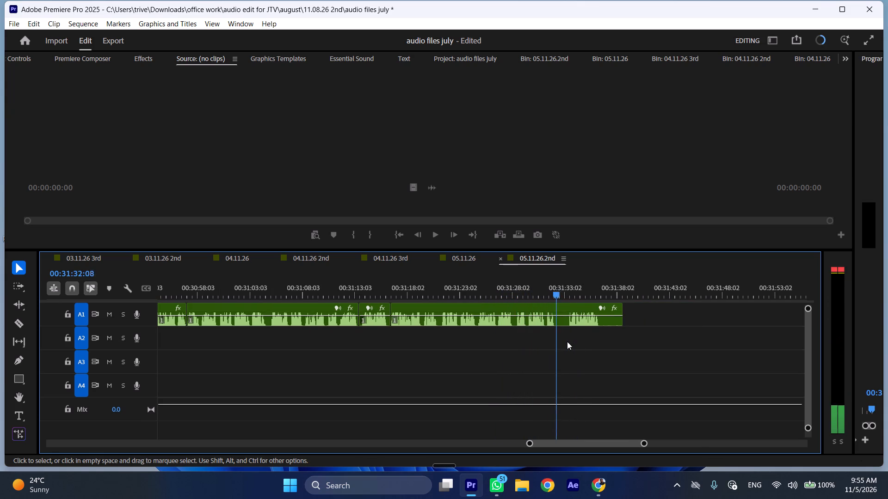
{"action": "left_click", "coordinate": [529, 290]}
{"action": "key", "text": "space"}
{"action": "left_click", "coordinate": [512, 290]}
{"action": "key", "text": "space"}
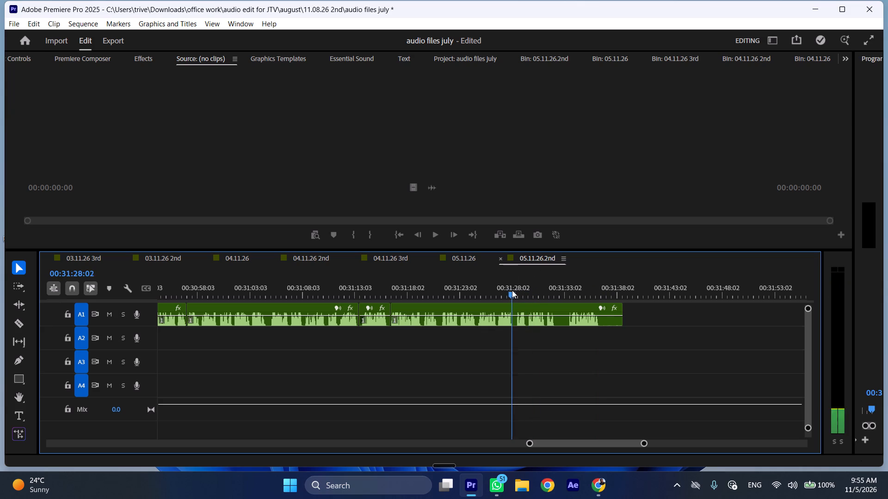
{"action": "left_click_drag", "start_coordinate": [515, 289], "coordinate": [567, 288]}
{"action": "key", "text": "shift+c"}
{"action": "left_click", "coordinate": [563, 294]}
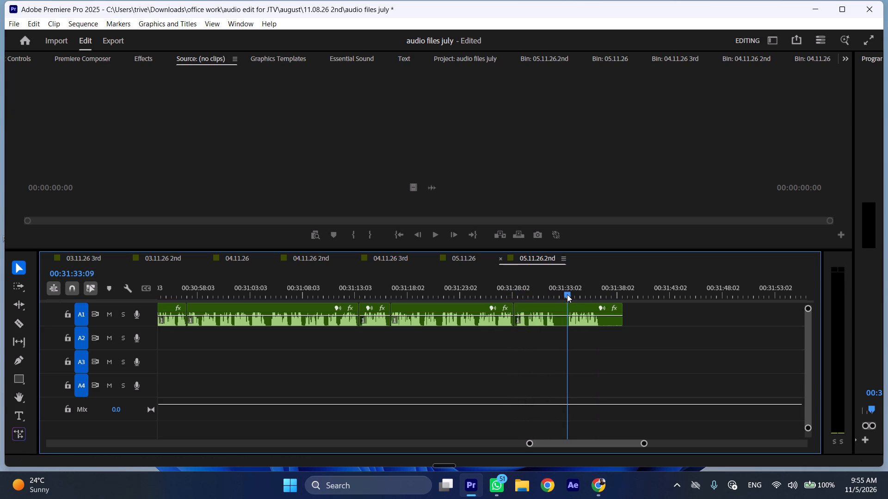
{"action": "left_click", "coordinate": [572, 317]}
{"action": "key", "text": "shift+c"}
{"action": "key", "text": "ctrl+shift+d"}
Play from the last cut, split the A1 clip at 00:31:31:19 and delete the silent tail after it.
{"action": "key", "text": "space"}
{"action": "type", "text": "l"}
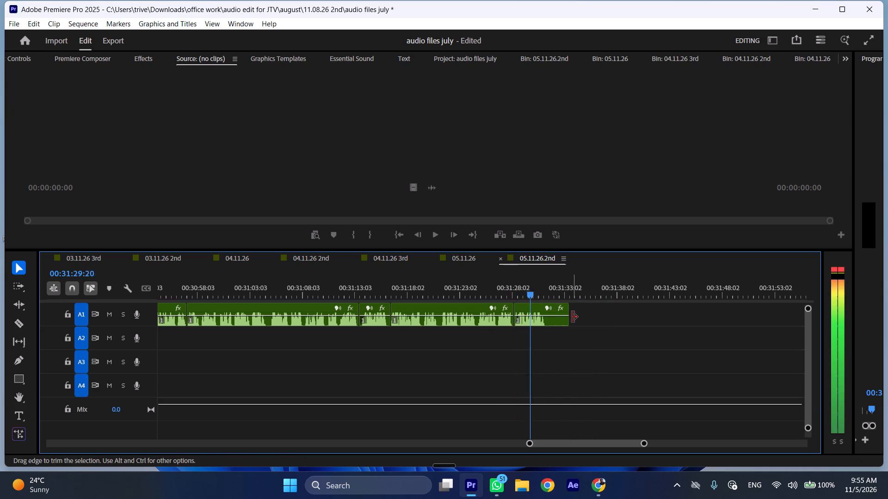
{"action": "key", "text": "space"}
{"action": "type", "text": "C"}
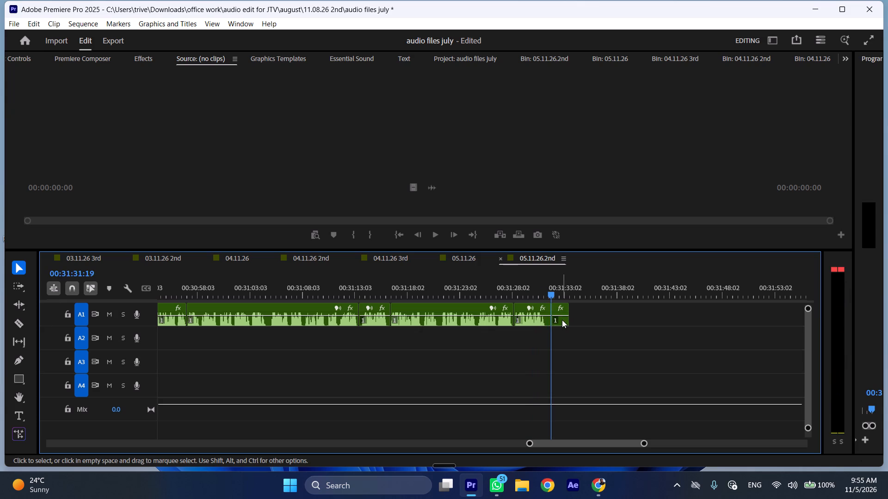
{"action": "left_click", "coordinate": [562, 320]}
{"action": "key", "text": "BackSpace"}
Select all clips on A1 and A2 and mark the in and out range around the whole sequence.
{"action": "key", "text": "ctrl+shift+x"}
{"action": "key", "text": "ctrl+shift+x"}
{"action": "key", "text": "ctrl+shift+x"}
{"action": "key", "text": "ctrl+shift+x"}
{"action": "key", "text": "ctrl+shift+x"}
{"action": "key", "text": "ctrl+shift+x"}
{"action": "key", "text": "ctrl+shift+x"}
{"action": "key", "text": "ctrl+shift+x"}
{"action": "key", "text": "ctrl+shift+x"}
{"action": "key", "text": "ctrl+shift+x"}
{"action": "key", "text": "ctrl+shift+x"}
{"action": "key", "text": "ctrl+shift+x"}
{"action": "key", "text": "ctrl+shift+x"}
{"action": "key", "text": "ctrl+shift+x"}
{"action": "key", "text": "ctrl+shift+x"}
{"action": "key", "text": "ctrl+shift+x"}
{"action": "key", "text": "ctrl+shift+x"}
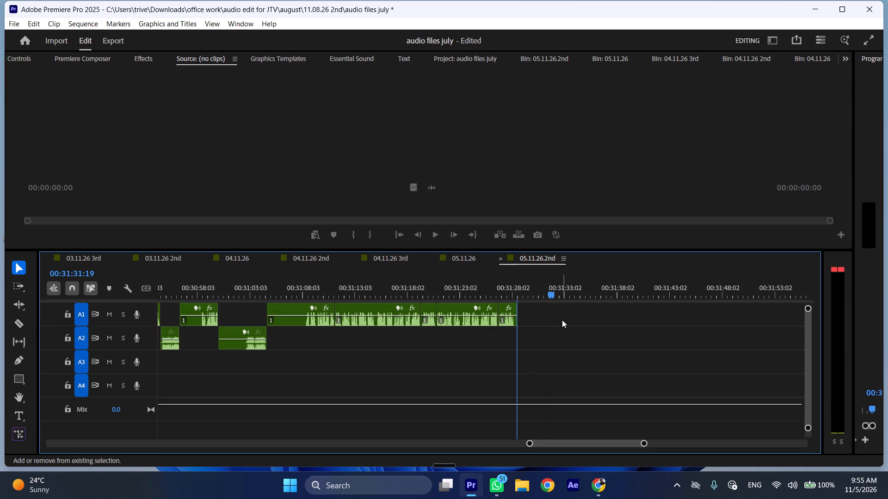
{"action": "key", "text": "ctrl+a"}
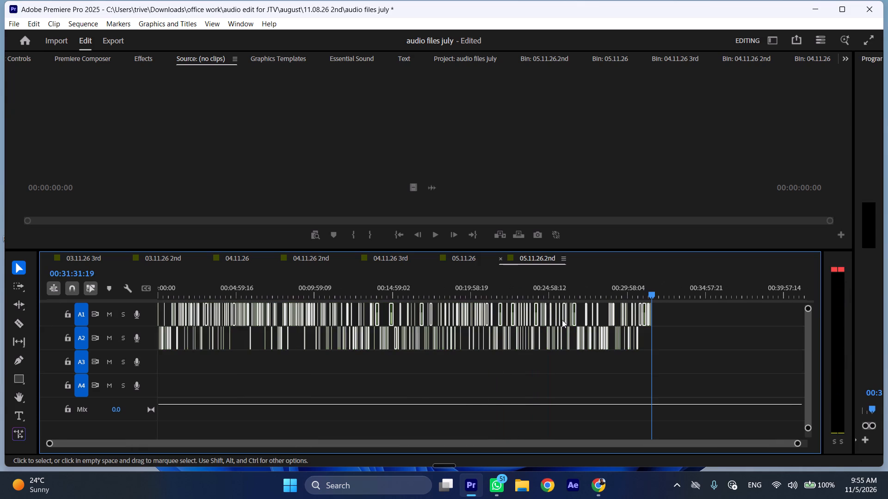
{"action": "key", "text": "slash"}
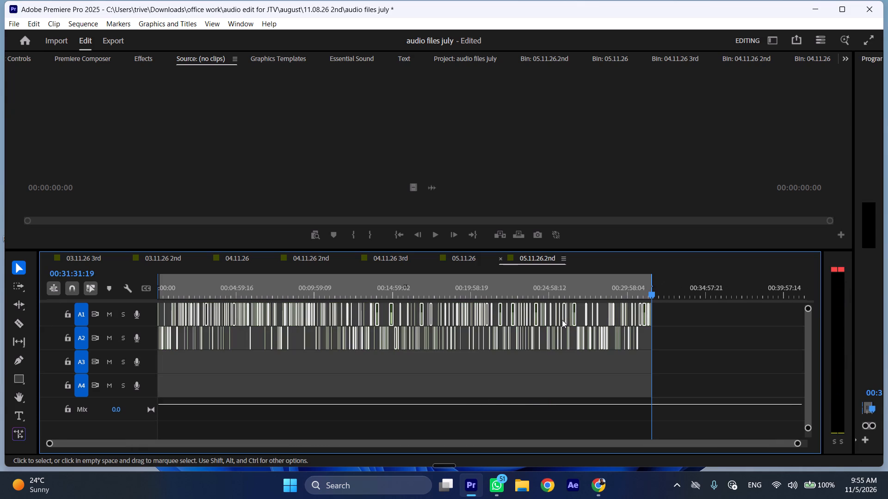
Open the export settings for the marked 05.11.26.2nd sequence.
{"action": "key", "text": "ctrl+m"}
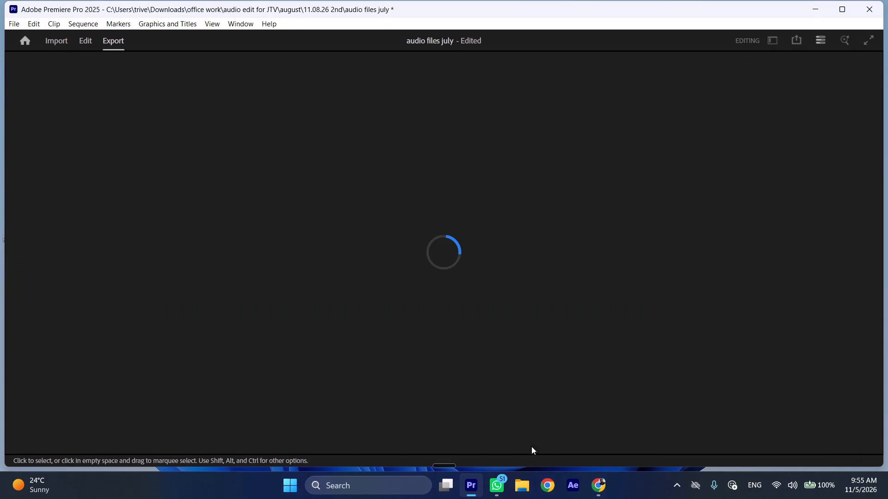
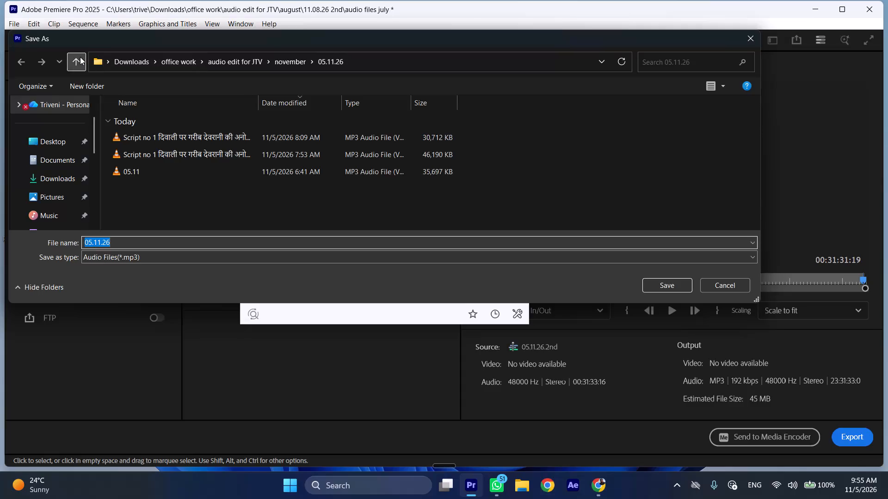
Set the export's save location to the 05.11.26.2nd folder inside the november folder.
{"action": "left_click", "coordinate": [80, 57]}
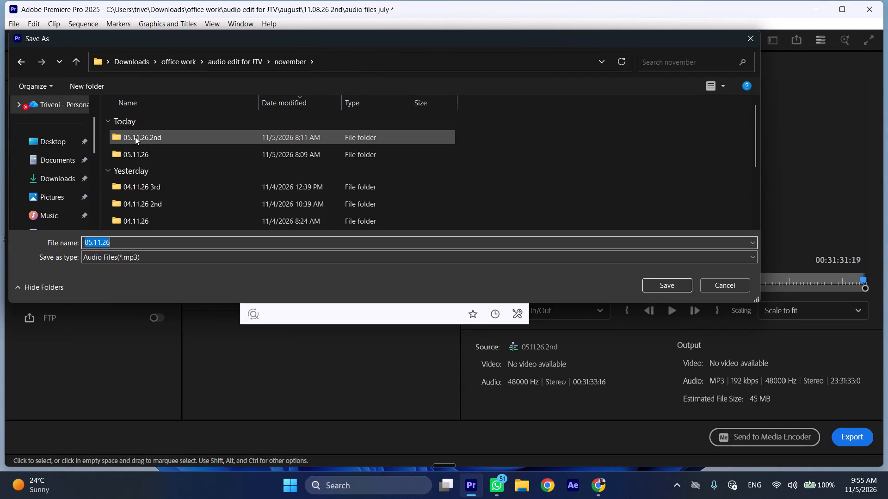
{"action": "double_click", "coordinate": [135, 137]}
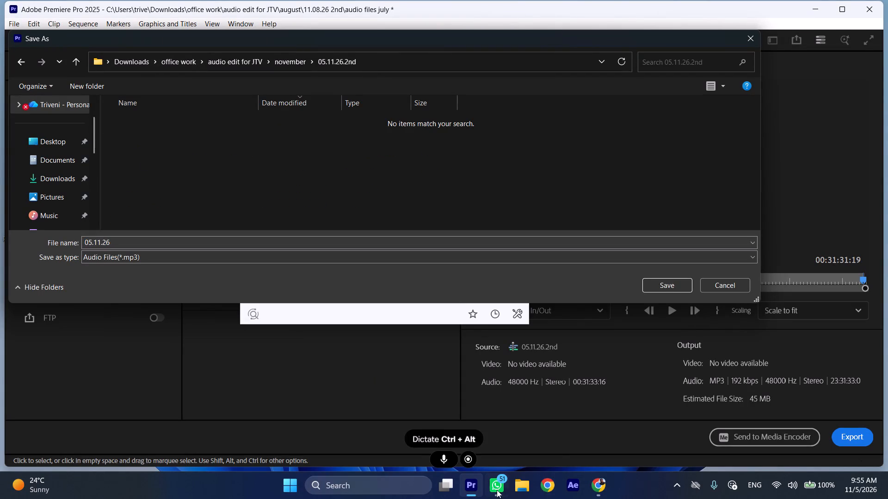
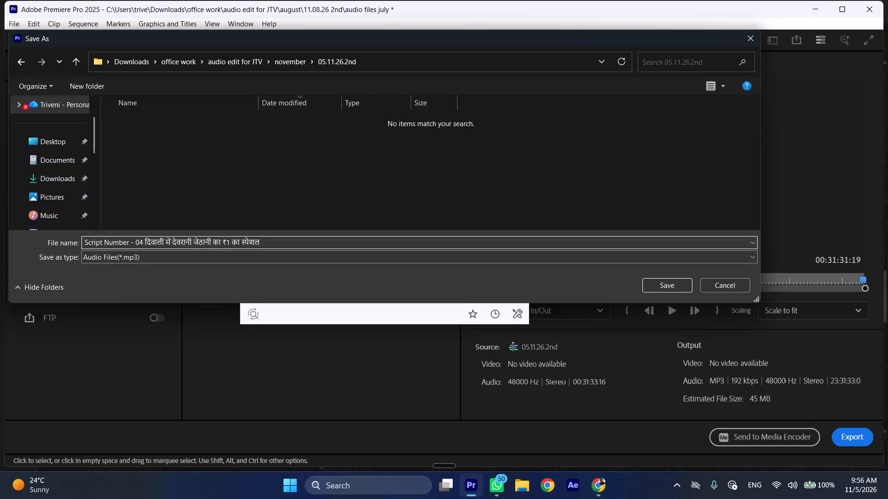
Add "..." to the end of the Script Number - 04 file name, save it, and export the 05.11.26.2nd sequence as MP3.
{"action": "type", "text": "..."}
{"action": "left_click", "coordinate": [662, 287]}
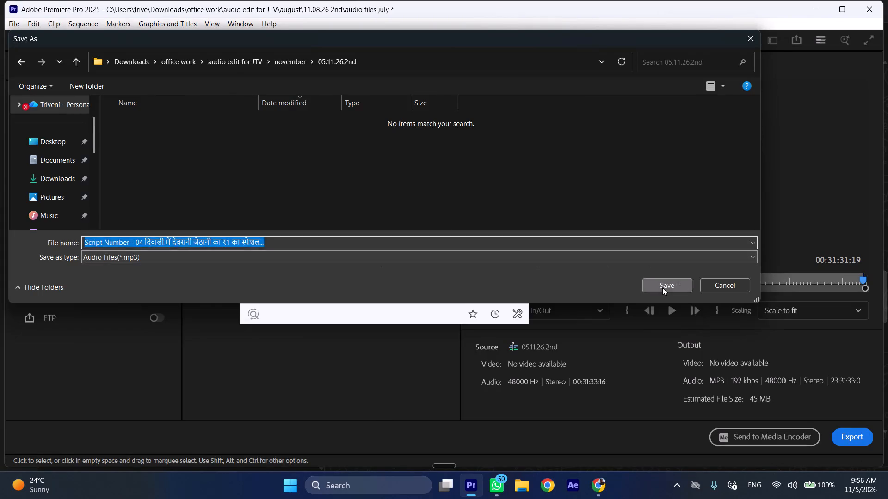
{"action": "left_click", "coordinate": [851, 439]}
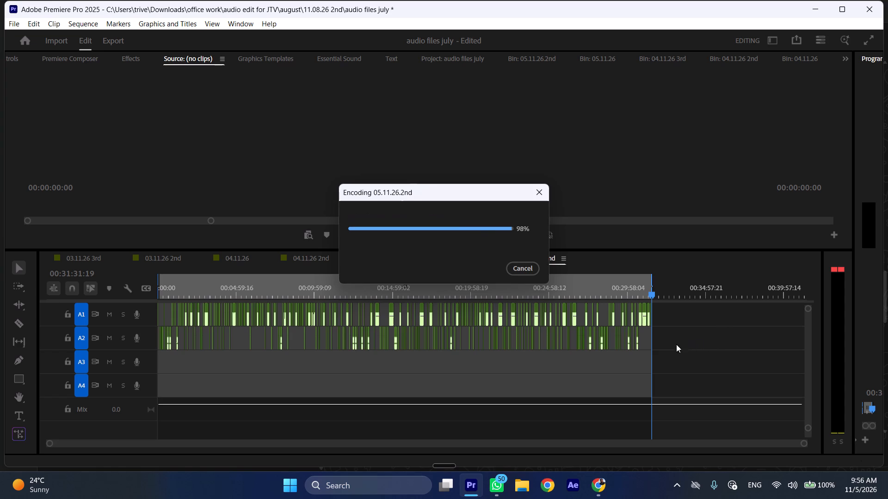
Switch to Adobe Podcast in Chrome and upload the Script Number - 04 audio from the 05.11.26.2nd folder for speech enhancement.
{"action": "left_click", "coordinate": [599, 485]}
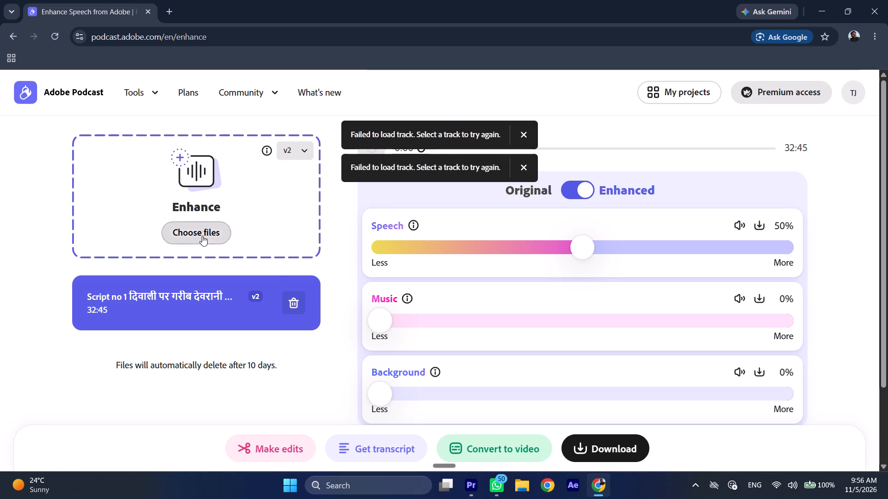
{"action": "left_click", "coordinate": [202, 236]}
{"action": "left_click", "coordinate": [69, 39]}
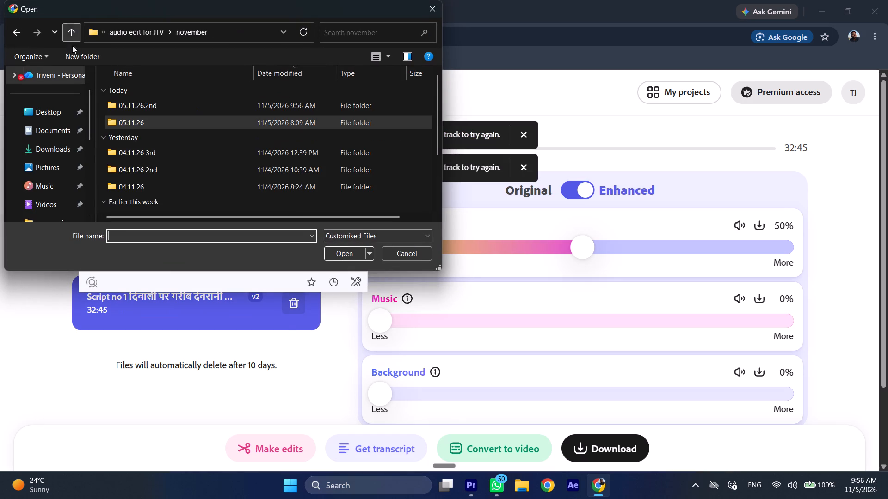
{"action": "triple_click", "coordinate": [138, 103]}
{"action": "left_click", "coordinate": [138, 103]}
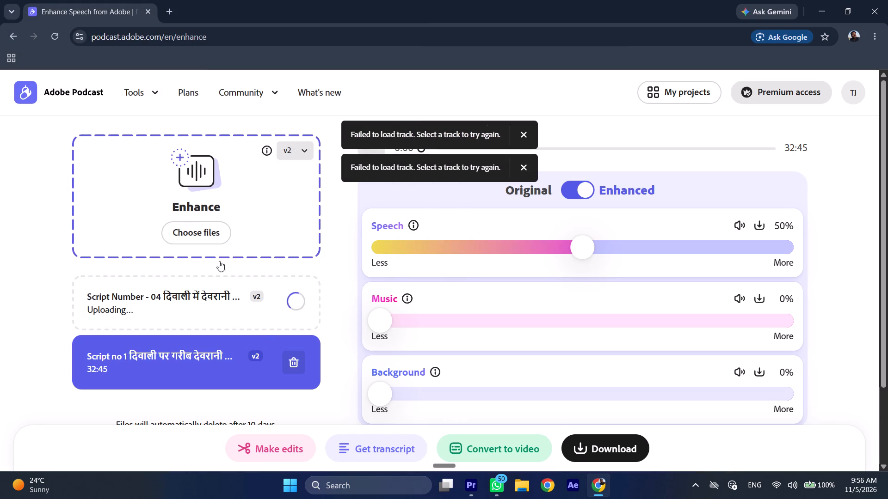
Delete the older Script no 1 track from the Enhance list and dismiss both track-loading notices.
{"action": "left_click", "coordinate": [298, 354]}
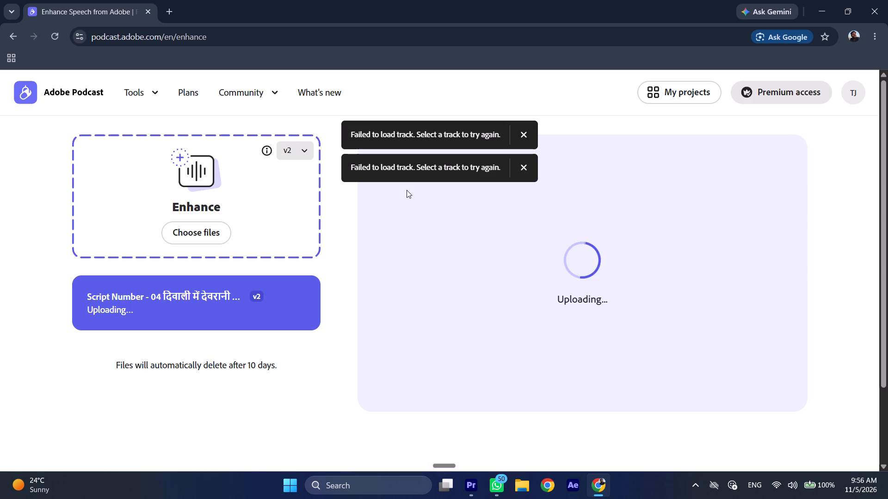
{"action": "left_click", "coordinate": [523, 170]}
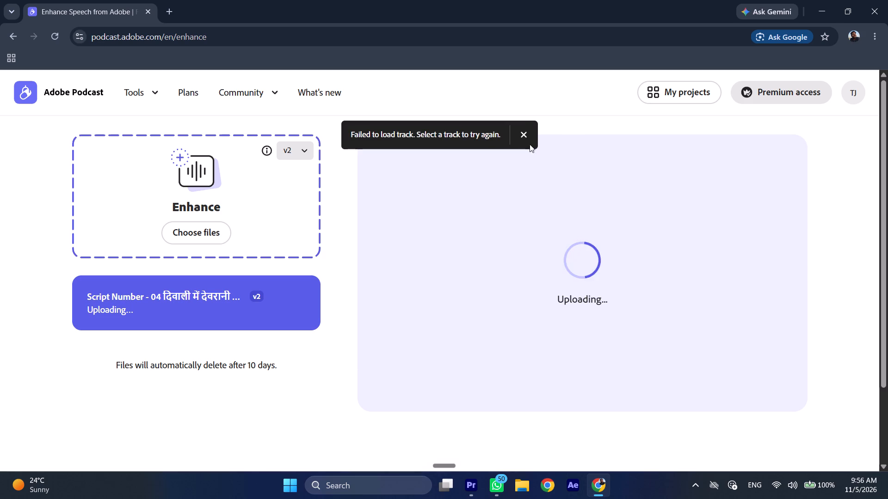
{"action": "left_click", "coordinate": [526, 134]}
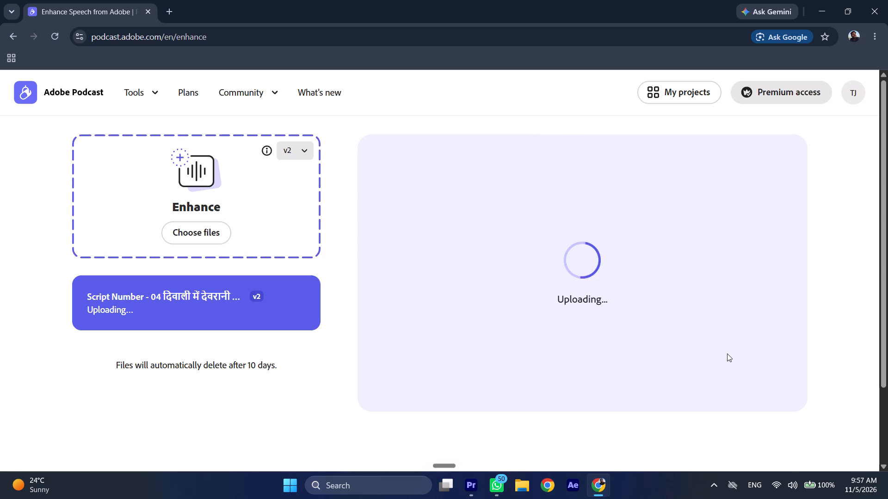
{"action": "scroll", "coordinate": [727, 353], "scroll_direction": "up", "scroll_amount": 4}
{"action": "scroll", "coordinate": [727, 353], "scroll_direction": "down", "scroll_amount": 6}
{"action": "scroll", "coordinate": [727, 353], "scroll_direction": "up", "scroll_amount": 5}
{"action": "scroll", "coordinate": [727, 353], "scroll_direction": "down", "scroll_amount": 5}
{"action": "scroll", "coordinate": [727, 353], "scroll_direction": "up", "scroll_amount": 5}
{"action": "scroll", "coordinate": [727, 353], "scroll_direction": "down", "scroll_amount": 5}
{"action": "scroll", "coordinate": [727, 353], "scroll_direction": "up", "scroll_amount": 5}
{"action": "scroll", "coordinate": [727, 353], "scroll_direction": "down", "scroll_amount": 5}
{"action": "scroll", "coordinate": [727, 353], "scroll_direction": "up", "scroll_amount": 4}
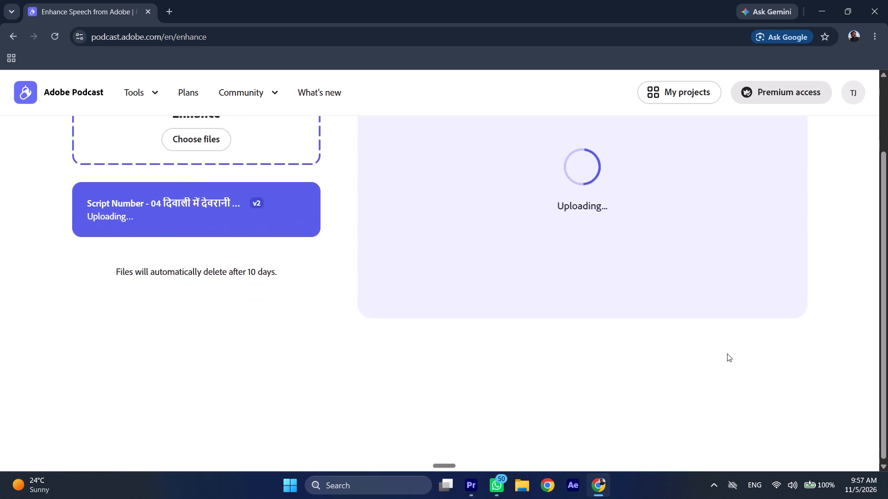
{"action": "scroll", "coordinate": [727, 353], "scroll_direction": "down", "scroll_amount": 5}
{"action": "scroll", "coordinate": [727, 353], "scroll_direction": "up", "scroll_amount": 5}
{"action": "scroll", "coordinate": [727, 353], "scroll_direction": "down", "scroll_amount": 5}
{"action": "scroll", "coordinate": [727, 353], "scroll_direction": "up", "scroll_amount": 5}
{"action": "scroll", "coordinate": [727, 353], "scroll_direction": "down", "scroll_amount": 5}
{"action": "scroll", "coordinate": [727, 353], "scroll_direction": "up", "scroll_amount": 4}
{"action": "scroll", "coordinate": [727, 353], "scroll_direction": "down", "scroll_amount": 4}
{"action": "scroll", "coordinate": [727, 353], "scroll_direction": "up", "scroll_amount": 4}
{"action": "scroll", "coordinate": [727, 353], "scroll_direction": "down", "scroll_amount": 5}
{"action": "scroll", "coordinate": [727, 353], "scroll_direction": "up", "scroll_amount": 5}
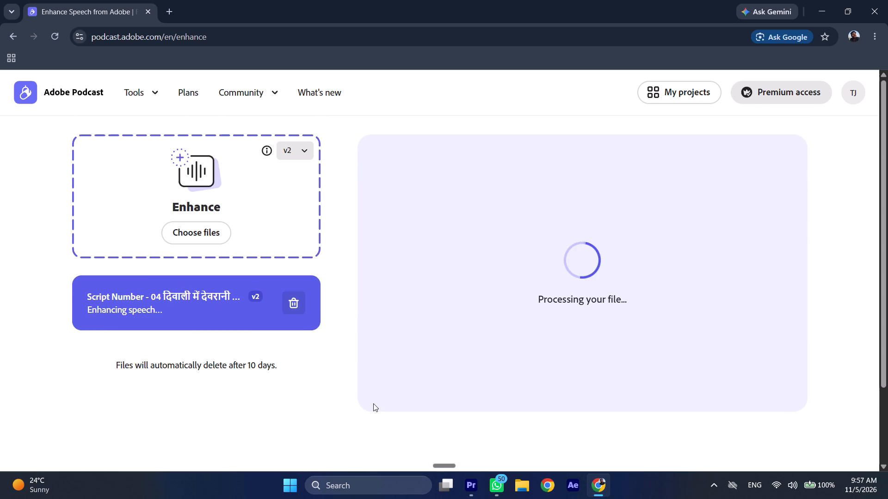
Switch back to Premiere Pro and create a bin named 05.11.26.3rd in the audio files july project, reusing the 05.11.26.2nd bin's name.
{"action": "left_click", "coordinate": [469, 480]}
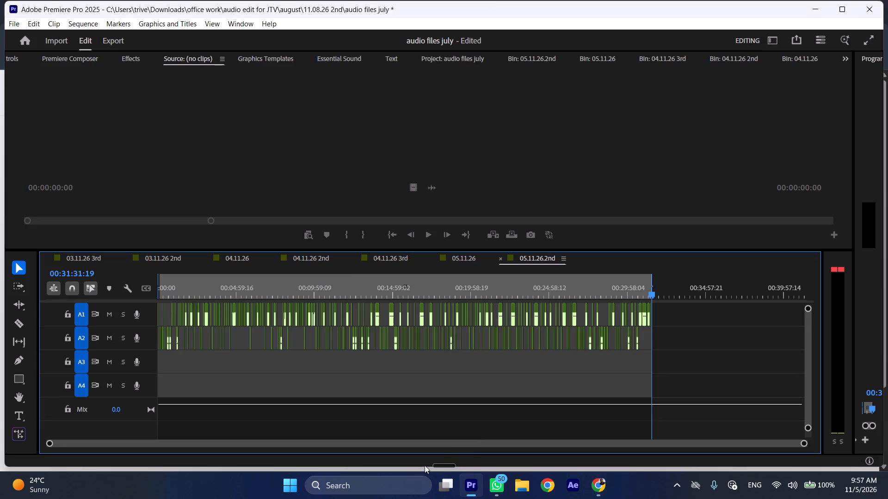
{"action": "left_click", "coordinate": [449, 60]}
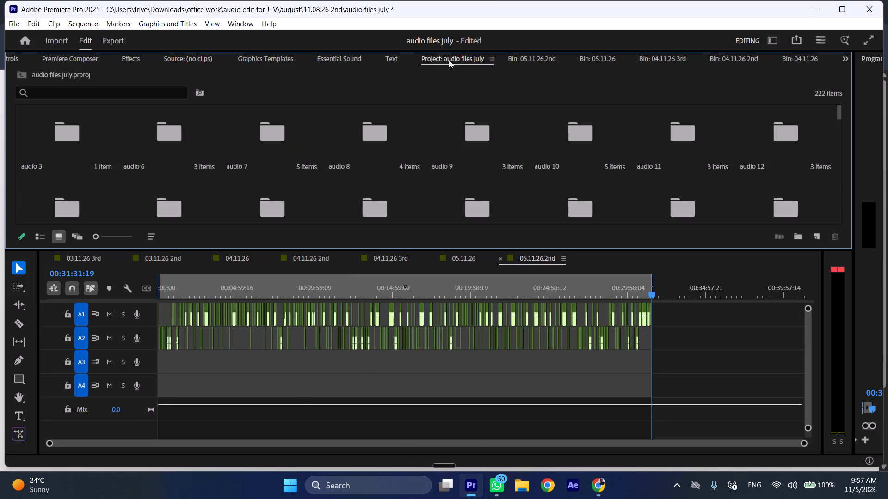
{"action": "scroll", "coordinate": [561, 162], "scroll_direction": "down", "scroll_amount": 3}
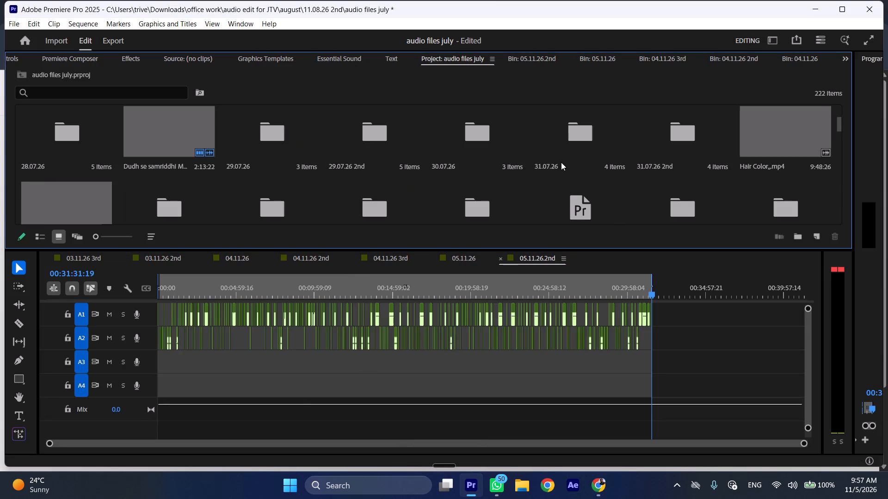
{"action": "left_click", "coordinate": [793, 235]}
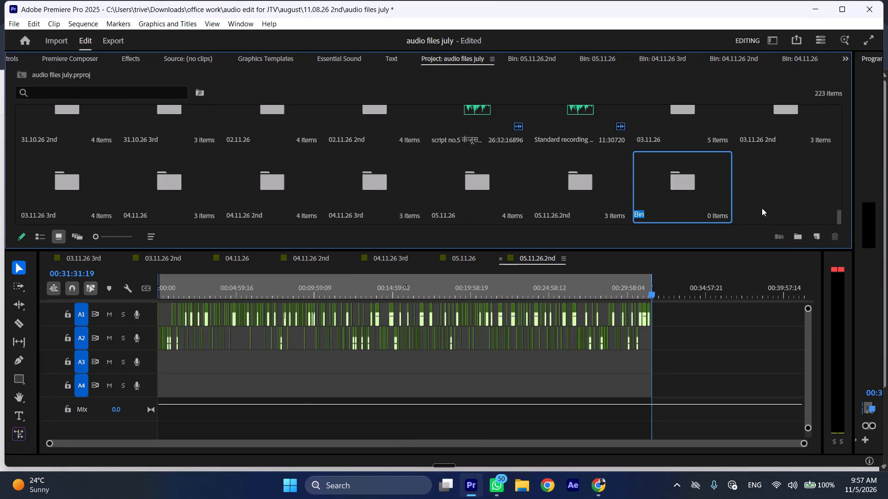
{"action": "left_click", "coordinate": [578, 206]}
{"action": "key", "text": "Return"}
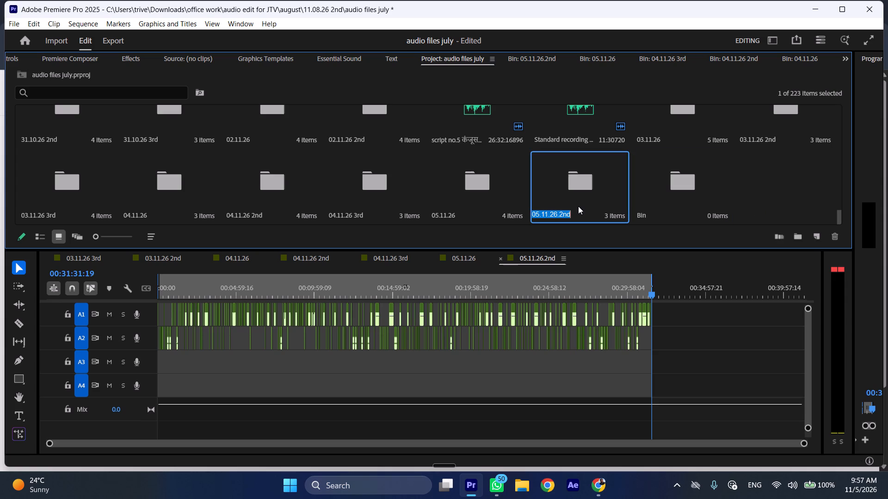
{"action": "key", "text": "ctrl+c"}
{"action": "left_click", "coordinate": [660, 188]}
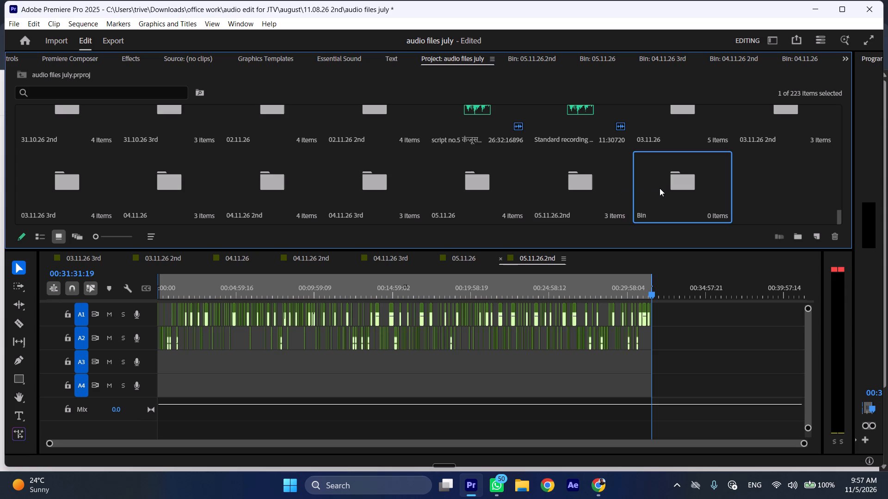
{"action": "key", "text": "Return"}
{"action": "key", "text": "ctrl+v"}
{"action": "key", "text": "BackSpace"}
{"action": "key", "text": "BackSpace"}
{"action": "key", "text": "BackSpace"}
{"action": "type", "text": "3rd"}
Copy the new bin's name, 05.11.26.3rd, and open that bin.
{"action": "key", "text": "ctrl+a"}
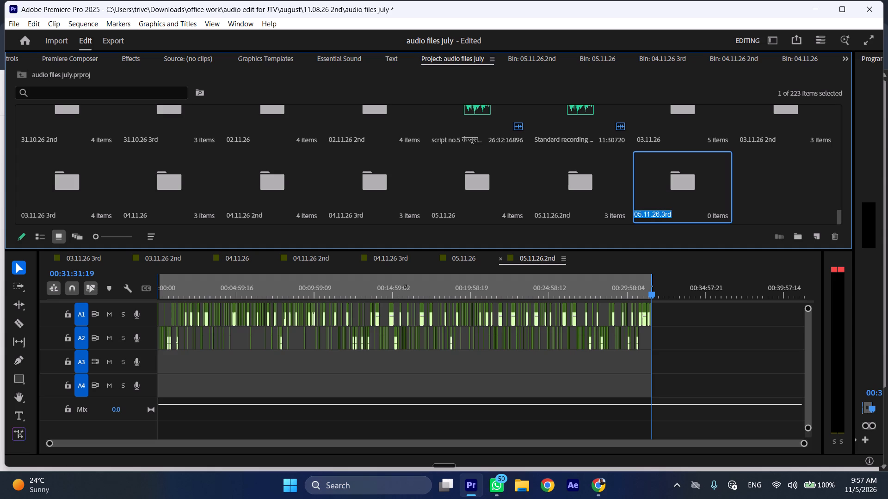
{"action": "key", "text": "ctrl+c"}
{"action": "double_click", "coordinate": [660, 189]}
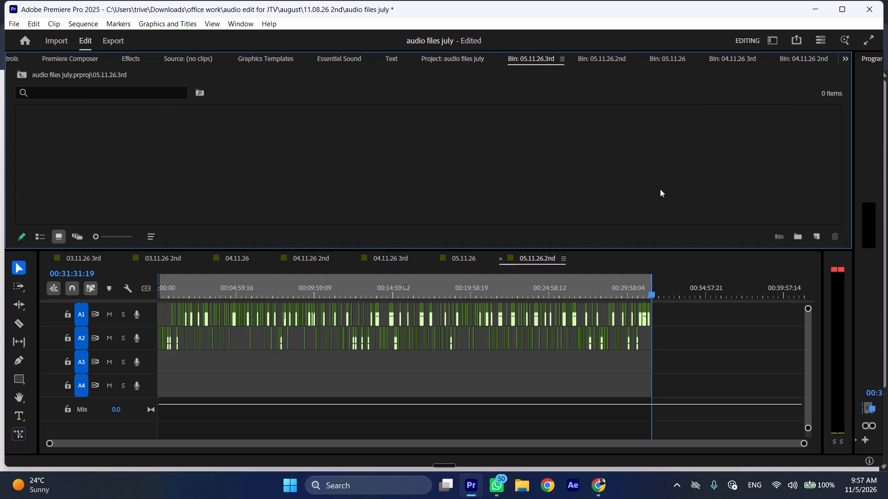
Create a new sequence in the 05.11.26.3rd bin with the HD 1080p 23.976 fps preset, named 05.11.26.3rd from the copied bin name.
{"action": "left_click", "coordinate": [809, 230]}
{"action": "left_click", "coordinate": [812, 236]}
{"action": "left_click", "coordinate": [801, 246]}
{"action": "left_click", "coordinate": [820, 240]}
{"action": "left_click", "coordinate": [794, 256]}
{"action": "key", "text": "ctrl+v"}
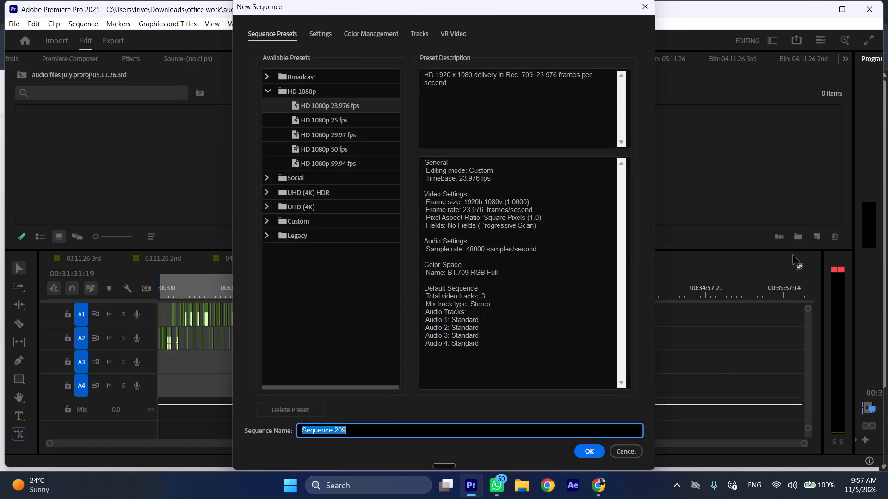
{"action": "left_click", "coordinate": [583, 453]}
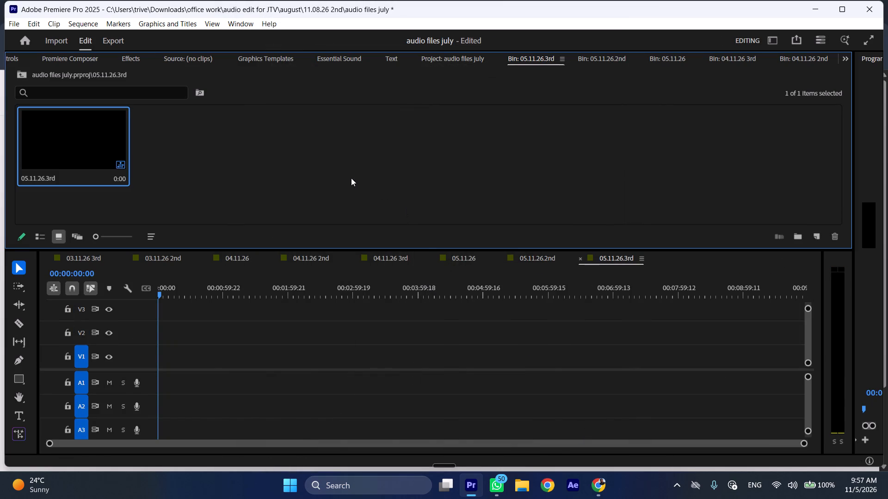
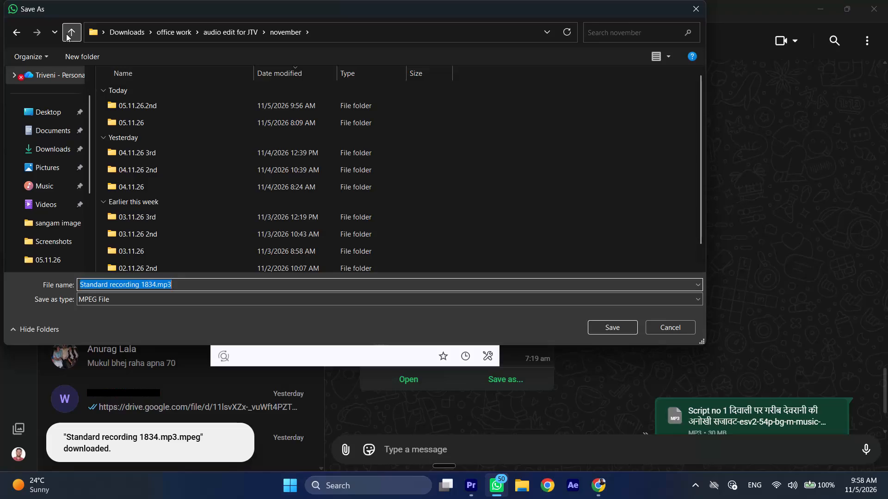
Create a folder named 05.11.26.3rd inside the november folder and open it as the save location for Standard recording 1834.mp3.
{"action": "key", "text": "ctrl+shift+n"}
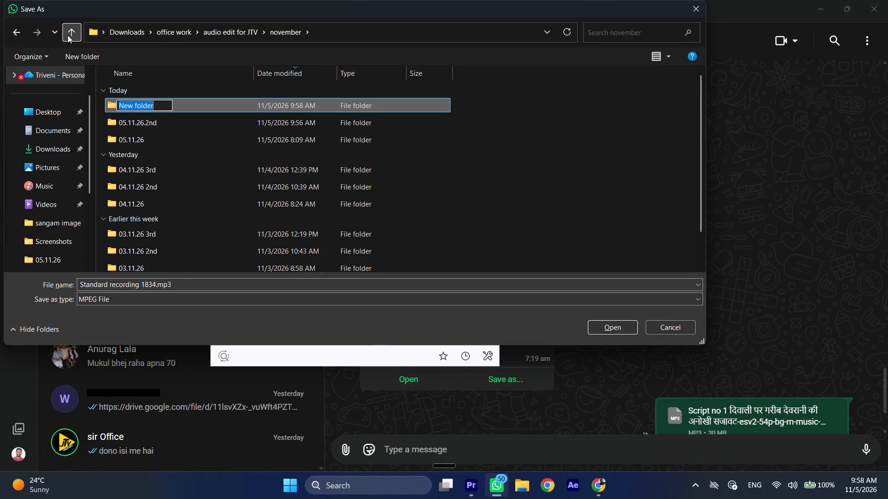
{"action": "key", "text": "ctrl+v"}
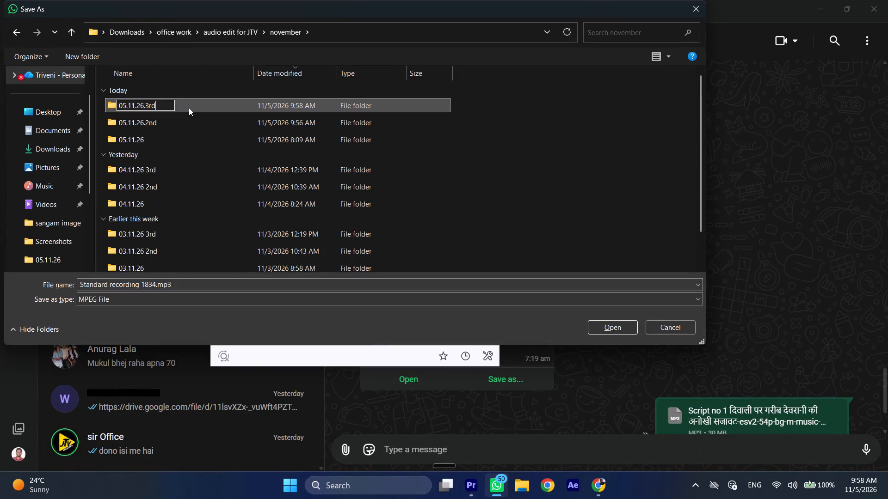
{"action": "double_click", "coordinate": [189, 107]}
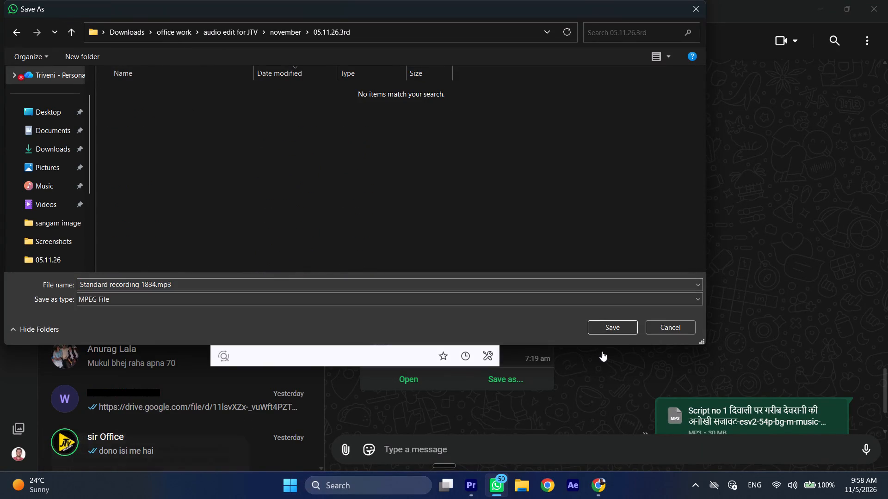
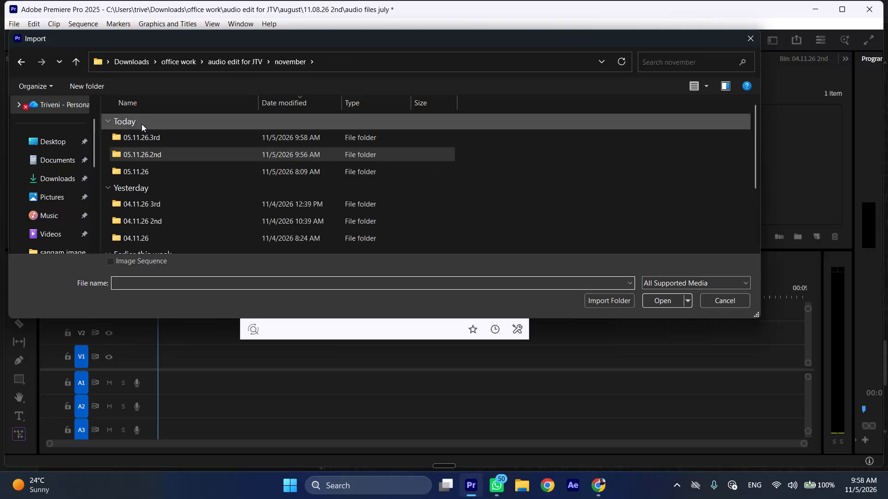
Import the Story_ThandMeBadi voice-over and Standard recording 1834.mp3 from the november 05.11.26.3rd folder into the 05.11.26.3rd bin.
{"action": "double_click", "coordinate": [148, 134]}
{"action": "left_click_drag", "start_coordinate": [167, 179], "coordinate": [183, 139]}
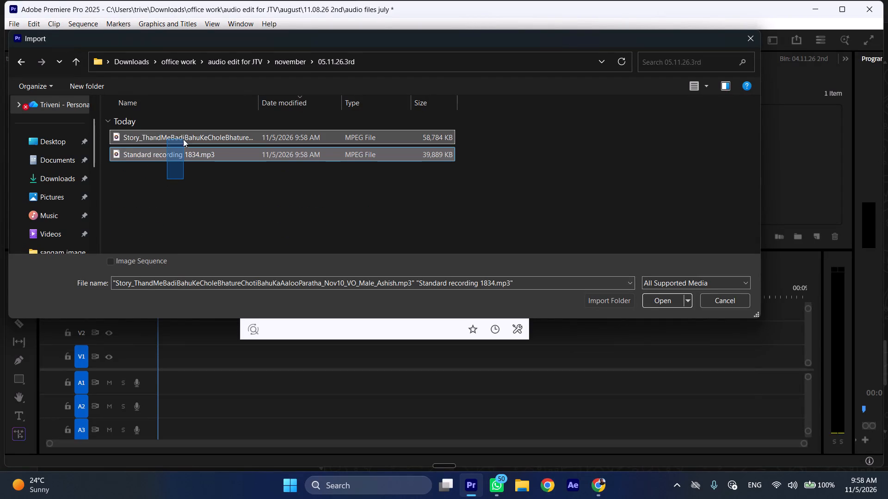
{"action": "left_click_drag", "start_coordinate": [183, 139], "coordinate": [184, 139]}
{"action": "left_click", "coordinate": [665, 301]}
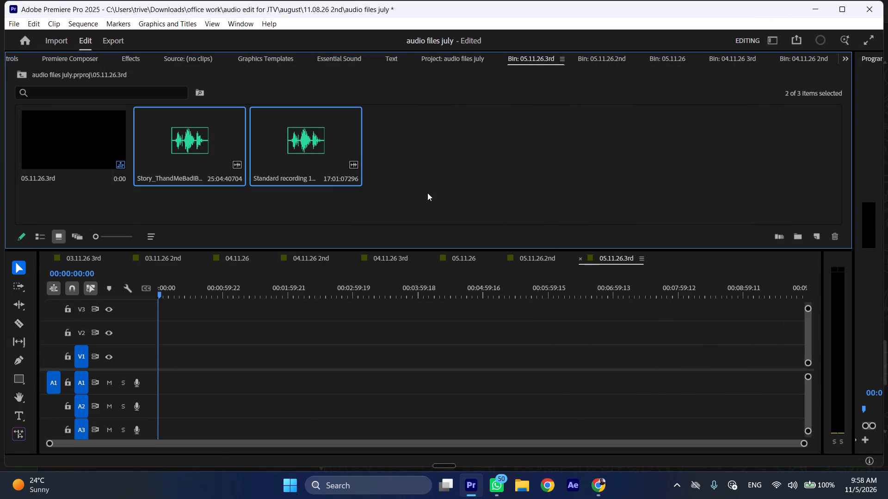
Switch to Adobe Podcast in Chrome and check the enhancement progress of the Script Number - 04 audio.
{"action": "left_click", "coordinate": [606, 483]}
{"action": "left_click", "coordinate": [606, 483]}
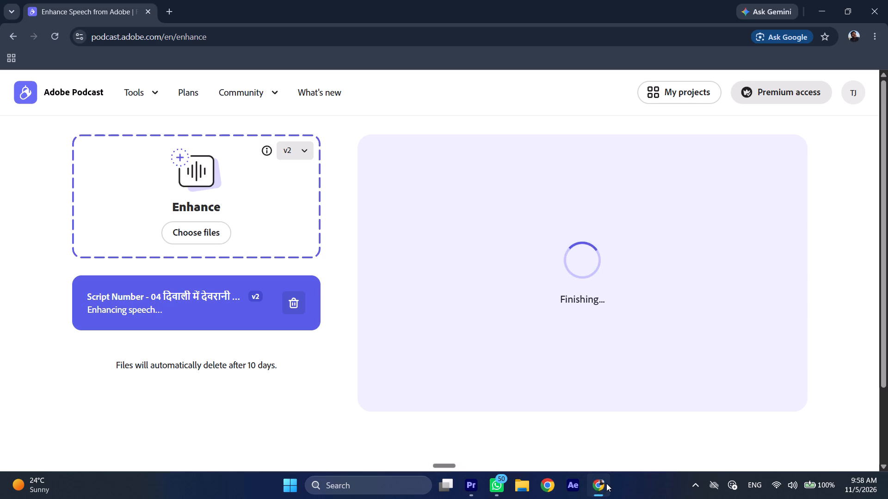
Place the Standard recording clip on track A2 and the Story_ThandMeBadiB... clip on A1, both at the start of the 05.11.26.3rd sequence.
{"action": "left_click", "coordinate": [422, 179]}
{"action": "left_click_drag", "start_coordinate": [317, 147], "coordinate": [203, 400]}
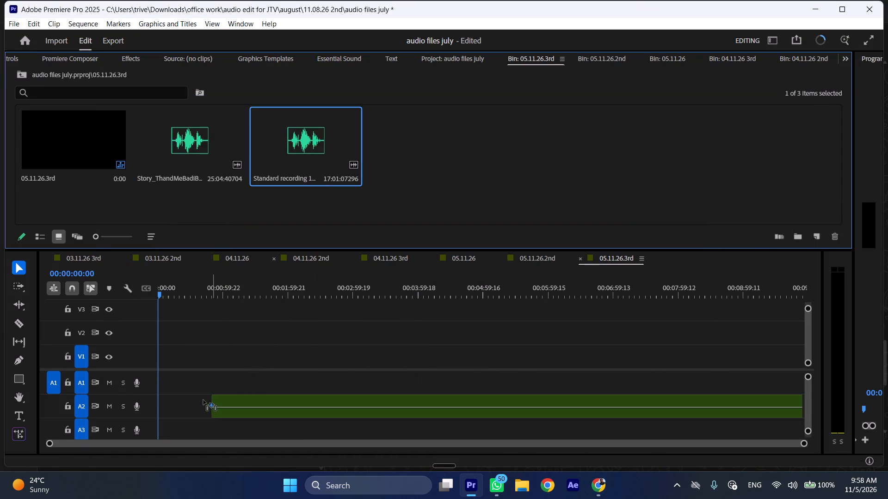
{"action": "left_click_drag", "start_coordinate": [203, 400], "coordinate": [154, 400]}
{"action": "left_click_drag", "start_coordinate": [182, 147], "coordinate": [155, 399]}
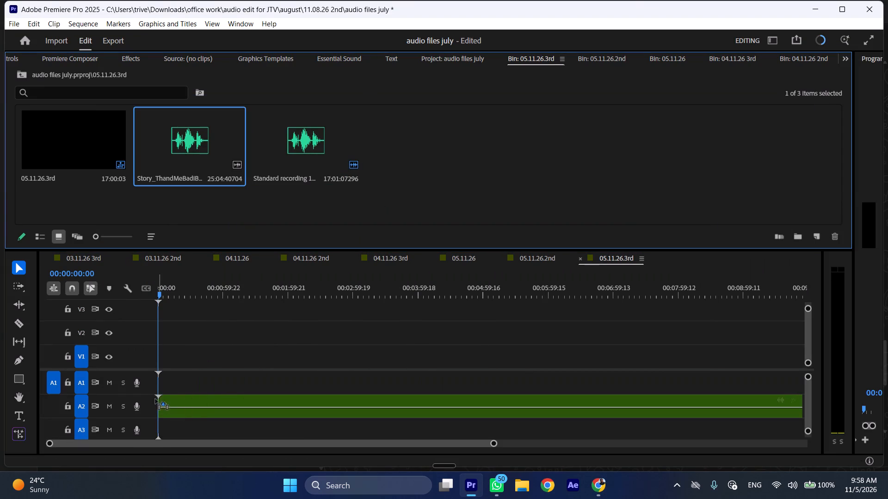
{"action": "left_click_drag", "start_coordinate": [155, 399], "coordinate": [148, 384]}
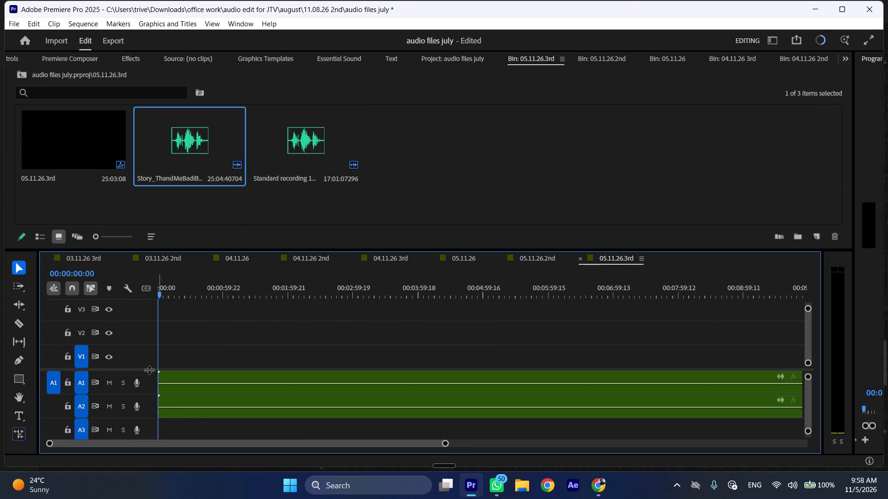
{"action": "left_click_drag", "start_coordinate": [149, 370], "coordinate": [147, 292]}
{"action": "left_click_drag", "start_coordinate": [447, 444], "coordinate": [768, 438]}
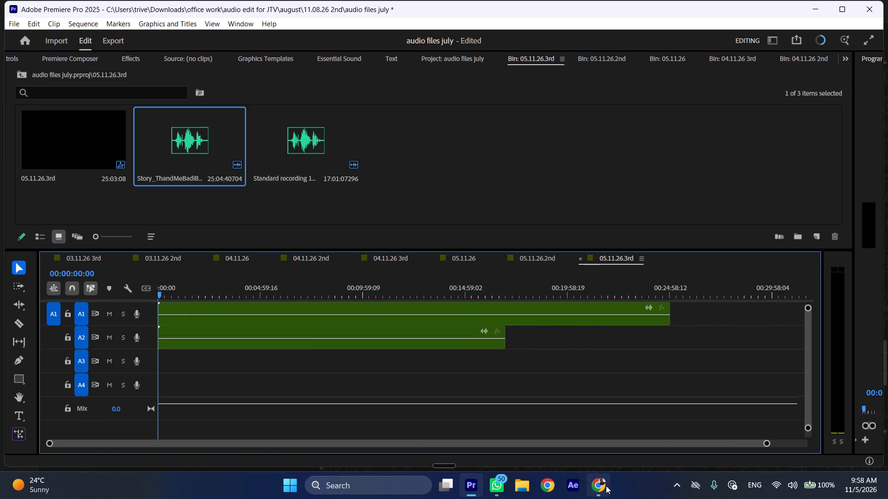
Switch to Adobe Podcast in Chrome and check the enhancement progress of the Script Number - 04 audio.
{"action": "left_click", "coordinate": [606, 486]}
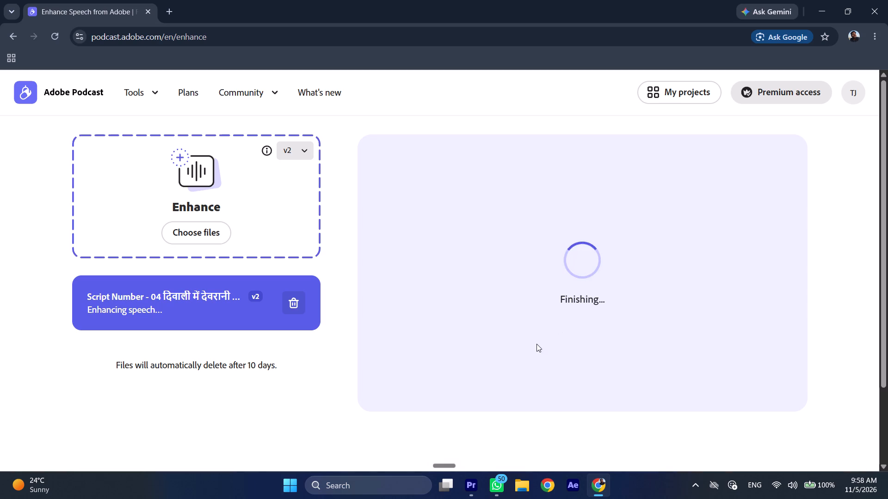
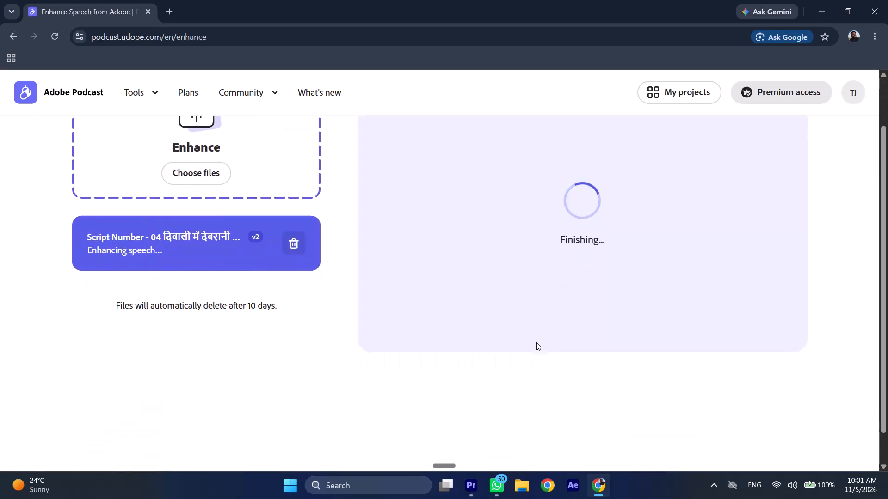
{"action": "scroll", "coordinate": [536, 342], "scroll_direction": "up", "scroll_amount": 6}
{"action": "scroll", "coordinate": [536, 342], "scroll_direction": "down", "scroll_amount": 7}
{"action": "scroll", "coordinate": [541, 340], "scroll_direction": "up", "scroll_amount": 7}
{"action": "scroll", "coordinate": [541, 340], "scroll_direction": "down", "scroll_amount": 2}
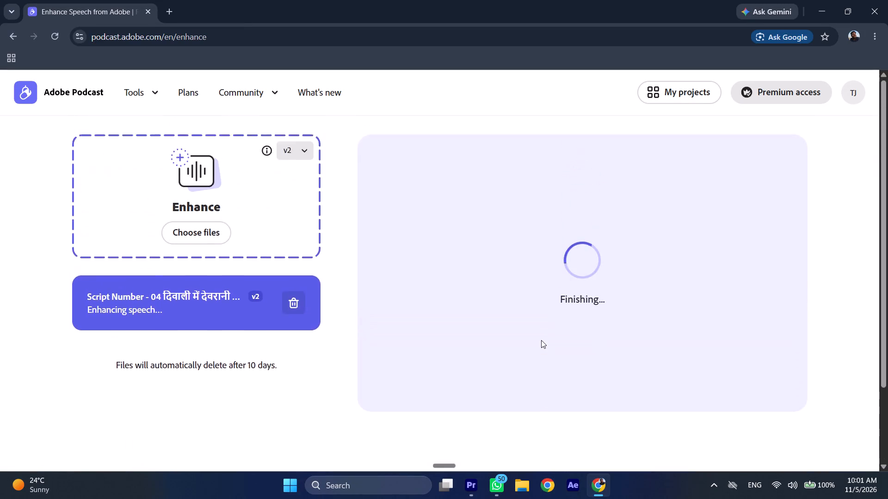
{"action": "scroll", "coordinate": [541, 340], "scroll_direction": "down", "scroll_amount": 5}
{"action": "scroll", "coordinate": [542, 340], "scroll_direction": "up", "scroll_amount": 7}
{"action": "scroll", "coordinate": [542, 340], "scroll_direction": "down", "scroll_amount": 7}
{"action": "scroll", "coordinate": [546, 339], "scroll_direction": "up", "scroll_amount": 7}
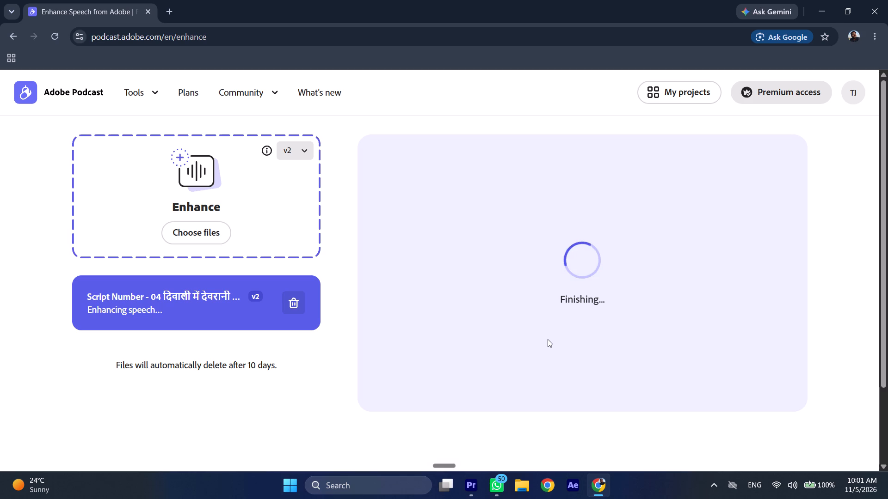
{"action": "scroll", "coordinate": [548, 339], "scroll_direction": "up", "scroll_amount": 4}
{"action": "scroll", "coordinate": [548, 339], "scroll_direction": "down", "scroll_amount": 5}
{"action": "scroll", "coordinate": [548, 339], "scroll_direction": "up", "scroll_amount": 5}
Set the enhancement mix for the Script Number - 04 audio to Music 0%, Background 0% and Speech 55%.
{"action": "left_click_drag", "start_coordinate": [423, 321], "coordinate": [394, 324]}
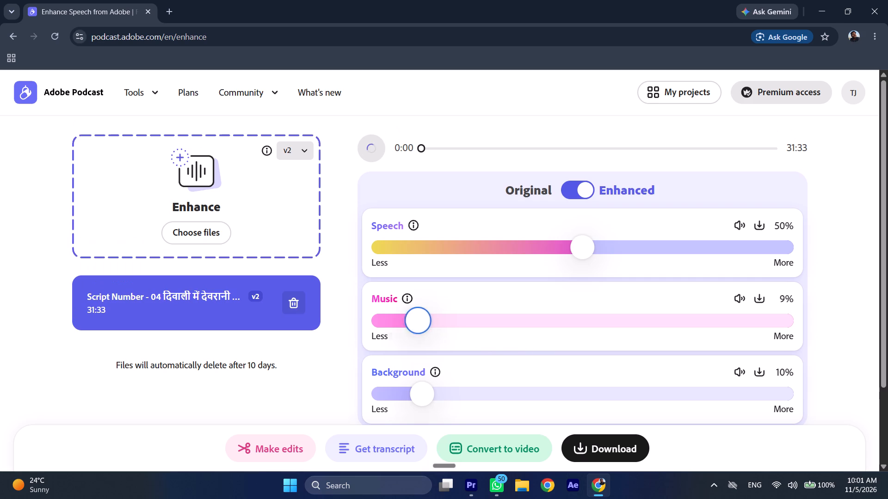
{"action": "left_click_drag", "start_coordinate": [394, 324], "coordinate": [342, 330]}
{"action": "left_click_drag", "start_coordinate": [431, 396], "coordinate": [328, 399]}
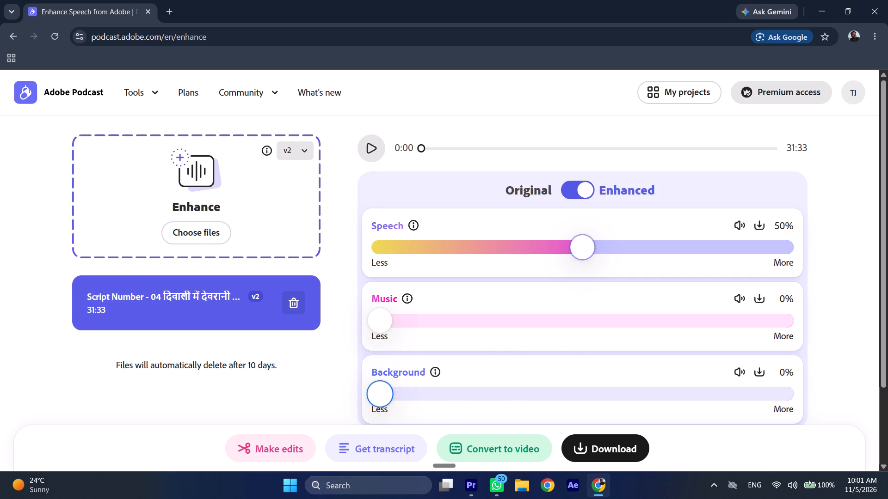
{"action": "left_click_drag", "start_coordinate": [588, 248], "coordinate": [610, 256]}
Download the enhanced Script Number - 04 audio.
{"action": "left_click", "coordinate": [609, 442]}
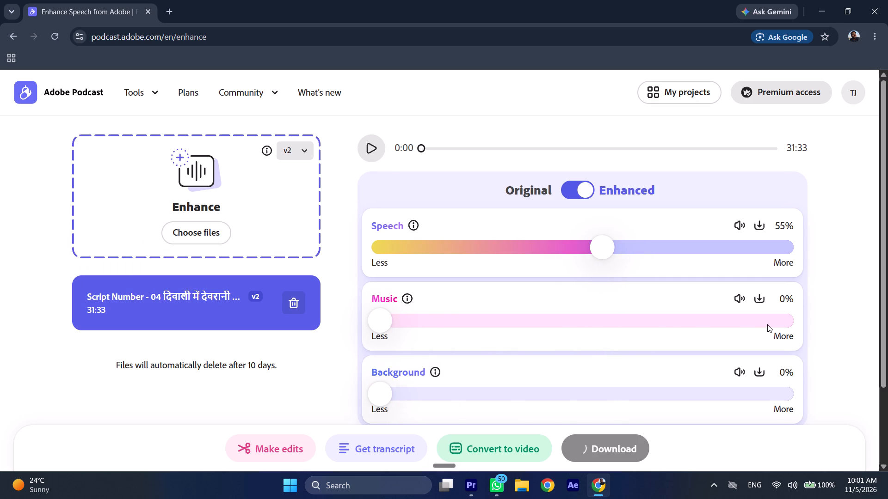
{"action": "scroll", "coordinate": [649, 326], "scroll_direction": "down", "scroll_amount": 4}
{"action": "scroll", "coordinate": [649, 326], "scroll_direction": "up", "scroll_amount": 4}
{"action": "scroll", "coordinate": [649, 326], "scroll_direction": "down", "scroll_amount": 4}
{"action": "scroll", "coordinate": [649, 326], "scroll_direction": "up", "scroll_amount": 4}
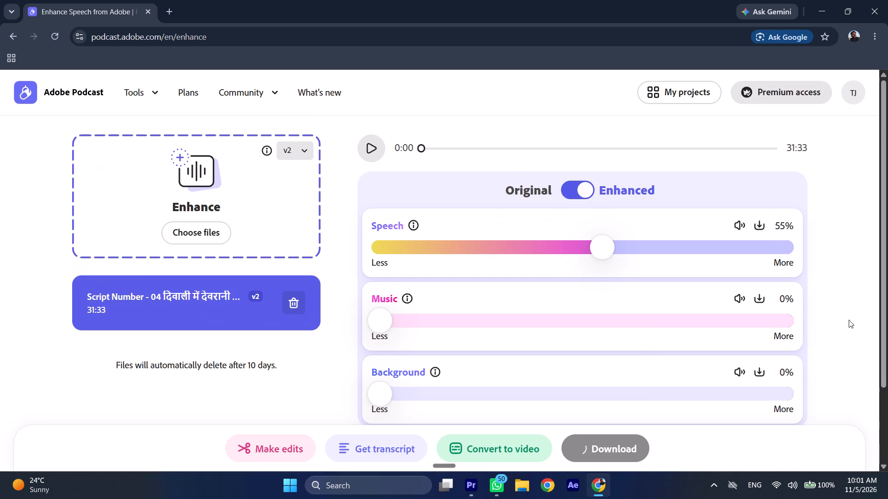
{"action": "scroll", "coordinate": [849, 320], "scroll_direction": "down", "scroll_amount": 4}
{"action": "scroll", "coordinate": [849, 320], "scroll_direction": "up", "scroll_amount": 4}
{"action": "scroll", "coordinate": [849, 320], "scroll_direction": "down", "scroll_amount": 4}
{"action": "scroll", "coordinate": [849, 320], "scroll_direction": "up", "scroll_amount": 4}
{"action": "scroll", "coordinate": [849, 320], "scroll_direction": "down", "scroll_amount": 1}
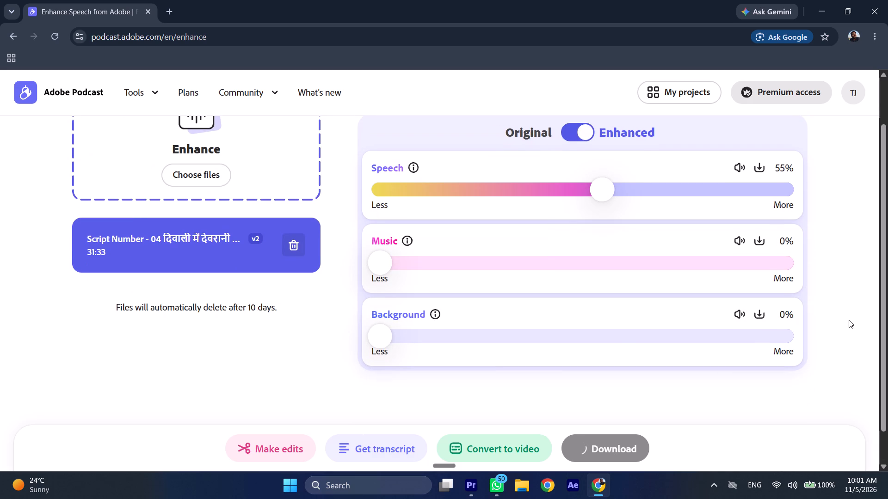
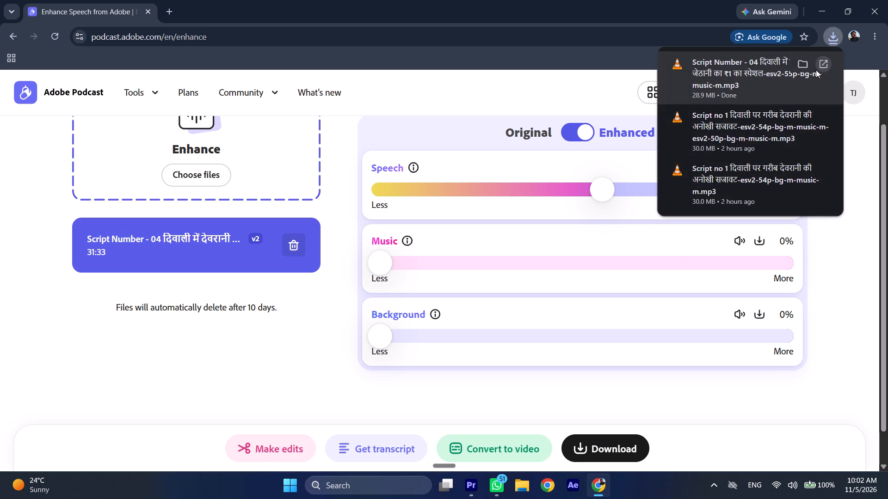
Upload the downloaded enhanced Script Number - 04 MP3 from the Downloads folder to Adobe Podcast Enhance for another pass.
{"action": "left_click", "coordinate": [806, 65]}
{"action": "left_click_drag", "start_coordinate": [165, 127], "coordinate": [388, 314]}
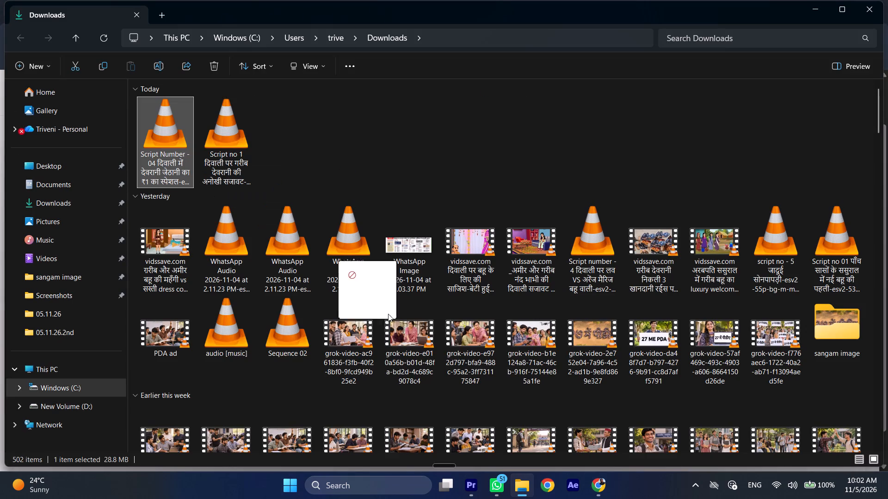
{"action": "left_click_drag", "start_coordinate": [388, 314], "coordinate": [238, 157]}
Delete the earlier Script Number - 04 entry from the Enhance file list, keeping the new upload.
{"action": "scroll", "coordinate": [239, 178], "scroll_direction": "up", "scroll_amount": 3}
{"action": "left_click", "coordinate": [293, 361]}
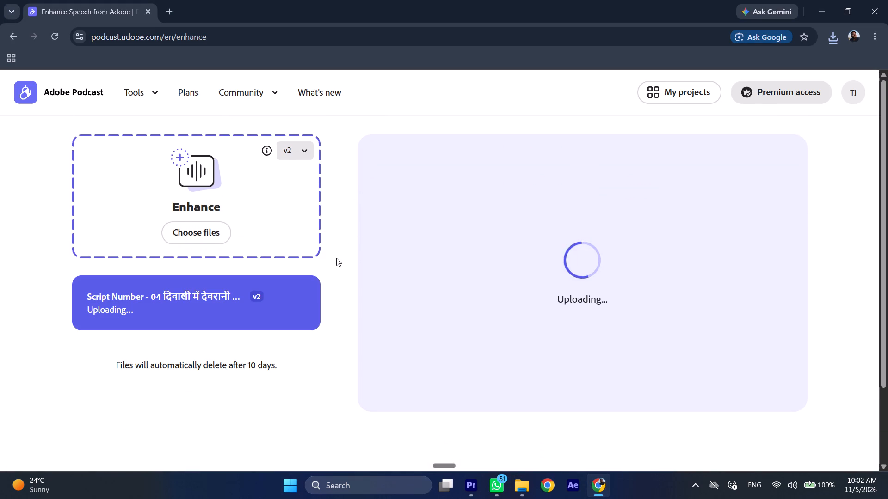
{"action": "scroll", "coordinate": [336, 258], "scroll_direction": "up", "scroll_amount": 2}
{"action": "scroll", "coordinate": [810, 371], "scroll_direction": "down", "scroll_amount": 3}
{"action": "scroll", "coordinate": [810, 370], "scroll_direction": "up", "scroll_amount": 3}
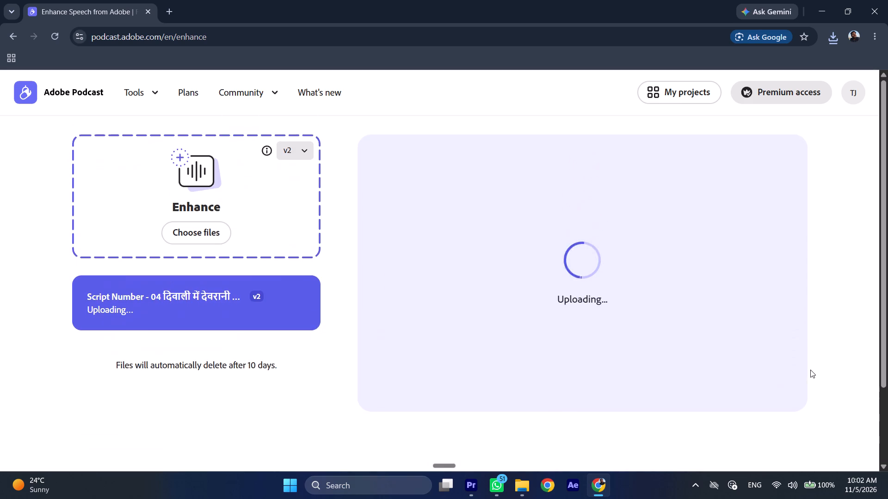
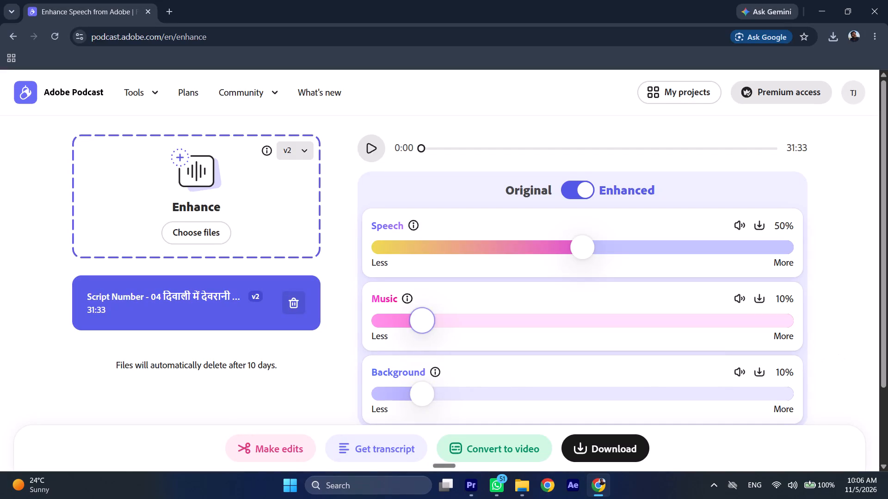
Download the re-enhanced Script Number - 04 audio with the Music and Background levels set to 0%.
{"action": "left_click_drag", "start_coordinate": [428, 317], "coordinate": [349, 317]}
{"action": "left_click_drag", "start_coordinate": [421, 394], "coordinate": [345, 391]}
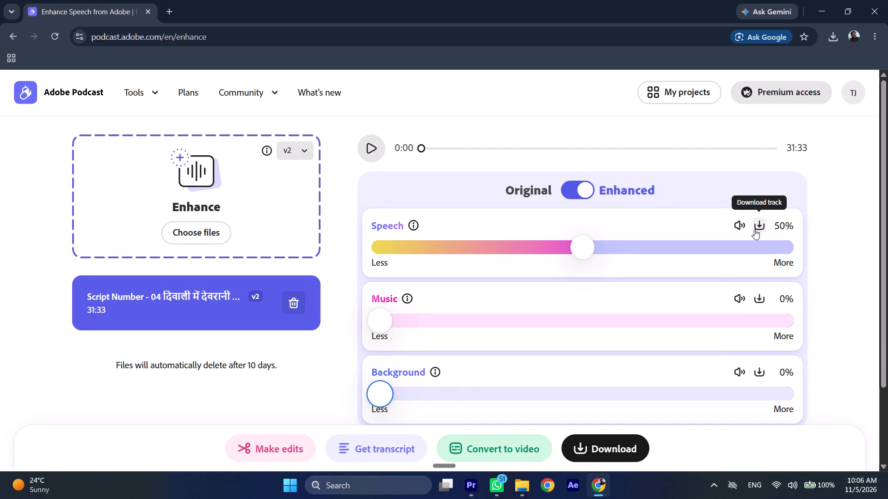
{"action": "left_click", "coordinate": [632, 441]}
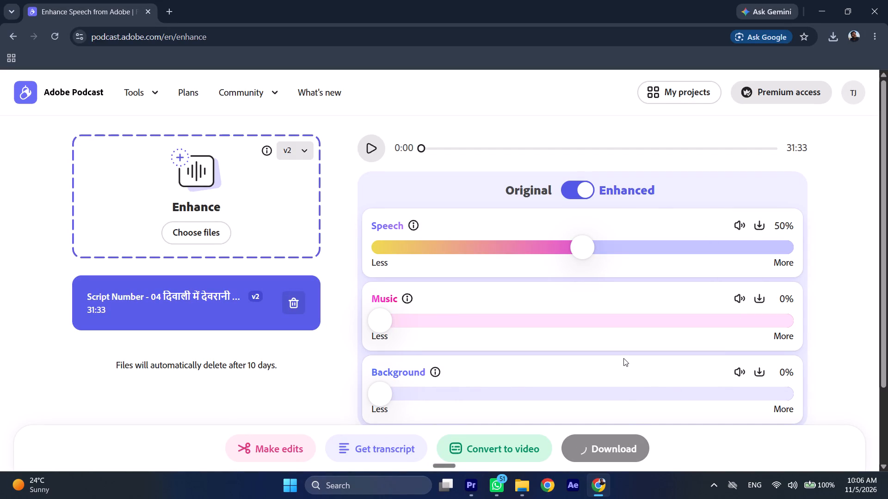
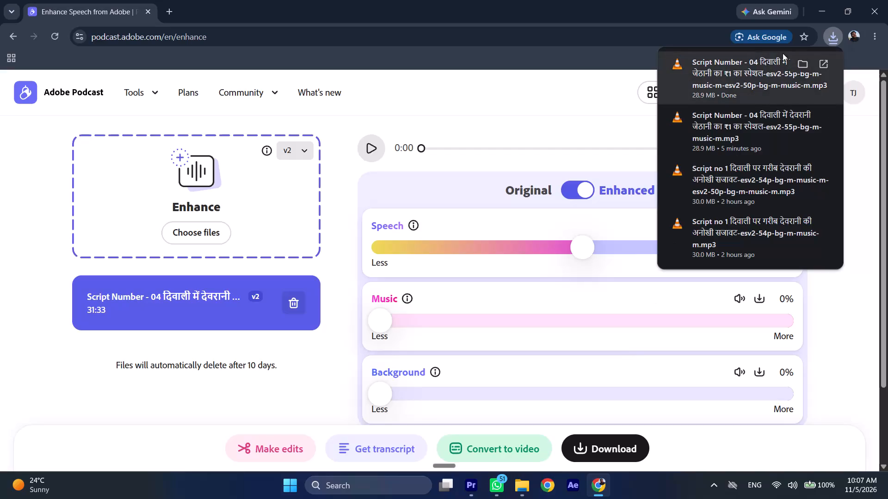
Move the newly downloaded Script Number - 04 MP3 from Downloads into the office work\audio edit for JTV\november\05.11.26.3rd folder.
{"action": "left_click", "coordinate": [811, 62]}
{"action": "left_click", "coordinate": [808, 62]}
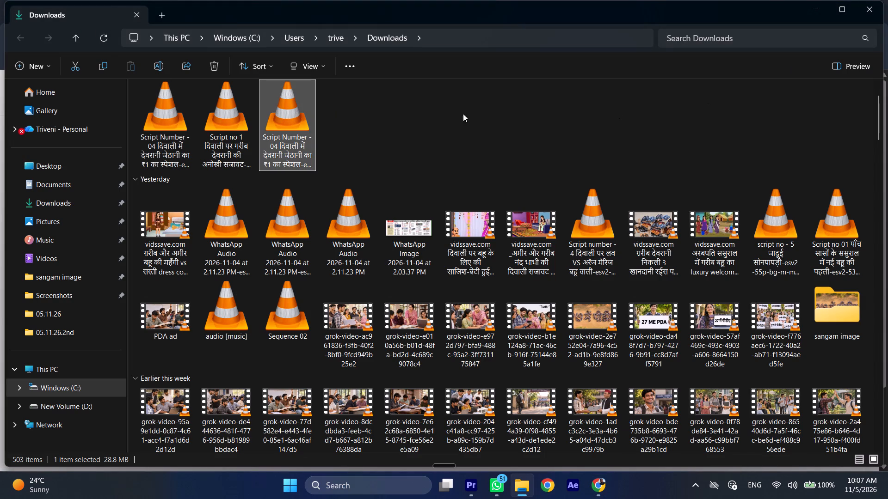
{"action": "left_click", "coordinate": [77, 62]}
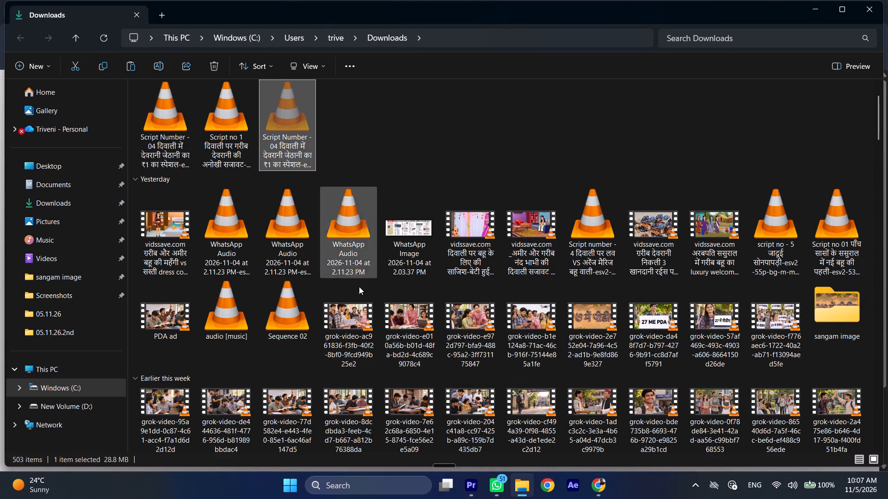
{"action": "scroll", "coordinate": [296, 314], "scroll_direction": "down", "scroll_amount": 2}
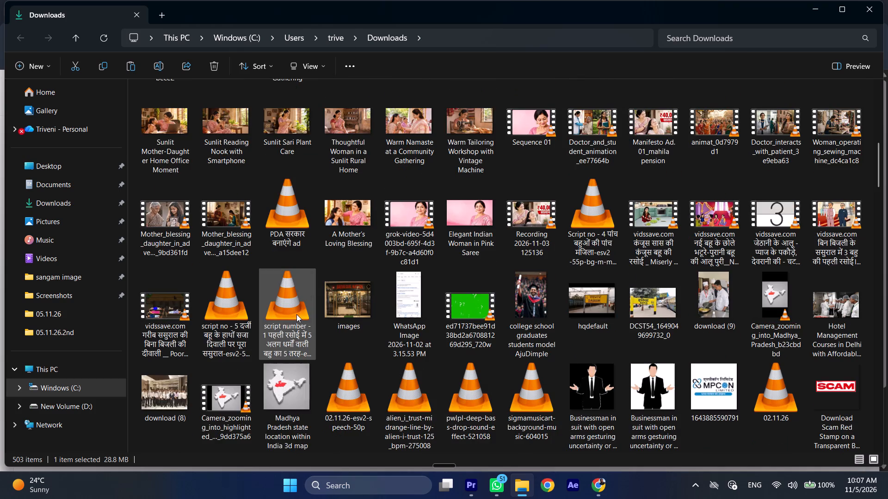
{"action": "scroll", "coordinate": [296, 314], "scroll_direction": "down", "scroll_amount": 2}
{"action": "double_click", "coordinate": [646, 191]}
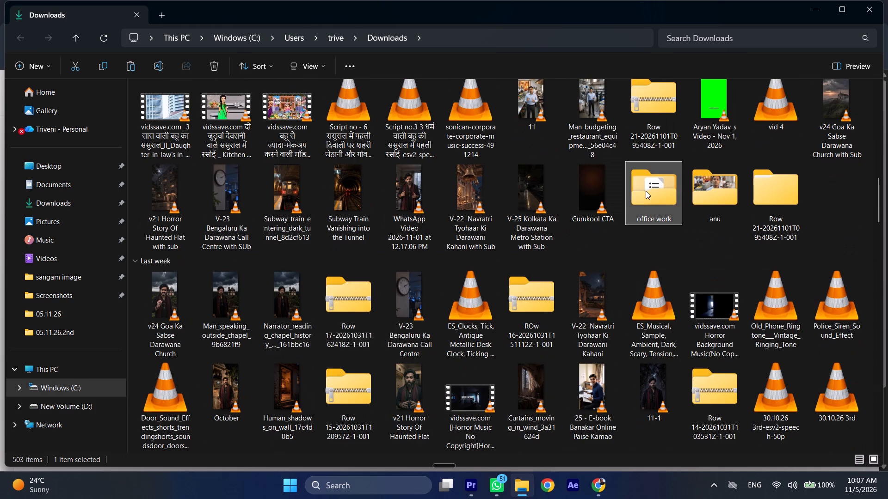
{"action": "double_click", "coordinate": [205, 169]}
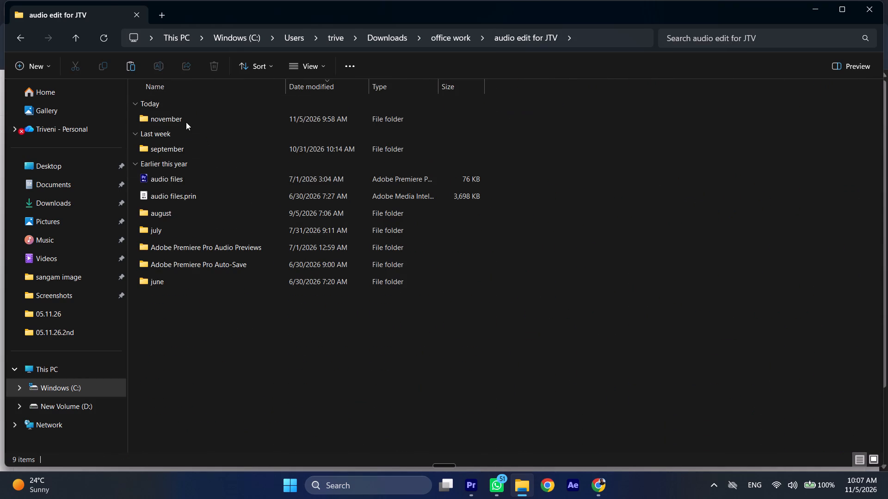
{"action": "double_click", "coordinate": [185, 120]}
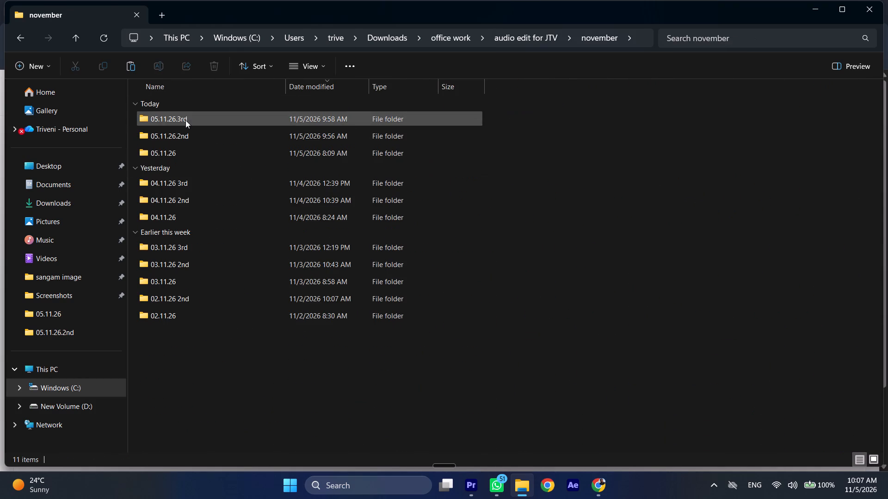
{"action": "double_click", "coordinate": [193, 122]}
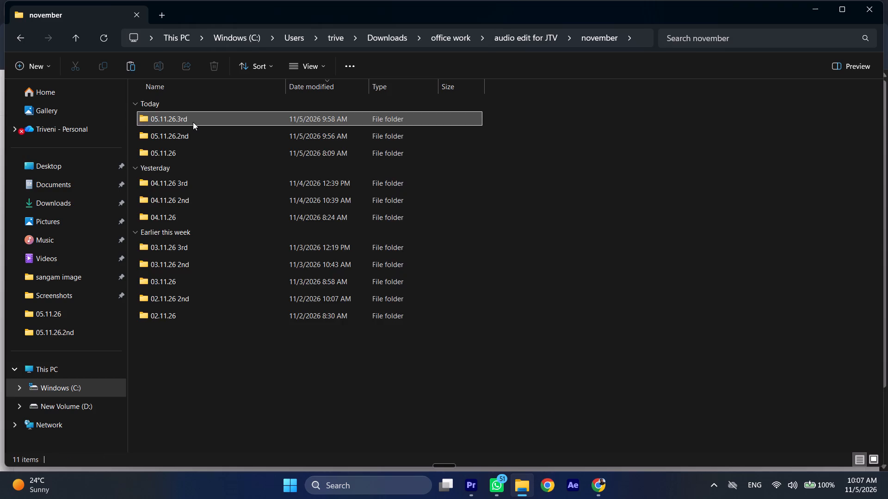
{"action": "left_click", "coordinate": [131, 67]}
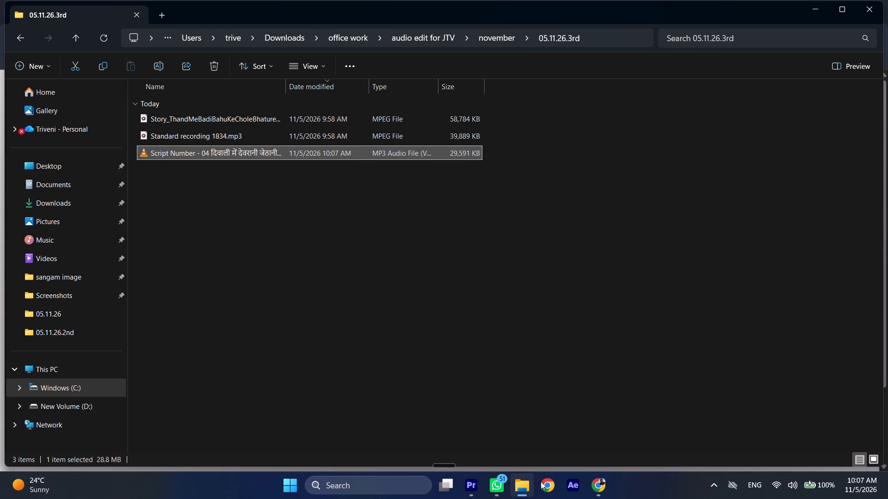
Switch back to the Adobe Podcast Enhance Speech page in Chrome.
{"action": "left_click", "coordinate": [598, 486]}
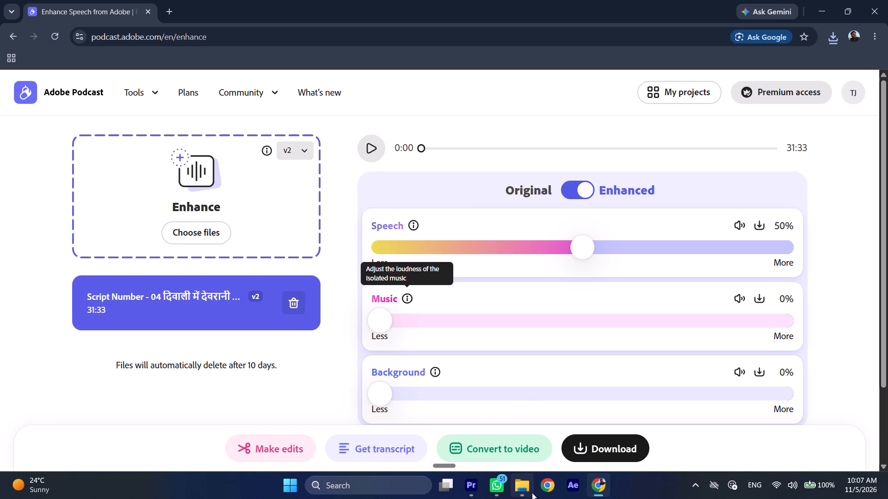
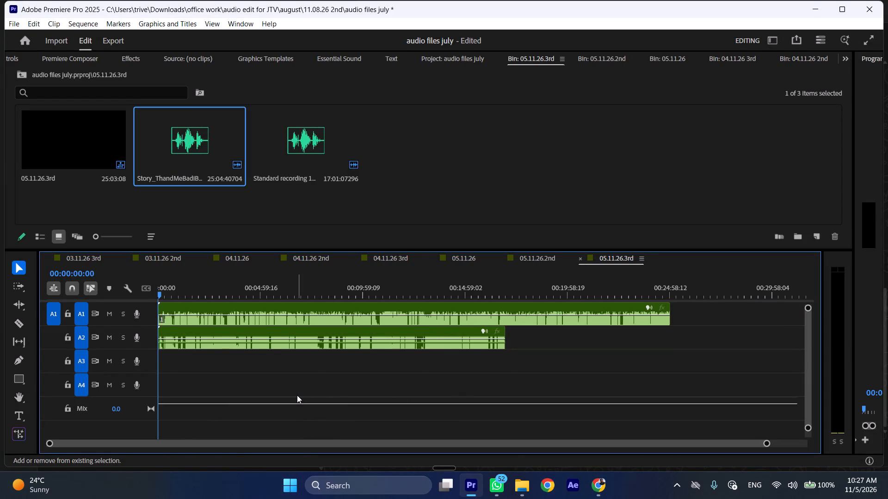
Listen to the opening seconds of the 05.11.26.3rd sequence to check the level of its two audio tracks.
{"action": "key", "text": "ctrl+shift+c"}
{"action": "key", "text": "ctrl+shift+c"}
{"action": "key", "text": "ctrl+shift+c"}
{"action": "key", "text": "ctrl+shift+c"}
{"action": "key", "text": "ctrl+shift+c"}
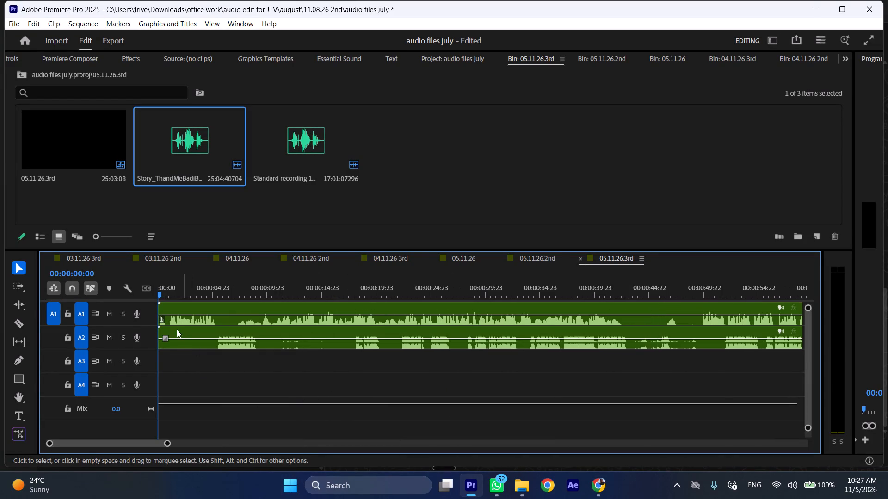
{"action": "left_click_drag", "start_coordinate": [216, 288], "coordinate": [222, 288]}
{"action": "key", "text": "space"}
{"action": "left_click", "coordinate": [198, 289]}
{"action": "key", "text": "space"}
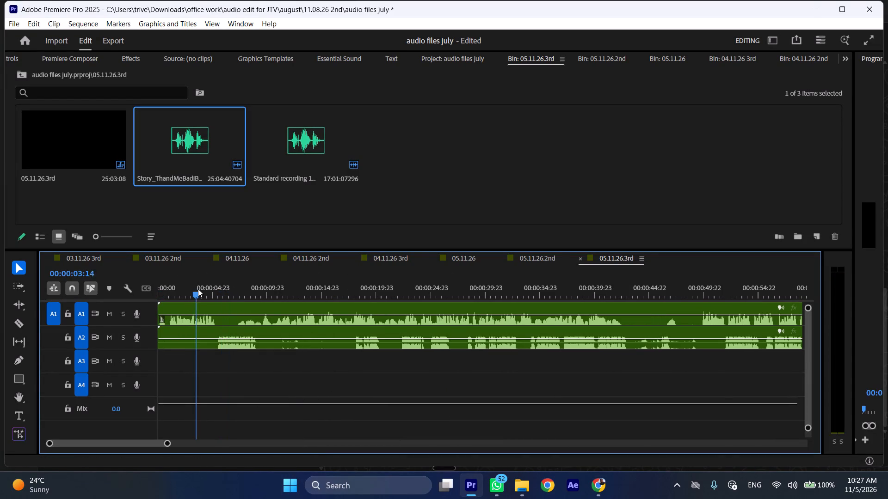
{"action": "key", "text": "space"}
Raise the gain of the story audio clip on track A1 by 5 dB.
{"action": "left_click", "coordinate": [191, 307]}
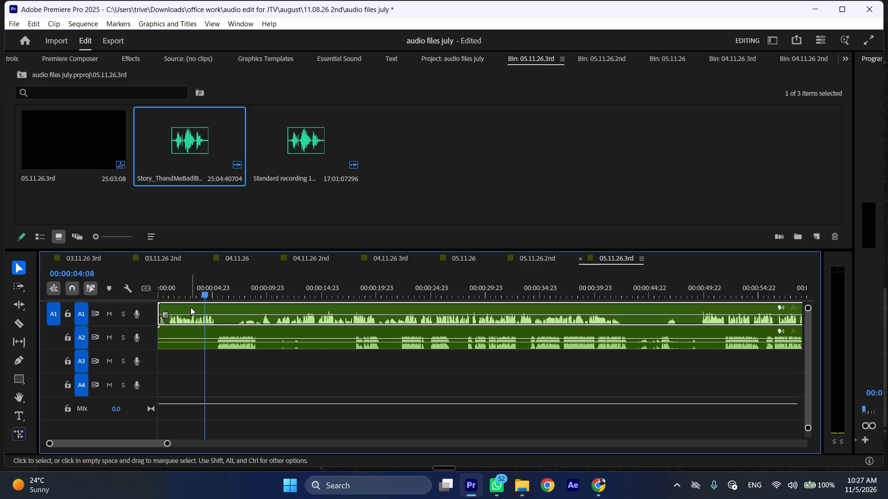
{"action": "type", "text": "g5"}
{"action": "key", "text": "Return"}
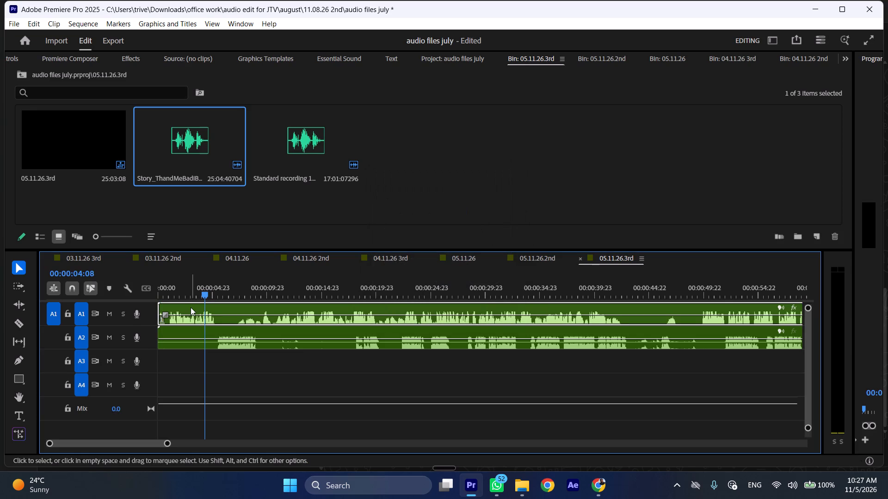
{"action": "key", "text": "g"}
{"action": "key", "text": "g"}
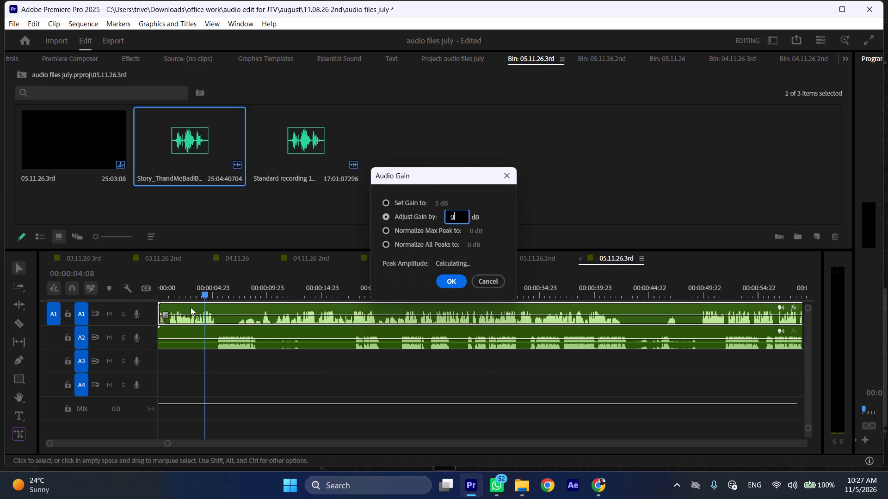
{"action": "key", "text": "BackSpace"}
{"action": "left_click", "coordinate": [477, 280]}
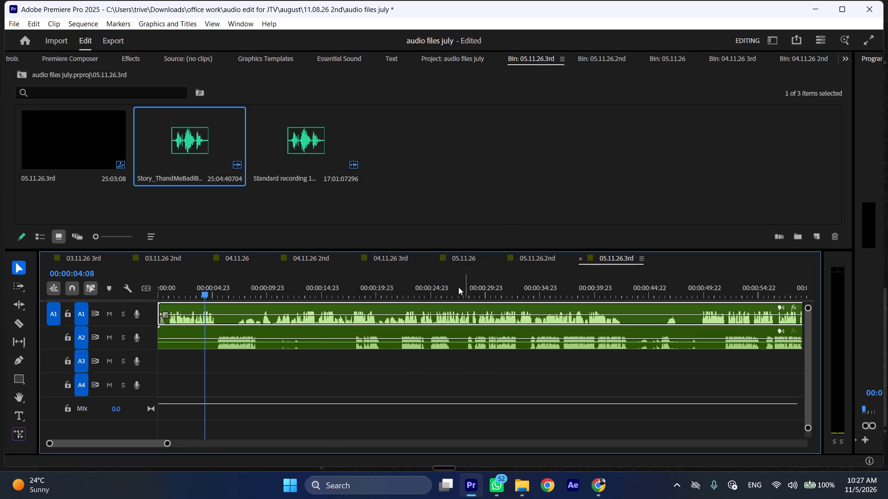
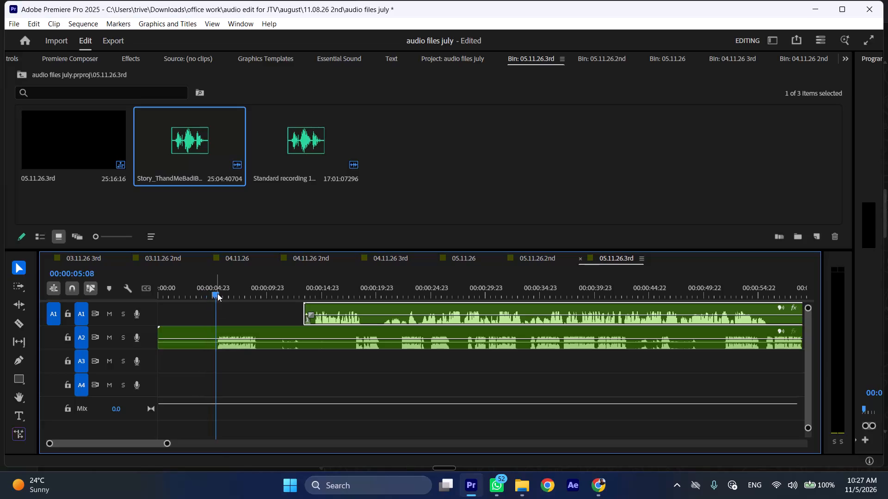
Split the clip on track A2 at 00:00:05:08 and ripple delete everything before that point from the sequence.
{"action": "left_click", "coordinate": [221, 325]}
{"action": "left_click", "coordinate": [222, 330]}
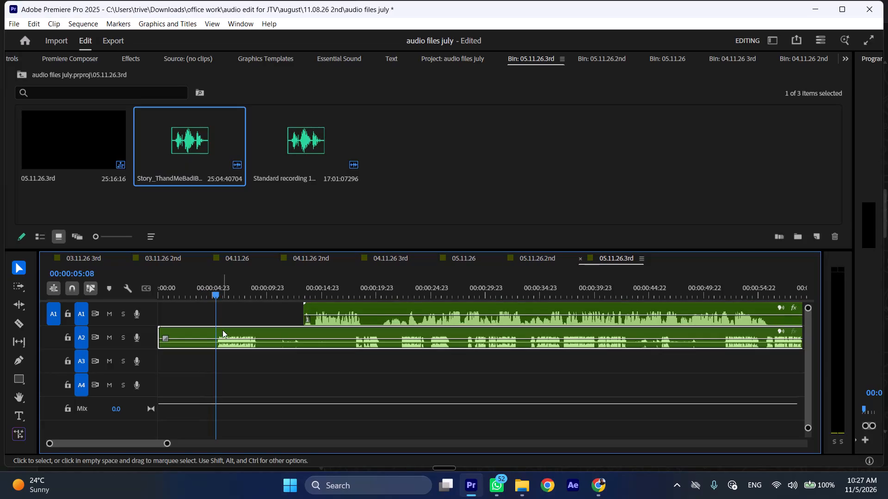
{"action": "key", "text": "shift+c"}
{"action": "key", "text": "ctrl+shift+d"}
Play the new opening of the sequence and split the track A2 clip at 00:00:04:02, after the first spoken phrase.
{"action": "key", "text": "space"}
{"action": "type", "text": "l"}
{"action": "scroll", "coordinate": [230, 332], "scroll_direction": "down", "scroll_amount": 5}
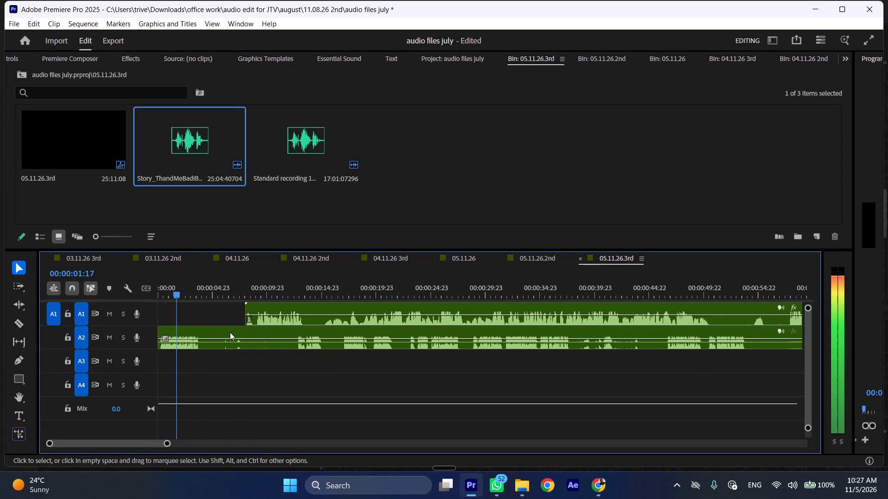
{"action": "key", "text": "space"}
{"action": "type", "text": "C"}
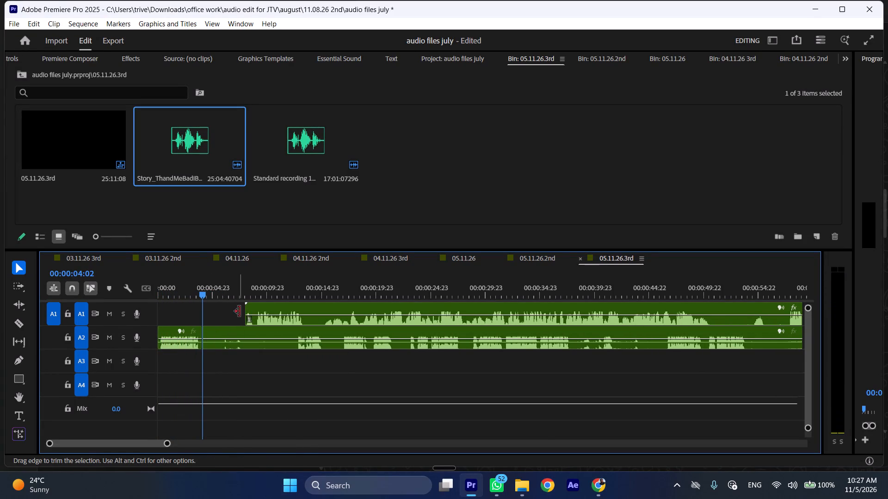
Trim the start of the story audio clip on track A1 so it begins at about 15 seconds.
{"action": "left_click_drag", "start_coordinate": [242, 307], "coordinate": [320, 305]}
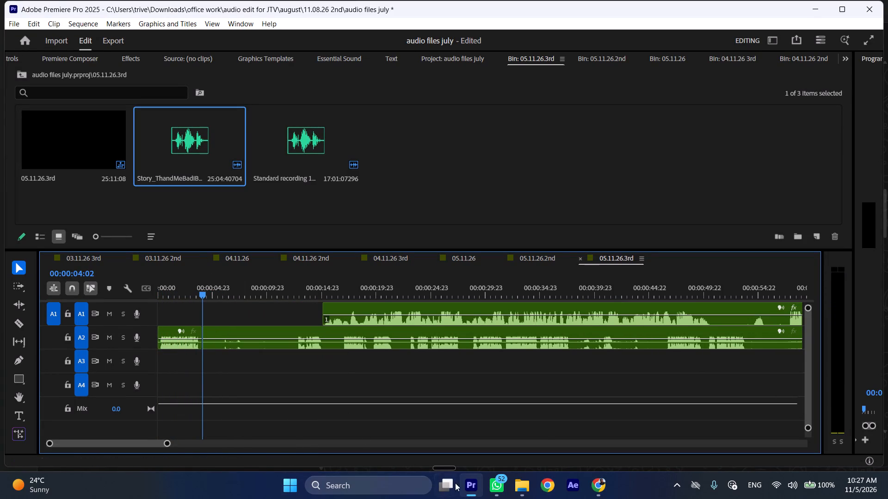
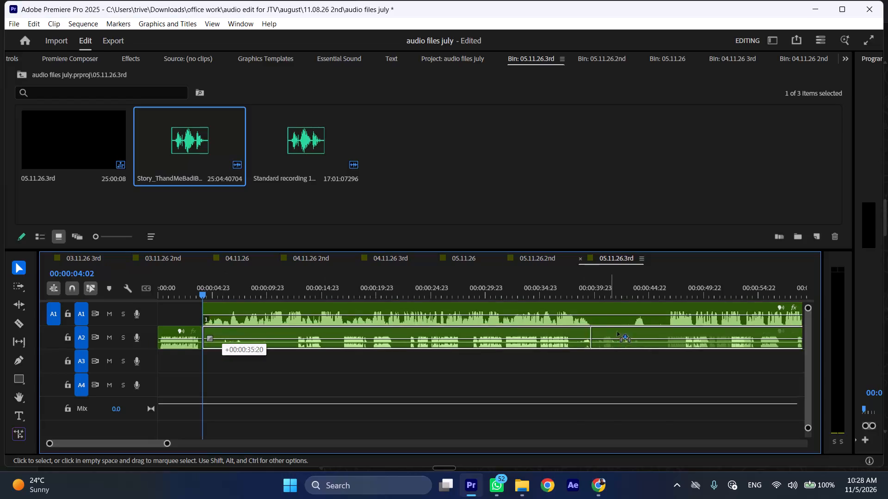
Play through the story audio and move the second clip on track A2 so it starts at about 00:01:17.
{"action": "key", "text": "space"}
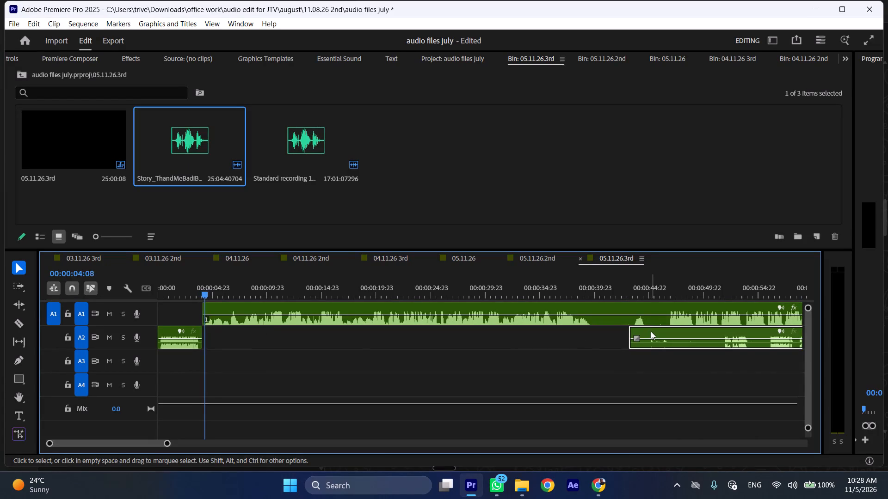
{"action": "key", "text": "l"}
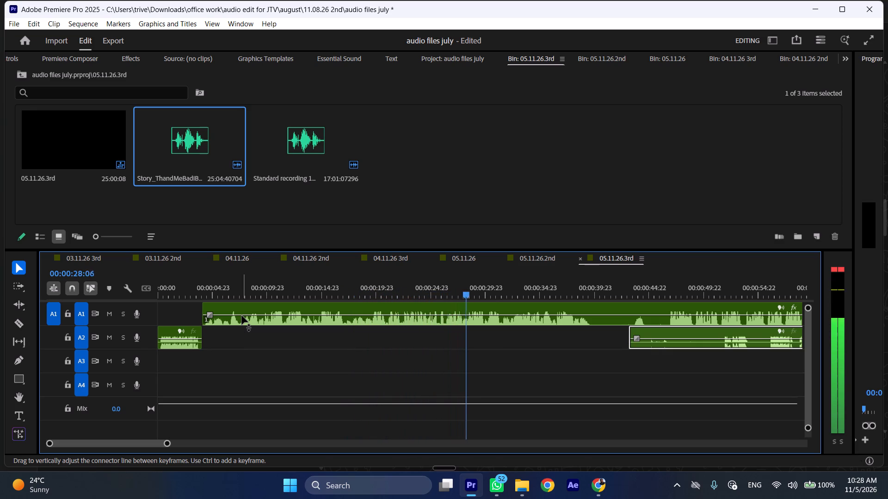
{"action": "scroll", "coordinate": [247, 288], "scroll_direction": "down", "scroll_amount": 6}
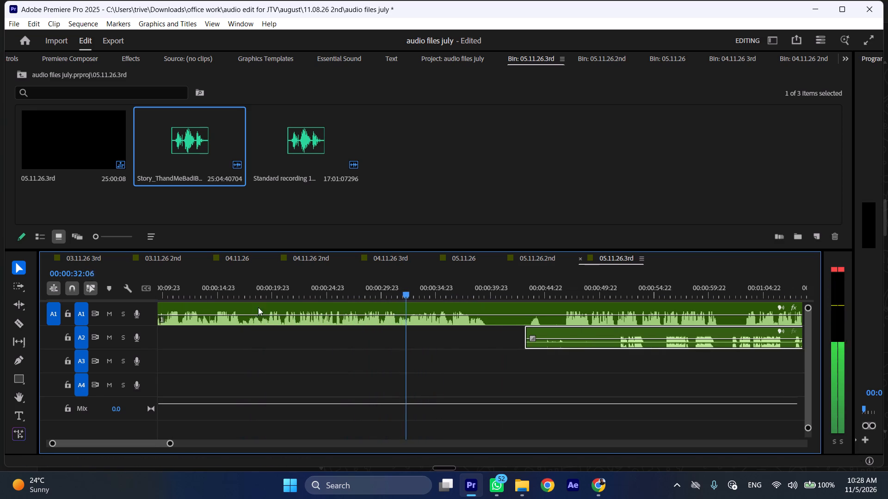
{"action": "scroll", "coordinate": [319, 359], "scroll_direction": "down", "scroll_amount": 13}
{"action": "left_click_drag", "start_coordinate": [322, 332], "coordinate": [616, 332]}
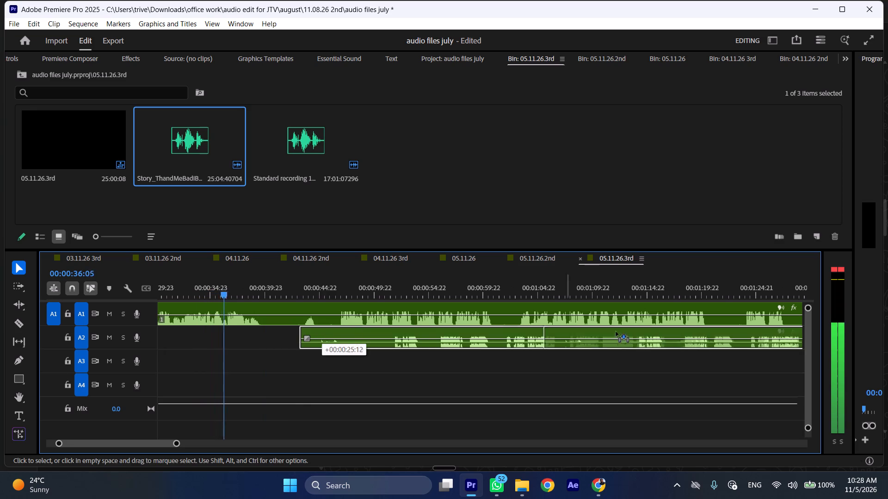
{"action": "left_click_drag", "start_coordinate": [616, 332], "coordinate": [692, 332]}
Split the track A1 clip at 00:00:39:16, ripple delete its pause up to 00:00:46:21, and play across the cut.
{"action": "key", "text": "space"}
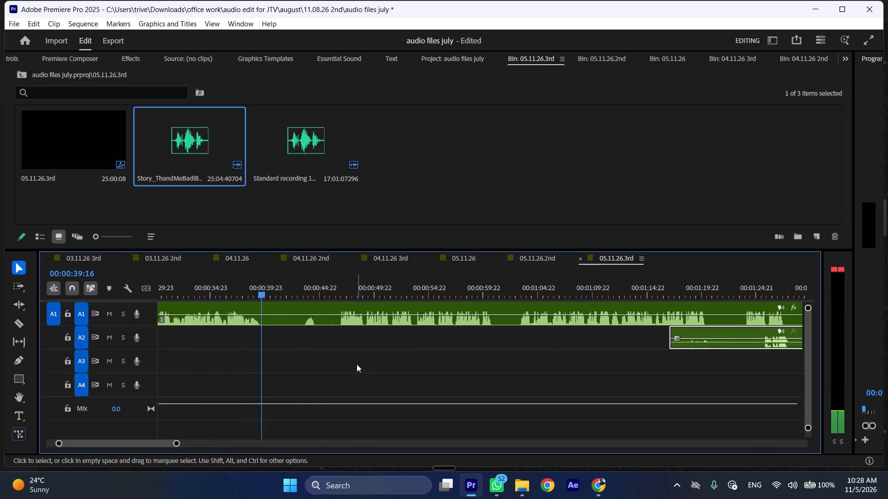
{"action": "type", "text": "C"}
{"action": "left_click", "coordinate": [339, 281]}
{"action": "left_click", "coordinate": [340, 288]}
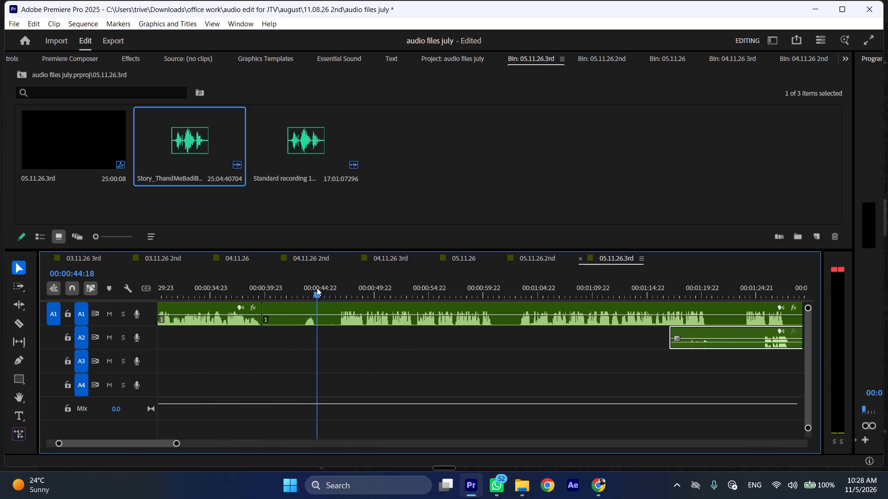
{"action": "left_click", "coordinate": [355, 311]}
{"action": "key", "text": "shift+c"}
{"action": "key", "text": "ctrl+shift+d"}
{"action": "key", "text": "space"}
{"action": "type", "text": "l"}
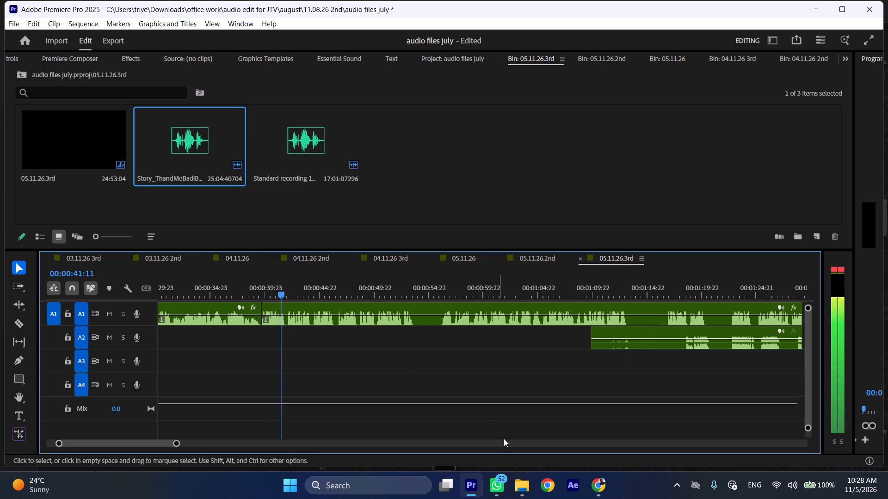
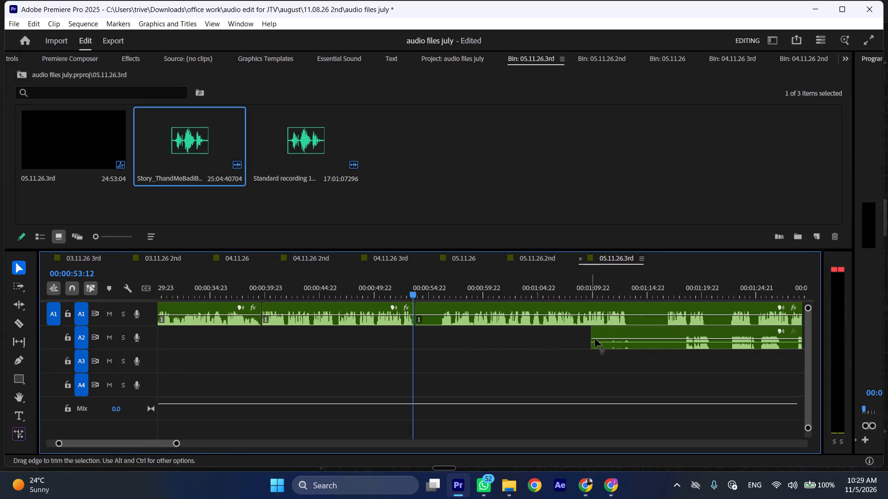
Trim about 8 seconds off the start of the track A2 clip and move it to begin at about 00:00:53:12.
{"action": "left_click_drag", "start_coordinate": [590, 333], "coordinate": [682, 335]}
{"action": "left_click_drag", "start_coordinate": [709, 333], "coordinate": [518, 335]}
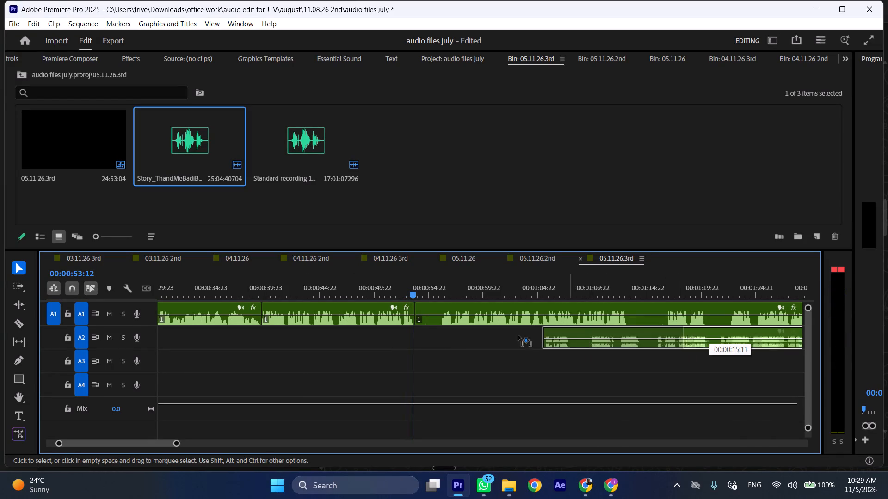
{"action": "left_click_drag", "start_coordinate": [518, 335], "coordinate": [444, 335]}
Trim the leading pause off the last track A1 clip, move it to start at about 00:01:12, and fine-tune its start during playback.
{"action": "left_click_drag", "start_coordinate": [433, 301], "coordinate": [633, 303]}
{"action": "left_click_drag", "start_coordinate": [417, 305], "coordinate": [444, 308]}
{"action": "left_click_drag", "start_coordinate": [460, 308], "coordinate": [473, 309]}
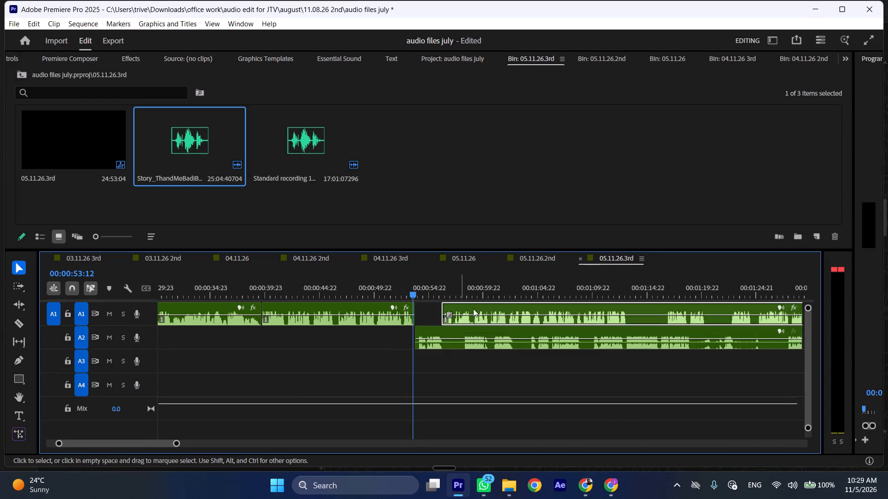
{"action": "left_click_drag", "start_coordinate": [473, 309], "coordinate": [644, 309]}
{"action": "key", "text": "space"}
{"action": "left_click", "coordinate": [629, 306]}
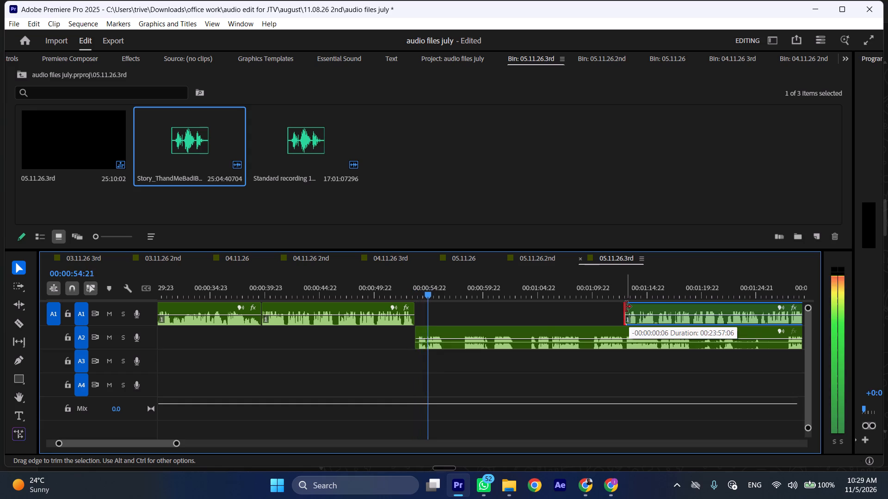
Stop playback at 00:00:56:10 and split the track A2 clip there.
{"action": "key", "text": "space"}
{"action": "type", "text": "C"}
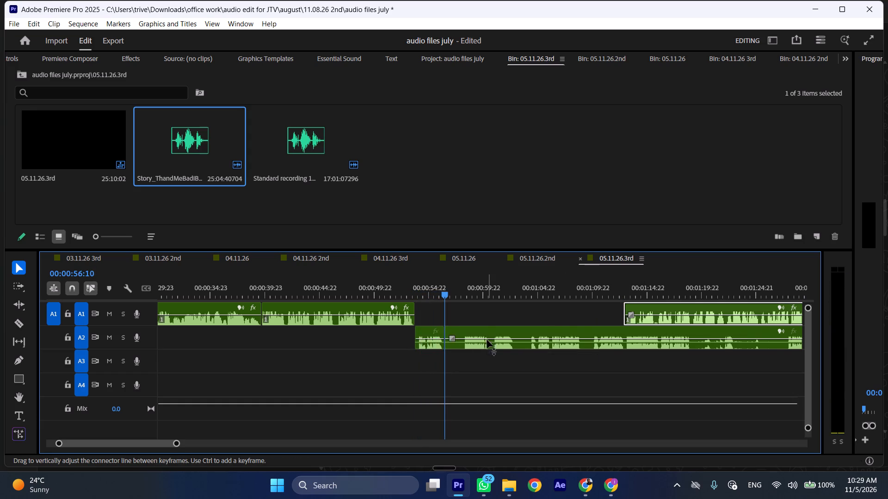
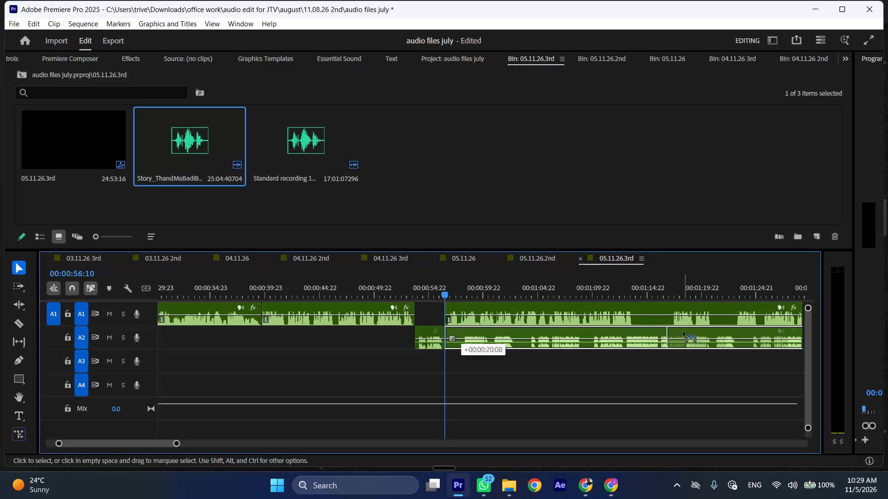
Play the sequence at increased speed from 00:00:56:10 to review the speech following the split on track A2.
{"action": "key", "text": "space"}
{"action": "type", "text": "l"}
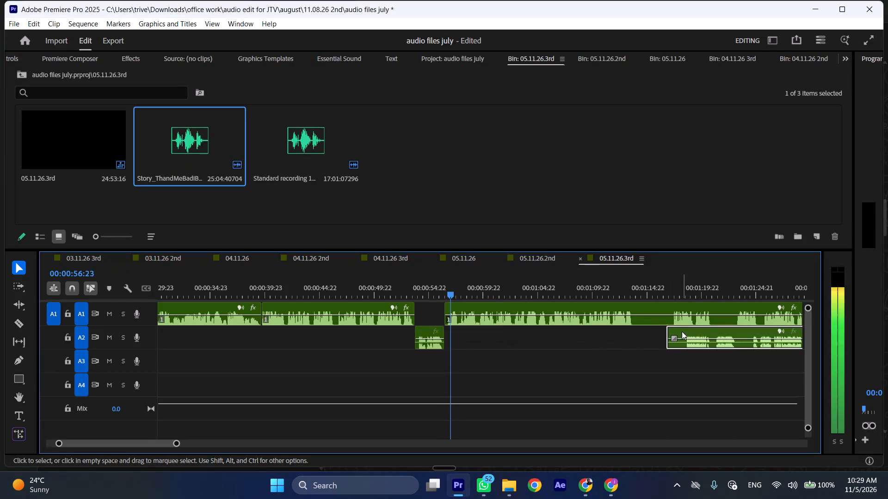
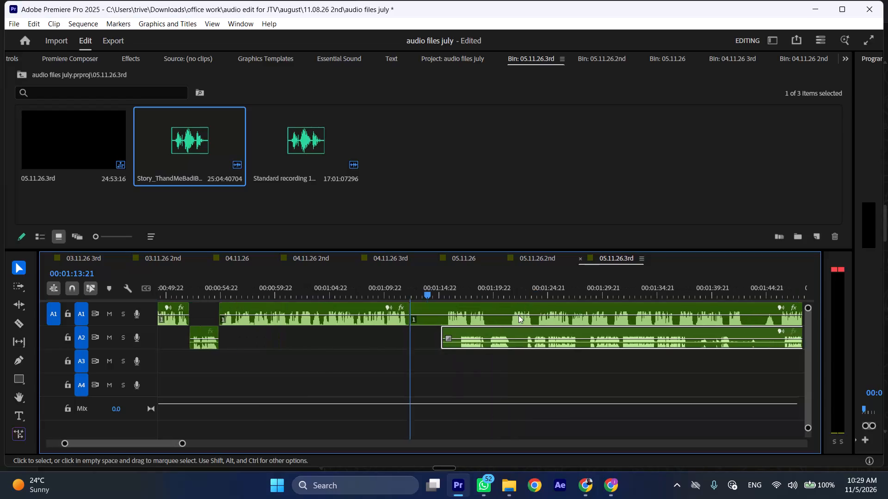
Move the A2 speech clip to start at 00:01:13:21 and shift the following A1 clip to start at about 00:01:47.
{"action": "scroll", "coordinate": [518, 315], "scroll_direction": "down", "scroll_amount": 1}
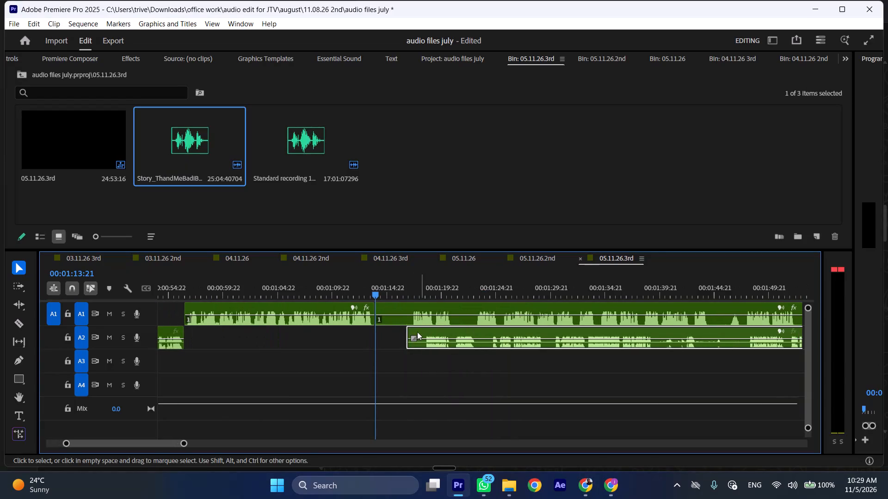
{"action": "left_click_drag", "start_coordinate": [410, 332], "coordinate": [427, 332]}
{"action": "left_click_drag", "start_coordinate": [458, 329], "coordinate": [407, 330]}
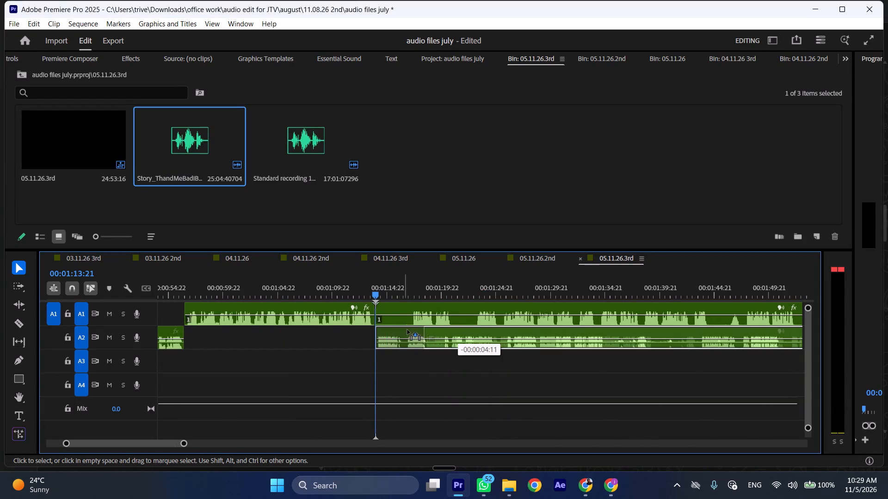
{"action": "left_click_drag", "start_coordinate": [407, 330], "coordinate": [410, 330]}
{"action": "left_click_drag", "start_coordinate": [395, 302], "coordinate": [758, 304]}
Play on from 00:01:13:21 and ripple delete the A2 pause between about 00:01:18:16 and 00:01:20:01.
{"action": "key", "text": "space"}
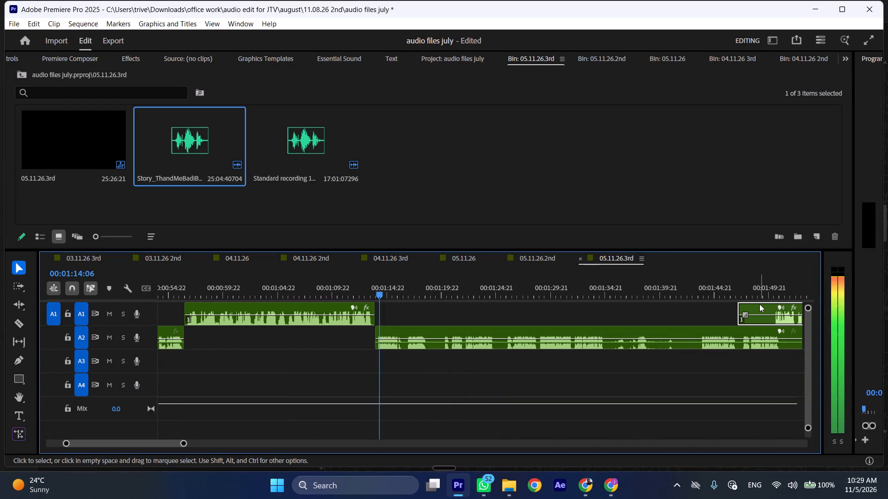
{"action": "key", "text": "l"}
{"action": "scroll", "coordinate": [409, 328], "scroll_direction": "down", "scroll_amount": 3}
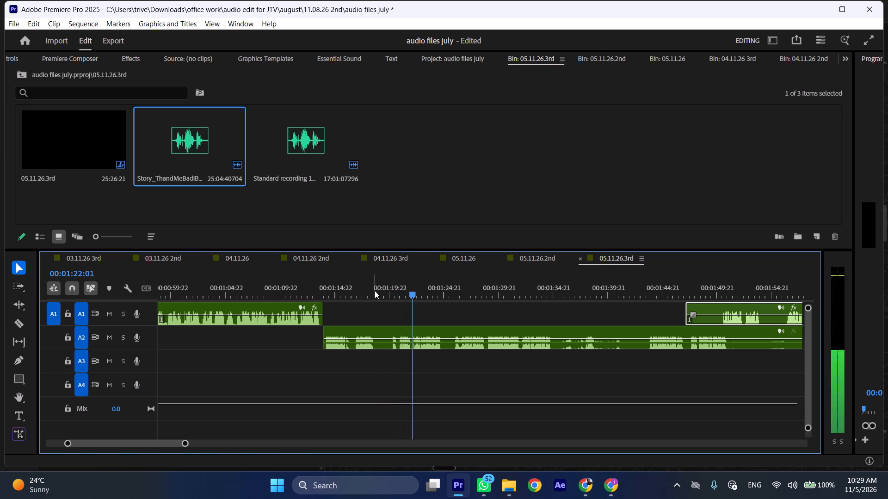
{"action": "left_click_drag", "start_coordinate": [375, 291], "coordinate": [393, 291]}
{"action": "key", "text": "shift+c"}
{"action": "left_click", "coordinate": [413, 342]}
{"action": "key", "text": "shift+c"}
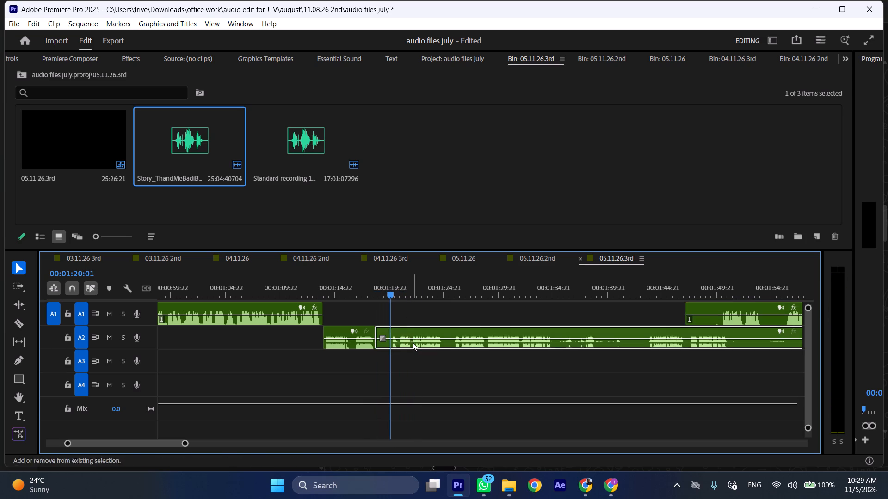
{"action": "key", "text": "ctrl+shift+d"}
Cut out the short pause on A2 between about 00:01:16:07 and 00:01:16:13, closing the gap.
{"action": "key", "text": "space"}
{"action": "type", "text": "l"}
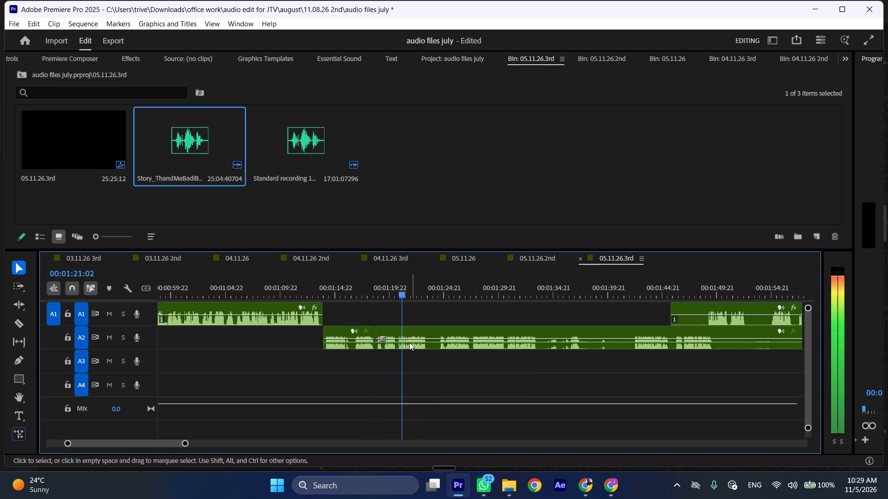
{"action": "left_click", "coordinate": [355, 288]}
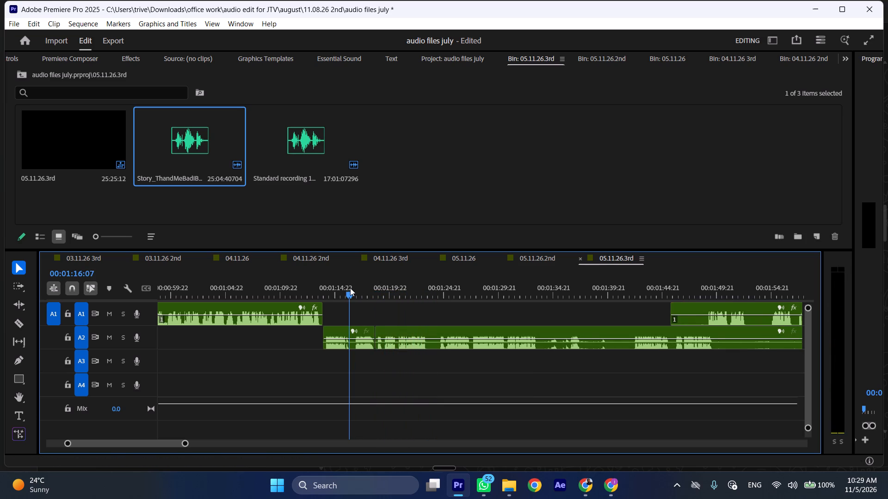
{"action": "key", "text": "shift+c"}
{"action": "left_click", "coordinate": [362, 341]}
{"action": "key", "text": "shift+c"}
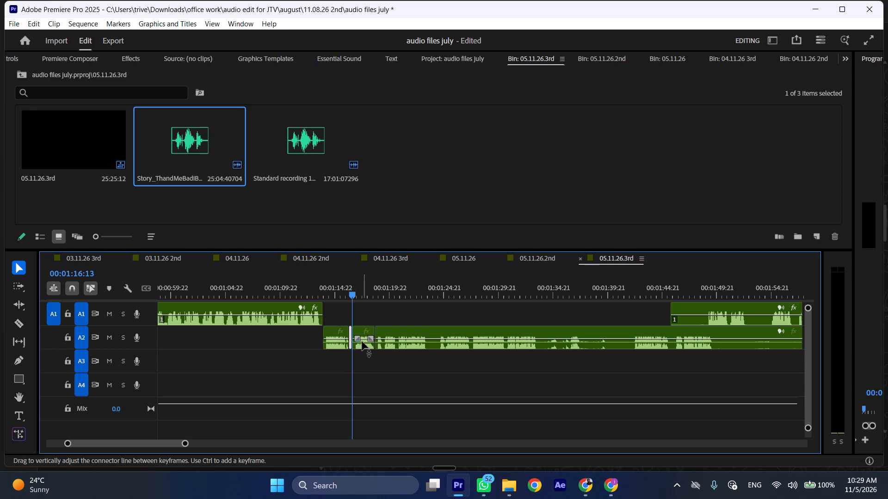
{"action": "key", "text": "ctrl+shift+d"}
Cut out the pause between phrases on A2 at about 00:01:23 and close the gap.
{"action": "left_click_drag", "start_coordinate": [413, 269], "coordinate": [425, 275]}
{"action": "left_click_drag", "start_coordinate": [424, 285], "coordinate": [438, 286]}
{"action": "key", "text": "shift+c"}
{"action": "left_click", "coordinate": [450, 335]}
{"action": "key", "text": "shift+c"}
{"action": "key", "text": "ctrl+shift+d"}
Play the A2 speech on from about 00:01:23 and ripple delete its quiet section from about 00:01:32:08 to 00:01:40:18.
{"action": "key", "text": "space"}
{"action": "type", "text": "l"}
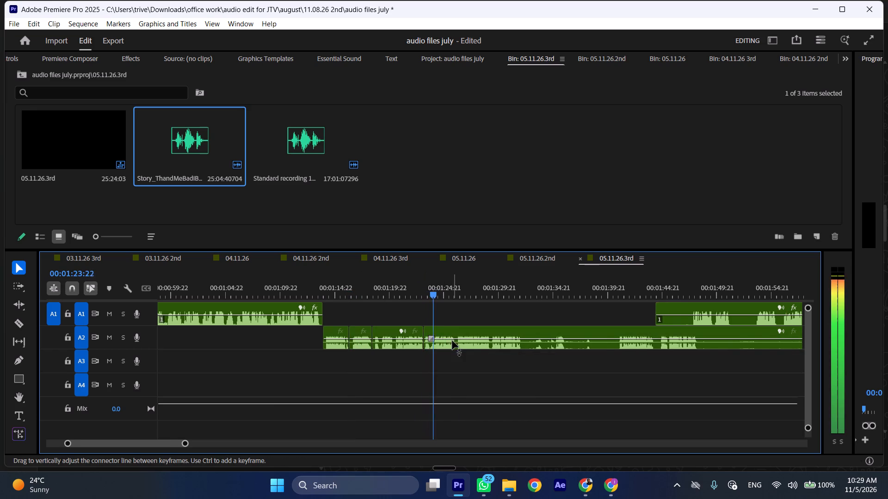
{"action": "scroll", "coordinate": [452, 341], "scroll_direction": "down", "scroll_amount": 5}
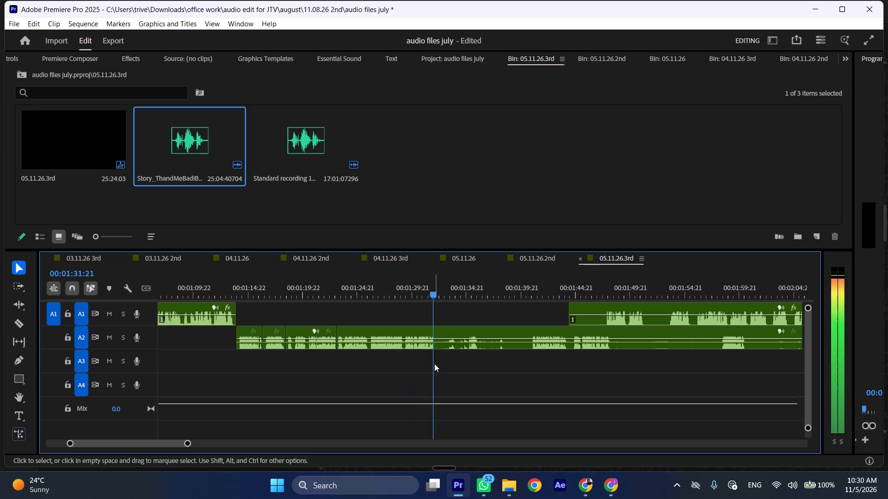
{"action": "key", "text": "space"}
{"action": "key", "text": "shift+c"}
{"action": "left_click", "coordinate": [531, 283]}
{"action": "left_click", "coordinate": [541, 328]}
{"action": "key", "text": "shift+c"}
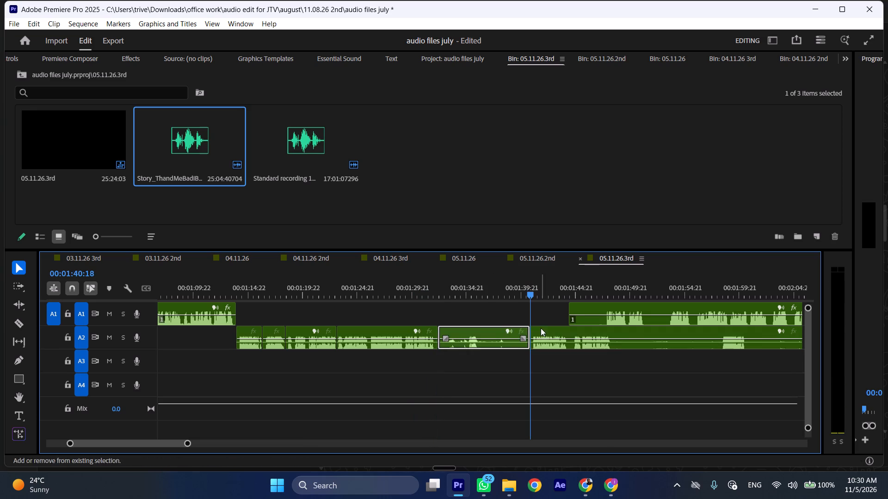
{"action": "key", "text": "ctrl+shift+d"}
Play the joined A2 speech and shift the following A1 clip to start at about 00:01:46.
{"action": "key", "text": "space"}
{"action": "key", "text": "l"}
{"action": "left_click_drag", "start_coordinate": [502, 307], "coordinate": [506, 307]}
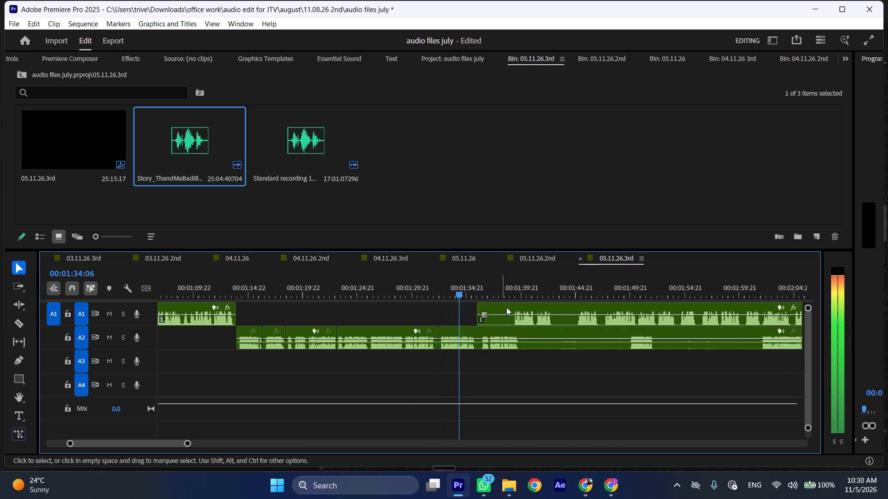
{"action": "left_click_drag", "start_coordinate": [506, 307], "coordinate": [576, 312]}
{"action": "left_click_drag", "start_coordinate": [557, 308], "coordinate": [590, 310]}
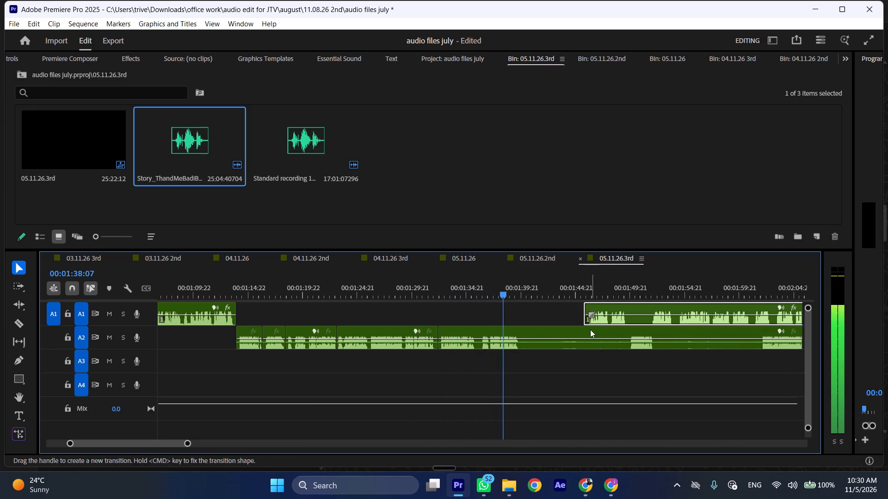
{"action": "key", "text": "space"}
{"action": "left_click", "coordinate": [586, 306]}
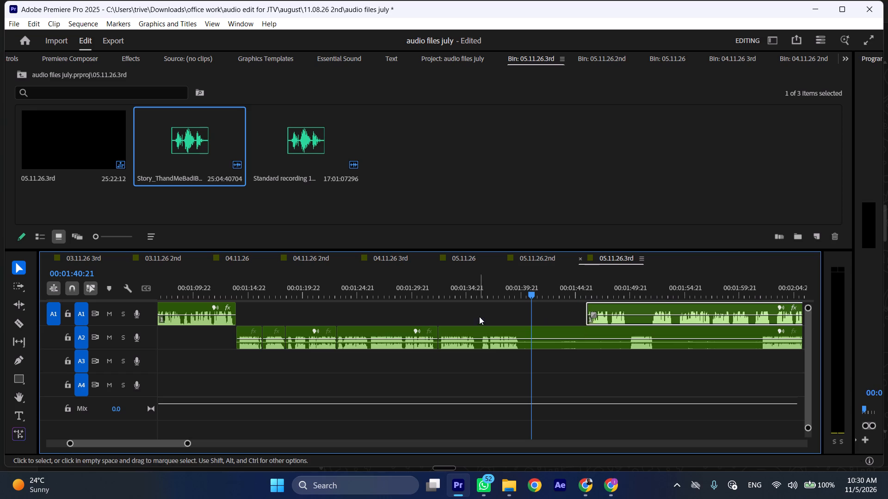
Ripple delete the A2 pause between 00:01:35:18 and 00:01:36:07.
{"action": "left_click_drag", "start_coordinate": [475, 290], "coordinate": [483, 290]}
{"action": "key", "text": "shift+c"}
{"action": "left_click", "coordinate": [501, 346]}
{"action": "key", "text": "shift+c"}
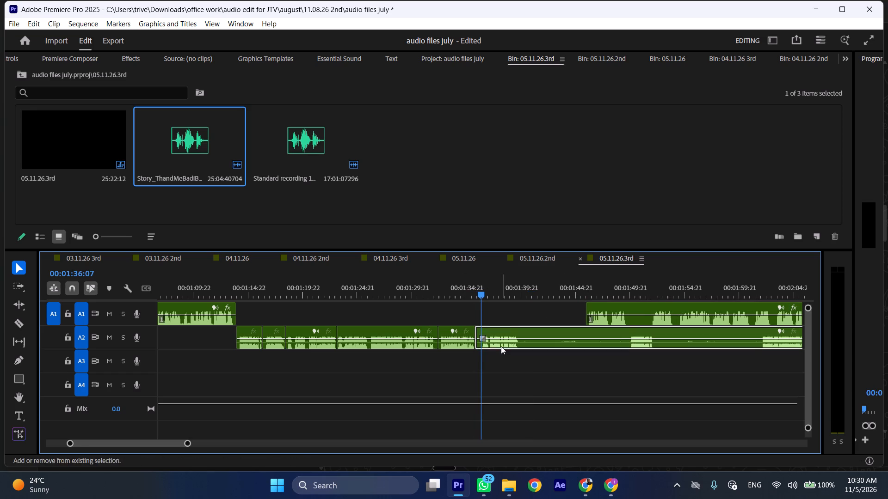
{"action": "key", "text": "ctrl+shift+d"}
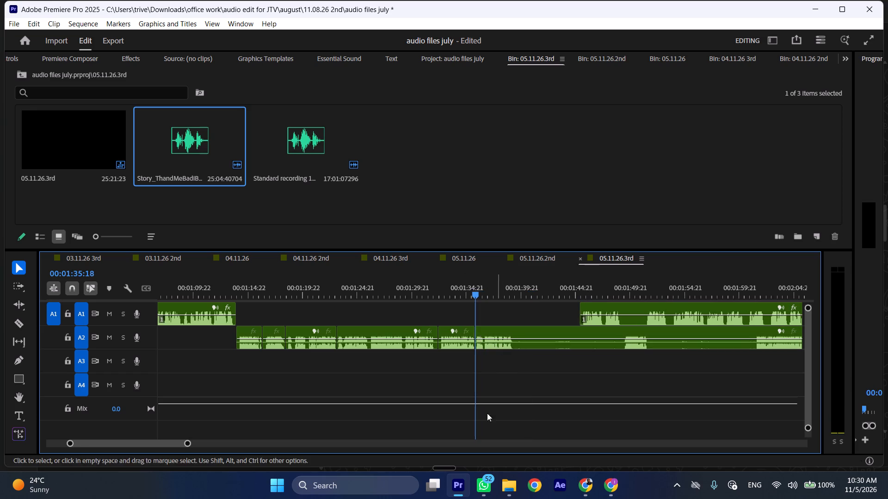
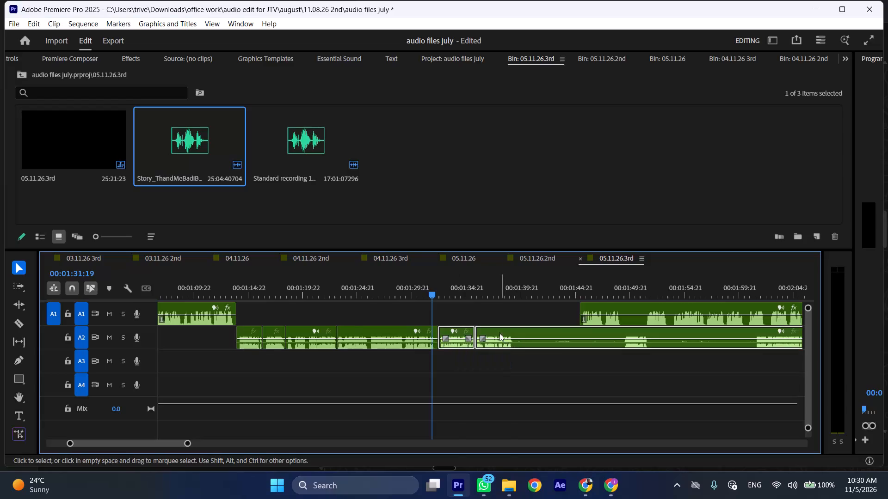
Move the selected A2 clips to about 00:01:51, close the following A1 clip up to about 00:01:32, and play the join.
{"action": "left_click_drag", "start_coordinate": [499, 330], "coordinate": [704, 330]}
{"action": "left_click_drag", "start_coordinate": [663, 305], "coordinate": [521, 325]}
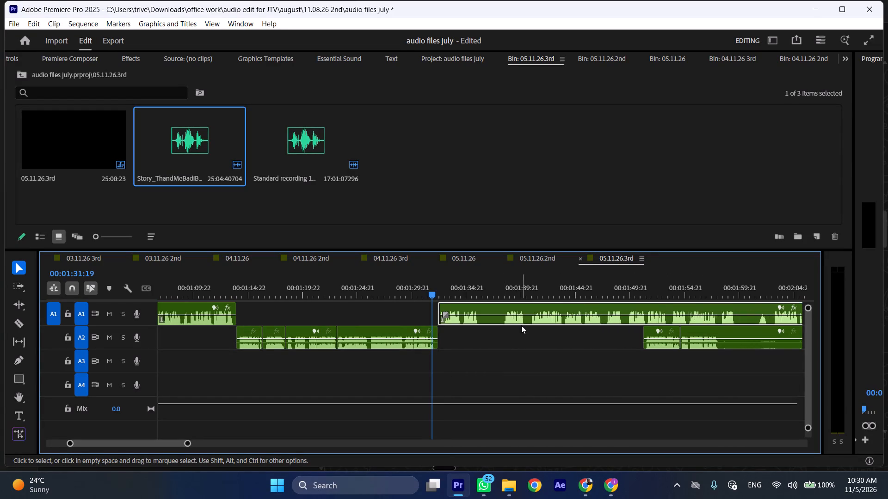
{"action": "key", "text": "space"}
{"action": "type", "text": "l"}
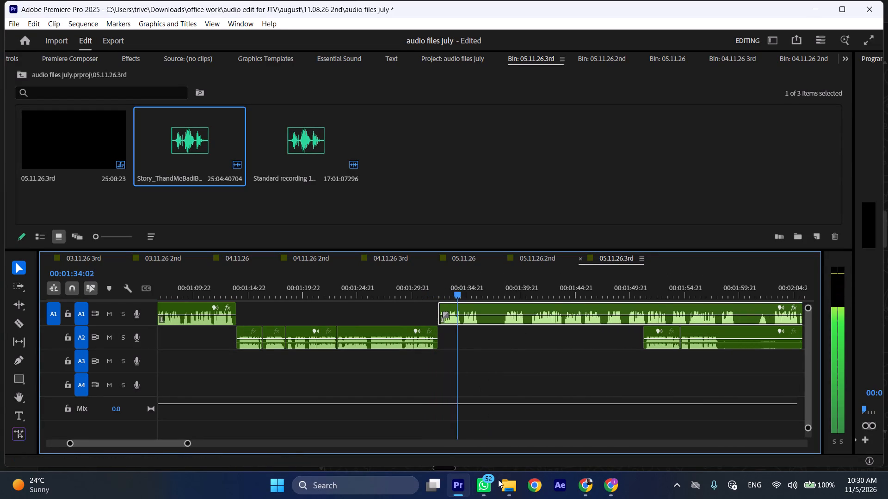
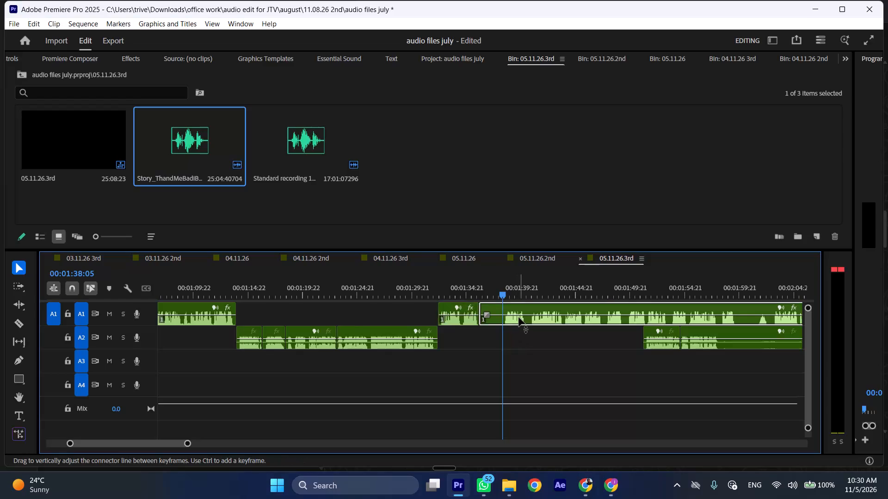
Ripple-trim the pause from the start of the selected A1 clip up to the playhead at 00:01:38:05.
{"action": "key", "text": "ctrl+shift+d"}
Move the two A2 clips that overlap the A1 speech further along the track to about 00:02:06.
{"action": "scroll", "coordinate": [501, 362], "scroll_direction": "down", "scroll_amount": 6}
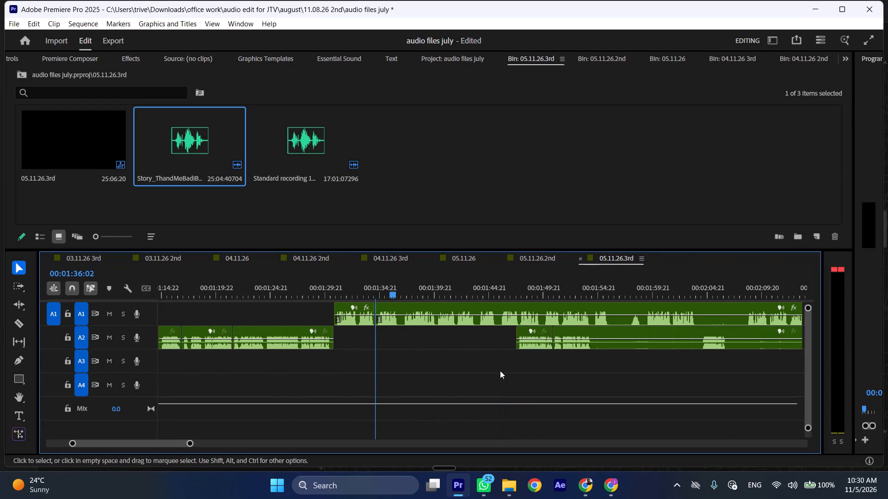
{"action": "left_click_drag", "start_coordinate": [502, 371], "coordinate": [585, 341]}
{"action": "left_click_drag", "start_coordinate": [577, 331], "coordinate": [771, 330]}
Play A1 onward from about 00:01:36, cut and ripple-trim the short pause at about 00:01:38, and play the join.
{"action": "key", "text": "space"}
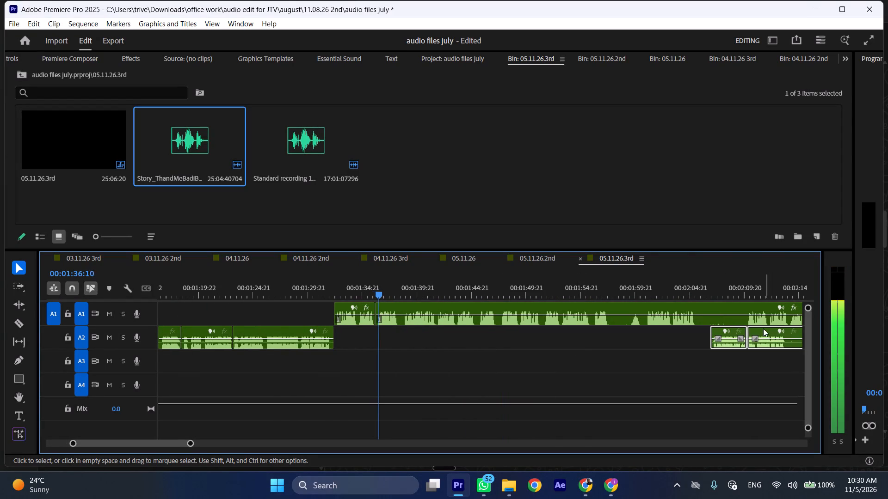
{"action": "key", "text": "l"}
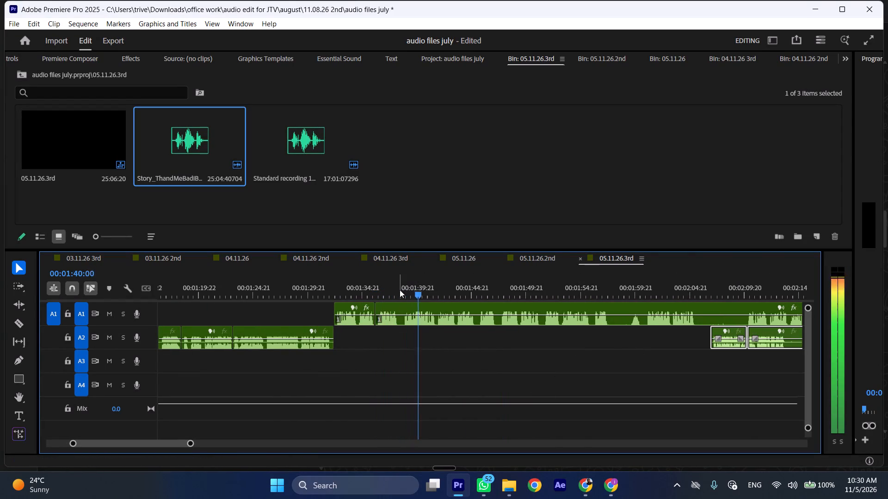
{"action": "left_click_drag", "start_coordinate": [400, 282], "coordinate": [404, 282]}
{"action": "key", "text": "shift+c"}
{"action": "left_click", "coordinate": [417, 307]}
{"action": "key", "text": "shift+c"}
{"action": "key", "text": "ctrl+shift+d"}
{"action": "key", "text": "space"}
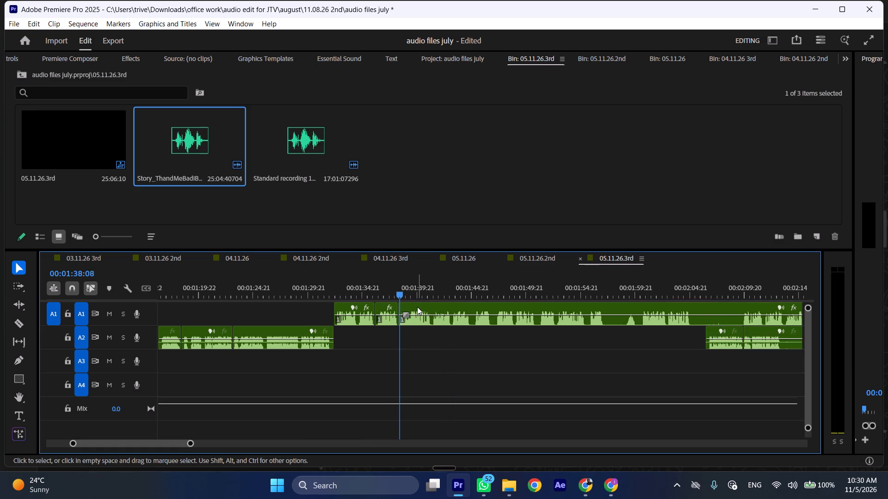
{"action": "type", "text": "l"}
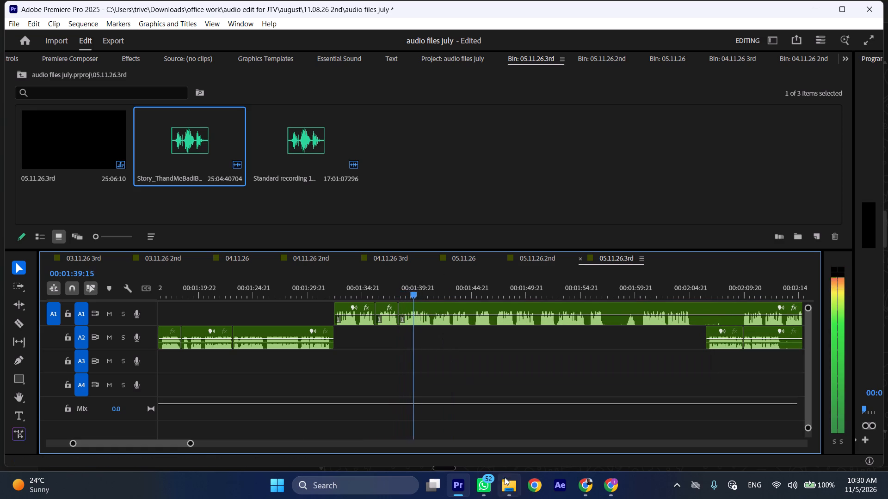
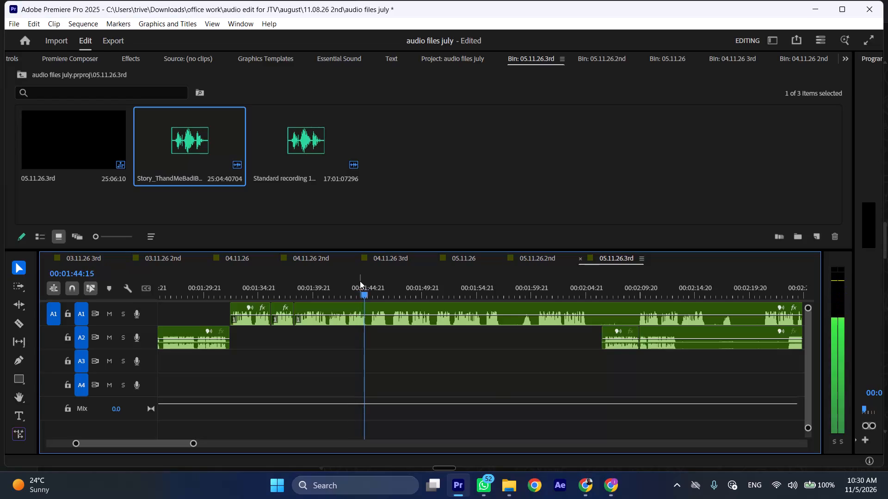
Cut A1 at 00:01:46:21, ripple-trim the short pause that follows, and play the join.
{"action": "key", "text": "space"}
{"action": "key", "text": "shift+c"}
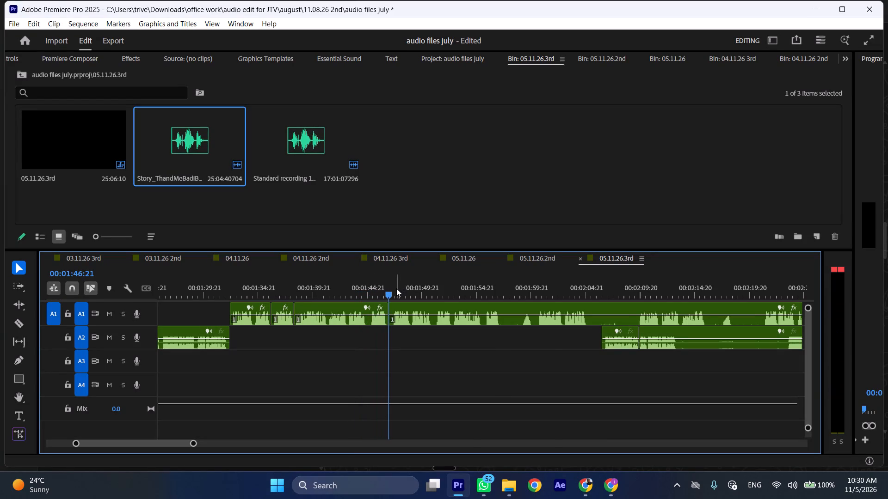
{"action": "left_click", "coordinate": [395, 288]}
{"action": "left_click", "coordinate": [407, 305]}
{"action": "key", "text": "shift+c"}
{"action": "key", "text": "ctrl+shift+d"}
{"action": "key", "text": "space"}
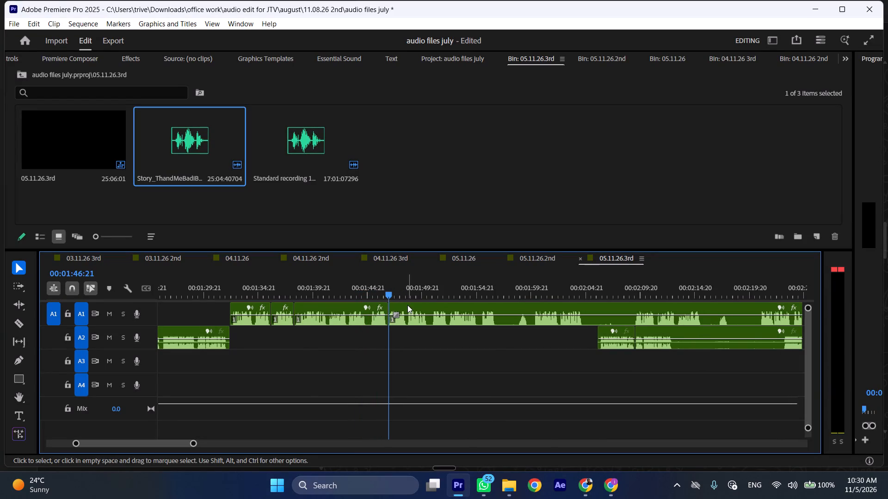
{"action": "type", "text": "l"}
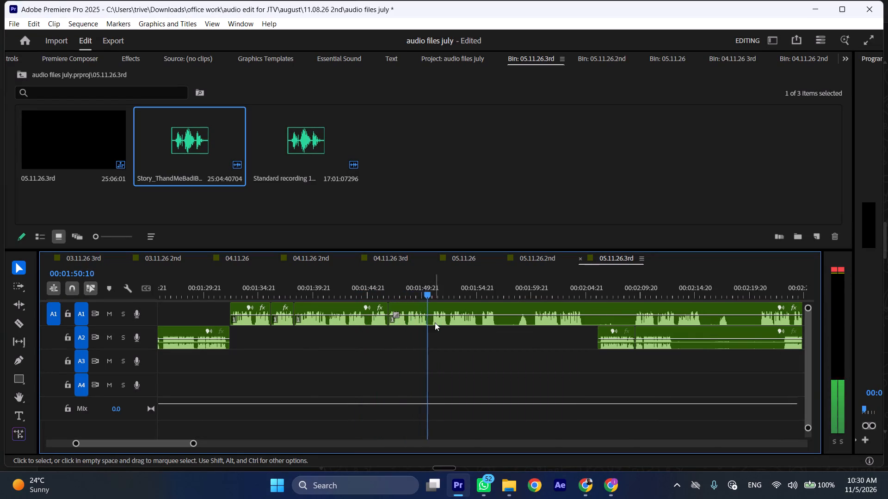
Cut A1 at about 00:01:48:14, ripple-trim the roughly two-second passage up to about 00:01:50:20, and play from about 00:01:45.
{"action": "left_click_drag", "start_coordinate": [409, 282], "coordinate": [408, 281]}
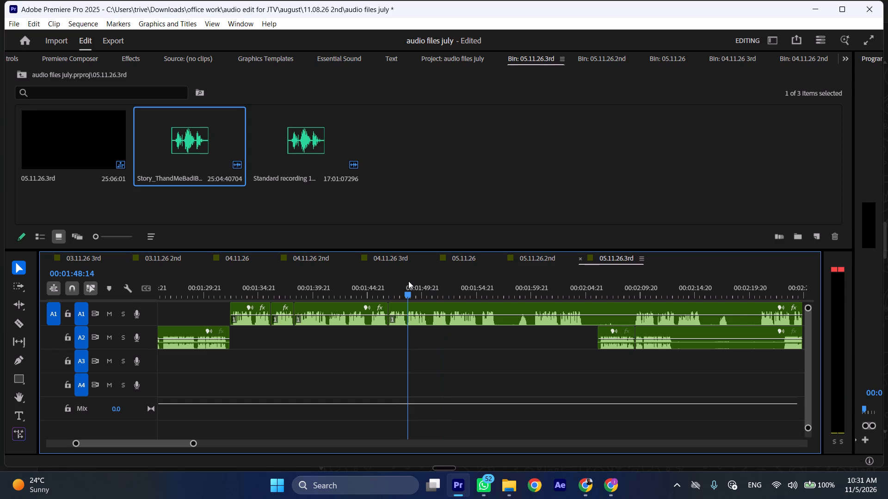
{"action": "left_click_drag", "start_coordinate": [408, 281], "coordinate": [432, 279]}
{"action": "key", "text": "shift+c"}
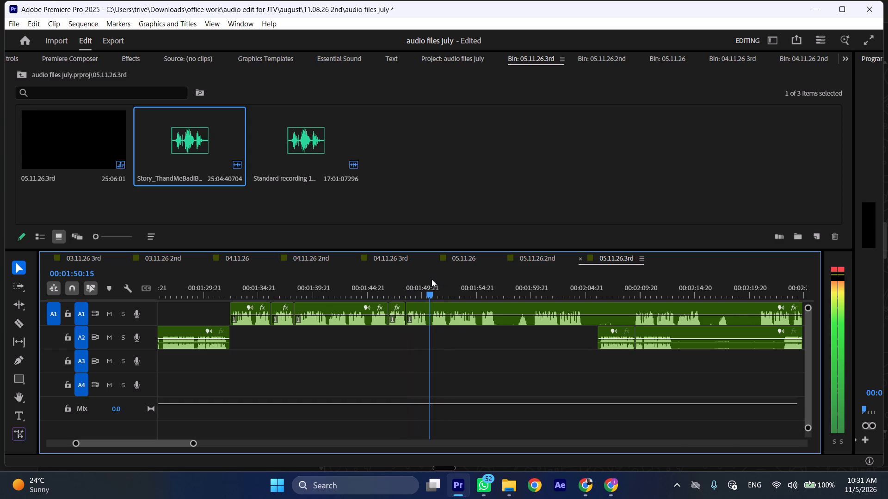
{"action": "left_click_drag", "start_coordinate": [432, 279], "coordinate": [432, 279]}
{"action": "left_click", "coordinate": [450, 316]}
{"action": "key", "text": "shift+c"}
{"action": "key", "text": "ctrl+shift+d"}
{"action": "left_click", "coordinate": [371, 282]}
{"action": "key", "text": "space"}
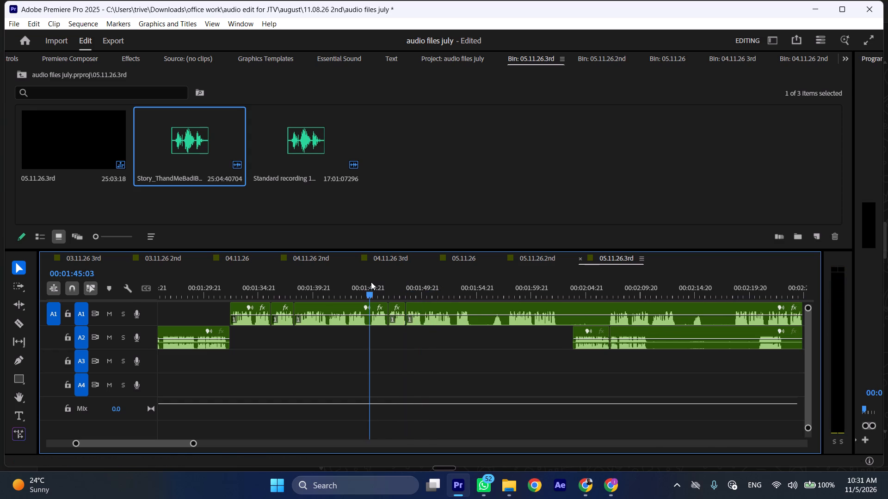
{"action": "type", "text": "l"}
Cut A1 at about 00:01:44:18, ripple-trim the short pause up to about 00:01:45:02, and play onward from the join.
{"action": "left_click_drag", "start_coordinate": [363, 281], "coordinate": [369, 281]}
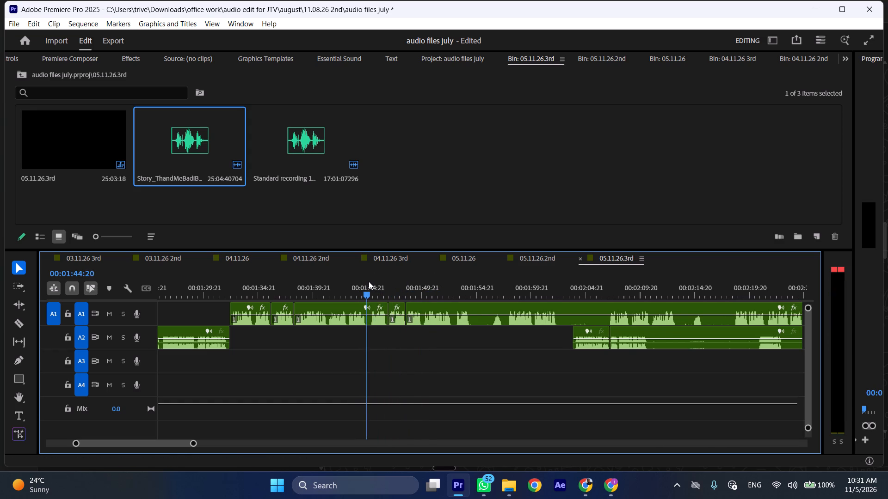
{"action": "left_click_drag", "start_coordinate": [369, 281], "coordinate": [371, 281]}
{"action": "key", "text": "shift+c"}
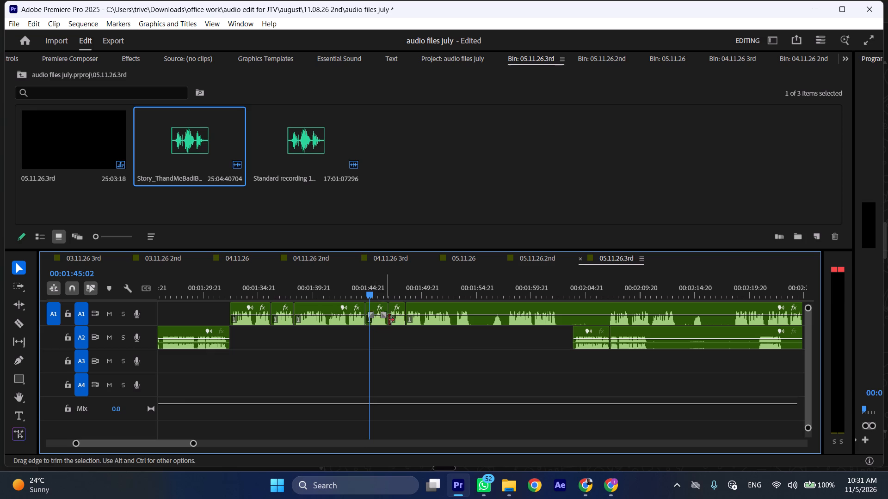
{"action": "left_click", "coordinate": [380, 322]}
{"action": "key", "text": "shift+c"}
{"action": "key", "text": "ctrl+shift+d"}
{"action": "key", "text": "space"}
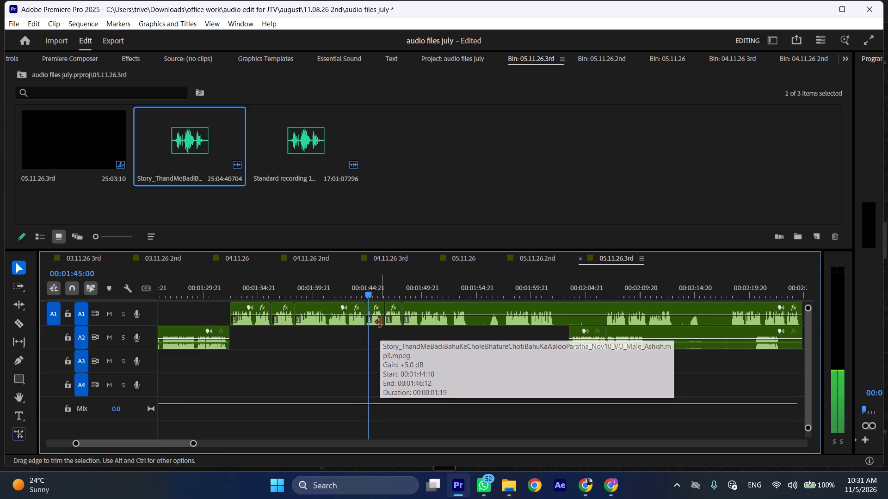
{"action": "type", "text": "l"}
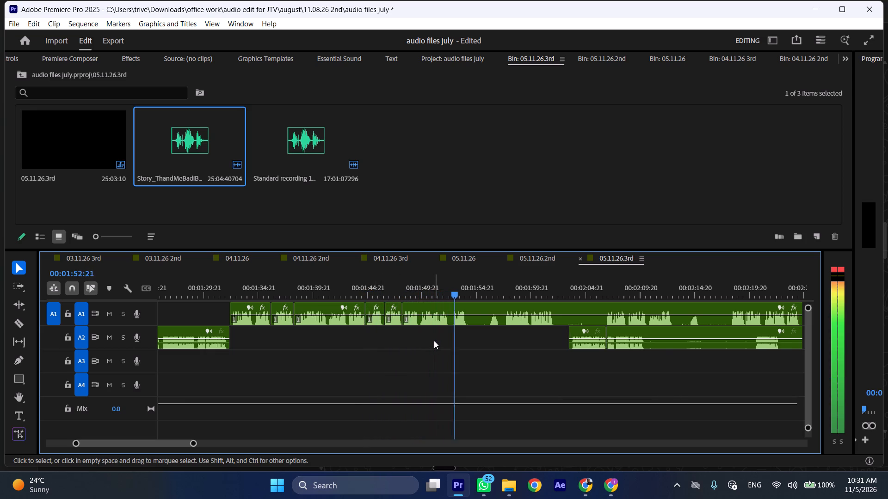
Cut A1 at the short pause at about 00:01:52:09, ripple-trim it up to 00:01:52:14, and play the join.
{"action": "left_click_drag", "start_coordinate": [447, 280], "coordinate": [448, 282]}
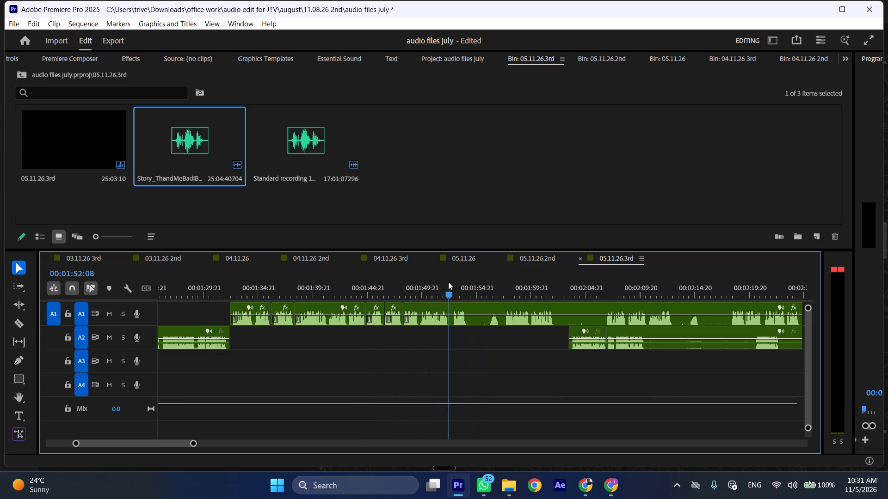
{"action": "left_click_drag", "start_coordinate": [448, 282], "coordinate": [450, 280]}
{"action": "key", "text": "shift+c"}
{"action": "key", "text": "ctrl+z"}
{"action": "left_click_drag", "start_coordinate": [450, 280], "coordinate": [453, 280]}
{"action": "key", "text": "shift+c"}
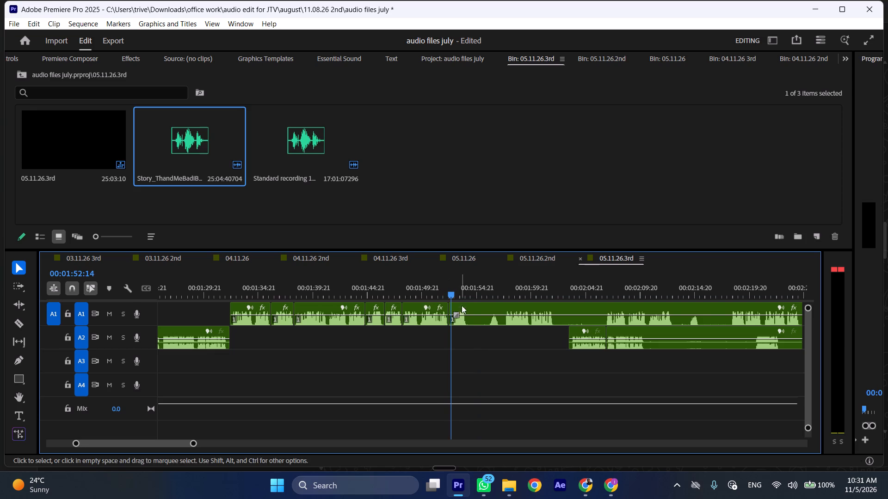
{"action": "left_click", "coordinate": [464, 311]}
{"action": "key", "text": "shift+c"}
{"action": "key", "text": "ctrl+shift+d"}
{"action": "key", "text": "space"}
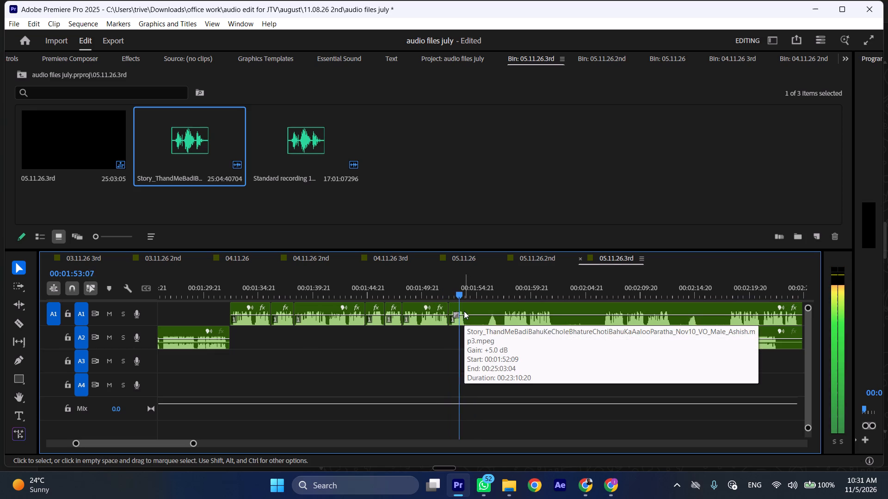
Stop playback and cut A1 at 00:01:53:23, at the start of the pause after the speech.
{"action": "key", "text": "space"}
{"action": "type", "text": "X"}
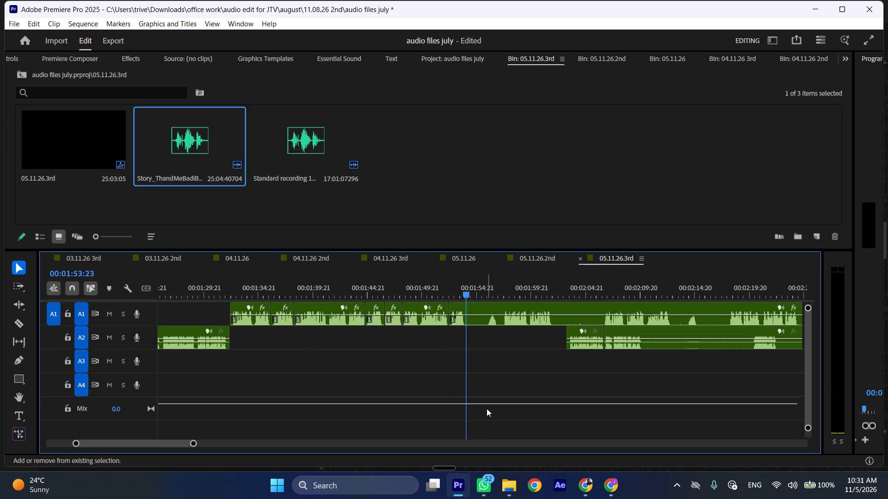
{"action": "key", "text": "shift+c"}
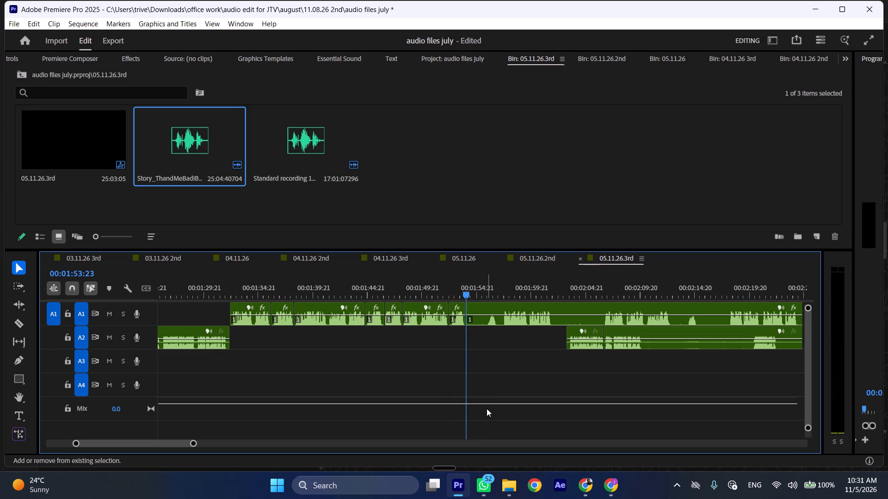
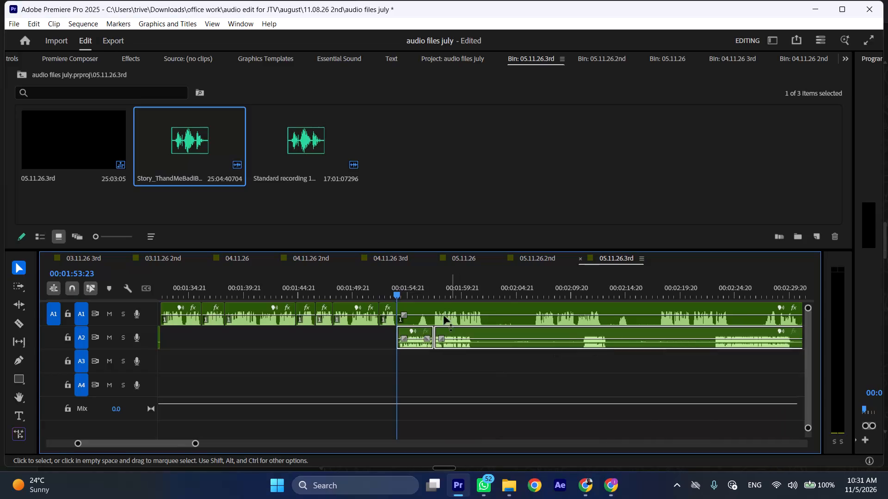
Move the remaining A1 clip about eight seconds later and cut A2 at 00:02:00:22, where its speech ends.
{"action": "left_click_drag", "start_coordinate": [435, 306], "coordinate": [523, 306]}
{"action": "left_click_drag", "start_coordinate": [462, 280], "coordinate": [474, 281]}
{"action": "key", "text": "shift+c"}
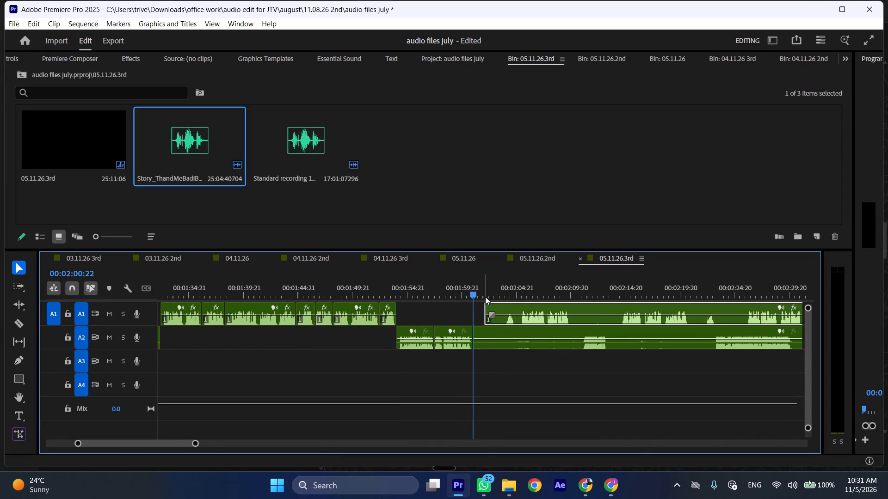
Trim about three seconds of silence off the A1 clip's start and butt the clip against the A2 cut at 00:02:00:22.
{"action": "left_click_drag", "start_coordinate": [488, 307], "coordinate": [522, 306]}
{"action": "left_click_drag", "start_coordinate": [535, 306], "coordinate": [502, 312]}
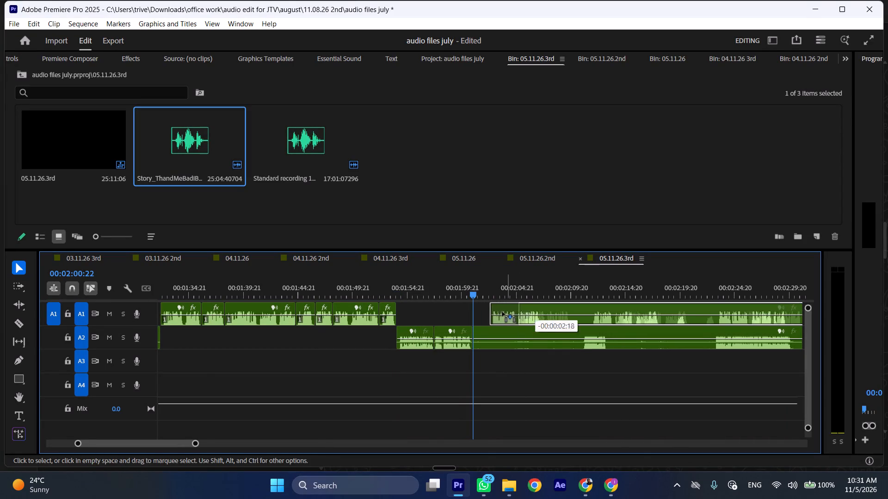
{"action": "left_click_drag", "start_coordinate": [502, 312], "coordinate": [495, 313]}
Play from about 00:01:53 at faster speed while trimming the last A2 clip's start to its next speech at about 00:02:10.
{"action": "left_click", "coordinate": [393, 290]}
{"action": "key", "text": "space"}
{"action": "type", "text": "l"}
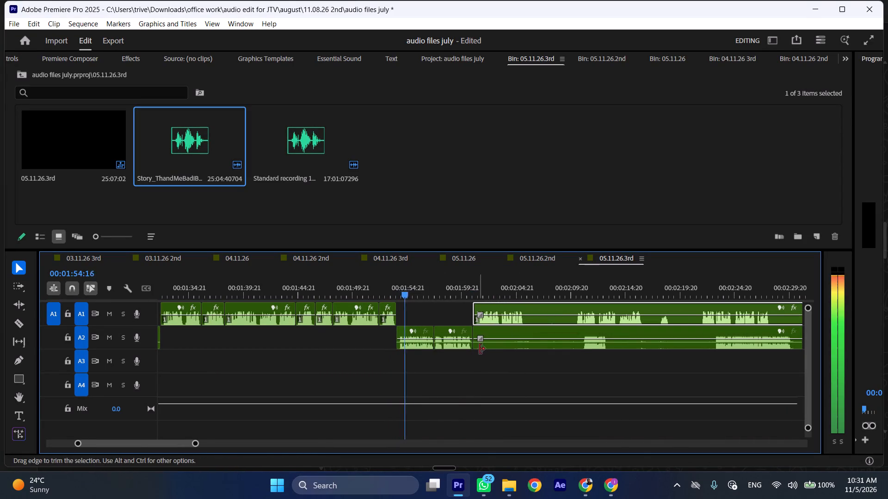
{"action": "left_click_drag", "start_coordinate": [477, 331], "coordinate": [585, 333]}
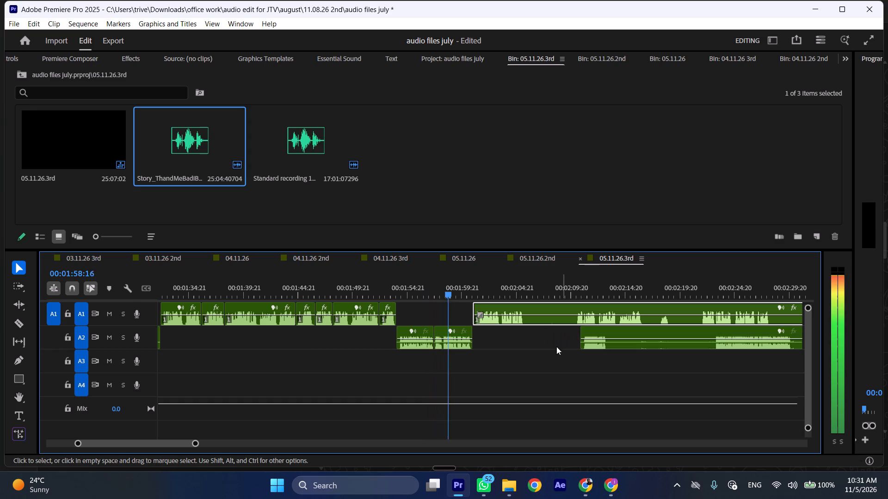
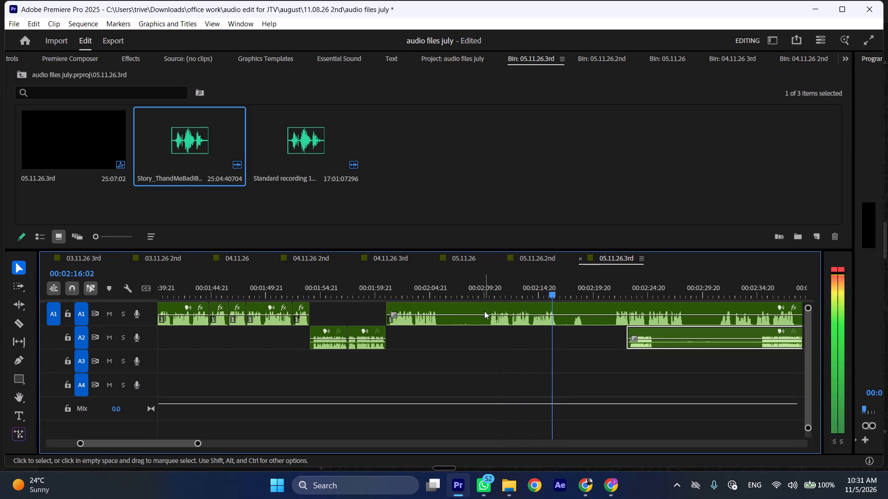
Cut the pause out of the A1 clip between about 00:02:05 and 00:02:10 and ripple delete it, closing the gap.
{"action": "left_click", "coordinate": [439, 290]}
{"action": "key", "text": "shift+c"}
{"action": "left_click_drag", "start_coordinate": [480, 282], "coordinate": [498, 285]}
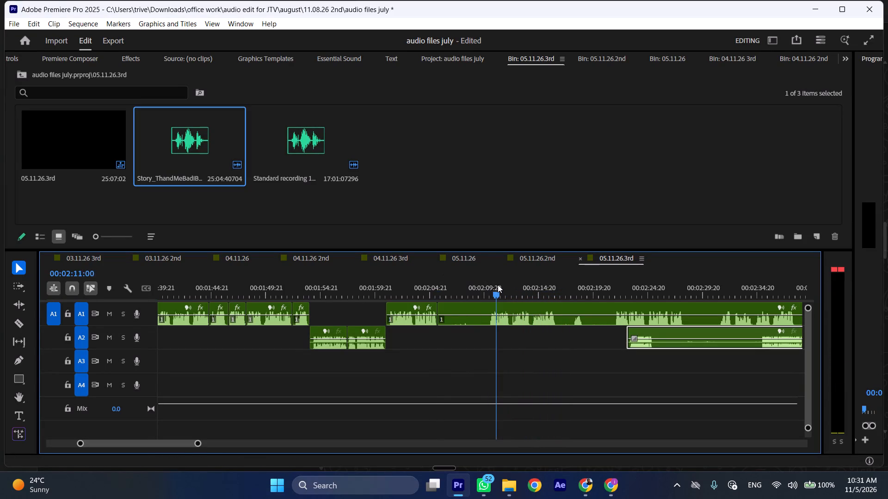
{"action": "left_click_drag", "start_coordinate": [498, 285], "coordinate": [490, 285]}
{"action": "left_click", "coordinate": [493, 308]}
{"action": "key", "text": "shift+c"}
{"action": "key", "text": "ctrl+shift+d"}
Cut A1 at 00:02:12:04, where its speech ends, and move the A2 clip earlier to start at that cut.
{"action": "left_click_drag", "start_coordinate": [506, 291], "coordinate": [510, 291]}
{"action": "key", "text": "shift+c"}
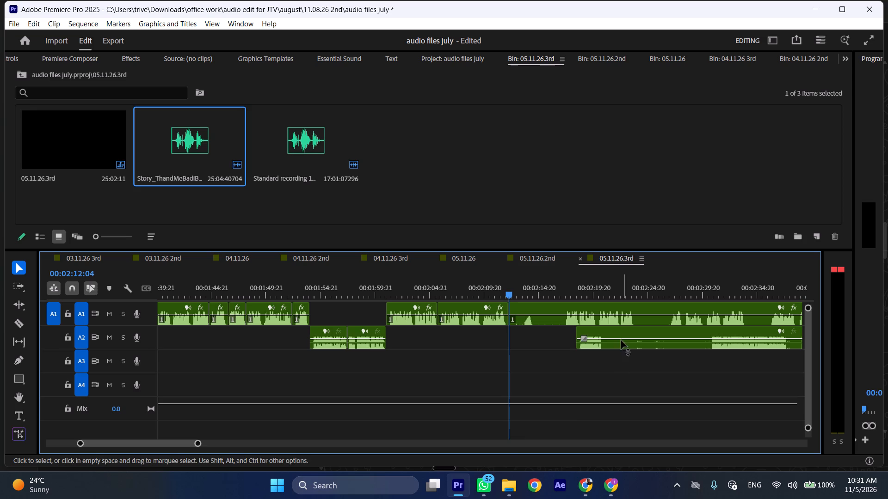
{"action": "left_click_drag", "start_coordinate": [616, 333], "coordinate": [553, 337]}
Move the remaining A1 clip about seven seconds later, clear of the A2 speech that starts at 00:02:12:04.
{"action": "scroll", "coordinate": [552, 337], "scroll_direction": "down", "scroll_amount": 5}
{"action": "left_click_drag", "start_coordinate": [453, 303], "coordinate": [534, 304]}
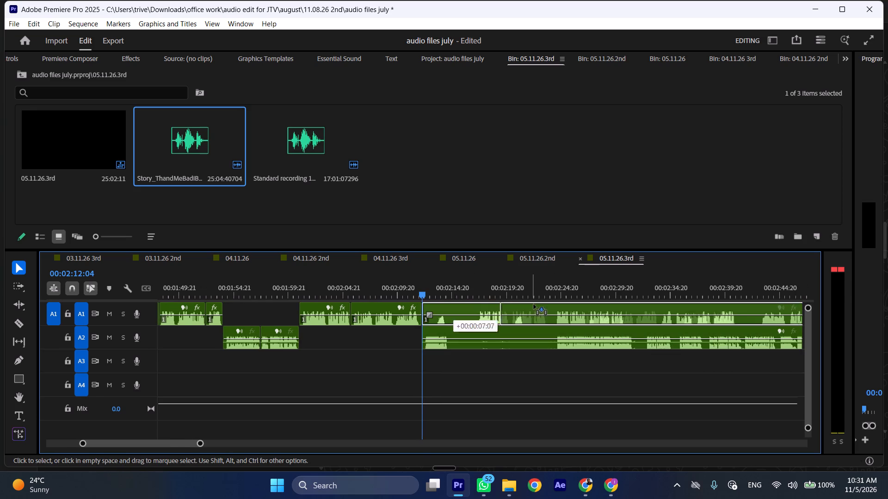
{"action": "left_click_drag", "start_coordinate": [534, 304], "coordinate": [534, 304]}
Play on at faster speed through the A2 speech and cut A2 at 00:02:14:18, where that speech ends.
{"action": "key", "text": "space"}
{"action": "key", "text": "l"}
{"action": "scroll", "coordinate": [470, 352], "scroll_direction": "down", "scroll_amount": 5}
{"action": "key", "text": "space"}
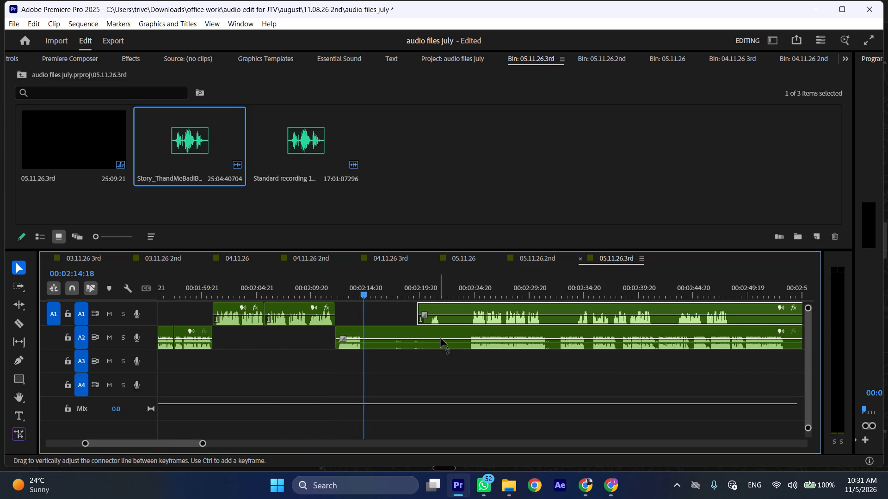
{"action": "key", "text": "shift+c"}
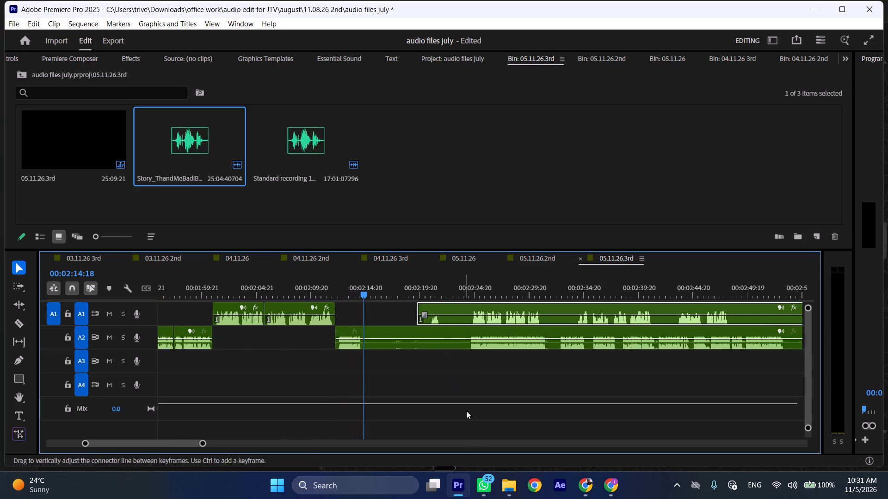
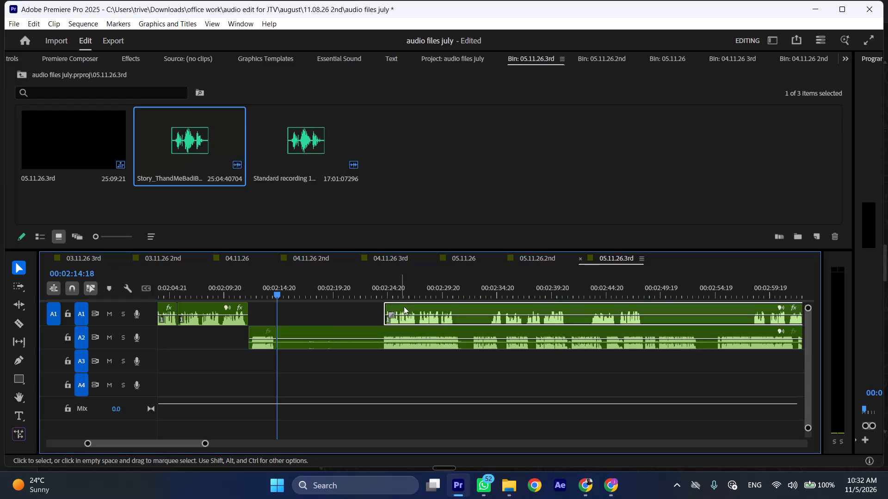
Move the remaining A1 clip earlier to start at 00:02:14:18, where the A2 speech ends.
{"action": "left_click_drag", "start_coordinate": [412, 305], "coordinate": [302, 309]}
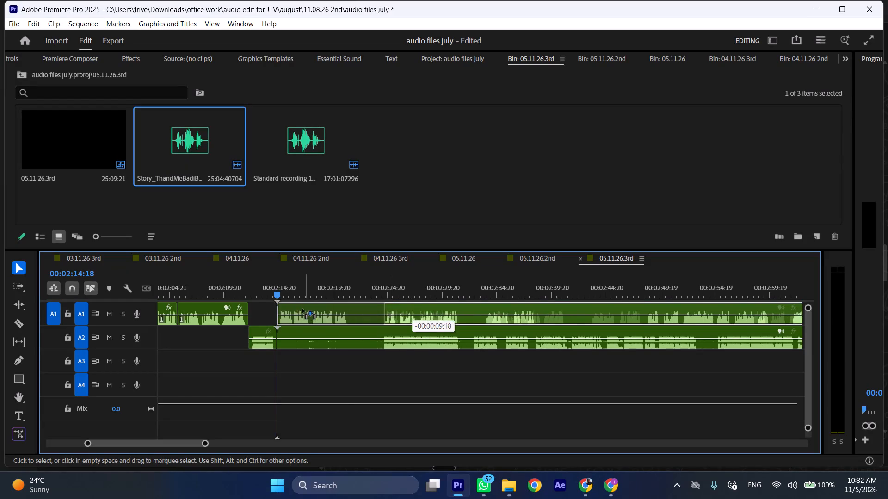
{"action": "left_click_drag", "start_coordinate": [302, 309], "coordinate": [306, 311]}
Move the remaining A2 clip about 42 seconds later, clear of the A1 speech that starts at 00:02:14:18.
{"action": "left_click_drag", "start_coordinate": [293, 330], "coordinate": [753, 330]}
Play on, then cut the A1 pause from 00:02:21:06 to about 00:02:24 and ripple delete it.
{"action": "key", "text": "space"}
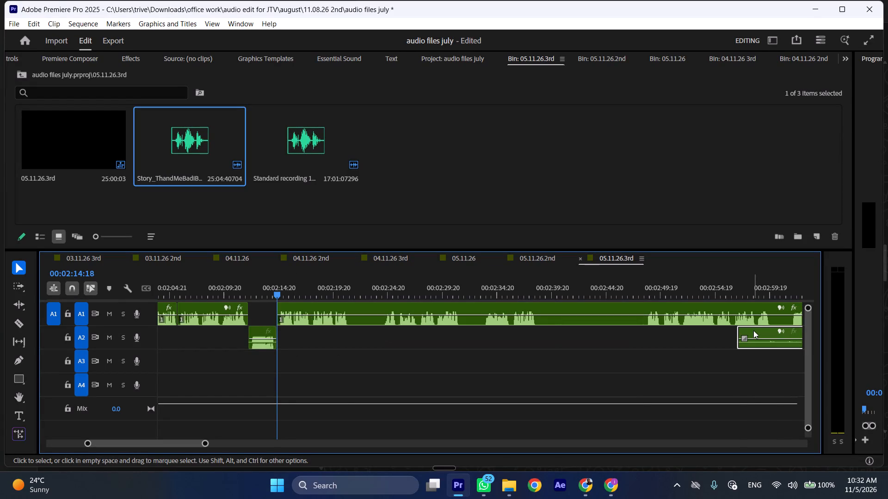
{"action": "key", "text": "l"}
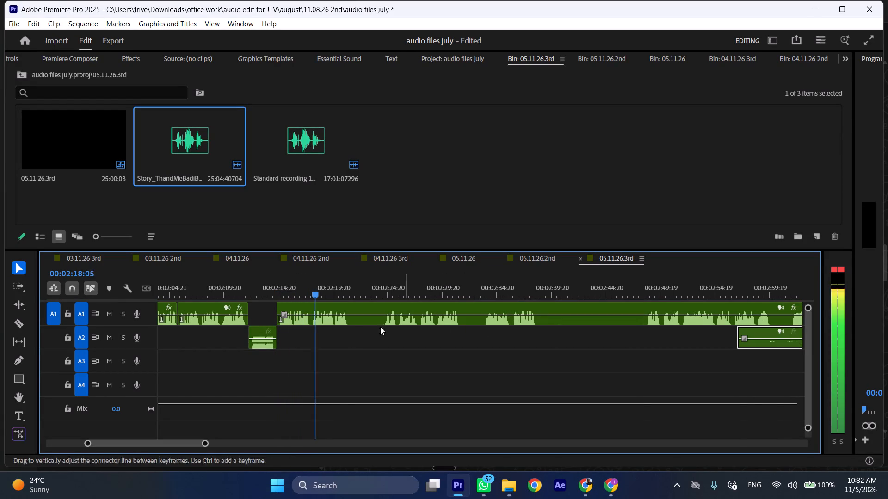
{"action": "key", "text": "space"}
{"action": "key", "text": "shift+c"}
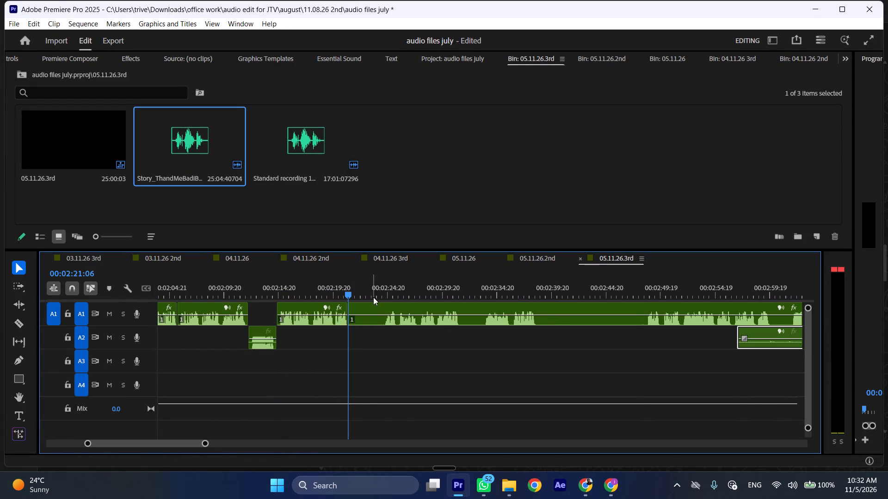
{"action": "left_click", "coordinate": [381, 294]}
{"action": "left_click", "coordinate": [392, 315]}
{"action": "key", "text": "shift+c"}
{"action": "key", "text": "ctrl+shift+d"}
Play the A1 speech on at faster speed, then cut the pause from 00:02:28:11 to about 00:02:31 and ripple delete it.
{"action": "key", "text": "space"}
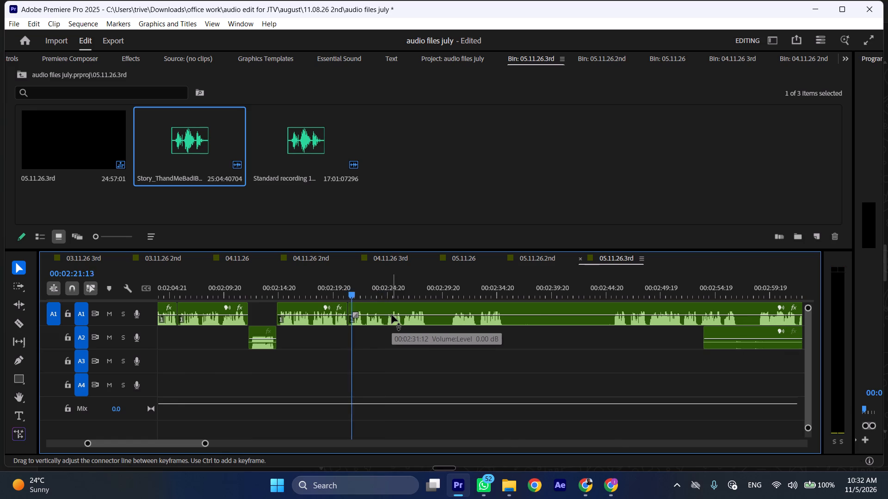
{"action": "type", "text": "l"}
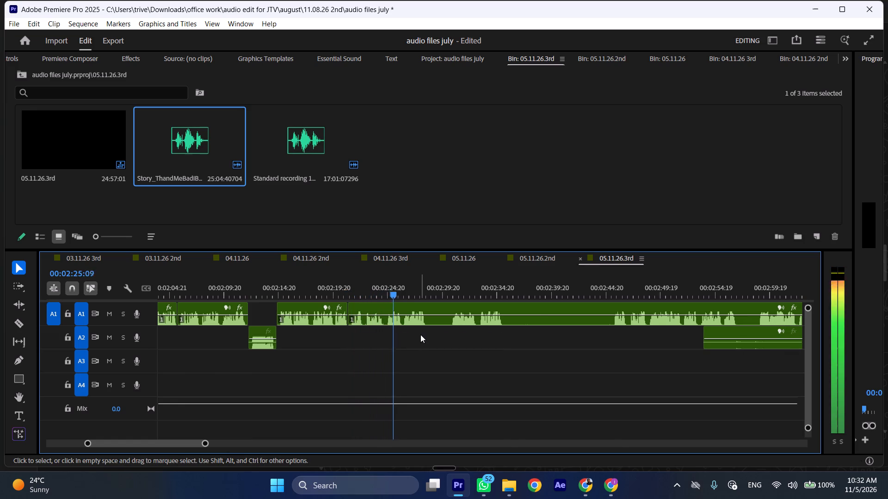
{"action": "key", "text": "space"}
{"action": "key", "text": "shift+c"}
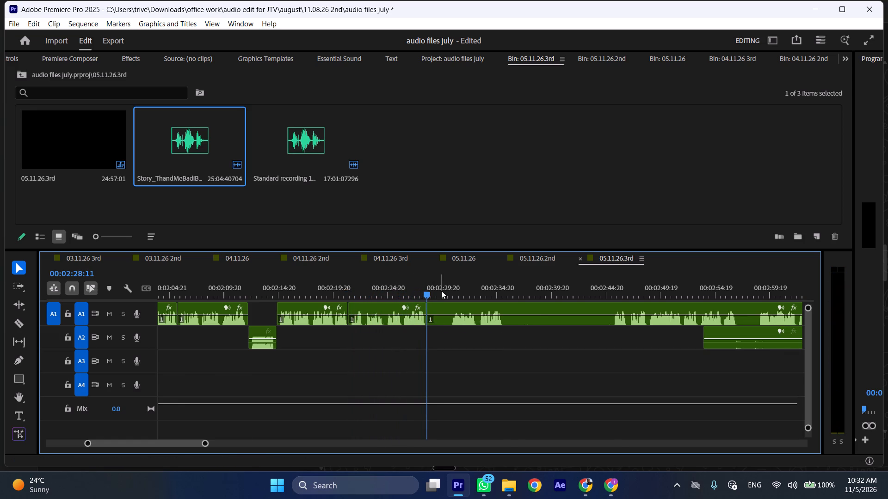
{"action": "left_click_drag", "start_coordinate": [441, 290], "coordinate": [453, 292]}
{"action": "left_click", "coordinate": [462, 313]}
{"action": "key", "text": "shift+c"}
{"action": "key", "text": "ctrl+shift+d"}
Play on and cut the long A1 pause from about 00:02:33 to 00:02:43:04, then ripple delete it.
{"action": "key", "text": "space"}
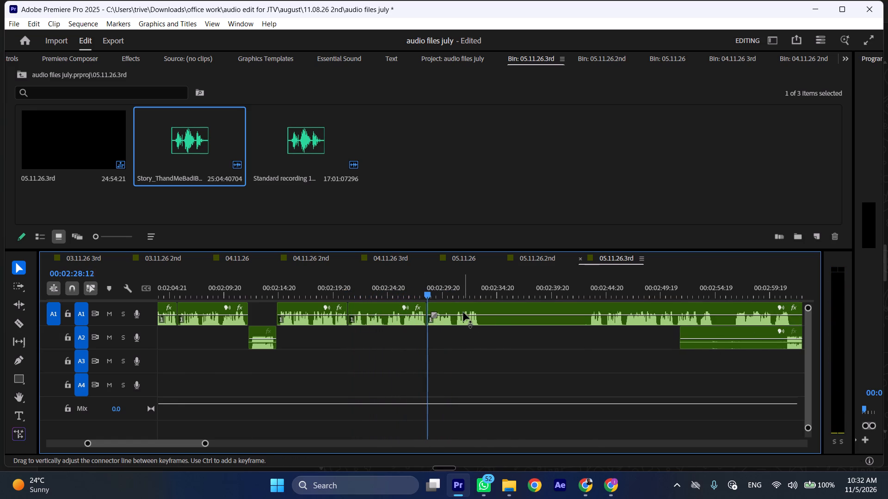
{"action": "type", "text": "l"}
{"action": "scroll", "coordinate": [471, 329], "scroll_direction": "down", "scroll_amount": 4}
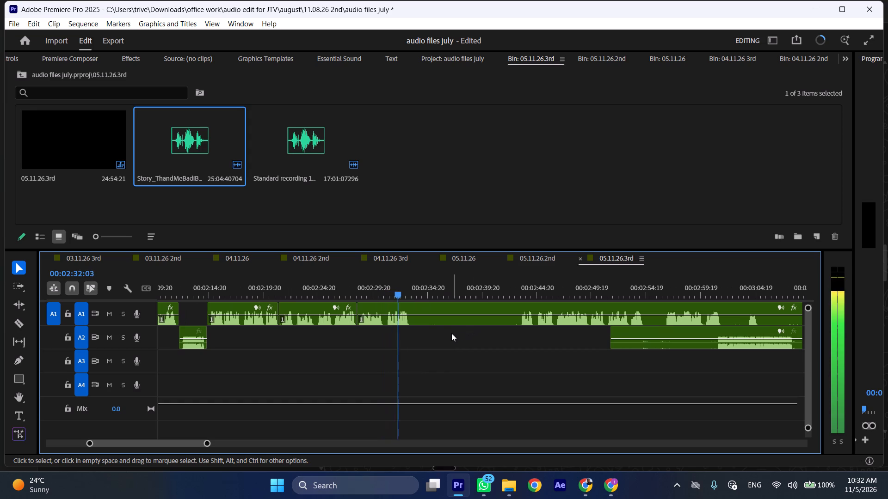
{"action": "key", "text": "space"}
{"action": "key", "text": "shift+c"}
{"action": "left_click_drag", "start_coordinate": [527, 286], "coordinate": [518, 286]}
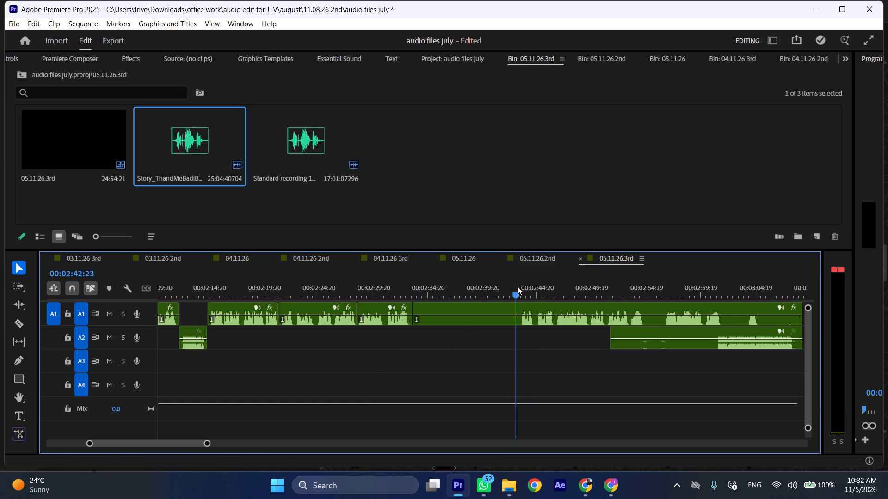
{"action": "left_click_drag", "start_coordinate": [518, 286], "coordinate": [520, 286]}
{"action": "left_click", "coordinate": [533, 306]}
{"action": "key", "text": "shift+c"}
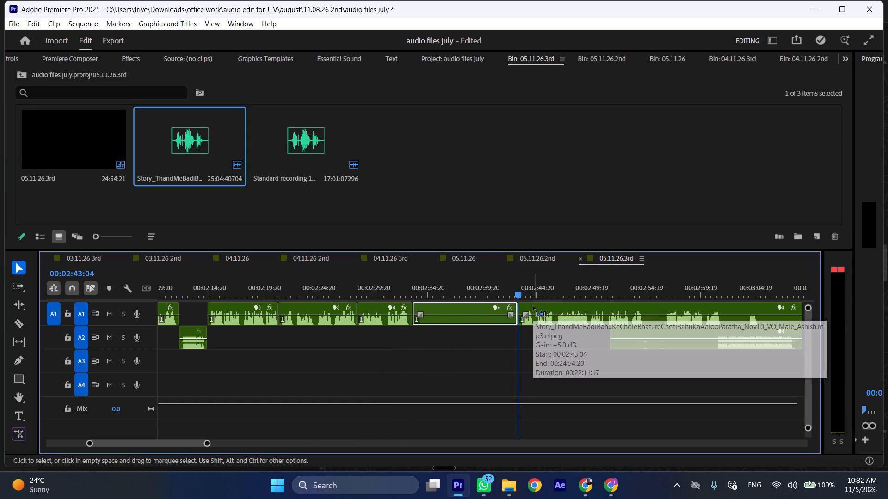
{"action": "key", "text": "ctrl+shift+d"}
While the A1 speech plays on, trim the A2 clip's silent start up to its speech and move the clip about nine seconds later.
{"action": "key", "text": "space"}
{"action": "type", "text": "l"}
{"action": "scroll", "coordinate": [462, 365], "scroll_direction": "down", "scroll_amount": 5}
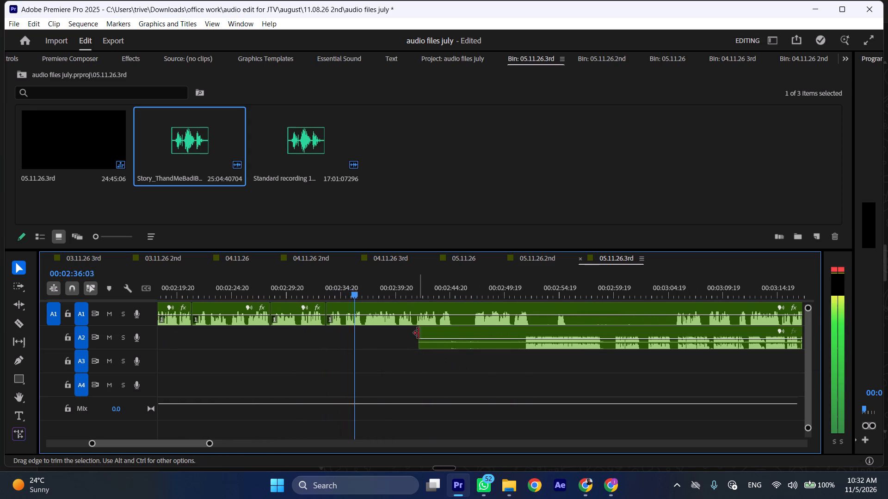
{"action": "left_click_drag", "start_coordinate": [422, 333], "coordinate": [524, 329]}
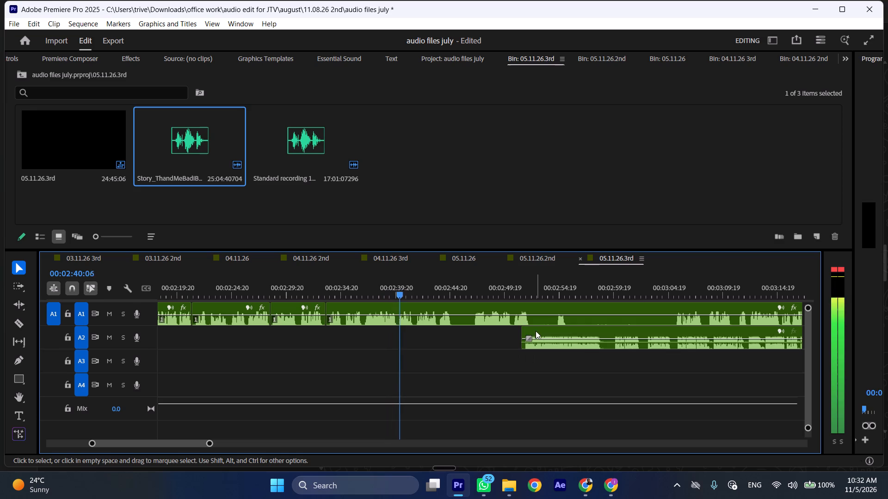
{"action": "left_click_drag", "start_coordinate": [540, 332], "coordinate": [641, 335]}
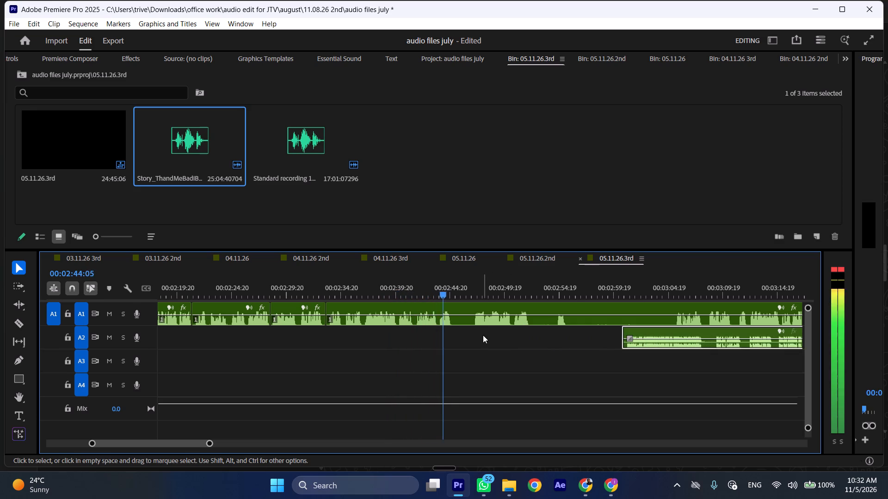
Cut the short A1 pause from about 00:02:45 to 00:02:46:21 and ripple delete it.
{"action": "key", "text": "space"}
{"action": "key", "text": "shift+c"}
{"action": "left_click", "coordinate": [471, 292]}
{"action": "left_click", "coordinate": [482, 315]}
{"action": "key", "text": "shift+c"}
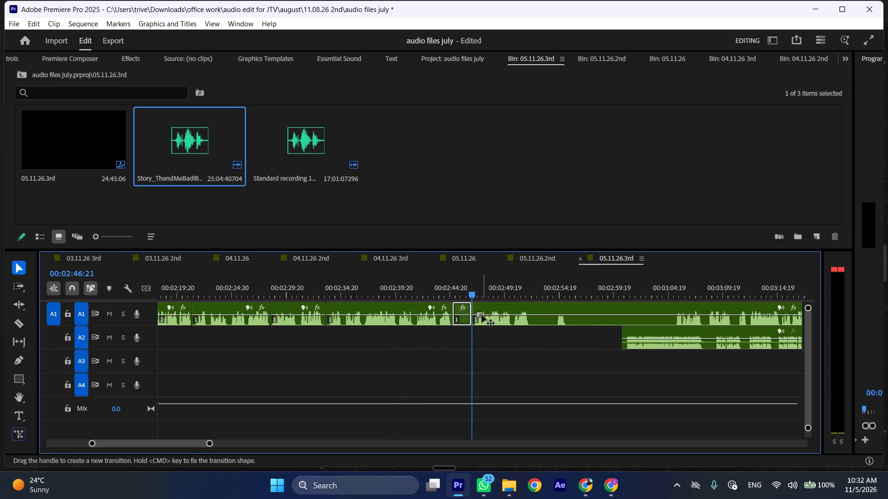
{"action": "key", "text": "ctrl+shift+d"}
Play on at faster speed through the next A1 speech and cut A1 at 00:02:50:13, where that speech ends.
{"action": "key", "text": "space"}
{"action": "type", "text": "l"}
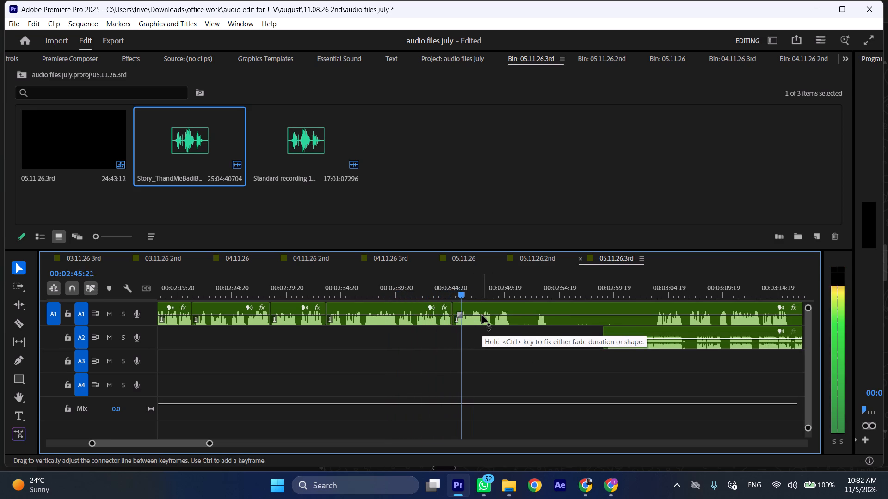
{"action": "scroll", "coordinate": [483, 333], "scroll_direction": "down", "scroll_amount": 5}
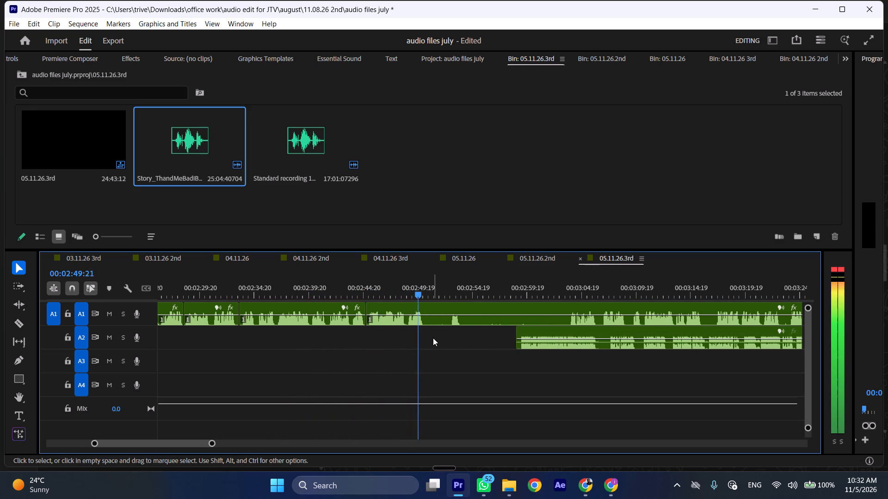
{"action": "key", "text": "space"}
{"action": "type", "text": "C"}
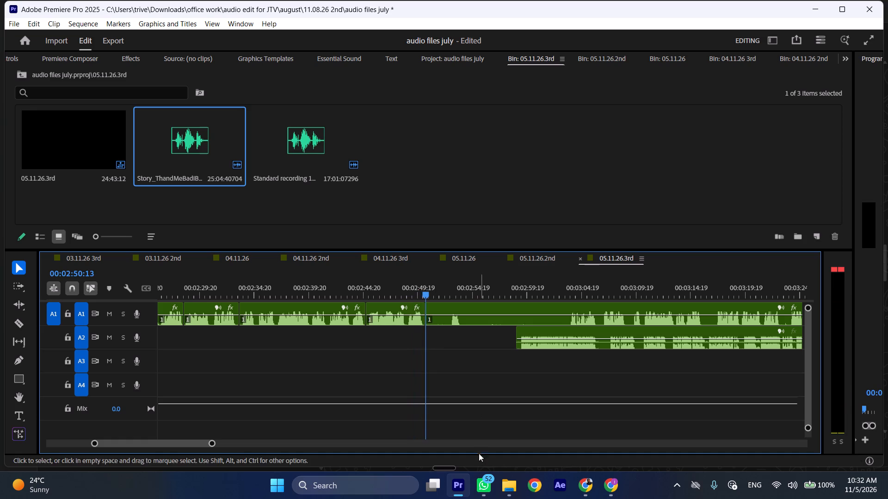
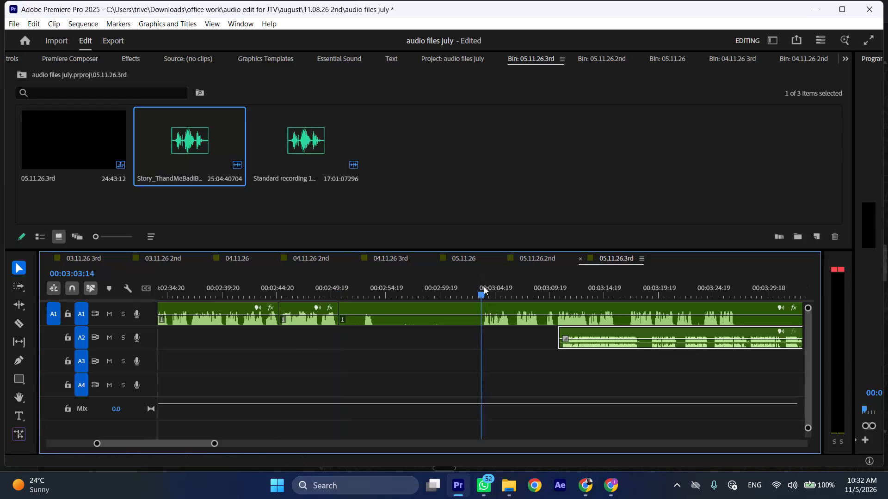
Cut A1 at about 00:03:03, where speech resumes, and ripple delete the long section back to 00:02:50:13.
{"action": "left_click", "coordinate": [498, 309]}
{"action": "key", "text": "shift+c"}
{"action": "key", "text": "ctrl+shift+d"}
While A1 plays on at faster speed from 00:02:50, move the A2 clip about 18 seconds later.
{"action": "key", "text": "space"}
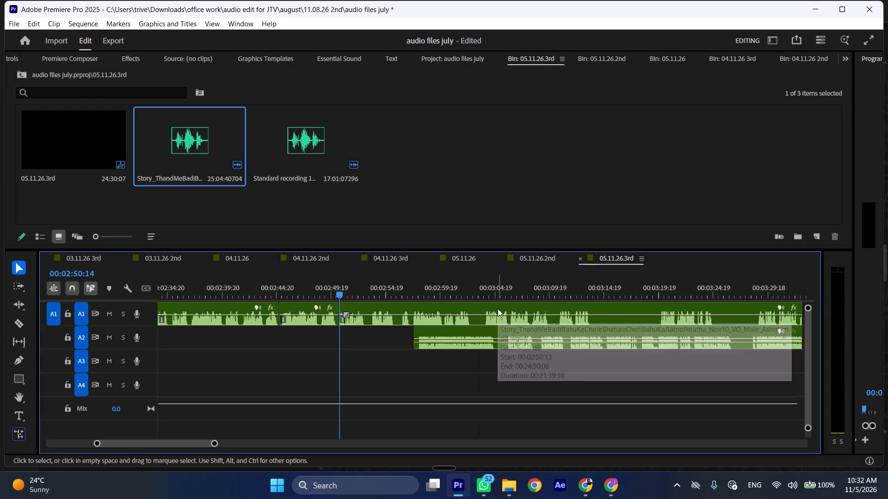
{"action": "key", "text": "l"}
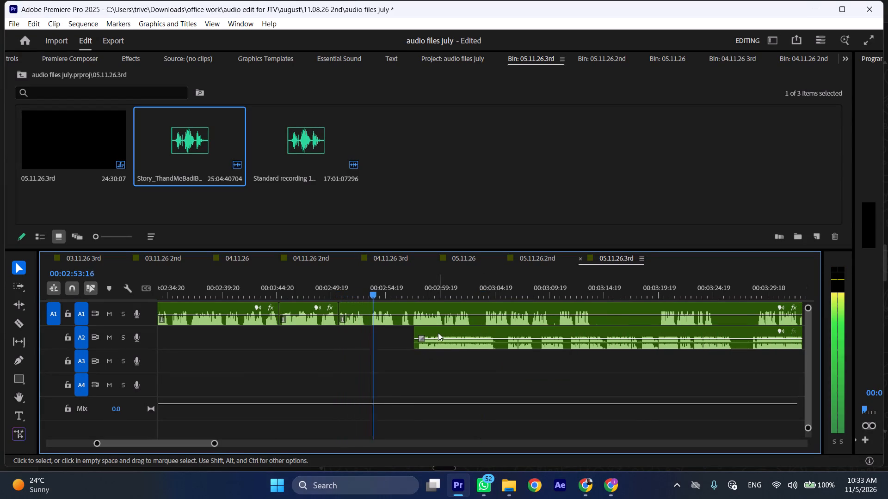
{"action": "left_click_drag", "start_coordinate": [438, 332], "coordinate": [637, 327]}
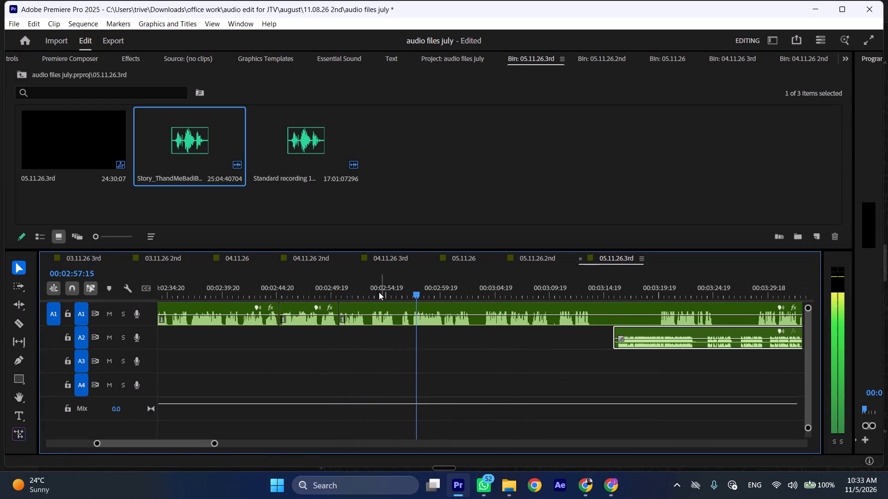
Cut A1 at about 00:02:53:12 and ripple delete the roughly three-second speech segment starting at 00:02:50:13.
{"action": "left_click", "coordinate": [373, 282]}
{"action": "left_click", "coordinate": [390, 309]}
{"action": "key", "text": "shift+c"}
{"action": "key", "text": "ctrl+shift+d"}
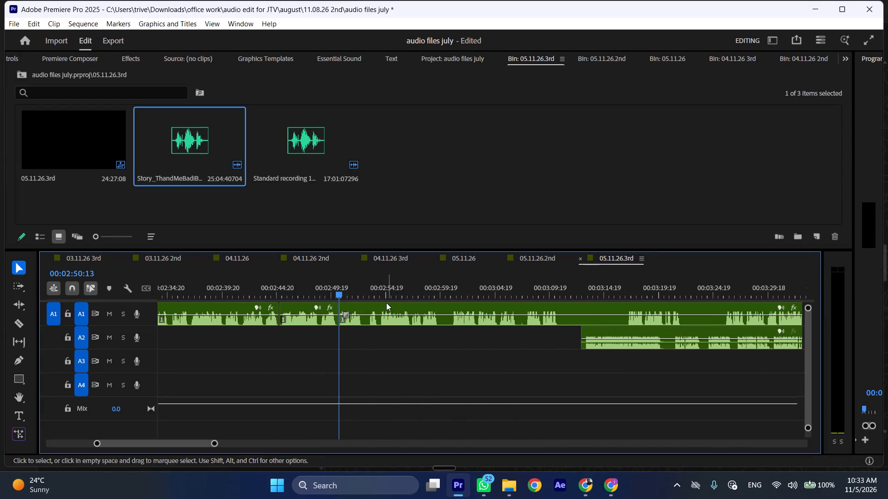
Cut the short A1 pause from about 00:02:52:19 to 00:02:53:08 and ripple delete it.
{"action": "left_click_drag", "start_coordinate": [361, 288], "coordinate": [370, 288]}
{"action": "key", "text": "shift+c"}
{"action": "left_click", "coordinate": [395, 316]}
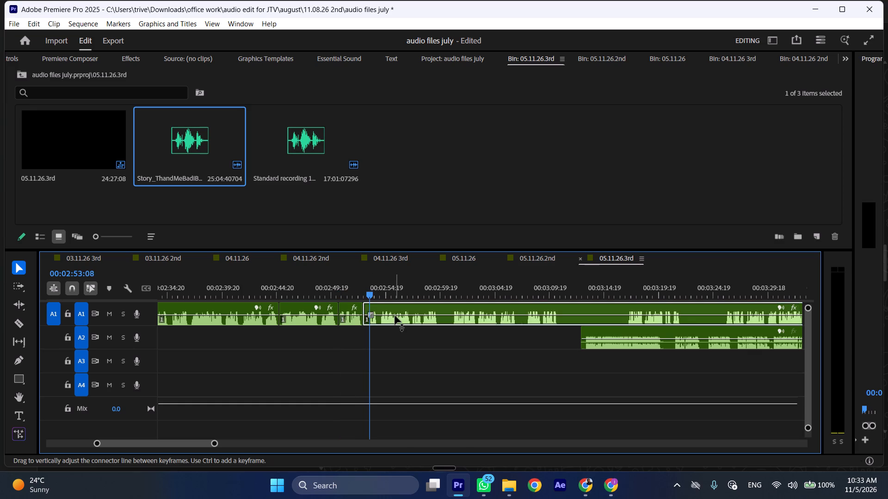
{"action": "key", "text": "shift+c"}
{"action": "key", "text": "ctrl+shift+d"}
Cut the A1 pause from 00:02:59:01 to about 00:03:00:06 and ripple delete it.
{"action": "left_click_drag", "start_coordinate": [428, 288], "coordinate": [444, 286]}
{"action": "key", "text": "shift+c"}
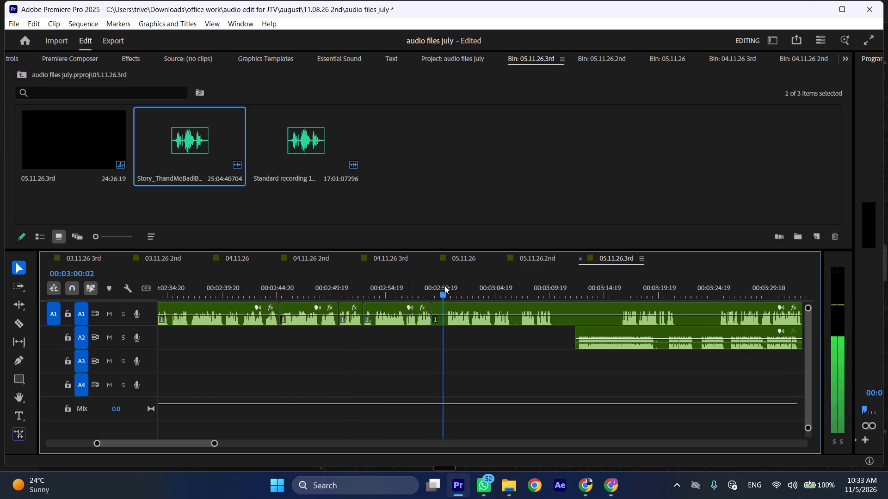
{"action": "left_click_drag", "start_coordinate": [444, 286], "coordinate": [446, 286]}
{"action": "left_click", "coordinate": [461, 308]}
{"action": "key", "text": "shift+c"}
{"action": "key", "text": "ctrl+shift+d"}
Play back the edited A1 speech at faster speed from about 00:02:39 to check the joins.
{"action": "scroll", "coordinate": [438, 337], "scroll_direction": "up", "scroll_amount": 4}
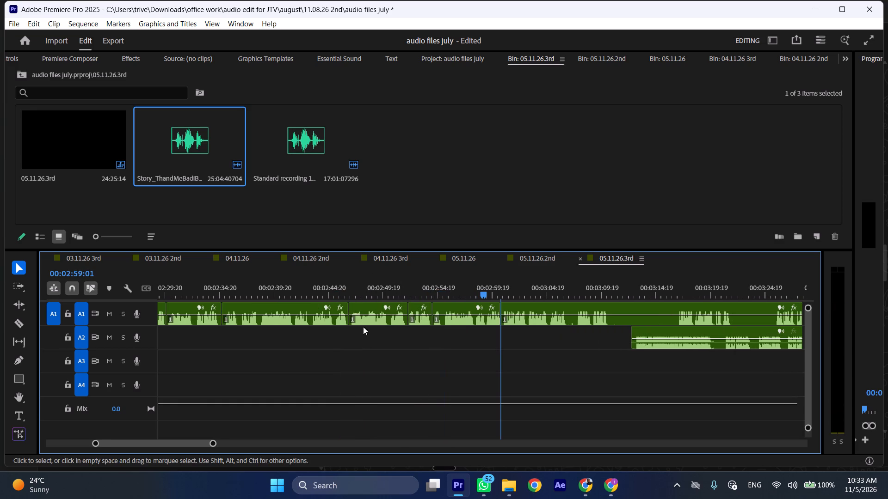
{"action": "left_click", "coordinate": [281, 276]}
{"action": "key", "text": "space"}
{"action": "key", "text": "l"}
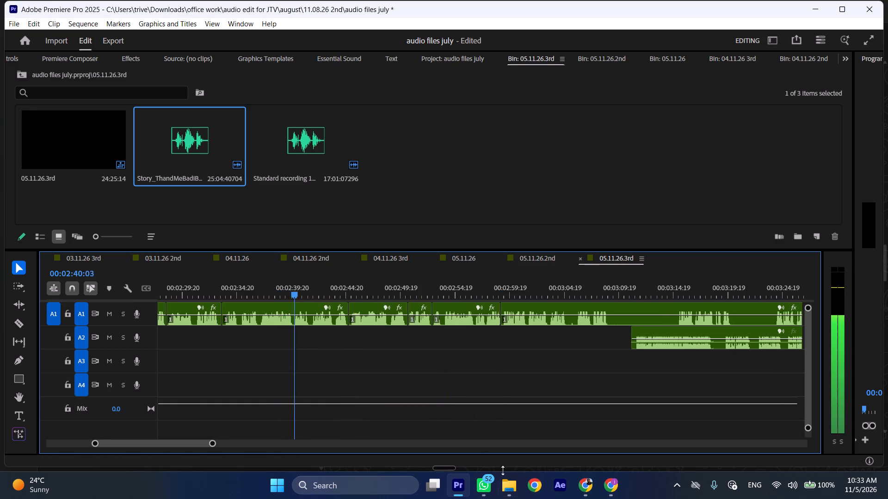
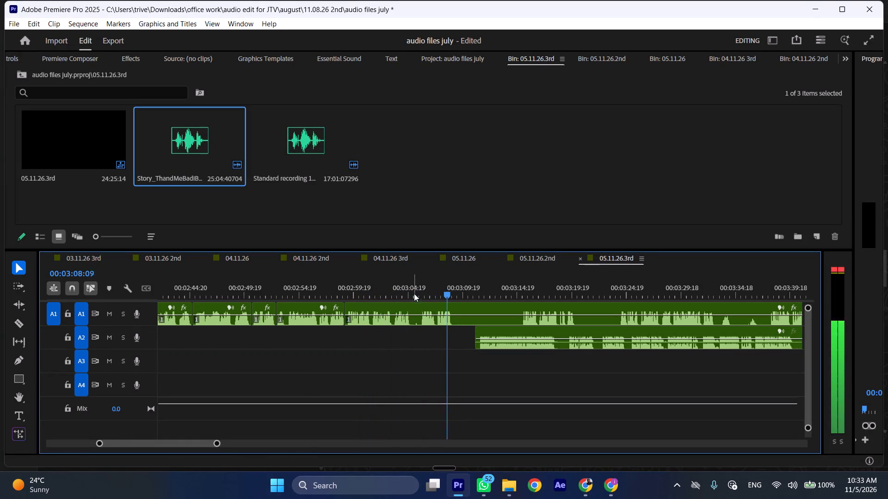
Cut the short A1 pause from 00:03:05:01 to about 00:03:05:19 and ripple delete it.
{"action": "left_click_drag", "start_coordinate": [412, 281], "coordinate": [419, 281]}
{"action": "key", "text": "shift+c"}
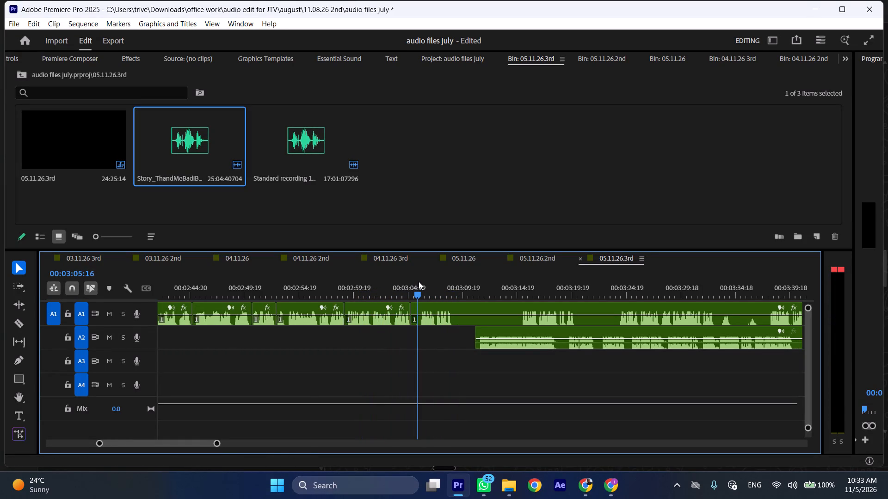
{"action": "left_click_drag", "start_coordinate": [419, 281], "coordinate": [419, 281]}
{"action": "left_click", "coordinate": [436, 310]}
{"action": "key", "text": "shift+c"}
{"action": "key", "text": "ctrl+shift+d"}
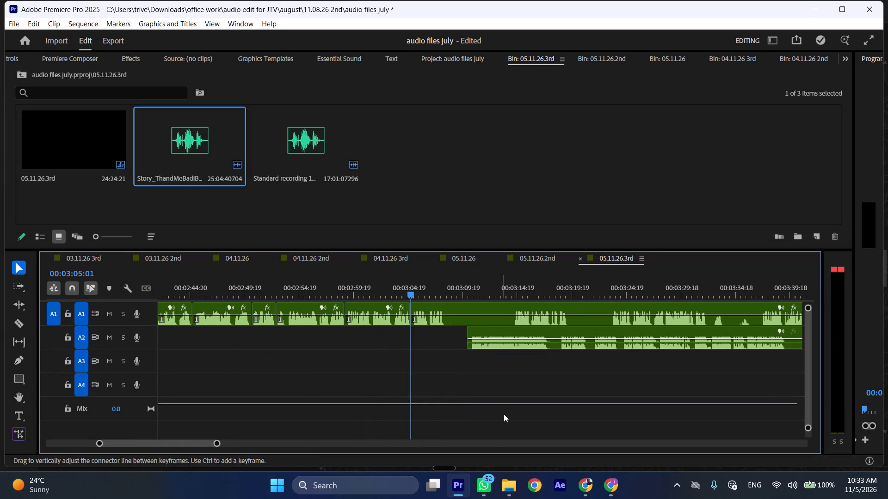
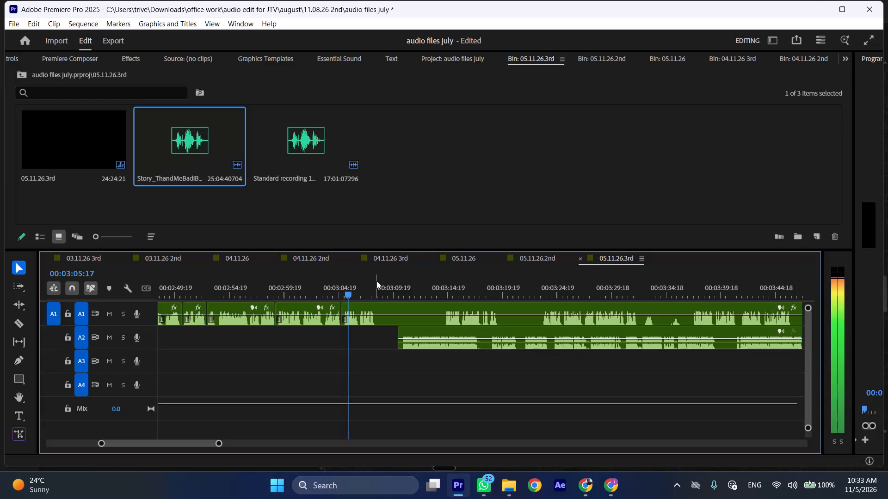
Split the A1 clip where its speech ends at 00:03:08:05 and move the A2 clip earlier to start at that cut.
{"action": "left_click", "coordinate": [379, 283]}
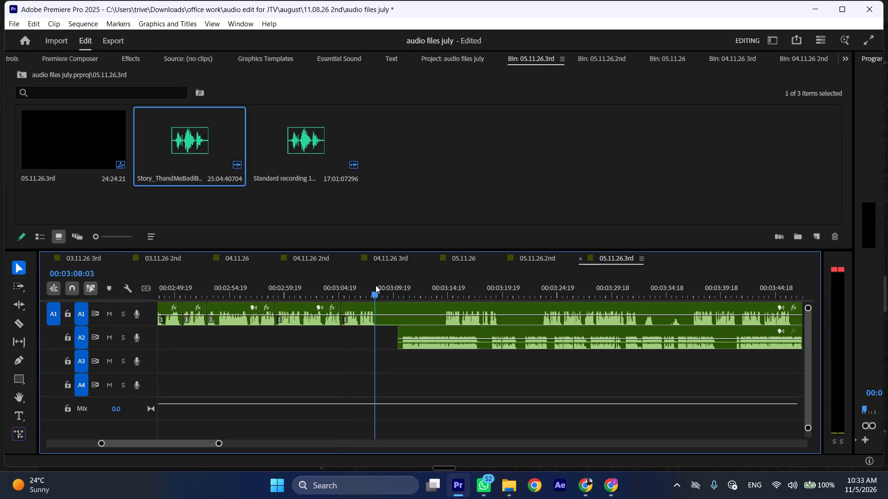
{"action": "key", "text": "shift+c"}
{"action": "left_click_drag", "start_coordinate": [430, 333], "coordinate": [409, 332]}
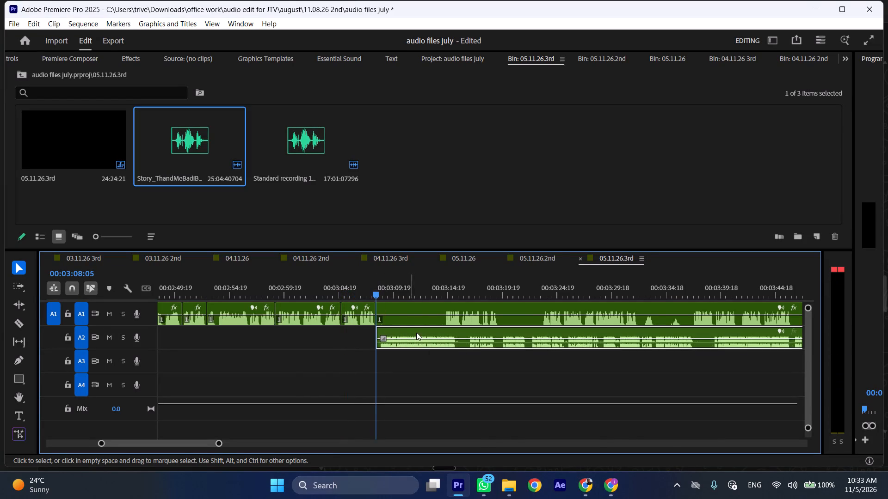
Move the remaining A1 clip after the cut later, to start at about 00:03:49 near the end of the A2 speech passage.
{"action": "scroll", "coordinate": [428, 334], "scroll_direction": "down", "scroll_amount": 5}
{"action": "left_click_drag", "start_coordinate": [314, 304], "coordinate": [759, 308]}
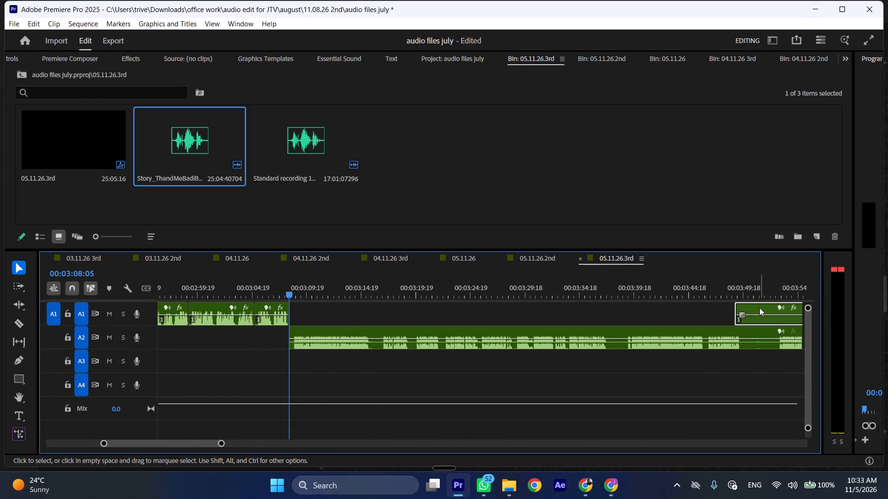
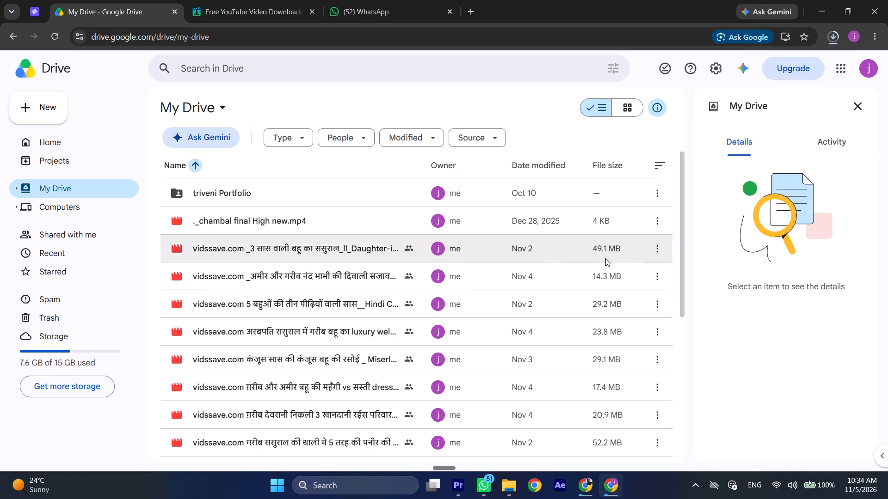
Move all the vidssave.com videos in My Drive to the trash, keeping the triveni Portfolio folder and the chambal video.
{"action": "scroll", "coordinate": [457, 319], "scroll_direction": "down", "scroll_amount": 5}
{"action": "left_click_drag", "start_coordinate": [302, 423], "coordinate": [330, 199]}
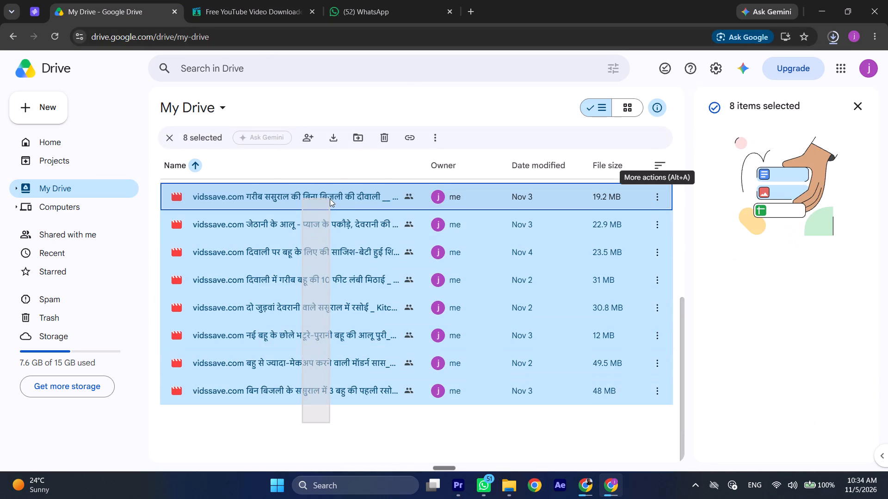
{"action": "left_click_drag", "start_coordinate": [330, 199], "coordinate": [349, 142]}
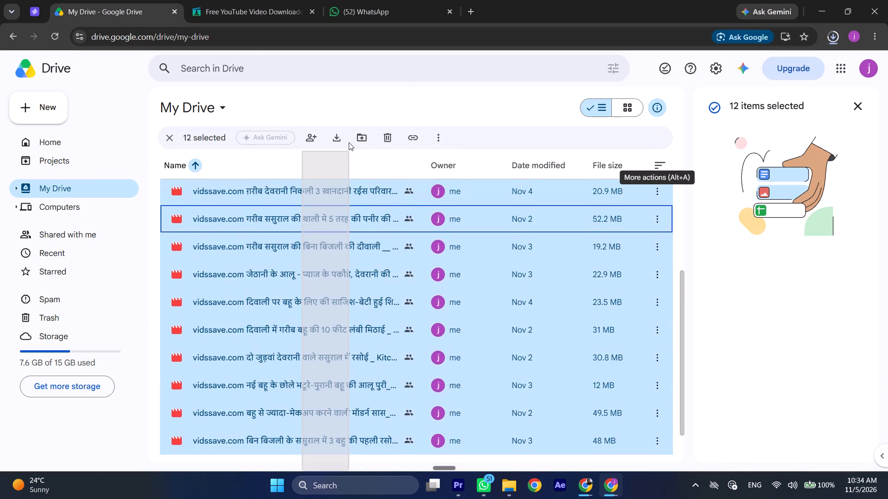
{"action": "left_click_drag", "start_coordinate": [349, 142], "coordinate": [333, 194]}
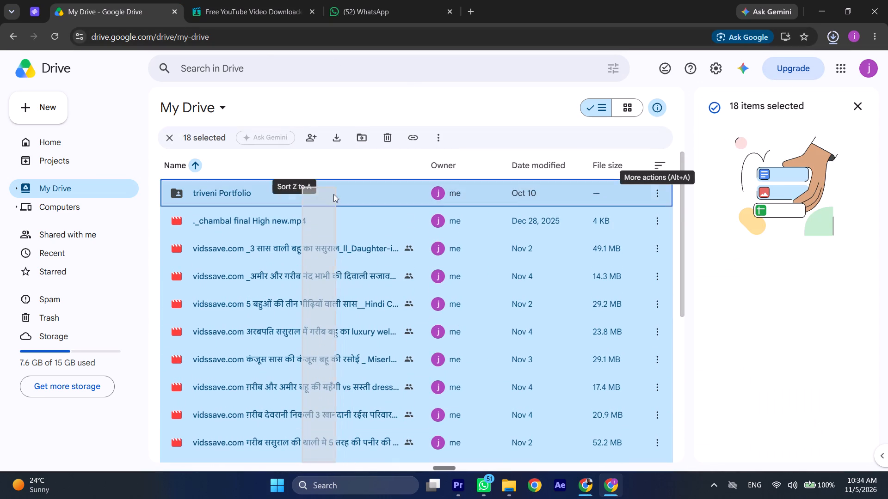
{"action": "left_click_drag", "start_coordinate": [333, 194], "coordinate": [315, 245]}
{"action": "left_click", "coordinate": [384, 135]}
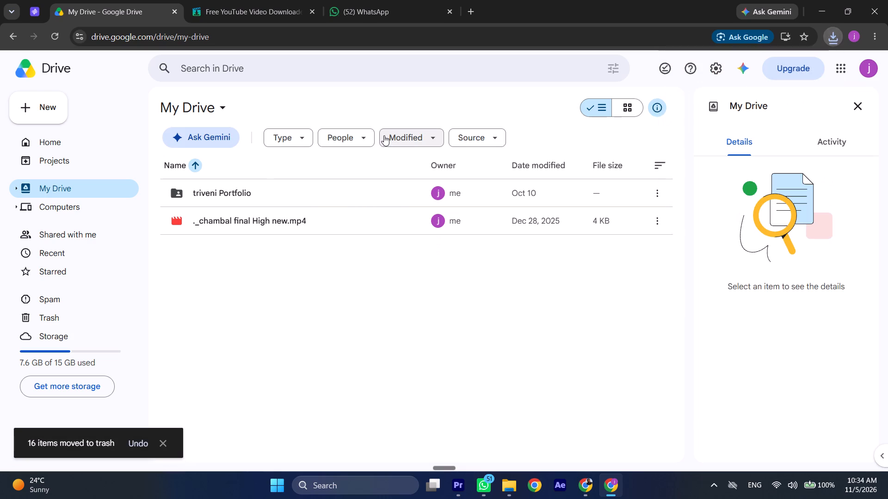
Upload the two newest downloaded vidssave.com videos, on the lazy mother-in-law and the early-rising daughter-in-law, to My Drive.
{"action": "left_click", "coordinate": [829, 39]}
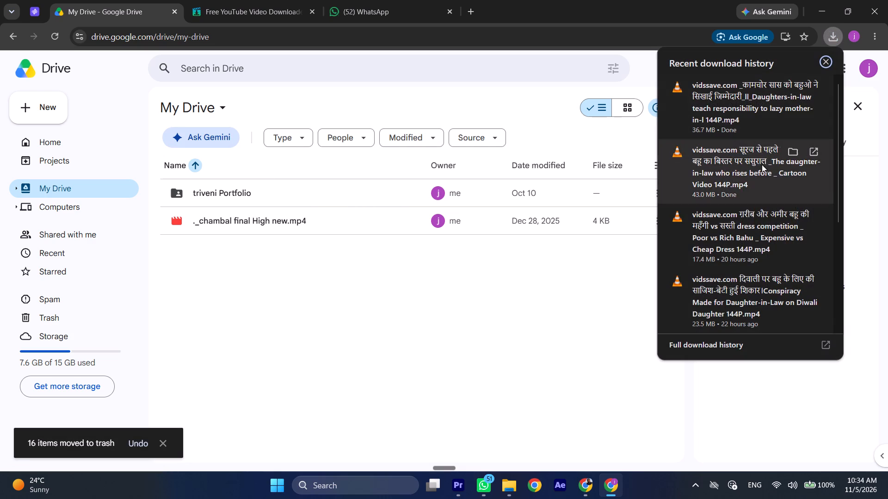
{"action": "left_click_drag", "start_coordinate": [759, 164], "coordinate": [463, 369]}
{"action": "left_click_drag", "start_coordinate": [717, 85], "coordinate": [450, 362]}
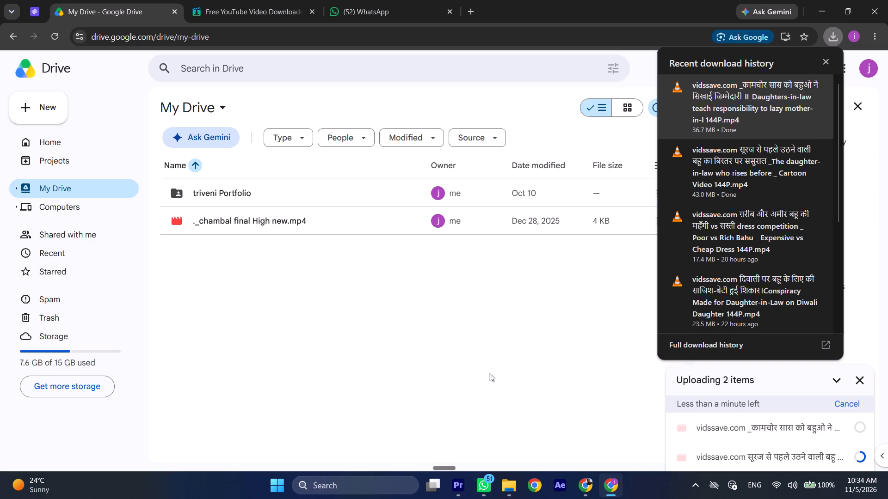
{"action": "left_click", "coordinate": [824, 61]}
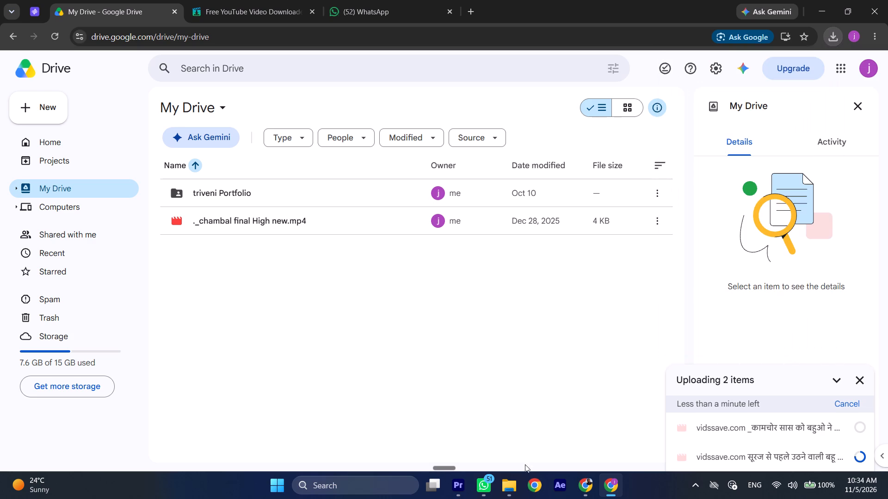
Switch to Premiere Pro and ripple-trim the silence from the A2 clip's start, between 00:03:08:05 and about 00:03:08:12.
{"action": "left_click", "coordinate": [462, 484]}
{"action": "left_click", "coordinate": [294, 292]}
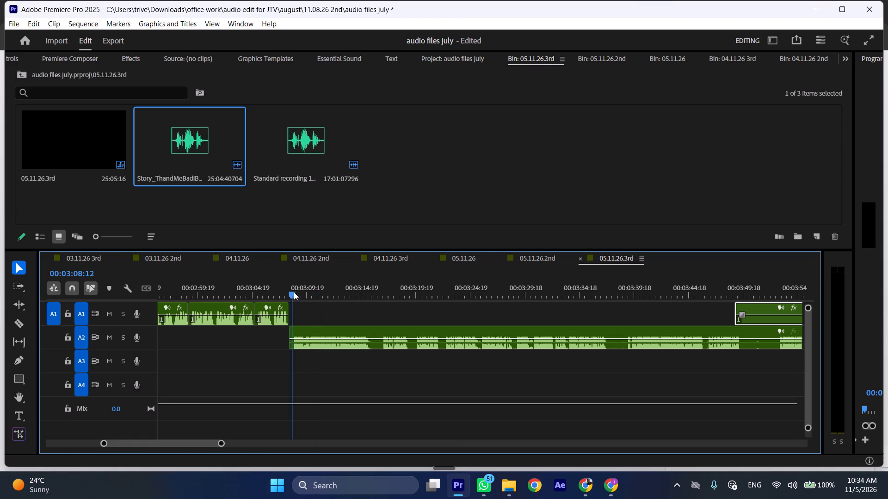
{"action": "left_click", "coordinate": [324, 343]}
{"action": "key", "text": "shift+c"}
{"action": "key", "text": "ctrl+shift+d"}
Cut out the A2 passage between about 00:03:15 and 00:03:22:03 and close the gap.
{"action": "key", "text": "space"}
{"action": "type", "text": "l"}
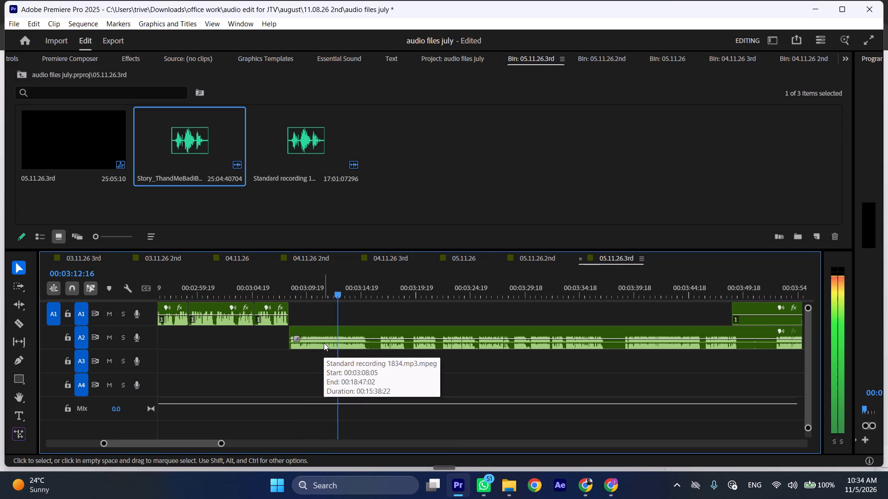
{"action": "scroll", "coordinate": [325, 343], "scroll_direction": "down", "scroll_amount": 6}
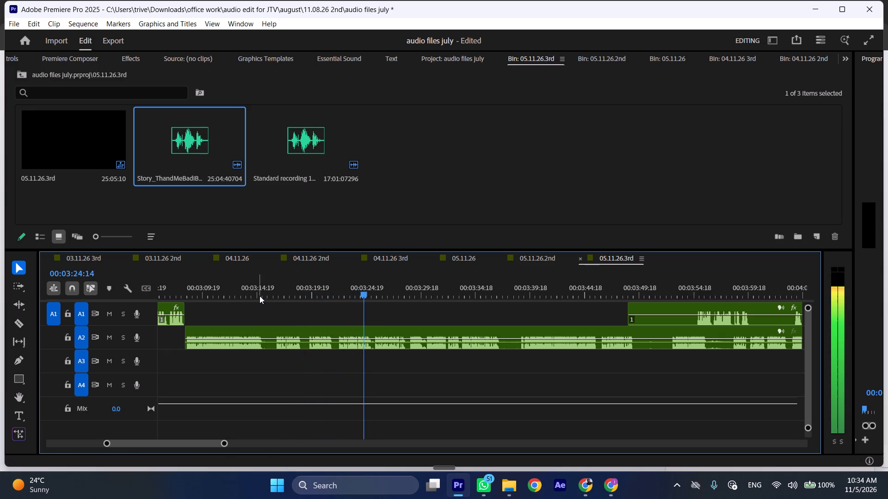
{"action": "left_click_drag", "start_coordinate": [263, 290], "coordinate": [279, 290]}
{"action": "key", "text": "shift+c"}
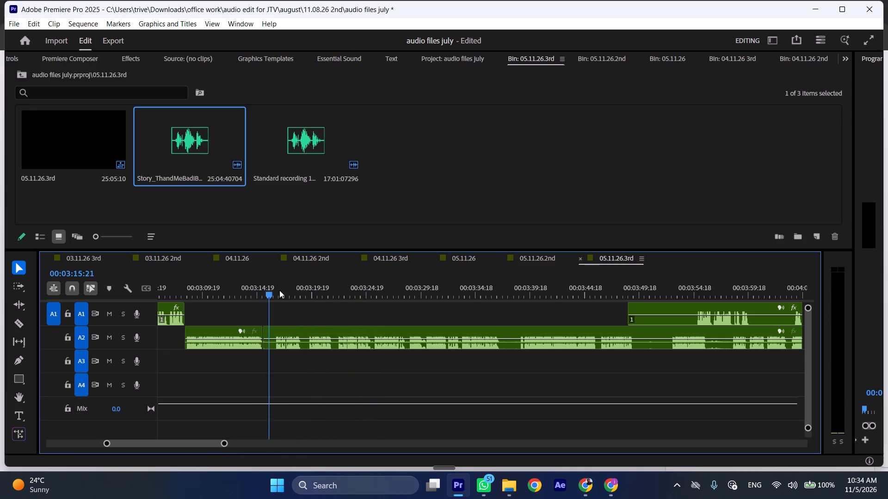
{"action": "left_click_drag", "start_coordinate": [279, 290], "coordinate": [338, 290]}
{"action": "left_click", "coordinate": [344, 324]}
{"action": "left_click", "coordinate": [344, 335]}
{"action": "key", "text": "shift+c"}
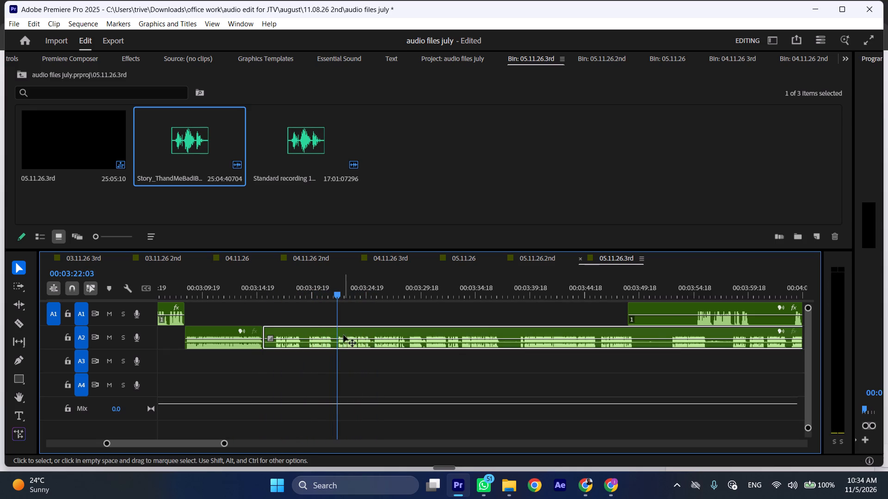
{"action": "key", "text": "ctrl+shift+d"}
Remove the A2 pause between about 00:03:30:12 and 00:03:31:19 and close the gap.
{"action": "key", "text": "space"}
{"action": "key", "text": "l"}
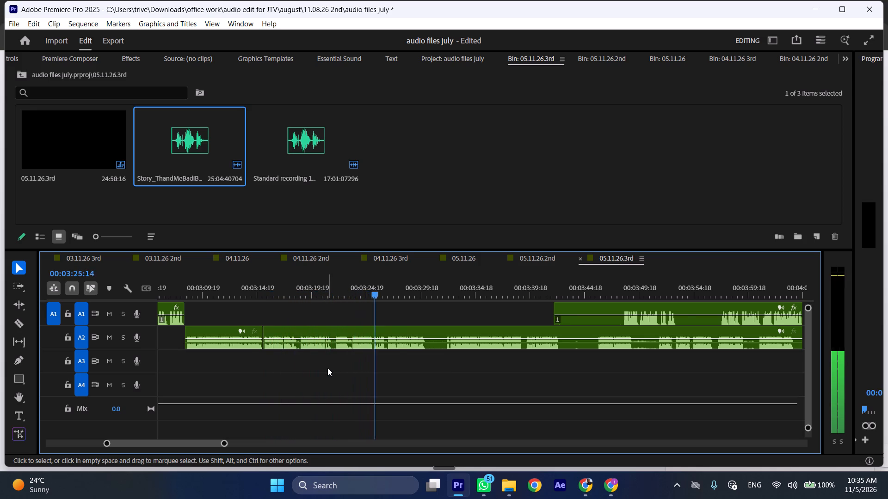
{"action": "scroll", "coordinate": [327, 368], "scroll_direction": "down", "scroll_amount": 2}
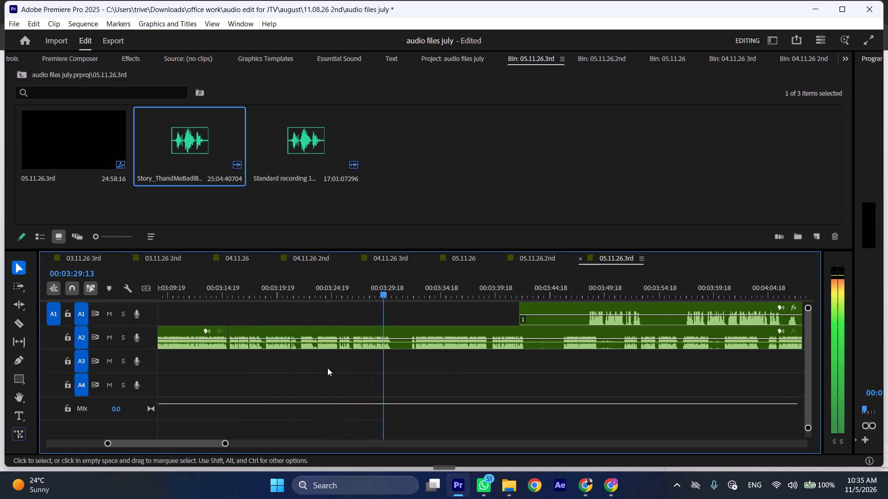
{"action": "key", "text": "space"}
{"action": "type", "text": "C"}
{"action": "left_click", "coordinate": [409, 285]}
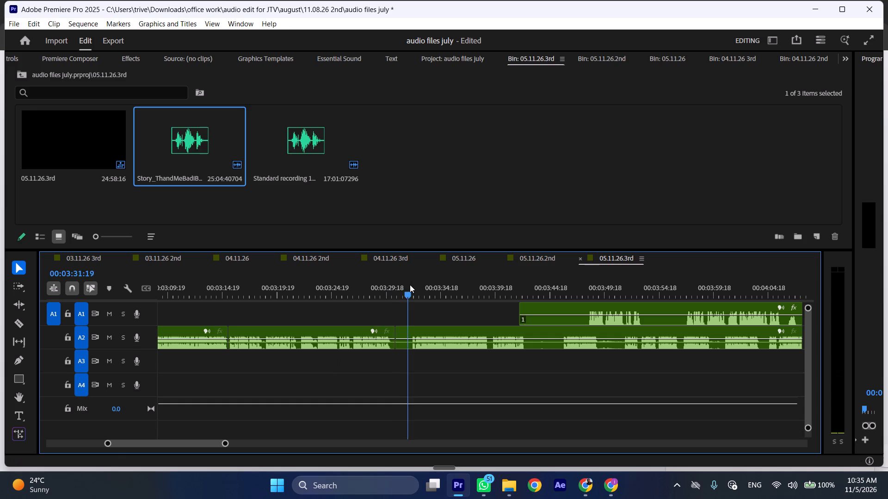
{"action": "left_click", "coordinate": [416, 344]}
{"action": "key", "text": "shift+c"}
{"action": "key", "text": "ctrl+shift+d"}
Move the remaining A1 clip later so that it starts at about 00:04:01.
{"action": "key", "text": "space"}
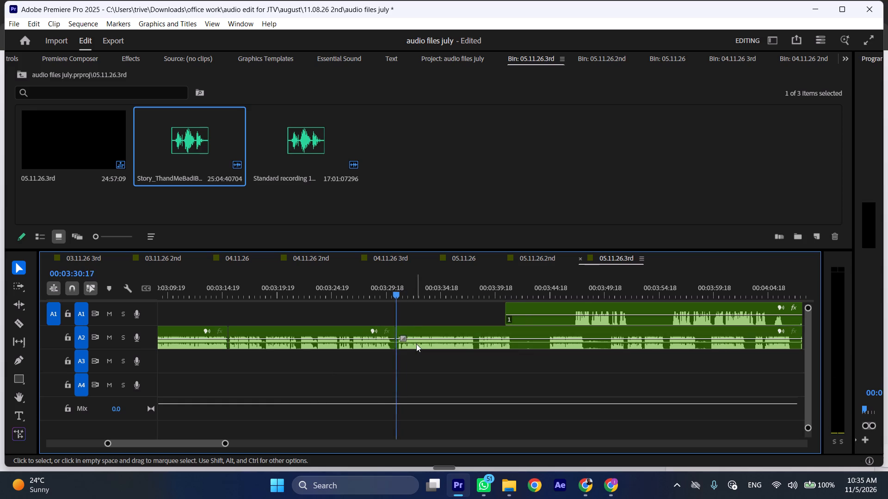
{"action": "type", "text": "l"}
{"action": "scroll", "coordinate": [417, 345], "scroll_direction": "down", "scroll_amount": 6}
{"action": "left_click_drag", "start_coordinate": [402, 306], "coordinate": [470, 305]}
{"action": "left_click_drag", "start_coordinate": [488, 305], "coordinate": [640, 305]}
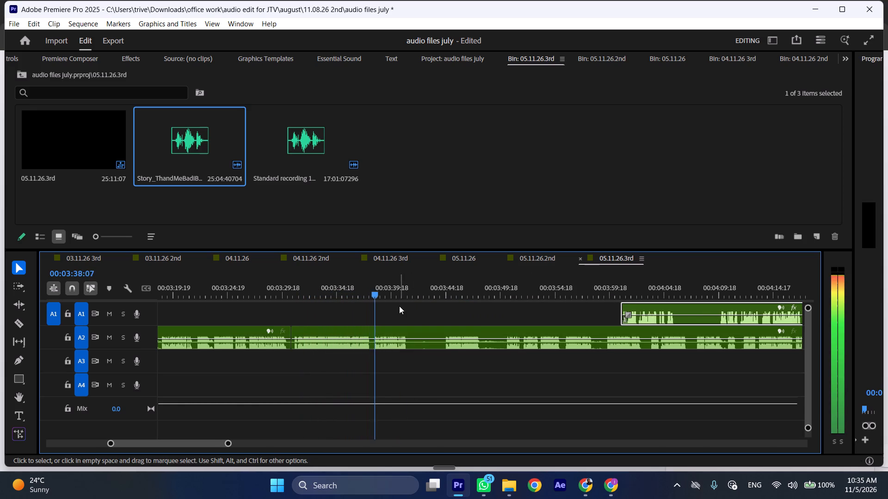
Remove the brief A2 pause at about 00:03:38 and close the gap.
{"action": "key", "text": "space"}
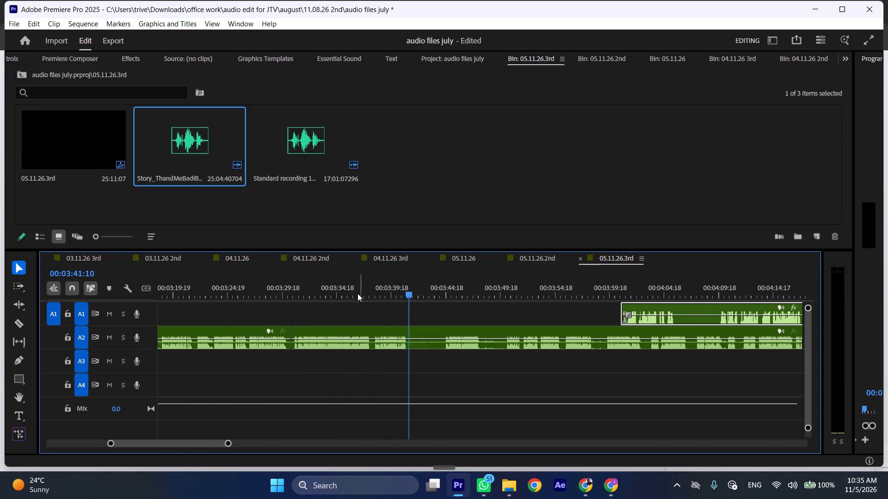
{"action": "left_click", "coordinate": [375, 277]}
{"action": "key", "text": "shift+c"}
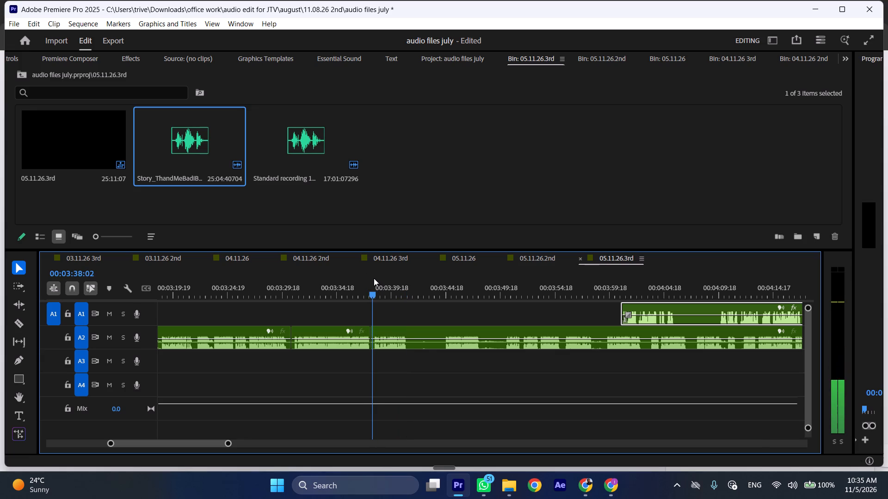
{"action": "left_click", "coordinate": [384, 334]}
{"action": "key", "text": "shift+c"}
{"action": "key", "text": "ctrl+shift+d"}
Remove the A2 pause between about 00:03:41:07 and 00:03:44:18 and close the gap.
{"action": "key", "text": "space"}
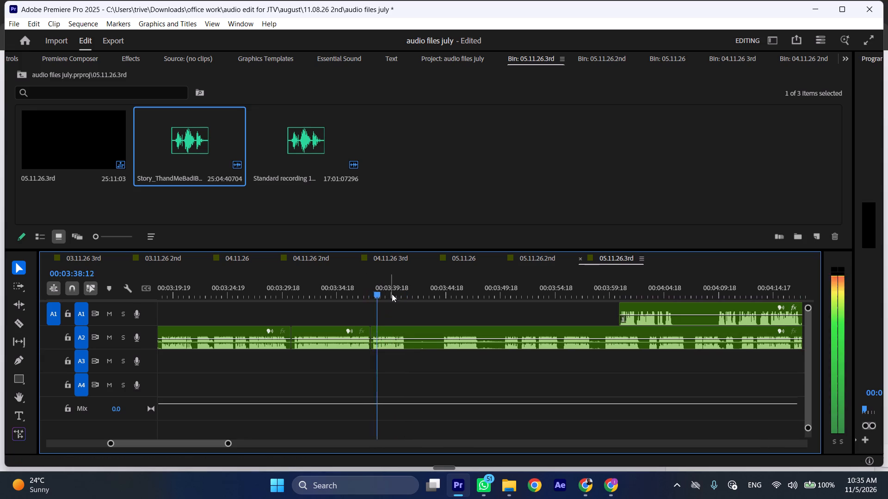
{"action": "left_click_drag", "start_coordinate": [396, 286], "coordinate": [447, 287]}
{"action": "key", "text": "shift+c"}
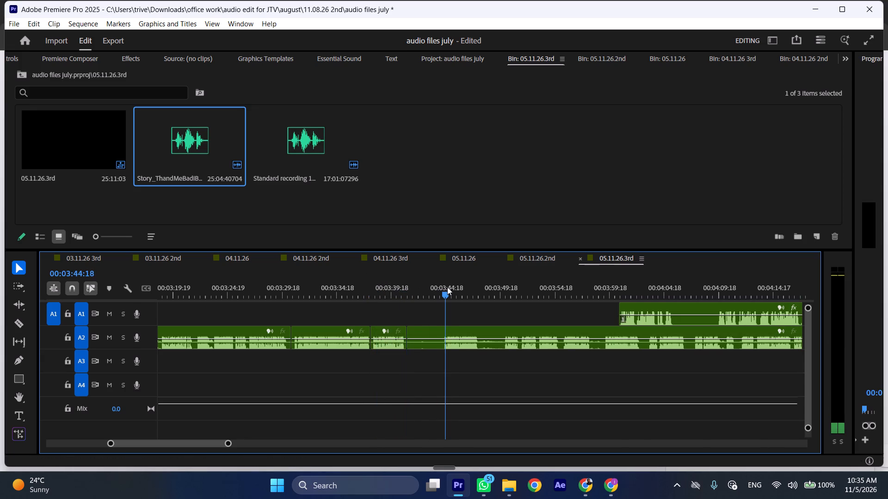
{"action": "left_click_drag", "start_coordinate": [447, 287], "coordinate": [445, 286]}
{"action": "left_click", "coordinate": [462, 351]}
{"action": "left_click", "coordinate": [460, 341]}
{"action": "key", "text": "shift+c"}
{"action": "key", "text": "ctrl+shift+d"}
Remove the A2 pause between about 00:03:44:11 and 00:03:46:17 and close the gap.
{"action": "key", "text": "space"}
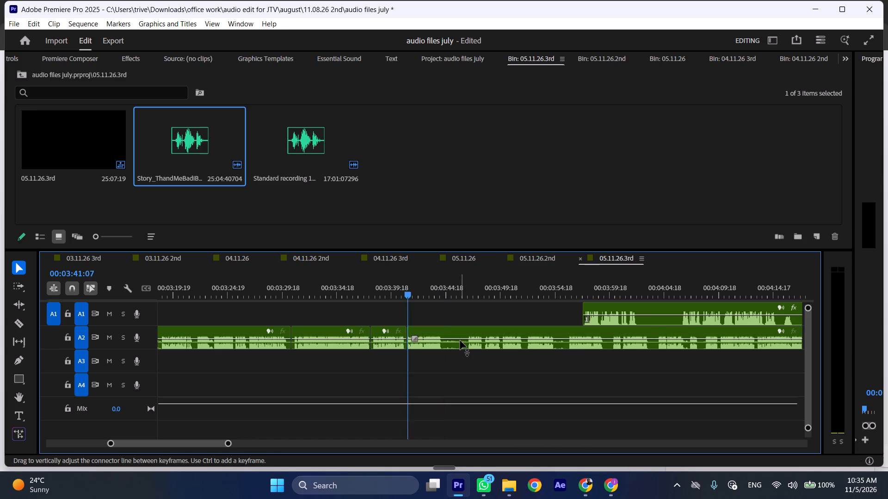
{"action": "key", "text": "l"}
{"action": "key", "text": "space"}
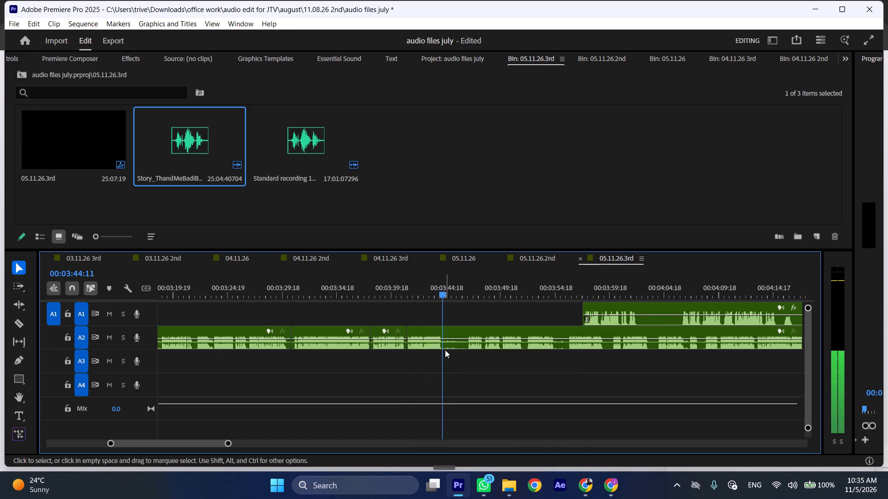
{"action": "type", "text": "C"}
{"action": "left_click_drag", "start_coordinate": [457, 291], "coordinate": [469, 291]}
{"action": "left_click", "coordinate": [481, 336]}
{"action": "key", "text": "shift+c"}
{"action": "key", "text": "ctrl+shift+d"}
Move the remaining A1 clip later so that it starts at about 00:04:04:18.
{"action": "key", "text": "space"}
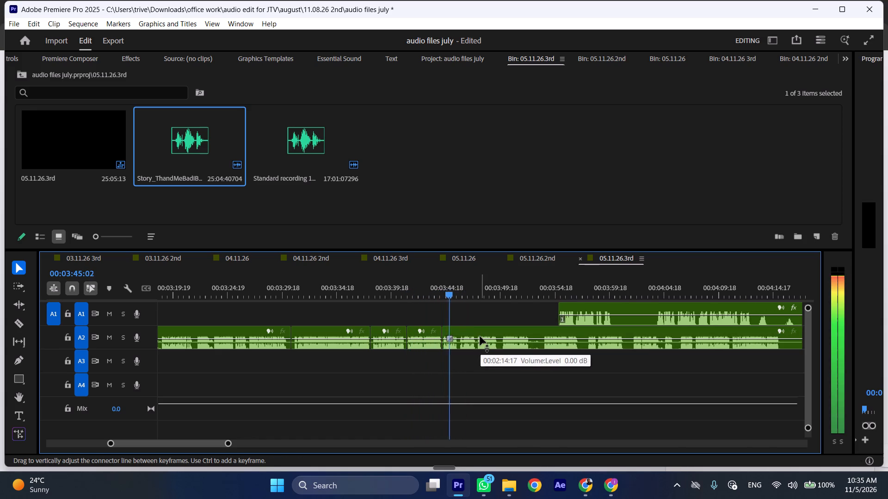
{"action": "key", "text": "l"}
{"action": "scroll", "coordinate": [358, 366], "scroll_direction": "down", "scroll_amount": 5}
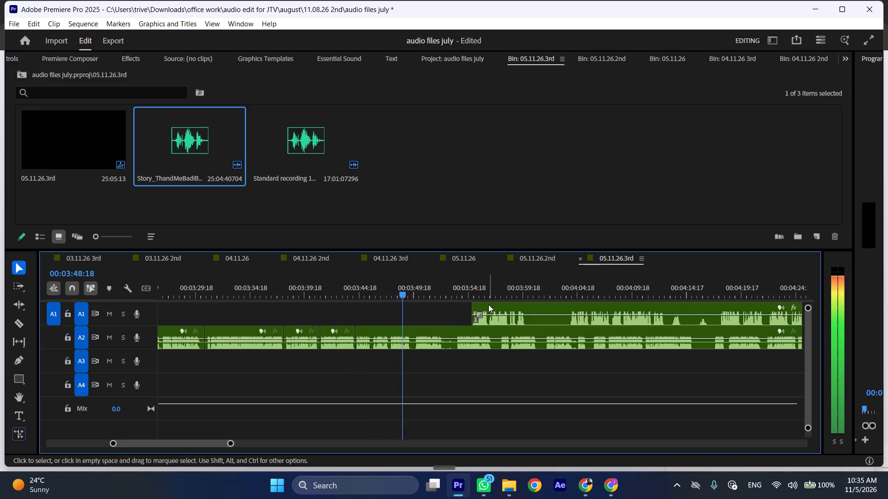
{"action": "left_click_drag", "start_coordinate": [488, 304], "coordinate": [595, 310]}
Cut out the A2 passage between about 00:03:47:14 and 00:03:49:21 and close the gap.
{"action": "left_click_drag", "start_coordinate": [379, 283], "coordinate": [372, 284]}
{"action": "key", "text": "space"}
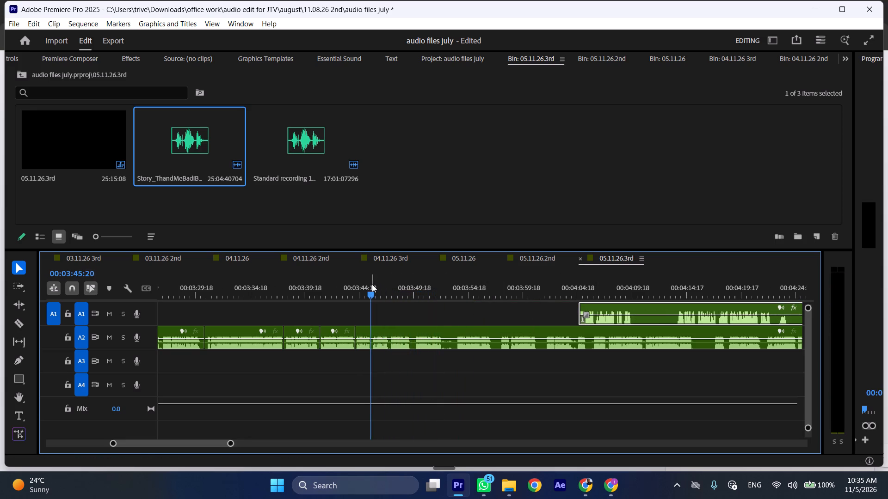
{"action": "type", "text": "l"}
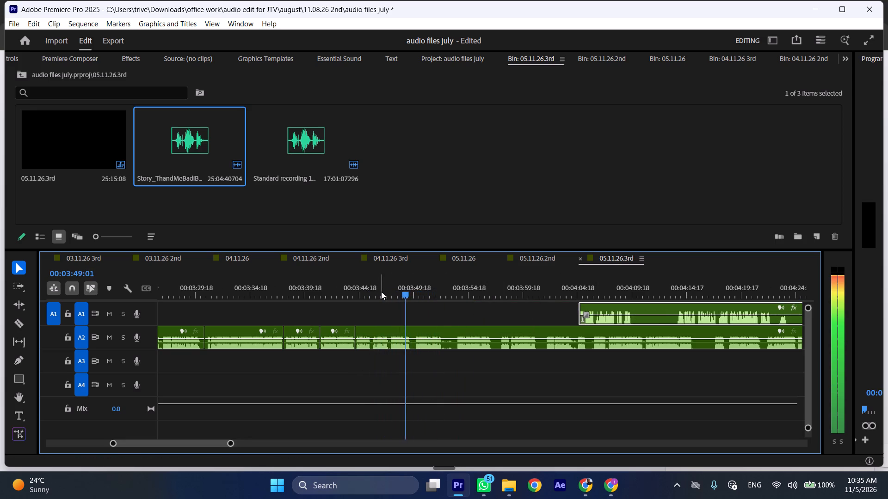
{"action": "left_click_drag", "start_coordinate": [389, 290], "coordinate": [391, 290]}
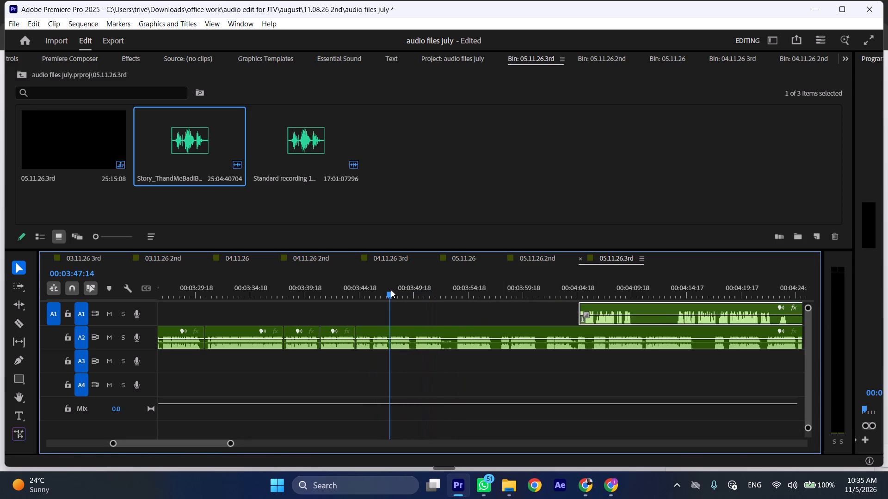
{"action": "left_click_drag", "start_coordinate": [391, 290], "coordinate": [416, 290]}
{"action": "key", "text": "shift+c"}
{"action": "left_click", "coordinate": [429, 328]}
{"action": "key", "text": "shift+c"}
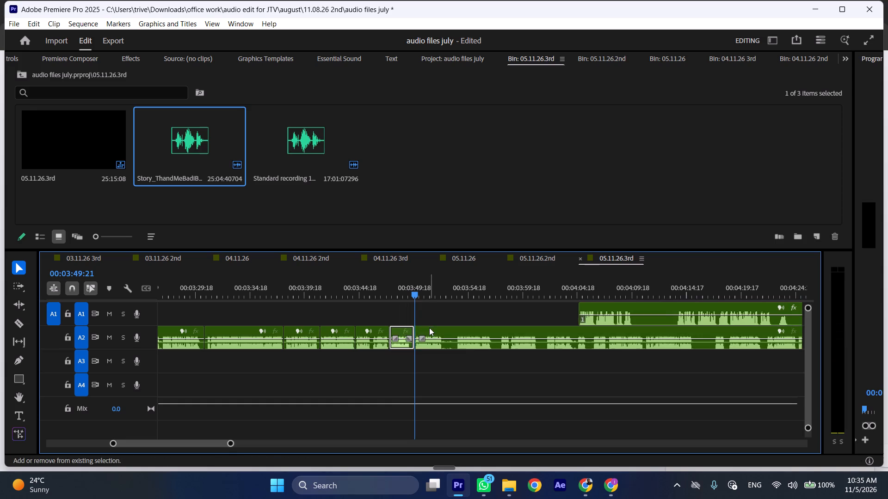
{"action": "key", "text": "ctrl+shift+d"}
Split the A2 clip where its next pause begins, at about 00:03:50:04.
{"action": "key", "text": "space"}
{"action": "type", "text": "l"}
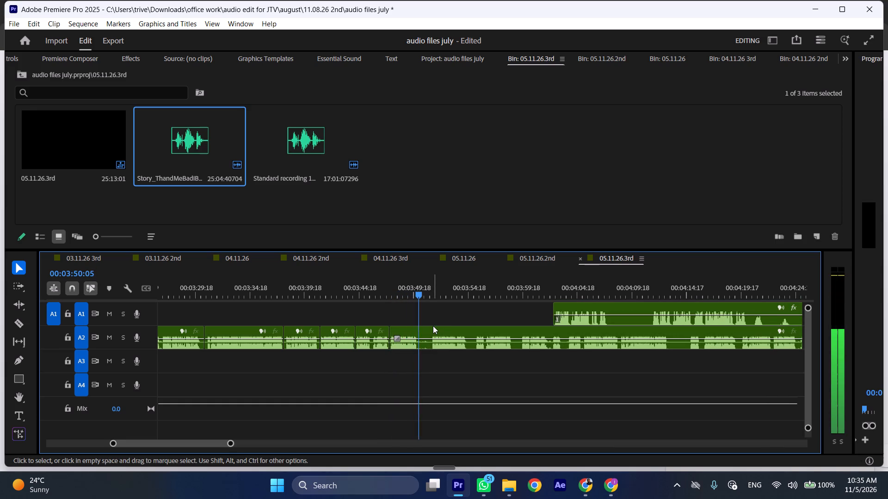
{"action": "key", "text": "space"}
{"action": "left_click_drag", "start_coordinate": [418, 292], "coordinate": [429, 292]}
{"action": "key", "text": "space"}
{"action": "left_click_drag", "start_coordinate": [429, 292], "coordinate": [419, 294]}
{"action": "key", "text": "shift+c"}
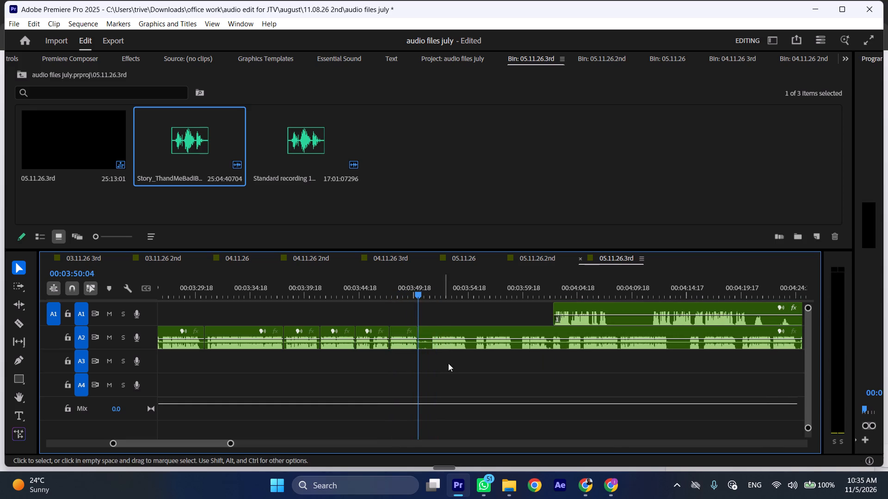
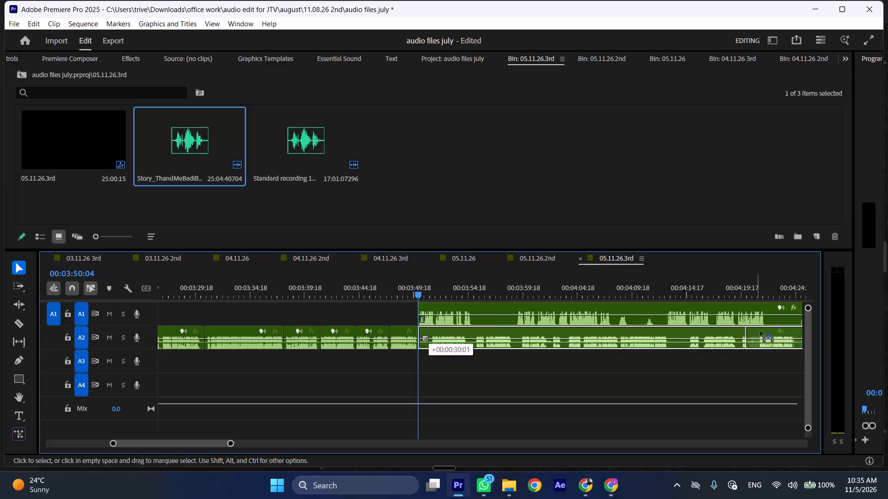
Cut out the A1 pause between about 00:03:55:03 and 00:03:59:05 and close the gap.
{"action": "key", "text": "space"}
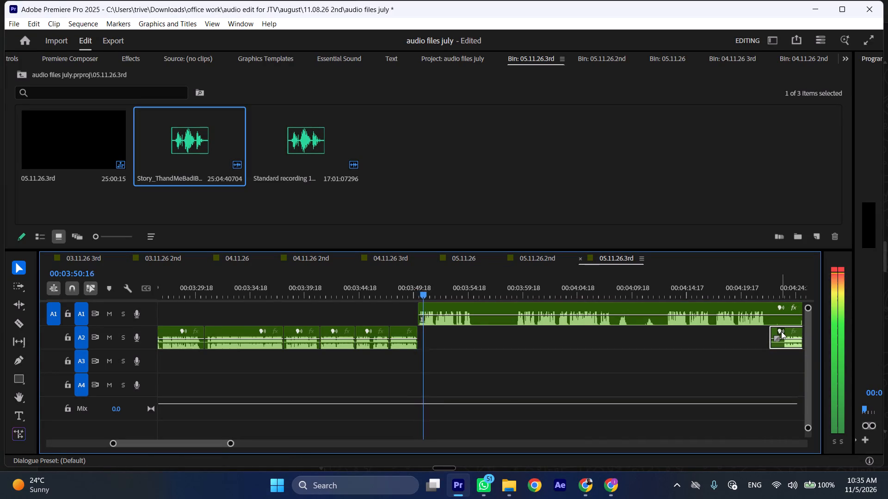
{"action": "key", "text": "l"}
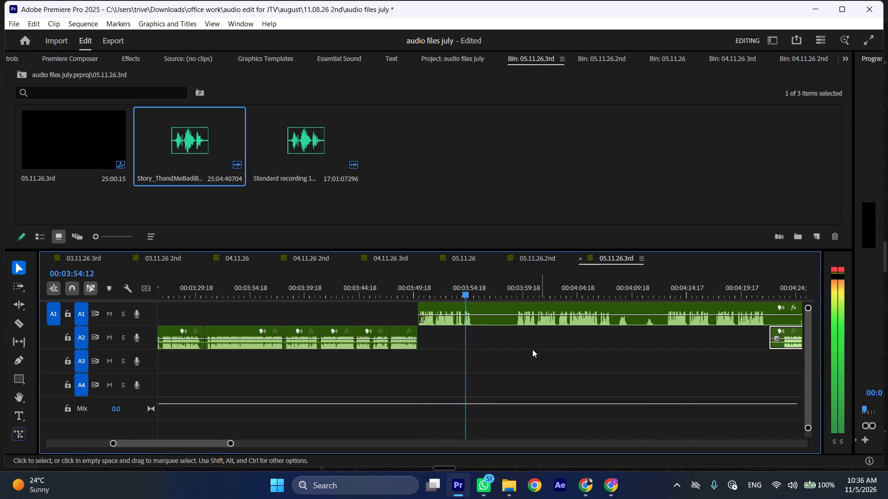
{"action": "left_click", "coordinate": [520, 287]}
{"action": "key", "text": "space"}
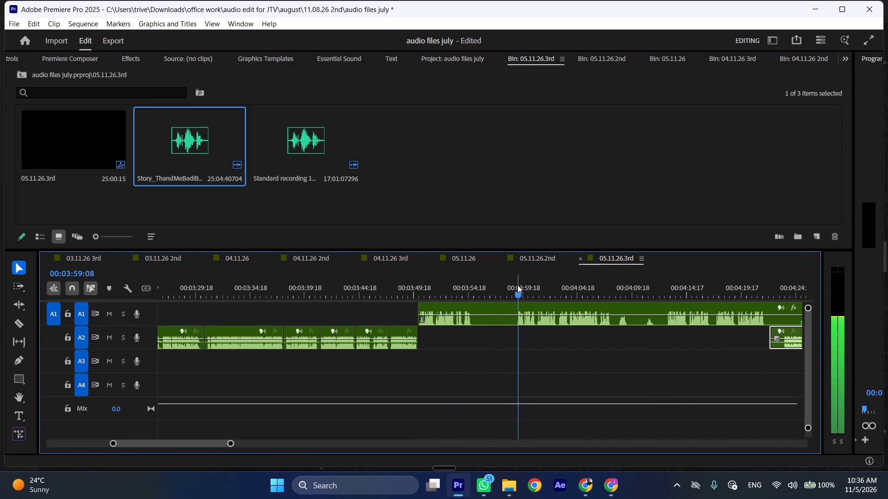
{"action": "left_click_drag", "start_coordinate": [517, 285], "coordinate": [470, 285]}
{"action": "key", "text": "space"}
{"action": "left_click", "coordinate": [470, 285]}
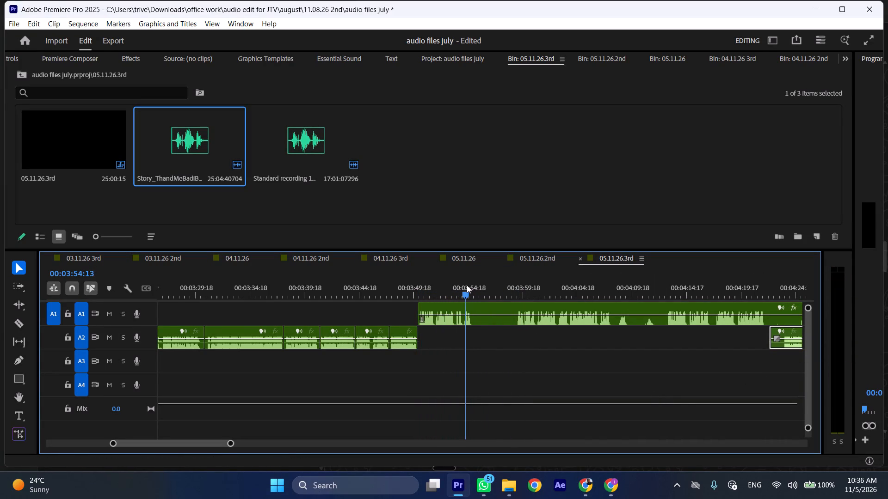
{"action": "key", "text": "space"}
{"action": "key", "text": "space"}
{"action": "key", "text": "shift+c"}
{"action": "left_click_drag", "start_coordinate": [509, 290], "coordinate": [512, 290]}
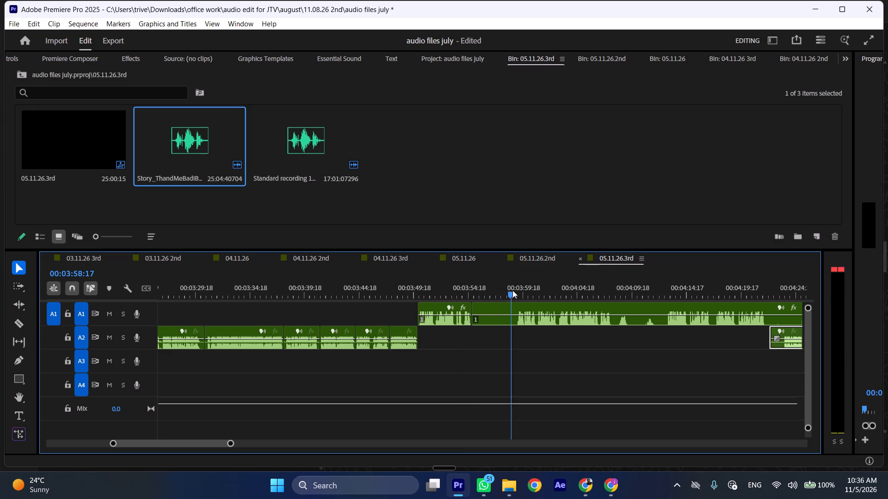
{"action": "left_click_drag", "start_coordinate": [512, 290], "coordinate": [518, 290]}
{"action": "left_click", "coordinate": [524, 319]}
{"action": "key", "text": "shift+c"}
{"action": "key", "text": "ctrl+shift+d"}
Remove the A1 stretch between about 00:04:03:22 and 00:04:08:19 and close the gap.
{"action": "key", "text": "space"}
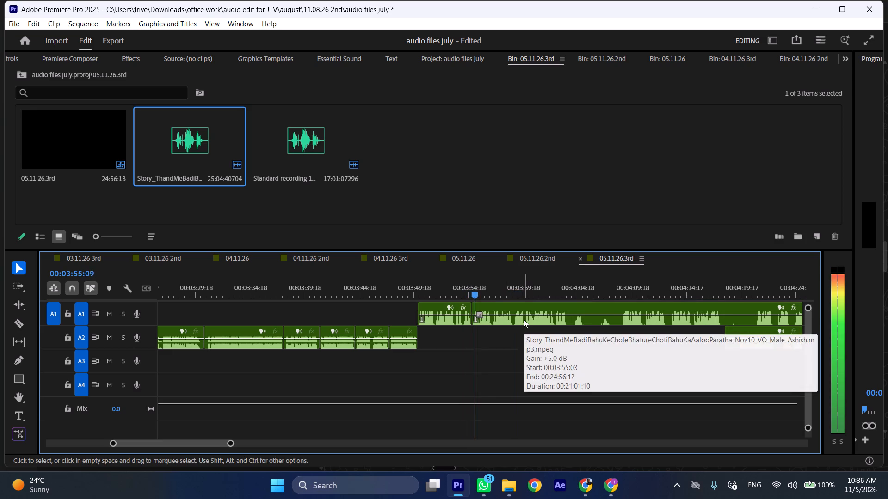
{"action": "type", "text": "l"}
{"action": "scroll", "coordinate": [545, 339], "scroll_direction": "down", "scroll_amount": 5}
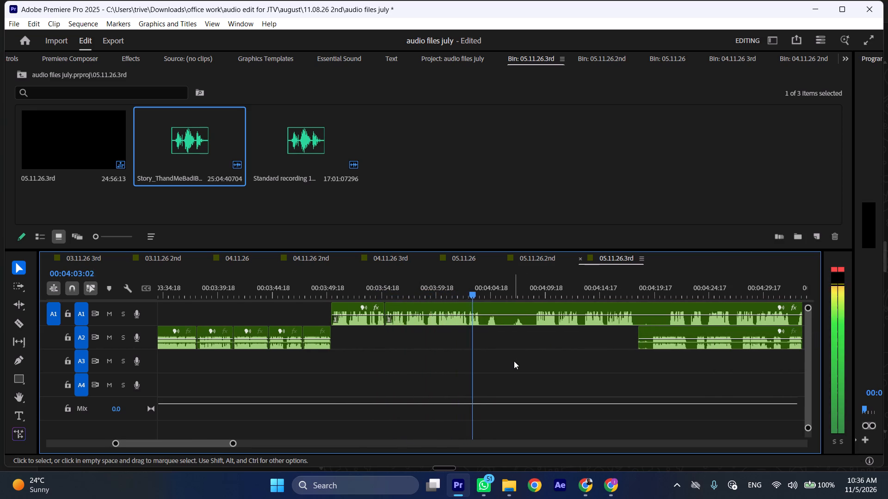
{"action": "key", "text": "space"}
{"action": "type", "text": "C"}
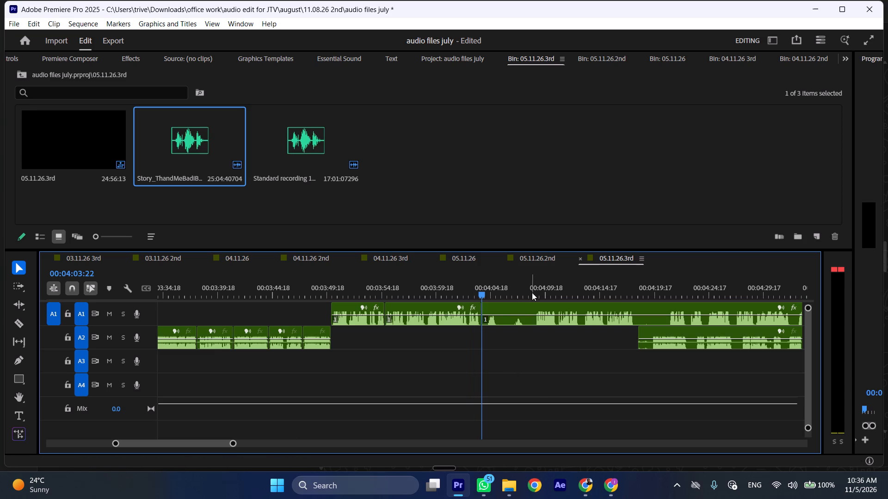
{"action": "left_click", "coordinate": [536, 288]}
{"action": "left_click", "coordinate": [541, 307]}
{"action": "key", "text": "shift+c"}
{"action": "key", "text": "ctrl+shift+d"}
Listen back to the edited A1 speech between about 00:03:55:00 and 00:04:04:00 to check its content and ending.
{"action": "key", "text": "space"}
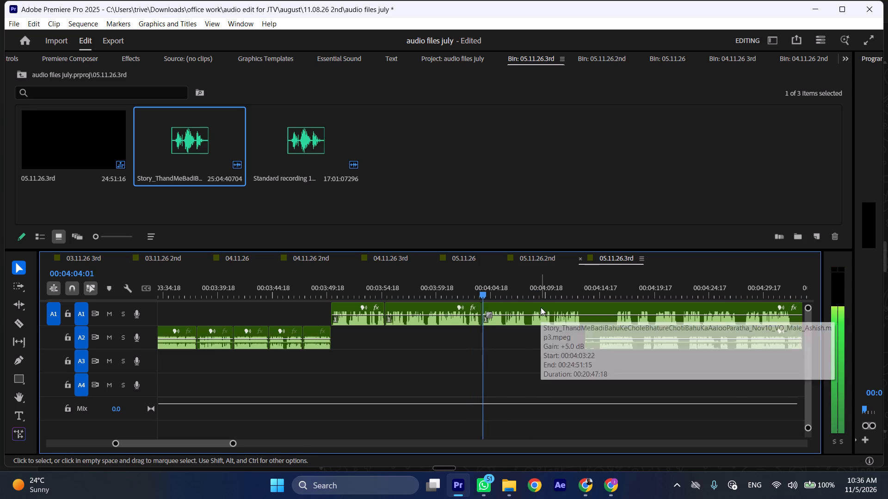
{"action": "type", "text": "l"}
{"action": "left_click", "coordinate": [425, 286]}
{"action": "key", "text": "space"}
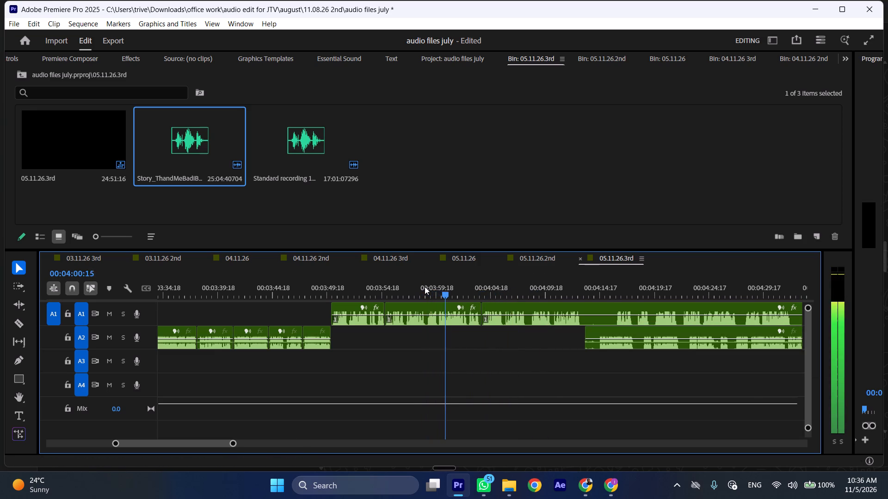
{"action": "left_click", "coordinate": [403, 281]}
{"action": "key", "text": "space"}
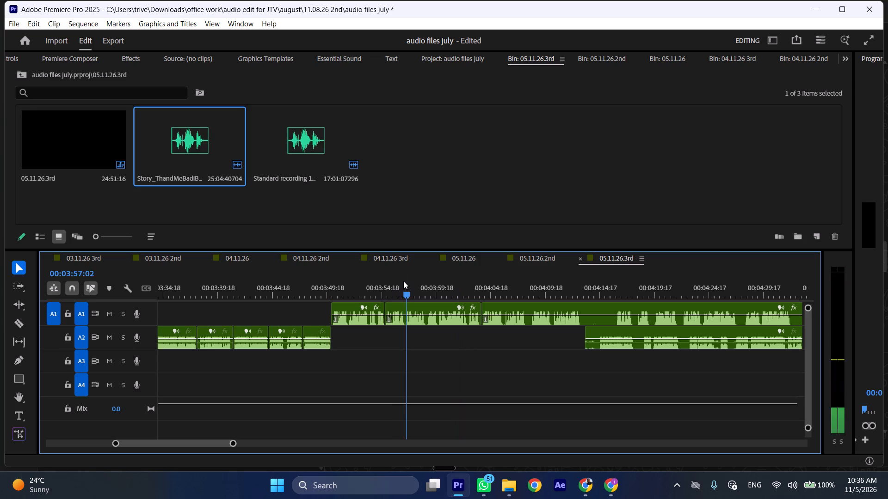
{"action": "left_click", "coordinate": [390, 281]}
{"action": "key", "text": "space"}
{"action": "left_click", "coordinate": [385, 279]}
{"action": "key", "text": "space"}
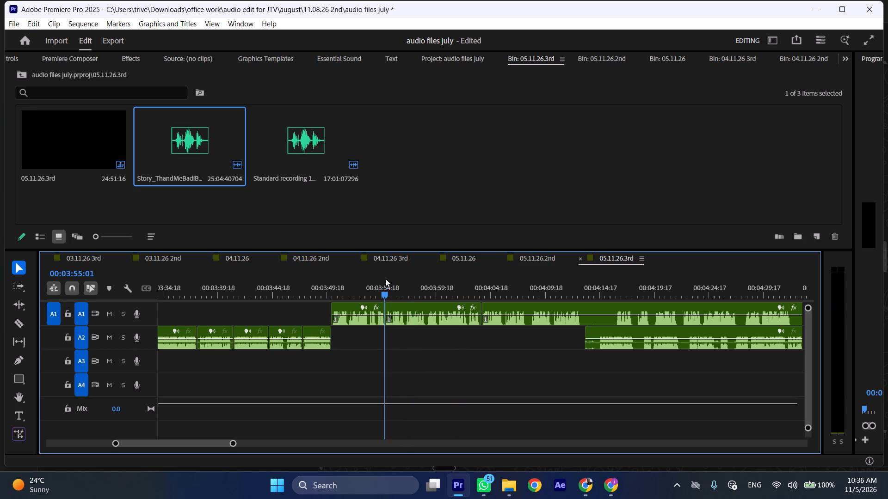
{"action": "left_click_drag", "start_coordinate": [459, 284], "coordinate": [471, 284]}
{"action": "key", "text": "space"}
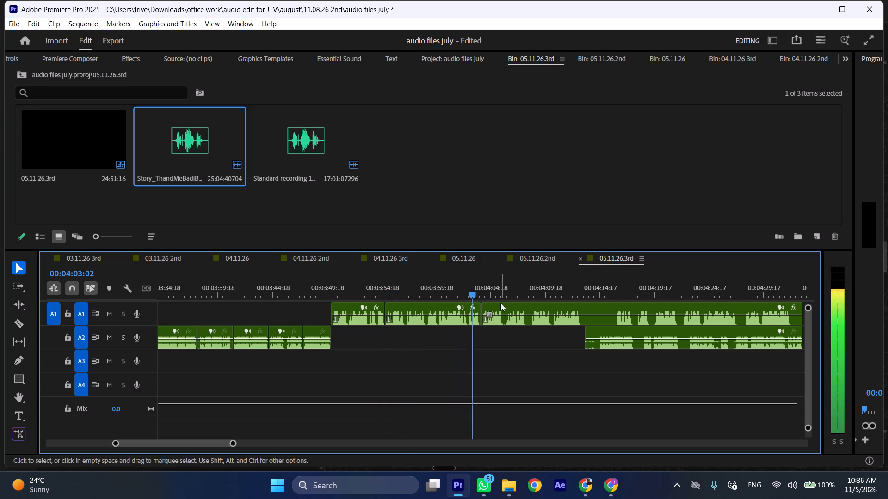
Move the remaining A1 clip later so that it starts at about 00:04:24:03.
{"action": "left_click_drag", "start_coordinate": [501, 304], "coordinate": [722, 305]}
{"action": "key", "text": "space"}
Trim about one second off the start of the remaining A2 clip and move it to start where A1 ends, at about 00:04:03:22.
{"action": "left_click_drag", "start_coordinate": [591, 333], "coordinate": [601, 333]}
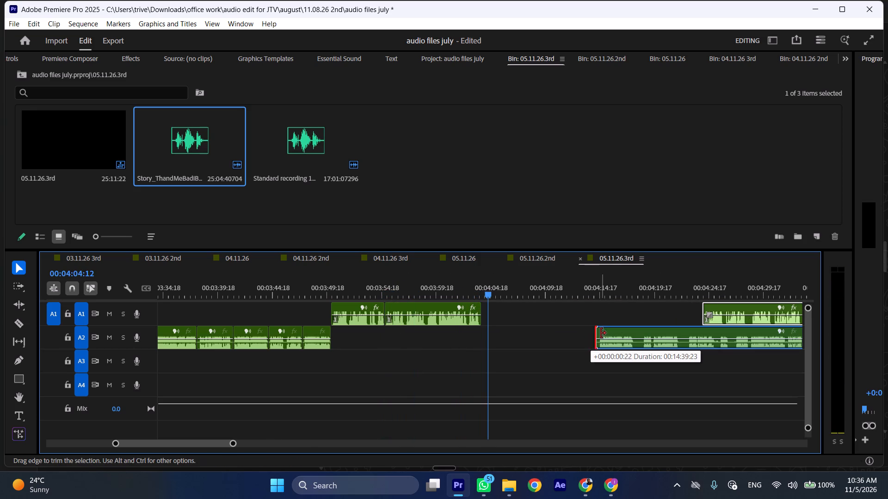
{"action": "left_click_drag", "start_coordinate": [601, 333], "coordinate": [605, 332]}
{"action": "left_click", "coordinate": [604, 329]}
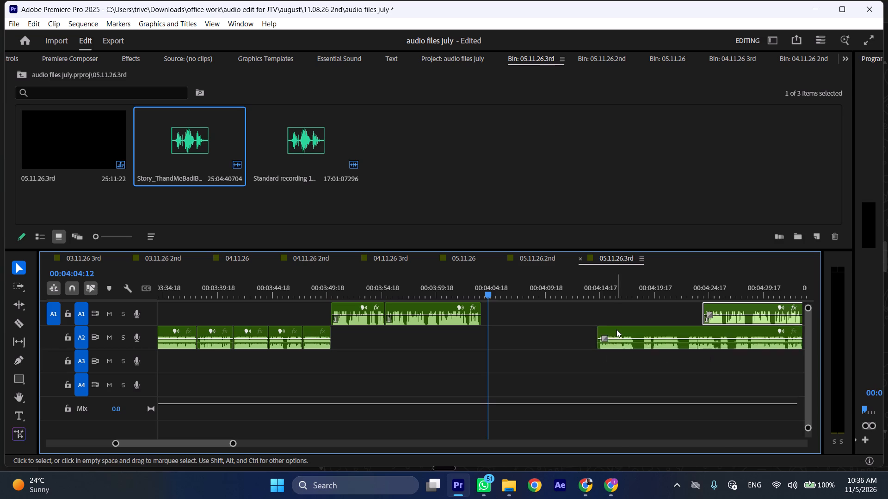
{"action": "left_click_drag", "start_coordinate": [617, 329], "coordinate": [500, 330]}
Play across the A1-to-A2 changeover from about 00:04:02:15 to check the transition.
{"action": "left_click", "coordinate": [467, 296]}
{"action": "key", "text": "space"}
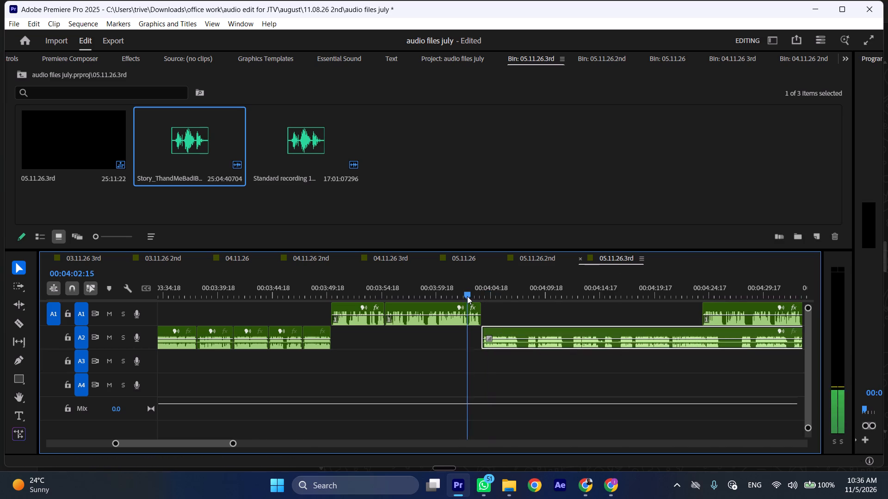
{"action": "type", "text": "l"}
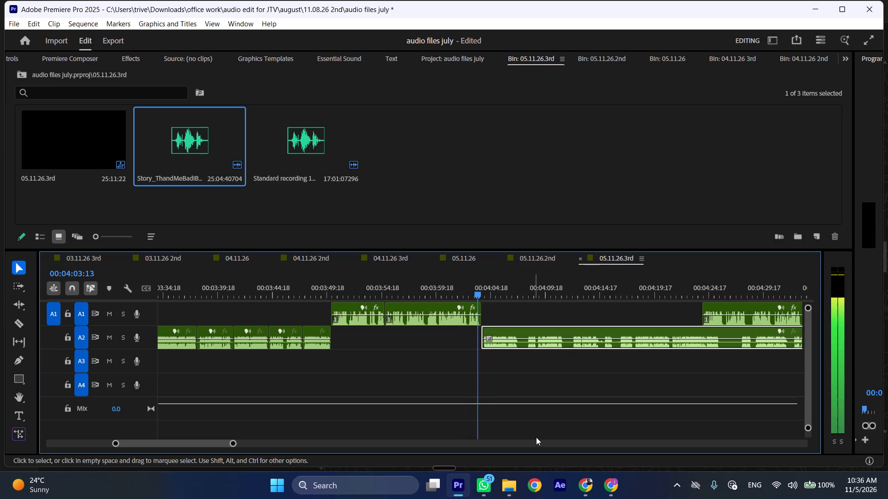
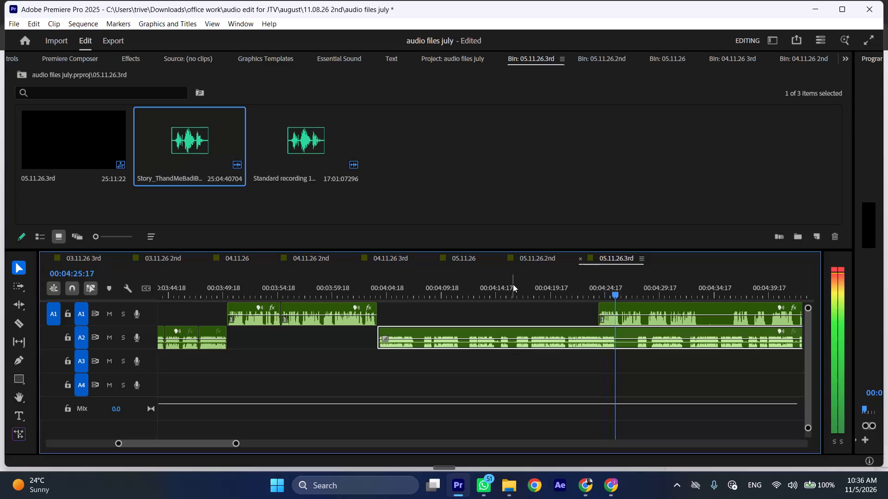
Cut the A2 clip at 00:04:16:08 and ripple-delete its opening part from about 00:04:03:22, about 12 seconds long.
{"action": "left_click", "coordinate": [514, 285]}
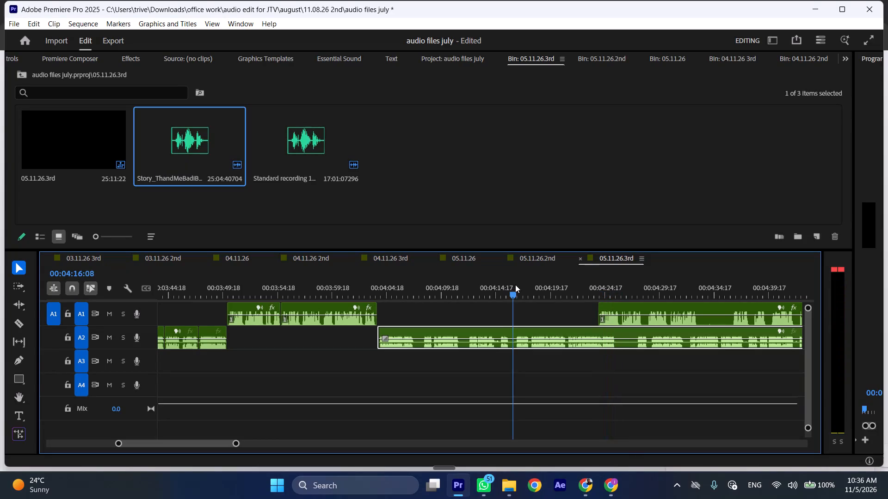
{"action": "key", "text": "shift+c"}
{"action": "key", "text": "ctrl+shift+d"}
Move the remaining A1 clip later so that it starts at about 00:04:34:12, clear of the A2 speech.
{"action": "key", "text": "space"}
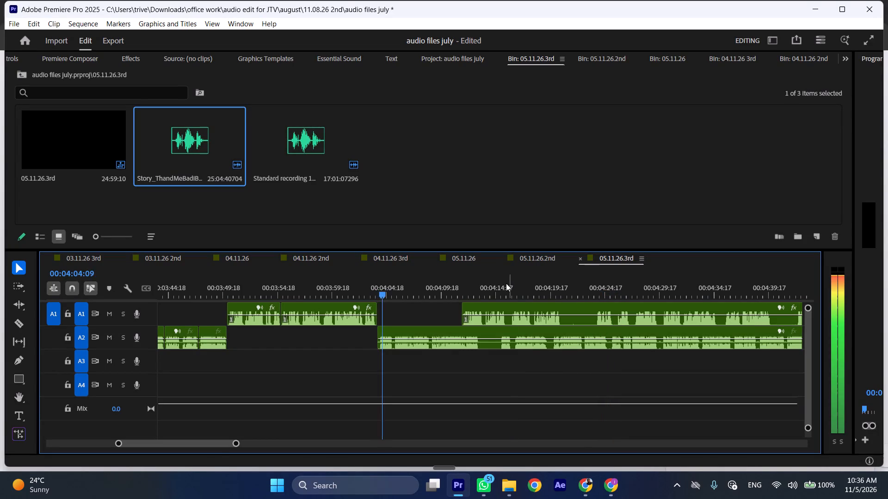
{"action": "left_click_drag", "start_coordinate": [493, 307], "coordinate": [745, 307]}
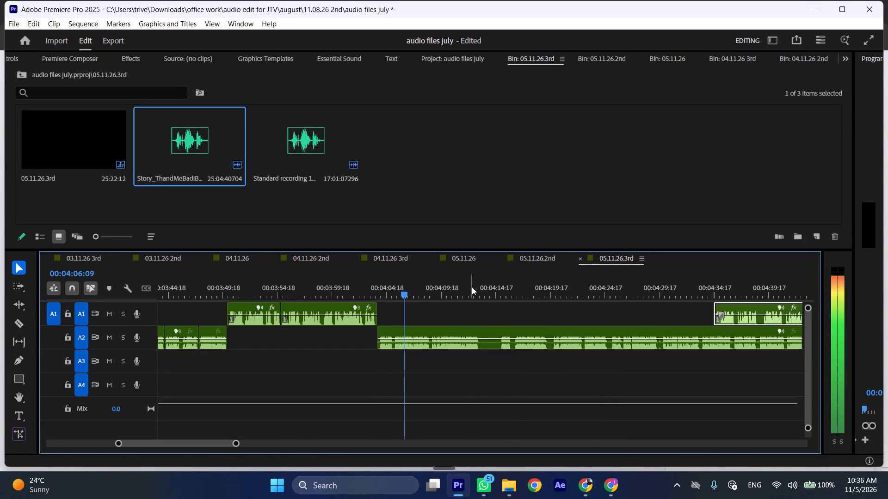
Cut out and ripple-delete the A2 pause of about 1.6 seconds ending at 00:04:15:01.
{"action": "left_click_drag", "start_coordinate": [475, 286], "coordinate": [500, 285]}
{"action": "key", "text": "shift+c"}
{"action": "left_click", "coordinate": [519, 338]}
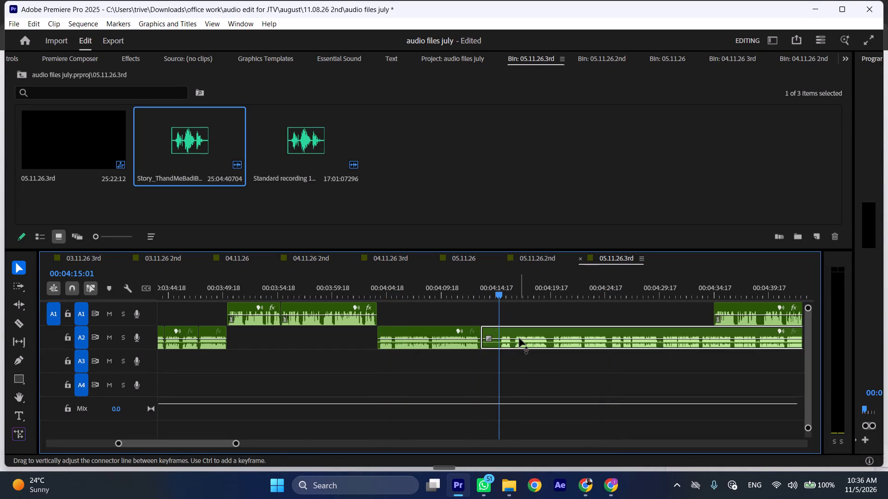
{"action": "key", "text": "shift+c"}
{"action": "key", "text": "ctrl+shift+d"}
Play on through the A2 speech, and cut out and ripple-delete the pause of about 9 frames ending at 00:04:14:22.
{"action": "key", "text": "space"}
{"action": "key", "text": "l"}
{"action": "scroll", "coordinate": [515, 337], "scroll_direction": "down", "scroll_amount": 5}
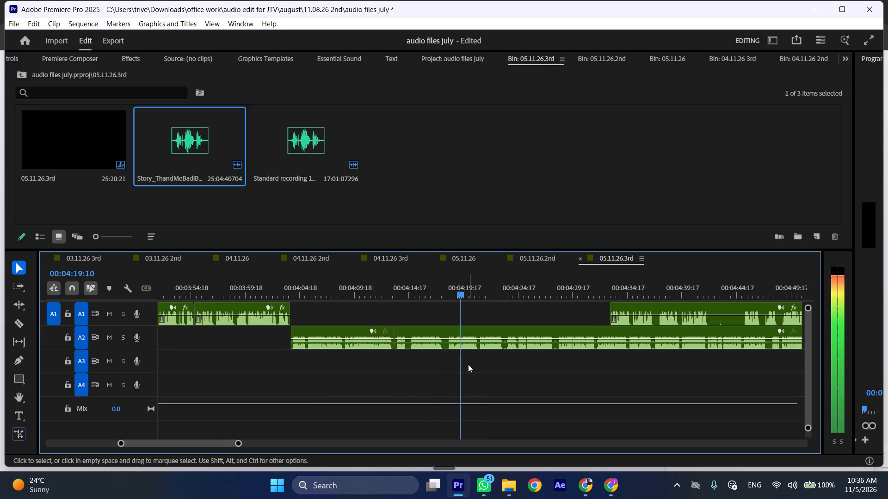
{"action": "scroll", "coordinate": [468, 364], "scroll_direction": "down", "scroll_amount": 5}
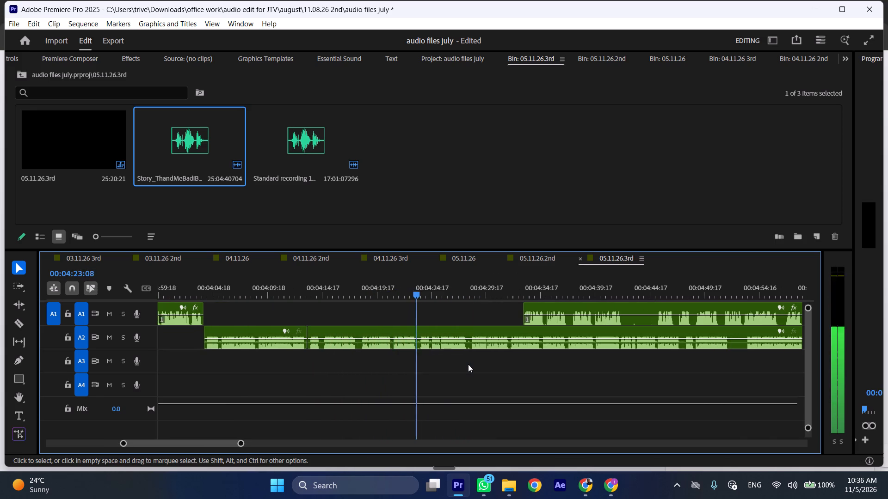
{"action": "left_click_drag", "start_coordinate": [320, 289], "coordinate": [322, 289]}
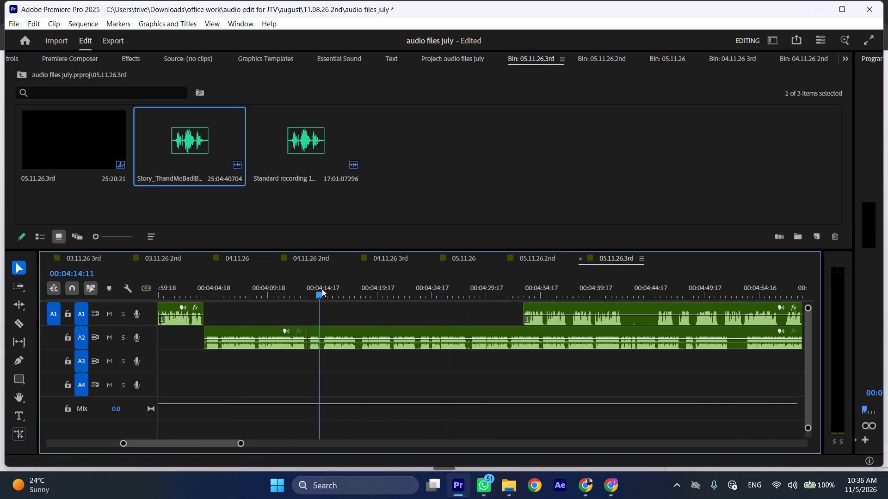
{"action": "left_click_drag", "start_coordinate": [322, 289], "coordinate": [326, 288]}
{"action": "key", "text": "shift+c"}
{"action": "left_click", "coordinate": [339, 323]}
{"action": "left_click", "coordinate": [343, 339]}
{"action": "key", "text": "shift+c"}
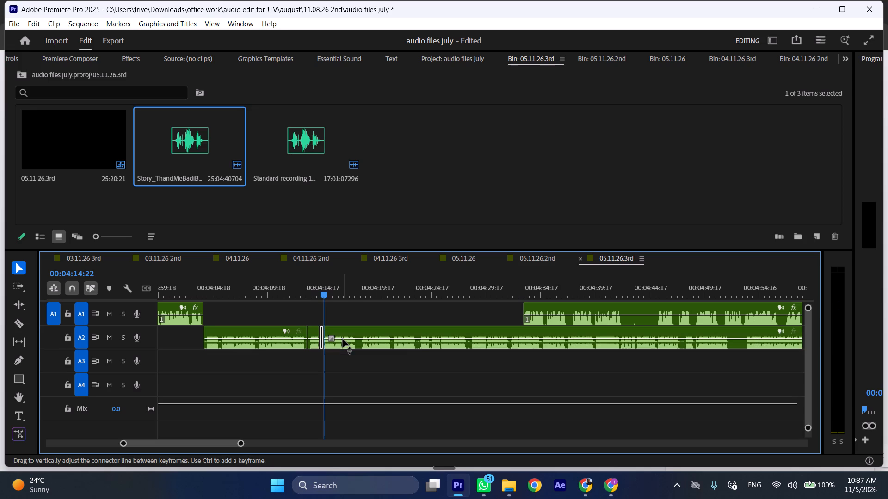
{"action": "key", "text": "ctrl+shift+d"}
Cut out and ripple-delete the short A2 pause of about 8 frames ending at 00:04:17:20.
{"action": "left_click_drag", "start_coordinate": [352, 288], "coordinate": [358, 288]}
{"action": "key", "text": "shift+c"}
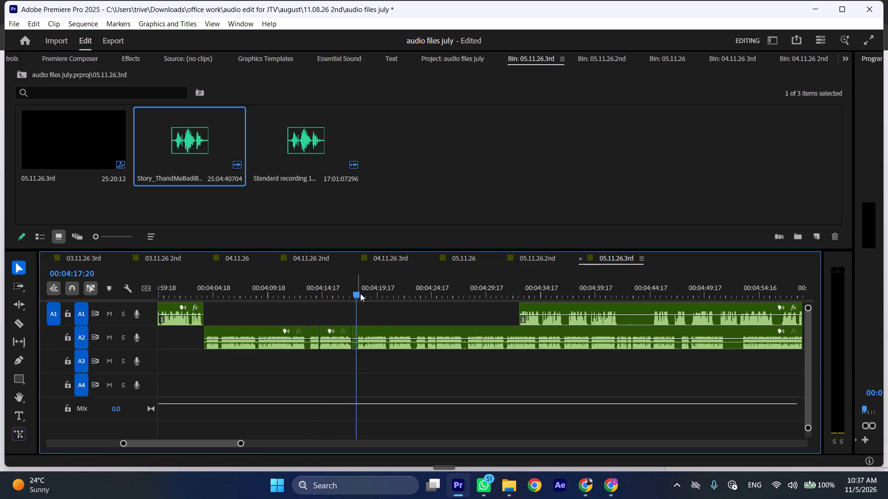
{"action": "left_click", "coordinate": [375, 334]}
{"action": "key", "text": "shift+c"}
{"action": "key", "text": "ctrl+shift+d"}
Play on through A2 and move the remaining A1 clip later so that it starts at about 00:04:59:00.
{"action": "key", "text": "space"}
{"action": "type", "text": "l"}
{"action": "scroll", "coordinate": [426, 358], "scroll_direction": "down", "scroll_amount": 4}
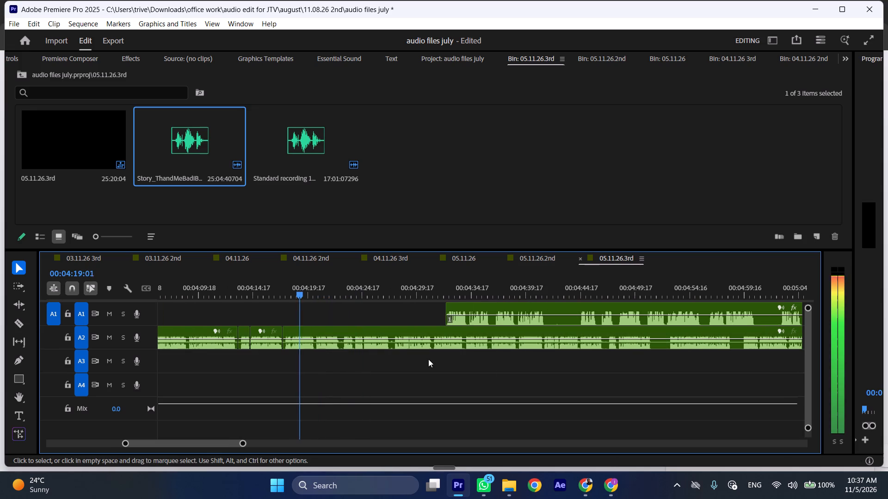
{"action": "left_click_drag", "start_coordinate": [470, 308], "coordinate": [761, 308]}
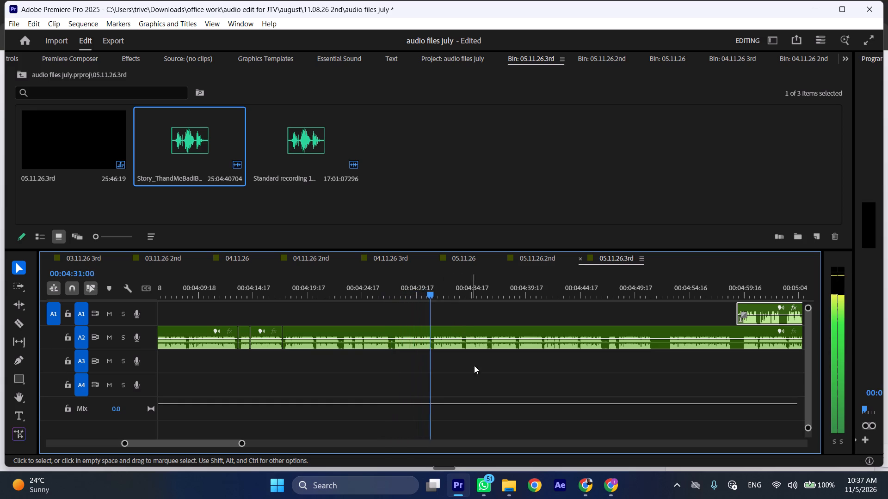
Listen on through the A2 speech from about 00:04:31:00 to check its content and pauses.
{"action": "scroll", "coordinate": [481, 399], "scroll_direction": "down", "scroll_amount": 10}
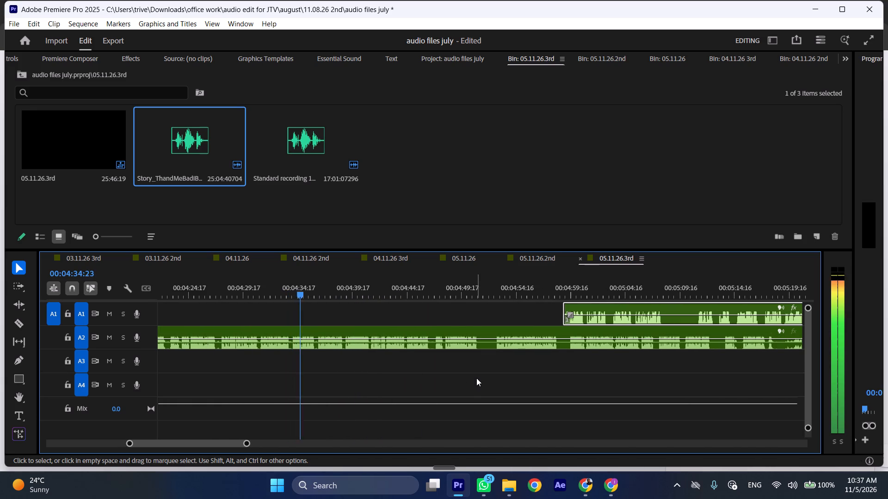
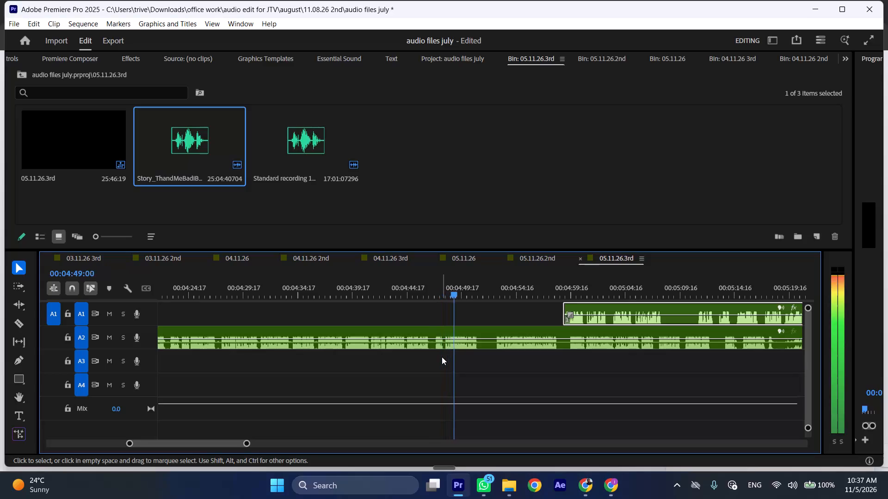
Cut A2 at 00:04:51:10, pull the A1 clip back to start there, and move the remaining A2 clip later to about 00:05:17:00.
{"action": "key", "text": "space"}
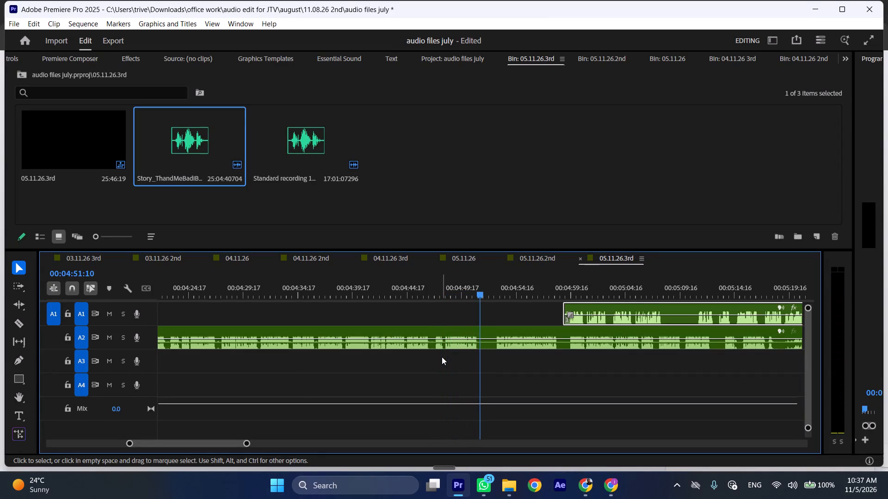
{"action": "type", "text": "C"}
{"action": "left_click_drag", "start_coordinate": [598, 309], "coordinate": [513, 310]}
{"action": "left_click_drag", "start_coordinate": [496, 329], "coordinate": [516, 329]}
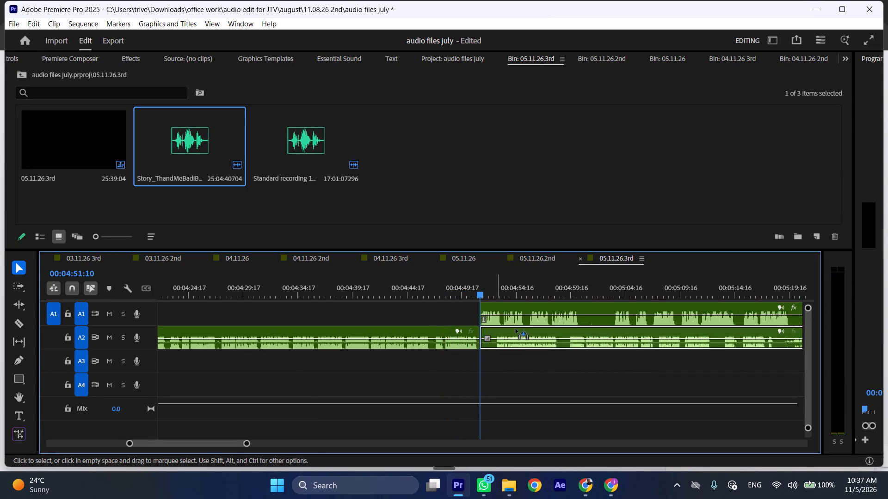
{"action": "left_click_drag", "start_coordinate": [516, 329], "coordinate": [776, 329]}
Play on through the A1 speech from 00:04:51:10 at faster speed to check its content and pauses.
{"action": "key", "text": "space"}
{"action": "key", "text": "l"}
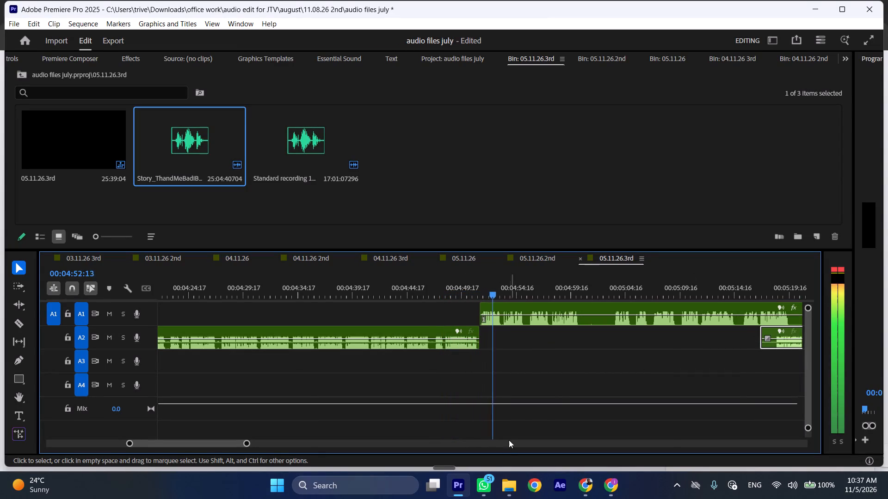
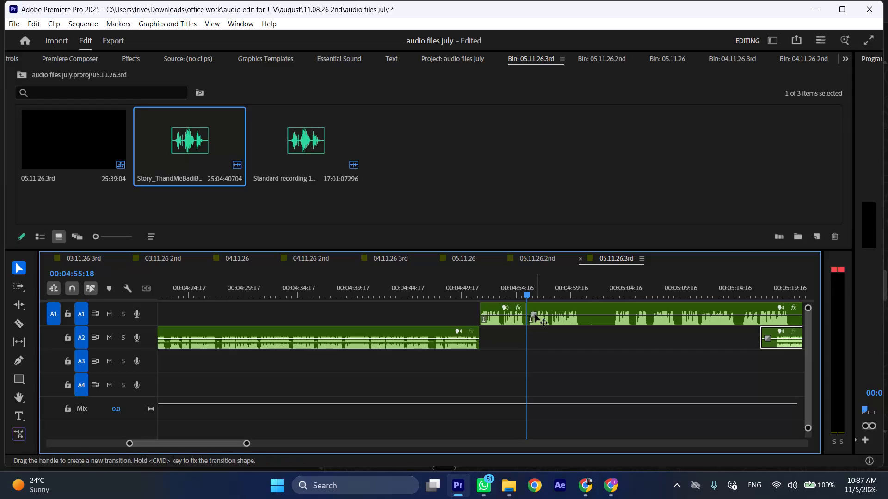
Ripple-delete the A1 segment from 00:04:51:10 to 00:04:55:18 so the following speech closes up.
{"action": "left_click", "coordinate": [517, 321]}
{"action": "key", "text": "ctrl+shift+d"}
Cut A1 at about 00:04:56:07 and at 00:04:59:07, ripple-delete the pause between the cuts, and play on from the join.
{"action": "key", "text": "space"}
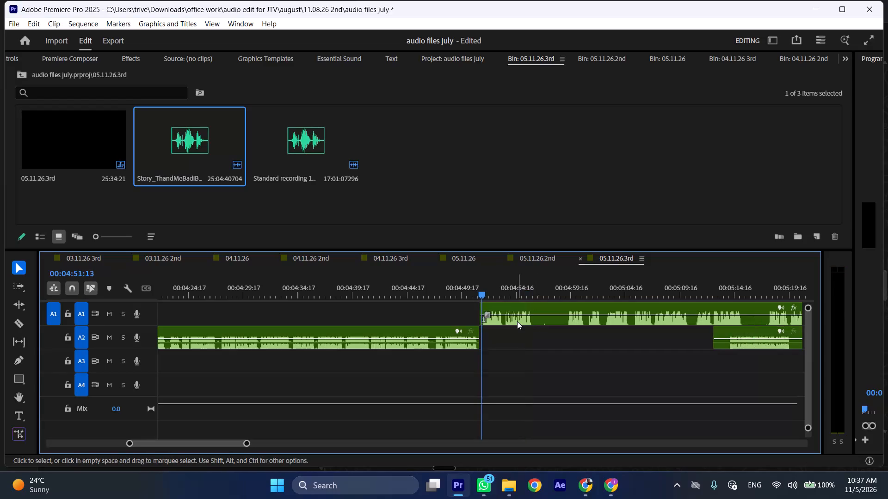
{"action": "type", "text": "l"}
{"action": "left_click_drag", "start_coordinate": [531, 287], "coordinate": [564, 286]}
{"action": "key", "text": "shift+c"}
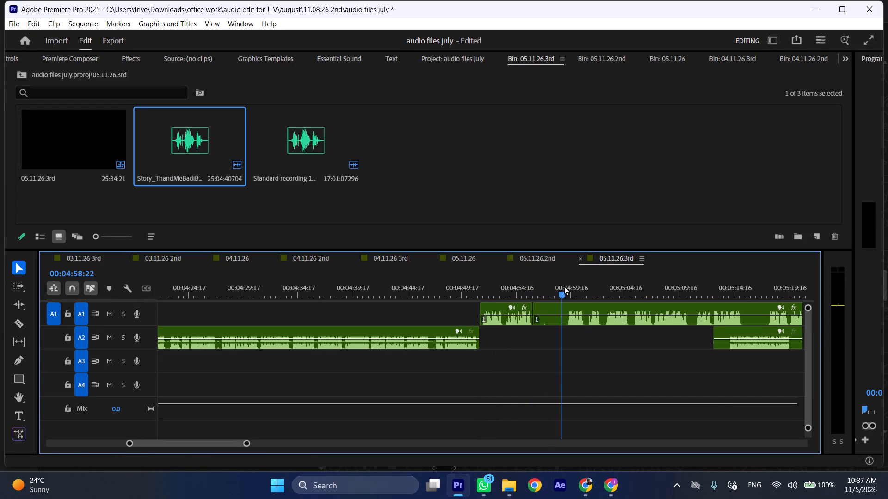
{"action": "left_click_drag", "start_coordinate": [564, 286], "coordinate": [568, 286]}
{"action": "left_click", "coordinate": [578, 312]}
{"action": "key", "text": "shift+c"}
{"action": "key", "text": "ctrl+shift+d"}
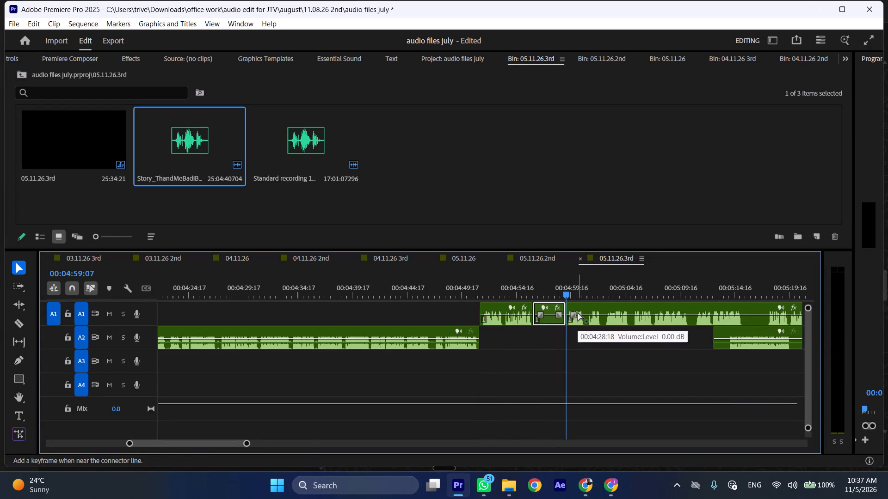
{"action": "key", "text": "space"}
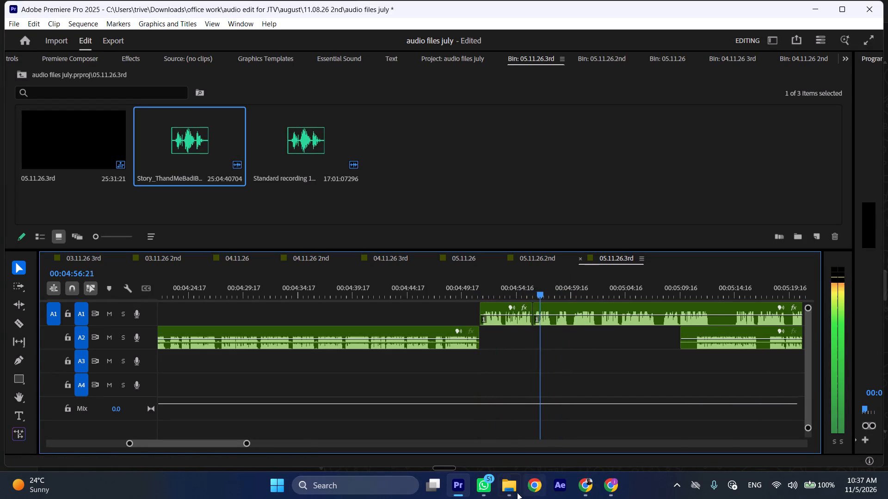
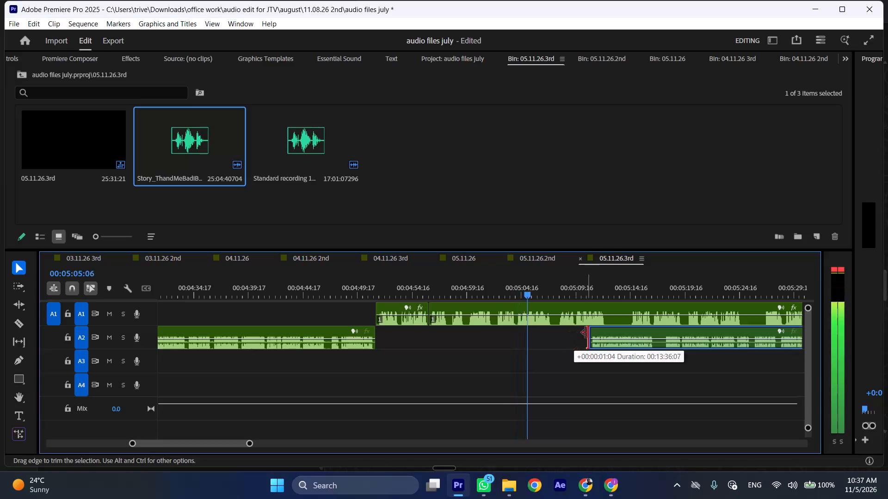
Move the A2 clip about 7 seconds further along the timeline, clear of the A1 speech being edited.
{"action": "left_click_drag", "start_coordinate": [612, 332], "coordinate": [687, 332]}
Cut A1 at 00:05:04:06 and 00:05:08:02 and ripple-delete the segment between the cuts.
{"action": "scroll", "coordinate": [530, 359], "scroll_direction": "down", "scroll_amount": 4}
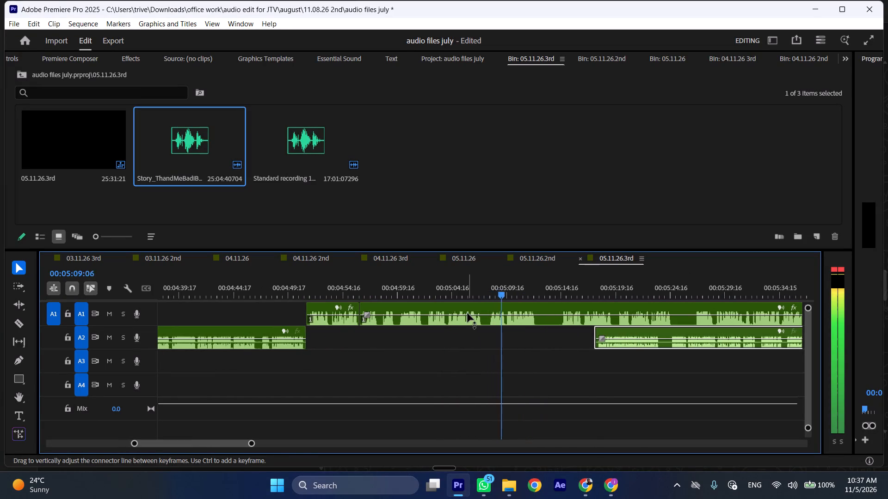
{"action": "left_click", "coordinate": [450, 286]}
{"action": "key", "text": "shift+c"}
{"action": "key", "text": "space"}
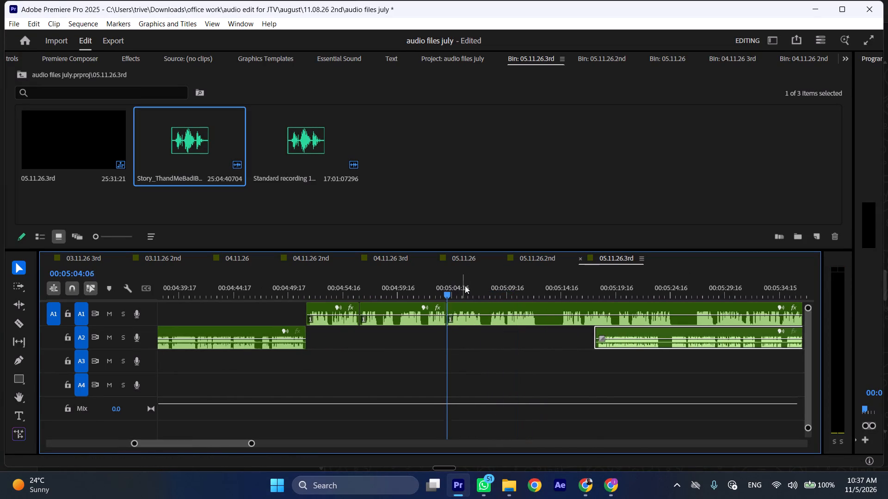
{"action": "left_click_drag", "start_coordinate": [482, 285], "coordinate": [490, 285]}
{"action": "left_click", "coordinate": [498, 309]}
{"action": "key", "text": "shift+c"}
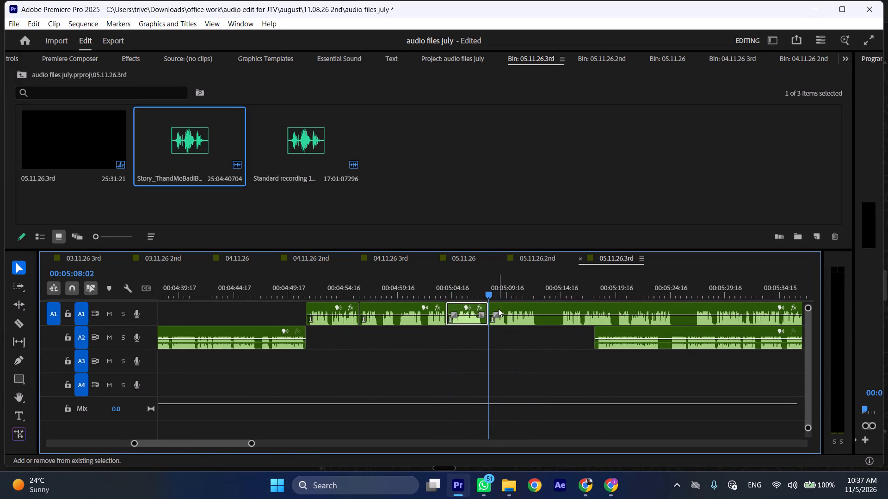
{"action": "key", "text": "ctrl+shift+d"}
Play on from the join, cut A1 at 00:05:08:16, and move the A2 clip so it starts at that cut.
{"action": "key", "text": "space"}
{"action": "type", "text": "l"}
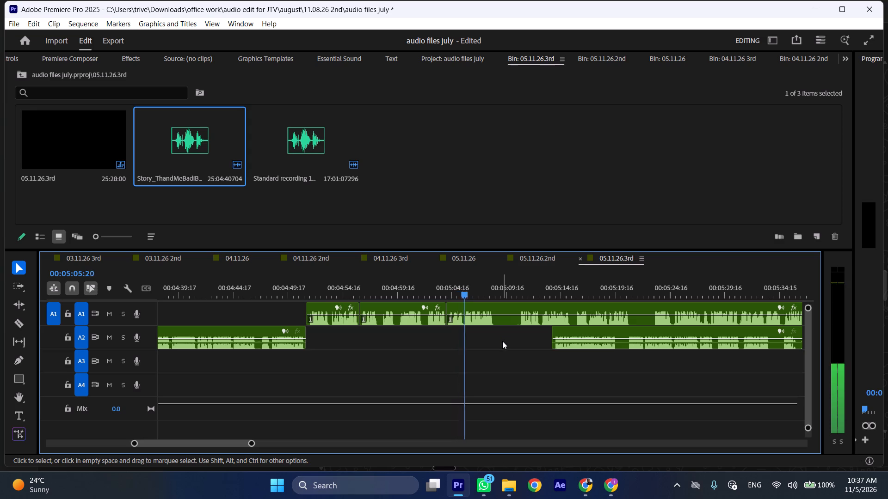
{"action": "key", "text": "space"}
{"action": "type", "text": "C"}
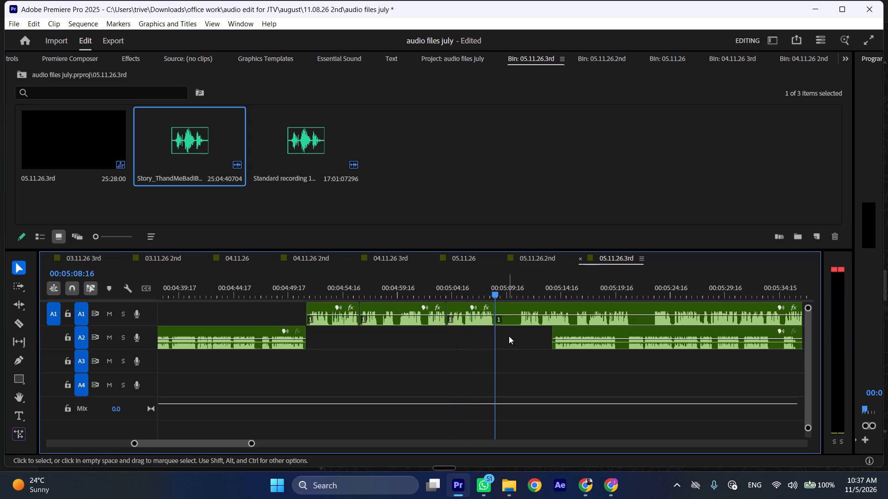
{"action": "left_click_drag", "start_coordinate": [571, 329], "coordinate": [515, 333]}
Move the A1 clip after the cut so it starts at about 00:05:24:20, leaving room for the A2 speech.
{"action": "left_click_drag", "start_coordinate": [506, 305], "coordinate": [658, 305]}
{"action": "left_click_drag", "start_coordinate": [645, 305], "coordinate": [667, 305]}
Cut A1 at 00:04:57:22 and 00:04:58:07 and ripple-delete the short pause between the cuts.
{"action": "scroll", "coordinate": [501, 338], "scroll_direction": "up", "scroll_amount": 3}
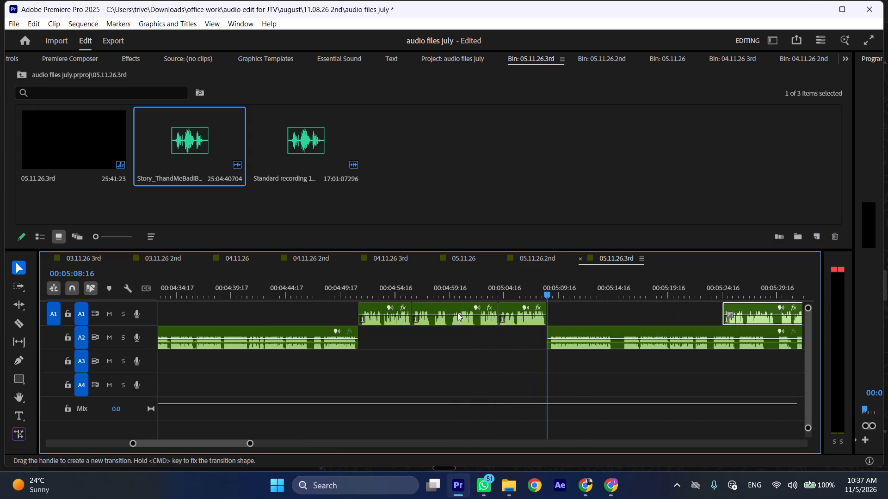
{"action": "left_click_drag", "start_coordinate": [429, 284], "coordinate": [431, 284]}
{"action": "key", "text": "shift+c"}
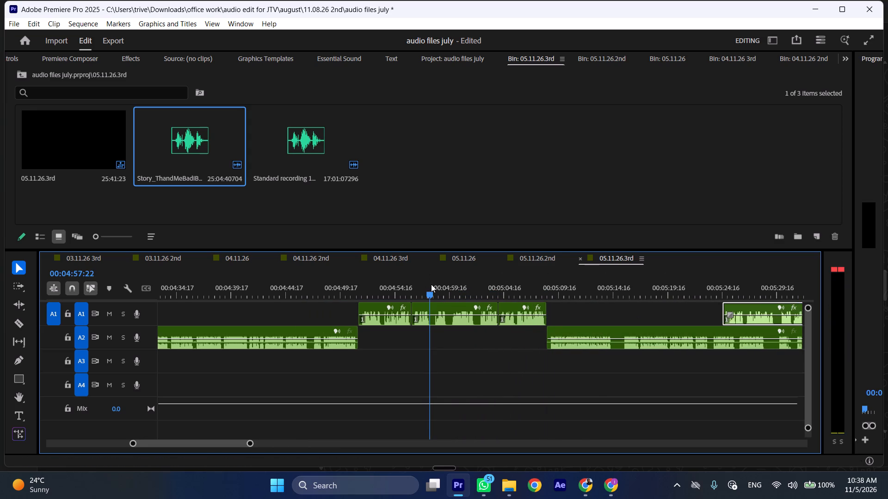
{"action": "left_click_drag", "start_coordinate": [431, 284], "coordinate": [435, 284]}
{"action": "left_click", "coordinate": [447, 316]}
{"action": "key", "text": "shift+c"}
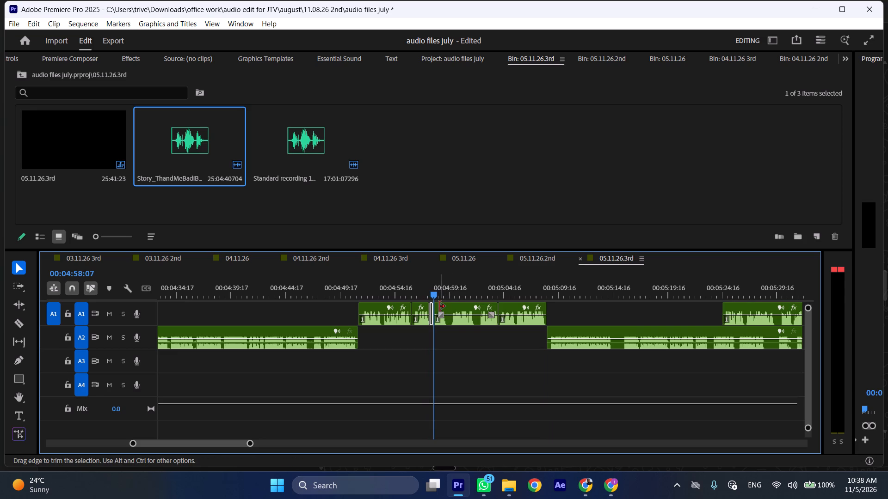
{"action": "key", "text": "ctrl+shift+d"}
Cut A1 at 00:04:59:01 and 00:04:59:10 and ripple-delete the short pause between the cuts.
{"action": "left_click", "coordinate": [444, 292]}
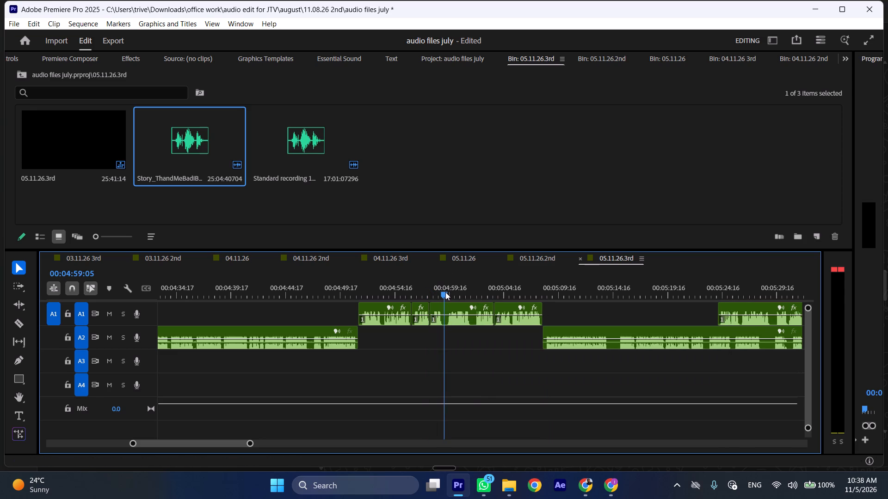
{"action": "key", "text": "shift+c"}
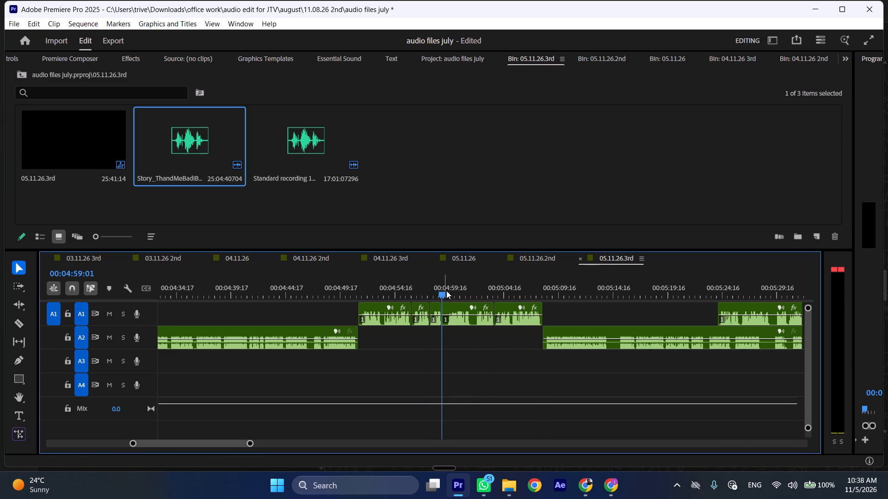
{"action": "left_click", "coordinate": [449, 288]}
{"action": "left_click", "coordinate": [455, 318]}
{"action": "key", "text": "shift+c"}
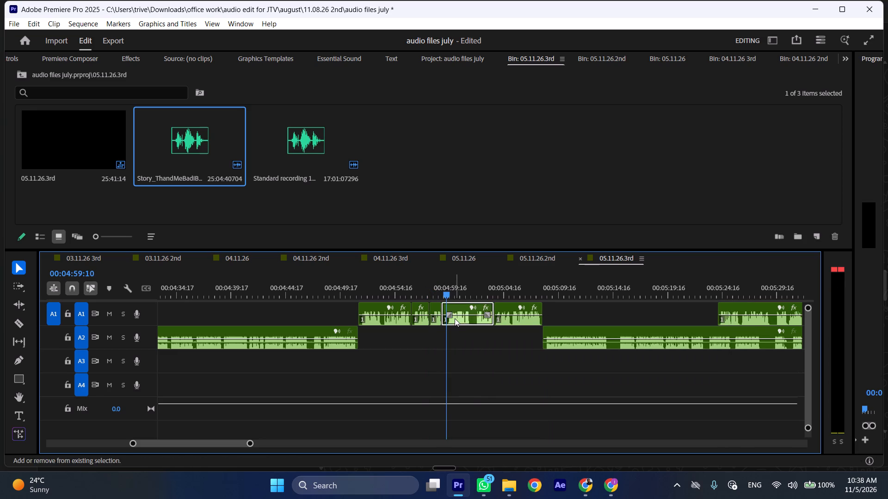
{"action": "key", "text": "ctrl+shift+d"}
Cut A1 at 00:05:01:08 and 00:05:01:17 and ripple-delete the short pause between the cuts.
{"action": "left_click_drag", "start_coordinate": [465, 287], "coordinate": [469, 287]}
{"action": "key", "text": "shift+c"}
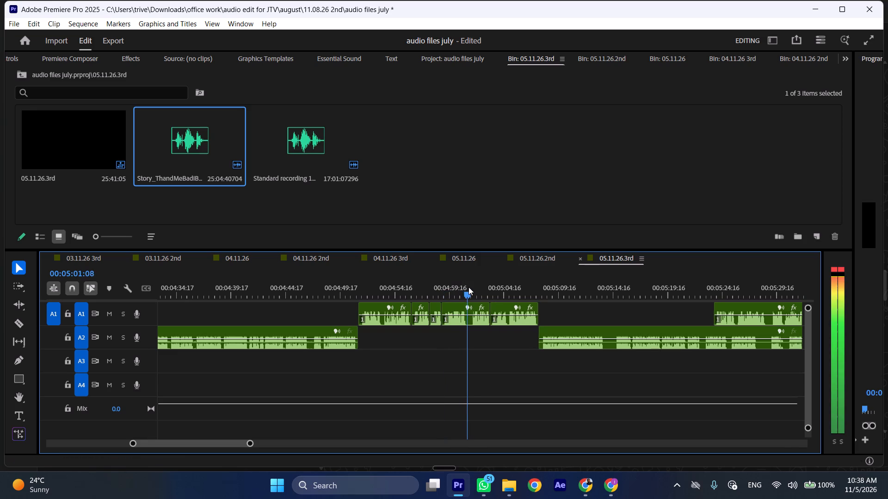
{"action": "left_click_drag", "start_coordinate": [469, 287], "coordinate": [473, 286]}
{"action": "left_click", "coordinate": [477, 318]}
{"action": "key", "text": "shift+c"}
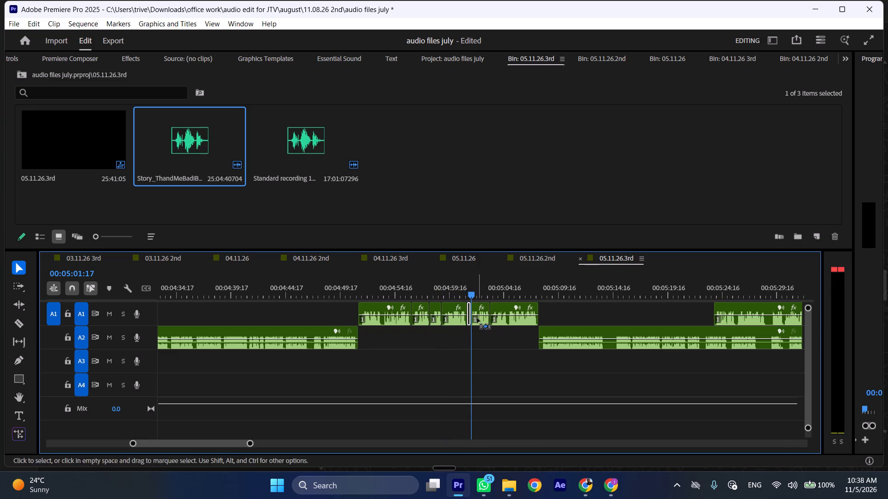
{"action": "key", "text": "ctrl+shift+d"}
Play on from about 00:05:06 into the A2 speech and cut A2 at 00:05:13:15, where the pause begins.
{"action": "left_click", "coordinate": [524, 280]}
{"action": "key", "text": "space"}
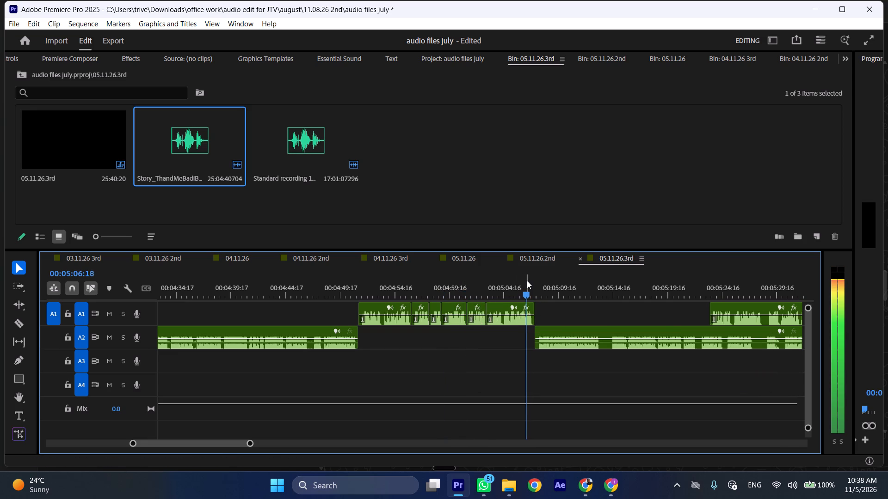
{"action": "key", "text": "l"}
{"action": "scroll", "coordinate": [556, 328], "scroll_direction": "down", "scroll_amount": 5}
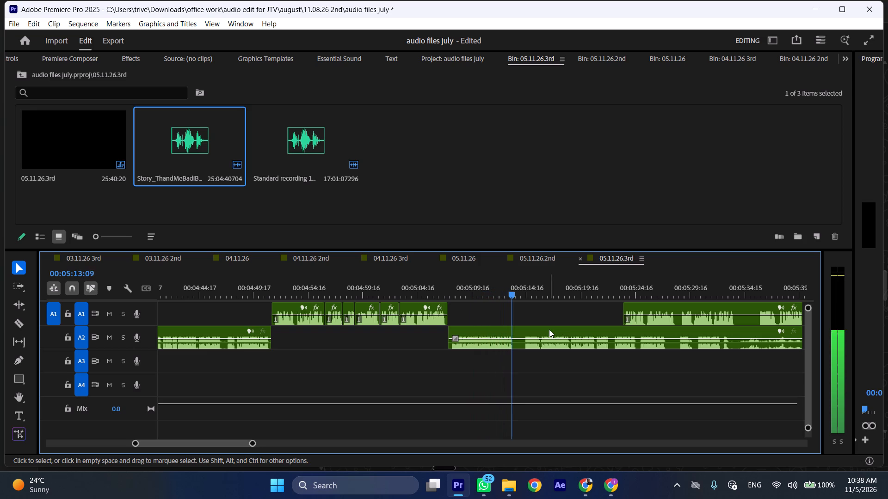
{"action": "key", "text": "space"}
{"action": "key", "text": "shift+c"}
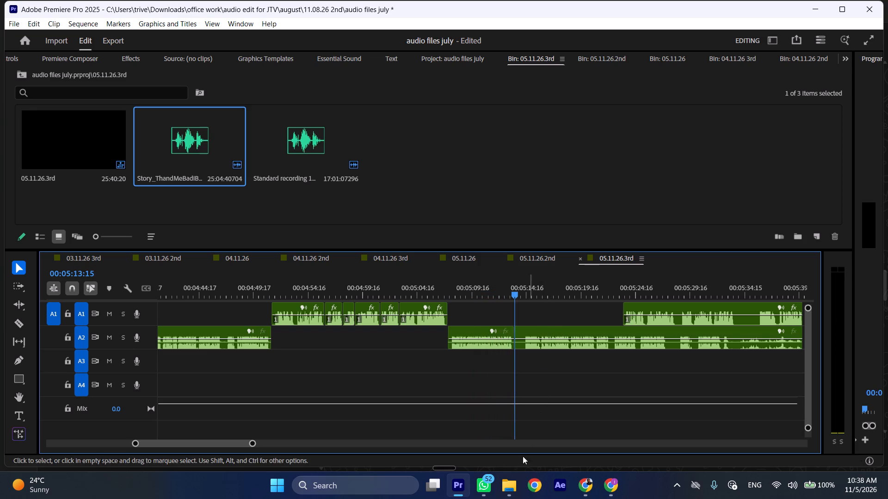
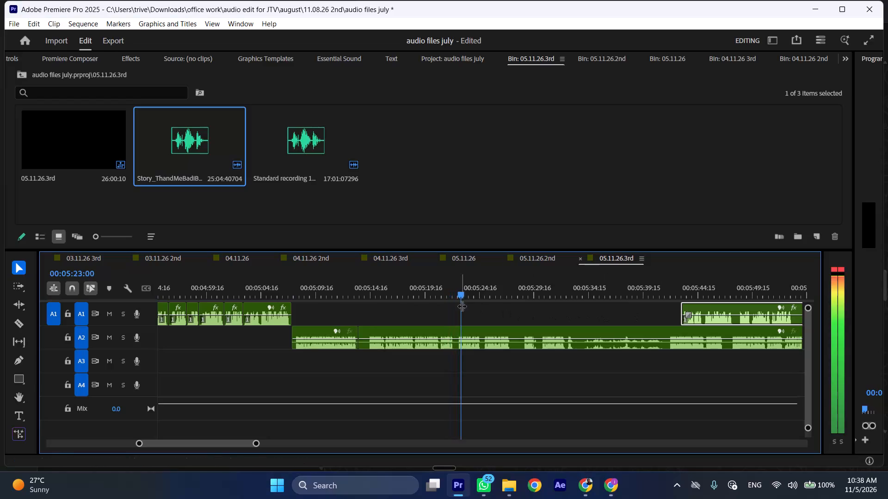
Cut A2 at 00:05:14:13 and ripple-delete the A2 passage before it, back to where the A1 speech ends, including the short piece after the earlier cut.
{"action": "left_click", "coordinate": [370, 280]}
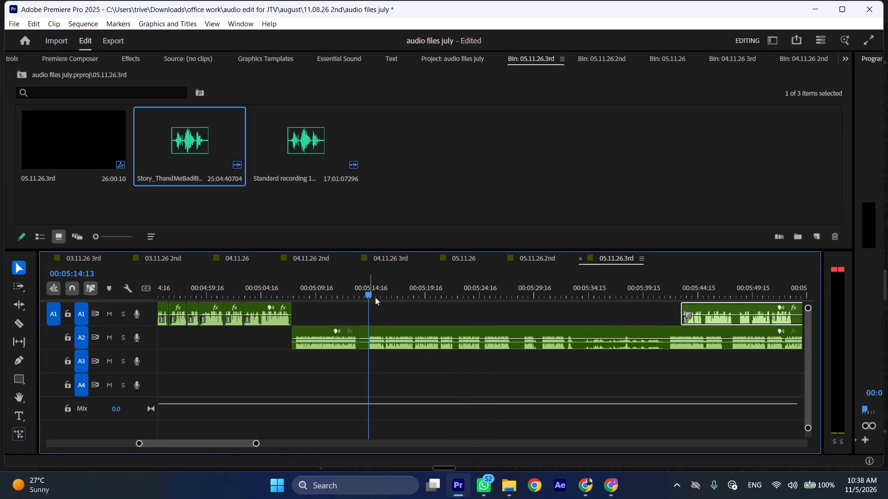
{"action": "key", "text": "shift+c"}
{"action": "left_click_drag", "start_coordinate": [340, 351], "coordinate": [362, 344]}
{"action": "key", "text": "ctrl+shift+d"}
Play on from 00:05:13, cut A2 at about 00:05:14 and at 00:05:15:16, and ripple-delete the segment between the cuts.
{"action": "left_click", "coordinate": [364, 278]}
{"action": "key", "text": "space"}
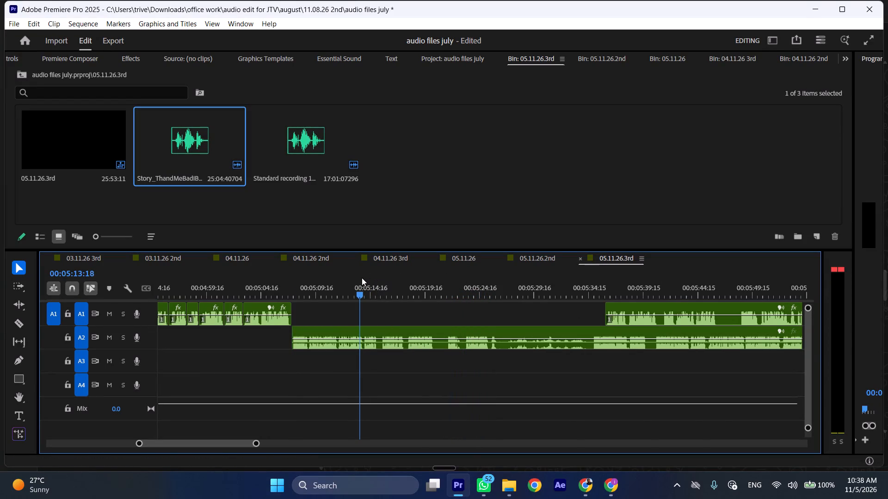
{"action": "key", "text": "space"}
{"action": "type", "text": "C l"}
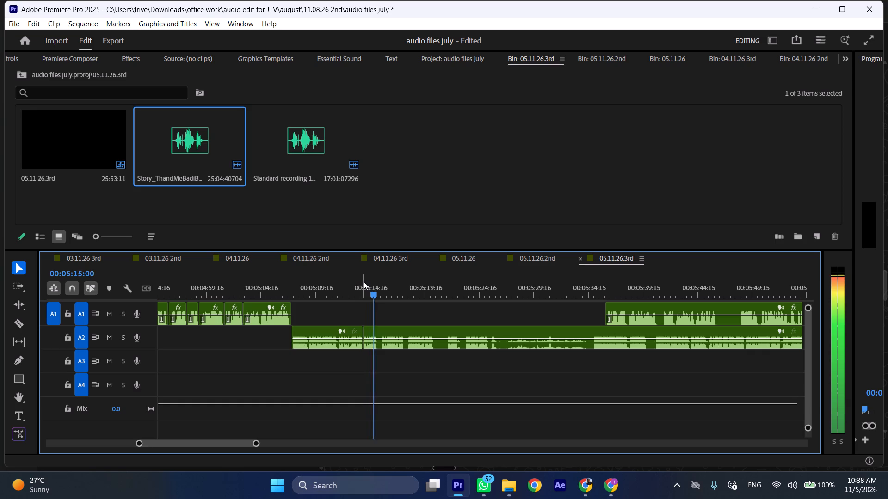
{"action": "key", "text": "space"}
{"action": "left_click", "coordinate": [402, 337]}
{"action": "key", "text": "shift+c"}
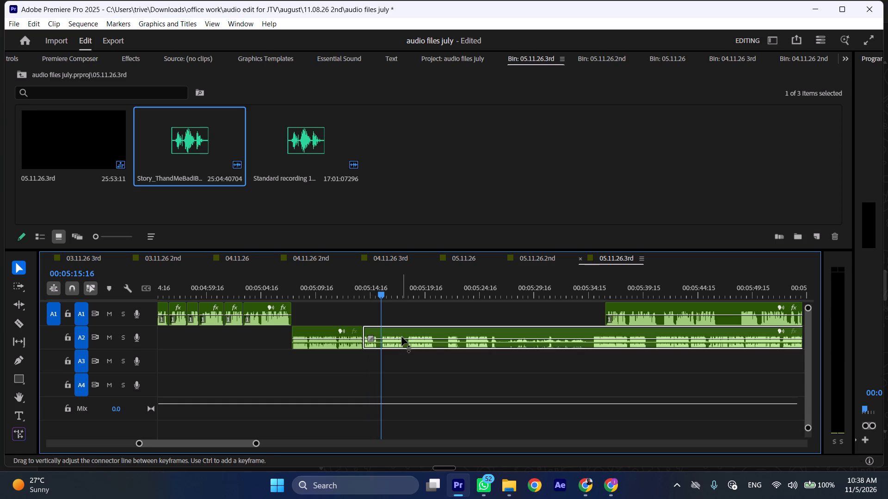
{"action": "key", "text": "ctrl+shift+d"}
Play on in A2, cut it at 00:05:21:14, and ripple-delete the segment from the cut at about 00:05:14 up to there.
{"action": "key", "text": "space"}
{"action": "type", "text": "l"}
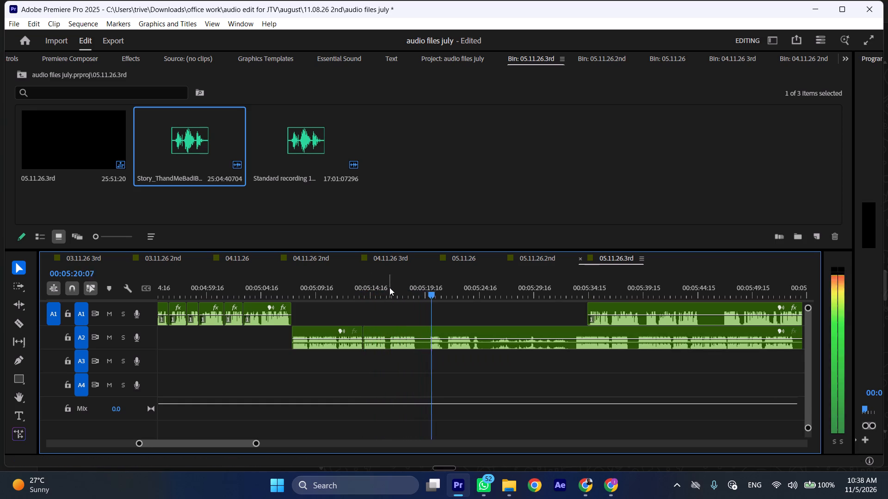
{"action": "left_click", "coordinate": [447, 289]}
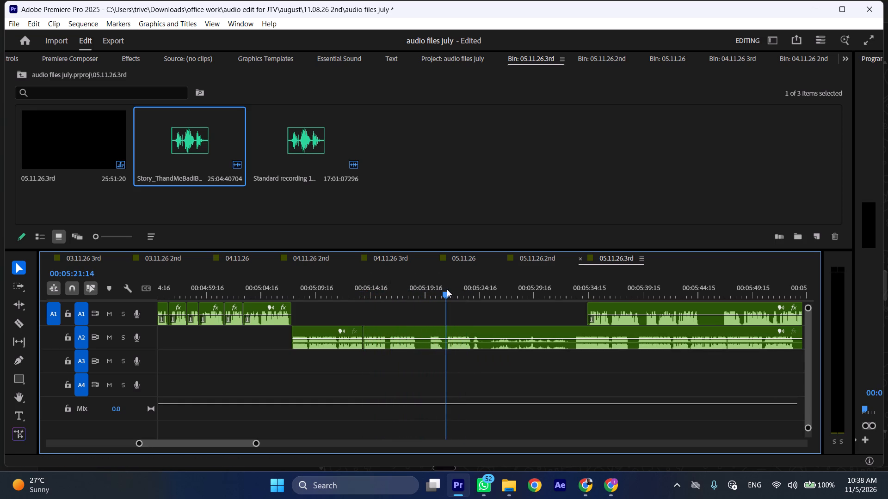
{"action": "left_click", "coordinate": [455, 339]}
{"action": "key", "text": "shift+c"}
{"action": "key", "text": "ctrl+shift+d"}
Play on through the A2 speech from about 00:05:14 and cut A2 at 00:05:17:07, where the louder speech ends.
{"action": "key", "text": "space"}
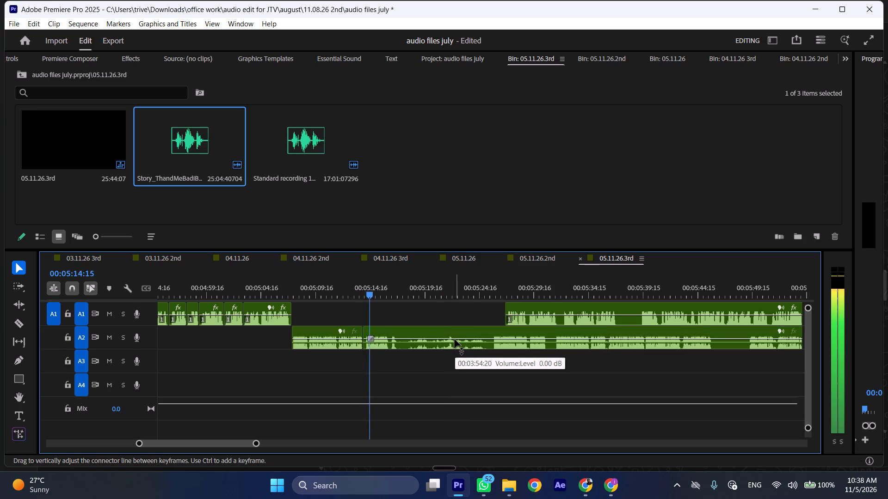
{"action": "key", "text": "l"}
{"action": "key", "text": "space"}
{"action": "type", "text": "C"}
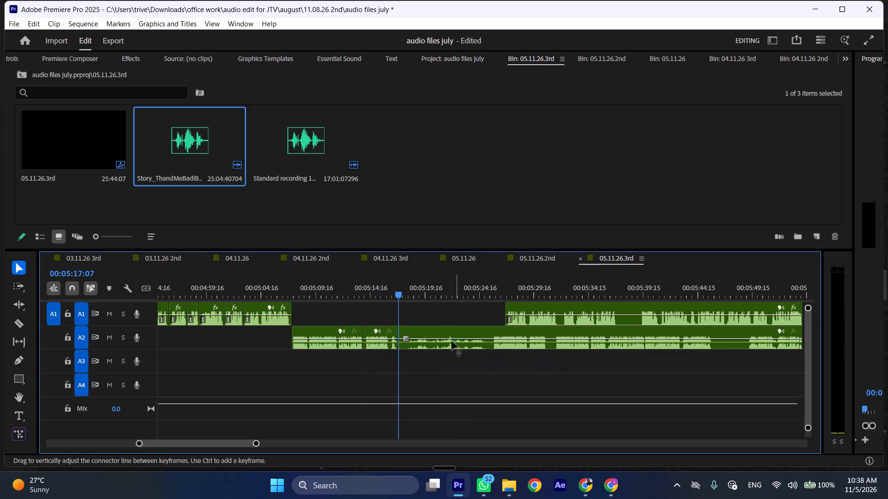
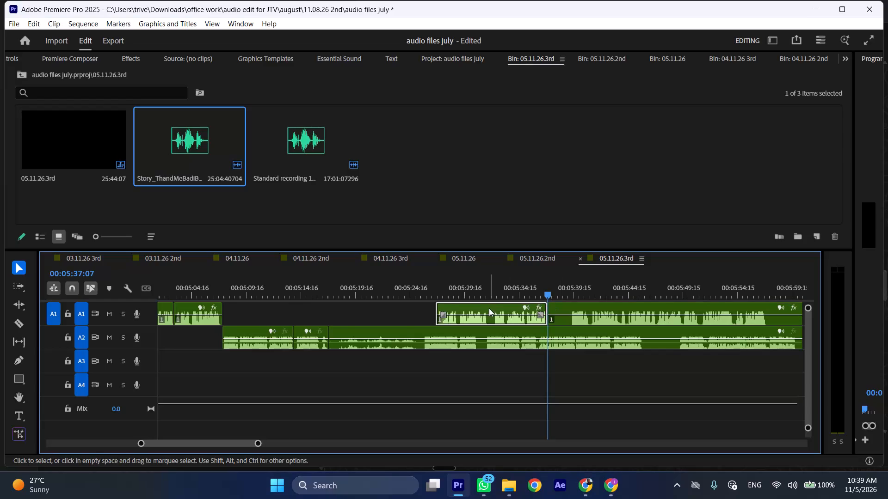
Insert the A1 speech clip at the A2 cut at 00:05:17:07, pushing the following clips on both tracks along, and play across the join.
{"action": "left_click_drag", "start_coordinate": [487, 308], "coordinate": [384, 308]}
{"action": "left_click", "coordinate": [313, 296]}
{"action": "key", "text": "space"}
{"action": "type", "text": "l"}
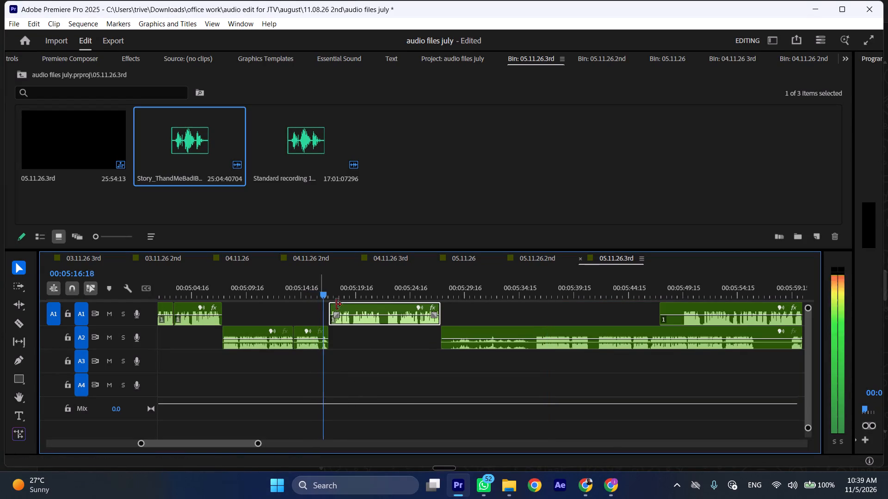
Trim the quiet opening off the following A2 clip and move it back to where the A1 speech ends, at about 00:05:27.
{"action": "left_click_drag", "start_coordinate": [443, 335], "coordinate": [536, 329]}
{"action": "left_click_drag", "start_coordinate": [558, 336], "coordinate": [466, 336]}
{"action": "key", "text": "ctrl+z"}
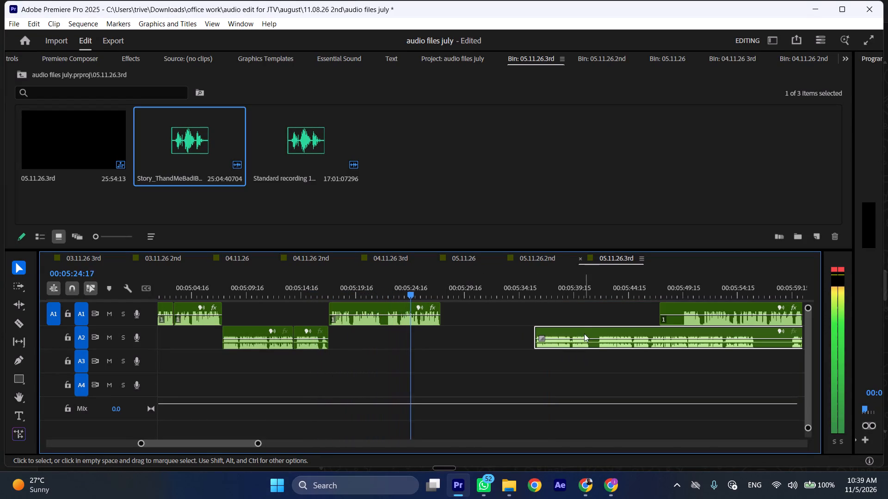
{"action": "left_click_drag", "start_coordinate": [582, 328], "coordinate": [490, 332]}
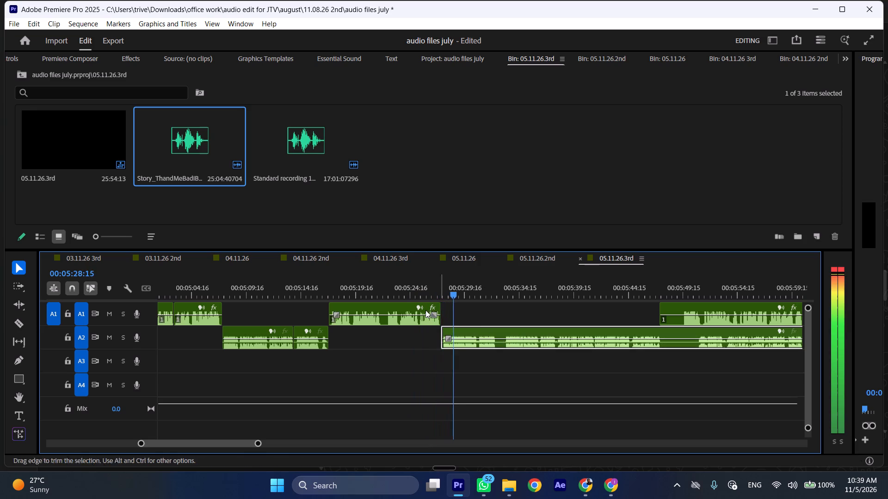
Cut A1 at 00:05:22:00 and again about 13 frames on, and ripple-delete the short pause between the cuts.
{"action": "left_click_drag", "start_coordinate": [382, 288], "coordinate": [386, 288]}
{"action": "type", "text": "CC"}
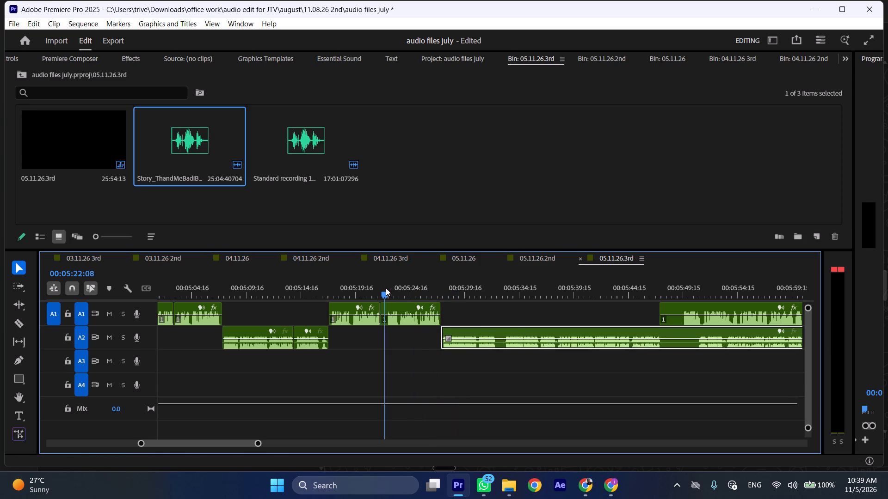
{"action": "left_click_drag", "start_coordinate": [386, 288], "coordinate": [387, 288]}
{"action": "left_click", "coordinate": [394, 306]}
{"action": "key", "text": "shift+c"}
{"action": "key", "text": "ctrl+shift+d"}
Play on from about 00:05:25 to check the end of the A1 speech and its transition into A2.
{"action": "key", "text": "space"}
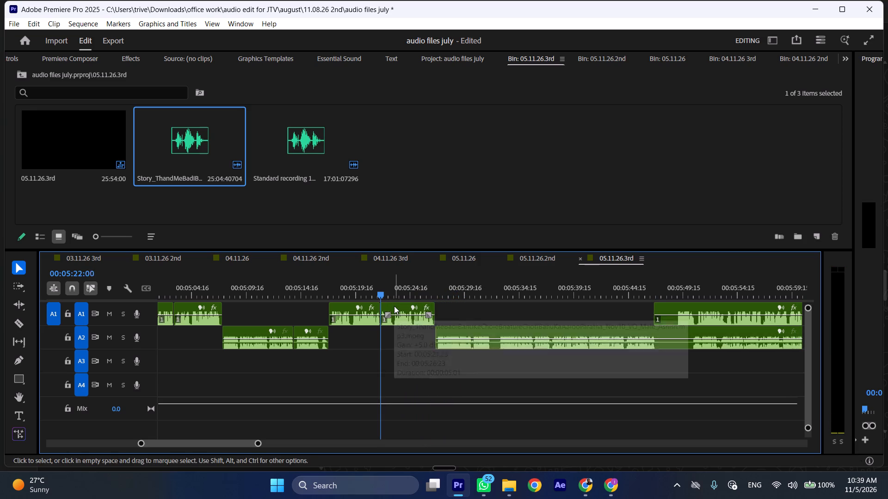
{"action": "left_click", "coordinate": [416, 285]}
{"action": "key", "text": "space"}
{"action": "type", "text": "l"}
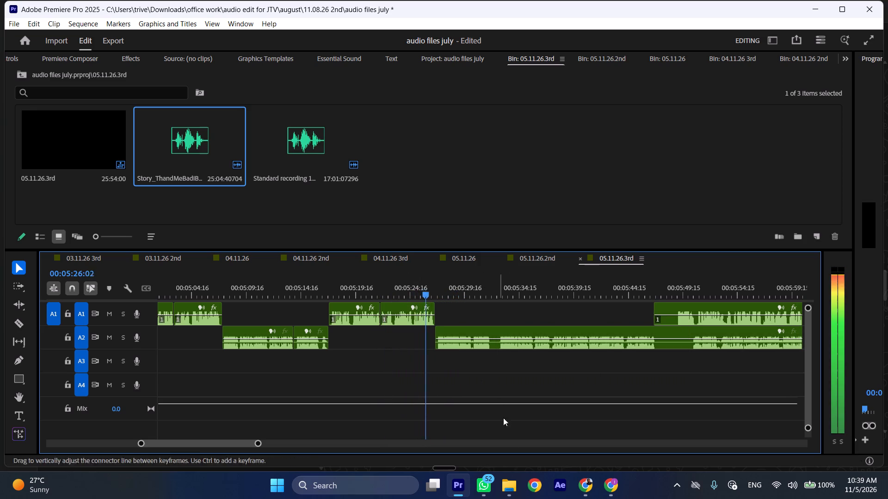
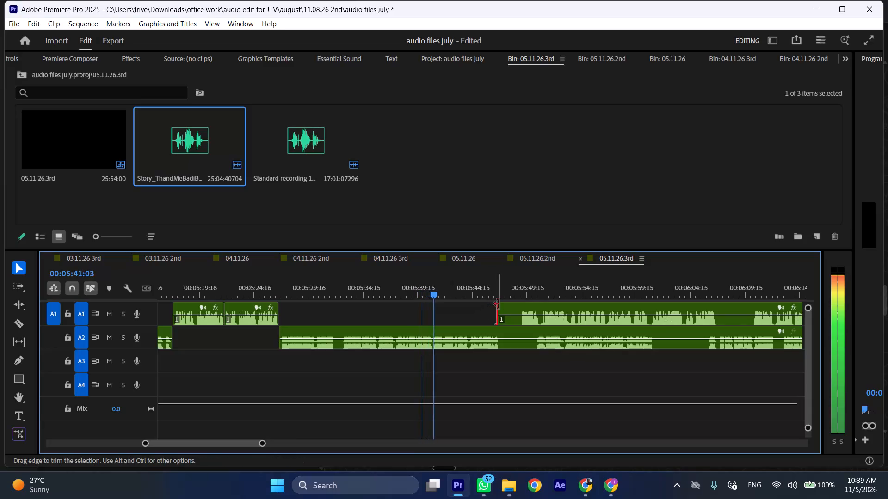
Trim the quiet opening off the next A1 clip so that it starts at about 00:05:49.
{"action": "left_click_drag", "start_coordinate": [499, 304], "coordinate": [519, 304]}
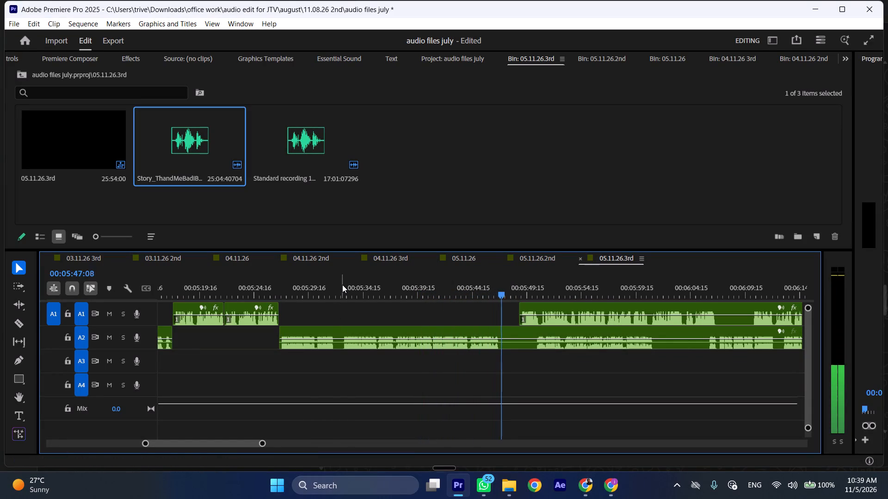
Cut the A2 clip at 00:05:32:15 and ripple-delete its opening passage, from about 00:05:27 up to the cut.
{"action": "left_click", "coordinate": [342, 285]}
{"action": "left_click", "coordinate": [369, 334]}
{"action": "key", "text": "shift+c"}
{"action": "key", "text": "ctrl+shift+d"}
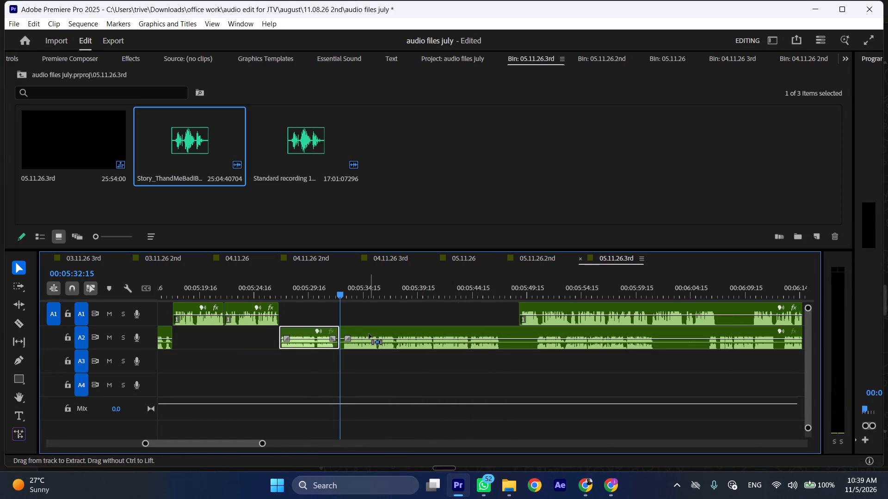
Cut the A2 clip at 00:05:41:20, in the pause just after its speech passage ends.
{"action": "left_click_drag", "start_coordinate": [402, 281], "coordinate": [443, 291]}
{"action": "key", "text": "shift+c"}
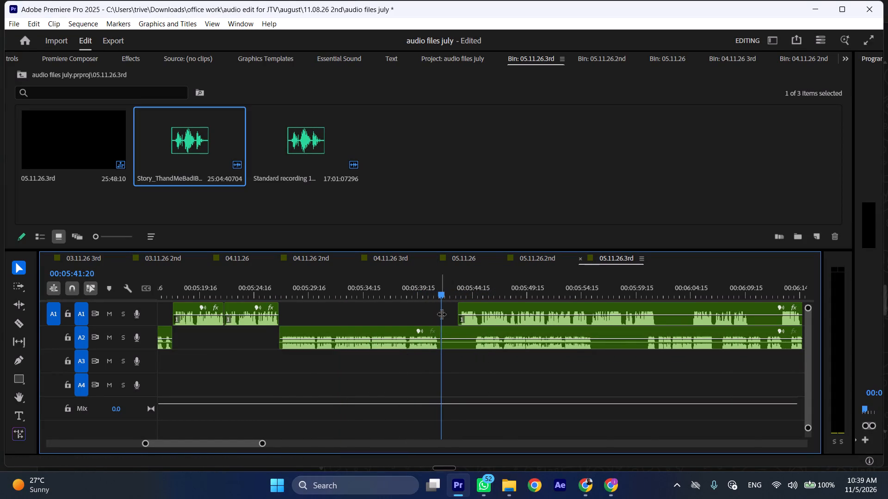
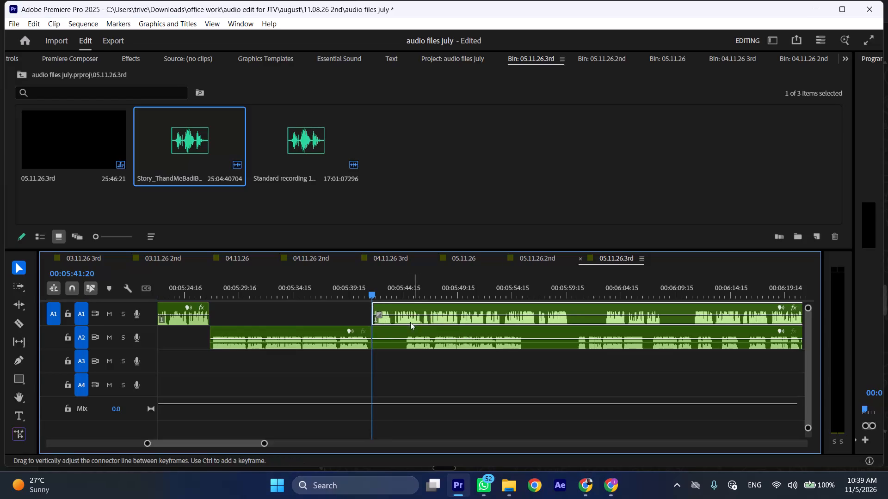
Move the remaining A2 clip later so it starts just past the end of the A1 speech passage, at about 00:06:01.
{"action": "left_click_drag", "start_coordinate": [391, 332], "coordinate": [399, 333]}
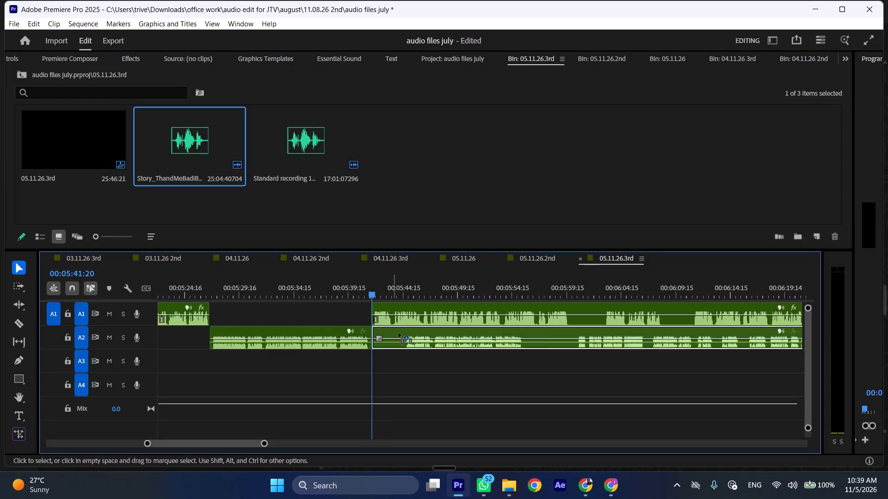
{"action": "left_click_drag", "start_coordinate": [399, 333], "coordinate": [556, 333]}
{"action": "left_click_drag", "start_coordinate": [534, 333], "coordinate": [564, 332]}
{"action": "left_click_drag", "start_coordinate": [586, 331], "coordinate": [597, 331]}
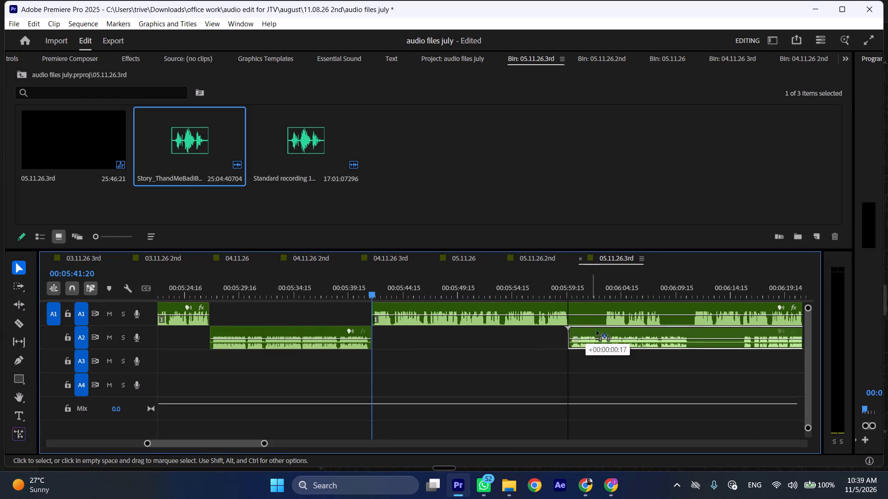
{"action": "left_click_drag", "start_coordinate": [597, 331], "coordinate": [604, 330]}
Cut the A1 clip at 00:06:00:04, in the pause after its speech passage, and align the start of the A2 clip with that cut.
{"action": "left_click_drag", "start_coordinate": [568, 285], "coordinate": [574, 285]}
{"action": "key", "text": "shift+c"}
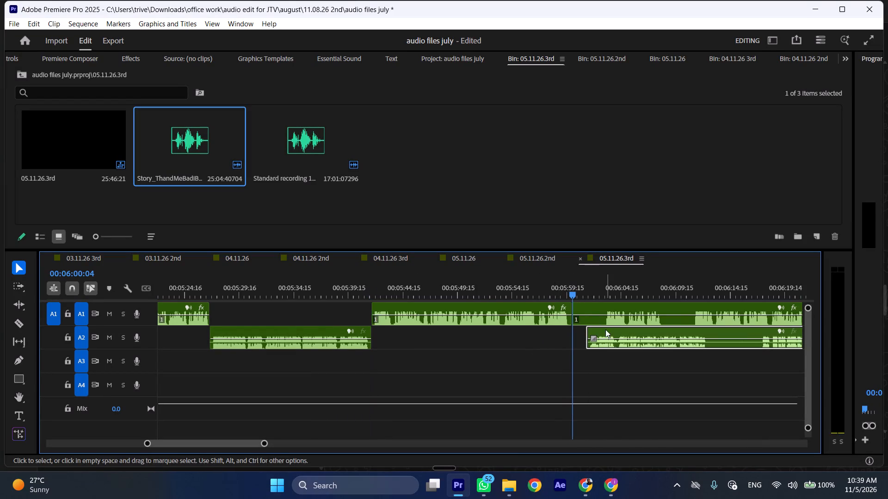
{"action": "left_click_drag", "start_coordinate": [605, 329], "coordinate": [586, 329]}
Move the remaining A1 clip later, past the A2 speech passage, so that it starts at about 00:06:14:15.
{"action": "left_click_drag", "start_coordinate": [584, 305], "coordinate": [741, 305]}
Play back the rearranged A1 speech passage at faster speed from about 00:05:41 to check it.
{"action": "left_click_drag", "start_coordinate": [380, 282], "coordinate": [369, 286]}
{"action": "key", "text": "space"}
{"action": "type", "text": "l"}
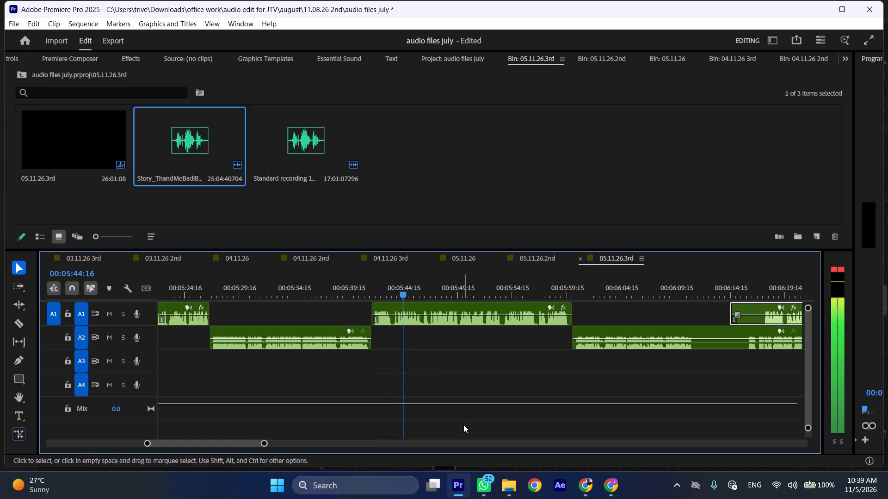
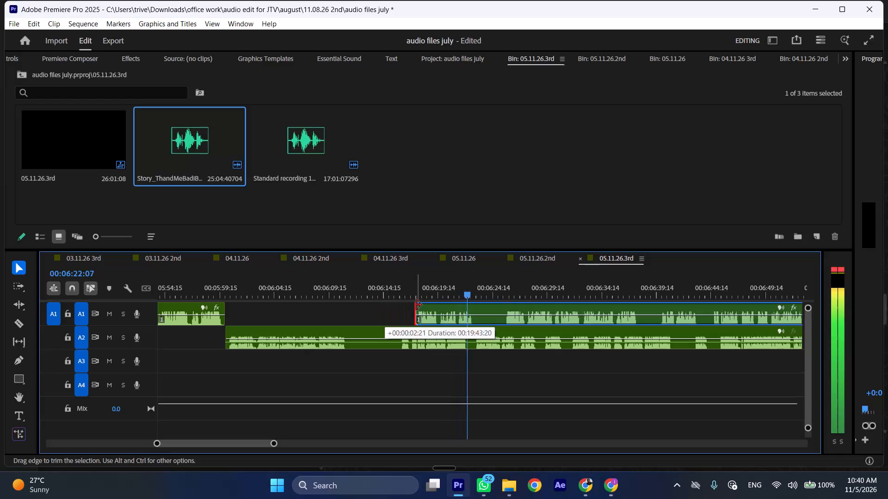
Move the remaining A1 clip later, past the next A2 speech passages, so that it starts at about 00:06:43.
{"action": "left_click_drag", "start_coordinate": [433, 305], "coordinate": [696, 307]}
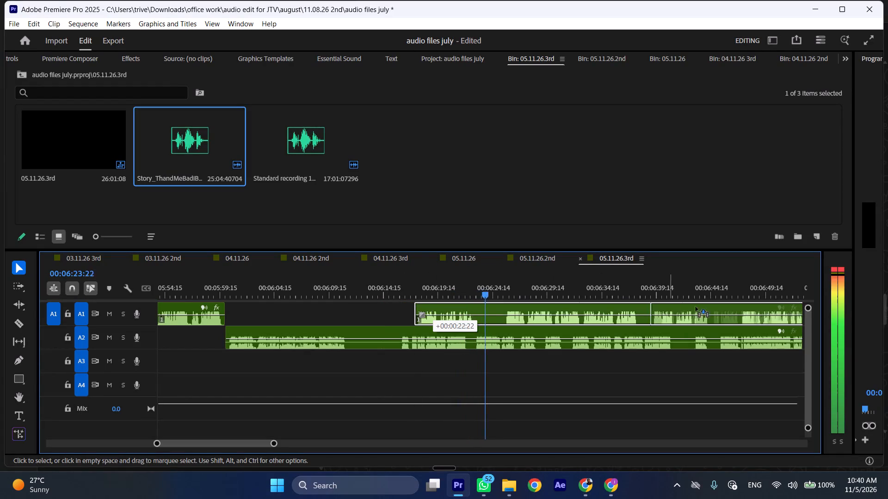
{"action": "left_click_drag", "start_coordinate": [696, 307], "coordinate": [714, 307]}
Cut the A2 clip at 00:06:11:09 and 00:06:16:02 and ripple delete the silent section between the cuts.
{"action": "left_click_drag", "start_coordinate": [349, 282], "coordinate": [352, 282]}
{"action": "key", "text": "shift+c"}
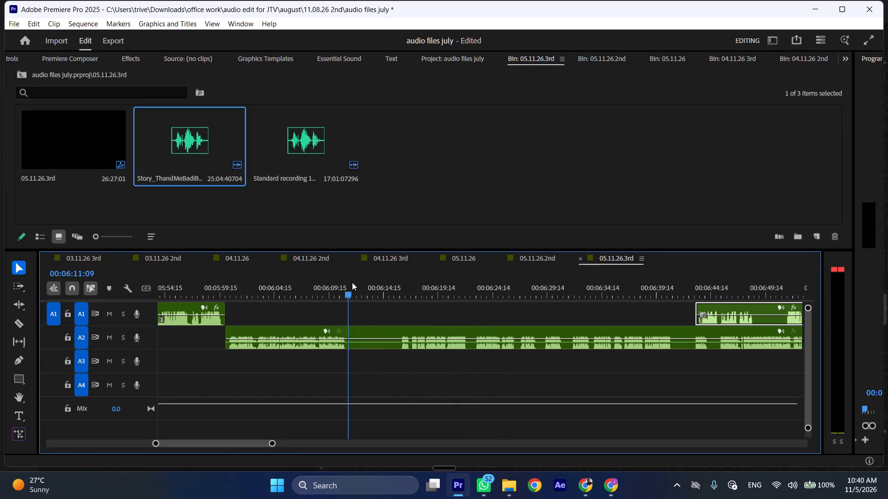
{"action": "left_click_drag", "start_coordinate": [352, 282], "coordinate": [401, 282]}
{"action": "left_click", "coordinate": [412, 327]}
{"action": "key", "text": "shift+c"}
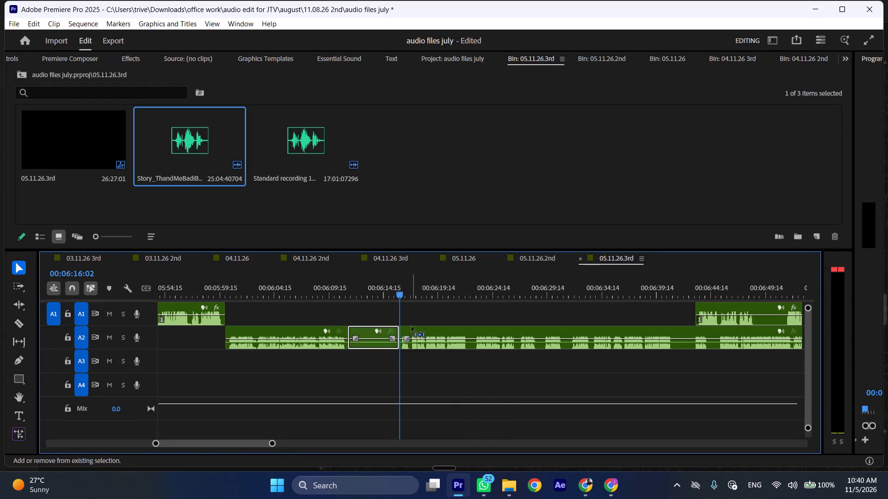
{"action": "key", "text": "ctrl+shift+d"}
Play on through the A2 speech, cut it at 00:06:17:16 and 00:06:18:07, and ripple delete the short pause between.
{"action": "key", "text": "space"}
{"action": "type", "text": "l"}
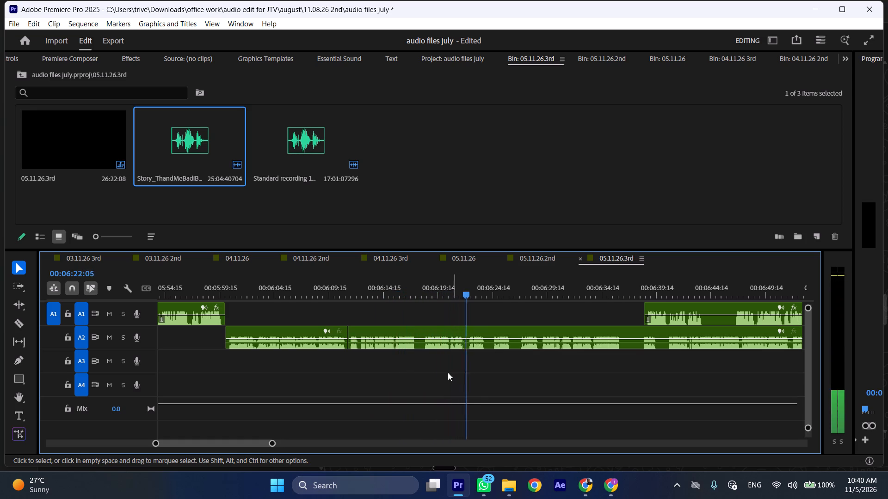
{"action": "left_click", "coordinate": [418, 287]}
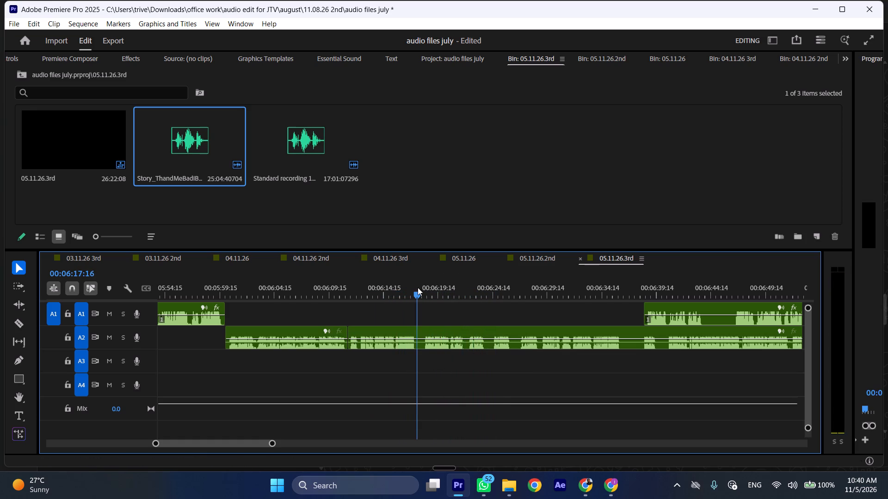
{"action": "key", "text": "shift+c"}
{"action": "left_click_drag", "start_coordinate": [419, 287], "coordinate": [425, 288]}
{"action": "left_click", "coordinate": [429, 347]}
{"action": "key", "text": "shift+c"}
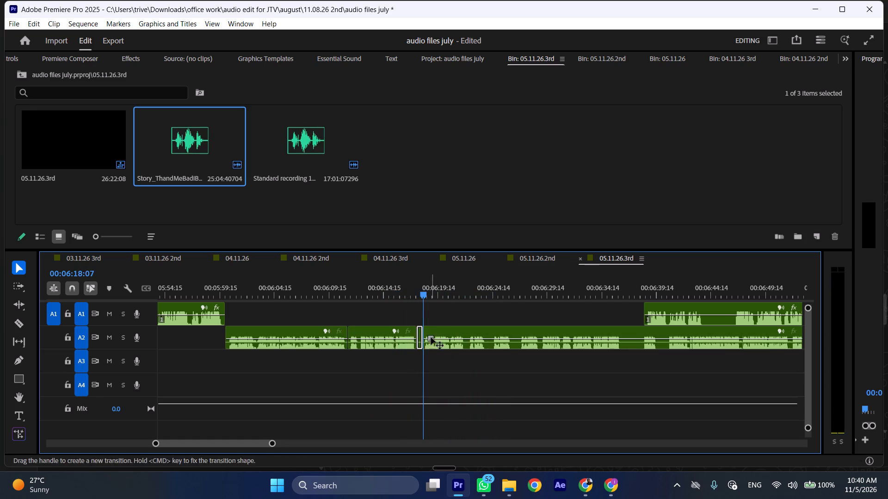
{"action": "key", "text": "ctrl+shift+d"}
Cut the A2 clip at 00:06:20:00 and 00:06:21:16 and ripple delete the section between the cuts.
{"action": "left_click", "coordinate": [444, 285]}
{"action": "type", "text": "C"}
{"action": "key", "text": "space"}
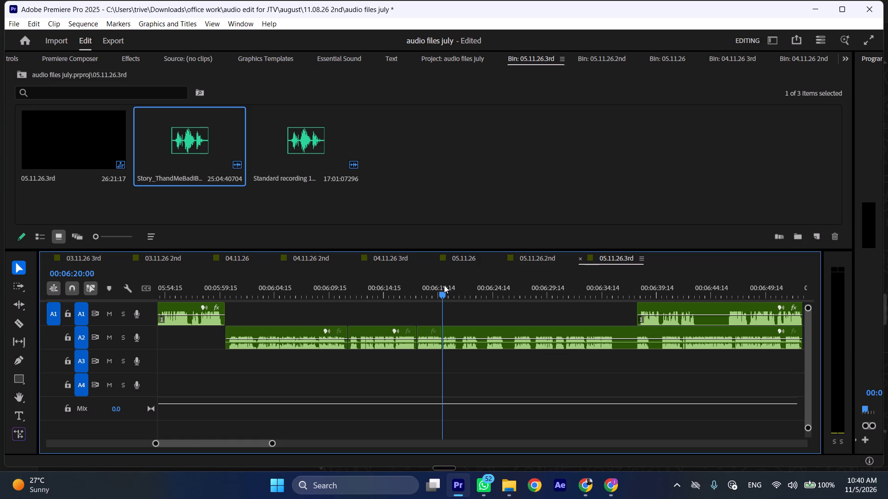
{"action": "left_click", "coordinate": [460, 291]}
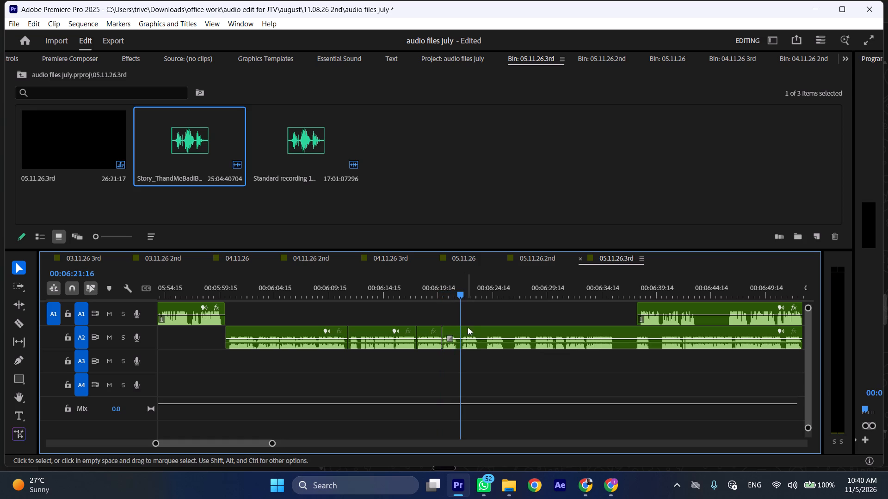
{"action": "left_click", "coordinate": [469, 331]}
{"action": "key", "text": "shift+c"}
{"action": "key", "text": "ctrl+shift+d"}
Cut the A2 clip at 00:06:21:19, in the pause after its speech passage, and align the start of the A1 clip with that cut.
{"action": "key", "text": "space"}
{"action": "type", "text": "l"}
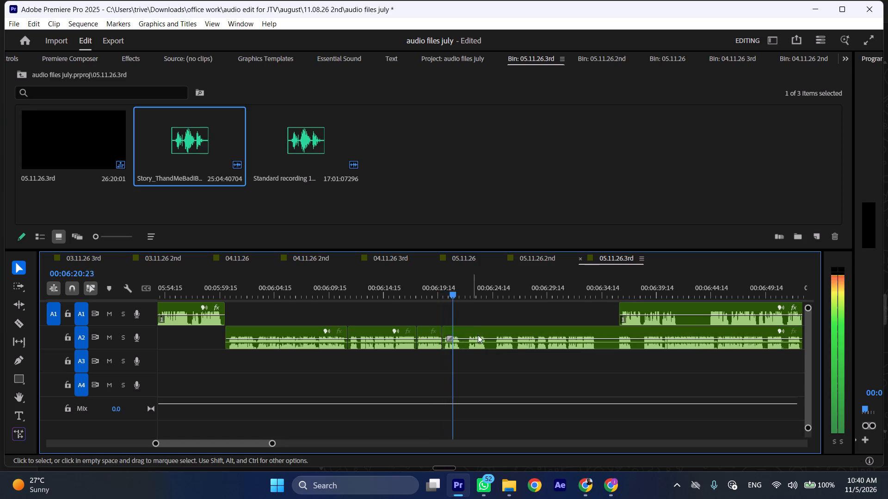
{"action": "key", "text": "space"}
{"action": "key", "text": "space"}
{"action": "key", "text": "space"}
{"action": "type", "text": "C"}
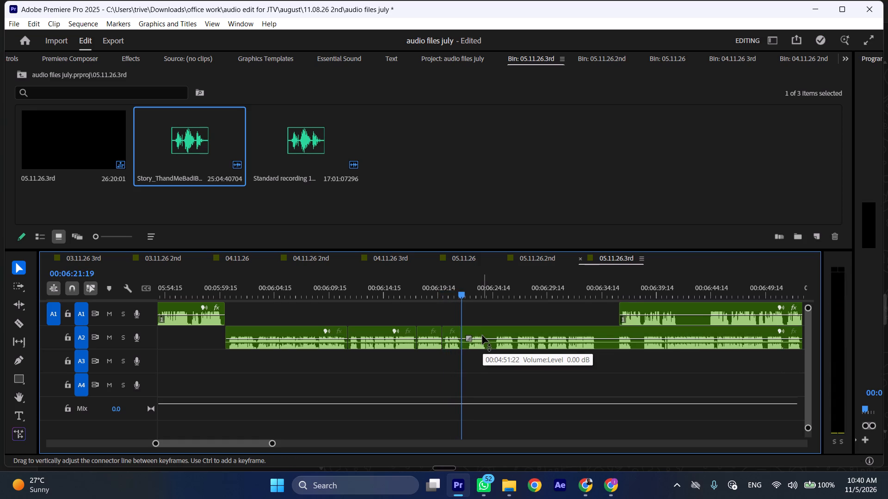
{"action": "left_click_drag", "start_coordinate": [637, 306], "coordinate": [464, 308]}
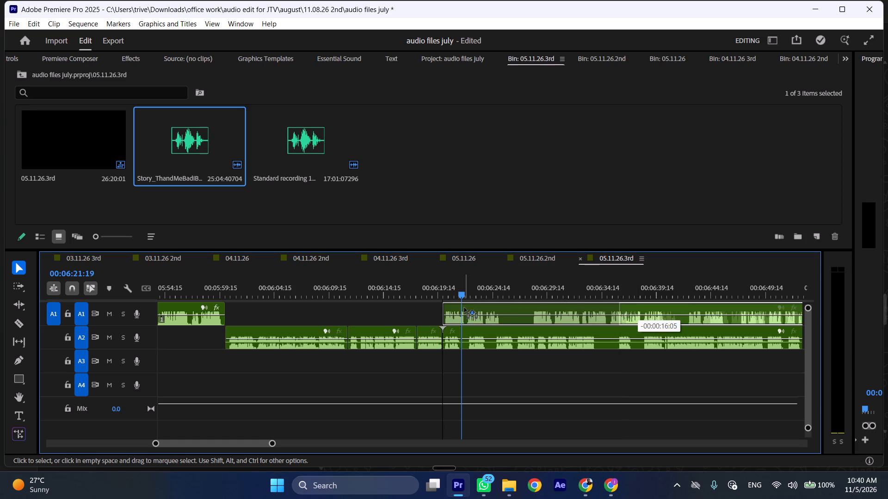
{"action": "left_click_drag", "start_coordinate": [464, 308], "coordinate": [482, 308]}
Move the remaining A2 clip later, past the A1 speech passages, so that it starts at about 00:06:41.
{"action": "left_click_drag", "start_coordinate": [480, 330], "coordinate": [688, 330]}
{"action": "key", "text": "space"}
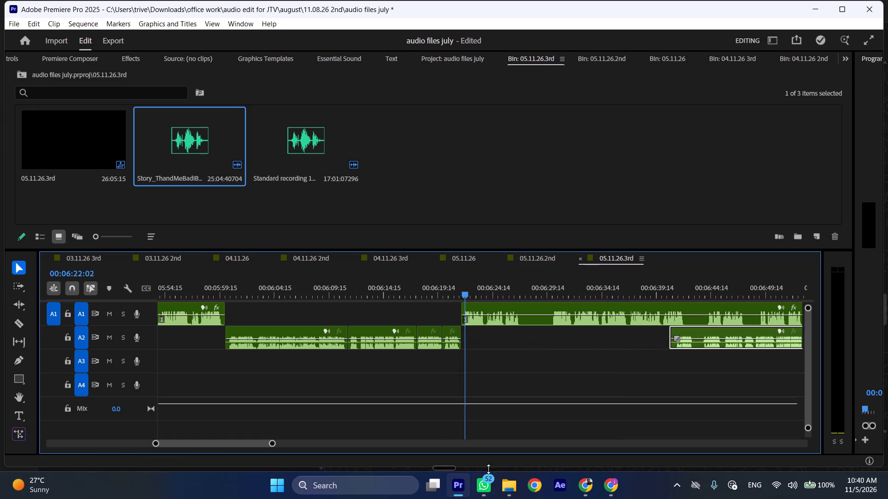
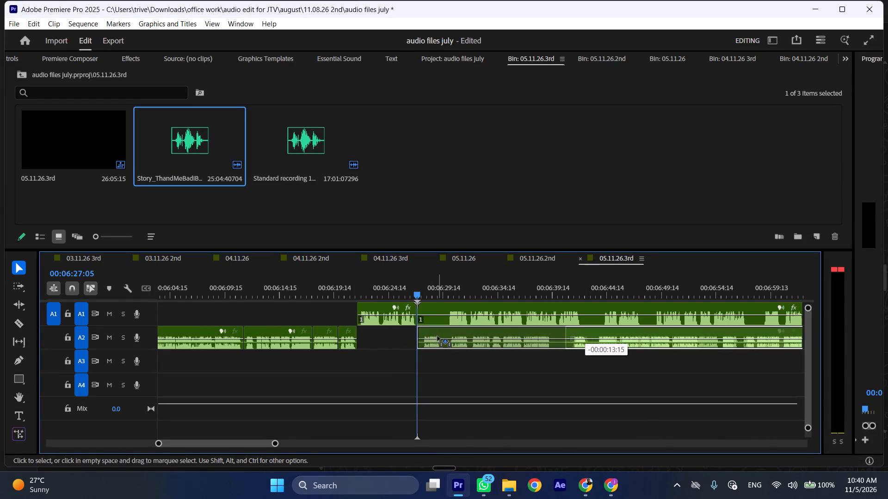
Move the remaining A1 clip about 44 seconds later, past the A2 speech passages, so that it starts at about 00:07:11.
{"action": "scroll", "coordinate": [438, 336], "scroll_direction": "down", "scroll_amount": 9}
{"action": "left_click_drag", "start_coordinate": [279, 307], "coordinate": [763, 308]}
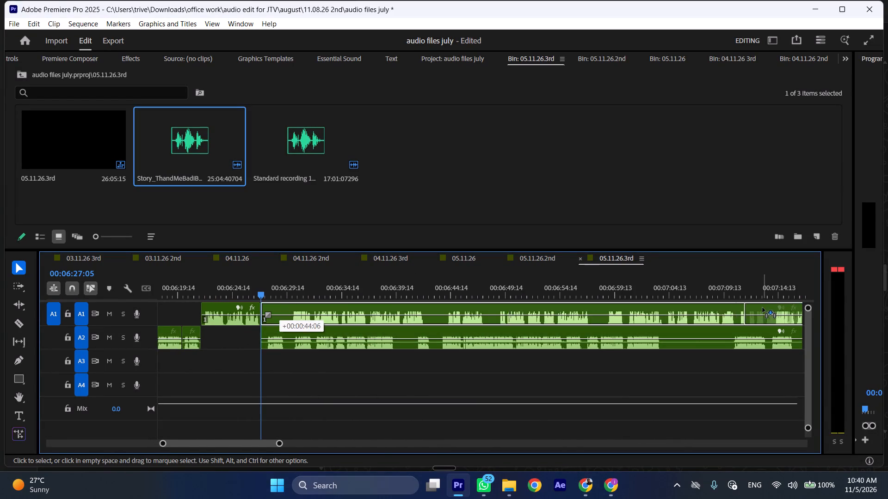
{"action": "left_click_drag", "start_coordinate": [763, 308], "coordinate": [763, 308]}
Play the start of the A2 clip, cut it at 00:06:30:04 and ripple delete the section from 00:06:27:05 up to the cut.
{"action": "key", "text": "space"}
{"action": "key", "text": "l"}
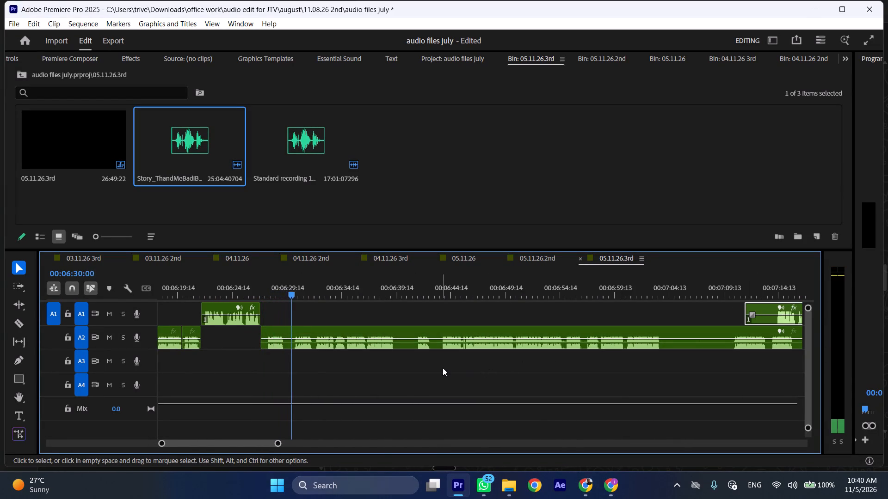
{"action": "left_click", "coordinate": [294, 289]}
{"action": "left_click", "coordinate": [306, 312]}
{"action": "left_click", "coordinate": [311, 330]}
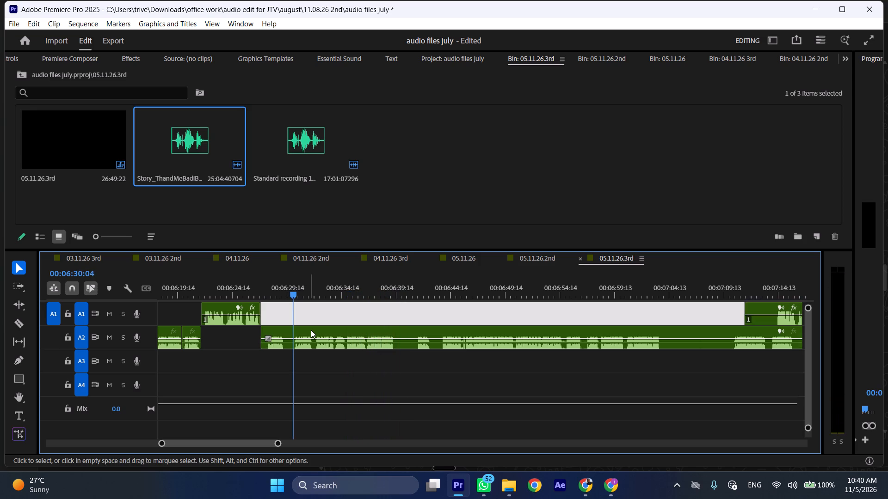
{"action": "key", "text": "shift+c"}
{"action": "key", "text": "ctrl+shift+d"}
Cut the A2 clip at 00:06:36:11 and 00:06:40:19 and ripple delete the section between the cuts.
{"action": "left_click_drag", "start_coordinate": [350, 280], "coordinate": [363, 280]}
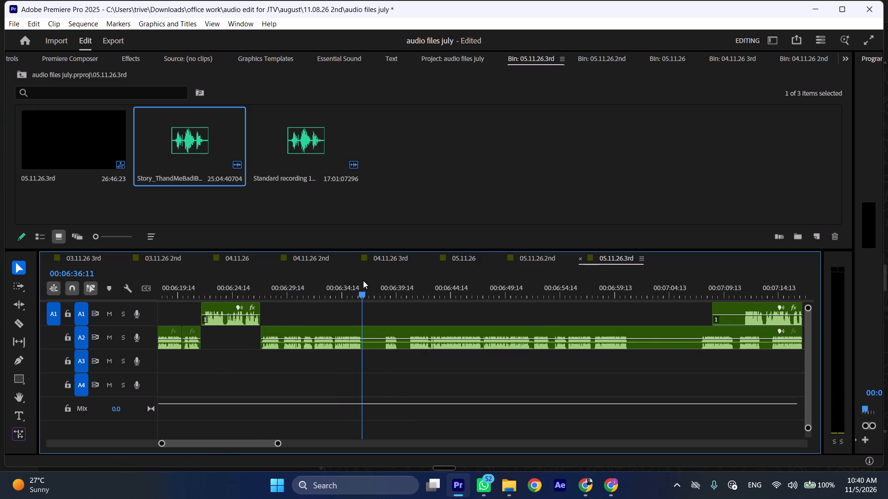
{"action": "left_click_drag", "start_coordinate": [363, 280], "coordinate": [385, 280]}
{"action": "key", "text": "shift+c"}
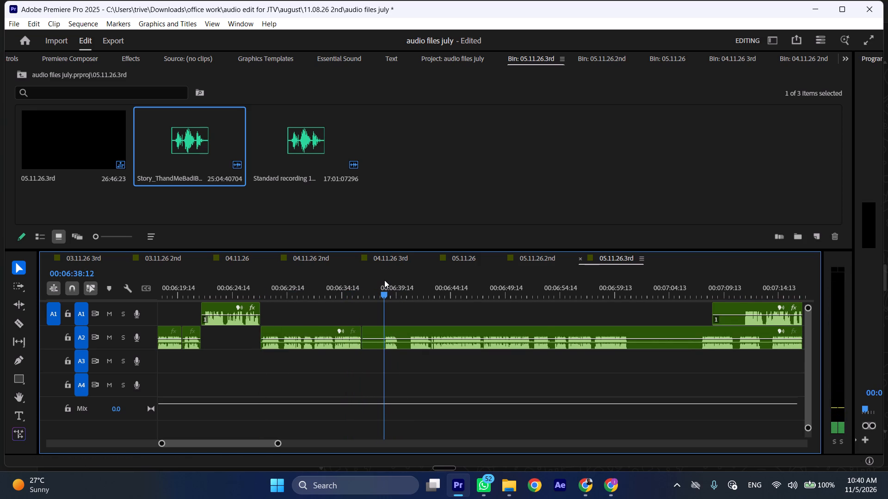
{"action": "key", "text": "space"}
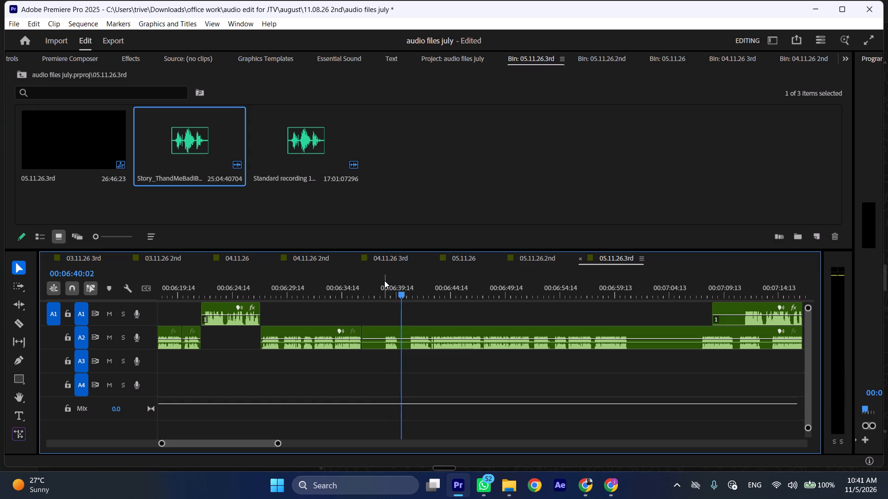
{"action": "key", "text": "space"}
{"action": "left_click", "coordinate": [420, 337]}
{"action": "key", "text": "shift+c"}
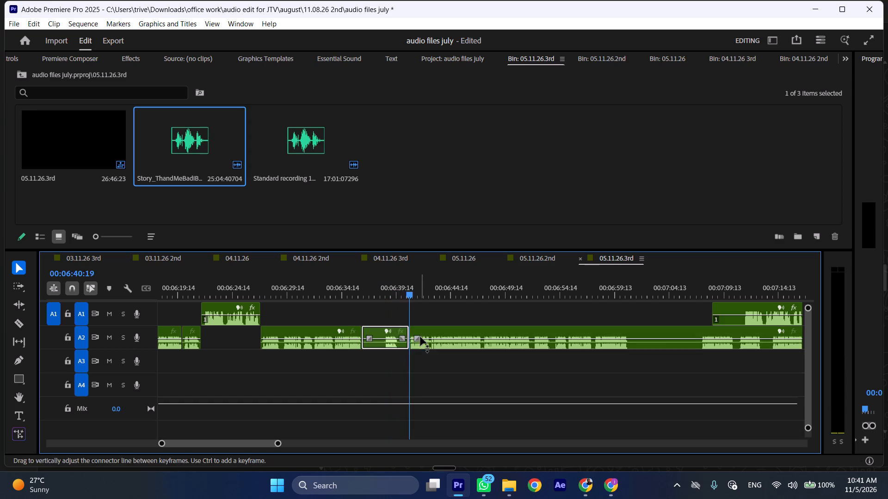
{"action": "key", "text": "ctrl+shift+d"}
Play on through the A2 speech that follows the join at 00:06:36:11.
{"action": "key", "text": "space"}
{"action": "type", "text": "l"}
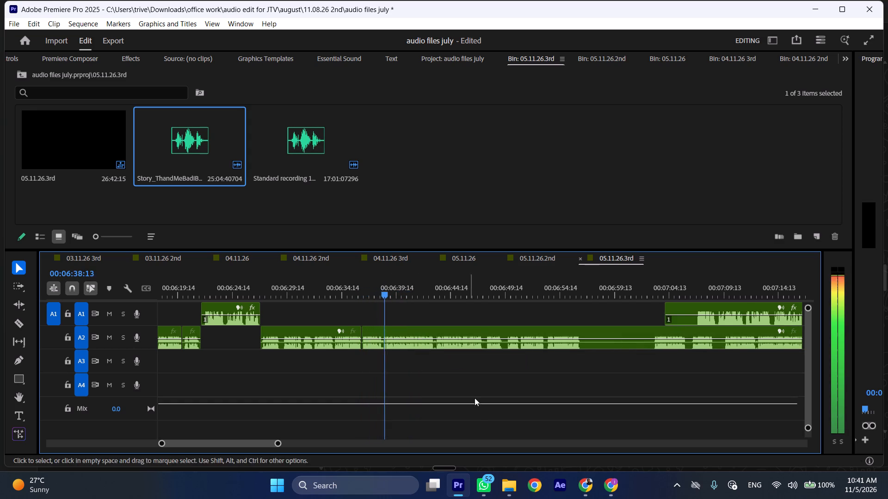
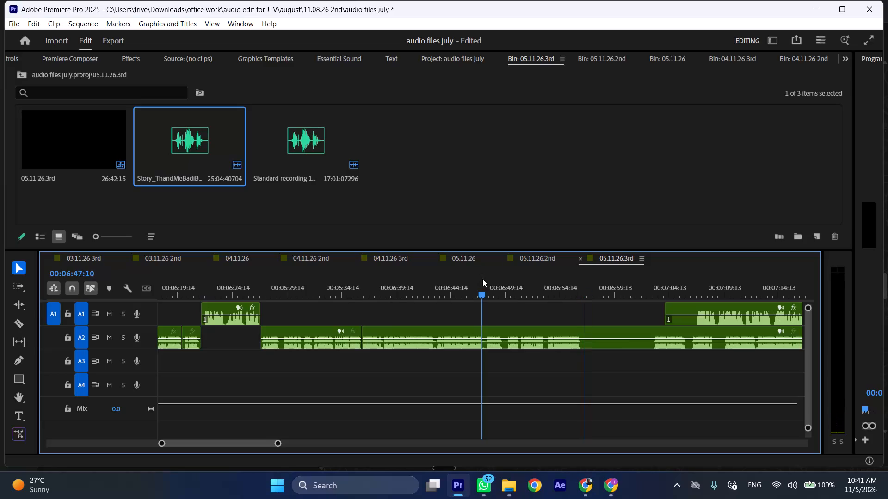
Cut the A2 clip at about 00:06:47:15 and at 00:06:49:18 and ripple delete the section between the cuts.
{"action": "left_click", "coordinate": [479, 278]}
{"action": "key", "text": "space"}
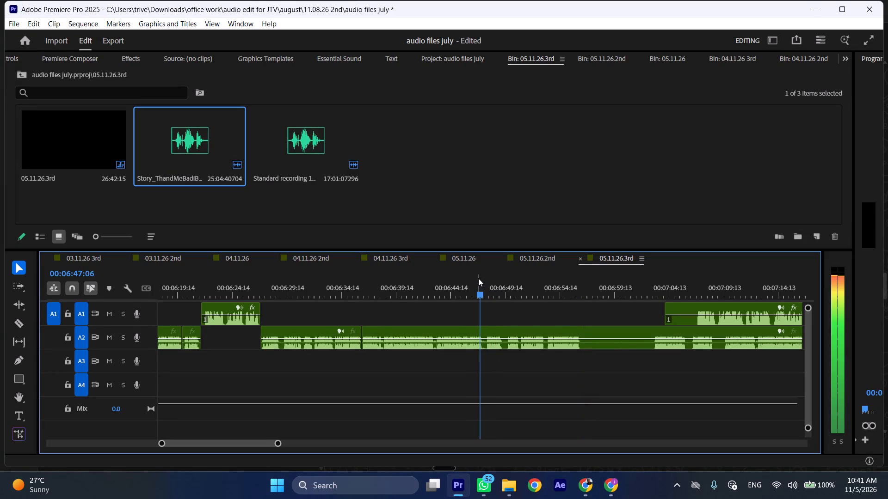
{"action": "key", "text": "space"}
{"action": "type", "text": "C"}
{"action": "left_click_drag", "start_coordinate": [489, 279], "coordinate": [508, 281]}
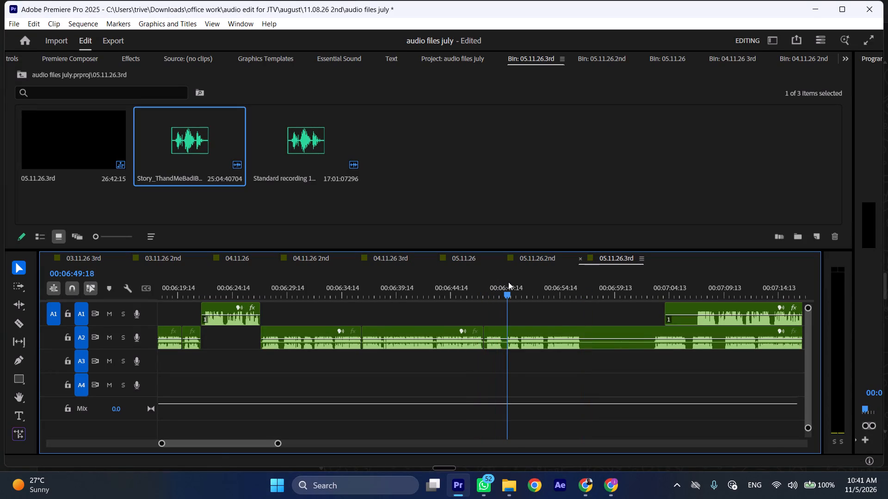
{"action": "left_click", "coordinate": [518, 329]}
{"action": "key", "text": "shift+c"}
{"action": "key", "text": "ctrl+shift+d"}
Check the next A2 speech and cut the A2 clip at 00:06:54:13, where the speech ends.
{"action": "key", "text": "space"}
{"action": "left_click_drag", "start_coordinate": [552, 286], "coordinate": [561, 287]}
{"action": "key", "text": "shift+c"}
Trim about 00:00:02:10 off the start of the following A1 clip and move it to start at 00:06:54:13.
{"action": "scroll", "coordinate": [569, 329], "scroll_direction": "down", "scroll_amount": 5}
{"action": "left_click_drag", "start_coordinate": [558, 306], "coordinate": [585, 307]}
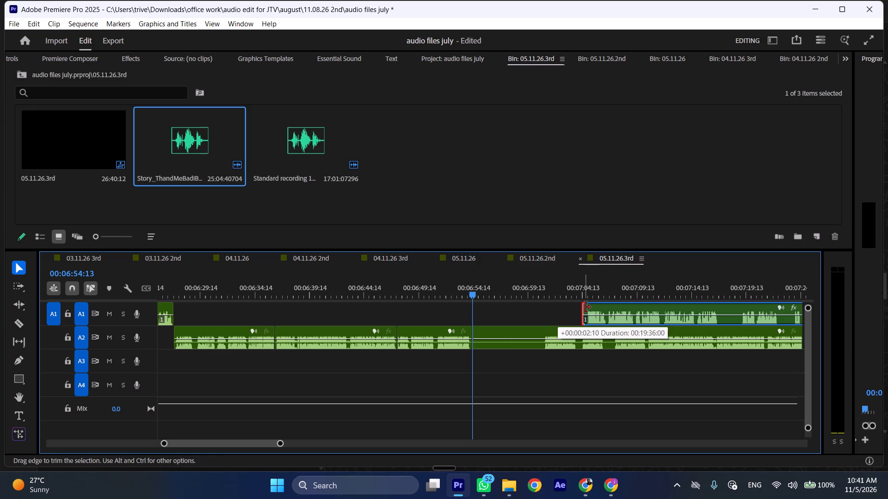
{"action": "left_click_drag", "start_coordinate": [585, 307], "coordinate": [586, 307]}
{"action": "left_click", "coordinate": [586, 306]}
{"action": "left_click_drag", "start_coordinate": [605, 306], "coordinate": [499, 313]}
Move the A2 clip after the cut about 10 seconds later and trim its silent start to about 00:07:11.
{"action": "left_click_drag", "start_coordinate": [495, 332], "coordinate": [608, 333]}
{"action": "key", "text": "space"}
{"action": "key", "text": "l"}
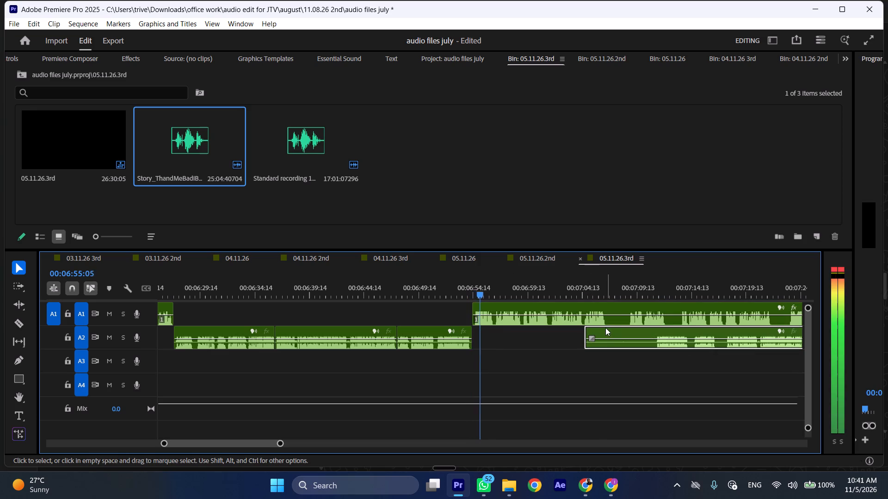
{"action": "left_click_drag", "start_coordinate": [584, 334], "coordinate": [653, 333]}
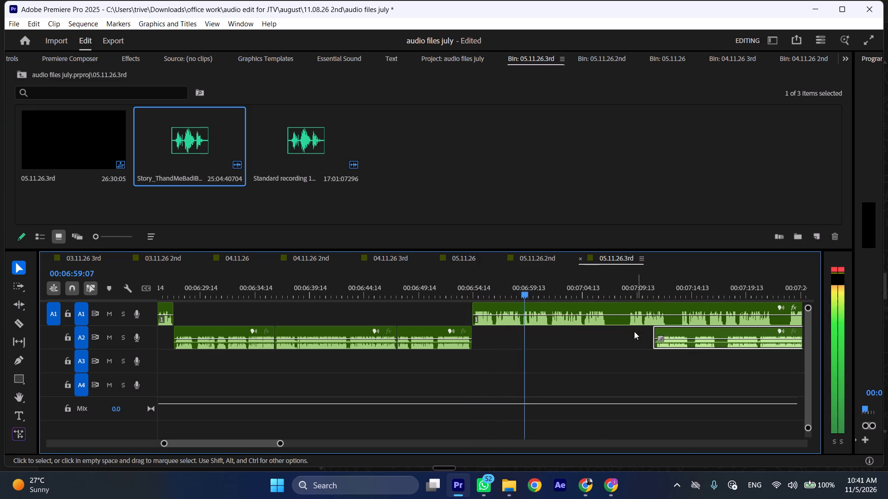
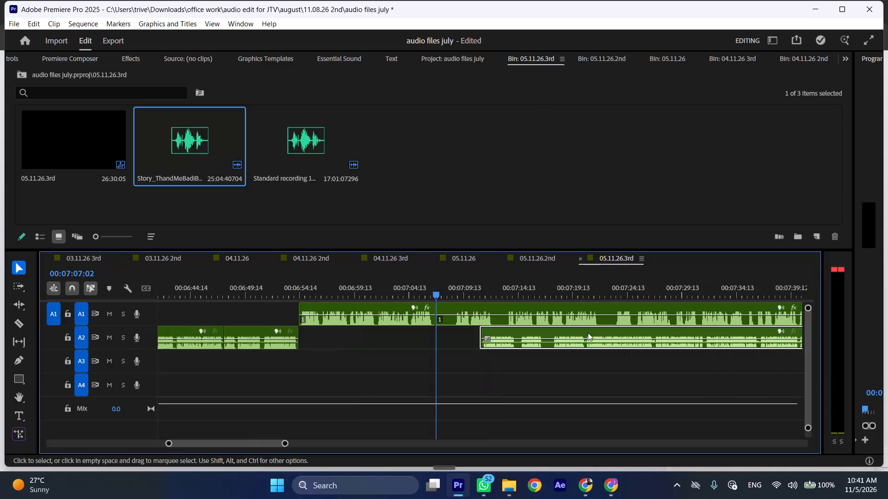
Move the A2 clip to start at 00:07:07:02 and shift the A1 clip starting there about 36 seconds later.
{"action": "left_click_drag", "start_coordinate": [584, 327], "coordinate": [542, 335]}
{"action": "scroll", "coordinate": [542, 335], "scroll_direction": "down", "scroll_amount": 6}
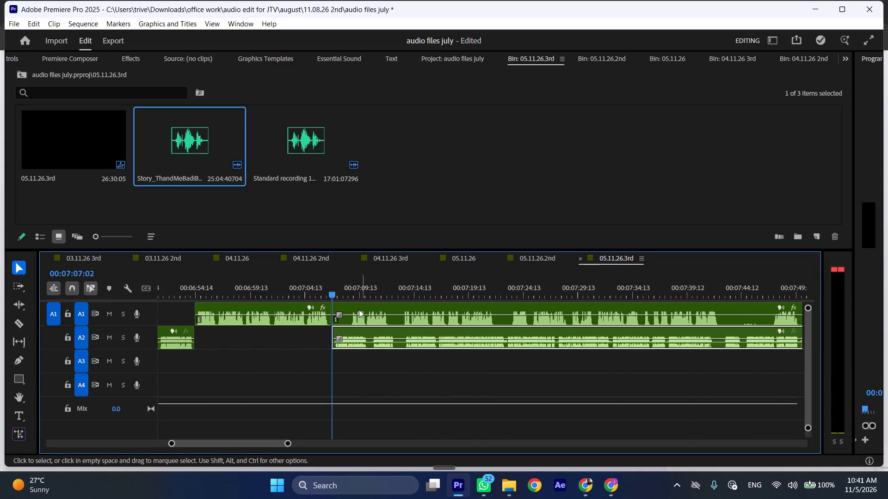
{"action": "left_click_drag", "start_coordinate": [354, 309], "coordinate": [752, 309]}
Check the A2 speech from 00:07:07:02 and ripple delete about the first 6.5 seconds of that clip.
{"action": "key", "text": "space"}
{"action": "key", "text": "l"}
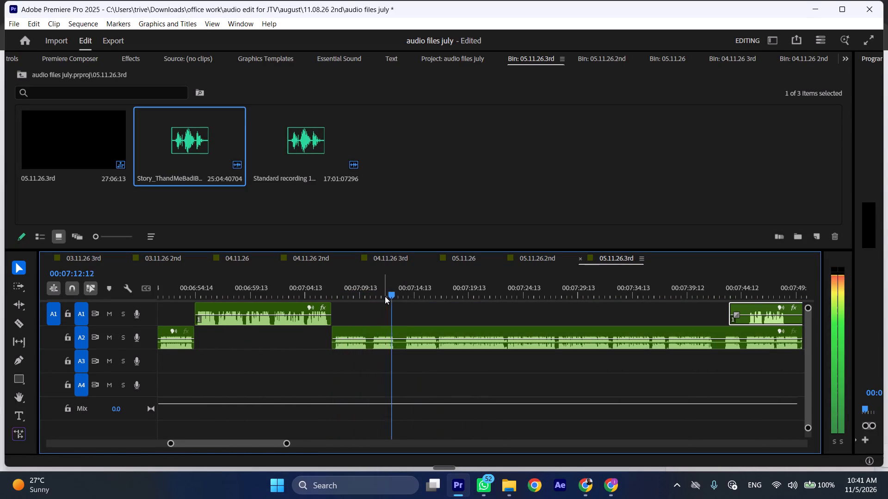
{"action": "key", "text": "space"}
{"action": "left_click", "coordinate": [406, 344]}
{"action": "key", "text": "shift+c"}
{"action": "key", "text": "ctrl+shift+d"}
Play the A2 speech from 00:07:07:02 to check where the next cut belongs.
{"action": "key", "text": "space"}
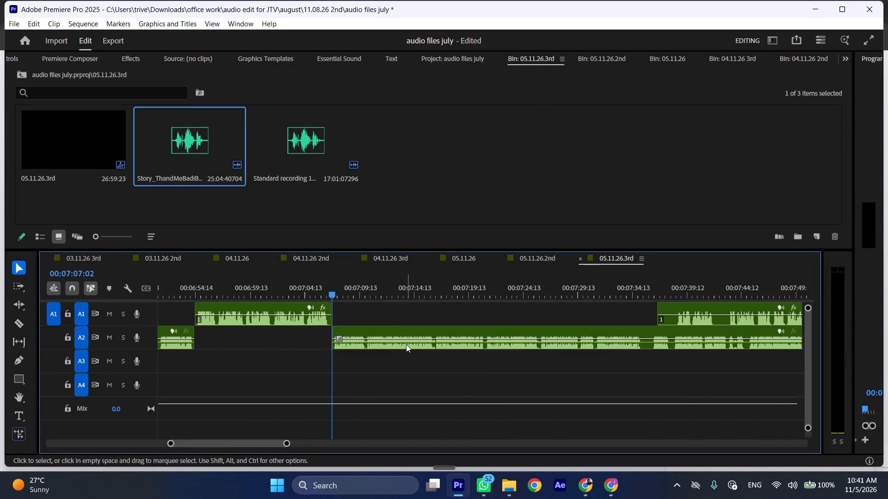
{"action": "key", "text": "l"}
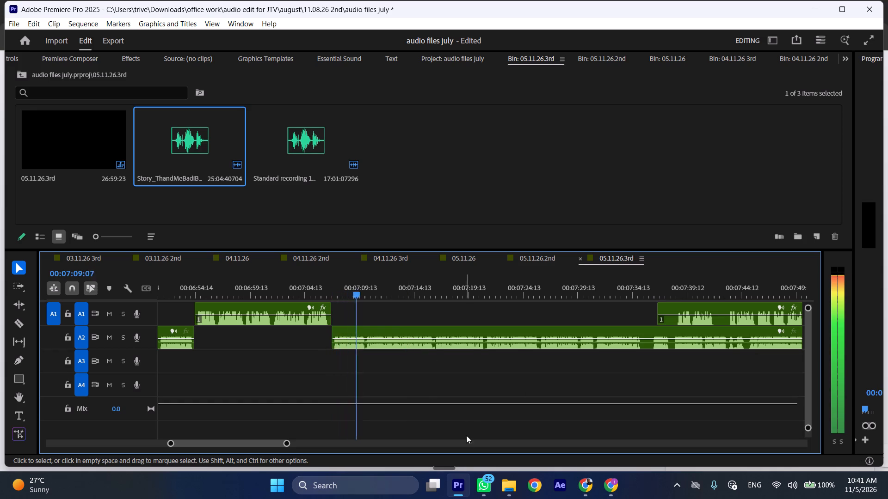
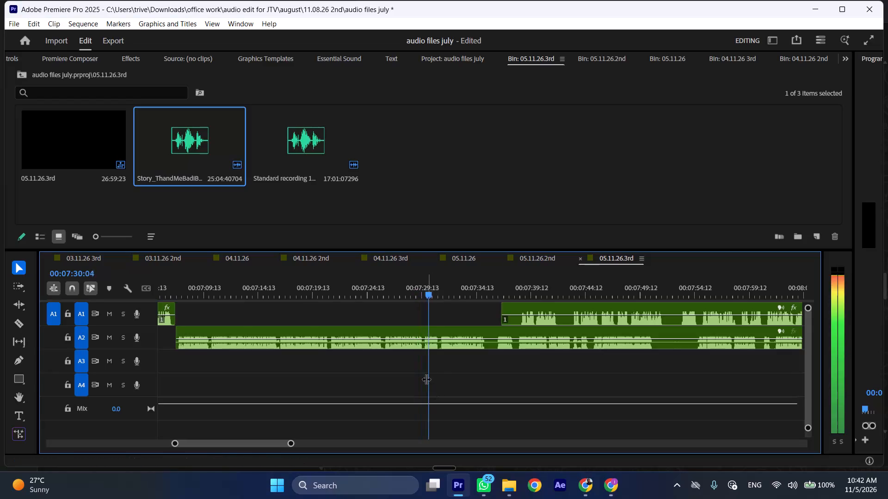
Play the A2 speech up to 00:07:35:12 and split the clip there.
{"action": "scroll", "coordinate": [416, 354], "scroll_direction": "down", "scroll_amount": 4}
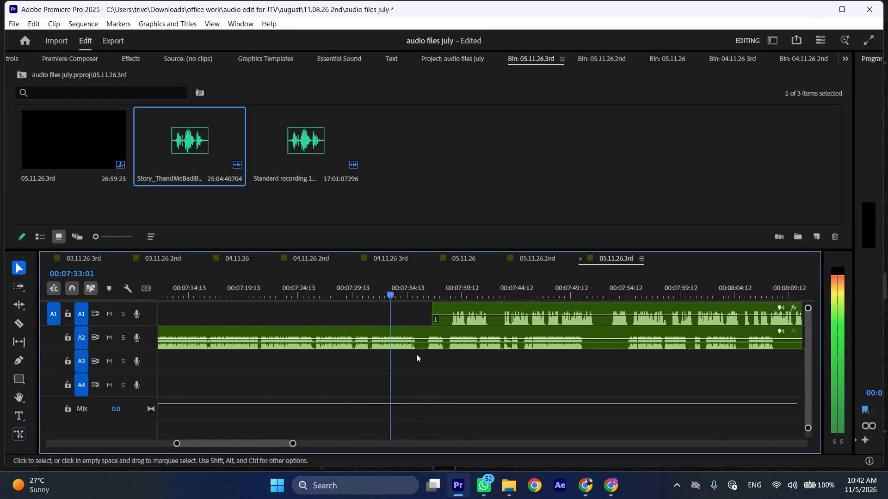
{"action": "key", "text": "space"}
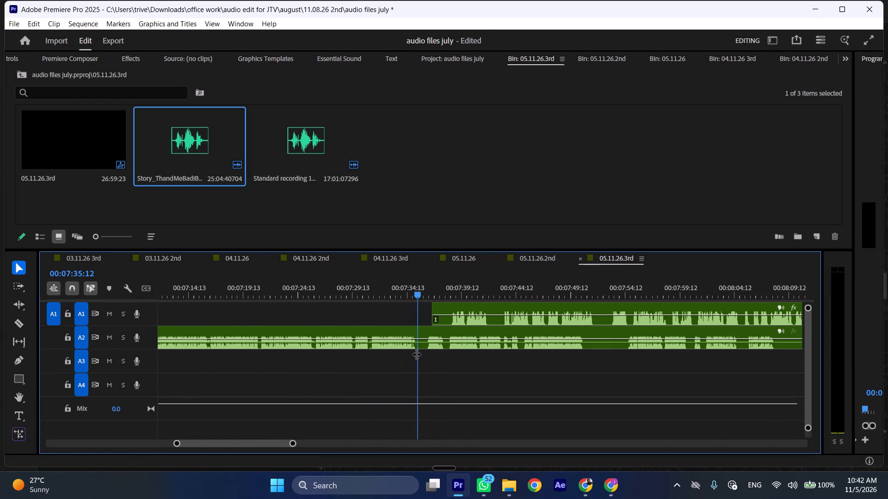
{"action": "key", "text": "shift+c"}
{"action": "key", "text": "space"}
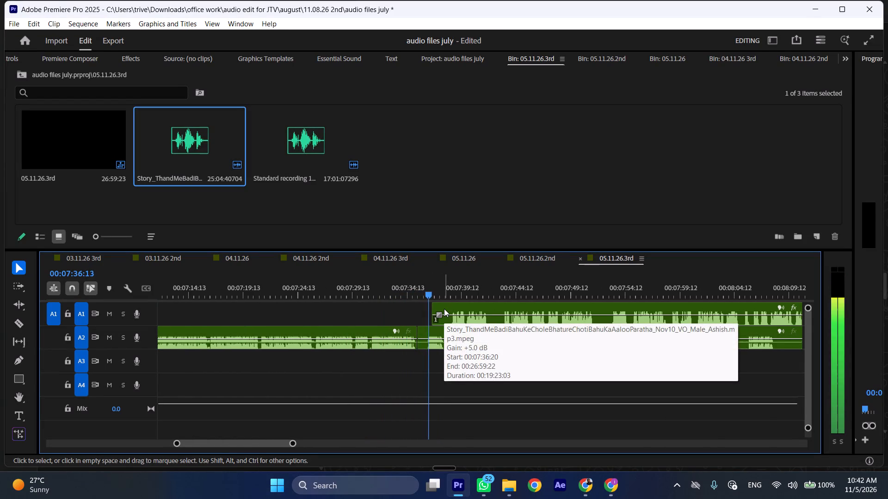
Move the A1 clip starting at 00:07:36:20 later so it begins at about 00:07:51, trimming about 1.4 seconds off its start.
{"action": "key", "text": "space"}
{"action": "left_click_drag", "start_coordinate": [444, 308], "coordinate": [531, 308]}
{"action": "key", "text": "space"}
{"action": "left_click_drag", "start_coordinate": [521, 307], "coordinate": [536, 308]}
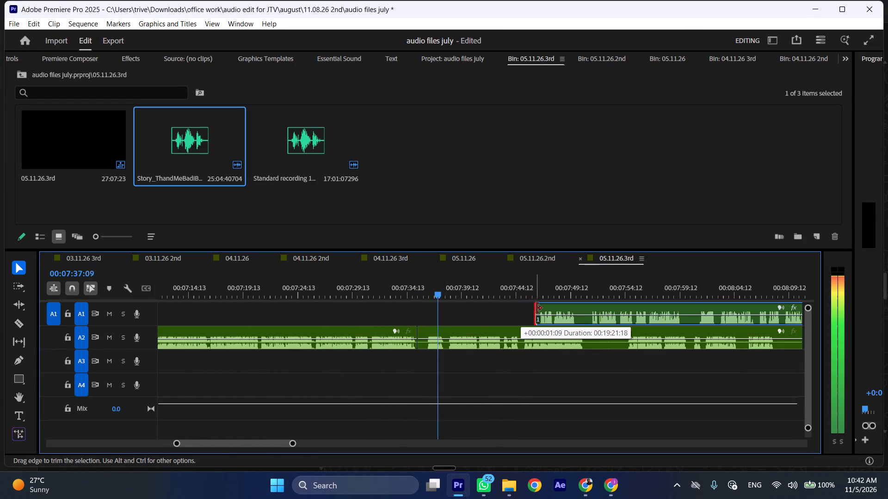
{"action": "left_click_drag", "start_coordinate": [536, 308], "coordinate": [538, 308]}
{"action": "left_click_drag", "start_coordinate": [551, 305], "coordinate": [608, 305]}
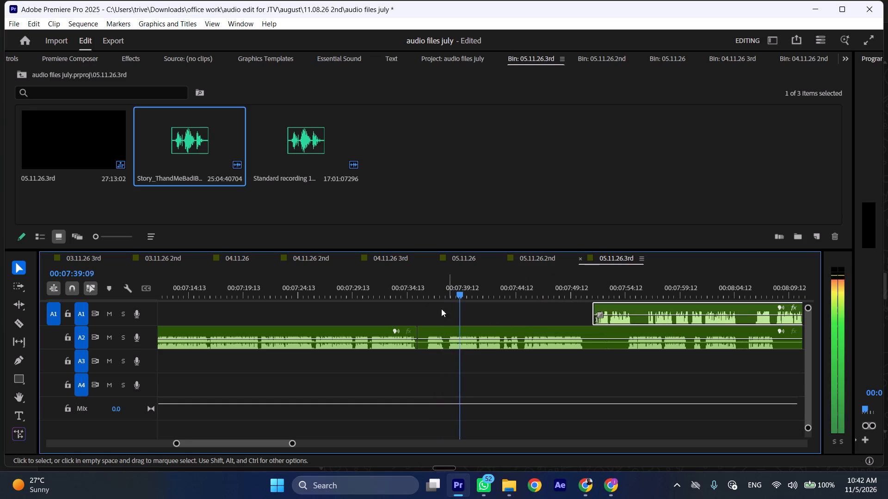
Cut out the A2 passage from about 00:07:31 to 00:07:38:08, ripple deleting its final 2.8 seconds and moving the following clip over the rest.
{"action": "left_click_drag", "start_coordinate": [364, 286], "coordinate": [352, 286]}
{"action": "key", "text": "space"}
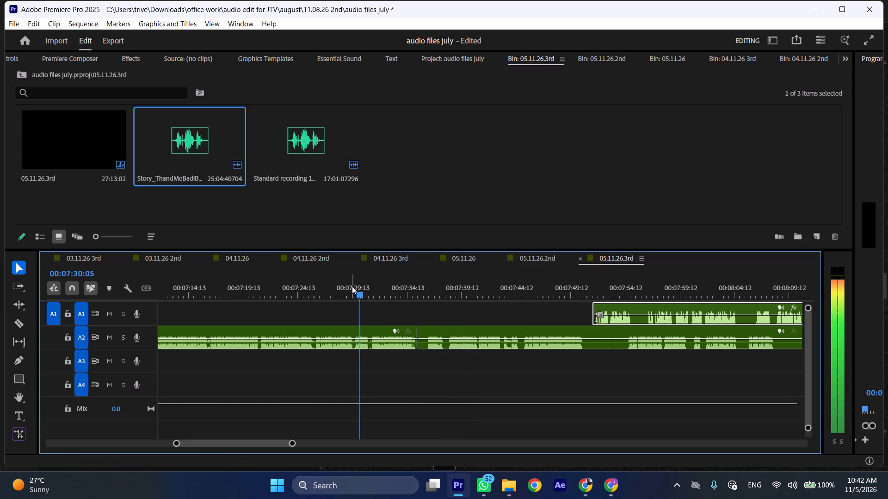
{"action": "key", "text": "space"}
{"action": "type", "text": "C"}
{"action": "key", "text": "space"}
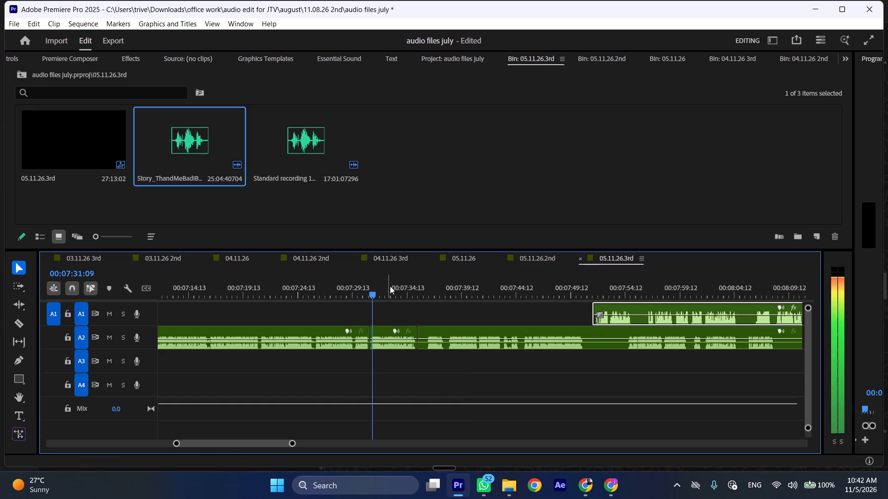
{"action": "left_click_drag", "start_coordinate": [459, 286], "coordinate": [525, 286]}
{"action": "key", "text": "space"}
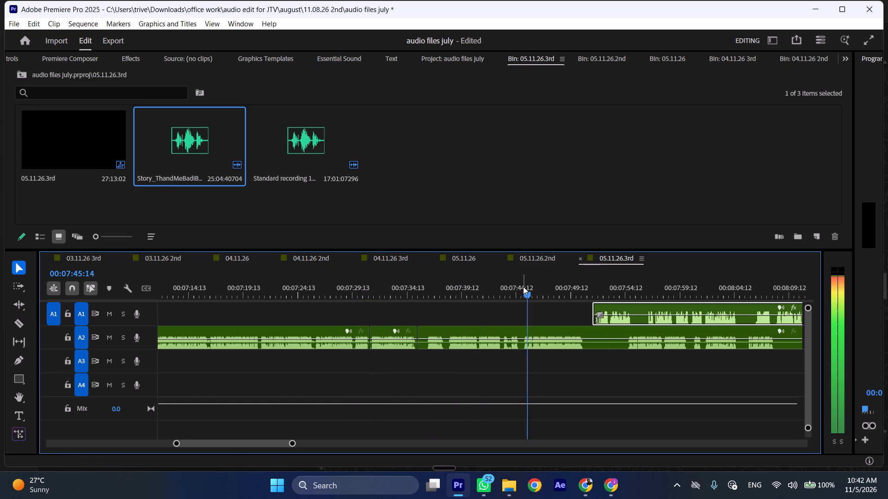
{"action": "left_click_drag", "start_coordinate": [507, 286], "coordinate": [449, 286]}
{"action": "key", "text": "space"}
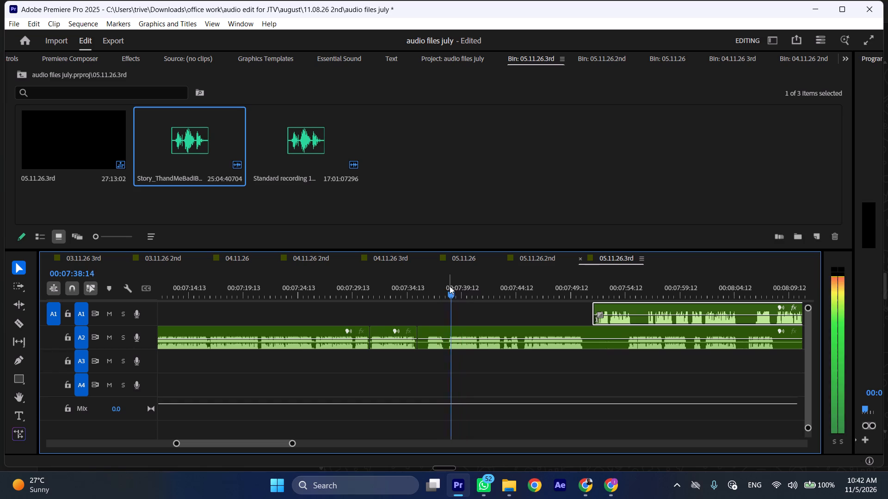
{"action": "left_click", "coordinate": [450, 286]}
{"action": "left_click", "coordinate": [460, 331]}
{"action": "key", "text": "shift+c"}
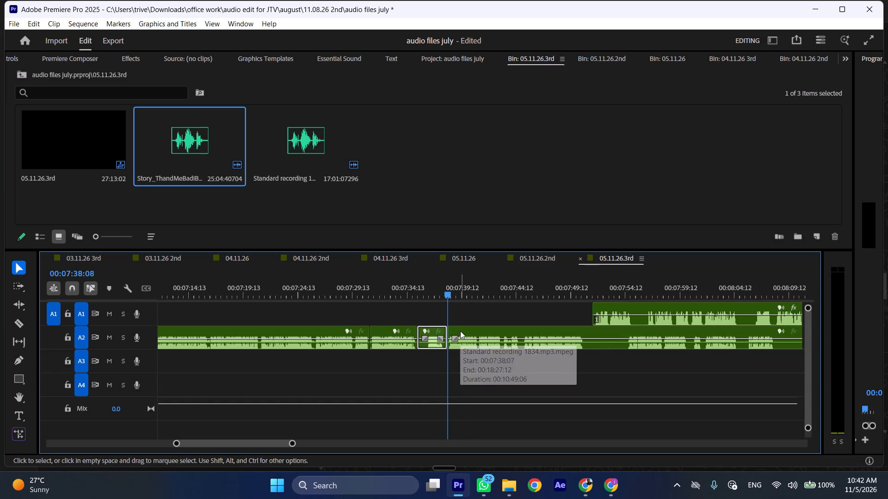
{"action": "key", "text": "ctrl+shift+d"}
{"action": "left_click_drag", "start_coordinate": [450, 332], "coordinate": [398, 333]}
Check the A2 join at about 00:07:31, then cut out about 2 seconds of A2 from 00:07:36 and close up the following speech.
{"action": "left_click", "coordinate": [351, 294]}
{"action": "key", "text": "space"}
{"action": "type", "text": "l"}
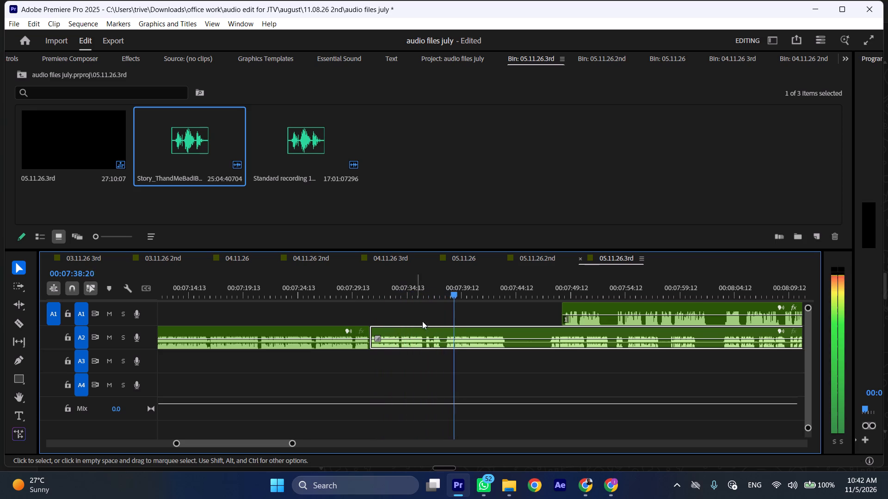
{"action": "left_click", "coordinate": [426, 291]}
{"action": "key", "text": "shift+c"}
{"action": "left_click_drag", "start_coordinate": [428, 291], "coordinate": [445, 292]}
{"action": "left_click", "coordinate": [464, 329]}
{"action": "key", "text": "shift+c"}
{"action": "left_click_drag", "start_coordinate": [464, 329], "coordinate": [440, 331]}
Play the A2 speech from the join at about 00:07:36 and split the clip at 00:07:41:20.
{"action": "left_click", "coordinate": [425, 287]}
{"action": "key", "text": "space"}
{"action": "key", "text": "l"}
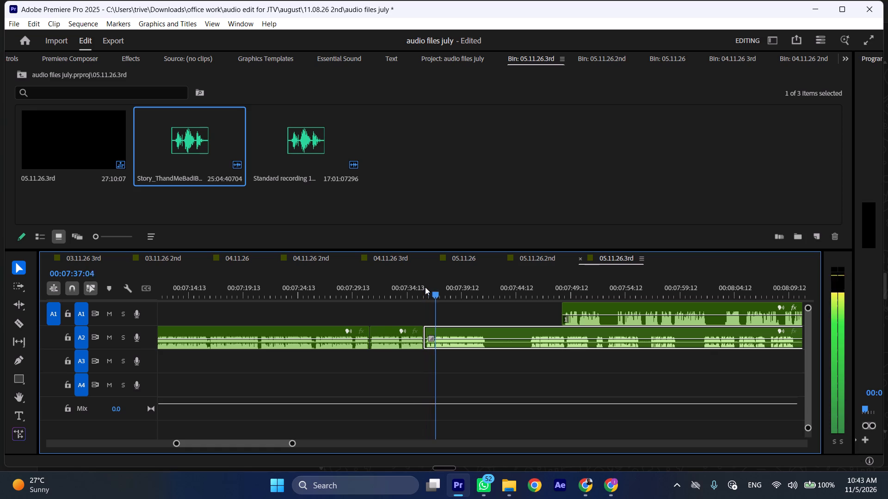
{"action": "scroll", "coordinate": [441, 332], "scroll_direction": "down", "scroll_amount": 5}
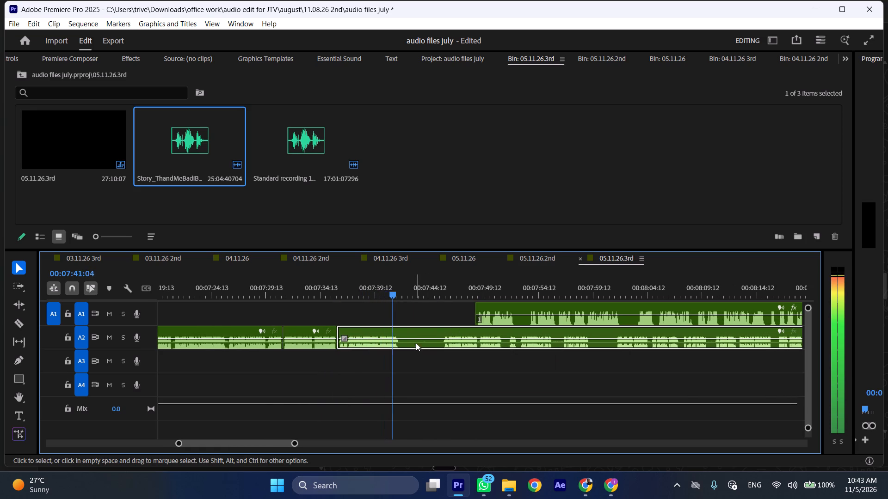
{"action": "key", "text": "space"}
{"action": "type", "text": "C"}
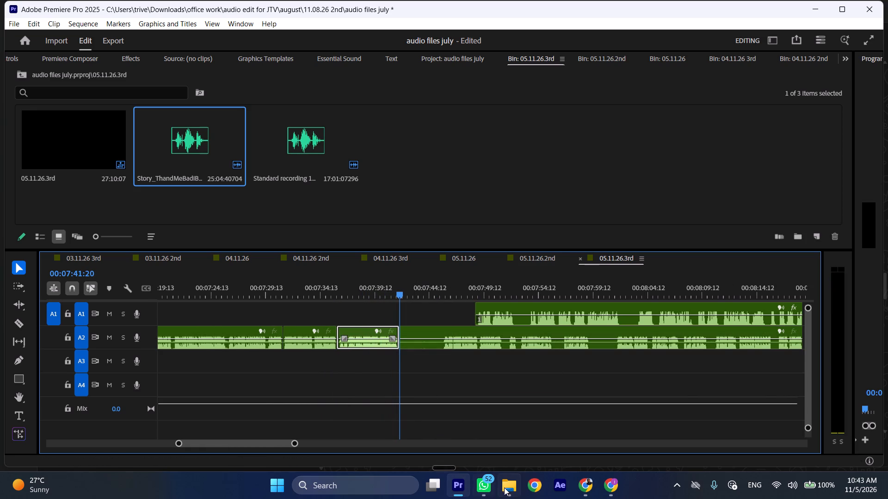
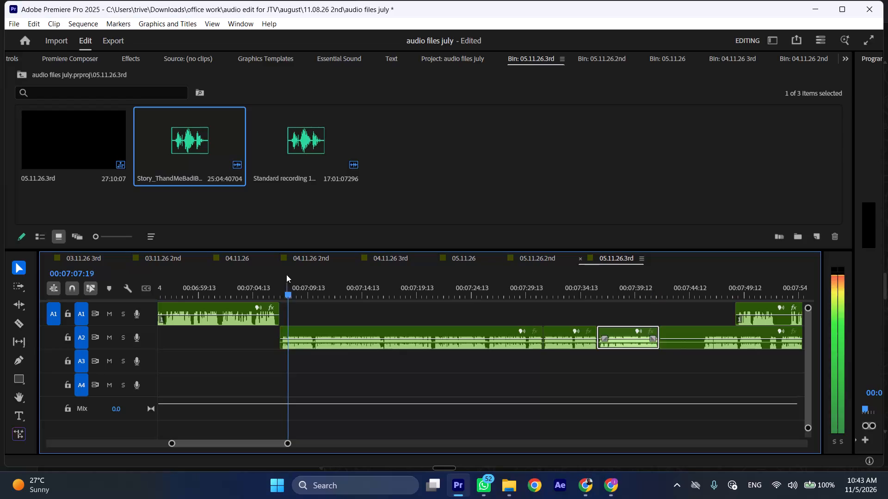
Listen to the opening of the A2 speech from about 00:07:07 and add a sequence marker at 00:07:08:06.
{"action": "left_click", "coordinate": [280, 276]}
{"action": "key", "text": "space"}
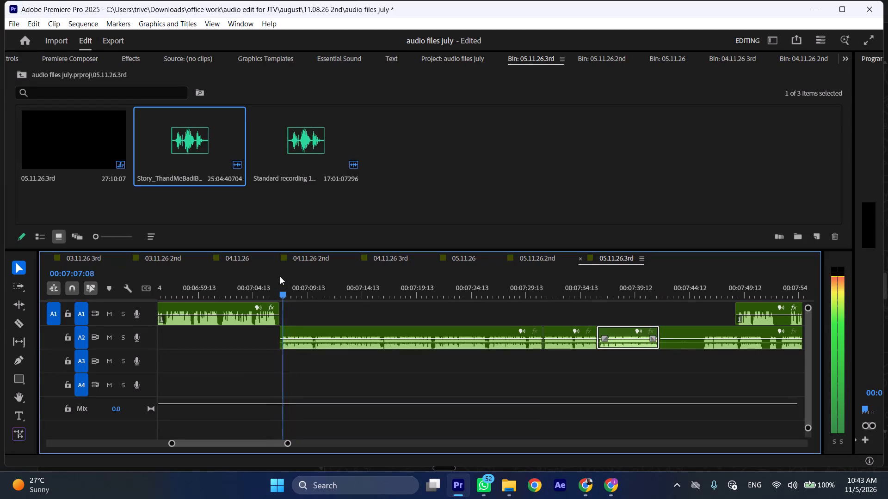
{"action": "left_click", "coordinate": [280, 276]}
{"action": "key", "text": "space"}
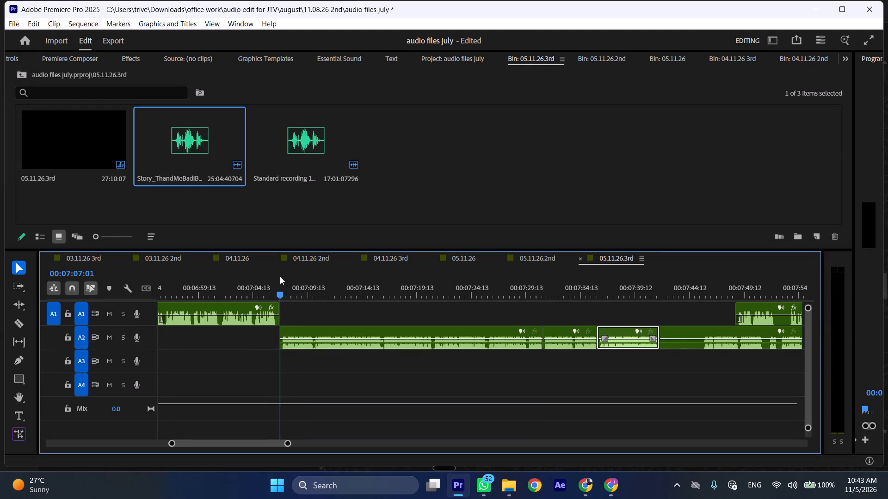
{"action": "left_click", "coordinate": [280, 276]}
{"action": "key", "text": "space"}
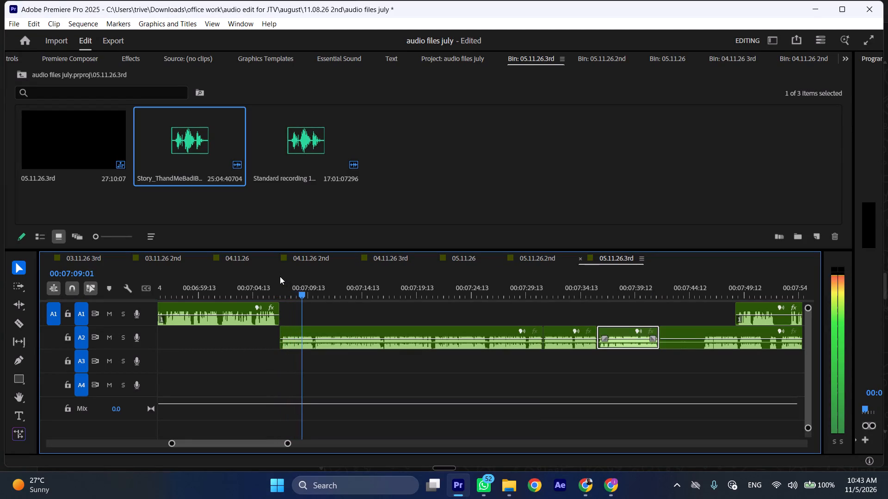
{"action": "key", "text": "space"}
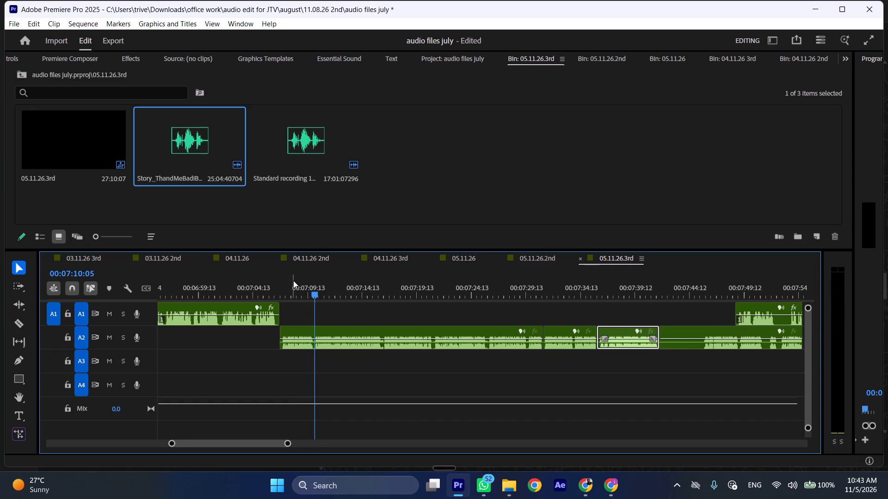
{"action": "left_click", "coordinate": [293, 280]}
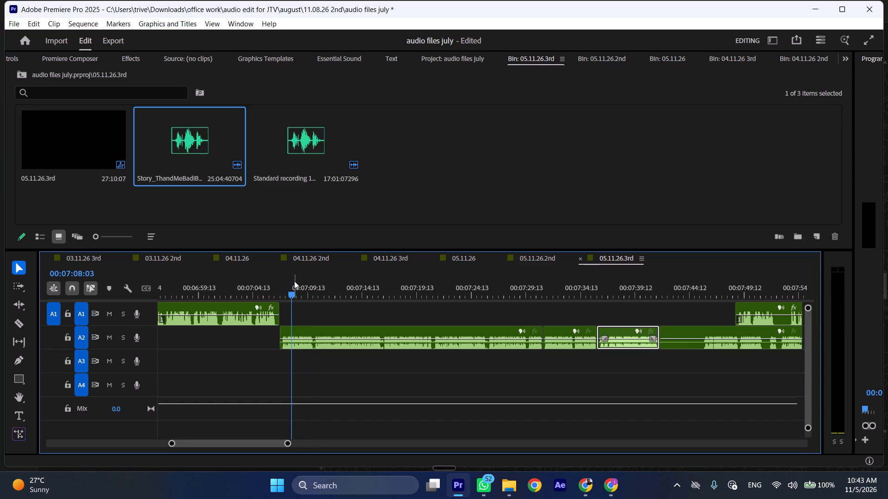
{"action": "left_click", "coordinate": [294, 281]}
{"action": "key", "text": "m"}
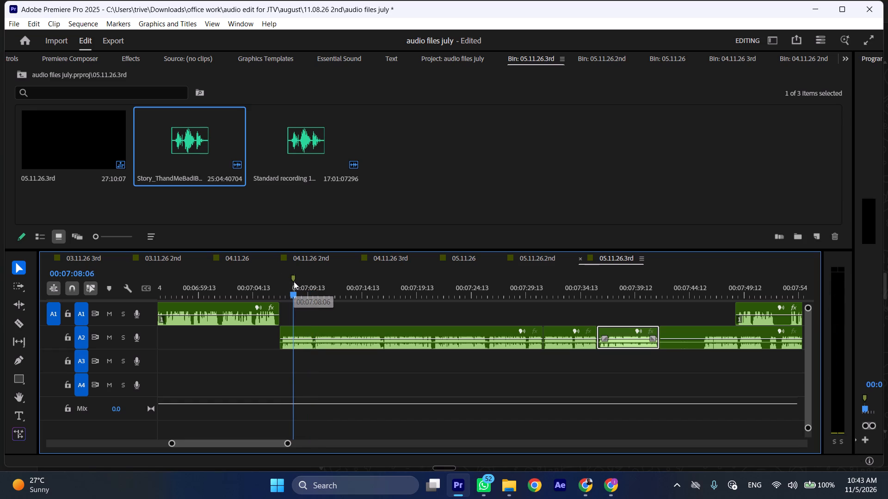
Replay the transition from the A1 clip to the A2 speech at about 00:07:07.
{"action": "left_click", "coordinate": [279, 284]}
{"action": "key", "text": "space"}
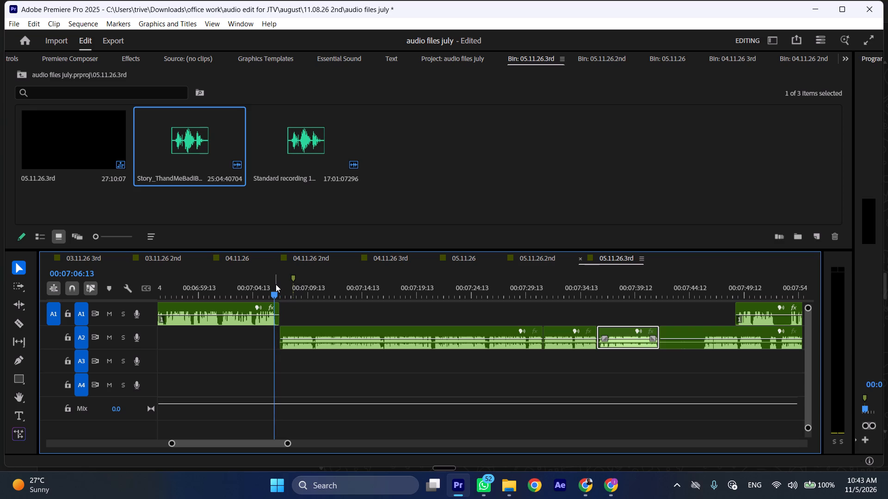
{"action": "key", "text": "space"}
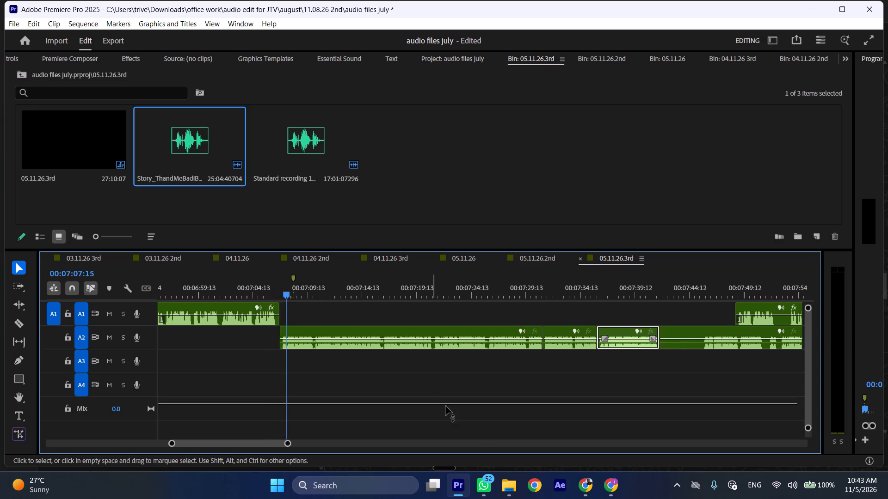
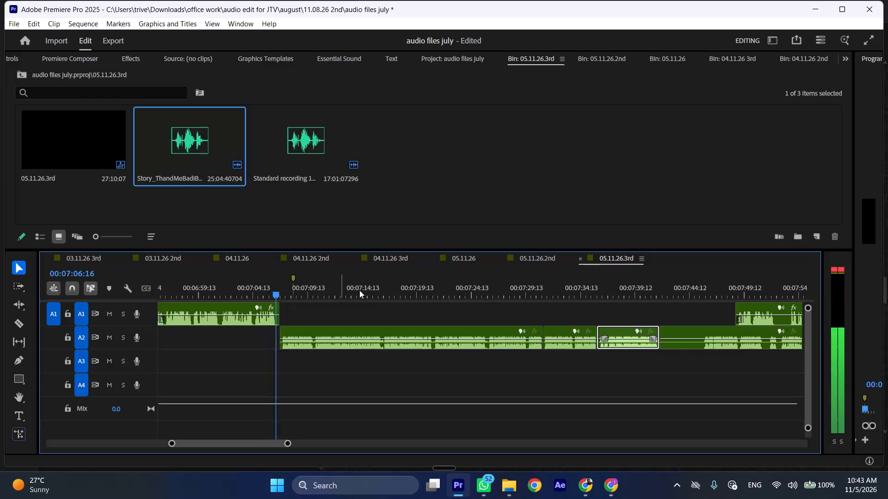
Play the A2 speech at increased speed from 00:07:29:20 to check the joins at about 00:07:31 and 00:07:36.
{"action": "left_click", "coordinate": [530, 287]}
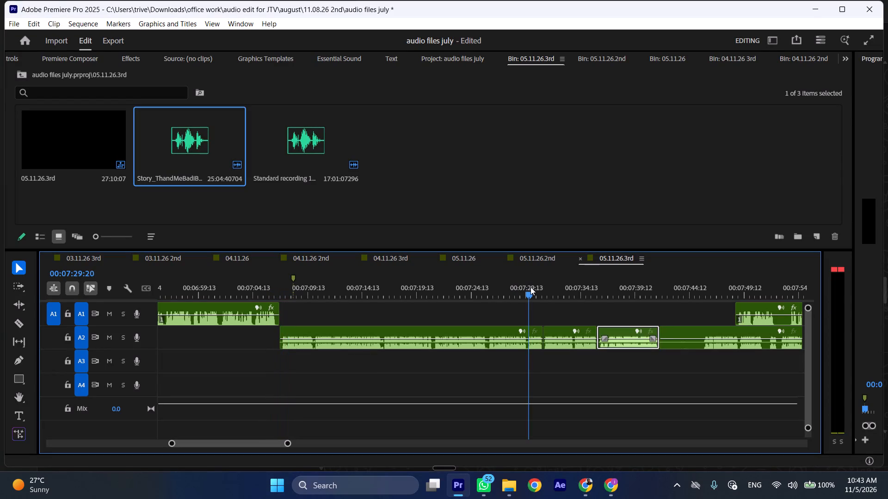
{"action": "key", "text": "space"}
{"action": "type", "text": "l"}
{"action": "scroll", "coordinate": [567, 374], "scroll_direction": "down", "scroll_amount": 4}
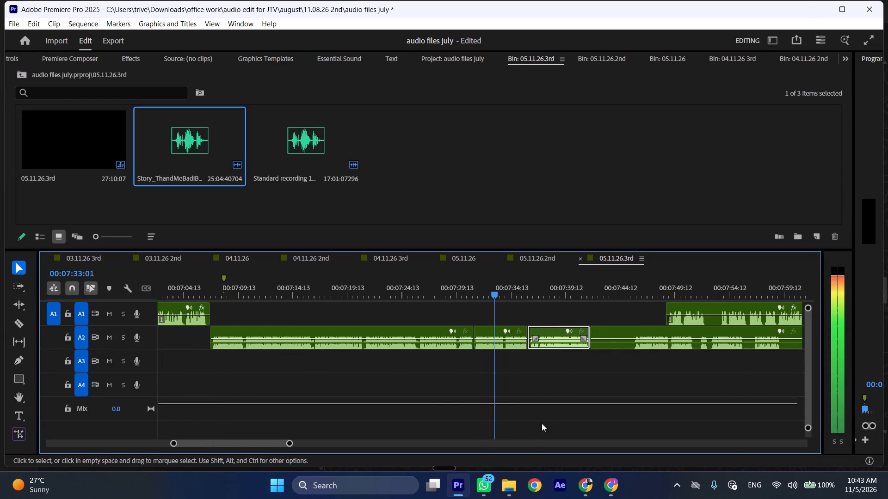
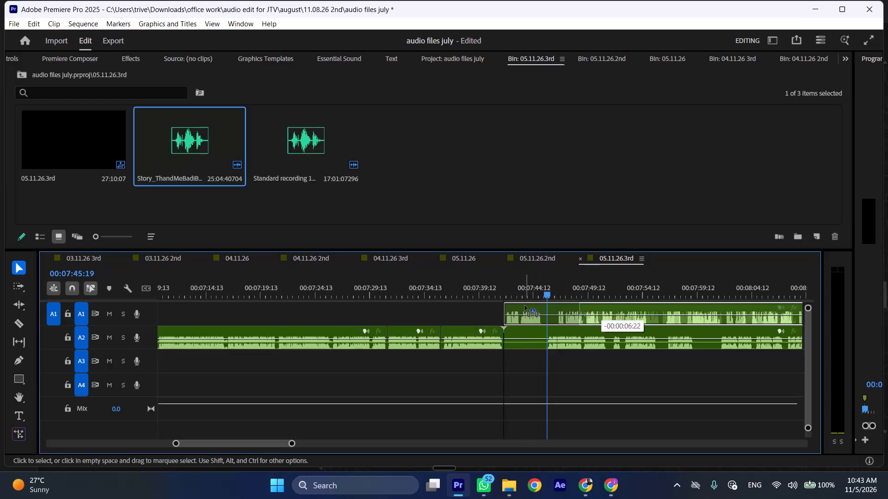
Move the A2 clip starting at about 00:07:41:20 later so it begins at about 00:08:20, after the A1 passage.
{"action": "scroll", "coordinate": [528, 309], "scroll_direction": "down", "scroll_amount": 6}
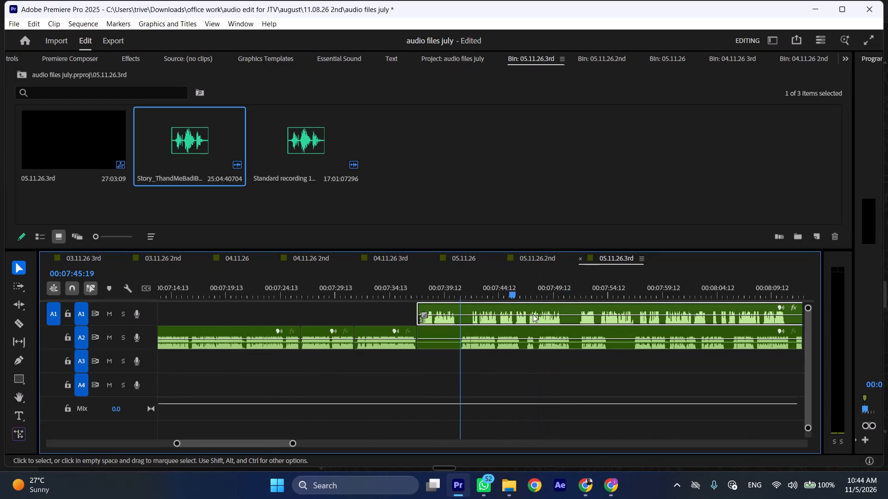
{"action": "scroll", "coordinate": [533, 314], "scroll_direction": "down", "scroll_amount": 7}
{"action": "left_click_drag", "start_coordinate": [299, 332], "coordinate": [717, 334]}
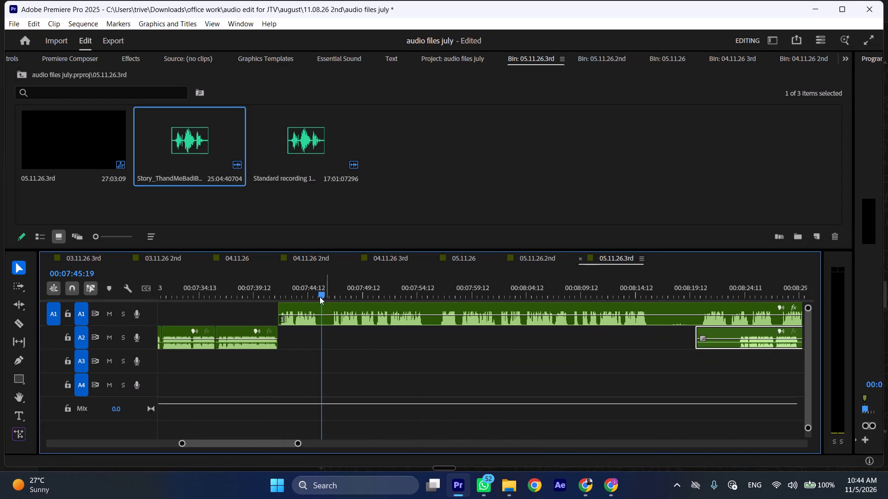
Play A1 from the start of its clip, then cut out the pause from 00:07:45:14 to 00:07:46:20 and ripple delete it.
{"action": "left_click", "coordinate": [276, 289]}
{"action": "key", "text": "space"}
{"action": "type", "text": "l"}
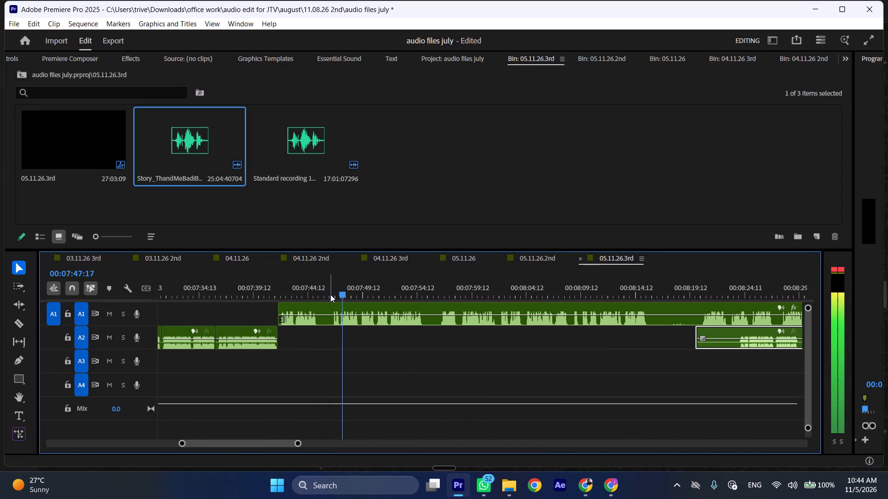
{"action": "left_click_drag", "start_coordinate": [317, 286], "coordinate": [321, 286]}
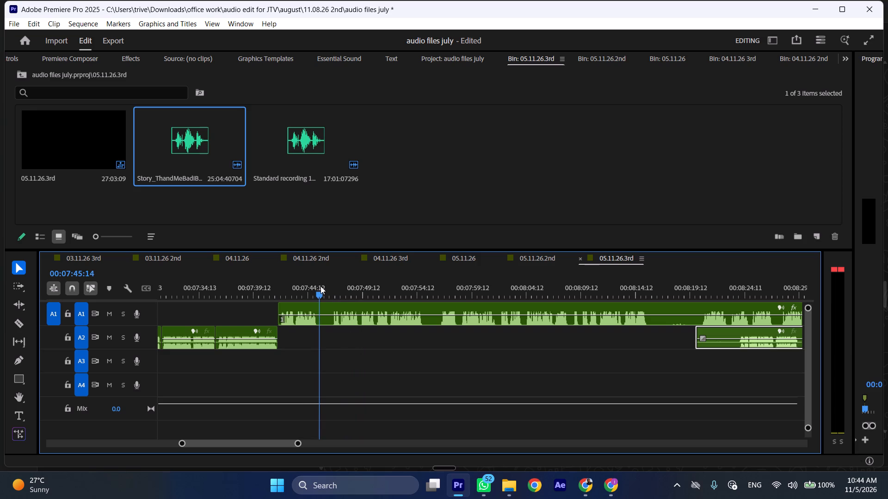
{"action": "left_click_drag", "start_coordinate": [321, 286], "coordinate": [334, 286]}
{"action": "key", "text": "shift+c"}
{"action": "left_click", "coordinate": [350, 311]}
{"action": "key", "text": "shift+c"}
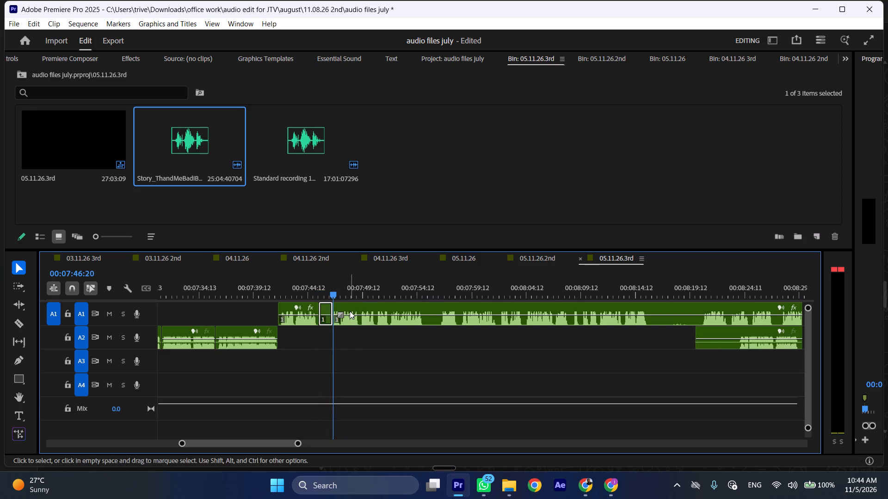
{"action": "key", "text": "ctrl+shift+d"}
Play the A1 speech on from the closed gap and split the clip at 00:07:53:22.
{"action": "key", "text": "space"}
{"action": "type", "text": "l"}
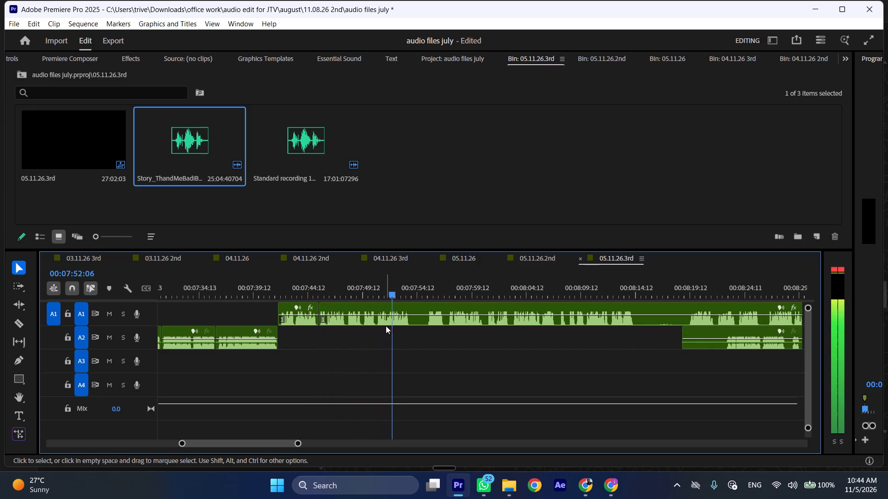
{"action": "key", "text": "space"}
{"action": "type", "text": "C"}
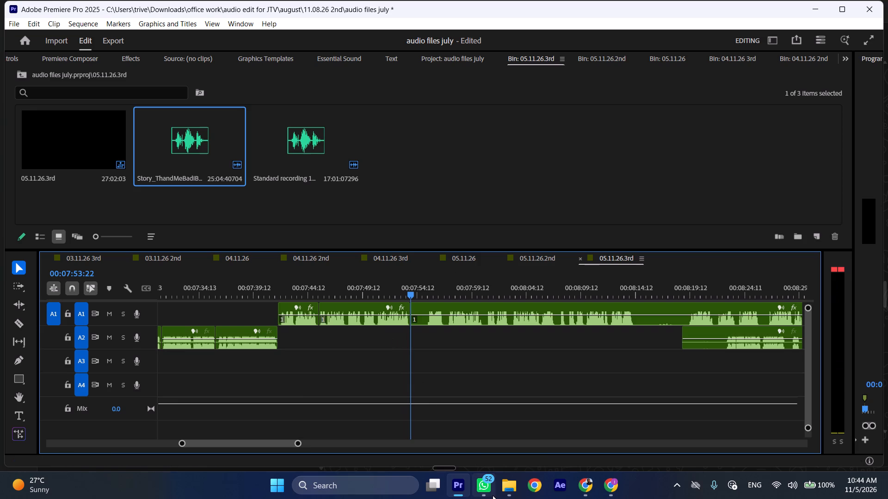
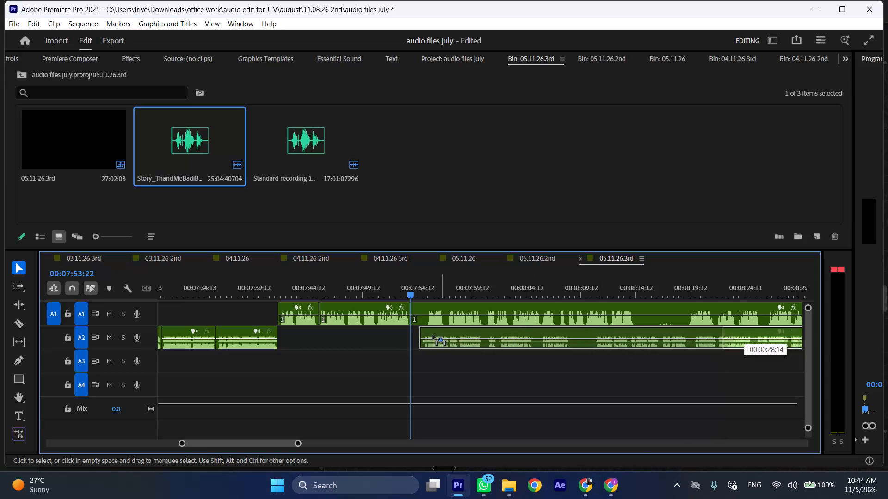
Move the A1 clip starting at 00:07:53:22 later so it begins at about 00:08:14, while playing the A2 speech.
{"action": "left_click_drag", "start_coordinate": [432, 308], "coordinate": [524, 308]}
{"action": "key", "text": "space"}
{"action": "type", "text": "l"}
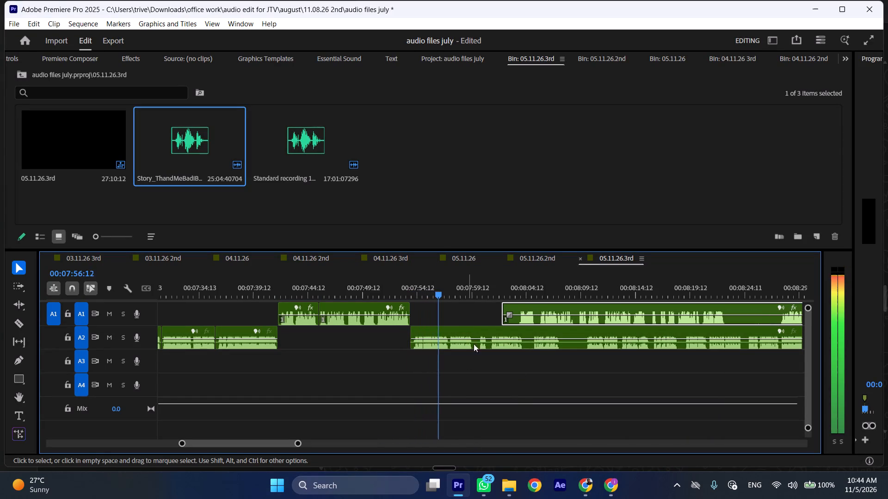
{"action": "left_click_drag", "start_coordinate": [515, 305], "coordinate": [644, 307]}
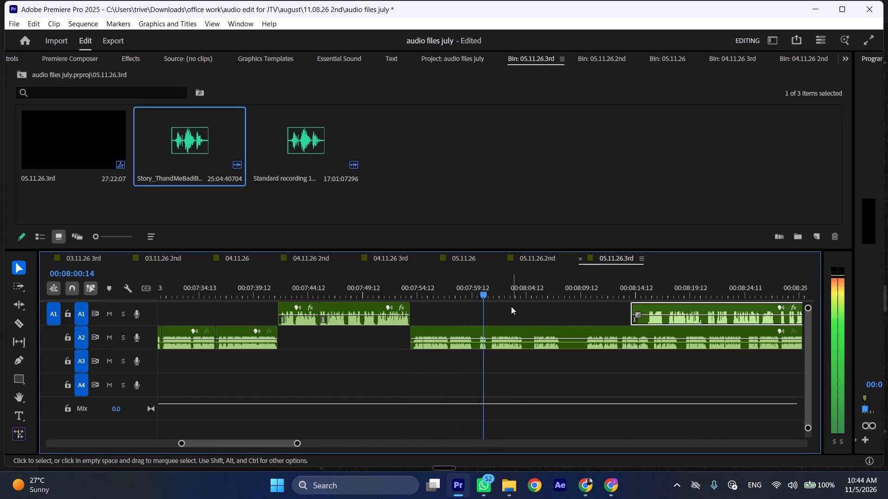
Split A2 at 00:07:59:14 and move the piece before the cut back over the A2 clip starting at about 00:07:36.
{"action": "left_click", "coordinate": [473, 287]}
{"action": "key", "text": "shift+c"}
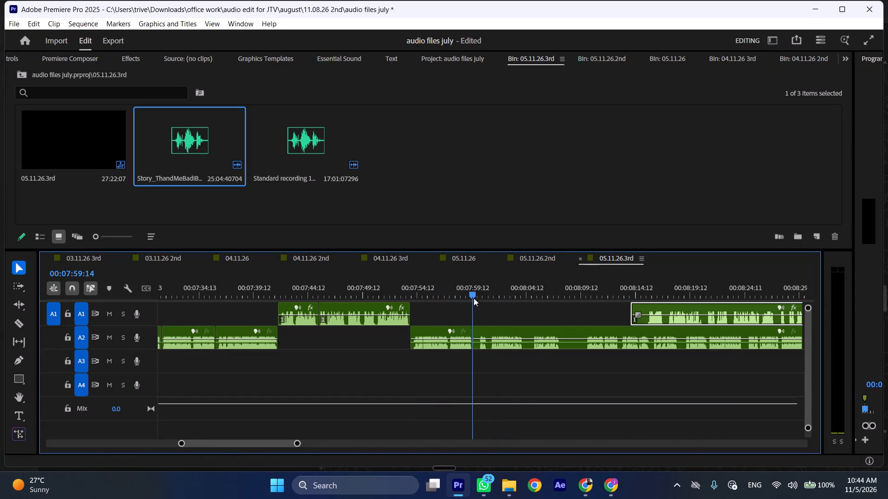
{"action": "left_click_drag", "start_coordinate": [436, 329], "coordinate": [320, 343]}
{"action": "left_click", "coordinate": [222, 291]}
{"action": "key", "text": "space"}
{"action": "key", "text": "space"}
{"action": "left_click_drag", "start_coordinate": [317, 334], "coordinate": [237, 334]}
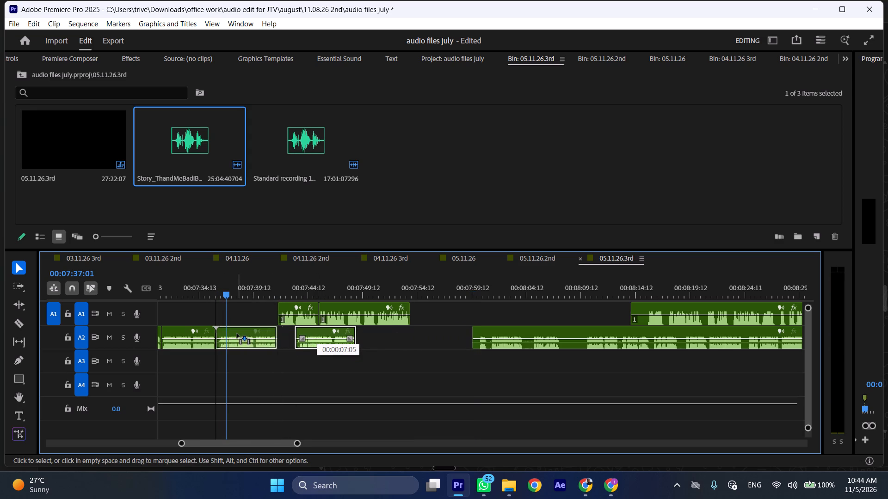
{"action": "left_click_drag", "start_coordinate": [237, 334], "coordinate": [239, 334]}
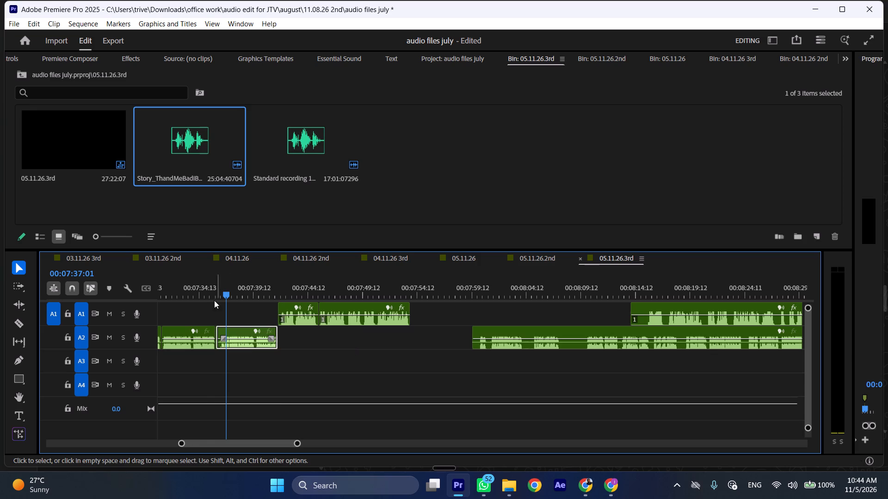
Play the moved A2 piece, then cut it at 00:07:36:12 and ripple delete the short bit before the cut.
{"action": "left_click", "coordinate": [207, 287]}
{"action": "key", "text": "space"}
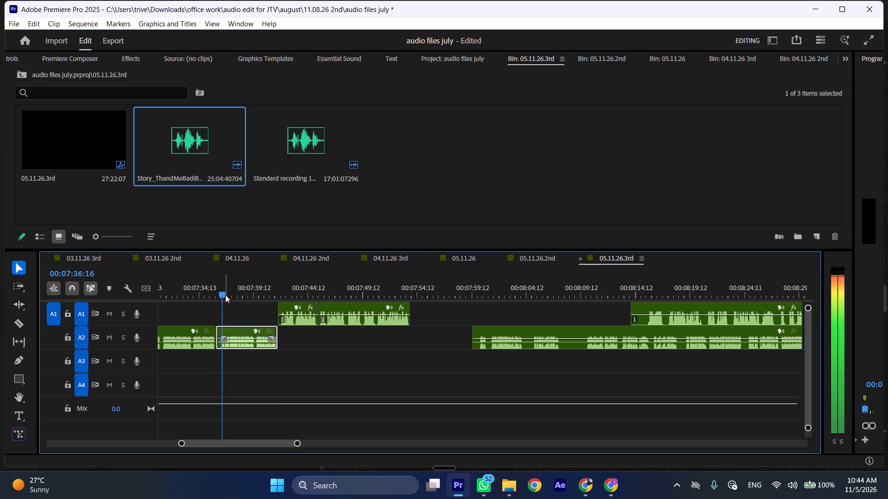
{"action": "left_click", "coordinate": [220, 283]}
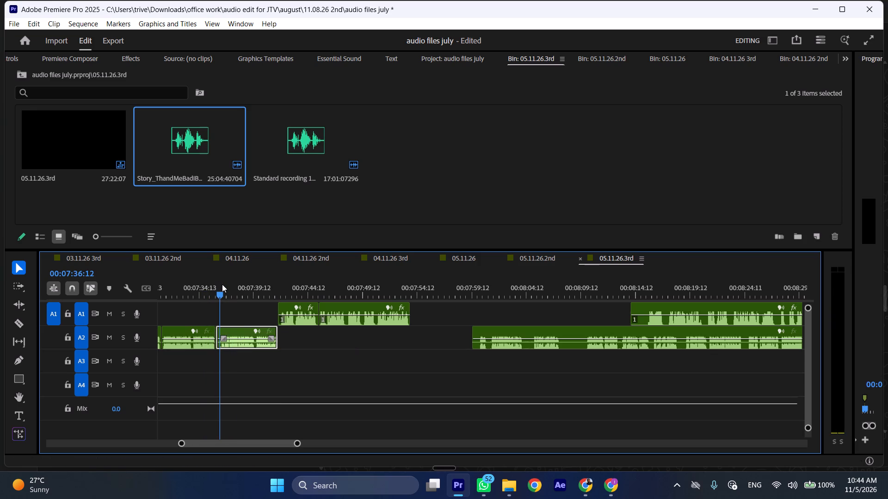
{"action": "key", "text": "shift+c"}
{"action": "key", "text": "ctrl+shift+d"}
{"action": "key", "text": "space"}
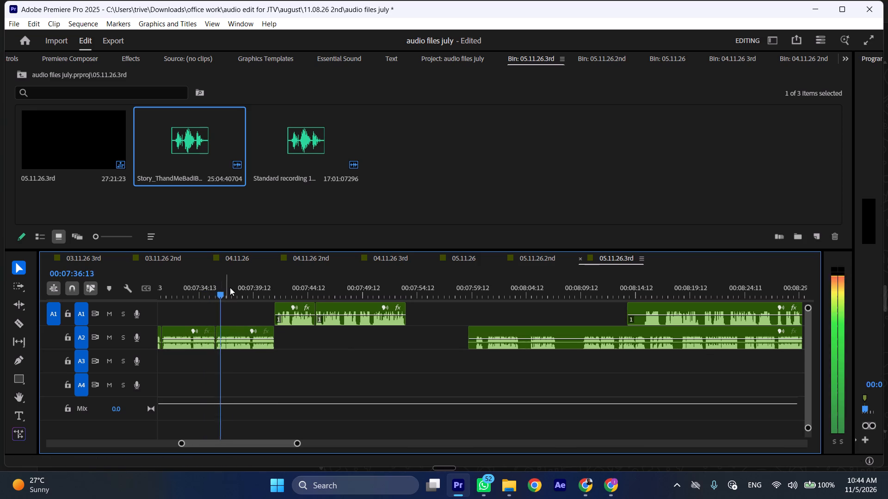
{"action": "key", "text": "space"}
Trim the silent start of the A2 clip at about 00:07:59 and move it back to directly follow the A1 passage at about 00:07:53.
{"action": "left_click", "coordinate": [472, 329]}
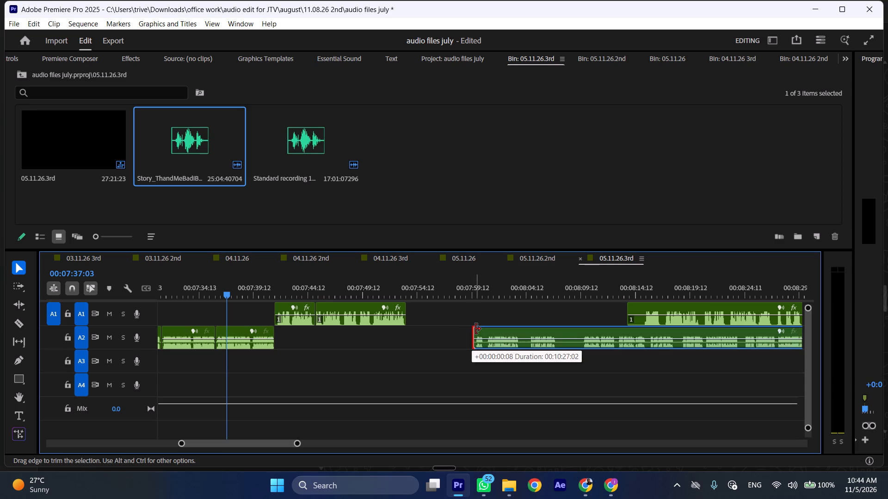
{"action": "left_click_drag", "start_coordinate": [493, 331], "coordinate": [432, 331]}
Play the moved A2 clip, then cut out the short pause from 00:07:54:13 to 00:07:54:18 and ripple delete it.
{"action": "left_click", "coordinate": [406, 285]}
{"action": "key", "text": "space"}
{"action": "type", "text": "l"}
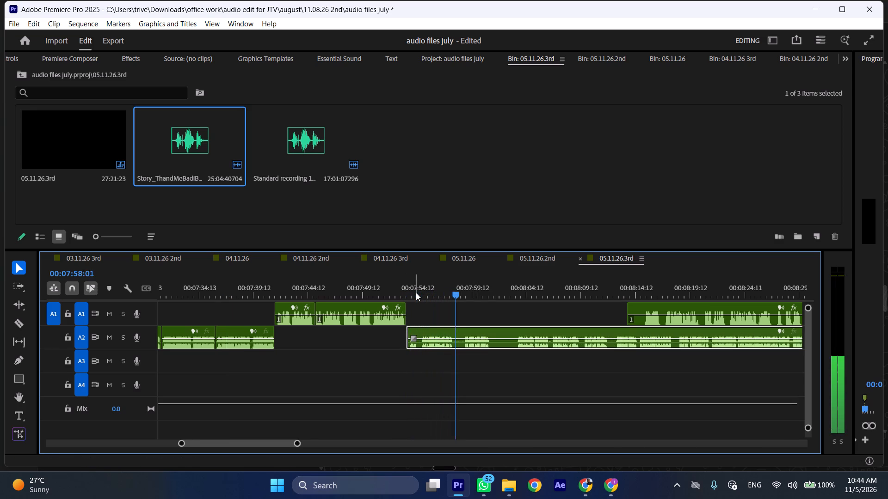
{"action": "left_click", "coordinate": [423, 286]}
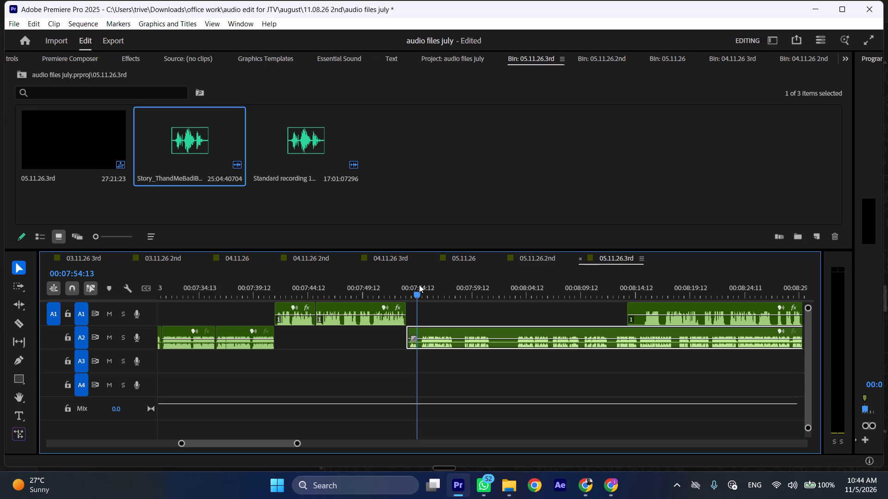
{"action": "key", "text": "shift+c"}
{"action": "left_click", "coordinate": [433, 337]}
{"action": "key", "text": "shift+c"}
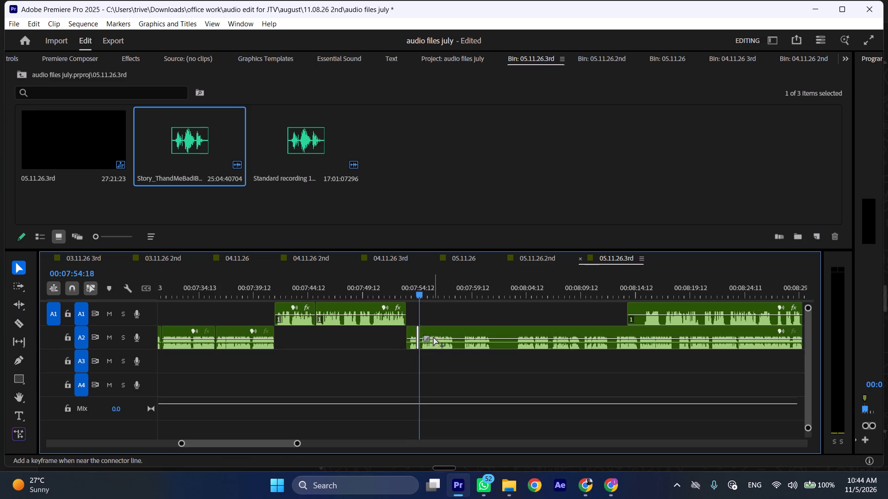
{"action": "key", "text": "ctrl+shift+d"}
{"action": "key", "text": "space"}
{"action": "left_click", "coordinate": [415, 285]}
{"action": "key", "text": "space"}
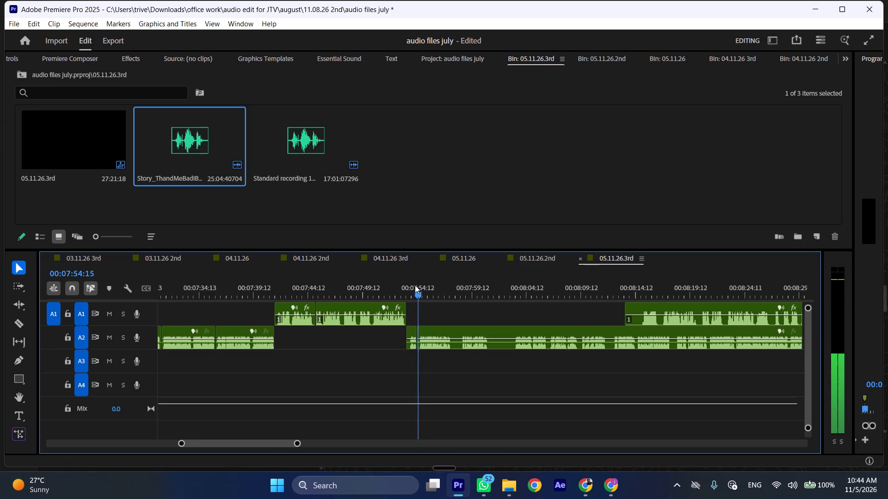
Play A2 on, split it at about 00:07:58 and move the remainder later to begin at about 00:08:16.
{"action": "left_click", "coordinate": [413, 284]}
{"action": "key", "text": "space"}
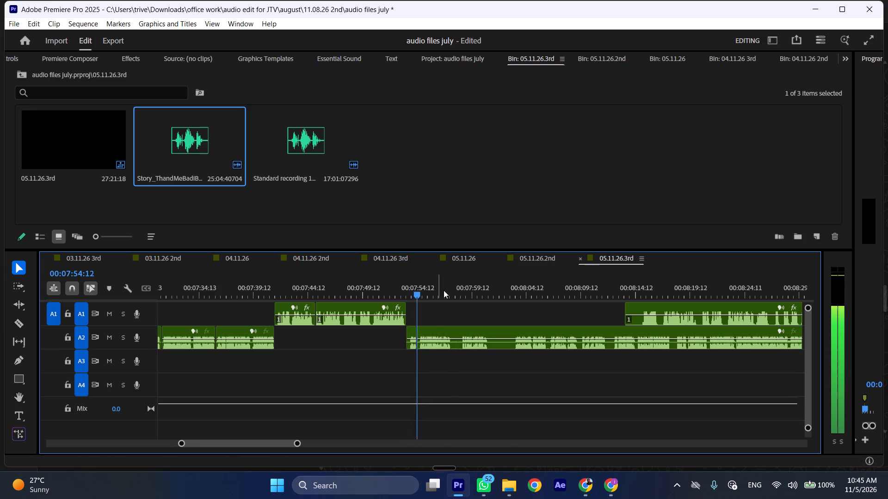
{"action": "left_click_drag", "start_coordinate": [447, 290], "coordinate": [456, 290]}
{"action": "key", "text": "shift+c"}
{"action": "left_click_drag", "start_coordinate": [468, 332], "coordinate": [672, 331]}
Trim the silent start of the A1 clip at about 00:08:14 and move it back to follow the short A2 piece at about 00:07:58.
{"action": "left_click_drag", "start_coordinate": [624, 302], "coordinate": [635, 303]}
{"action": "left_click_drag", "start_coordinate": [630, 304], "coordinate": [642, 305]}
{"action": "left_click_drag", "start_coordinate": [664, 306], "coordinate": [484, 314]}
{"action": "key", "text": "space"}
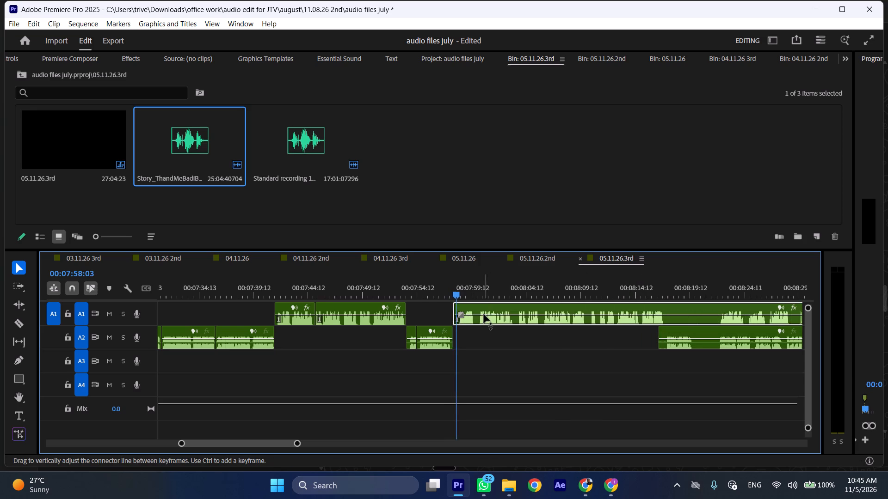
Play the sequence from about 00:07:53 to check the short A2 passage and its transition into A1.
{"action": "left_click", "coordinate": [419, 280]}
{"action": "key", "text": "space"}
{"action": "left_click", "coordinate": [409, 280]}
{"action": "key", "text": "space"}
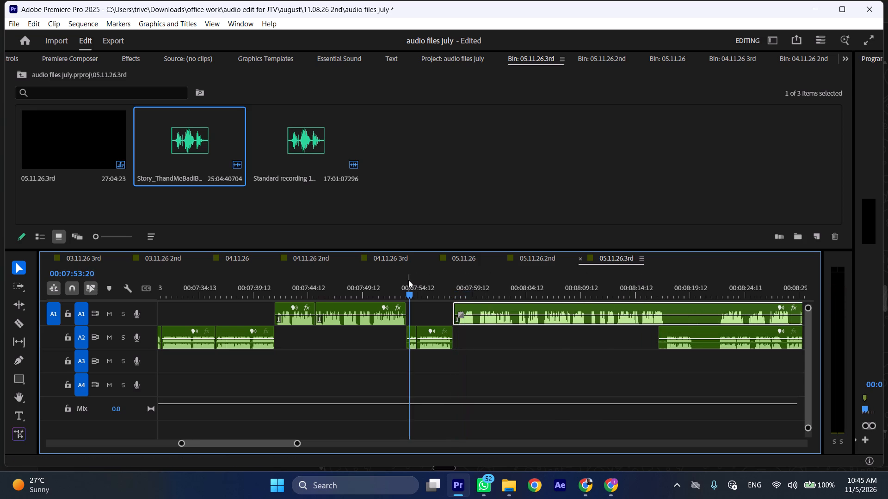
{"action": "type", "text": "l"}
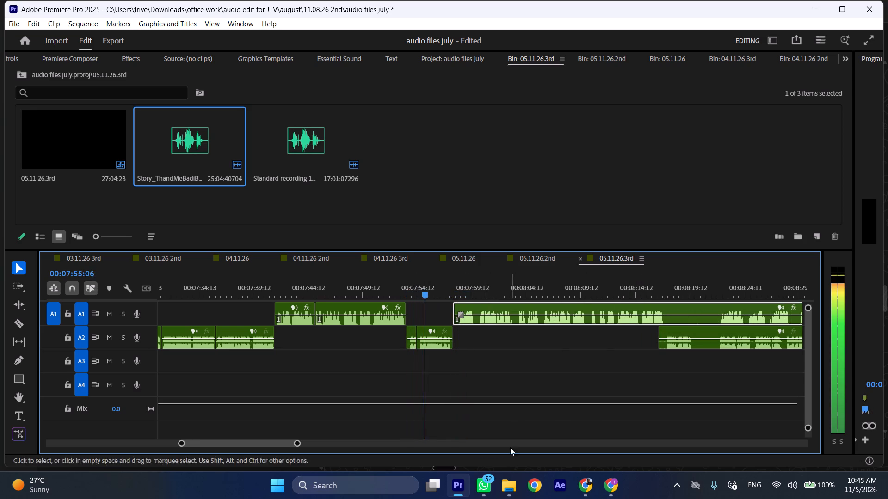
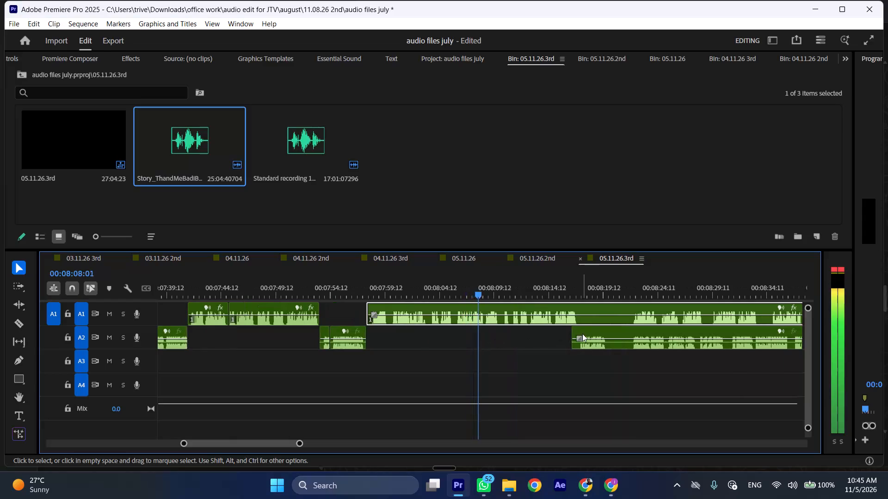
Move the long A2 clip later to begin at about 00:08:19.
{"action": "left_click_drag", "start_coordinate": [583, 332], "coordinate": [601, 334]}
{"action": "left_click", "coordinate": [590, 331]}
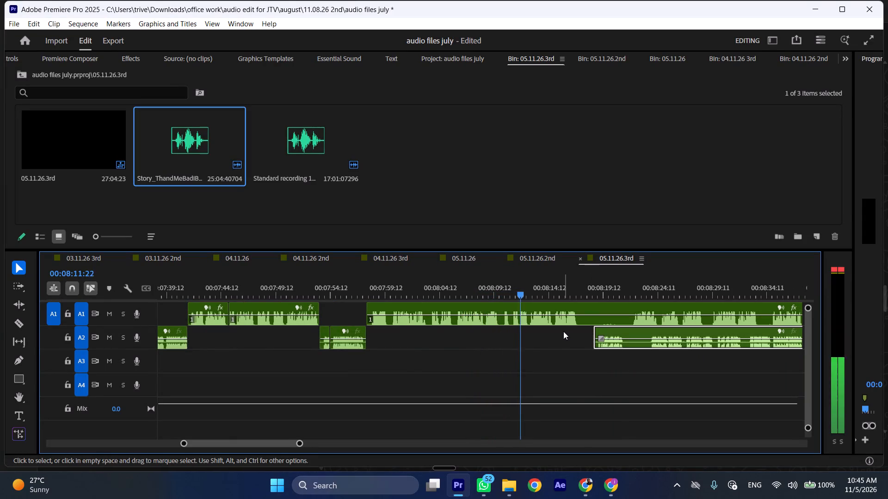
Split the A1 clip at 00:08:00:01 and ripple delete its opening portion after the short A2 piece.
{"action": "left_click", "coordinate": [389, 282]}
{"action": "left_click", "coordinate": [407, 317]}
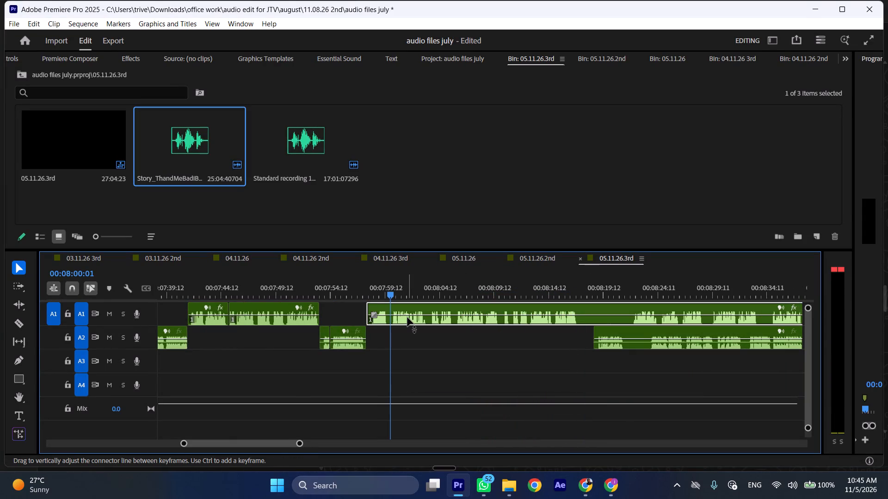
{"action": "key", "text": "shift+c"}
{"action": "key", "text": "ctrl+shift+d"}
Play on, split the A1 clip at about 00:08:15 and move the long A2 clip back to start there.
{"action": "key", "text": "space"}
{"action": "left_click_drag", "start_coordinate": [561, 288], "coordinate": [554, 288]}
{"action": "key", "text": "shift+c"}
{"action": "left_click_drag", "start_coordinate": [584, 329], "coordinate": [570, 329]}
Move the A1 remainder later to begin at about 00:08:20, and play the A2 passage from about 00:08:15.
{"action": "scroll", "coordinate": [582, 331], "scroll_direction": "down", "scroll_amount": 5}
{"action": "left_click_drag", "start_coordinate": [474, 303], "coordinate": [525, 302]}
{"action": "key", "text": "space"}
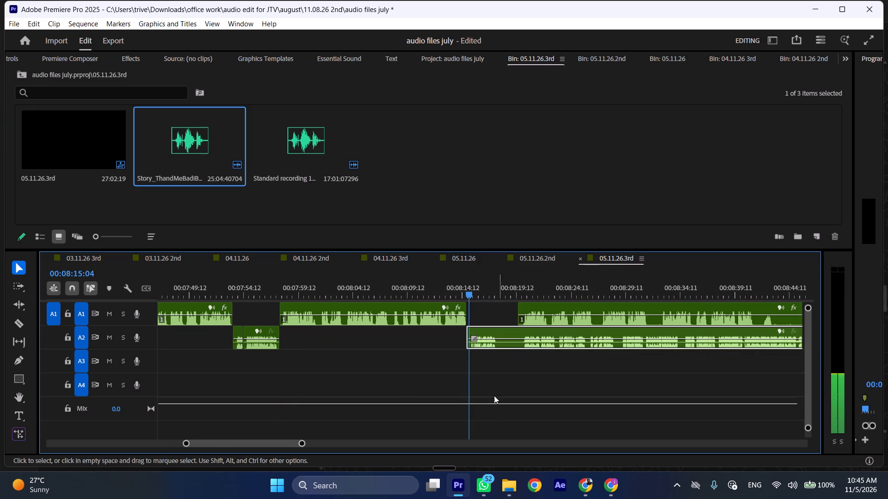
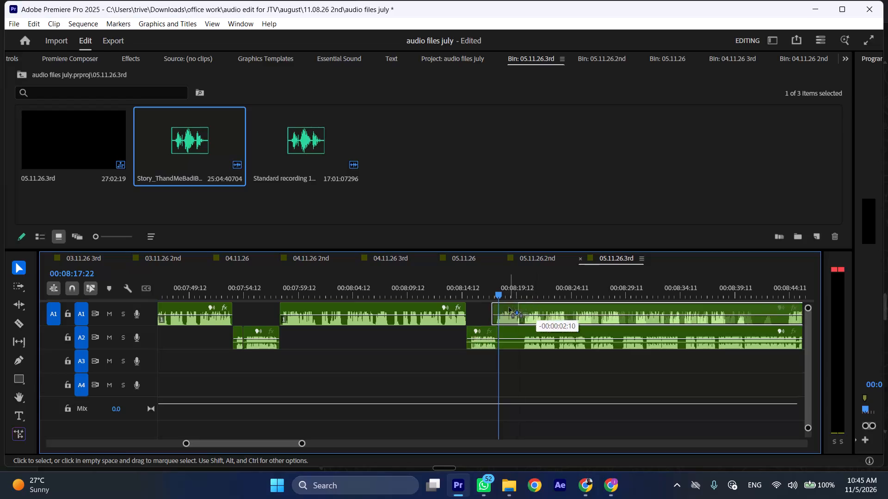
Move the A1 remainder back to begin at 00:08:17:22, at the end of the short A2 piece.
{"action": "left_click_drag", "start_coordinate": [513, 305], "coordinate": [521, 305]}
Move the long A2 clip later to about 00:08:47, trim 00:00:01:22 off its start, and play the A1 speech from 00:08:17:22.
{"action": "scroll", "coordinate": [521, 305], "scroll_direction": "down", "scroll_amount": 10}
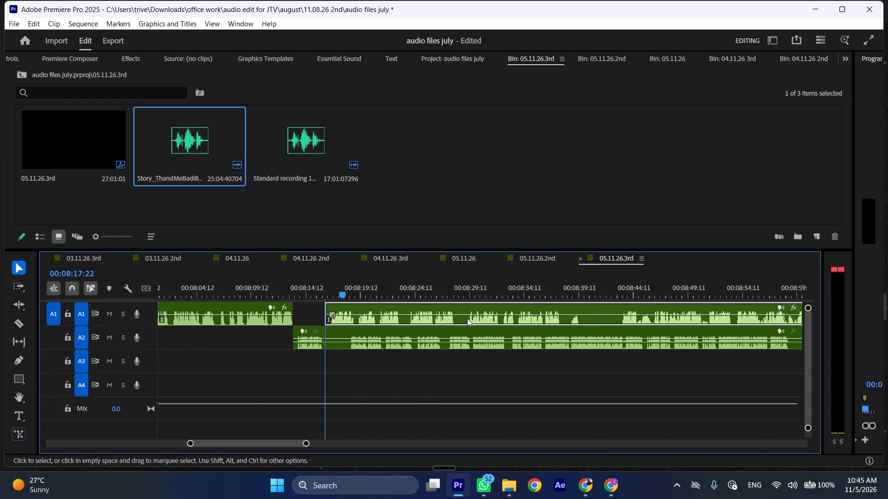
{"action": "left_click_drag", "start_coordinate": [342, 331], "coordinate": [659, 345]}
{"action": "key", "text": "space"}
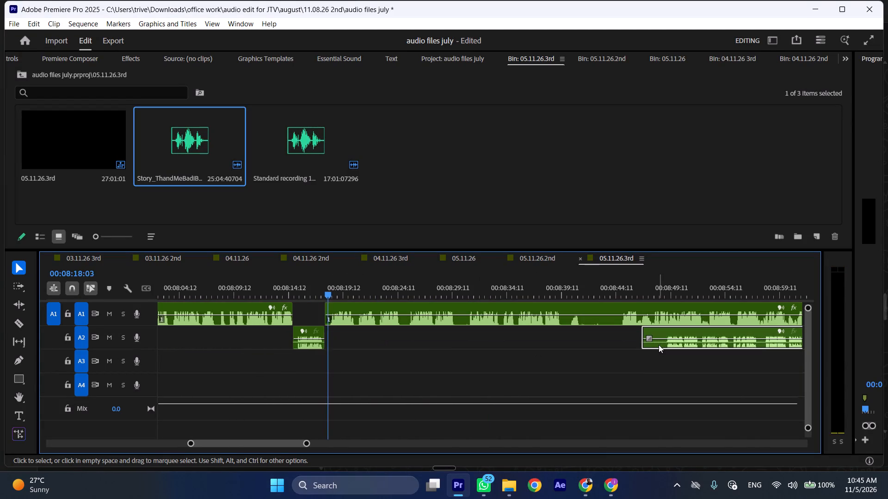
{"action": "type", "text": "l"}
{"action": "left_click_drag", "start_coordinate": [640, 337], "coordinate": [660, 337]}
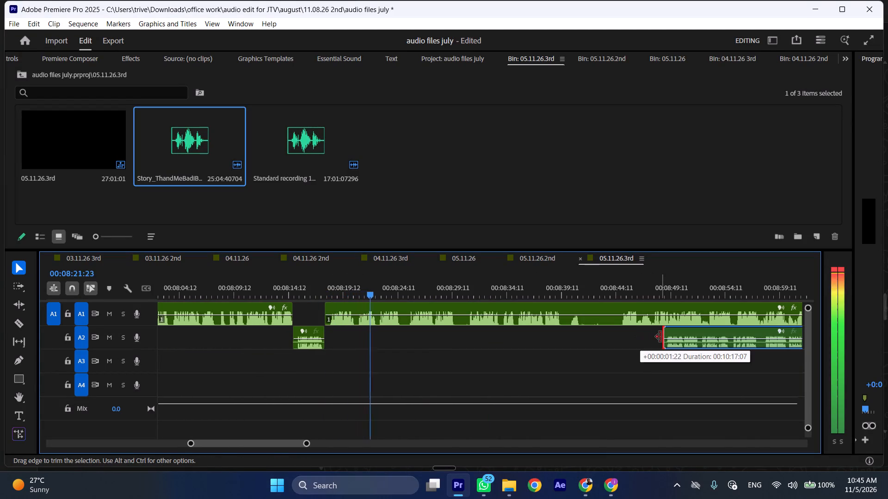
{"action": "left_click_drag", "start_coordinate": [660, 337], "coordinate": [661, 337]}
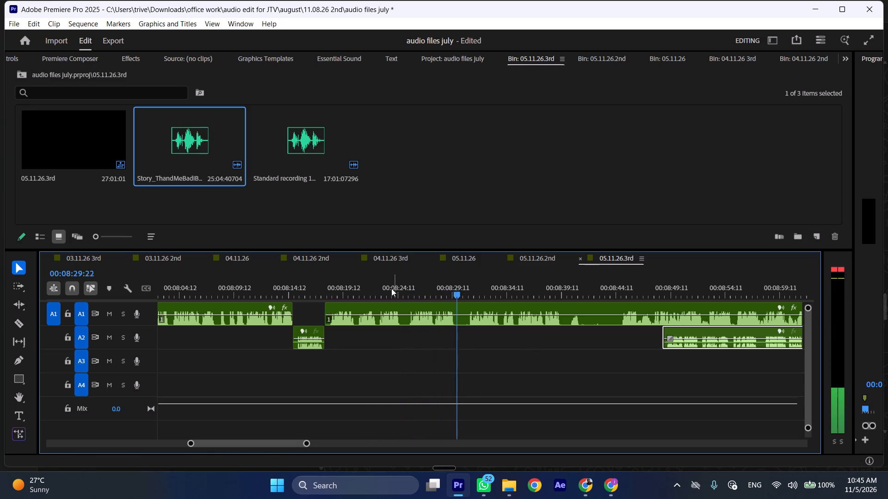
Split the A1 clip around the unwanted passage starting at about 00:08:23 and ripple delete about 3 seconds there.
{"action": "left_click", "coordinate": [382, 282]}
{"action": "key", "text": "shift+c"}
{"action": "left_click_drag", "start_coordinate": [401, 286], "coordinate": [411, 288]}
{"action": "left_click", "coordinate": [427, 317]}
{"action": "key", "text": "shift+c"}
{"action": "key", "text": "ctrl+shift+d"}
{"action": "key", "text": "space"}
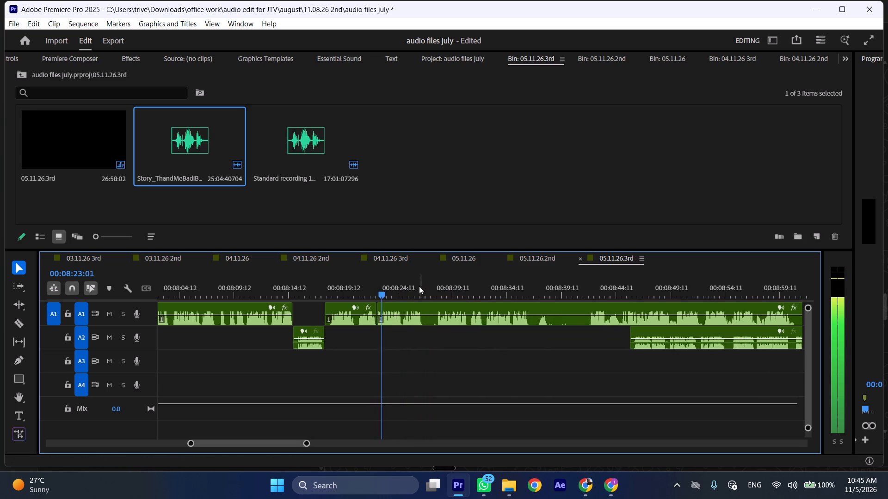
Ripple delete the A1 passage from 00:08:26:21 to 00:08:28:01 and play on from the cut.
{"action": "left_click_drag", "start_coordinate": [423, 284], "coordinate": [438, 285]}
{"action": "key", "text": "shift+c"}
{"action": "left_click", "coordinate": [456, 323]}
{"action": "key", "text": "shift+c"}
{"action": "key", "text": "ctrl+shift+d"}
{"action": "key", "text": "space"}
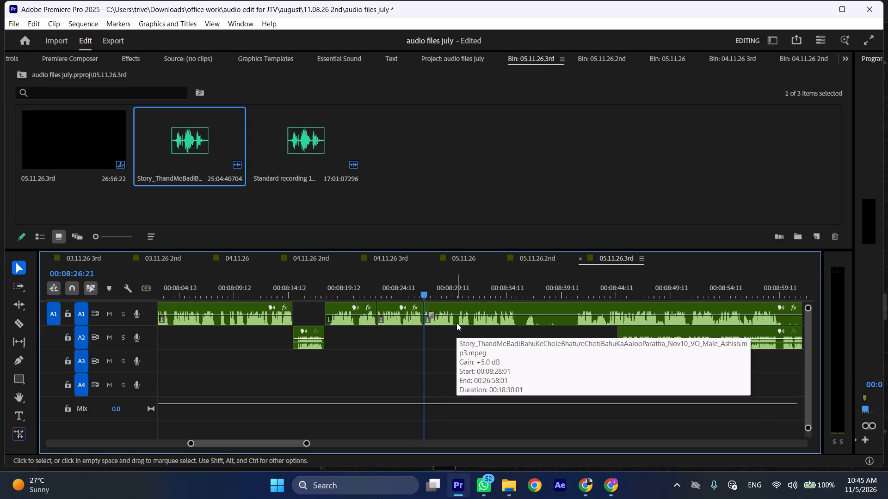
{"action": "type", "text": "l"}
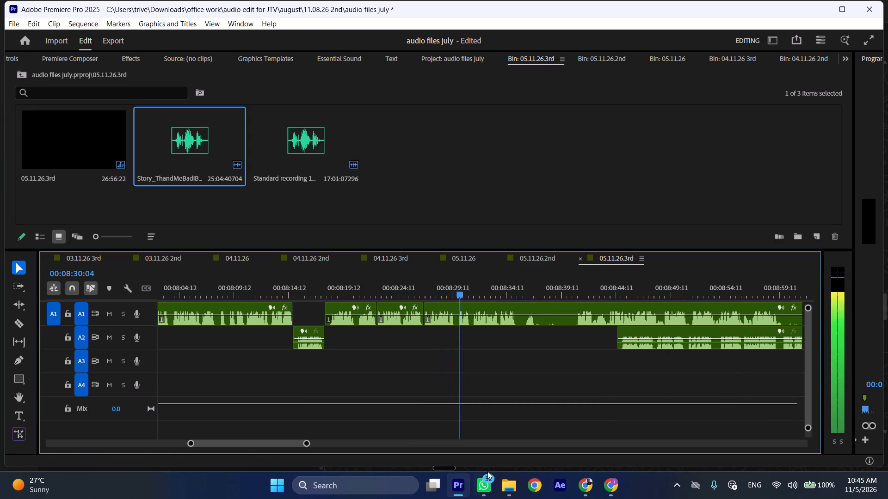
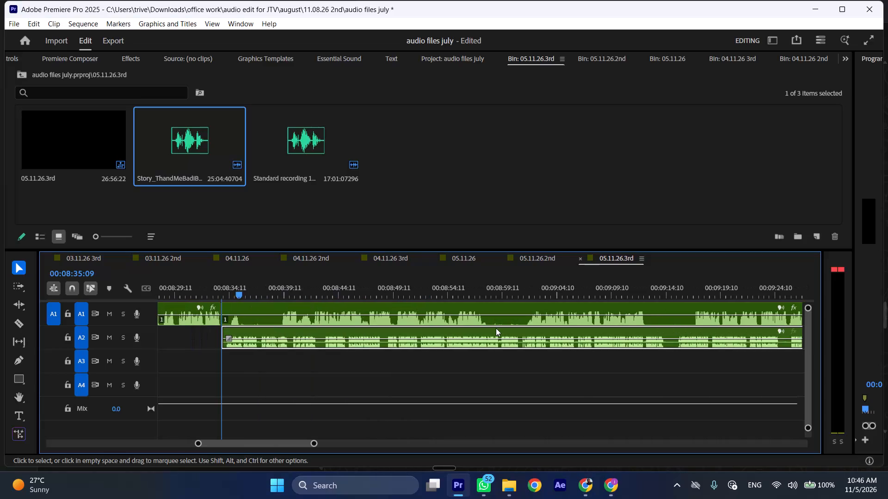
Move the A1 remainder later to begin at about 00:09:23 and play the A2 speech from 00:08:35.
{"action": "left_click_drag", "start_coordinate": [240, 305], "coordinate": [768, 322]}
{"action": "key", "text": "space"}
{"action": "key", "text": "l"}
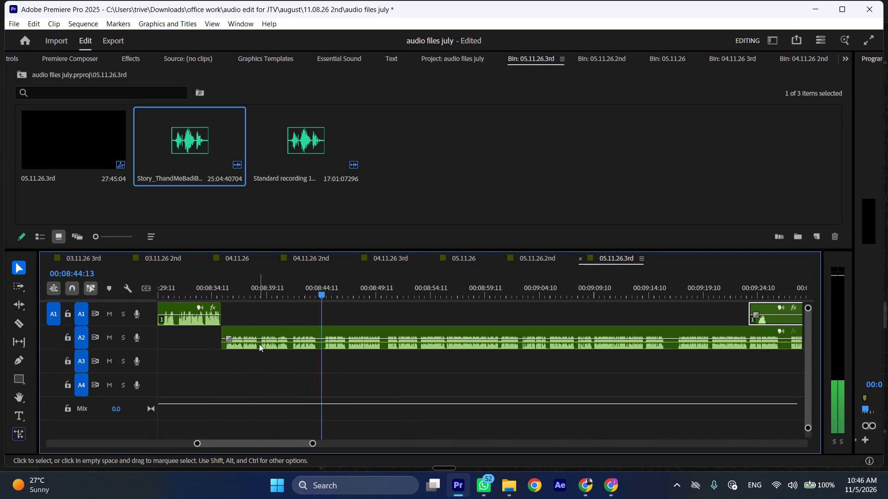
Ripple delete the A2 pause from 00:08:44:03 to 00:08:44:18 and play on from the cut.
{"action": "left_click_drag", "start_coordinate": [318, 284], "coordinate": [318, 285]}
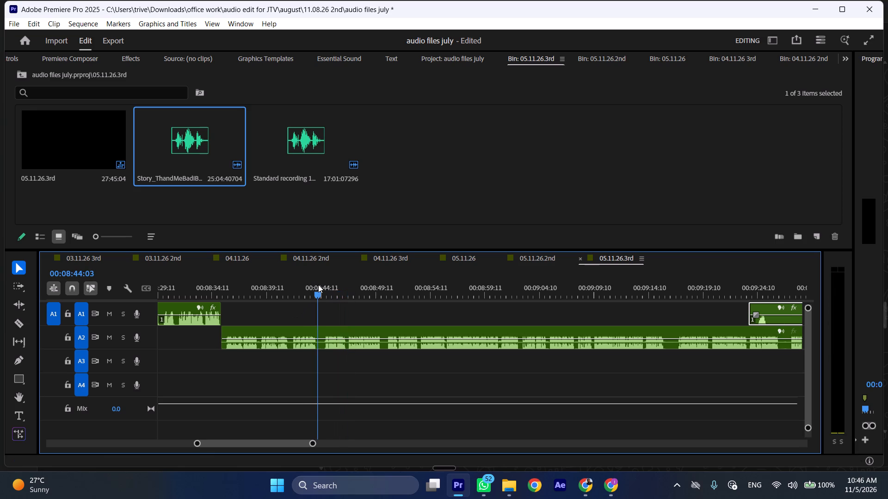
{"action": "left_click_drag", "start_coordinate": [318, 285], "coordinate": [325, 285]}
{"action": "key", "text": "shift+c"}
{"action": "left_click", "coordinate": [334, 345]}
{"action": "key", "text": "shift+c"}
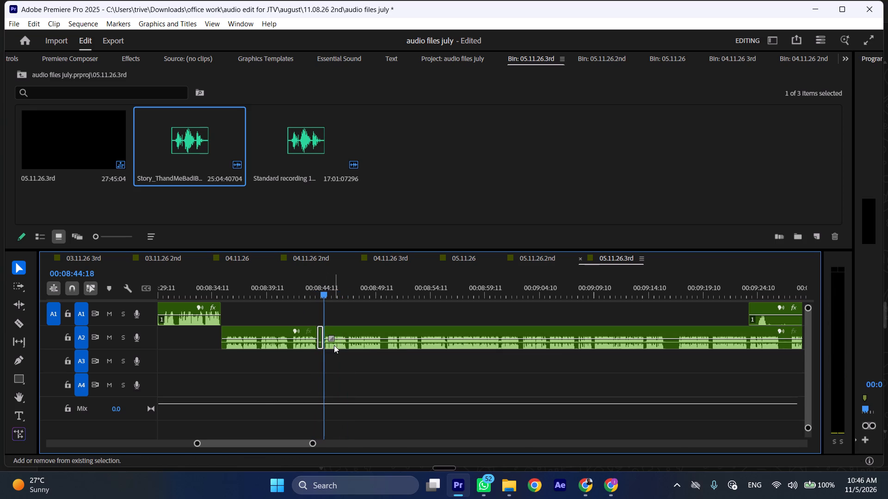
{"action": "key", "text": "ctrl+shift+d"}
{"action": "key", "text": "space"}
{"action": "type", "text": "l"}
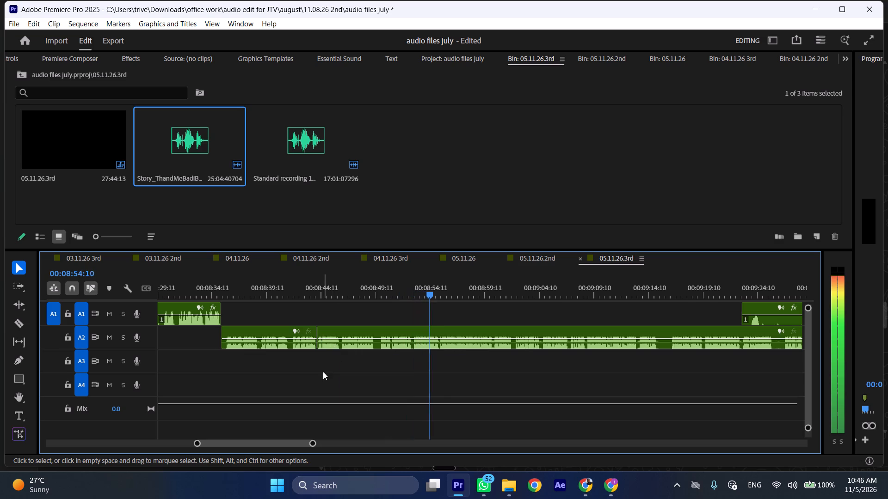
Ripple delete the short A2 pause from 00:08:49:12 to about 00:08:49:19 and play on.
{"action": "left_click", "coordinate": [377, 288]}
{"action": "key", "text": "shift+c"}
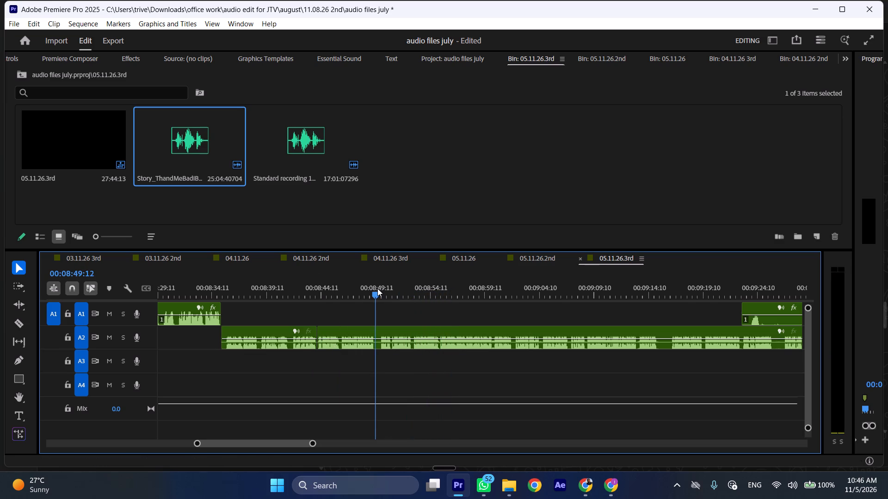
{"action": "left_click", "coordinate": [377, 288]}
{"action": "left_click", "coordinate": [387, 325]}
{"action": "key", "text": "shift+c"}
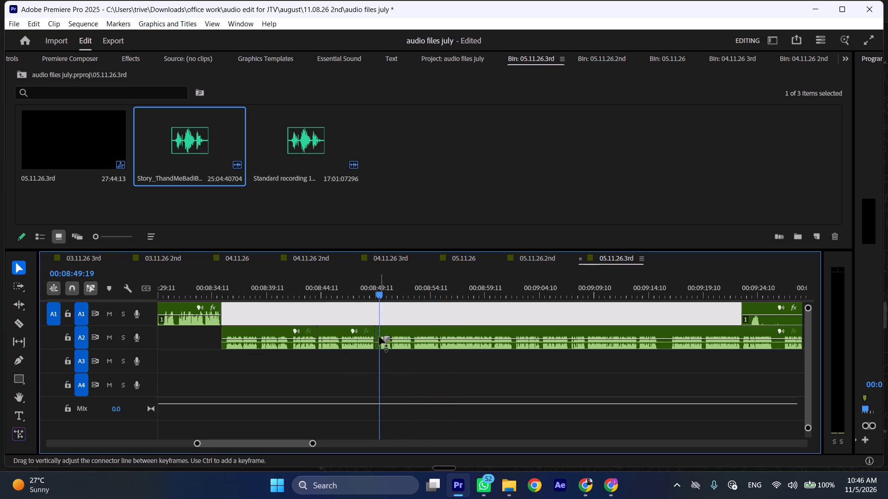
{"action": "left_click", "coordinate": [379, 336]}
{"action": "key", "text": "ctrl+shift+d"}
{"action": "key", "text": "space"}
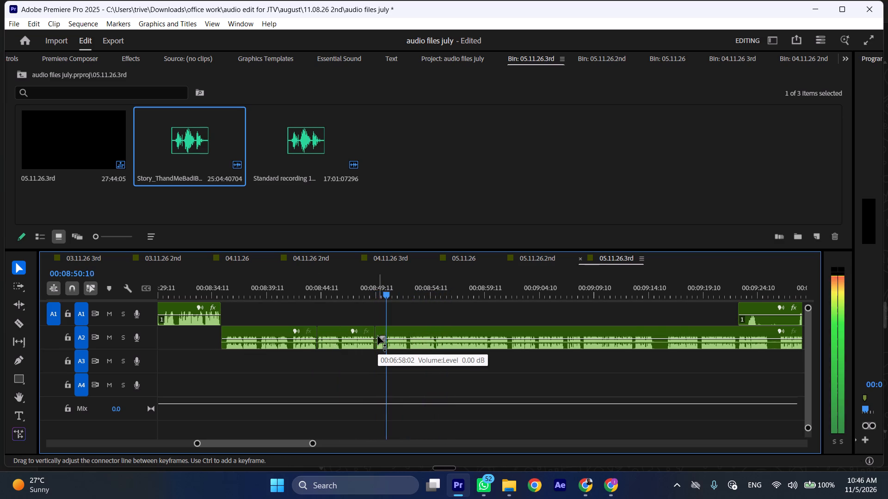
{"action": "key", "text": "l"}
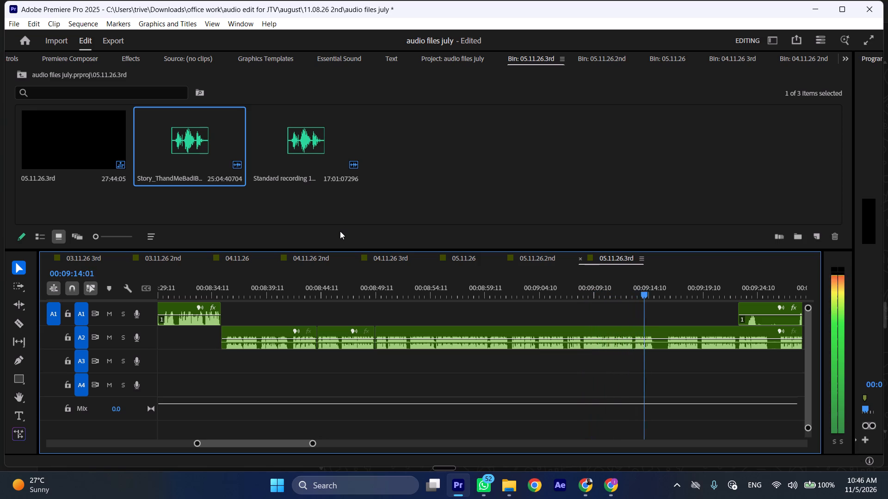
Split A2 at 00:09:15:04, trim about 5 seconds off the A1 remainder's start and move it later to about 00:09:41.
{"action": "key", "text": "space"}
{"action": "key", "text": "shift+c"}
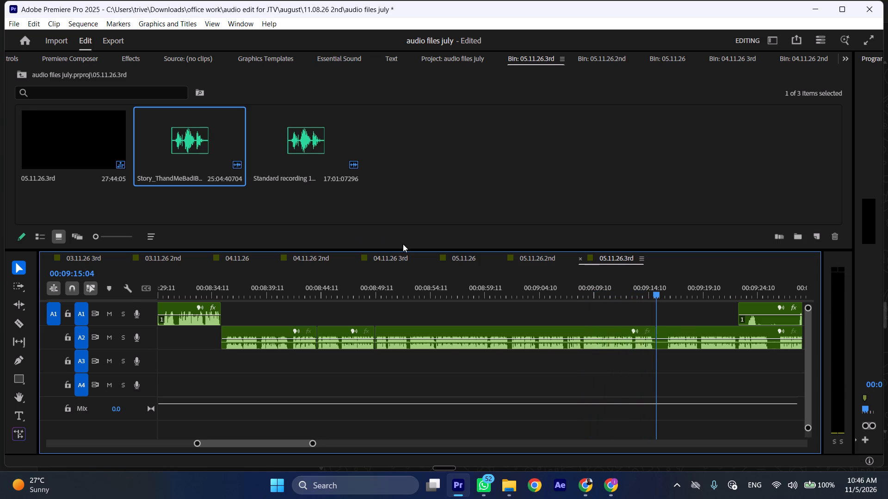
{"action": "scroll", "coordinate": [630, 292], "scroll_direction": "down", "scroll_amount": 13}
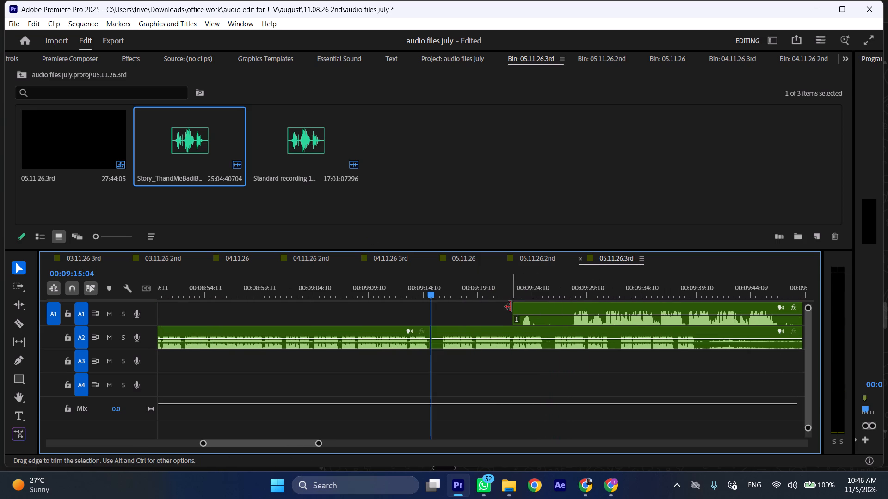
{"action": "left_click_drag", "start_coordinate": [510, 307], "coordinate": [568, 307]}
{"action": "left_click_drag", "start_coordinate": [598, 308], "coordinate": [742, 308]}
Ripple delete the A2 pause from 00:09:15:04 to 00:09:16:04 and play on from the cut.
{"action": "left_click_drag", "start_coordinate": [451, 286], "coordinate": [443, 286]}
{"action": "left_click", "coordinate": [456, 346]}
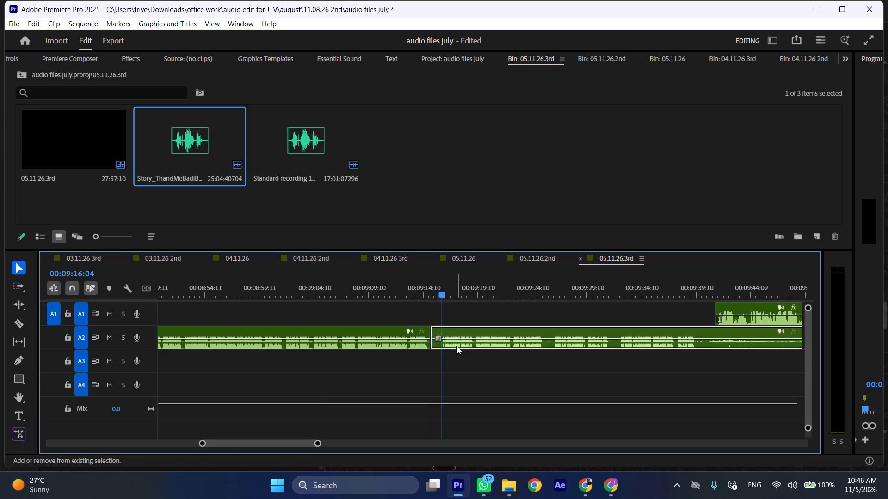
{"action": "key", "text": "shift+c"}
{"action": "key", "text": "ctrl+shift+d"}
{"action": "key", "text": "space"}
{"action": "type", "text": "l"}
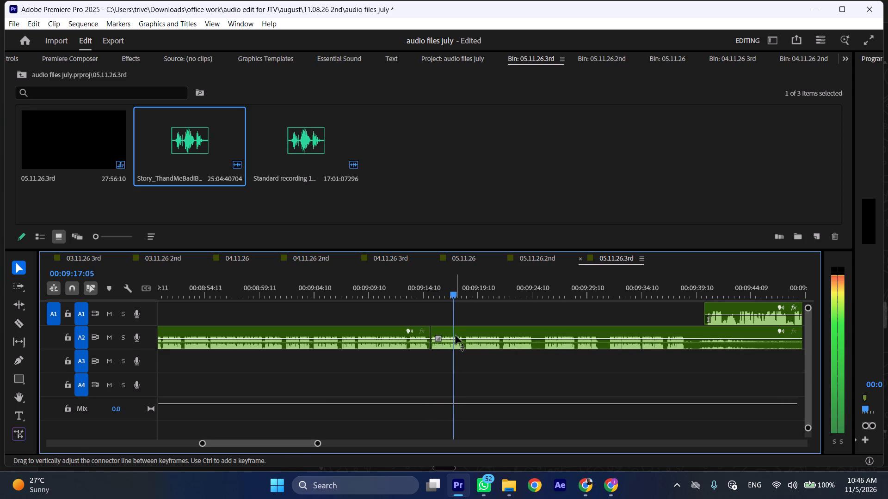
Ripple delete the unwanted A2 passage from about 00:09:24:13 to 00:09:31:11 and play on from the cut.
{"action": "scroll", "coordinate": [444, 354], "scroll_direction": "down", "scroll_amount": 4}
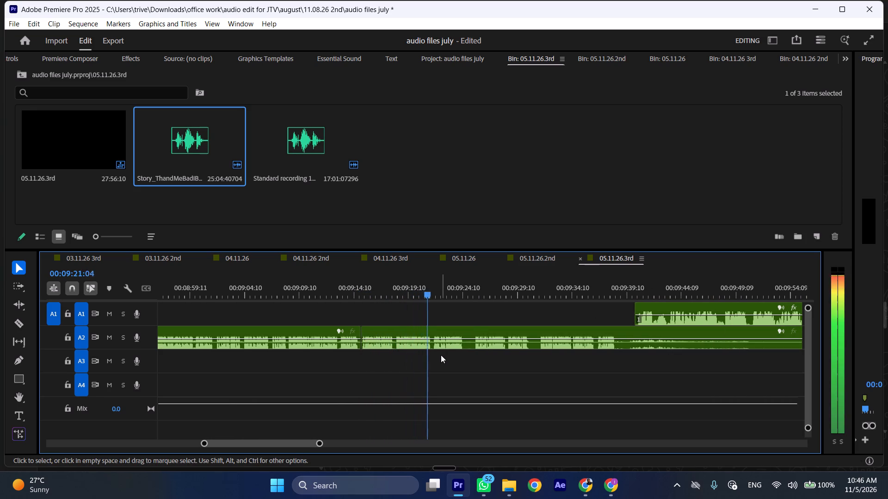
{"action": "scroll", "coordinate": [441, 355], "scroll_direction": "down", "scroll_amount": 4}
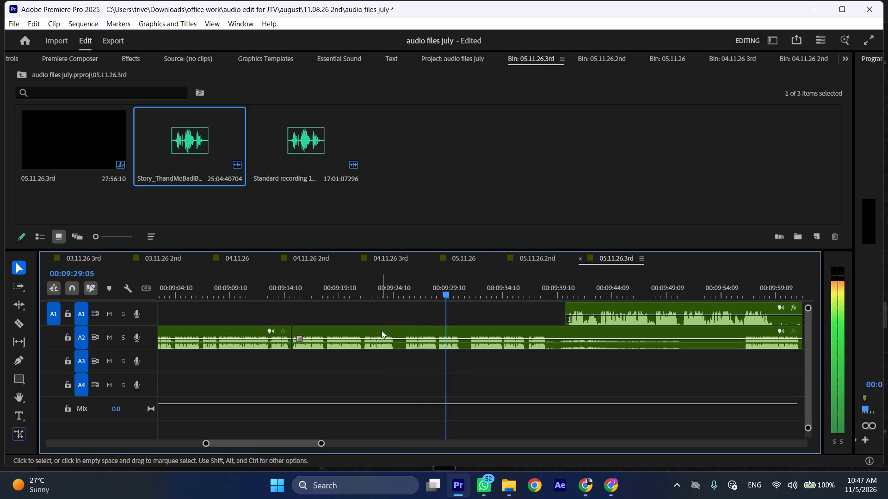
{"action": "left_click_drag", "start_coordinate": [394, 284], "coordinate": [397, 284]}
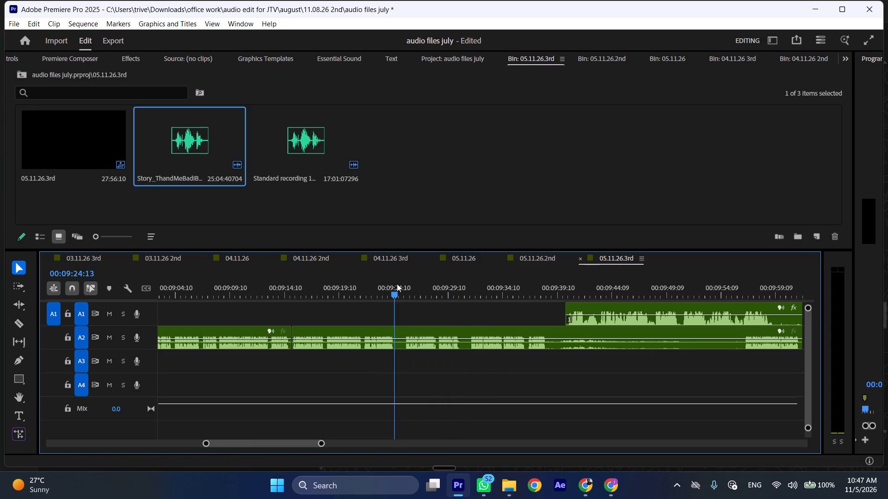
{"action": "left_click_drag", "start_coordinate": [397, 284], "coordinate": [472, 283]}
{"action": "key", "text": "shift+c"}
{"action": "left_click", "coordinate": [488, 330]}
{"action": "key", "text": "shift+c"}
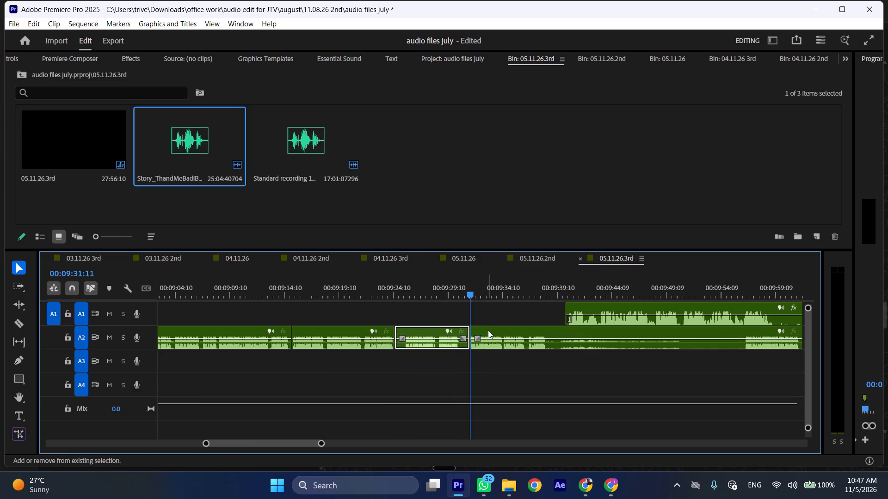
{"action": "key", "text": "ctrl+shift+d"}
{"action": "key", "text": "space"}
{"action": "type", "text": "l"}
Move the A1 remainder later to begin at 00:09:39:03 and split A2 at 00:09:31:20, where its speech ends.
{"action": "scroll", "coordinate": [456, 341], "scroll_direction": "down", "scroll_amount": 5}
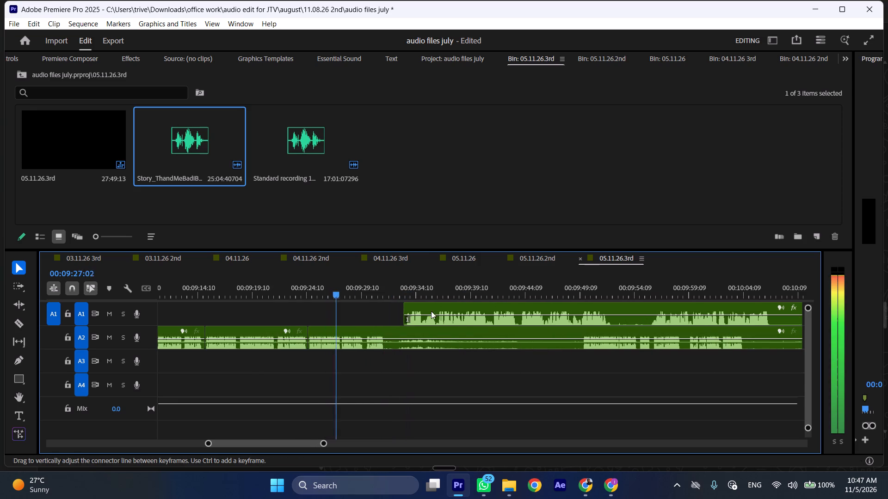
{"action": "left_click_drag", "start_coordinate": [414, 306], "coordinate": [477, 306]}
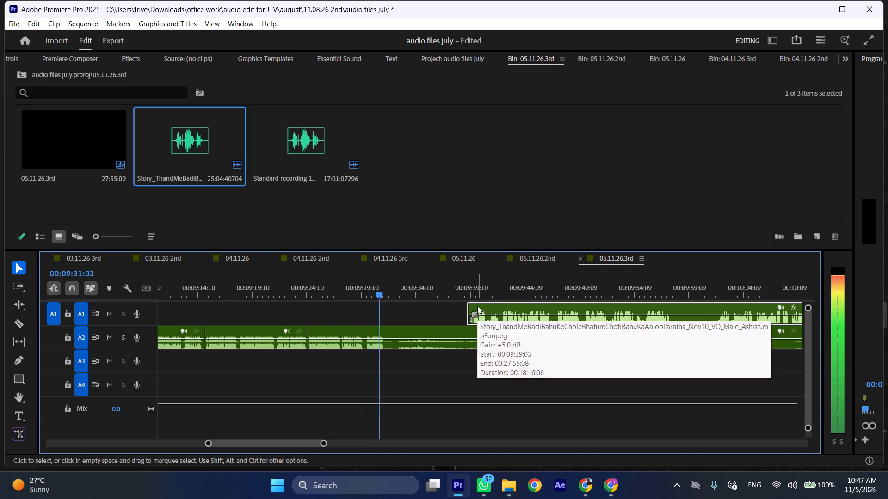
{"action": "key", "text": "space"}
{"action": "type", "text": "C"}
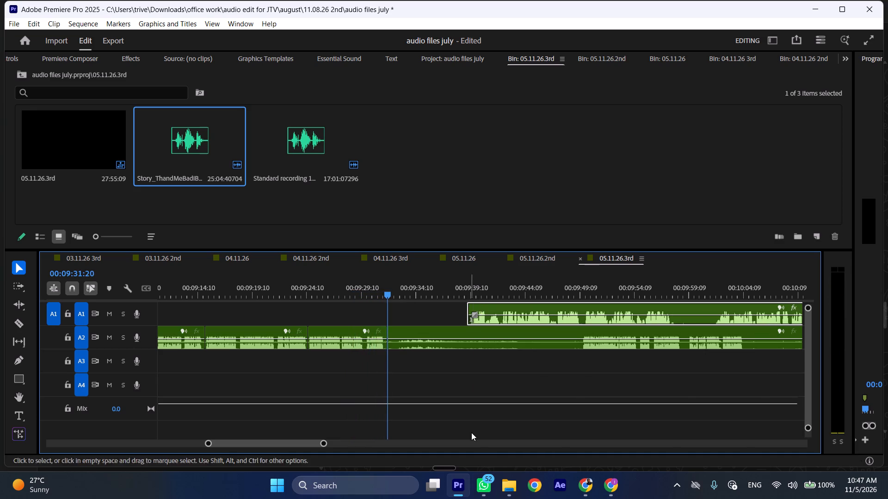
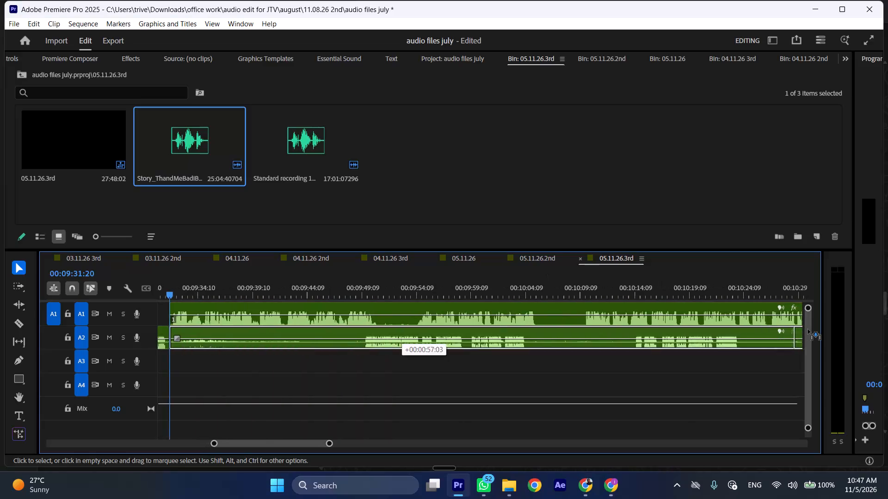
Trim the start of the A2 clip forward to about 00:10:24, removing its quiet opening.
{"action": "key", "text": "space"}
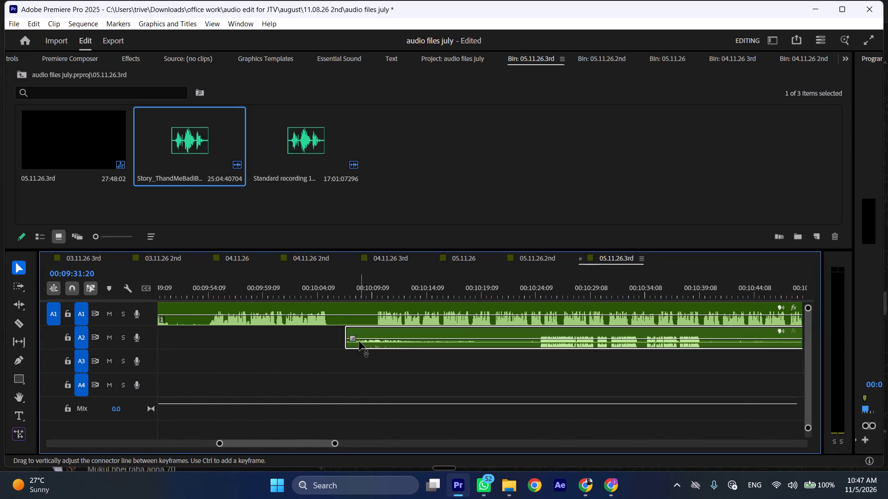
{"action": "type", "text": "l"}
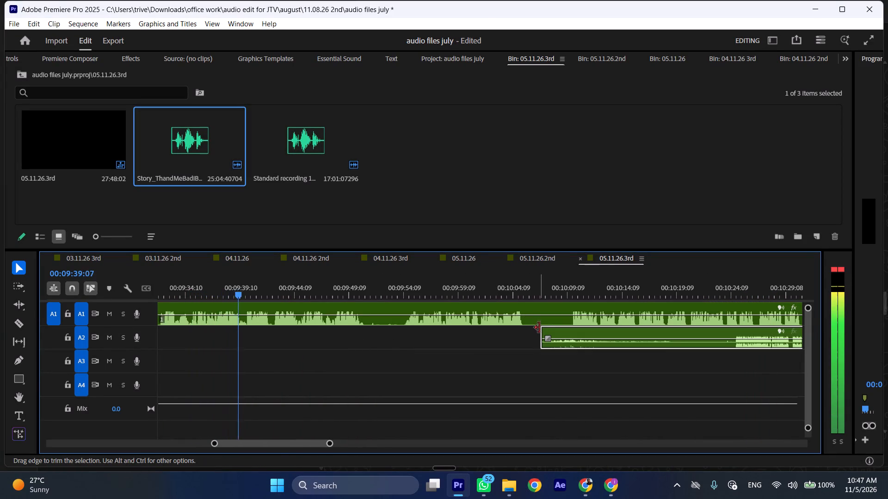
{"action": "left_click_drag", "start_coordinate": [541, 329], "coordinate": [732, 332]}
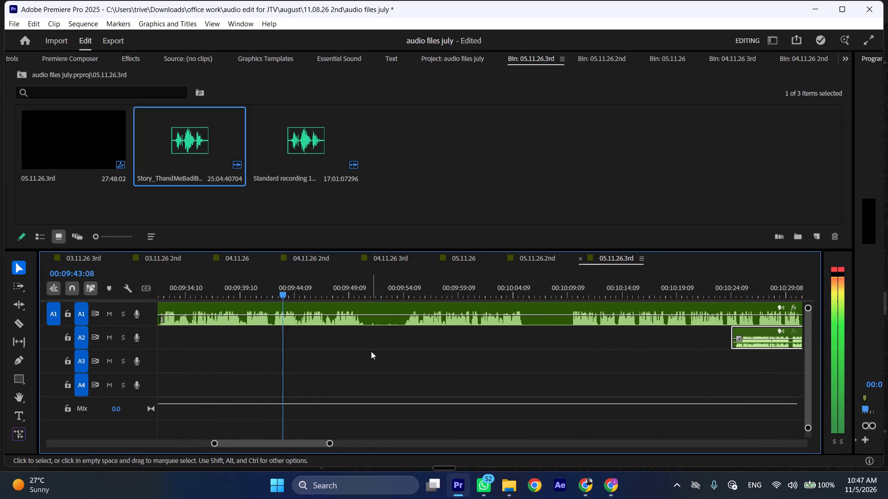
Split the A1 clip at 00:09:39:14 and about 00:09:42, and ripple-delete the roughly 3-second segment between the cuts.
{"action": "left_click", "coordinate": [227, 288]}
{"action": "key", "text": "space"}
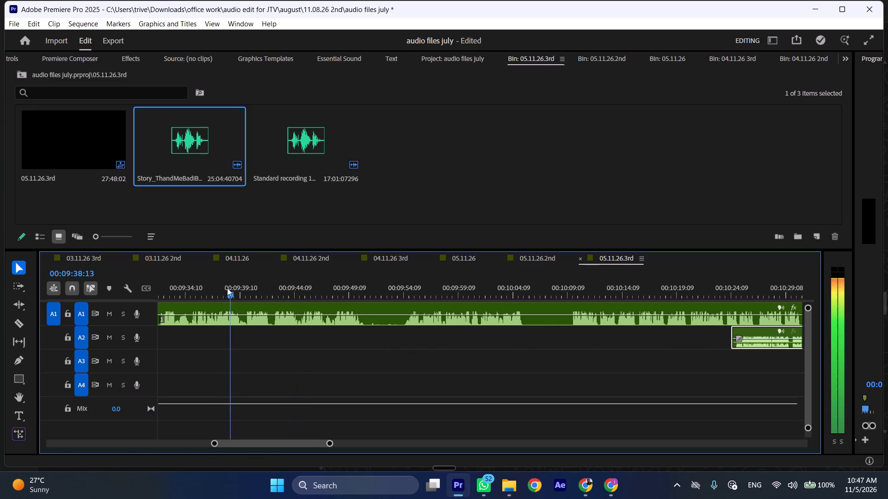
{"action": "key", "text": "space"}
{"action": "type", "text": "C"}
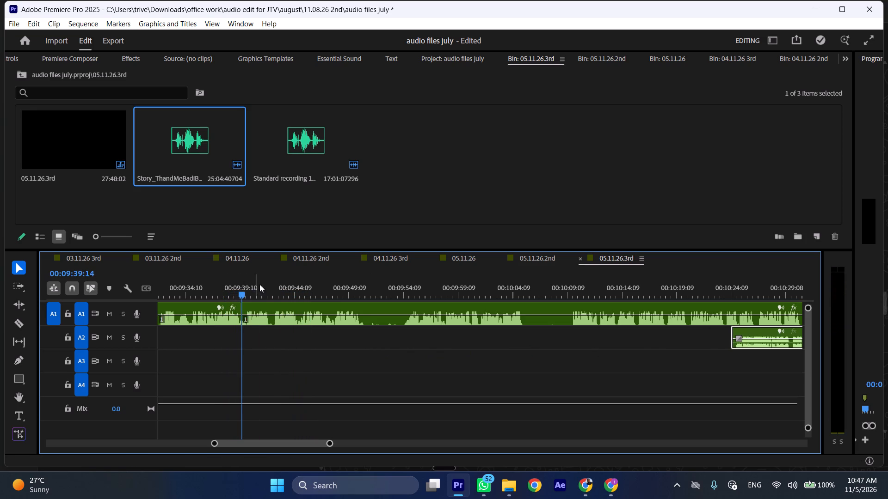
{"action": "left_click_drag", "start_coordinate": [258, 284], "coordinate": [275, 284]}
{"action": "left_click", "coordinate": [294, 313]}
{"action": "key", "text": "shift+c"}
{"action": "key", "text": "ctrl+shift+d"}
Play on to the silent gap on A1, split at about 00:09:48 and 00:09:51:11, and ripple-delete the segment between.
{"action": "key", "text": "space"}
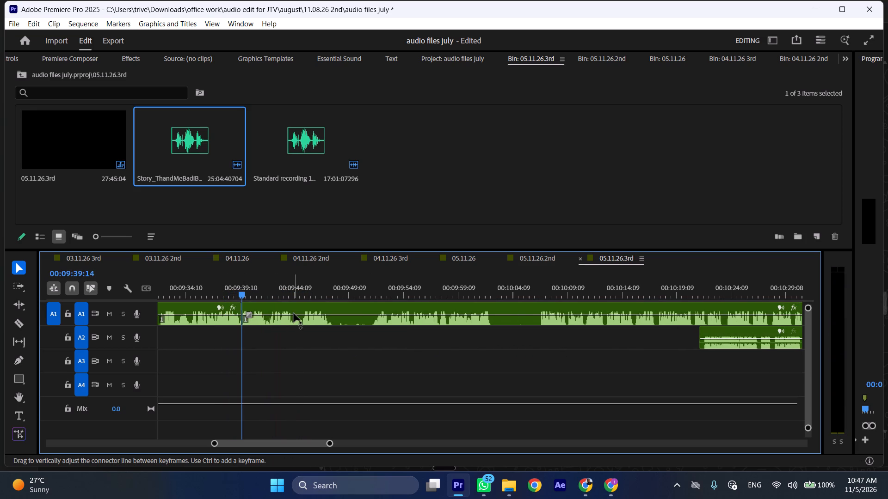
{"action": "type", "text": "l"}
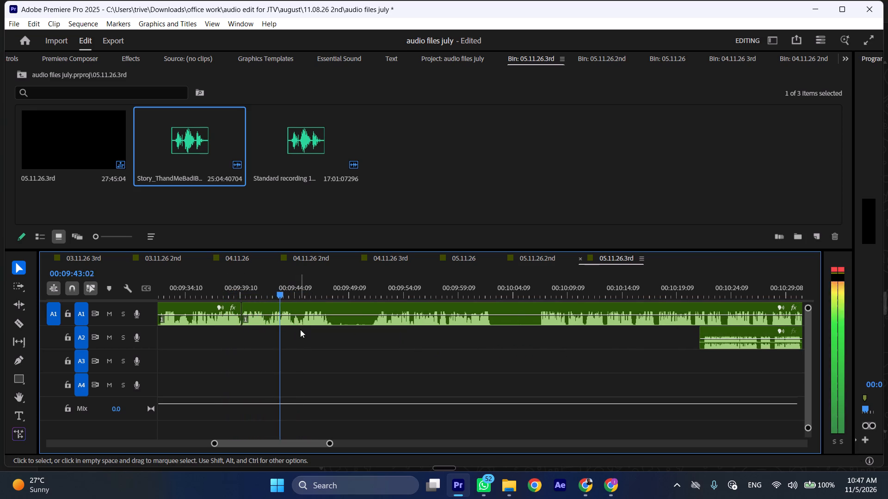
{"action": "scroll", "coordinate": [299, 340], "scroll_direction": "down", "scroll_amount": 2}
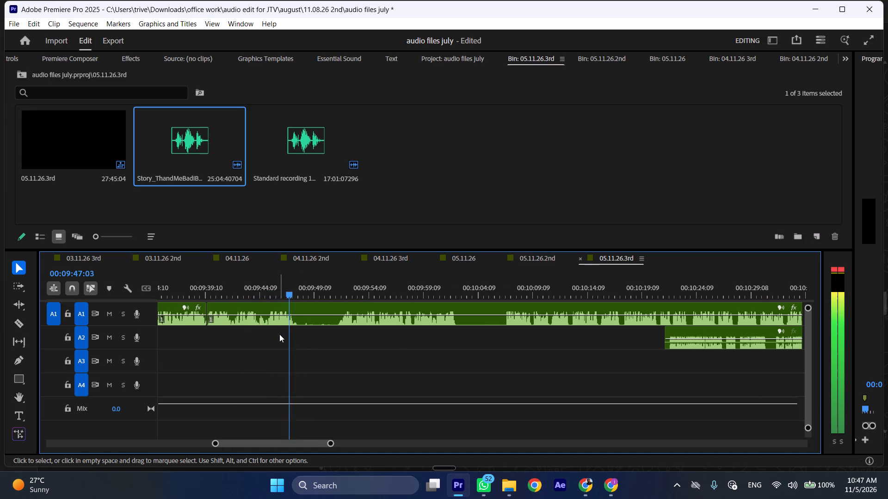
{"action": "key", "text": "space"}
{"action": "key", "text": "shift+c"}
{"action": "left_click_drag", "start_coordinate": [330, 291], "coordinate": [338, 291]}
{"action": "left_click", "coordinate": [351, 326]}
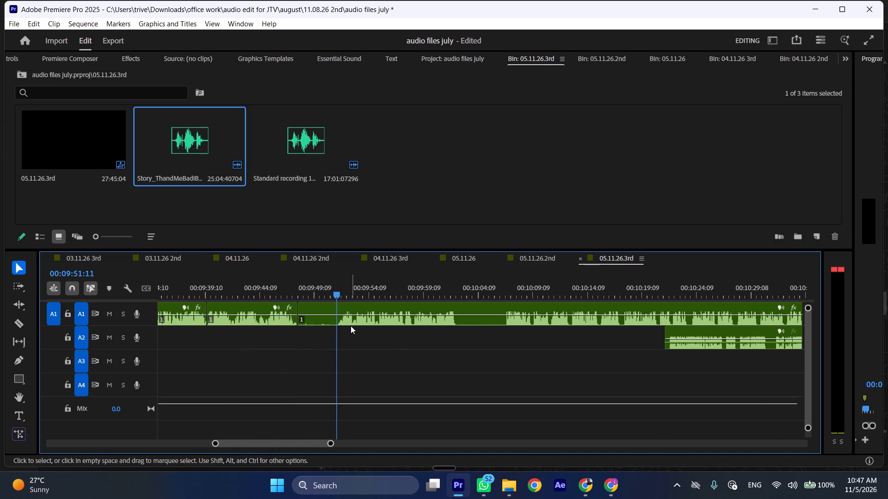
{"action": "key", "text": "shift+c"}
{"action": "left_click", "coordinate": [317, 320]}
{"action": "key", "text": "ctrl+shift+d"}
Play on to the following silent gap on A1 and split the clip at its start, at 00:09:59:01.
{"action": "key", "text": "space"}
{"action": "type", "text": "l"}
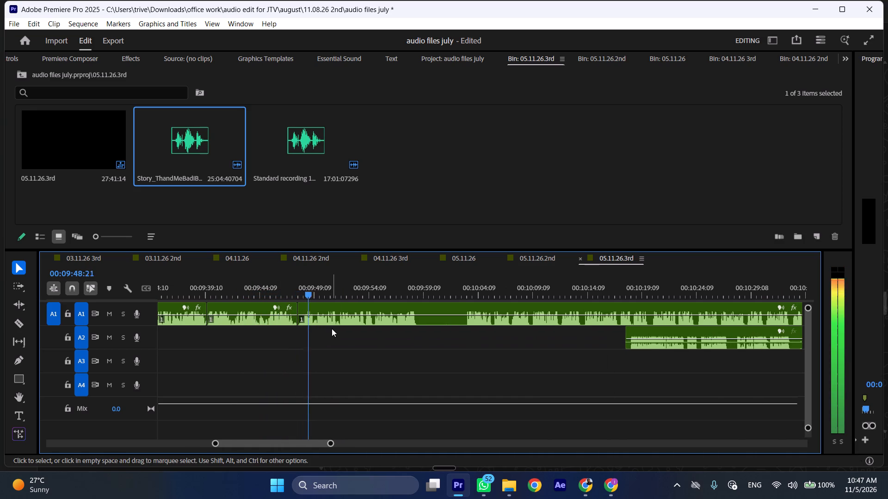
{"action": "scroll", "coordinate": [332, 329], "scroll_direction": "down", "scroll_amount": 4}
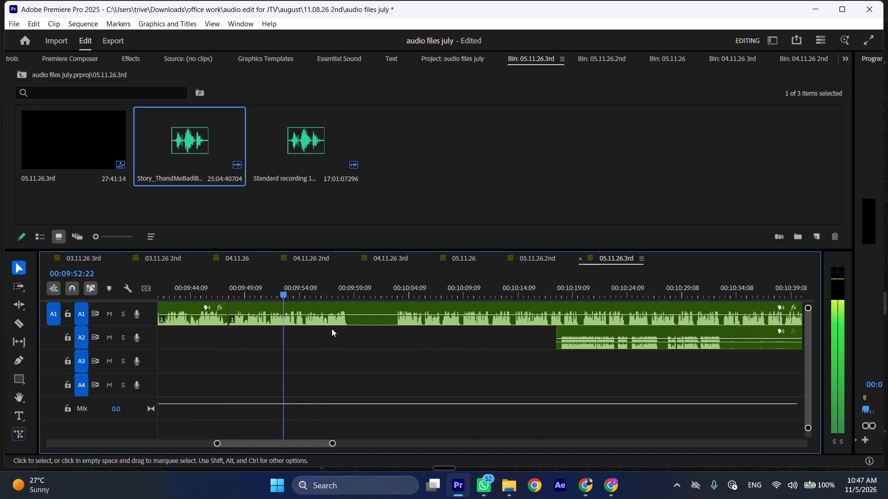
{"action": "scroll", "coordinate": [312, 329], "scroll_direction": "down", "scroll_amount": 4}
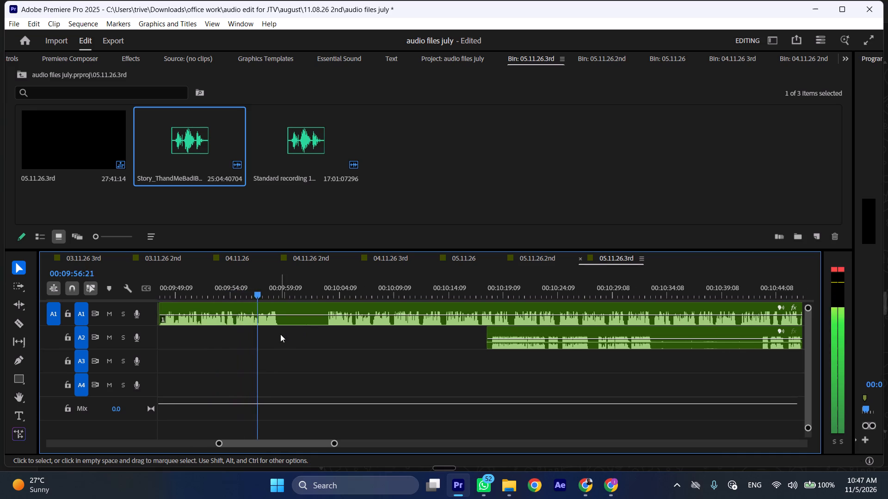
{"action": "key", "text": "space"}
{"action": "type", "text": "C"}
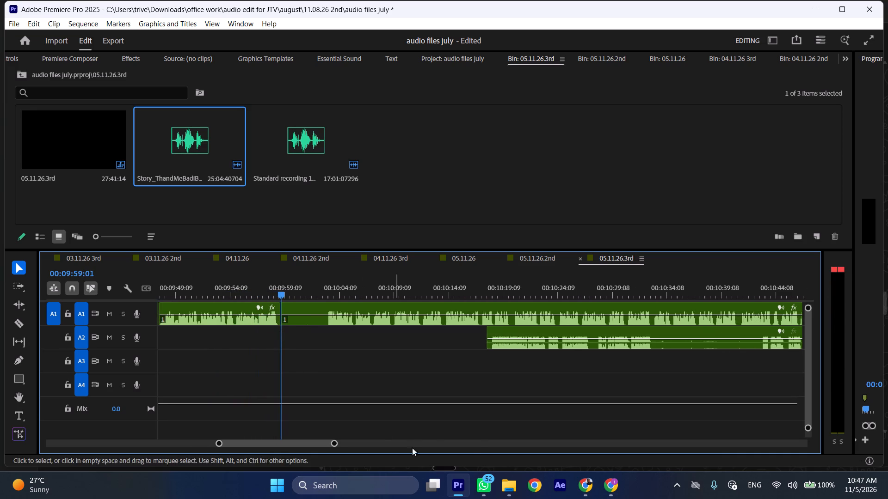
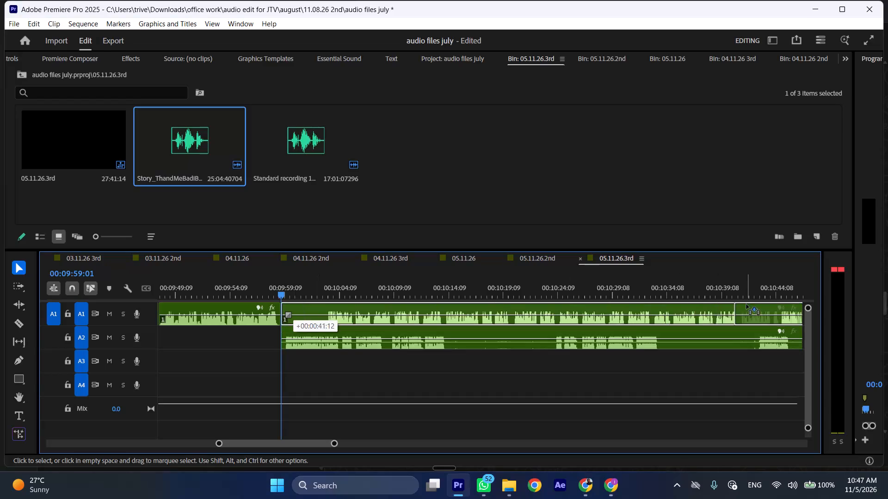
Play on into the A2 recording, split it at about 00:10:08:10 and 00:10:09:01, and ripple-delete the short pause between.
{"action": "key", "text": "space"}
{"action": "key", "text": "l"}
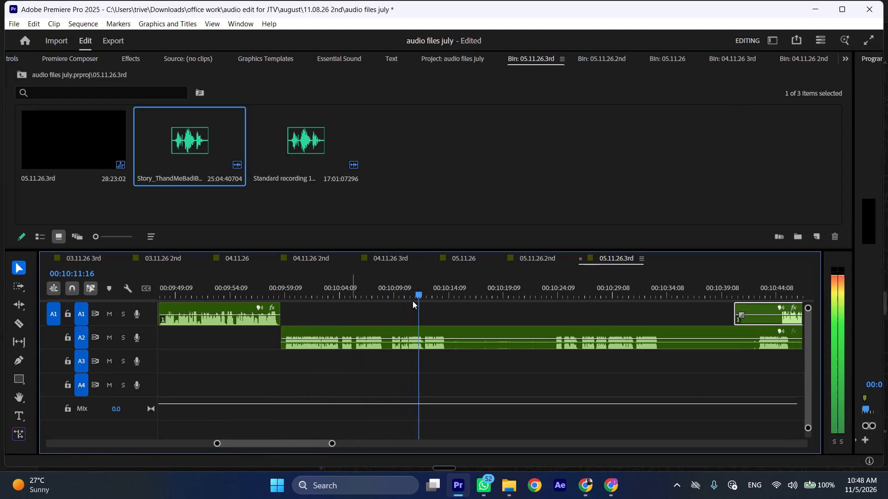
{"action": "left_click_drag", "start_coordinate": [384, 287], "coordinate": [392, 287]}
{"action": "key", "text": "shift+c"}
{"action": "left_click", "coordinate": [414, 328]}
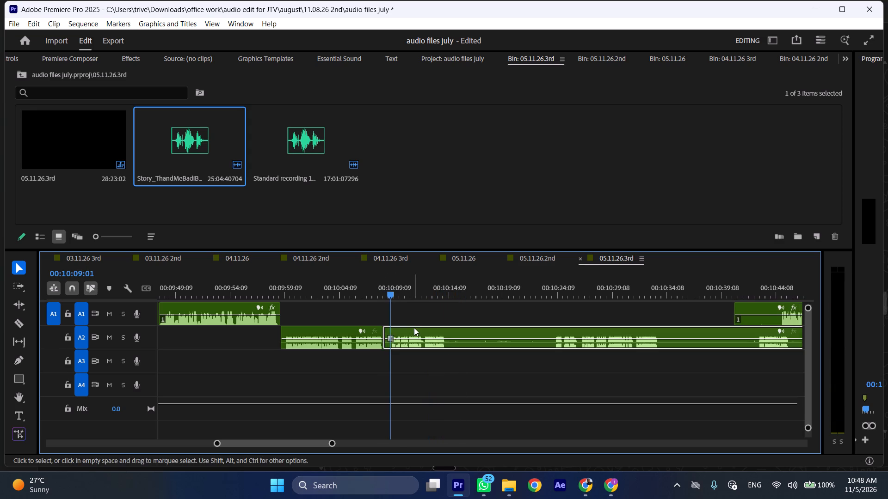
{"action": "key", "text": "shift+c"}
{"action": "key", "text": "ctrl+shift+d"}
Split the first A2 clip at 00:09:59:09 and ripple-delete its short quiet opening.
{"action": "left_click", "coordinate": [285, 280]}
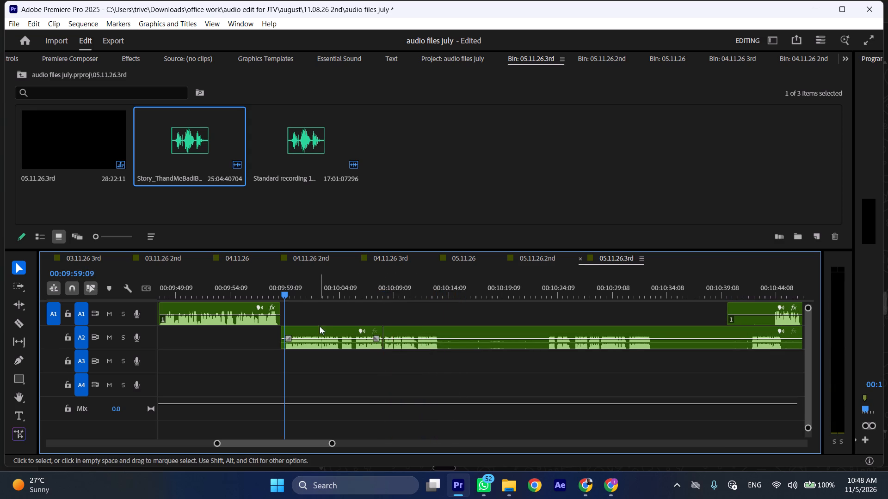
{"action": "left_click", "coordinate": [320, 327]}
{"action": "key", "text": "shift+c"}
{"action": "key", "text": "ctrl+shift+d"}
Split the A2 clip at about 00:10:13:08 and 00:10:22:23, and ripple-delete the long silent section between the cuts.
{"action": "key", "text": "space"}
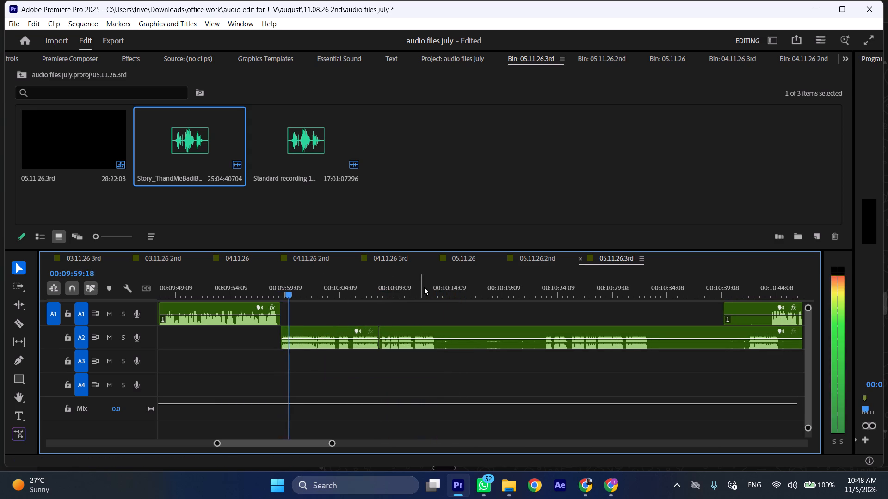
{"action": "left_click_drag", "start_coordinate": [434, 283], "coordinate": [543, 274]}
{"action": "key", "text": "shift+c"}
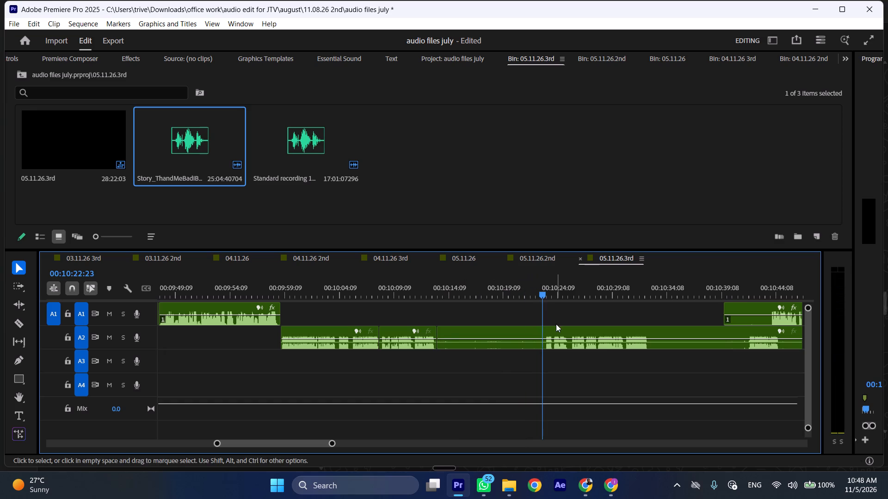
{"action": "left_click", "coordinate": [556, 324]}
{"action": "left_click", "coordinate": [556, 338]}
{"action": "key", "text": "shift+c"}
{"action": "key", "text": "ctrl+shift+d"}
Play on through the A2 recording from the new cut to check for the next pause.
{"action": "key", "text": "space"}
{"action": "key", "text": "l"}
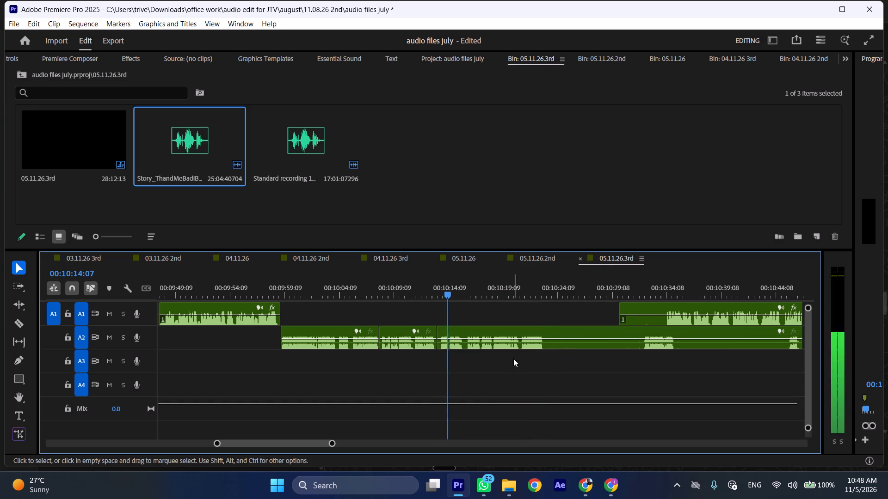
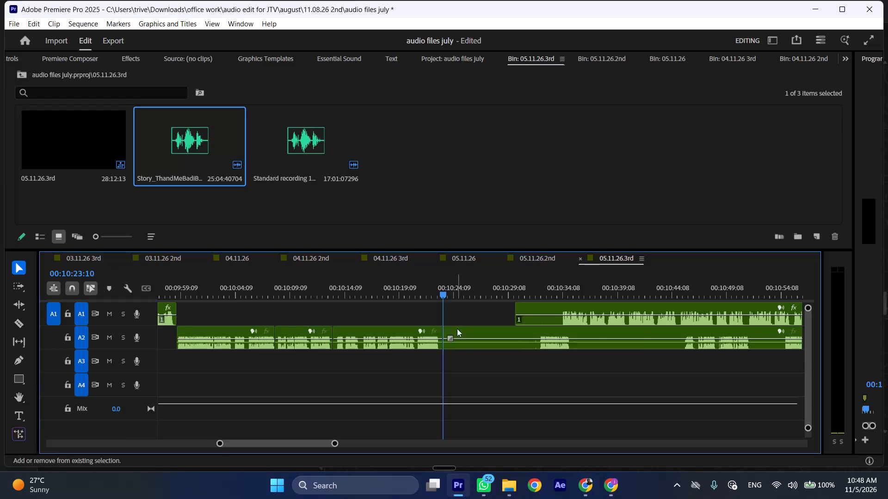
Trim the silent opening off the next A1 clip and move the clip earlier to start at 00:10:23:10.
{"action": "scroll", "coordinate": [458, 331], "scroll_direction": "down", "scroll_amount": 6}
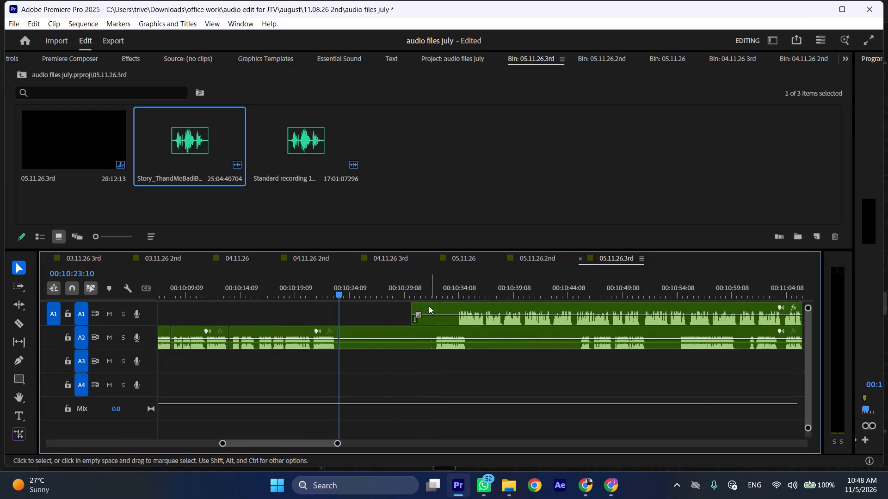
{"action": "left_click_drag", "start_coordinate": [415, 303], "coordinate": [461, 306]}
{"action": "left_click_drag", "start_coordinate": [490, 305], "coordinate": [374, 308]}
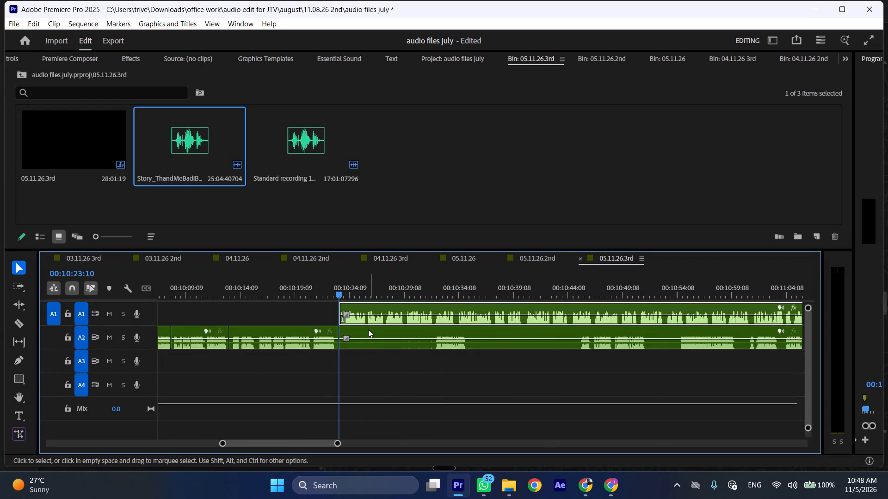
Move the following A2 clip later on its track and trim its silent opening so it starts at about 00:11:05.
{"action": "left_click_drag", "start_coordinate": [368, 328], "coordinate": [730, 335]}
{"action": "key", "text": "space"}
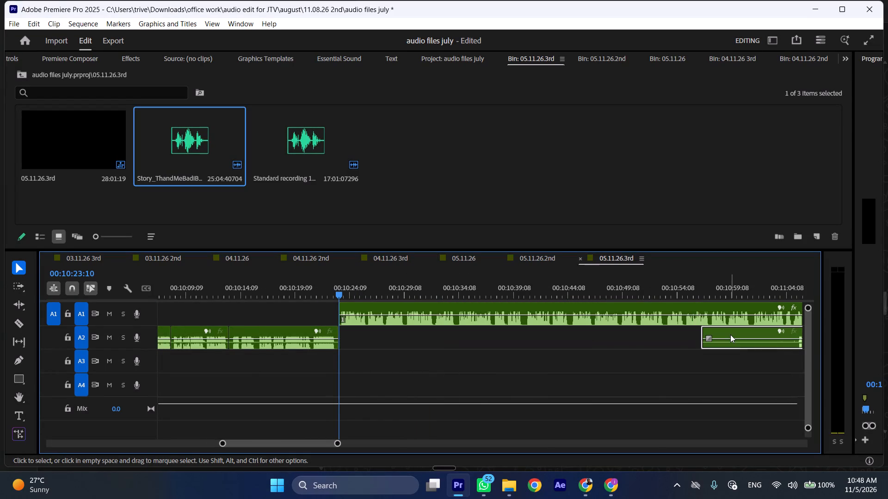
{"action": "type", "text": "l"}
{"action": "scroll", "coordinate": [471, 383], "scroll_direction": "down", "scroll_amount": 5}
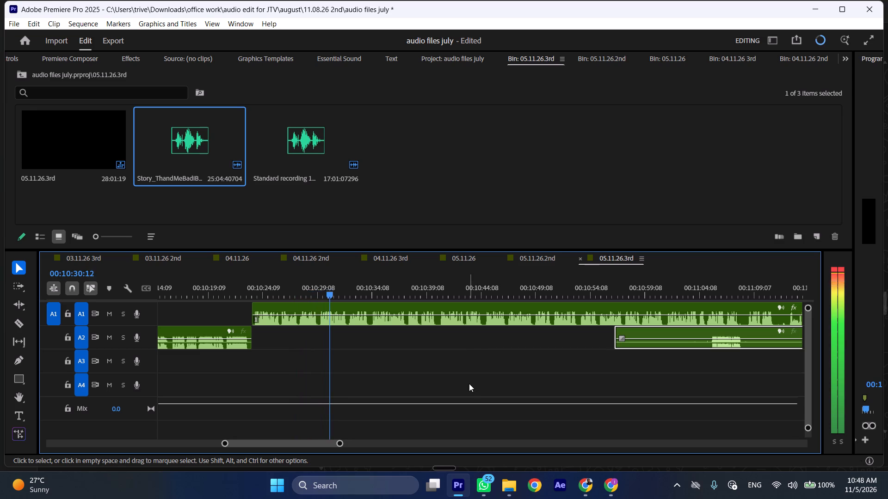
{"action": "scroll", "coordinate": [469, 383], "scroll_direction": "down", "scroll_amount": 6}
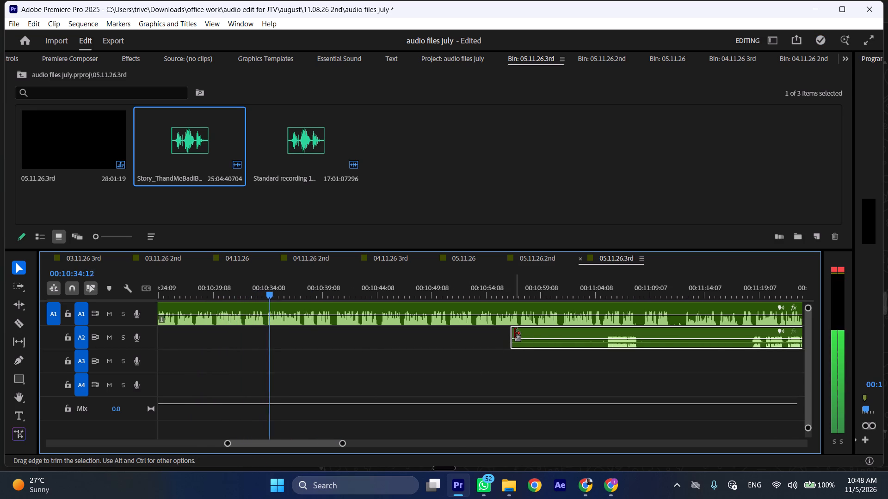
{"action": "left_click_drag", "start_coordinate": [515, 333], "coordinate": [607, 333]}
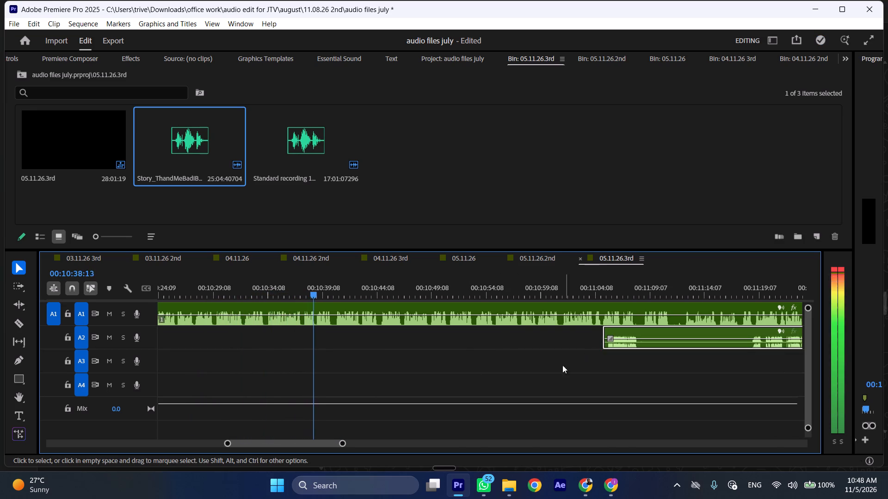
Split the A1 clip at 00:10:37:12 and about 00:10:40:10, and ripple-delete the unwanted section between the cuts.
{"action": "scroll", "coordinate": [455, 373], "scroll_direction": "down", "scroll_amount": 4}
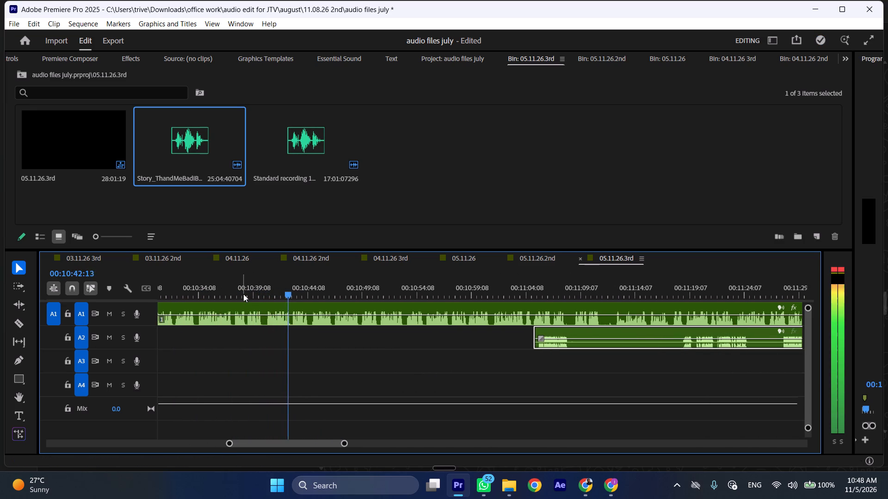
{"action": "left_click_drag", "start_coordinate": [243, 294], "coordinate": [248, 294]}
{"action": "type", "text": "C"}
{"action": "key", "text": "space"}
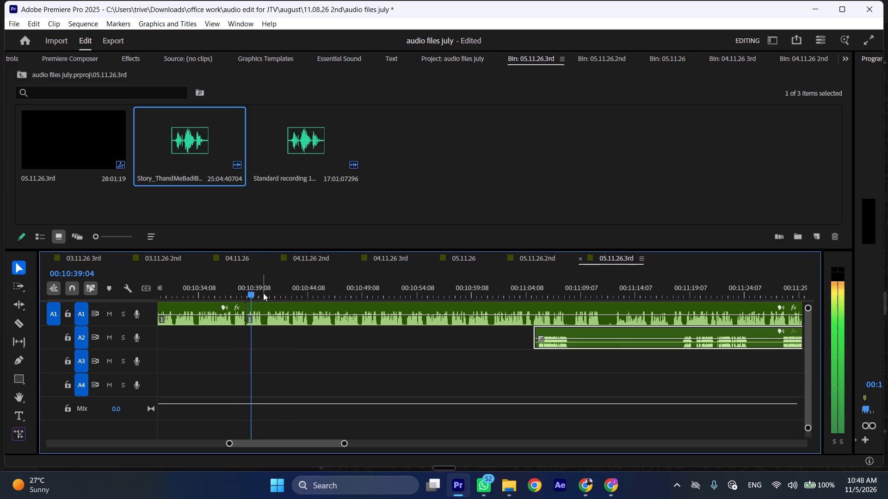
{"action": "left_click", "coordinate": [234, 289]}
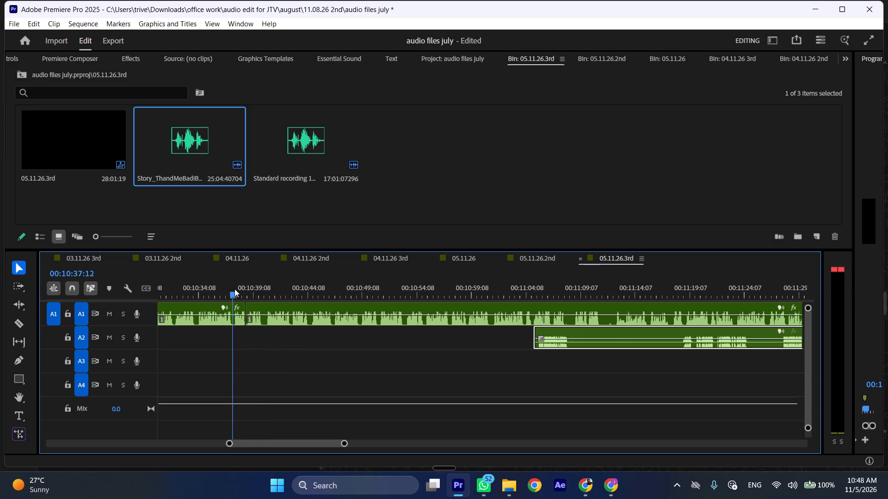
{"action": "key", "text": "ctrl+z"}
{"action": "type", "text": "C"}
{"action": "key", "text": "space"}
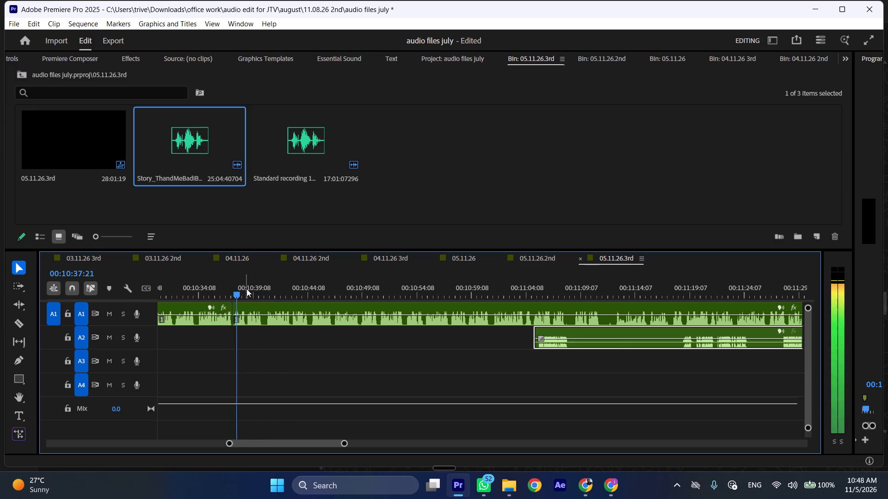
{"action": "left_click_drag", "start_coordinate": [254, 289], "coordinate": [266, 289]}
{"action": "left_click", "coordinate": [279, 314]}
{"action": "key", "text": "shift+c"}
{"action": "key", "text": "ctrl+shift+d"}
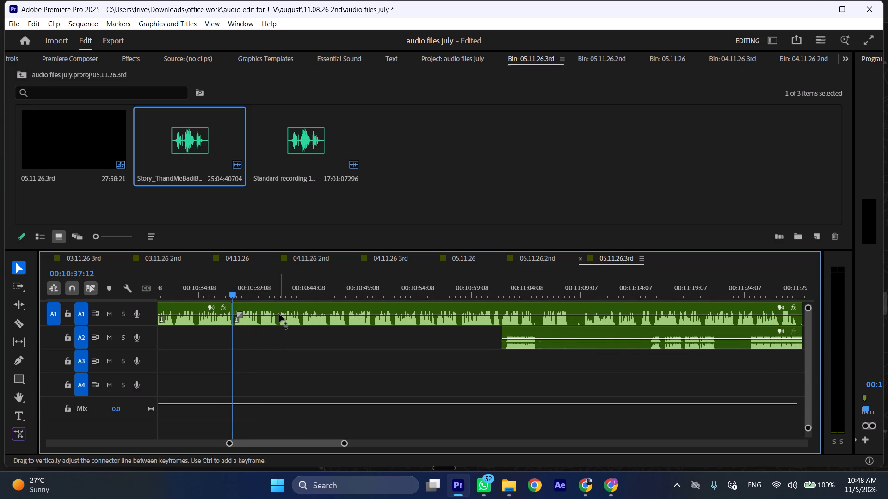
Play on through the A1 recording at faster speed from the new cut to check for the next unwanted section.
{"action": "key", "text": "space"}
{"action": "type", "text": "l"}
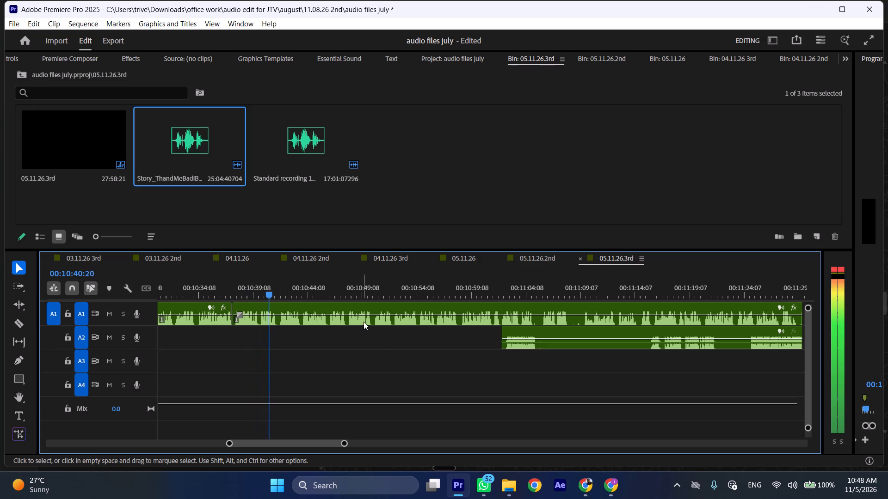
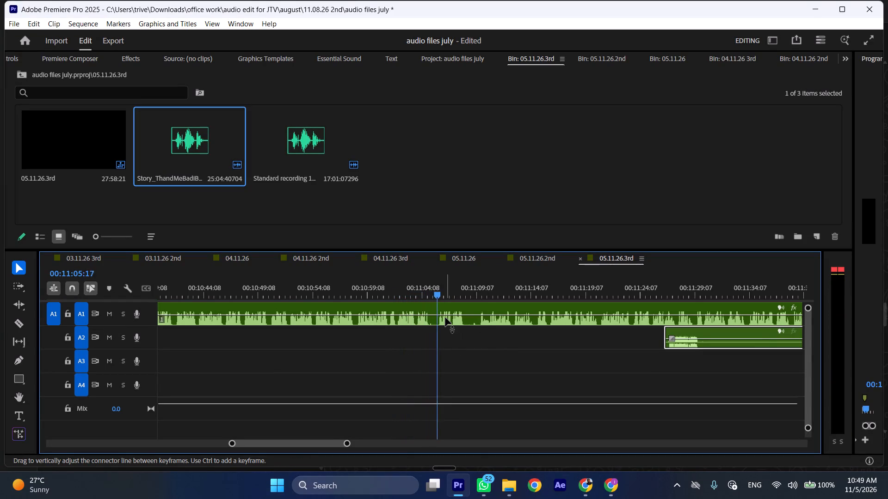
Split the A1 clip at 00:11:03:19 and about 00:11:05:20, and ripple-delete the unwanted section between the cuts.
{"action": "scroll", "coordinate": [445, 317], "scroll_direction": "down", "scroll_amount": 3}
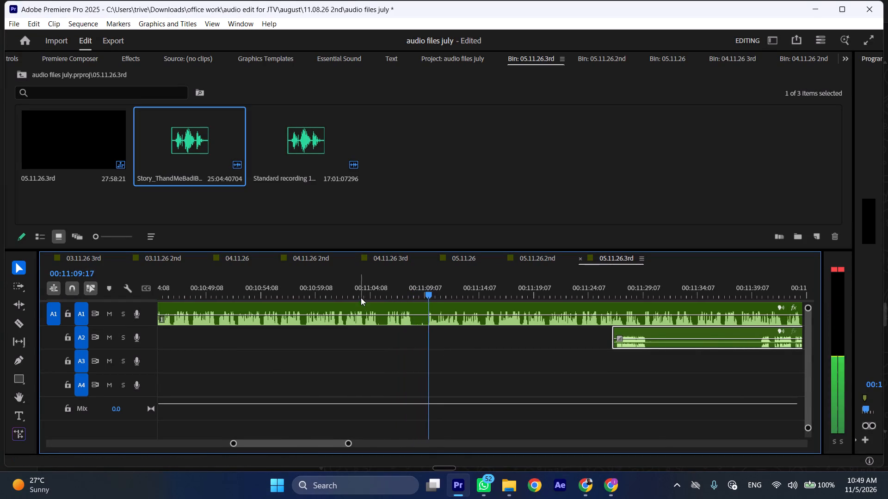
{"action": "left_click", "coordinate": [357, 287]}
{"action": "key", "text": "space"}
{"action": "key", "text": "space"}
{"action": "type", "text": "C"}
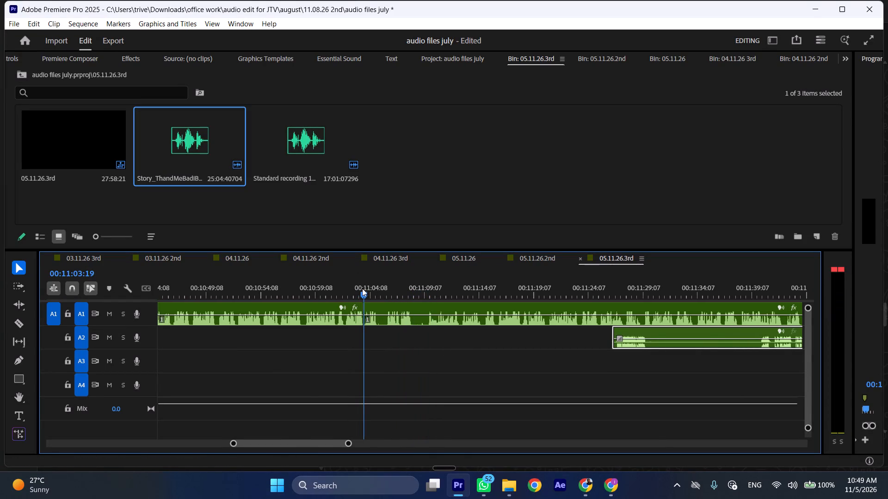
{"action": "left_click_drag", "start_coordinate": [381, 292], "coordinate": [387, 292]}
{"action": "left_click", "coordinate": [395, 310]}
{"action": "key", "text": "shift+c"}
{"action": "key", "text": "ctrl+shift+d"}
Play the join, split the A1 clip at about 00:11:06:08 and 00:11:07:10, and ripple-delete the section between the cuts.
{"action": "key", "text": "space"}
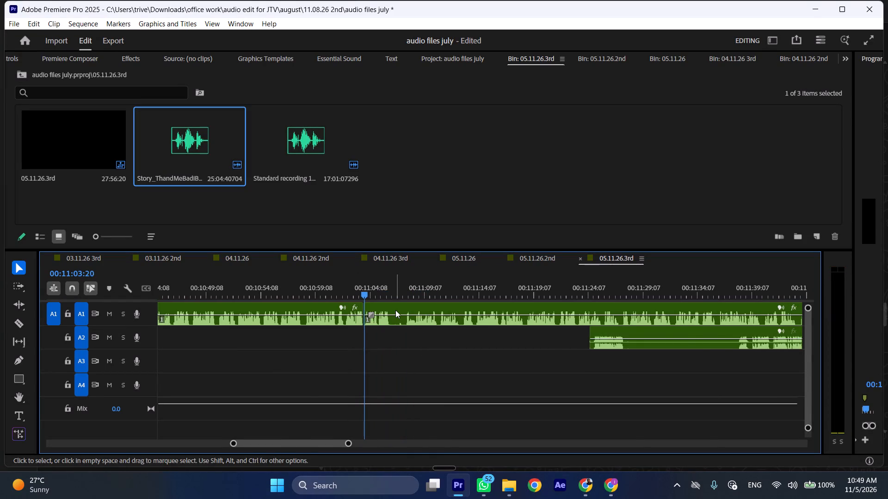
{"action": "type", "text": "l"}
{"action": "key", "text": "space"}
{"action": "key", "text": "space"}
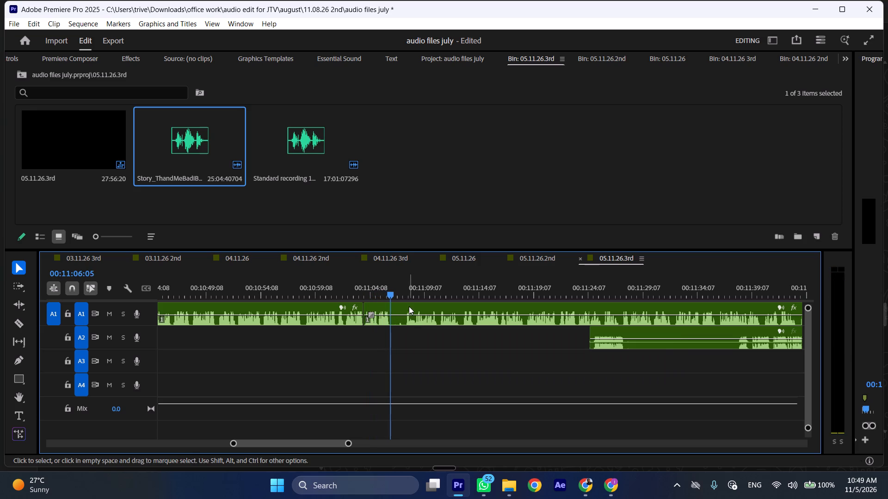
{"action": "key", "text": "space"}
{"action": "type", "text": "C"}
{"action": "left_click", "coordinate": [407, 288]}
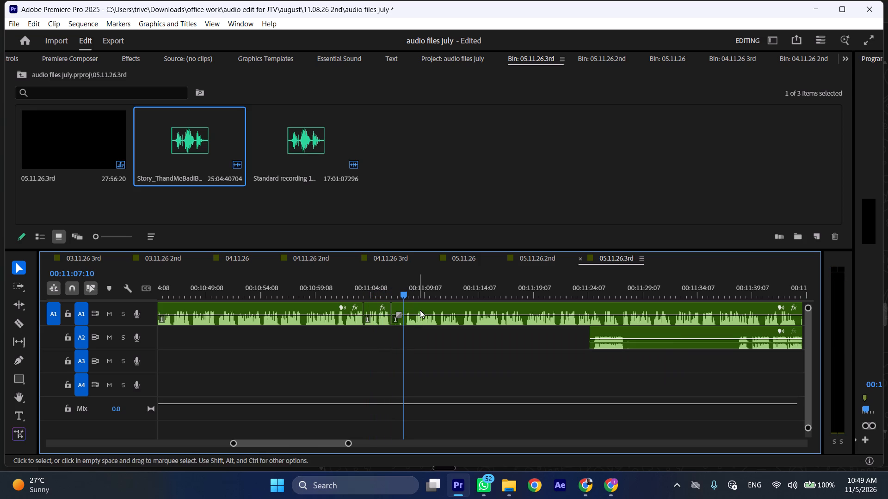
{"action": "left_click", "coordinate": [420, 310]}
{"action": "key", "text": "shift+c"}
{"action": "key", "text": "ctrl+shift+d"}
Play on through A1 at faster speed and move the A2 clip later on its track to start at about 00:12:04.
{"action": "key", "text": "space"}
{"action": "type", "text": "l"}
{"action": "scroll", "coordinate": [450, 334], "scroll_direction": "down", "scroll_amount": 5}
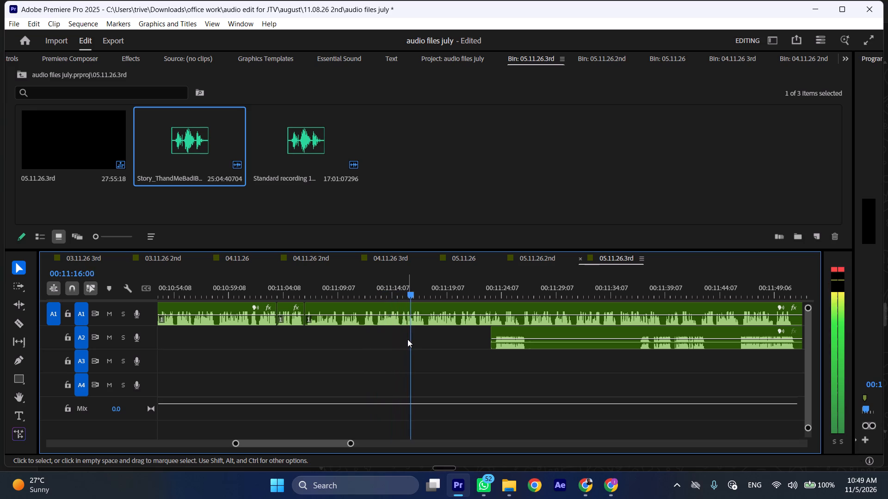
{"action": "scroll", "coordinate": [407, 338], "scroll_direction": "down", "scroll_amount": 10}
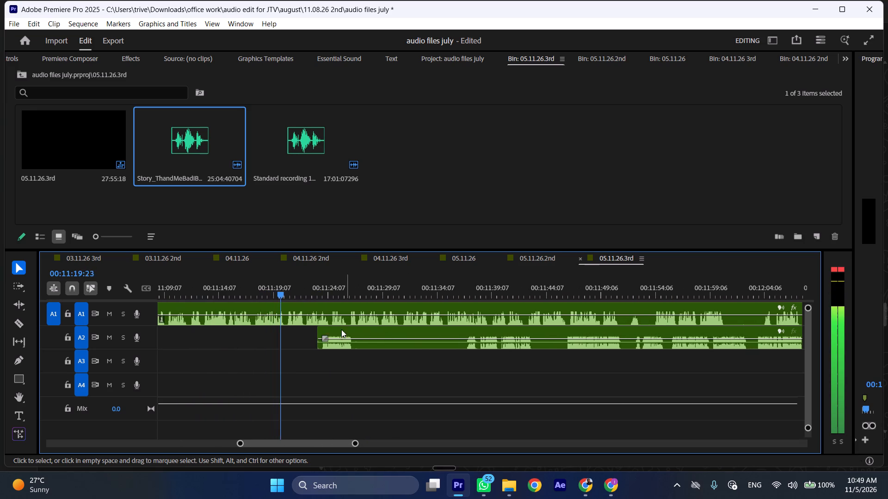
{"action": "left_click_drag", "start_coordinate": [331, 330], "coordinate": [771, 332]}
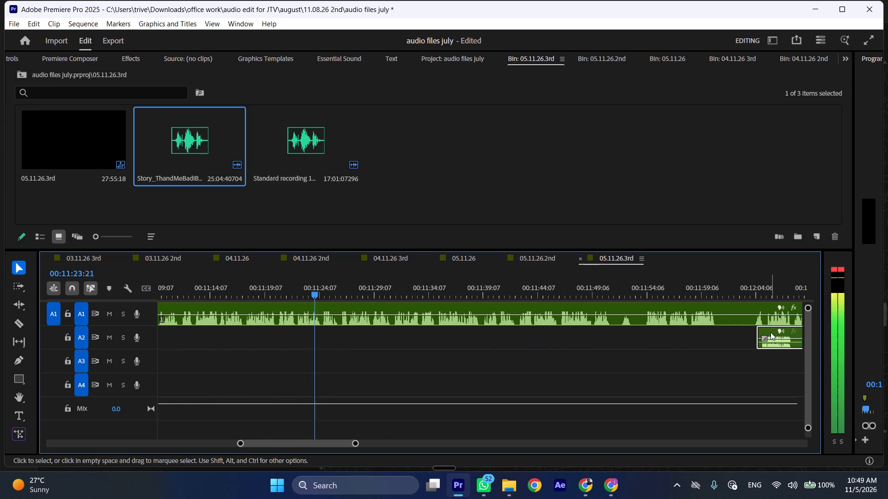
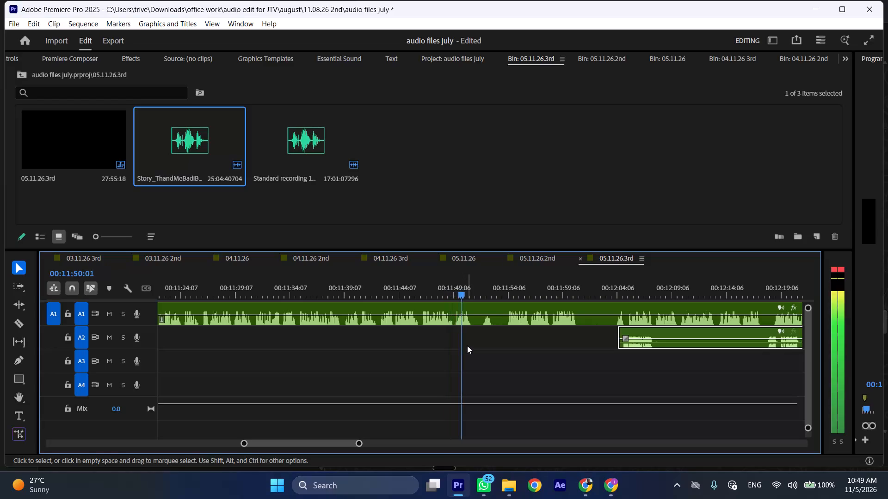
Stop playback at the end of the spoken phrase and split the A1 clip at 00:11:51:06.
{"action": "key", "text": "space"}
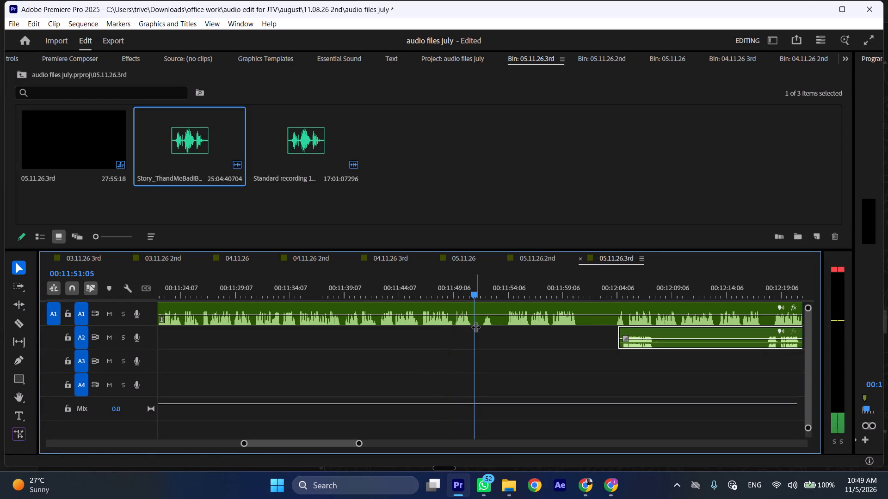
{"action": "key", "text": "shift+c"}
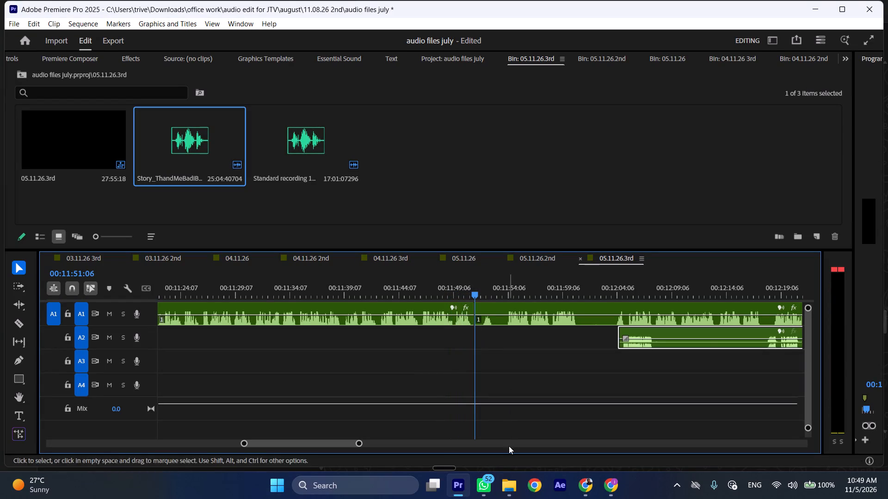
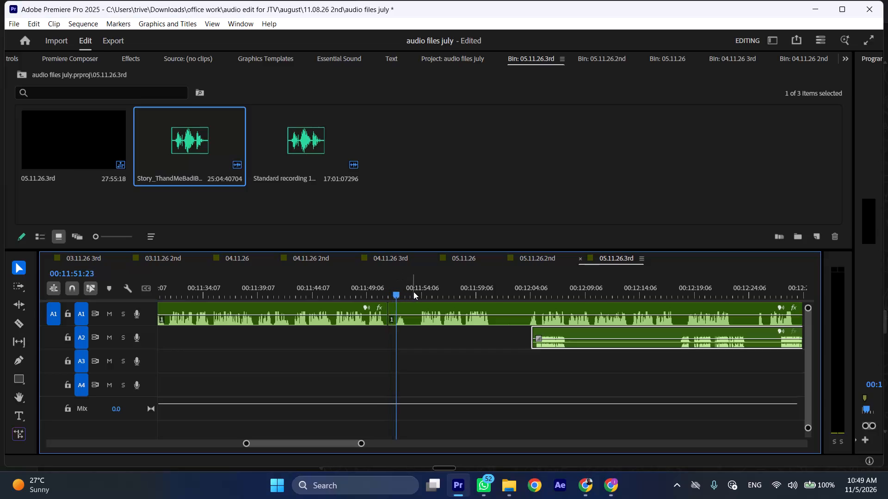
Split the A1 clip at about 00:11:53 and ripple-delete the short section from the existing cut at 00:11:51:06 up to it.
{"action": "left_click", "coordinate": [416, 292]}
{"action": "left_click", "coordinate": [432, 316]}
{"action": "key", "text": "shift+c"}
{"action": "key", "text": "ctrl+shift+d"}
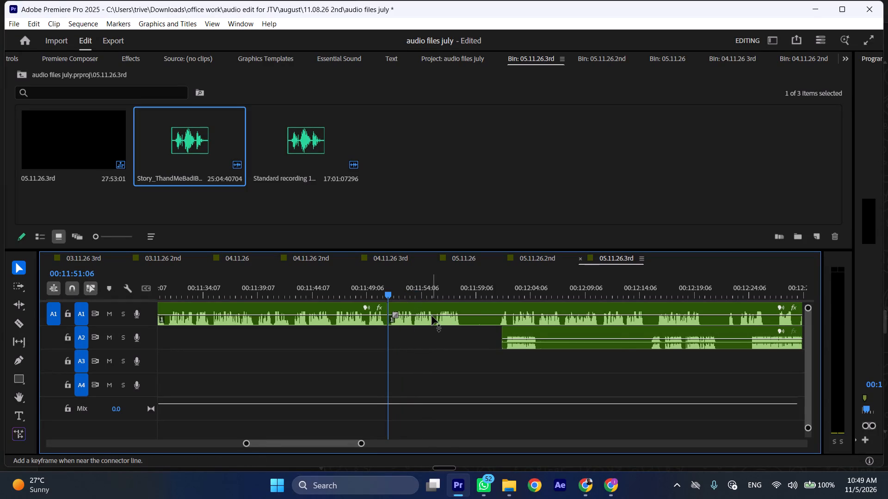
Play on at faster speed from the join and move the A2 clip later so it starts at about 00:12:25.
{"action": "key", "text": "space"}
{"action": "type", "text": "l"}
{"action": "scroll", "coordinate": [456, 336], "scroll_direction": "down", "scroll_amount": 5}
{"action": "left_click_drag", "start_coordinate": [432, 333], "coordinate": [673, 333]}
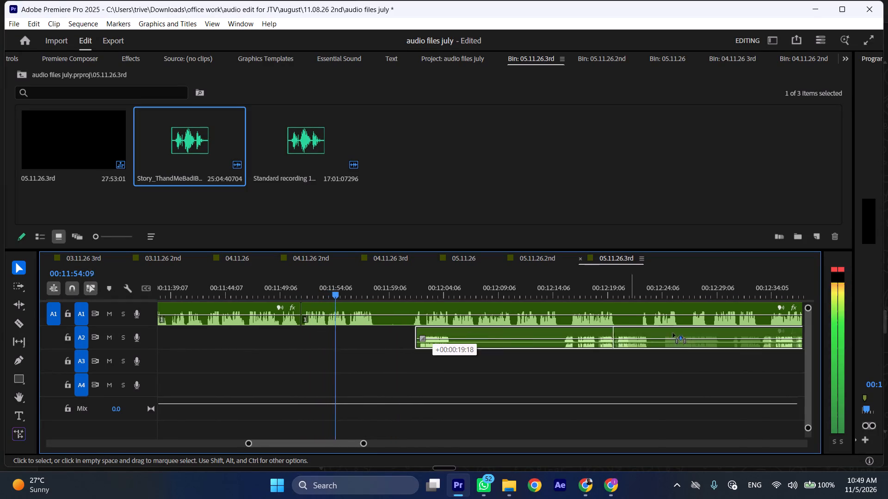
{"action": "left_click_drag", "start_coordinate": [673, 333], "coordinate": [686, 333]}
Stop playback and split the A1 clip at 00:11:58:02 and 00:12:01:11 to isolate the silent section between the speech.
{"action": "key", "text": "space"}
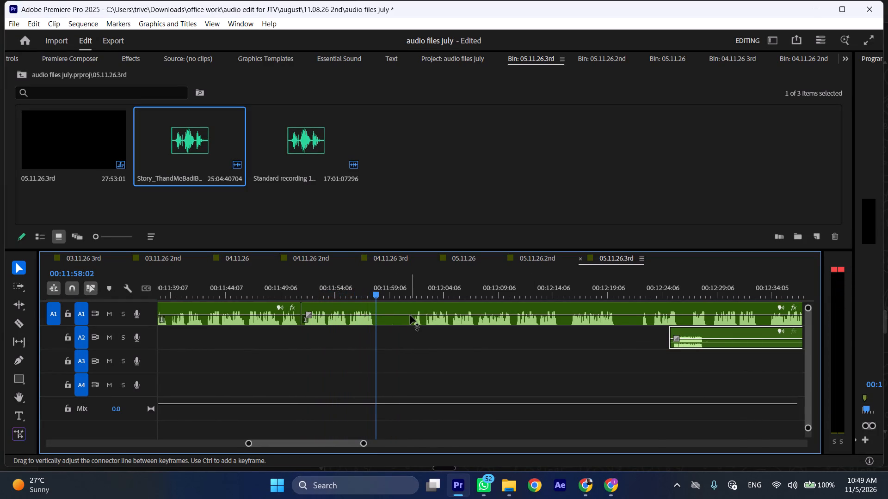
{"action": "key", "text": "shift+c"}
{"action": "left_click", "coordinate": [414, 292]}
{"action": "left_click", "coordinate": [425, 303]}
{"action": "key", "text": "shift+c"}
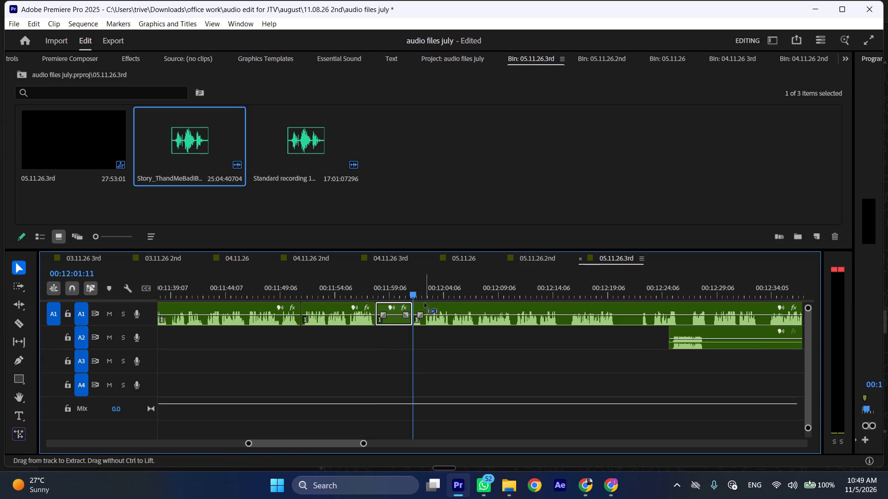
Ripple-delete the selected A1 section that ends at 00:12:01:11.
{"action": "key", "text": "ctrl+shift+d"}
Play on through A1, split it at about 00:12:11:08 and 00:12:12:13, and ripple-delete the unwanted section between the cuts.
{"action": "key", "text": "space"}
{"action": "type", "text": "l"}
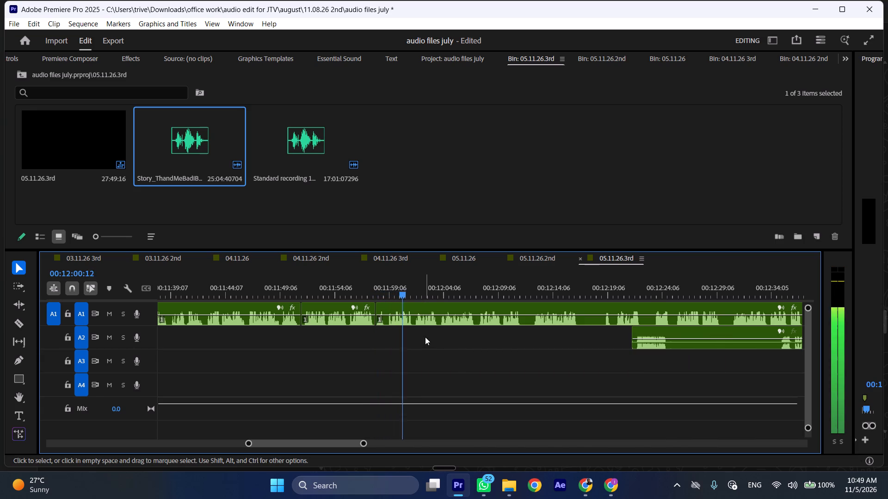
{"action": "scroll", "coordinate": [426, 342], "scroll_direction": "down", "scroll_amount": 5}
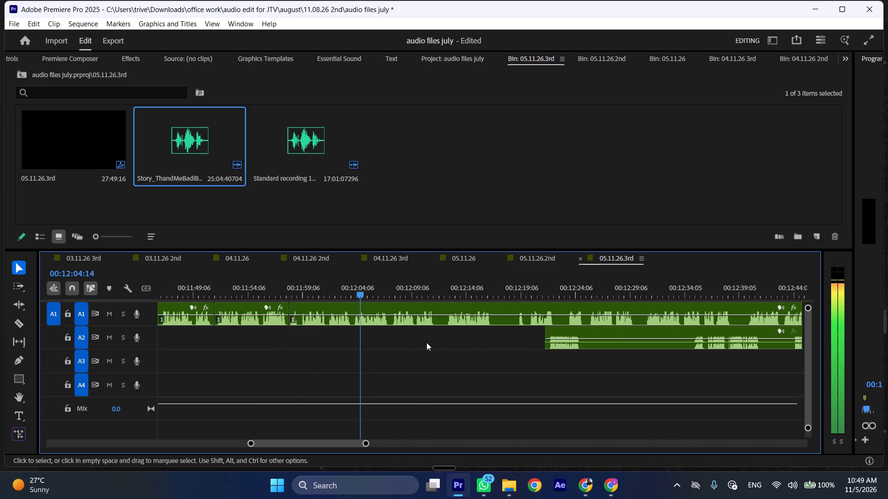
{"action": "scroll", "coordinate": [394, 341], "scroll_direction": "down", "scroll_amount": 5}
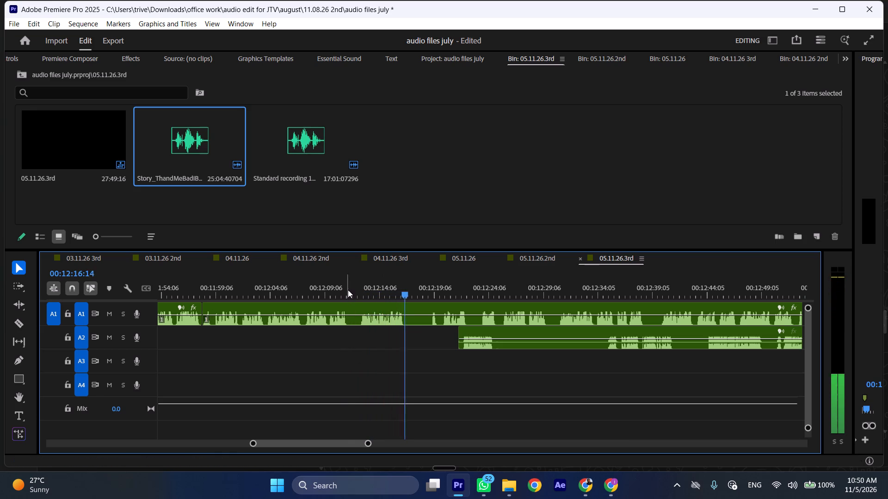
{"action": "left_click_drag", "start_coordinate": [349, 286], "coordinate": [362, 286]}
{"action": "key", "text": "shift+c"}
{"action": "left_click", "coordinate": [367, 308]}
{"action": "key", "text": "shift+c"}
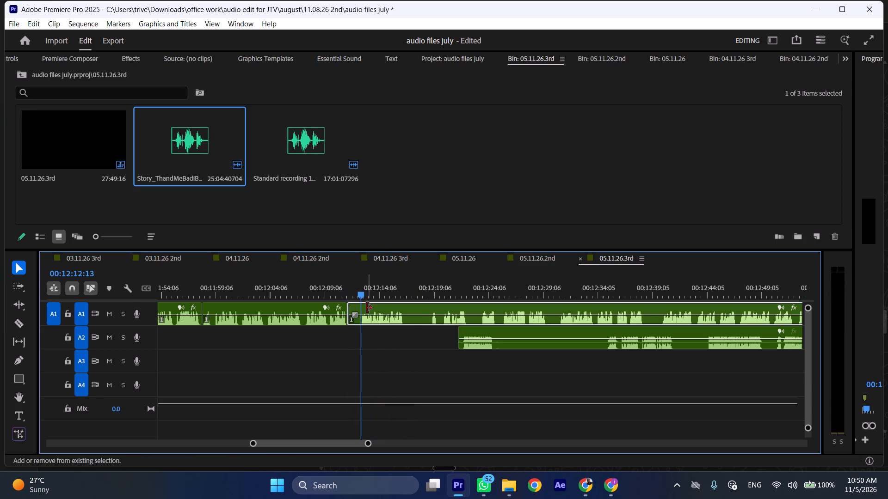
{"action": "key", "text": "ctrl+shift+d"}
Split the A1 clip at 00:12:15:13, where the speech pauses.
{"action": "left_click_drag", "start_coordinate": [377, 292], "coordinate": [395, 294]}
{"action": "key", "text": "shift+c"}
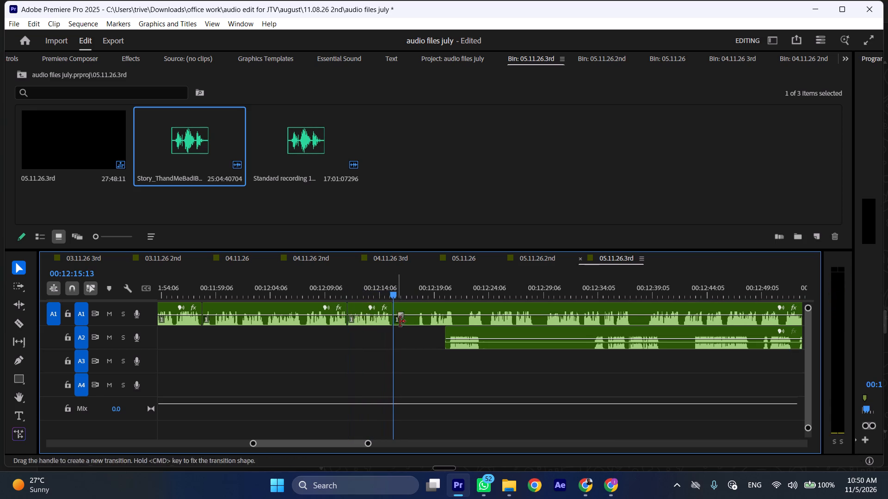
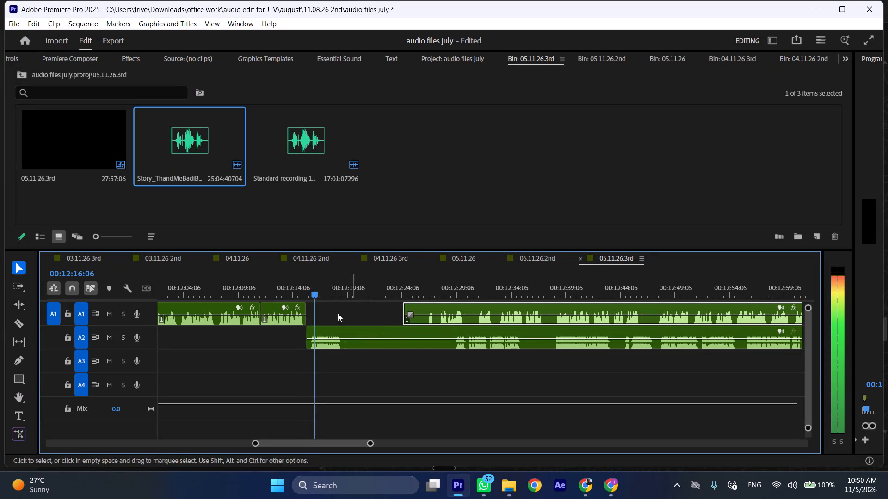
Split the A2 clip at 00:12:15:19 and ripple-delete the short silent piece before the cut.
{"action": "left_click", "coordinate": [312, 286]}
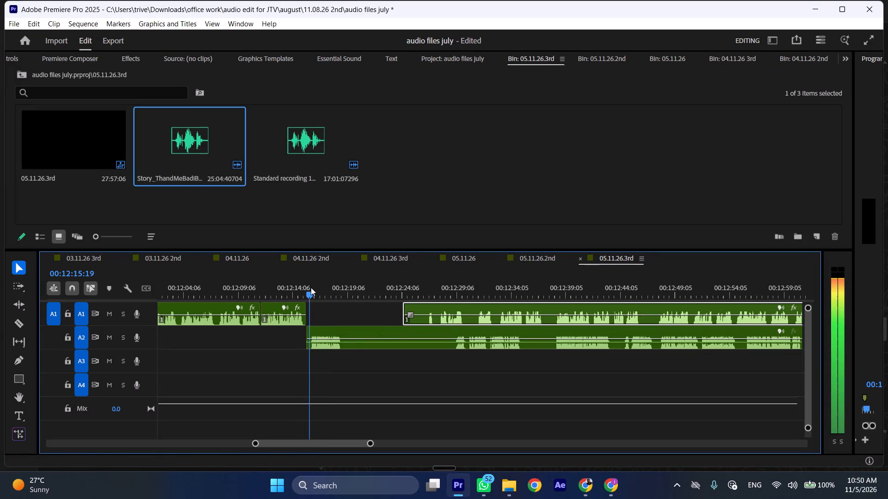
{"action": "left_click", "coordinate": [345, 339]}
{"action": "key", "text": "shift+c"}
{"action": "key", "text": "ctrl+shift+d"}
Play the start of the A2 clip and split it at 00:12:18:20, where its first speech section has ended.
{"action": "key", "text": "space"}
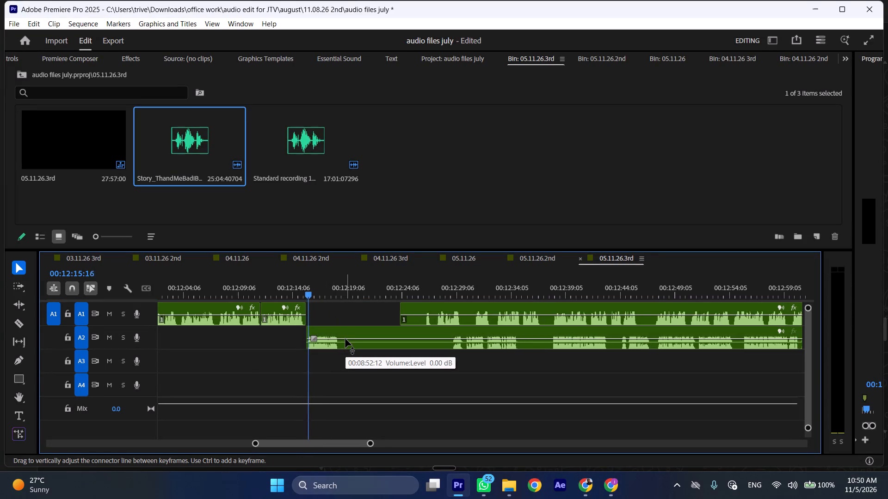
{"action": "type", "text": "l"}
{"action": "key", "text": "space"}
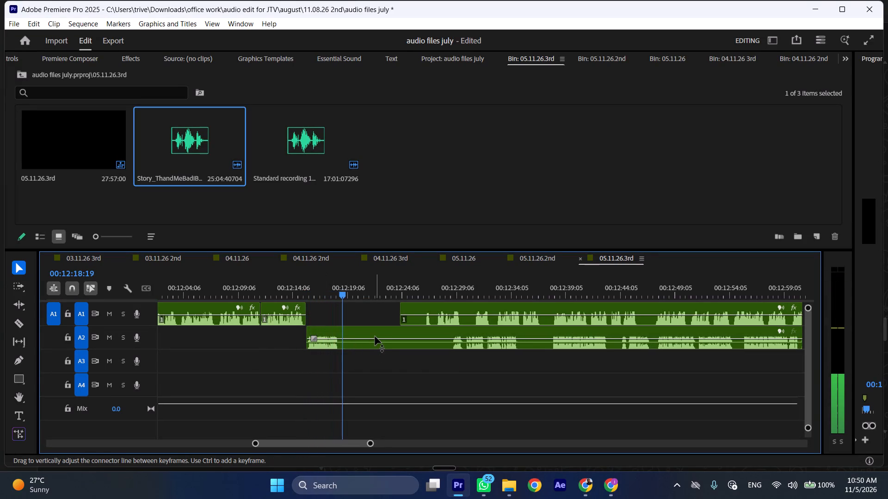
{"action": "type", "text": "C"}
Trim about 2 seconds of silence from the start of the following A1 clip and move it back to start at 00:12:18:20.
{"action": "left_click_drag", "start_coordinate": [404, 307], "coordinate": [429, 308]}
{"action": "left_click_drag", "start_coordinate": [443, 306], "coordinate": [364, 308]}
Move the remaining A2 clip about 16 seconds later on its track, away from the cut.
{"action": "left_click_drag", "start_coordinate": [363, 328], "coordinate": [542, 330]}
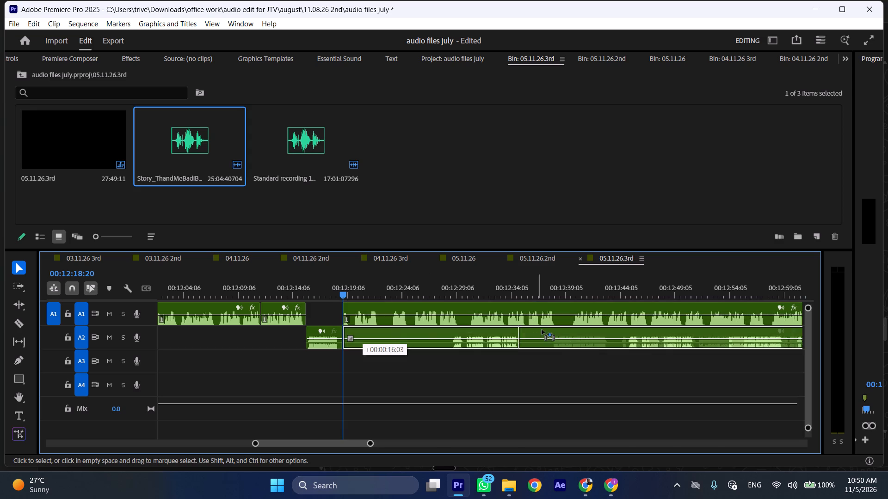
{"action": "left_click_drag", "start_coordinate": [542, 330], "coordinate": [543, 330]}
Listen to the moved A1 clip, split it at about 00:12:19:10 and at 00:12:19:19, and ripple-delete the section between the cuts.
{"action": "key", "text": "space"}
{"action": "type", "text": "l"}
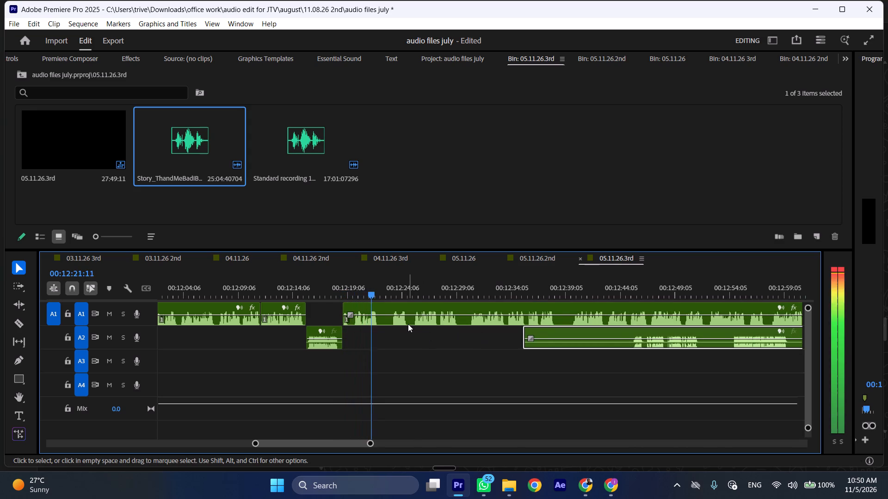
{"action": "left_click", "coordinate": [351, 291]}
{"action": "key", "text": "shift+c"}
{"action": "left_click", "coordinate": [351, 291]}
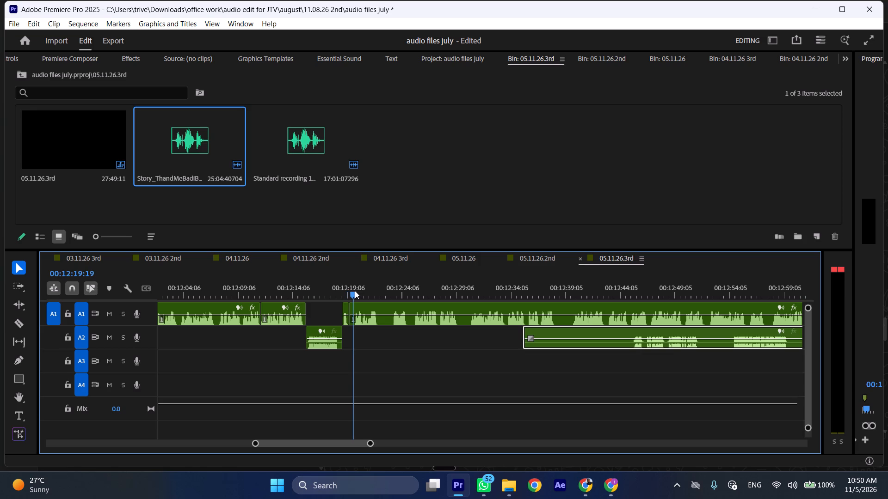
{"action": "left_click", "coordinate": [366, 312]}
{"action": "key", "text": "shift+c"}
{"action": "key", "text": "ctrl+shift+d"}
Play on and split the A1 clip at 00:12:21:19, just after the speech pauses.
{"action": "key", "text": "space"}
{"action": "left_click_drag", "start_coordinate": [373, 288], "coordinate": [377, 288]}
{"action": "key", "text": "shift+c"}
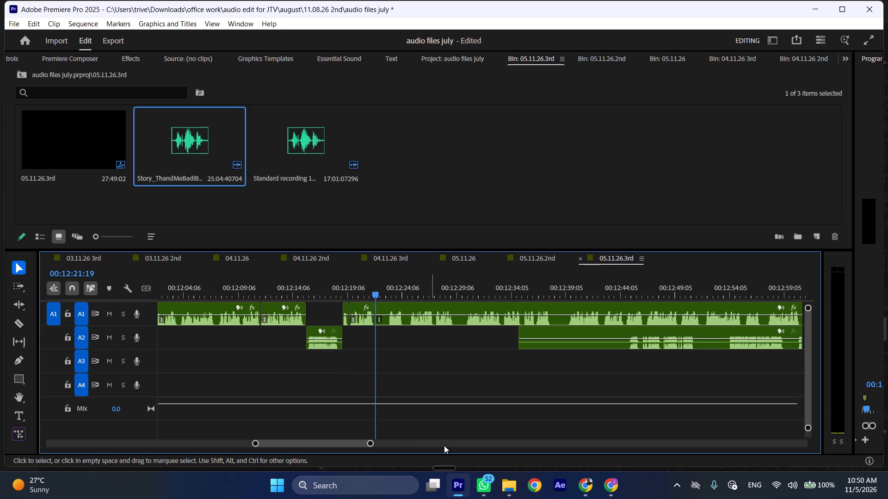
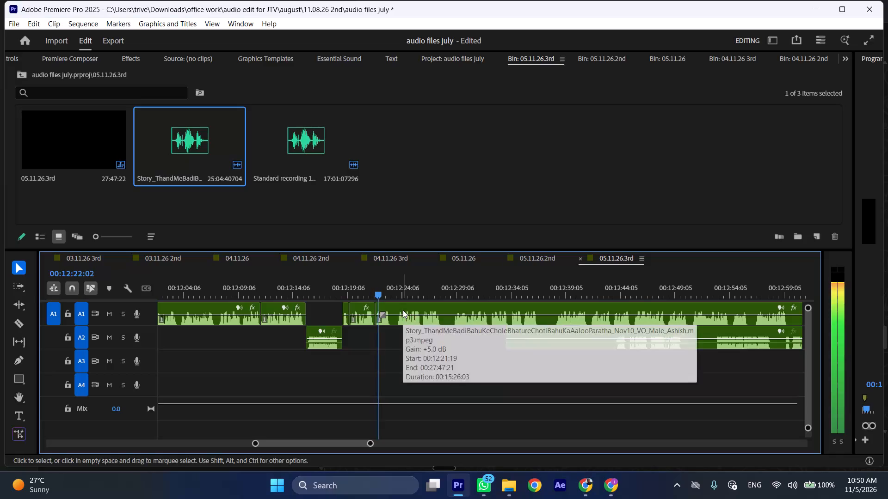
Move the remaining A2 clip about 29 seconds later on its track.
{"action": "scroll", "coordinate": [416, 335], "scroll_direction": "down", "scroll_amount": 6}
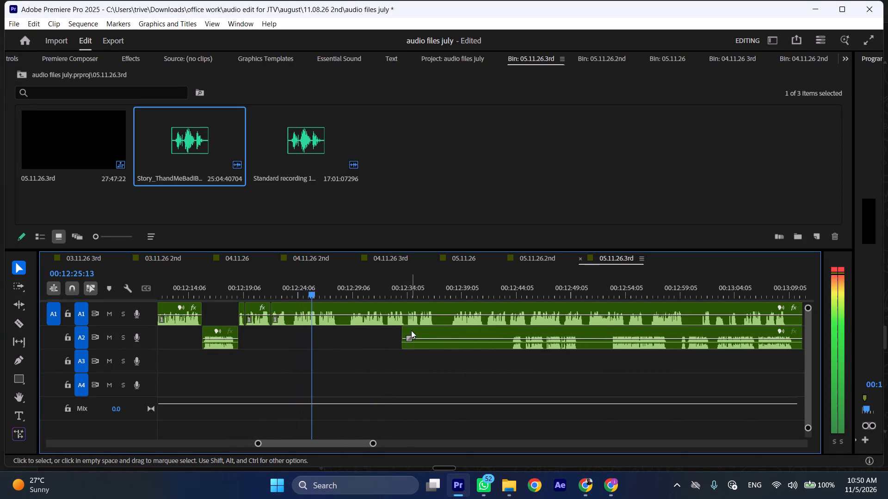
{"action": "left_click_drag", "start_coordinate": [411, 330], "coordinate": [723, 332]}
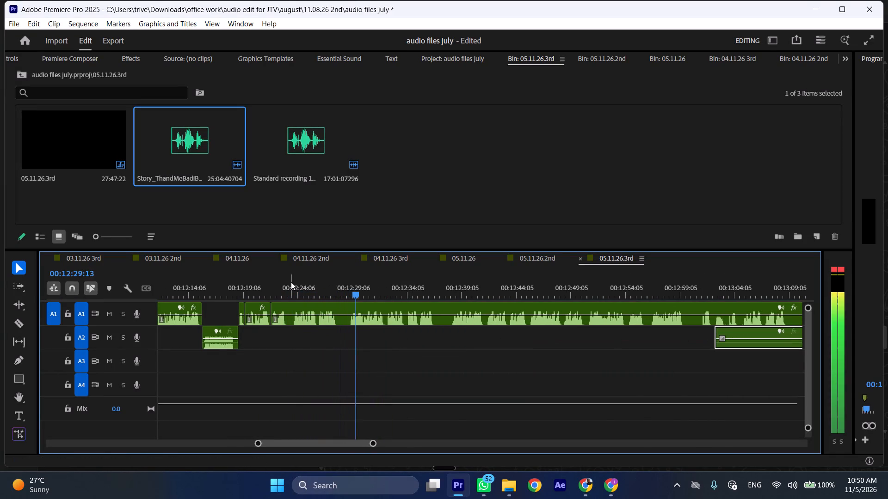
Split the A1 clip at about 00:12:23:09 and at 00:12:23:18, and ripple-delete the short section between the cuts.
{"action": "left_click", "coordinate": [291, 282]}
{"action": "key", "text": "shift+c"}
{"action": "left_click", "coordinate": [320, 314]}
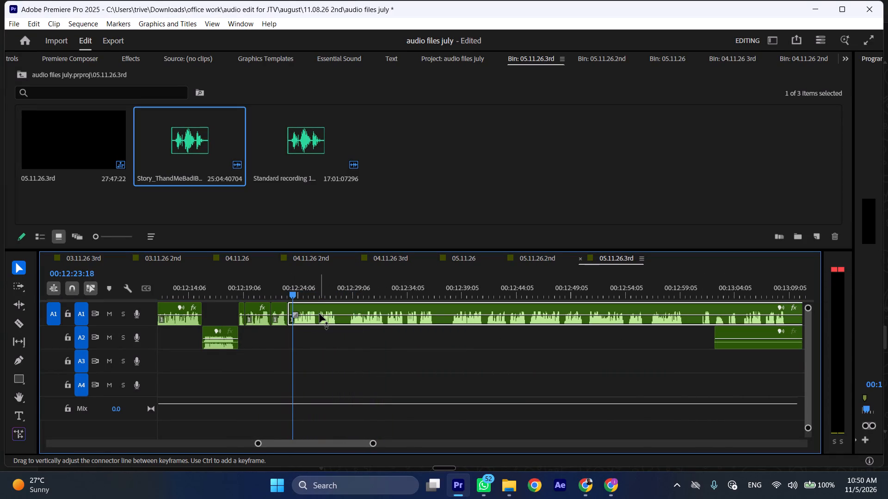
{"action": "key", "text": "shift+c"}
{"action": "key", "text": "ctrl+shift+d"}
Split the A1 clip at 00:12:27:11 and 00:12:28:12, and ripple-delete the pause between the cuts.
{"action": "left_click_drag", "start_coordinate": [331, 280], "coordinate": [334, 280]}
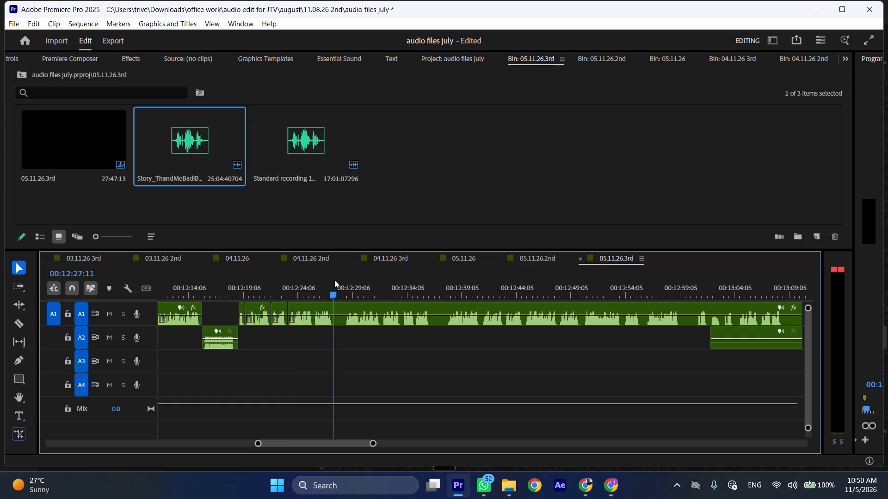
{"action": "left_click_drag", "start_coordinate": [334, 280], "coordinate": [346, 279]}
{"action": "key", "text": "shift+c"}
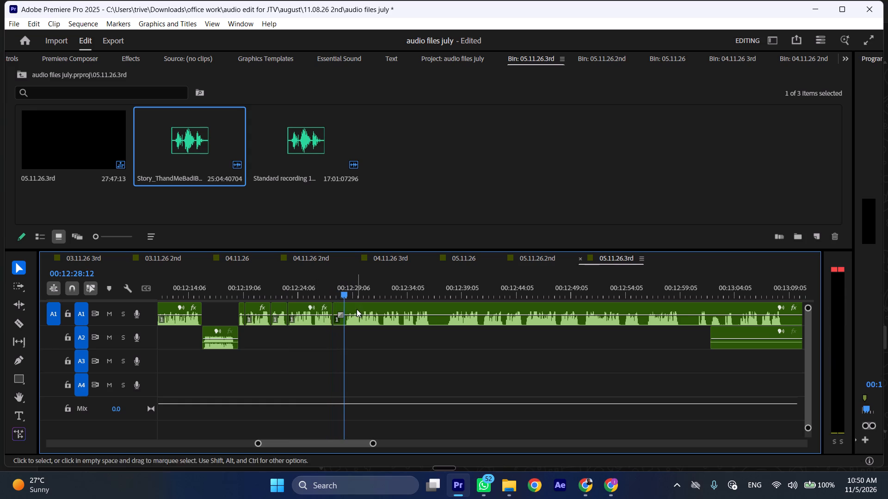
{"action": "left_click", "coordinate": [357, 309]}
{"action": "key", "text": "shift+c"}
{"action": "key", "text": "ctrl+shift+d"}
Play on and trim about 10 seconds of silence from the start of the A2 clip.
{"action": "key", "text": "space"}
{"action": "type", "text": "l"}
{"action": "scroll", "coordinate": [411, 364], "scroll_direction": "down", "scroll_amount": 5}
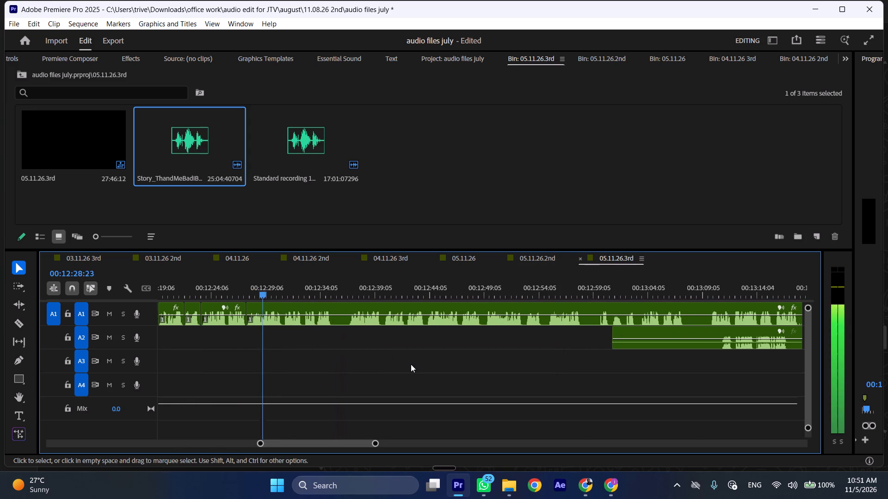
{"action": "left_click_drag", "start_coordinate": [612, 332], "coordinate": [718, 330]}
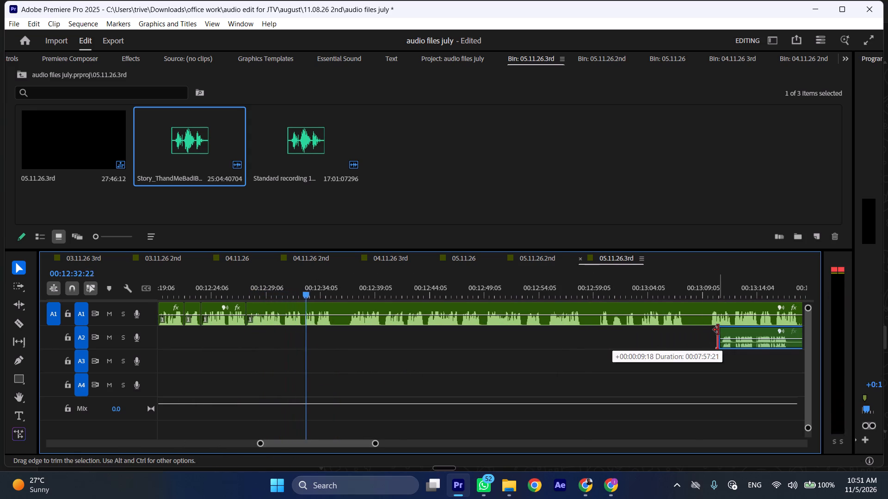
{"action": "left_click_drag", "start_coordinate": [718, 330], "coordinate": [720, 330]}
Split the A1 clip at 00:12:35:12 and at about 00:12:36:18, and ripple-delete the pause between the cuts.
{"action": "key", "text": "space"}
{"action": "key", "text": "shift+c"}
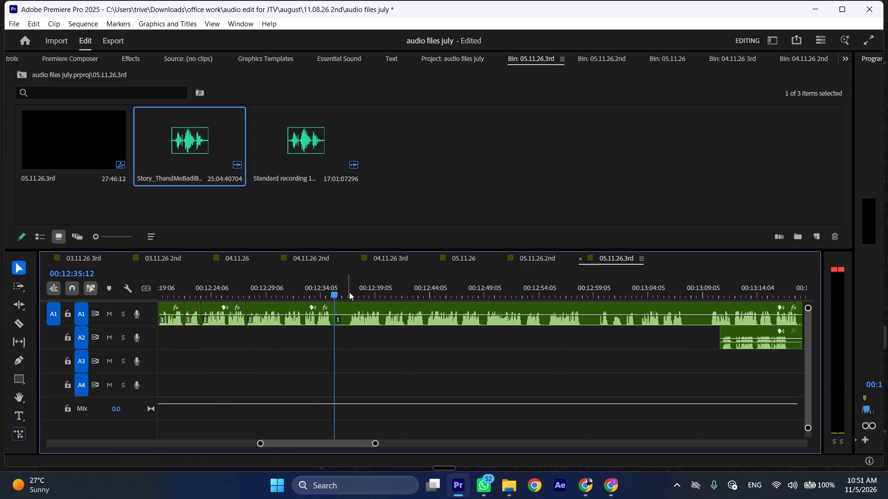
{"action": "left_click", "coordinate": [349, 292]}
{"action": "left_click", "coordinate": [357, 314]}
{"action": "key", "text": "shift+c"}
{"action": "key", "text": "ctrl+shift+d"}
Listen further along A1, split the clip at 00:12:51:15 and 00:12:53:20, and ripple-delete the section between the cuts.
{"action": "key", "text": "space"}
{"action": "type", "text": "l"}
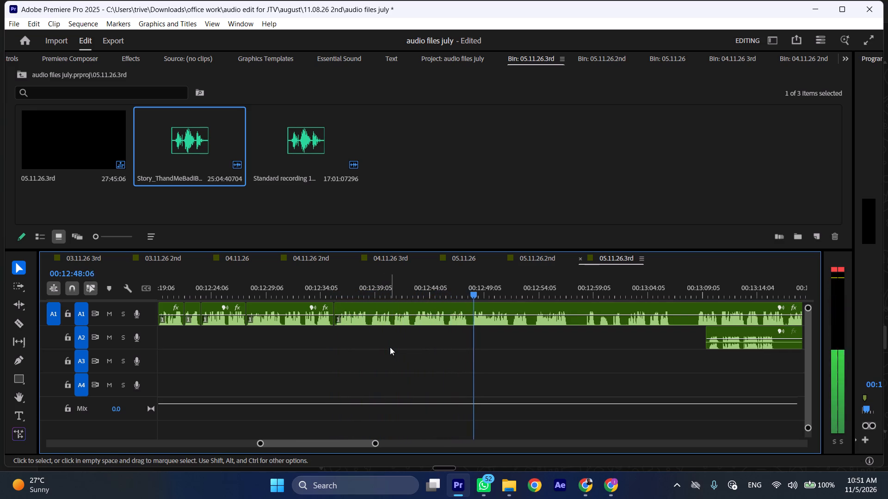
{"action": "scroll", "coordinate": [397, 367], "scroll_direction": "down", "scroll_amount": 8}
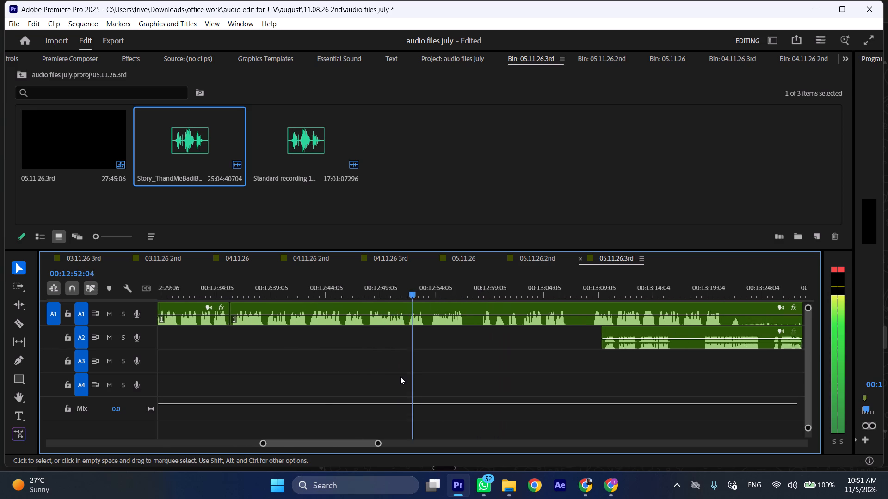
{"action": "scroll", "coordinate": [400, 376], "scroll_direction": "down", "scroll_amount": 1}
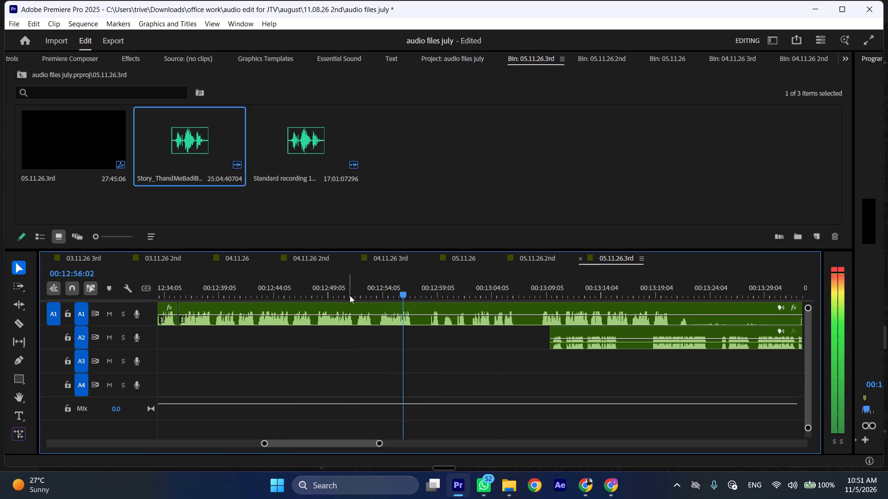
{"action": "left_click", "coordinate": [353, 295]}
{"action": "key", "text": "shift+c"}
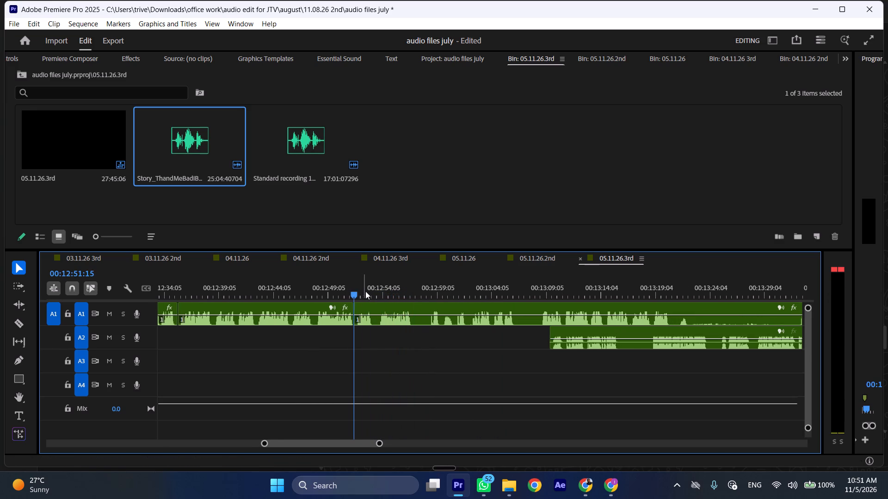
{"action": "left_click_drag", "start_coordinate": [367, 291], "coordinate": [380, 291]}
{"action": "left_click", "coordinate": [388, 314]}
{"action": "key", "text": "shift+c"}
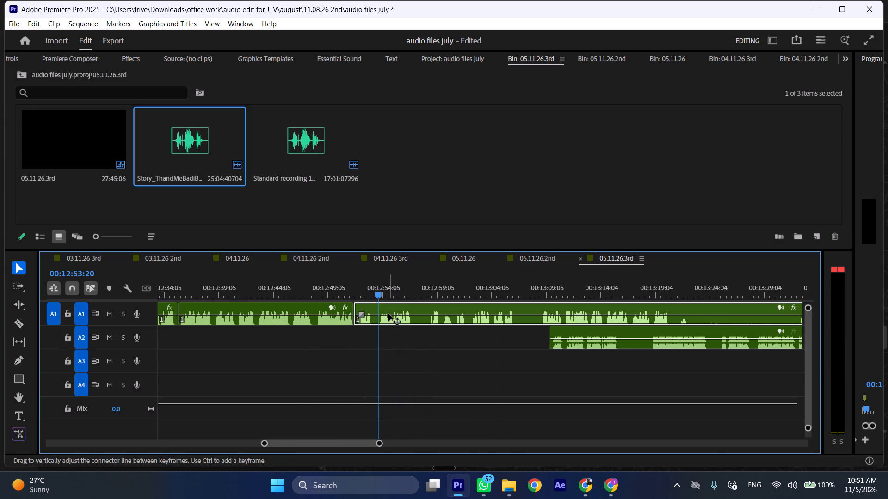
{"action": "key", "text": "ctrl+shift+d"}
Split the A1 clip at about 00:12:54:19 and at 00:12:56:07, and ripple-delete the section between the cuts.
{"action": "left_click_drag", "start_coordinate": [390, 297], "coordinate": [405, 295]}
{"action": "key", "text": "shift+c"}
{"action": "left_click", "coordinate": [407, 293]}
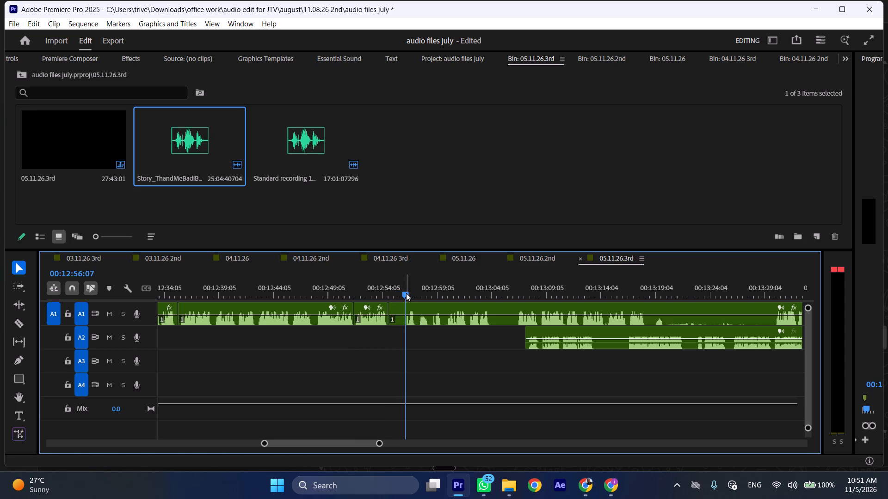
{"action": "left_click", "coordinate": [406, 292]}
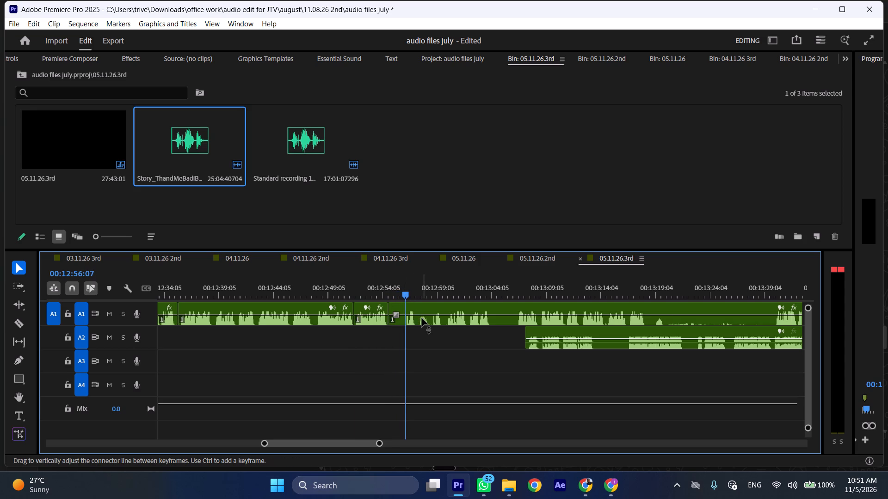
{"action": "left_click", "coordinate": [422, 318]}
{"action": "key", "text": "shift+c"}
{"action": "key", "text": "ctrl+shift+d"}
Play on, split the A1 clip at 00:12:57:04, and ripple-delete the section between the previous cut and this one.
{"action": "key", "text": "space"}
{"action": "type", "text": "l"}
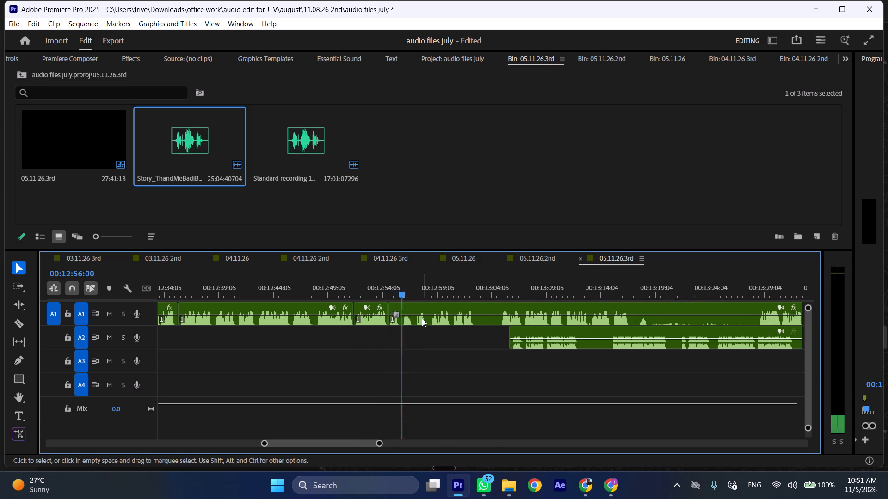
{"action": "scroll", "coordinate": [422, 318], "scroll_direction": "down", "scroll_amount": 6}
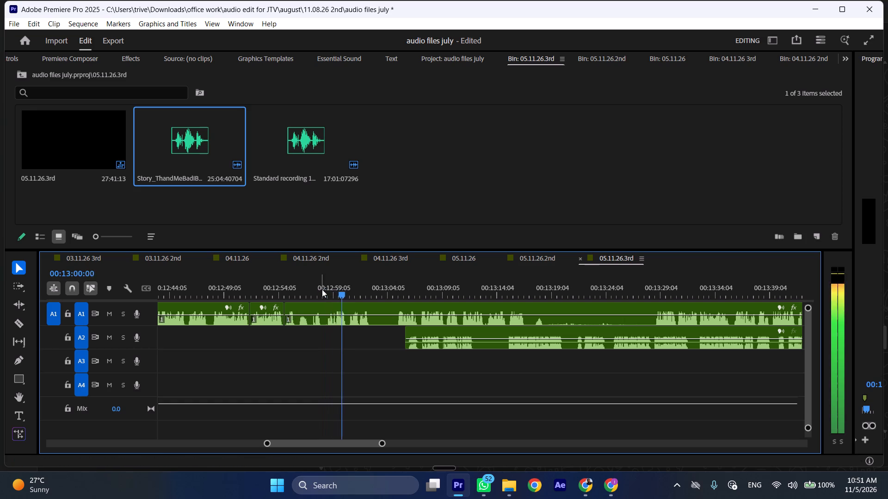
{"action": "left_click_drag", "start_coordinate": [317, 282], "coordinate": [312, 281]}
{"action": "left_click", "coordinate": [333, 305]}
{"action": "key", "text": "shift+c"}
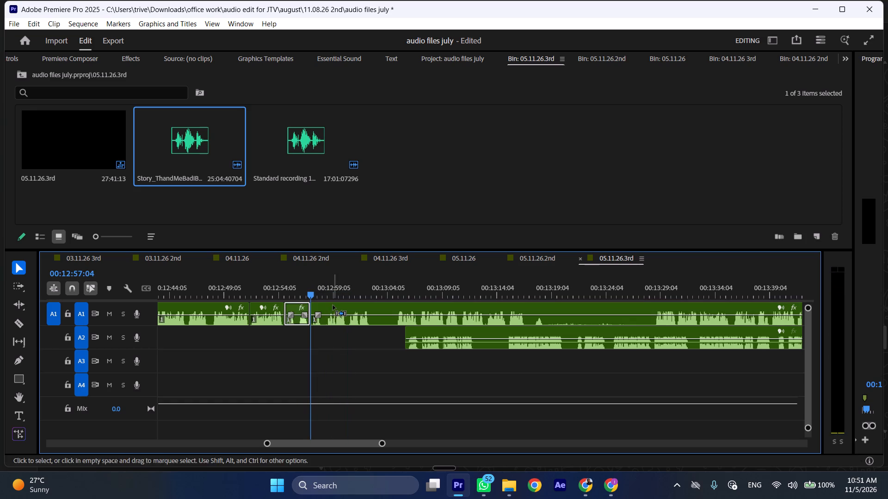
{"action": "key", "text": "ctrl+shift+d"}
Listen past the last cut, split the A1 clip at 00:12:55:19 and 00:12:56:03, and ripple-delete the section between.
{"action": "key", "text": "space"}
{"action": "key", "text": "space"}
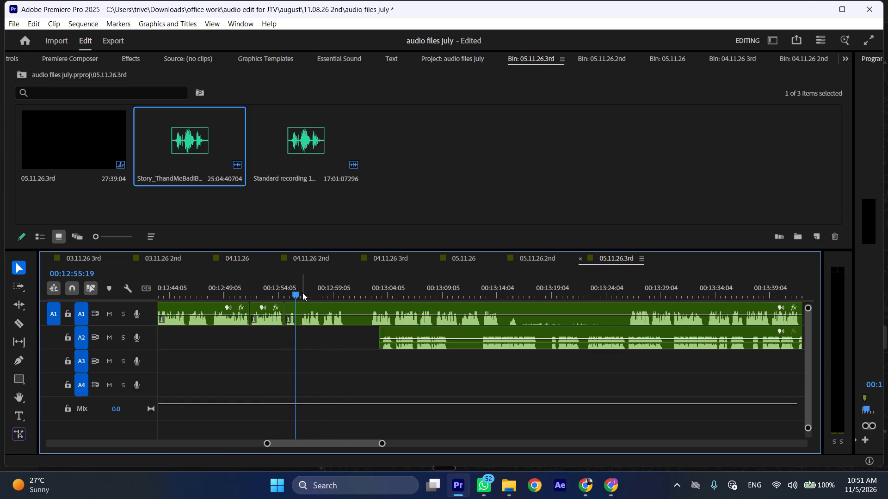
{"action": "key", "text": "shift+c"}
{"action": "left_click", "coordinate": [302, 292]}
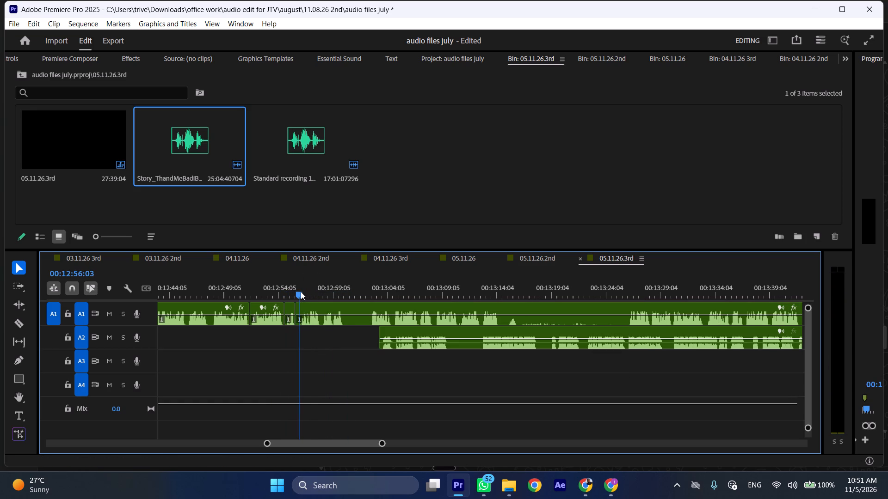
{"action": "left_click", "coordinate": [316, 316]}
{"action": "key", "text": "shift+c"}
{"action": "key", "text": "ctrl+shift+d"}
Play on and move the A2 clip about 16 seconds later on its track.
{"action": "key", "text": "space"}
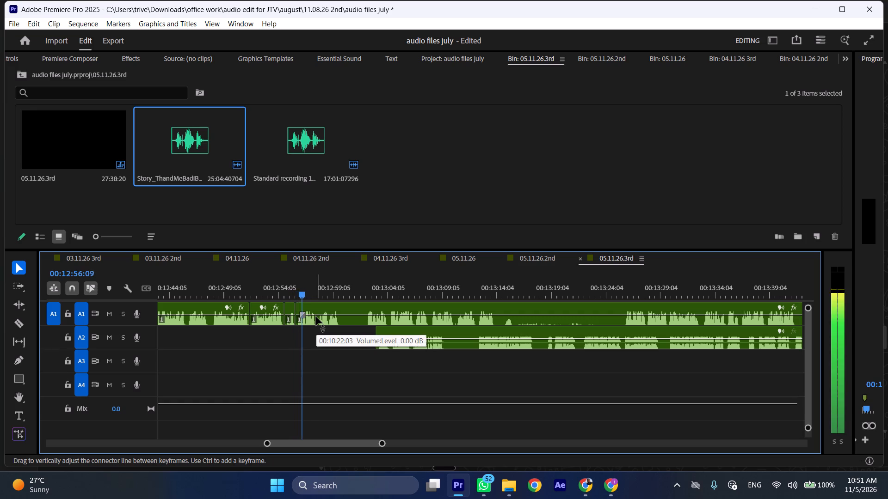
{"action": "key", "text": "l"}
{"action": "left_click_drag", "start_coordinate": [407, 330], "coordinate": [583, 331]}
Split the A1 clip at 00:13:00:00 and 00:13:02:08, and ripple-delete the silence between the cuts.
{"action": "key", "text": "space"}
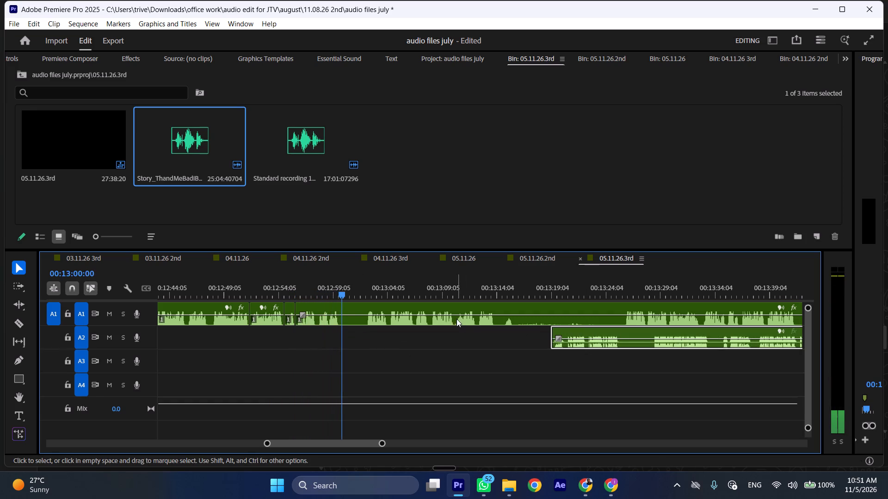
{"action": "key", "text": "shift+c"}
{"action": "left_click", "coordinate": [369, 289]}
{"action": "left_click", "coordinate": [382, 310]}
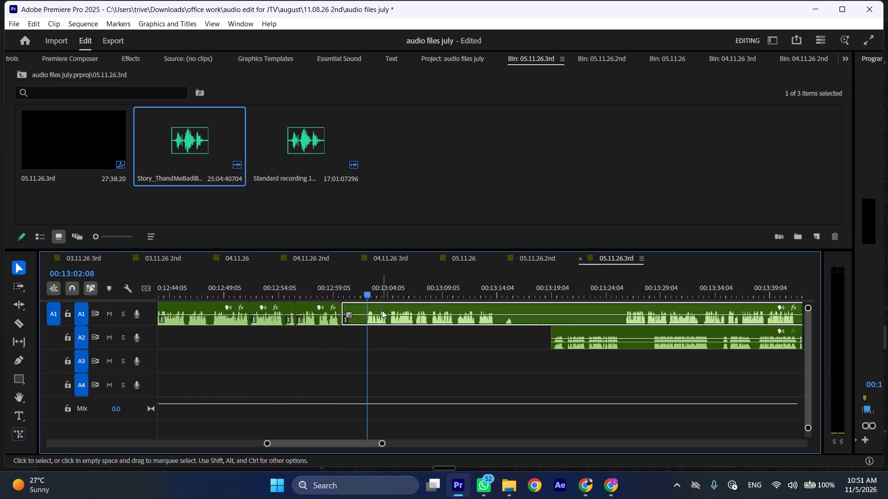
{"action": "key", "text": "shift+c"}
{"action": "key", "text": "ctrl+shift+d"}
Play on and move the A2 clip about 20 seconds later on its track.
{"action": "key", "text": "space"}
{"action": "type", "text": "l"}
{"action": "scroll", "coordinate": [414, 358], "scroll_direction": "down", "scroll_amount": 5}
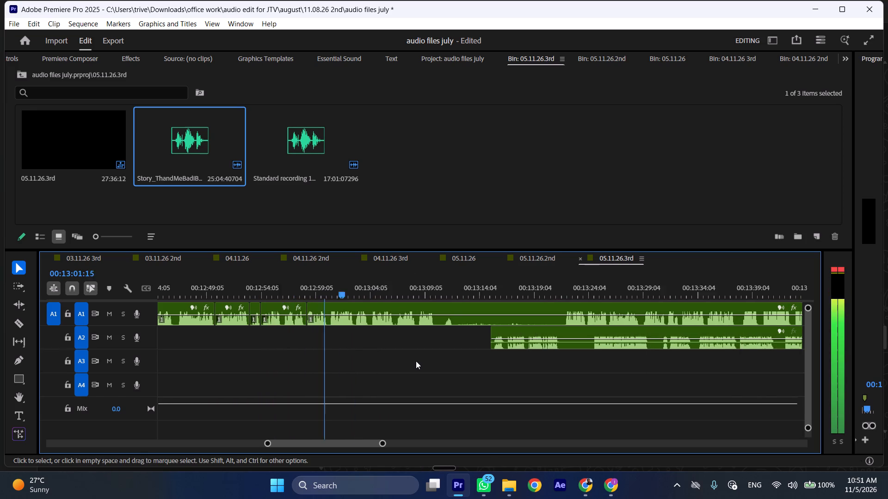
{"action": "left_click_drag", "start_coordinate": [460, 332], "coordinate": [683, 332]}
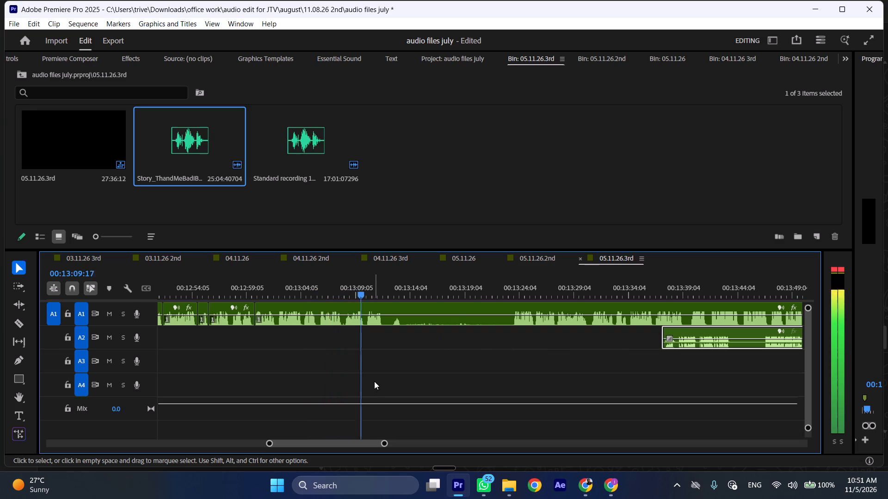
Split the A1 clip at about 00:13:11:18 and just before the speech resumes, and ripple-delete the nearly 12-second quiet section.
{"action": "key", "text": "space"}
{"action": "key", "text": "shift+c"}
{"action": "left_click_drag", "start_coordinate": [497, 292], "coordinate": [506, 291]}
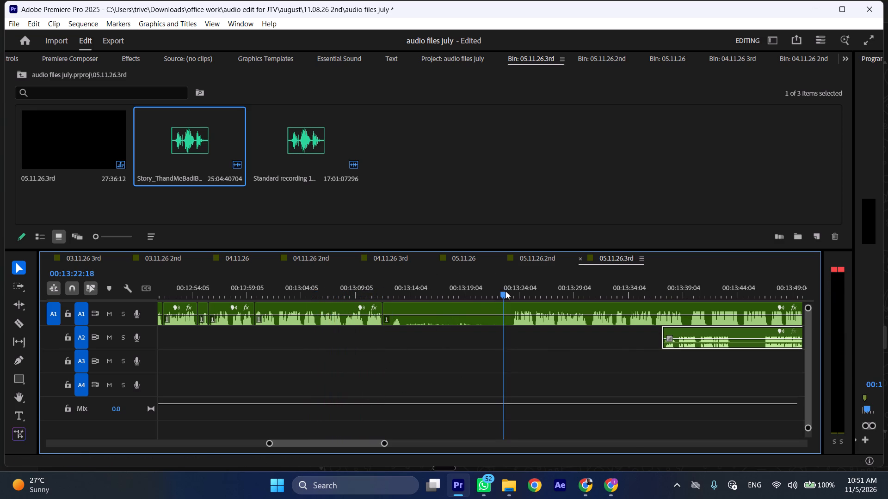
{"action": "left_click_drag", "start_coordinate": [506, 291], "coordinate": [512, 291]}
{"action": "left_click", "coordinate": [525, 306]}
{"action": "key", "text": "shift+c"}
{"action": "key", "text": "ctrl+shift+d"}
Play on from the cut and move the A2 clip about 34 seconds later on its track.
{"action": "key", "text": "space"}
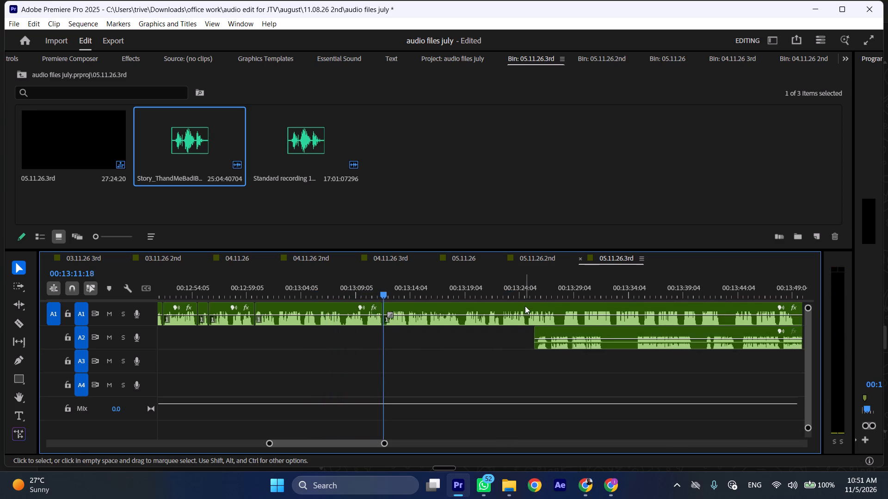
{"action": "key", "text": "l"}
{"action": "scroll", "coordinate": [474, 357], "scroll_direction": "down", "scroll_amount": 10}
{"action": "left_click_drag", "start_coordinate": [378, 330], "coordinate": [536, 330]}
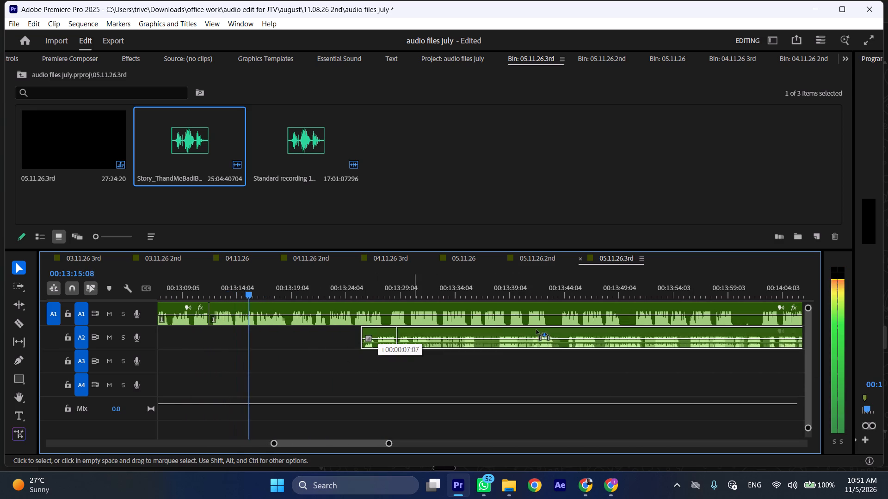
{"action": "left_click_drag", "start_coordinate": [536, 330], "coordinate": [751, 329]}
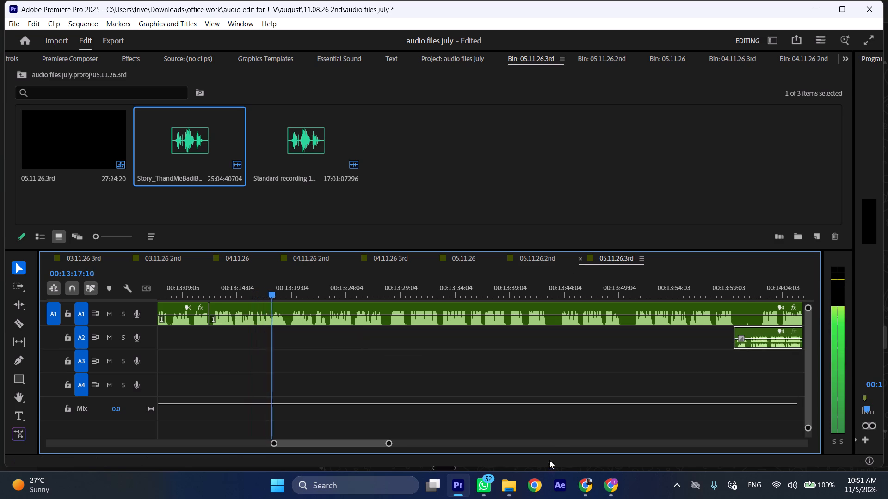
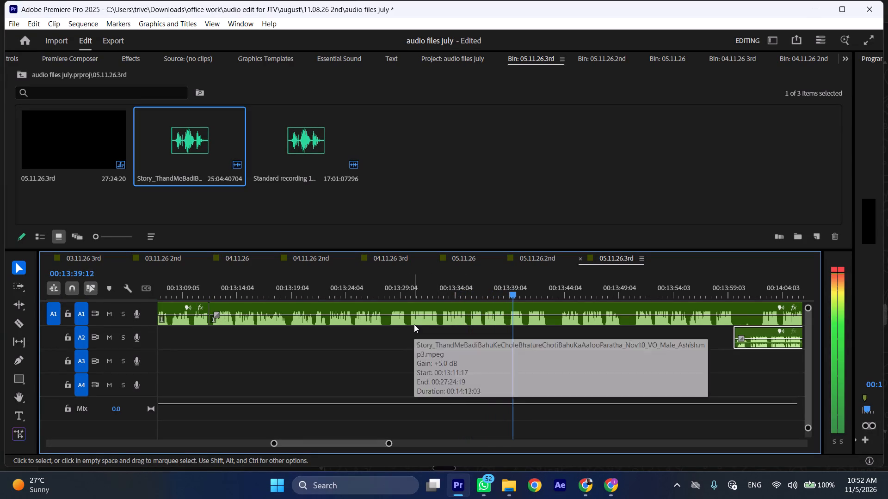
Split the A1 clip at about 00:13:39:00 and just before the speech resumes, and ripple-delete the roughly 1.6-second silence.
{"action": "left_click", "coordinate": [508, 295]}
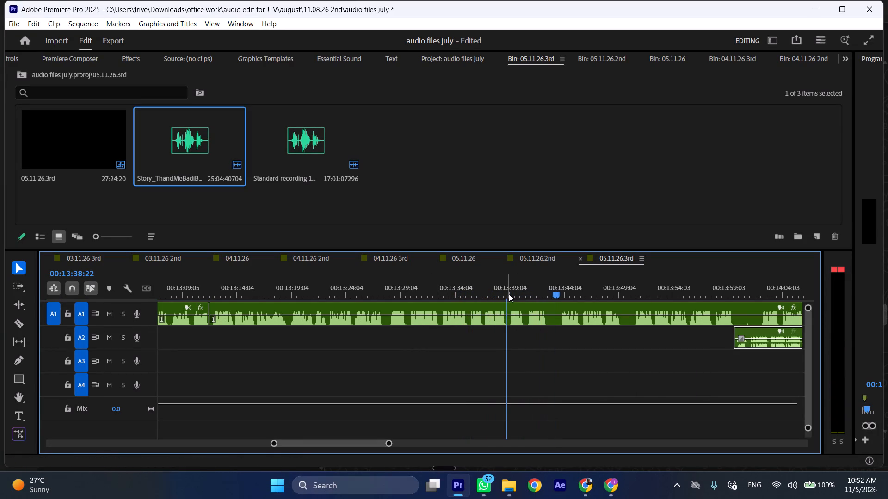
{"action": "key", "text": "shift+c"}
{"action": "key", "text": "space"}
{"action": "left_click_drag", "start_coordinate": [519, 288], "coordinate": [527, 289]}
{"action": "left_click", "coordinate": [531, 318]}
{"action": "key", "text": "shift+c"}
{"action": "key", "text": "ctrl+shift+d"}
Split the A1 clip at about 00:13:27:12 and at 00:13:28:03, ripple-delete the short pause, and play across the join.
{"action": "left_click_drag", "start_coordinate": [380, 280], "coordinate": [381, 280]}
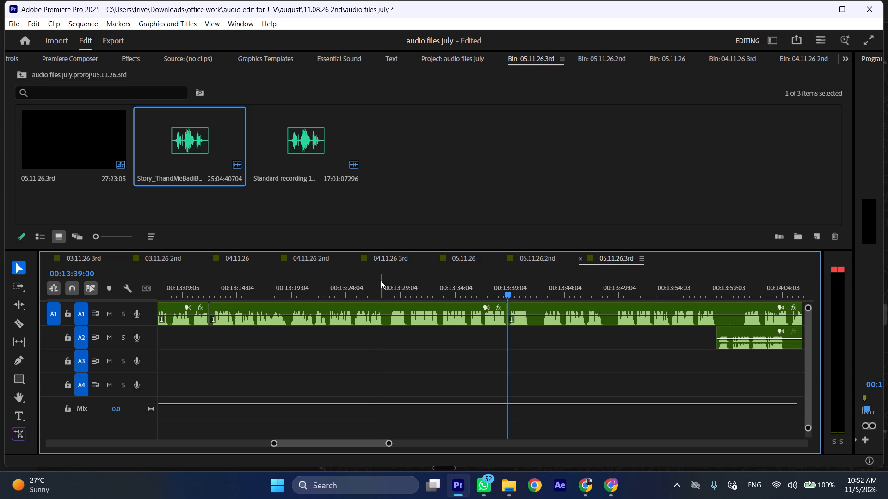
{"action": "left_click_drag", "start_coordinate": [381, 280], "coordinate": [390, 280]}
{"action": "key", "text": "shift+c"}
{"action": "left_click", "coordinate": [408, 320]}
{"action": "key", "text": "shift+c"}
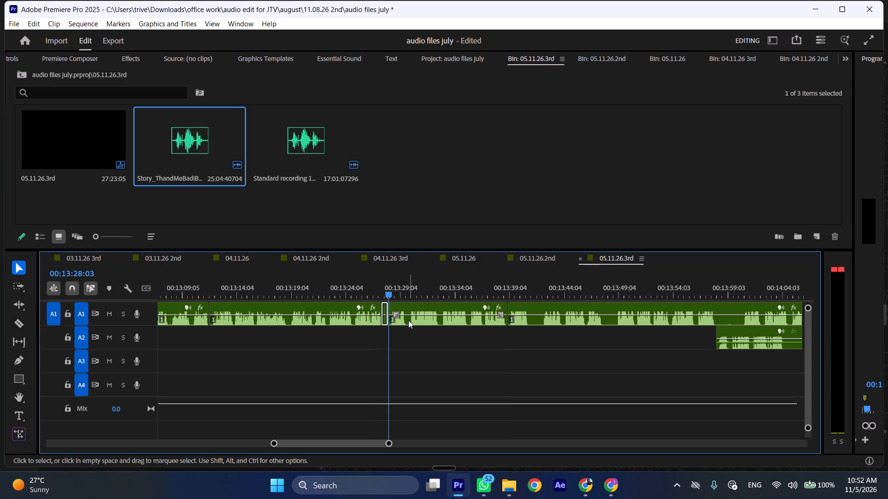
{"action": "key", "text": "ctrl+shift+d"}
{"action": "left_click", "coordinate": [375, 271]}
{"action": "left_click", "coordinate": [374, 291]}
{"action": "key", "text": "space"}
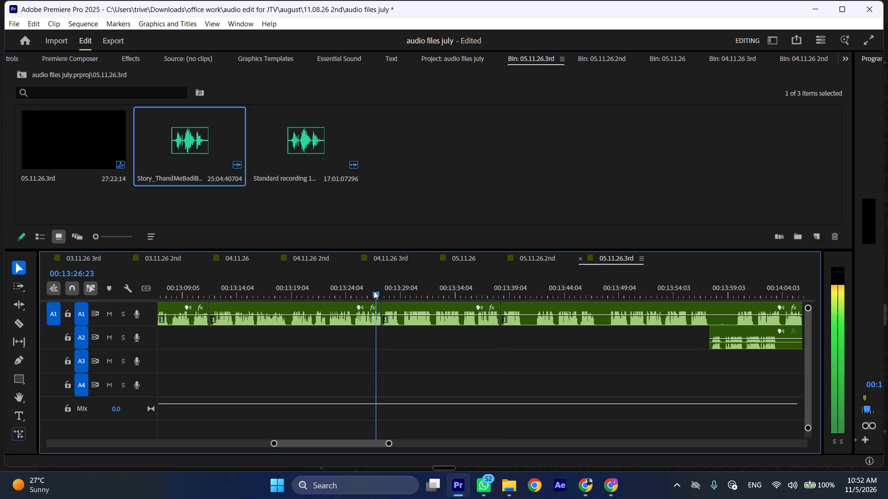
Split the A1 clip at 00:13:40:10 and 00:13:41:16, and ripple-delete the silence between the cuts.
{"action": "left_click_drag", "start_coordinate": [521, 289], "coordinate": [525, 289]}
{"action": "key", "text": "shift+c"}
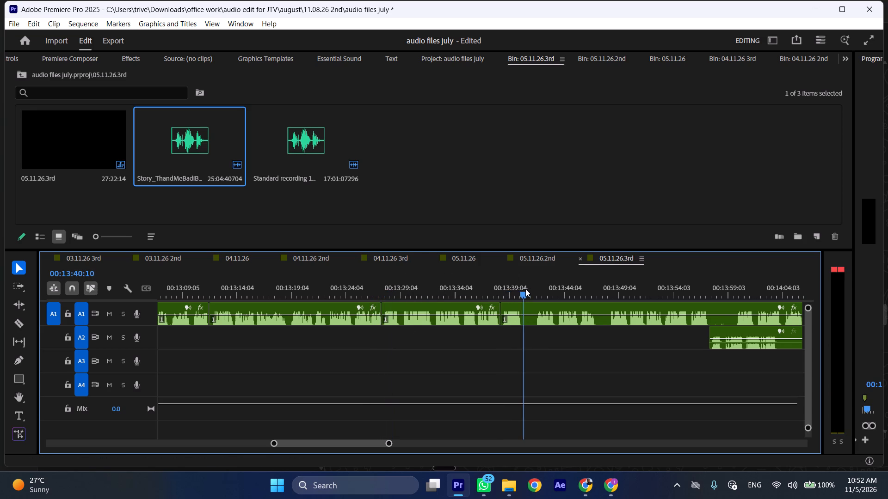
{"action": "left_click_drag", "start_coordinate": [525, 289], "coordinate": [538, 288]}
{"action": "left_click", "coordinate": [546, 316]}
{"action": "key", "text": "shift+c"}
{"action": "key", "text": "ctrl+shift+d"}
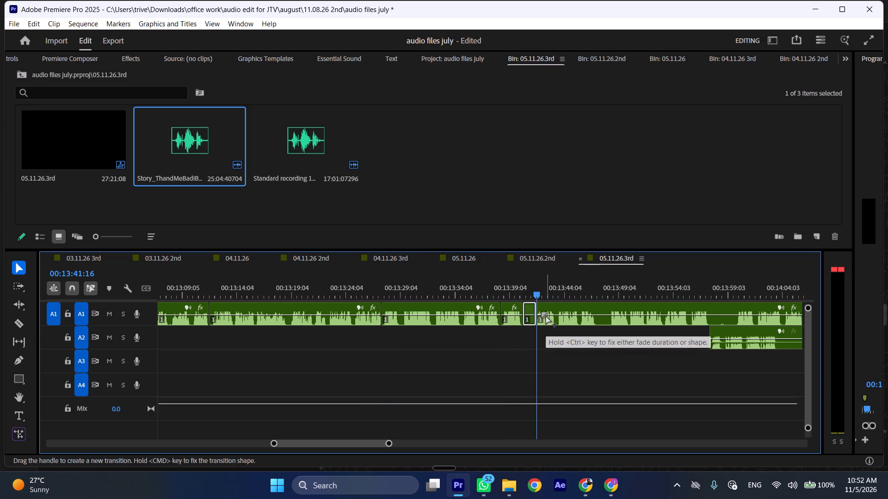
Play on, split the A1 clip at about 00:13:46:01 and 00:13:46:23, and ripple-delete the silence between the cuts.
{"action": "key", "text": "space"}
{"action": "type", "text": "l"}
{"action": "scroll", "coordinate": [528, 323], "scroll_direction": "down", "scroll_amount": 10}
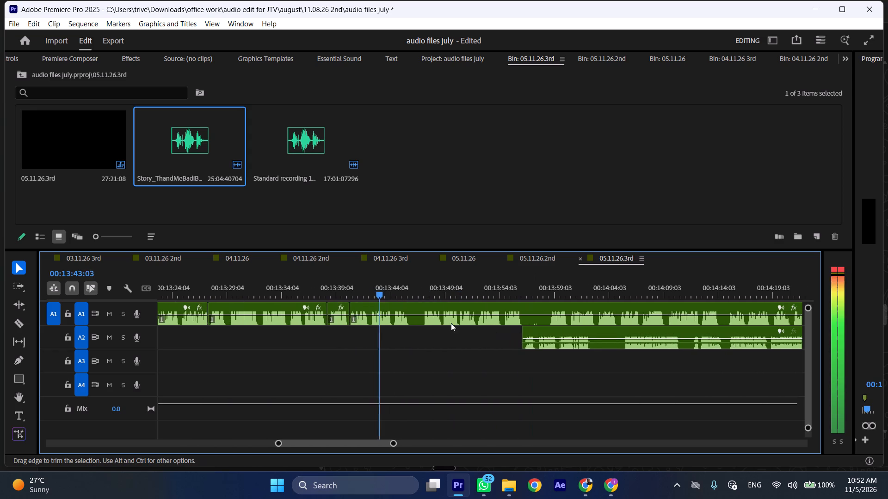
{"action": "key", "text": "space"}
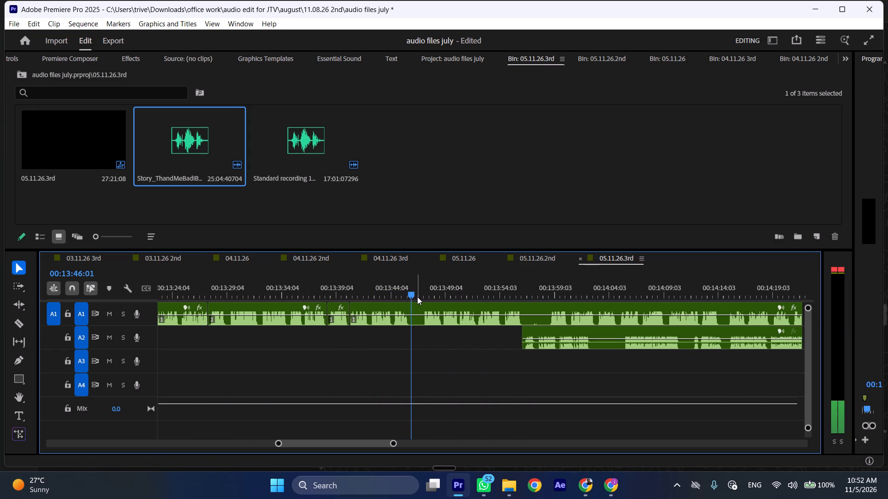
{"action": "key", "text": "shift+c"}
{"action": "left_click", "coordinate": [419, 292]}
{"action": "left_click", "coordinate": [434, 312]}
{"action": "key", "text": "shift+c"}
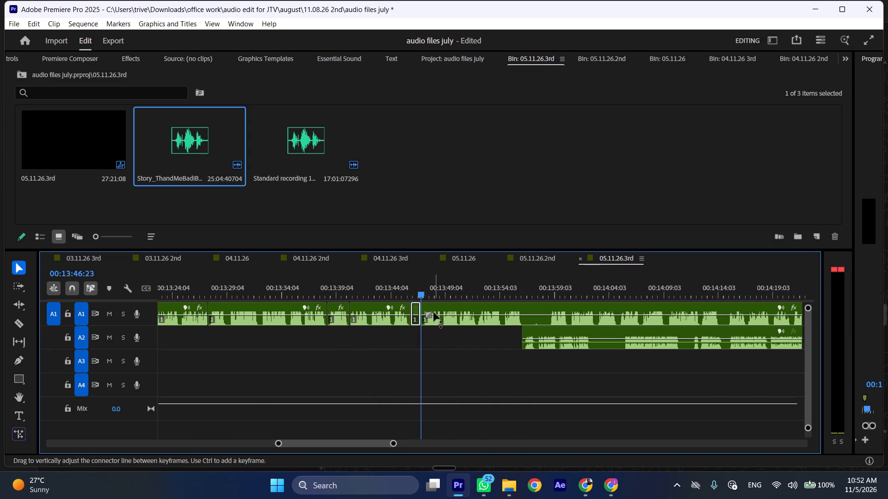
{"action": "key", "text": "ctrl+shift+d"}
Play on and move the A2 clip about 20 seconds later on its track.
{"action": "key", "text": "space"}
{"action": "type", "text": "l"}
{"action": "left_click_drag", "start_coordinate": [528, 332], "coordinate": [587, 333]}
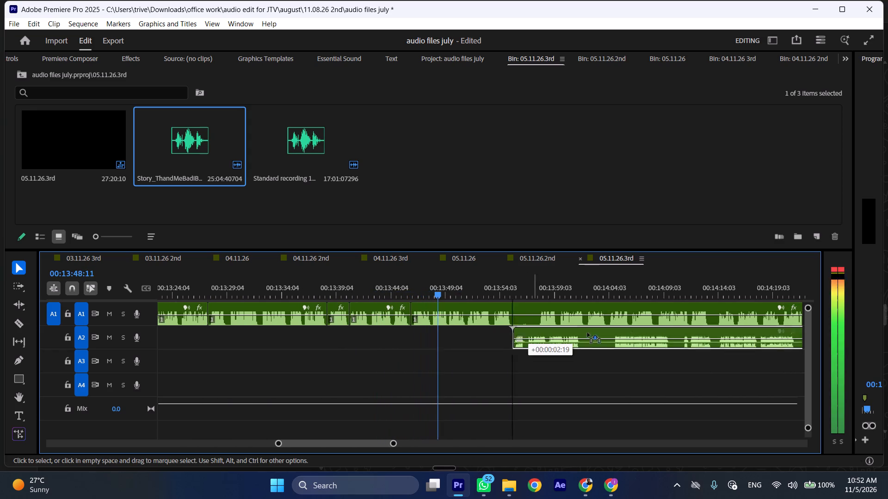
{"action": "left_click_drag", "start_coordinate": [587, 333], "coordinate": [748, 333]}
Play on, split the A1 clip at 00:13:55:08 and just before the speech resumes, and ripple-delete the roughly 2-second silence.
{"action": "scroll", "coordinate": [450, 330], "scroll_direction": "down", "scroll_amount": 5}
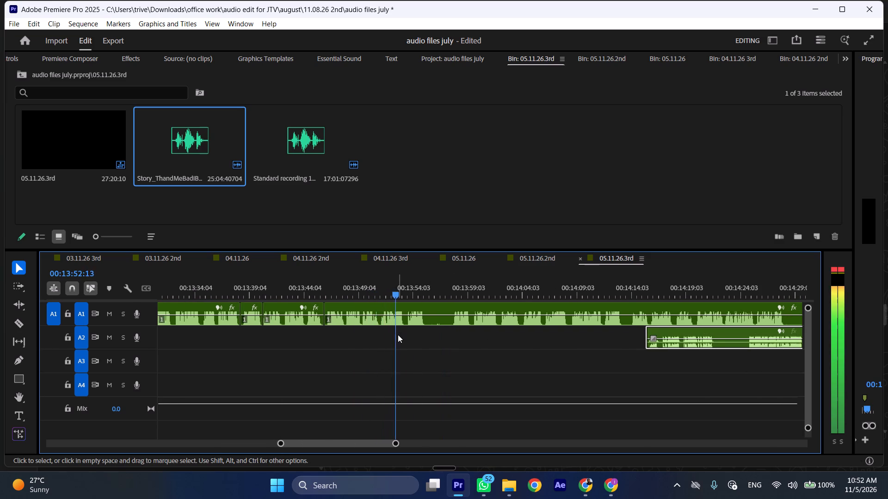
{"action": "scroll", "coordinate": [398, 335], "scroll_direction": "down", "scroll_amount": 2}
{"action": "key", "text": "space"}
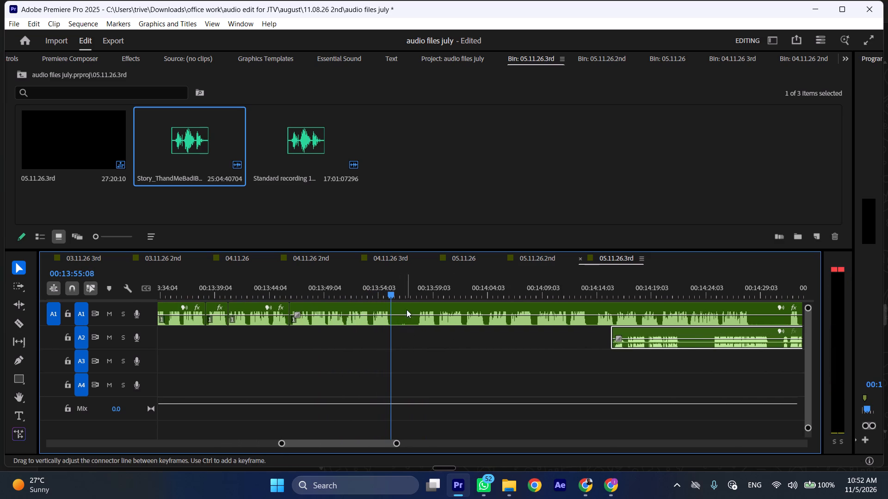
{"action": "key", "text": "shift+c"}
{"action": "left_click", "coordinate": [418, 286]}
{"action": "left_click", "coordinate": [424, 307]}
{"action": "key", "text": "shift+c"}
{"action": "key", "text": "ctrl+shift+d"}
Play on from the cut and move the A2 clip about 23 seconds later on its track.
{"action": "key", "text": "space"}
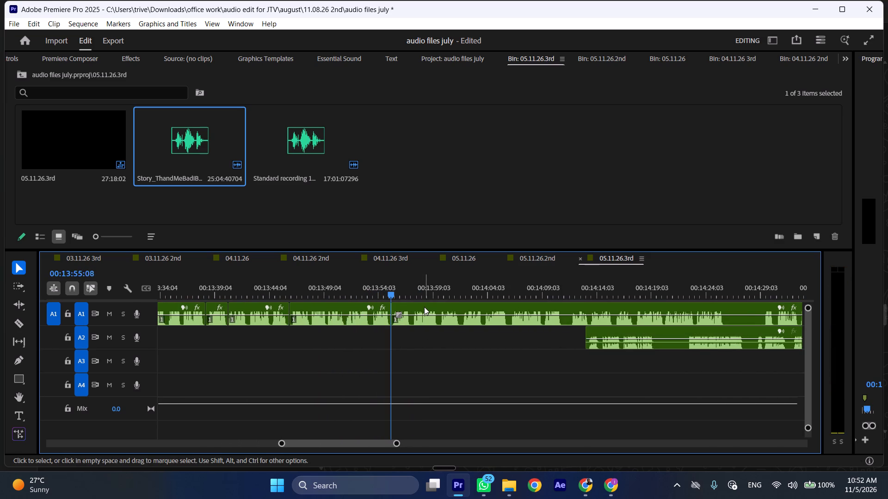
{"action": "type", "text": "l"}
{"action": "scroll", "coordinate": [434, 331], "scroll_direction": "down", "scroll_amount": 10}
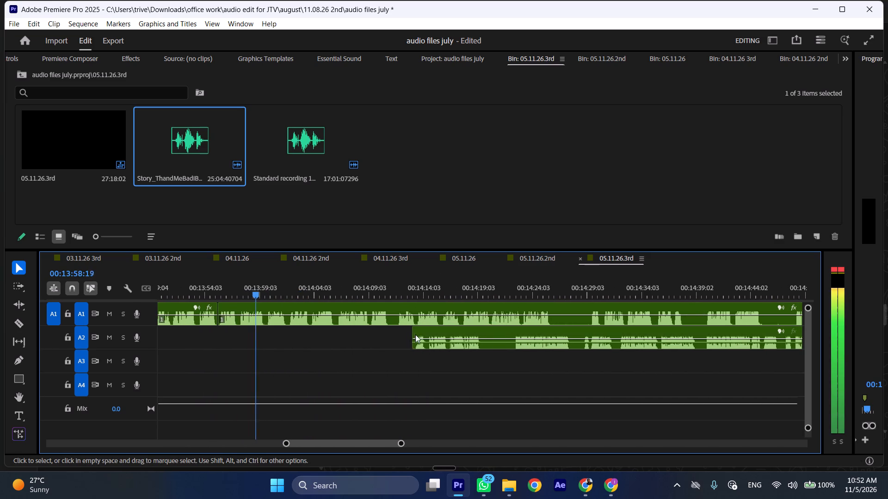
{"action": "left_click_drag", "start_coordinate": [428, 330], "coordinate": [676, 330]}
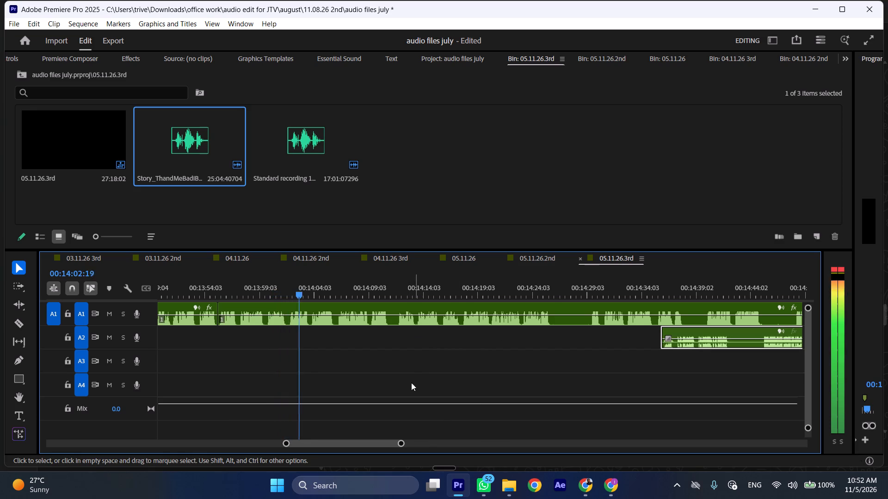
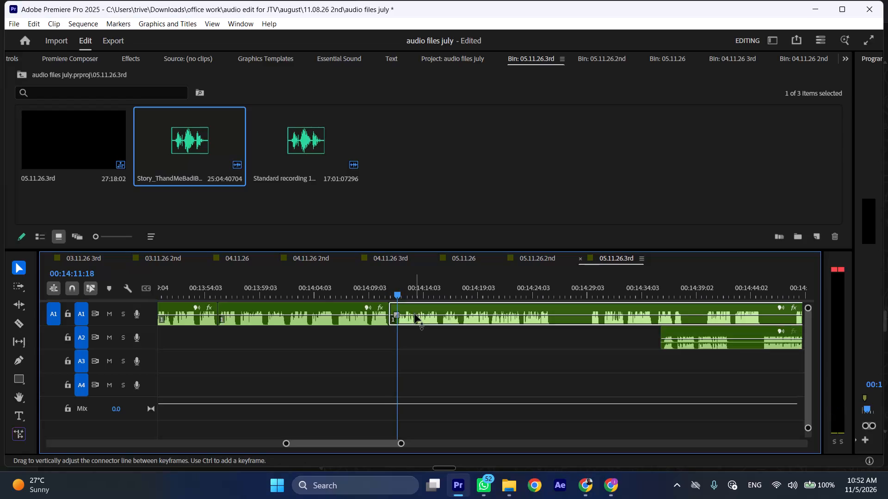
Split the A1 clip at 00:14:11:18 and ripple-delete the short piece between the preceding cut and that point.
{"action": "key", "text": "shift+c"}
{"action": "key", "text": "ctrl+shift+d"}
Play on from the cut at faster speed, listening through A1 for the next section to remove.
{"action": "key", "text": "space"}
{"action": "type", "text": "l"}
{"action": "scroll", "coordinate": [434, 334], "scroll_direction": "down", "scroll_amount": 5}
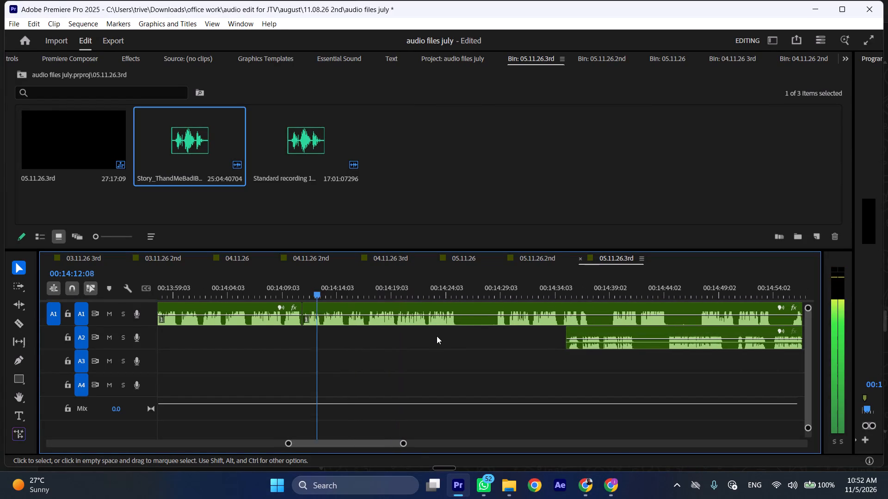
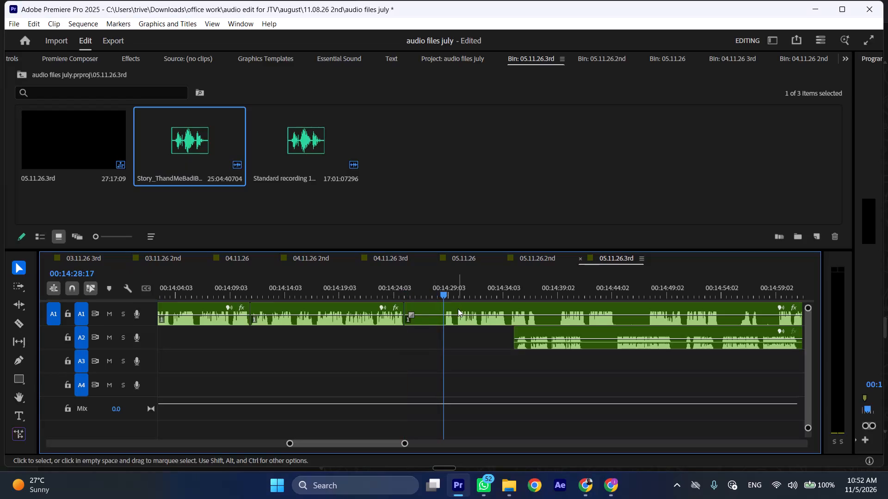
Split the A1 clip at 00:14:28:17 and ripple-delete the piece between the preceding cut and that point.
{"action": "left_click", "coordinate": [458, 309]}
{"action": "key", "text": "shift+c"}
{"action": "key", "text": "ctrl+shift+d"}
Play on from the cut at faster speed and move the A2 clip later, starting at about 00:14:54.
{"action": "key", "text": "space"}
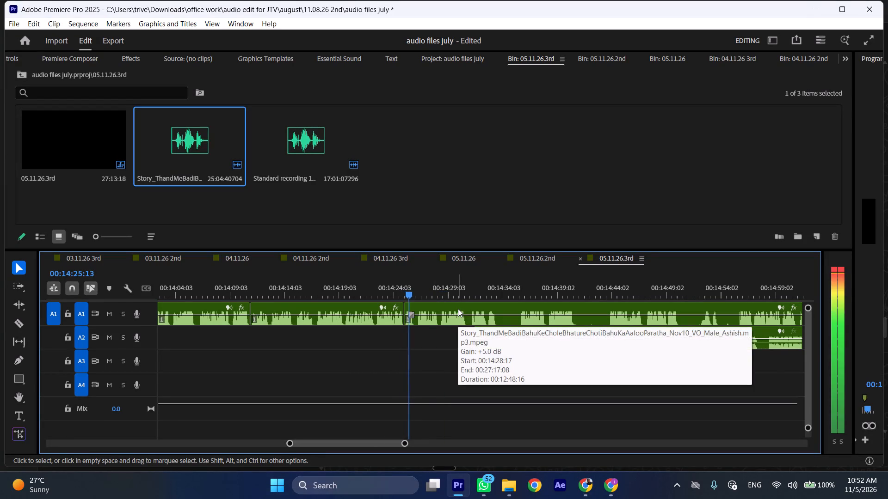
{"action": "type", "text": "l"}
{"action": "left_click_drag", "start_coordinate": [495, 332], "coordinate": [747, 332]}
Listen on through A1, split it at about 00:14:33:13 and at 00:14:35:14, and ripple-delete the silence between.
{"action": "scroll", "coordinate": [524, 333], "scroll_direction": "down", "scroll_amount": 4}
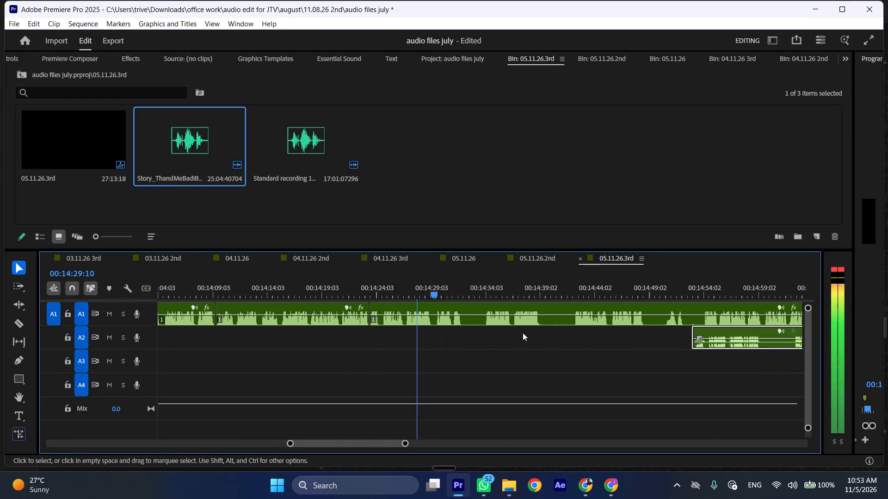
{"action": "scroll", "coordinate": [523, 333], "scroll_direction": "down", "scroll_amount": 5}
{"action": "scroll", "coordinate": [463, 328], "scroll_direction": "down", "scroll_amount": 4}
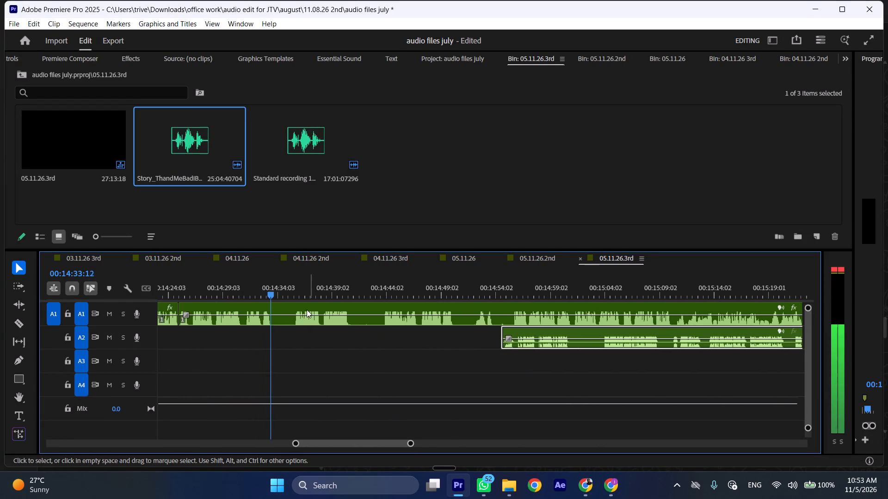
{"action": "key", "text": "space"}
{"action": "key", "text": "shift+c"}
{"action": "left_click_drag", "start_coordinate": [284, 293], "coordinate": [295, 294]}
{"action": "left_click", "coordinate": [302, 305]}
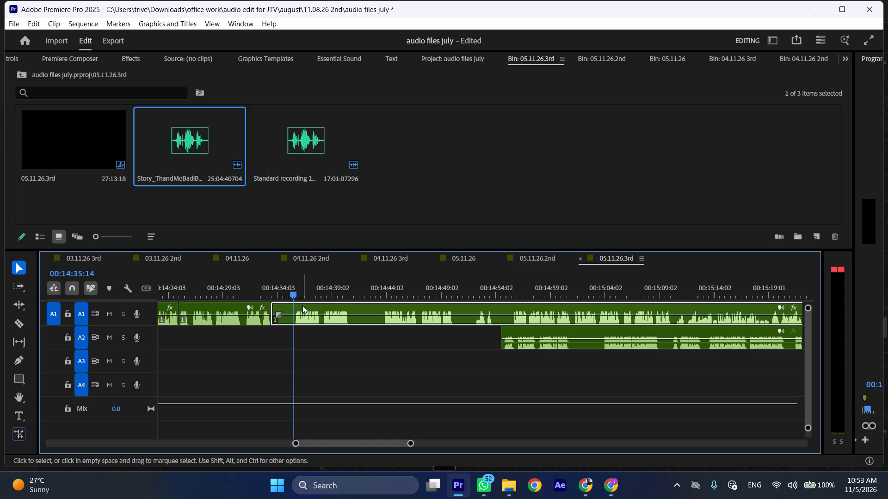
{"action": "key", "text": "shift+c"}
{"action": "key", "text": "ctrl+shift+d"}
Play on at faster speed and move the A2 clip later, starting at about 00:15:11.
{"action": "key", "text": "space"}
{"action": "type", "text": "l"}
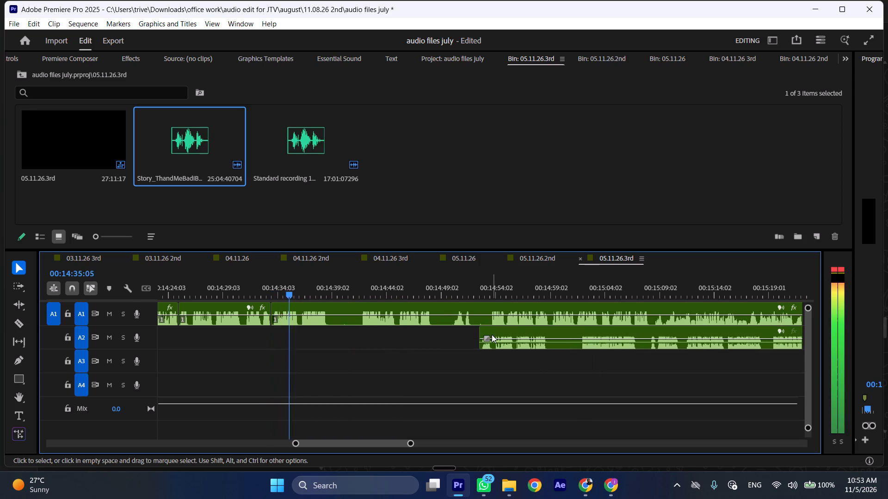
{"action": "left_click_drag", "start_coordinate": [503, 331], "coordinate": [701, 330]}
Split the A1 clip at 00:14:38:20 and 00:14:41:19 and ripple-delete the silence between the two cuts.
{"action": "key", "text": "space"}
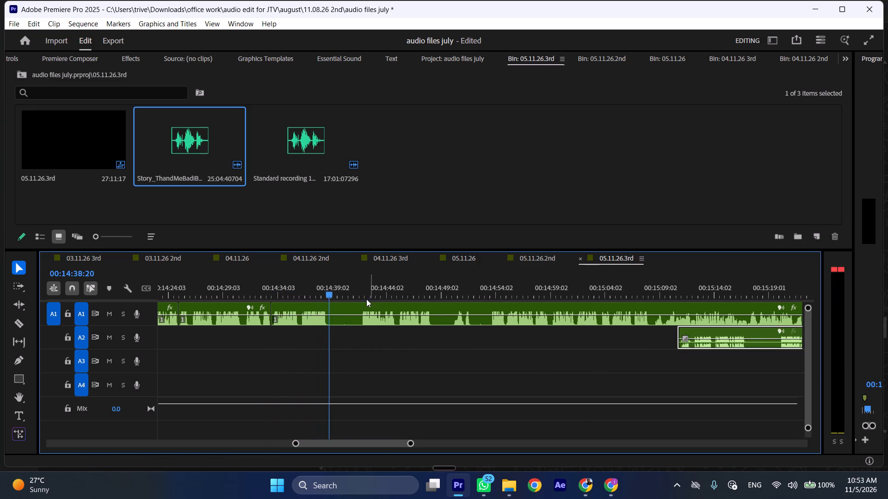
{"action": "key", "text": "shift+c"}
{"action": "left_click_drag", "start_coordinate": [357, 287], "coordinate": [363, 288]}
{"action": "left_click", "coordinate": [366, 306]}
{"action": "key", "text": "shift+c"}
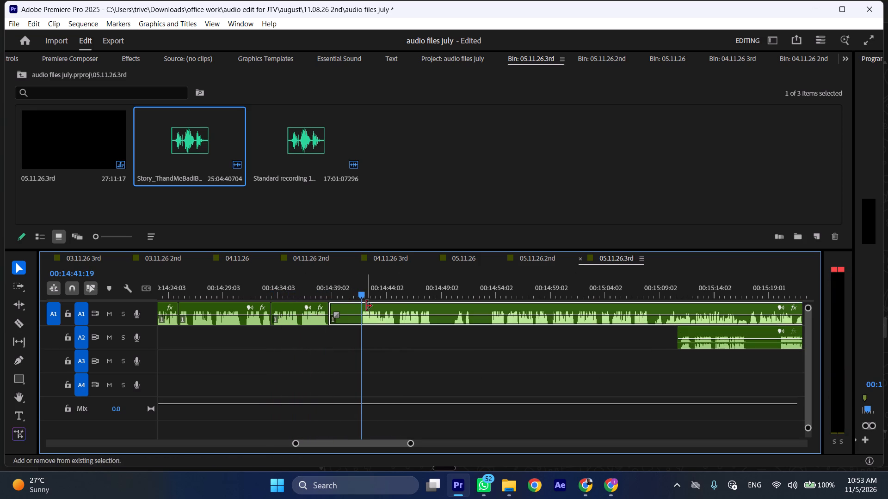
{"action": "key", "text": "ctrl+shift+d"}
Listen on through A1, split it at about 00:14:45:08 and at 00:14:50:11, and ripple-delete the section between.
{"action": "key", "text": "space"}
{"action": "type", "text": "l"}
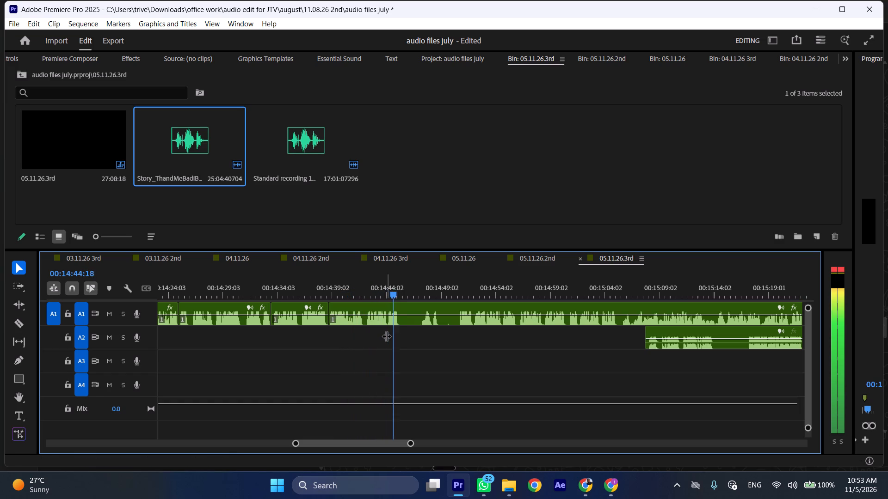
{"action": "key", "text": "space"}
{"action": "key", "text": "shift+c"}
{"action": "left_click", "coordinate": [420, 286]}
{"action": "key", "text": "space"}
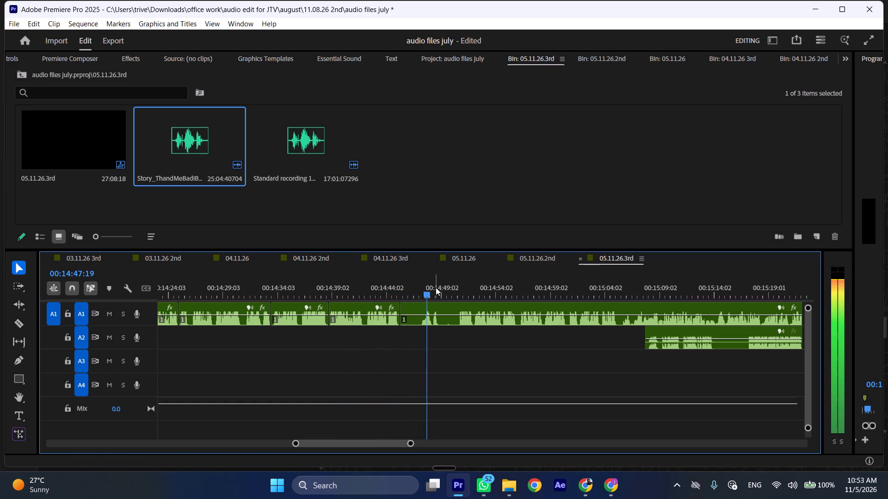
{"action": "left_click_drag", "start_coordinate": [448, 289], "coordinate": [457, 291]}
{"action": "left_click", "coordinate": [472, 310]}
{"action": "key", "text": "shift+c"}
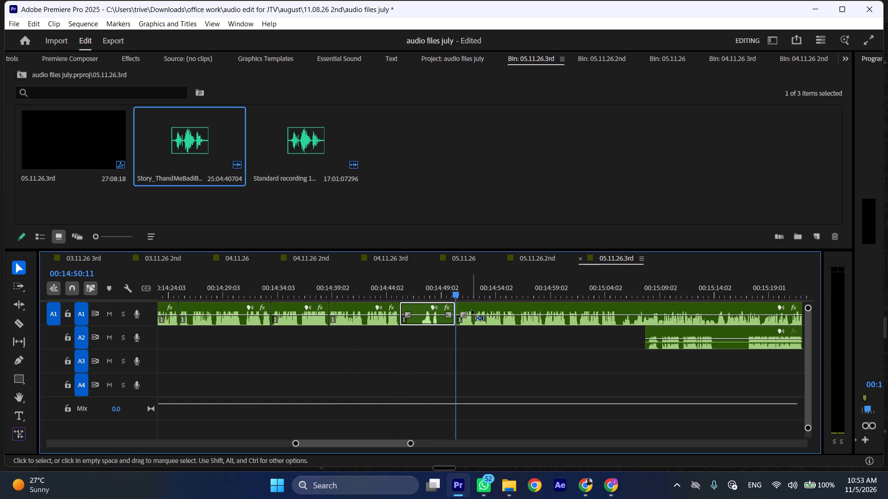
{"action": "key", "text": "ctrl+shift+d"}
Play on at faster speed and move the A2 clip later, starting at about 00:15:29.
{"action": "key", "text": "space"}
{"action": "type", "text": "l"}
{"action": "scroll", "coordinate": [474, 324], "scroll_direction": "down", "scroll_amount": 11}
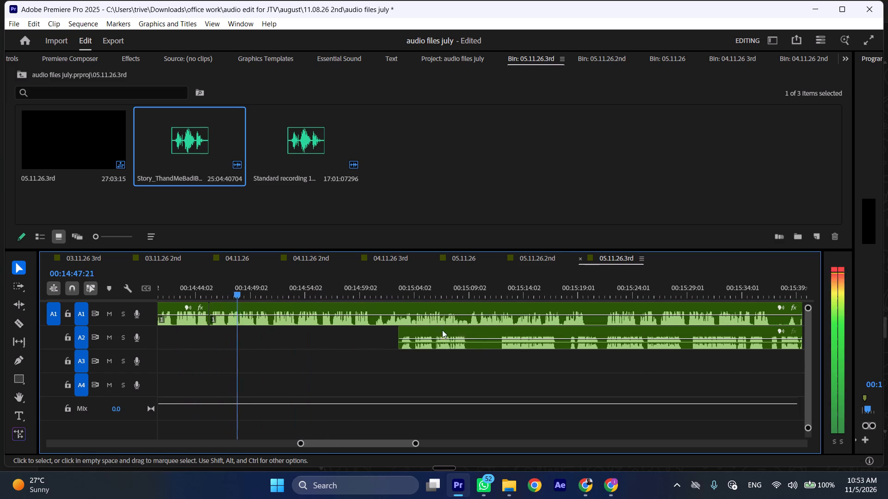
{"action": "left_click_drag", "start_coordinate": [413, 332], "coordinate": [709, 330]}
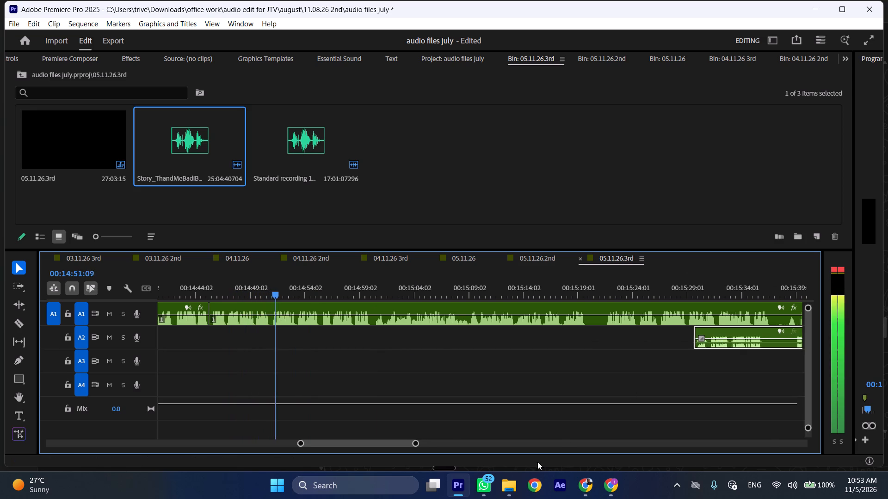
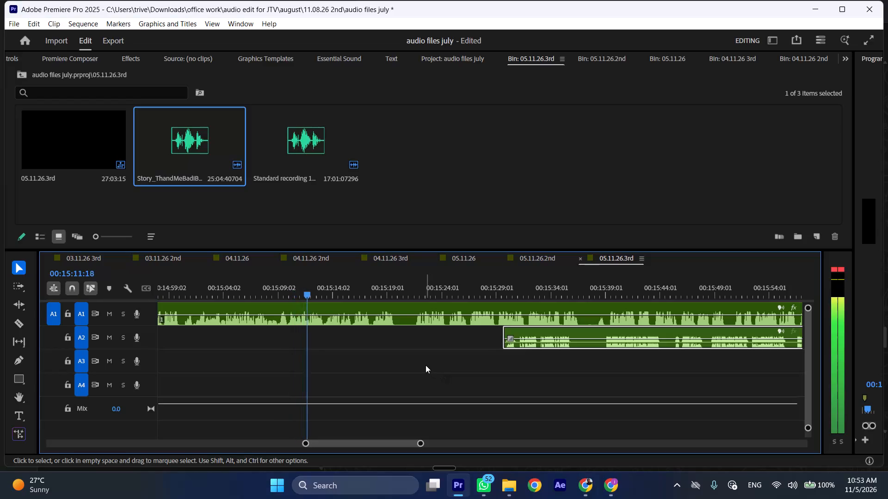
Move the A2 clip later so that it starts at about 00:15:55.
{"action": "scroll", "coordinate": [425, 365], "scroll_direction": "down", "scroll_amount": 3}
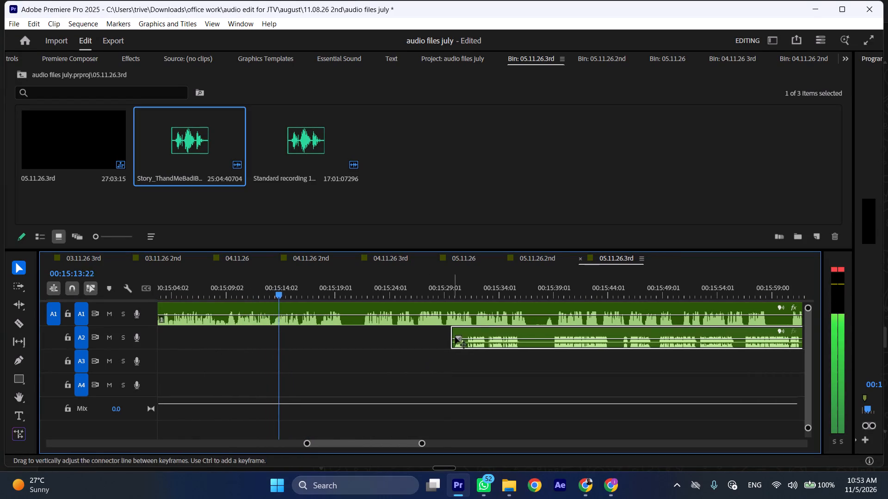
{"action": "left_click_drag", "start_coordinate": [469, 331], "coordinate": [744, 332]}
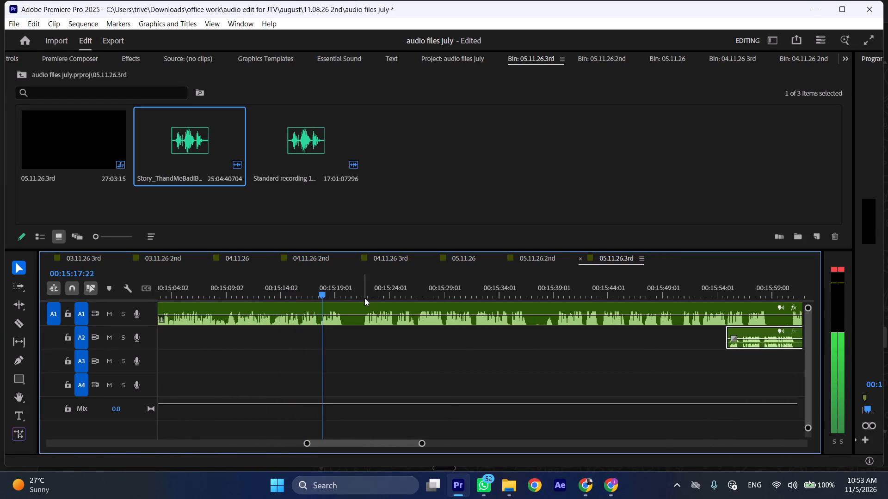
Split the A1 clip at about 00:15:19:20 and at 00:15:21:11 and ripple-delete the silence between the two cuts.
{"action": "key", "text": "space"}
{"action": "key", "text": "shift+c"}
{"action": "left_click", "coordinate": [361, 290]}
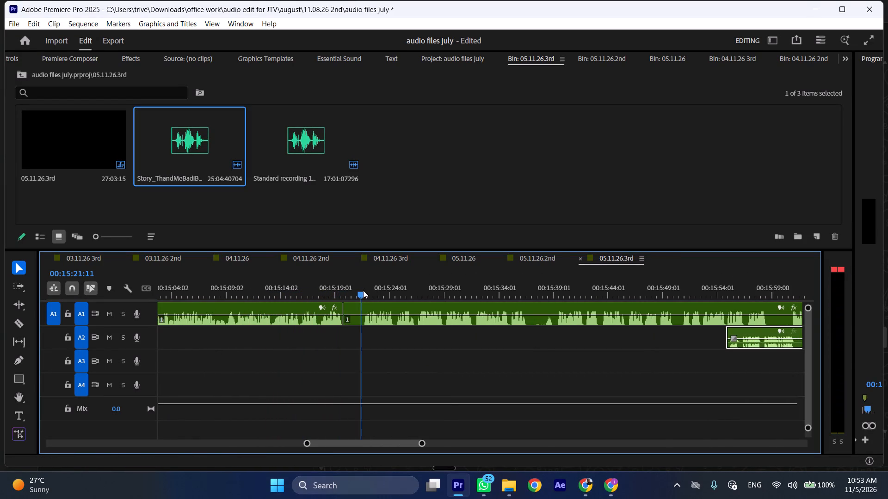
{"action": "left_click", "coordinate": [376, 322]}
{"action": "key", "text": "shift+c"}
{"action": "key", "text": "ctrl+shift+d"}
Play on at faster speed and move the A2 clip later, starting at about 00:16:13.
{"action": "key", "text": "space"}
{"action": "type", "text": "l"}
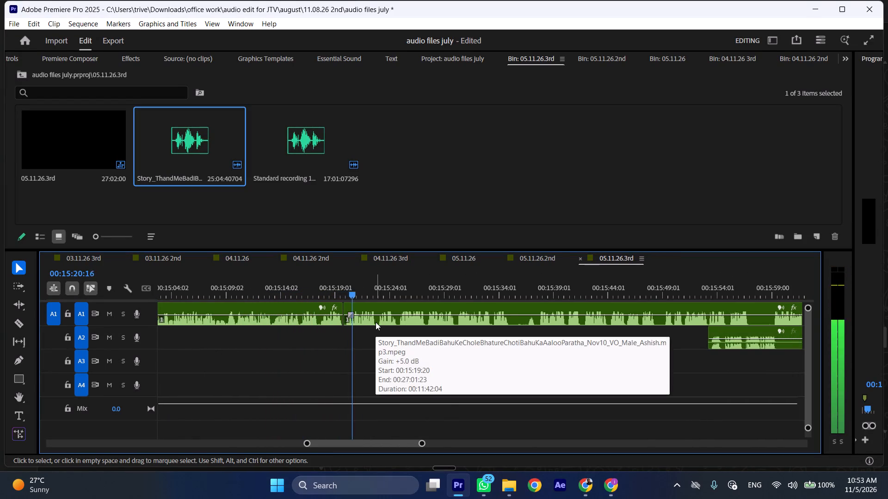
{"action": "scroll", "coordinate": [427, 333], "scroll_direction": "down", "scroll_amount": 5}
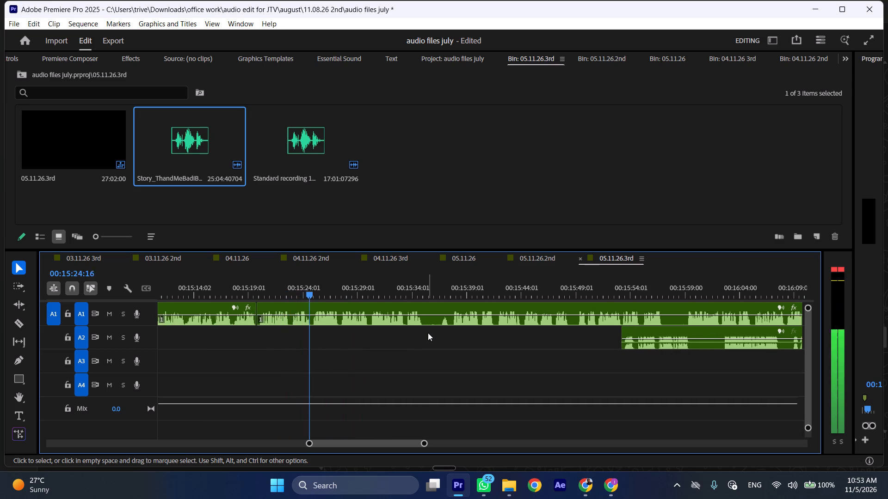
{"action": "scroll", "coordinate": [425, 316], "scroll_direction": "down", "scroll_amount": 5}
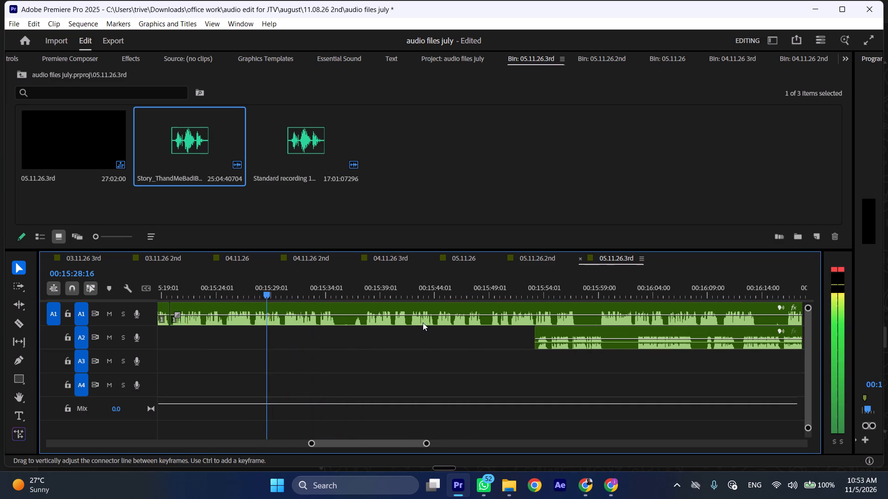
{"action": "left_click_drag", "start_coordinate": [554, 332], "coordinate": [765, 339]}
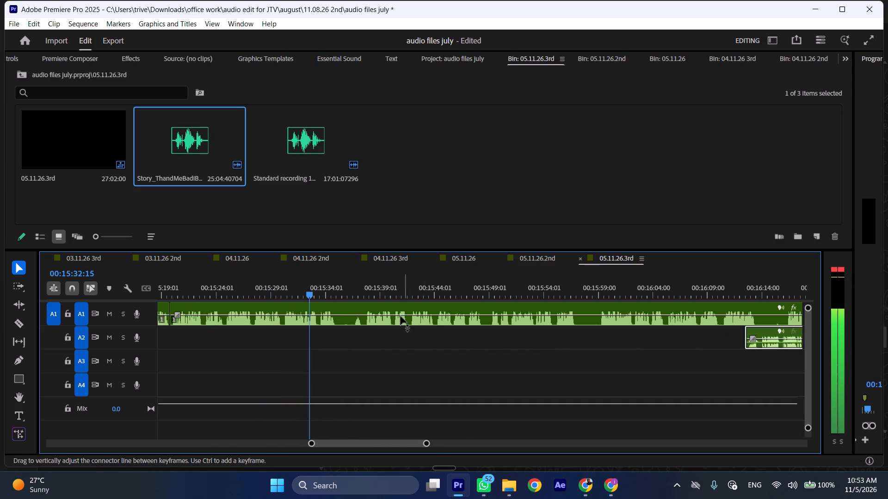
Split the A1 clip at 00:15:35:01 and 00:15:37:18 and ripple-delete the section between the two cuts.
{"action": "key", "text": "space"}
{"action": "type", "text": "C"}
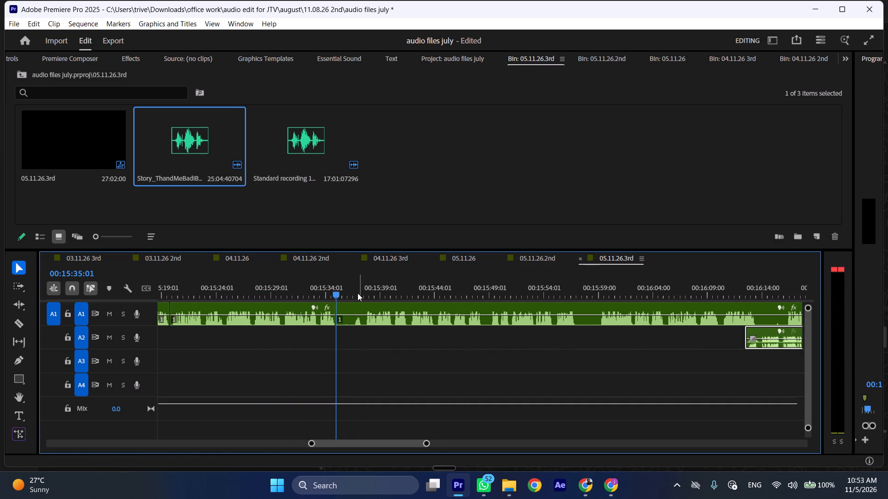
{"action": "left_click", "coordinate": [358, 293]}
{"action": "key", "text": "space"}
{"action": "left_click_drag", "start_coordinate": [362, 293], "coordinate": [367, 295]}
{"action": "left_click", "coordinate": [380, 313]}
{"action": "key", "text": "shift+c"}
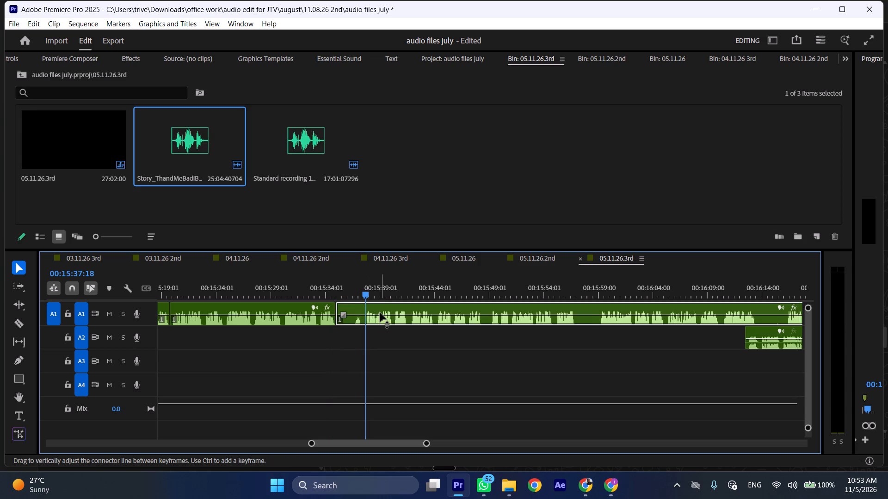
{"action": "key", "text": "ctrl+shift+d"}
Listen on through A1 at faster speed, split it at about 00:15:45:19 and 00:15:46:11, and ripple-delete the short section between.
{"action": "key", "text": "space"}
{"action": "type", "text": "l"}
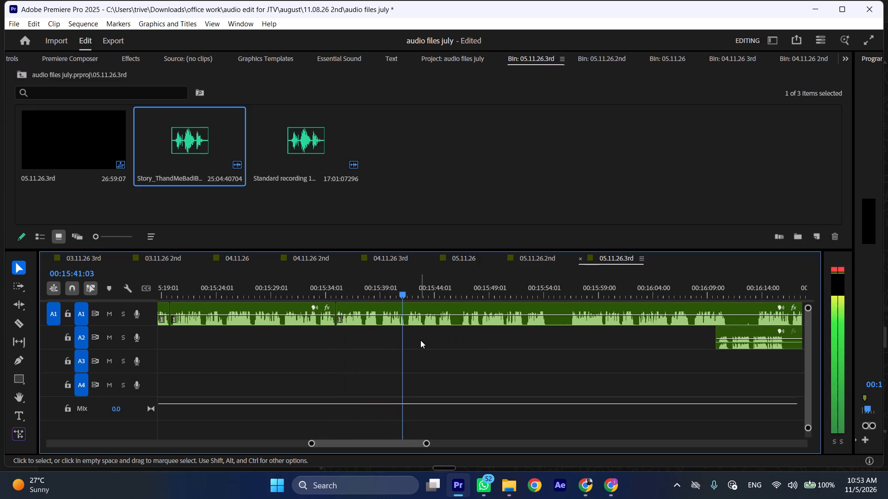
{"action": "scroll", "coordinate": [420, 340], "scroll_direction": "down", "scroll_amount": 4}
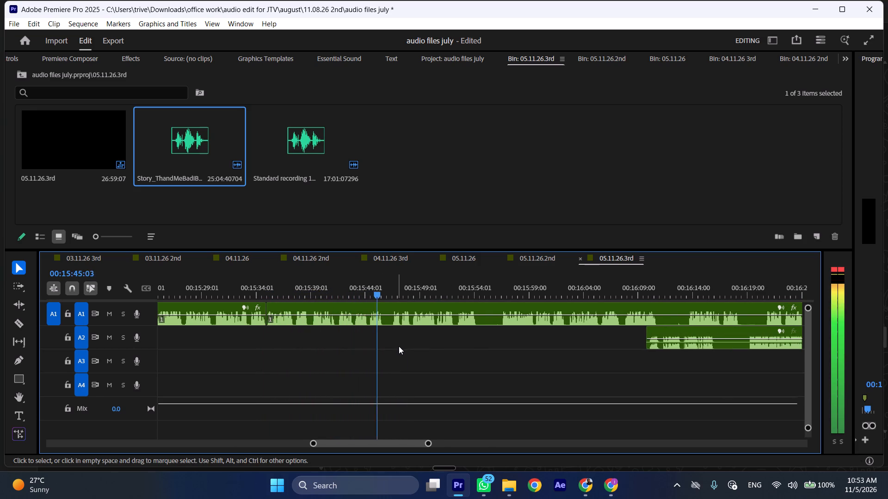
{"action": "left_click_drag", "start_coordinate": [386, 286], "coordinate": [393, 286]}
{"action": "key", "text": "shift+c"}
{"action": "left_click", "coordinate": [402, 310]}
{"action": "key", "text": "shift+c"}
{"action": "key", "text": "ctrl+shift+d"}
Listen on through A1, split it at about 00:15:53:20 and at 00:15:55:18, and ripple-delete the silence between.
{"action": "key", "text": "space"}
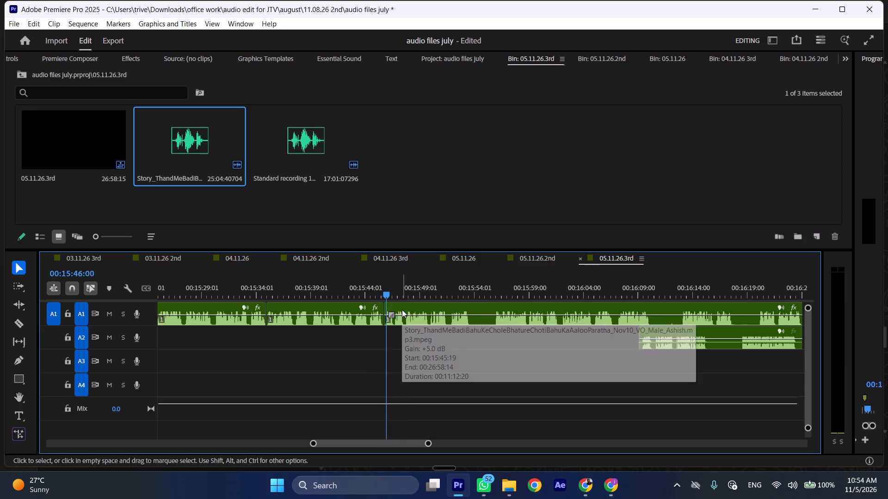
{"action": "type", "text": "l"}
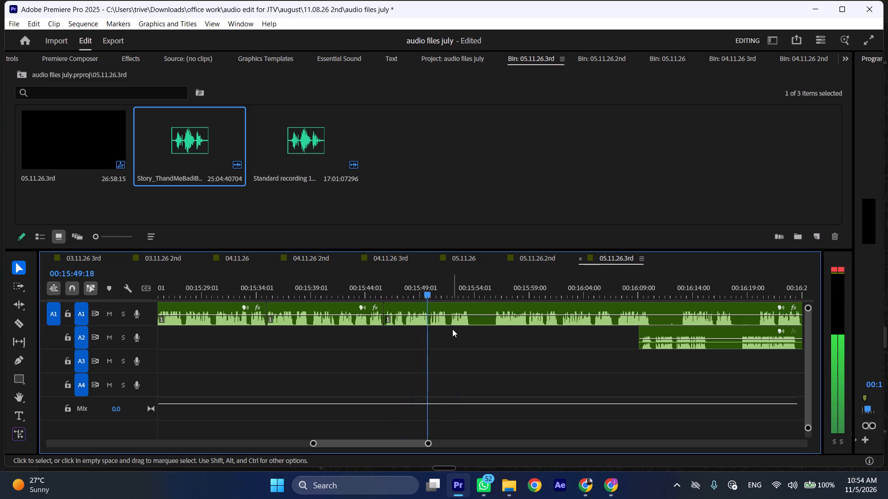
{"action": "key", "text": "space"}
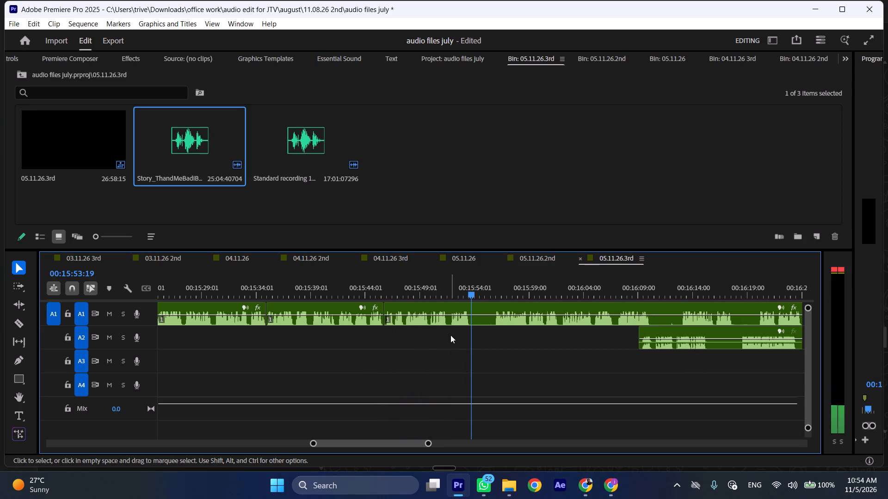
{"action": "key", "text": "shift+c"}
{"action": "left_click_drag", "start_coordinate": [489, 297], "coordinate": [494, 297]}
{"action": "left_click", "coordinate": [501, 317]}
{"action": "key", "text": "shift+c"}
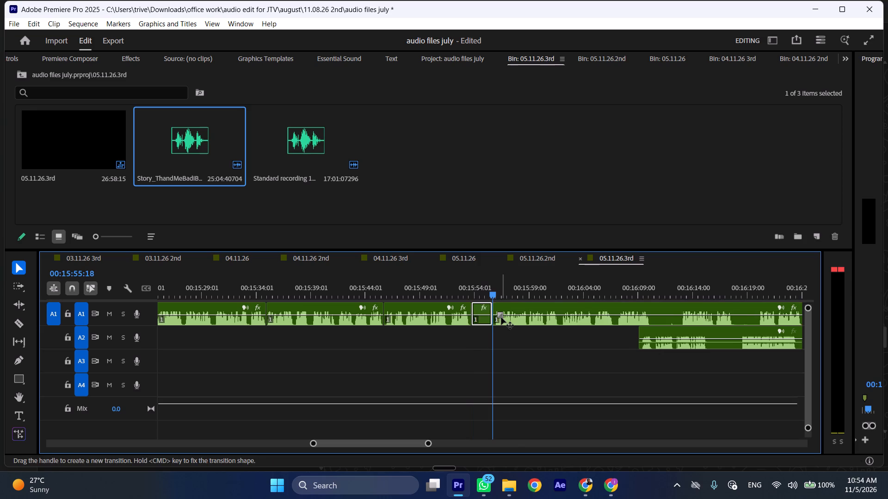
{"action": "key", "text": "ctrl+shift+d"}
Play on at faster speed and move the A2 clip later, starting at about 00:16:17.
{"action": "key", "text": "space"}
{"action": "type", "text": "l"}
{"action": "scroll", "coordinate": [509, 342], "scroll_direction": "down", "scroll_amount": 6}
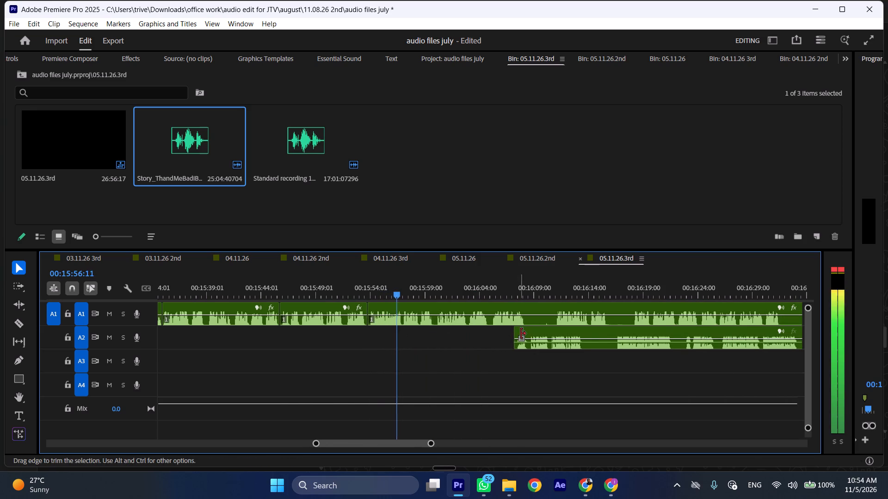
{"action": "left_click_drag", "start_coordinate": [528, 330], "coordinate": [634, 330]}
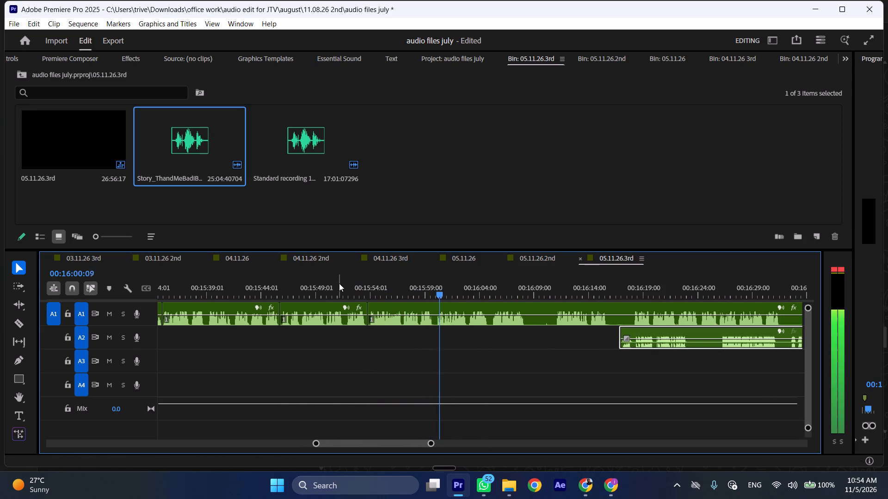
Go back to about 00:15:50 on the timeline and replay A1 around the latest cut.
{"action": "left_click_drag", "start_coordinate": [336, 283], "coordinate": [332, 284]}
{"action": "key", "text": "space"}
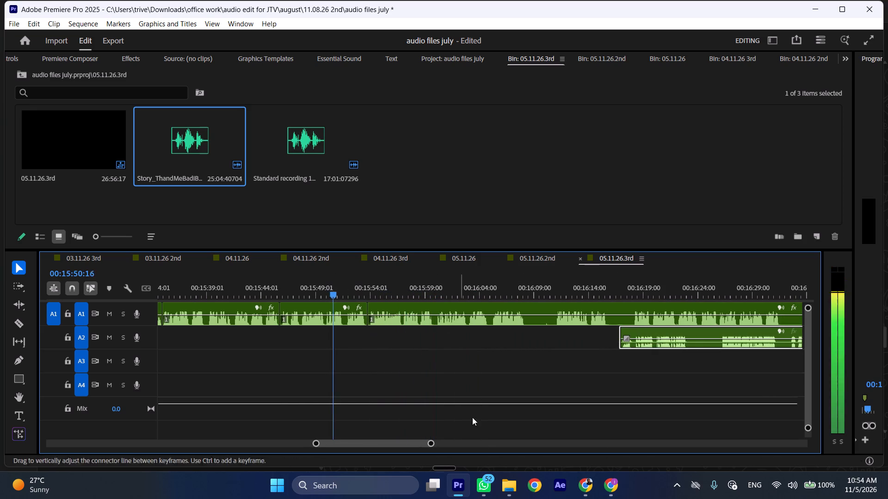
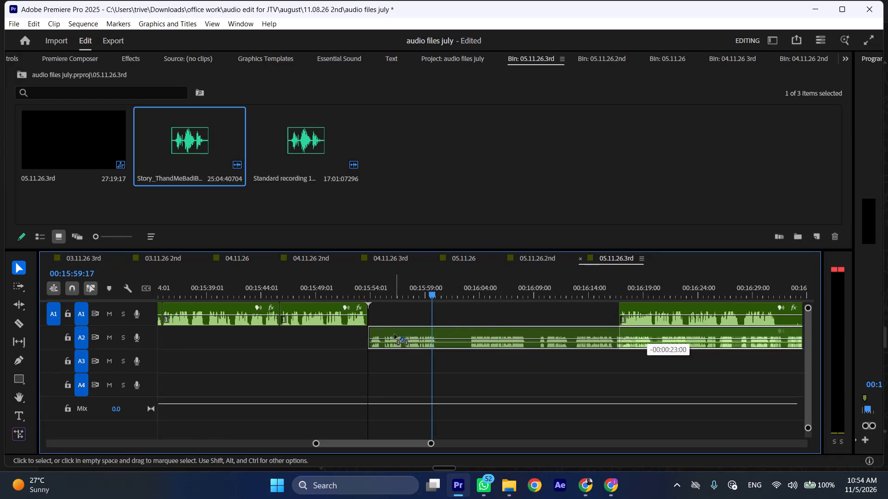
Listen to the A2 clip from about 00:15:53:20 at faster speed and split it at 00:16:00:07.
{"action": "left_click", "coordinate": [366, 290]}
{"action": "key", "text": "space"}
{"action": "type", "text": "l"}
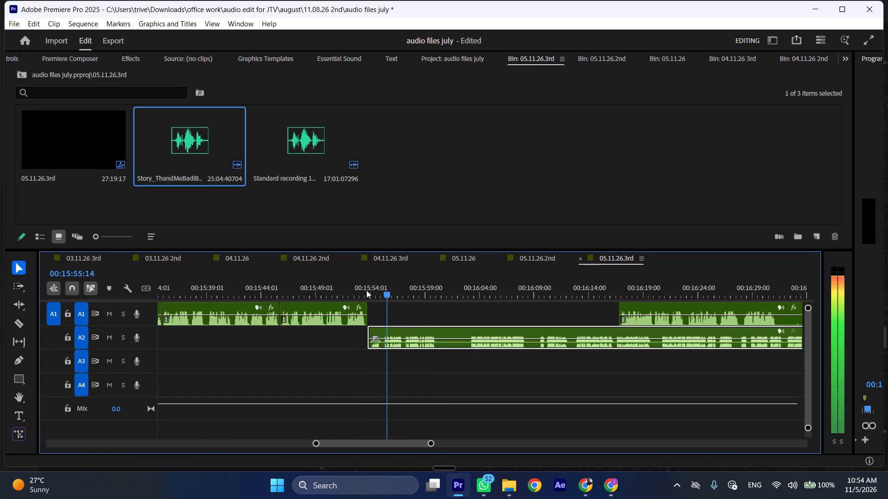
{"action": "left_click", "coordinate": [366, 290]}
{"action": "key", "text": "space"}
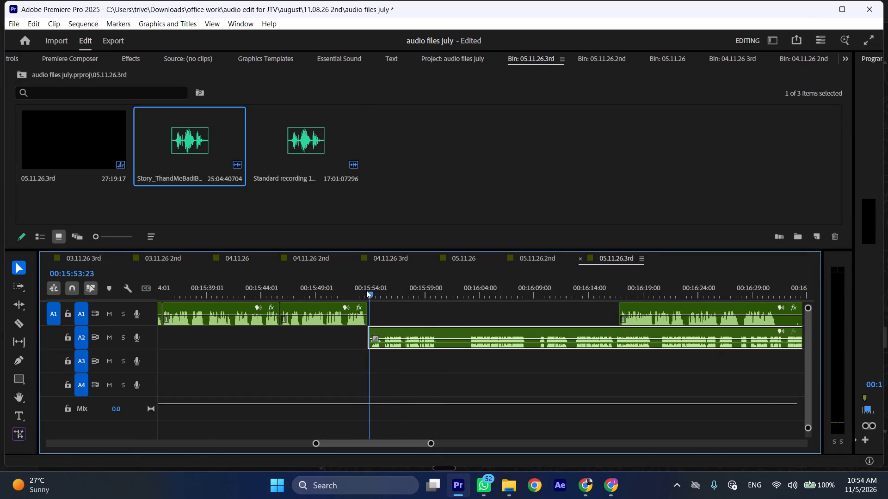
{"action": "key", "text": "l"}
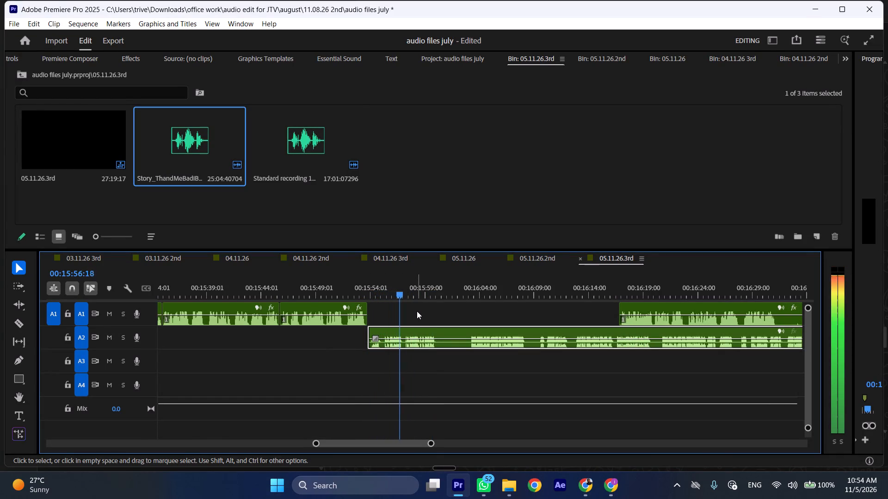
{"action": "scroll", "coordinate": [417, 311], "scroll_direction": "down", "scroll_amount": 3}
{"action": "key", "text": "space"}
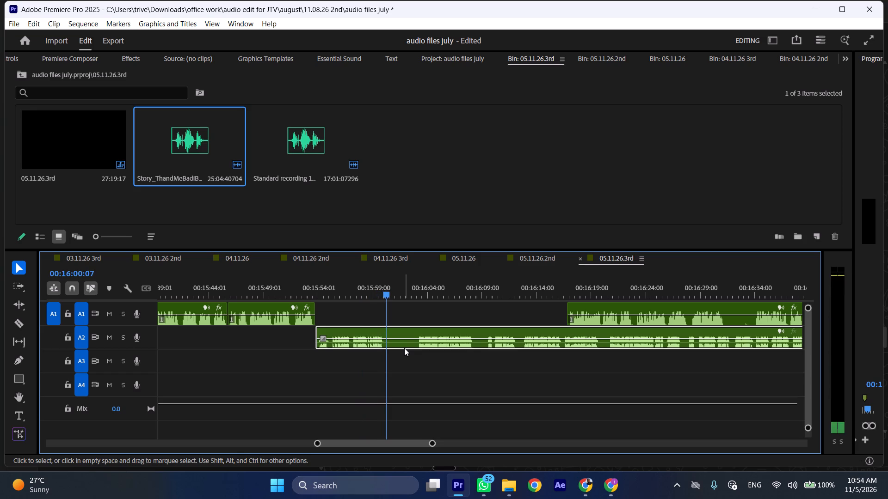
{"action": "key", "text": "shift+c"}
Move the next A1 clip earlier to start at 00:16:00:07, and the remaining A2 clip later to about 00:16:20.
{"action": "left_click_drag", "start_coordinate": [593, 304], "coordinate": [415, 316]}
{"action": "left_click_drag", "start_coordinate": [393, 332], "coordinate": [423, 332]}
{"action": "left_click_drag", "start_coordinate": [436, 330], "coordinate": [452, 330]}
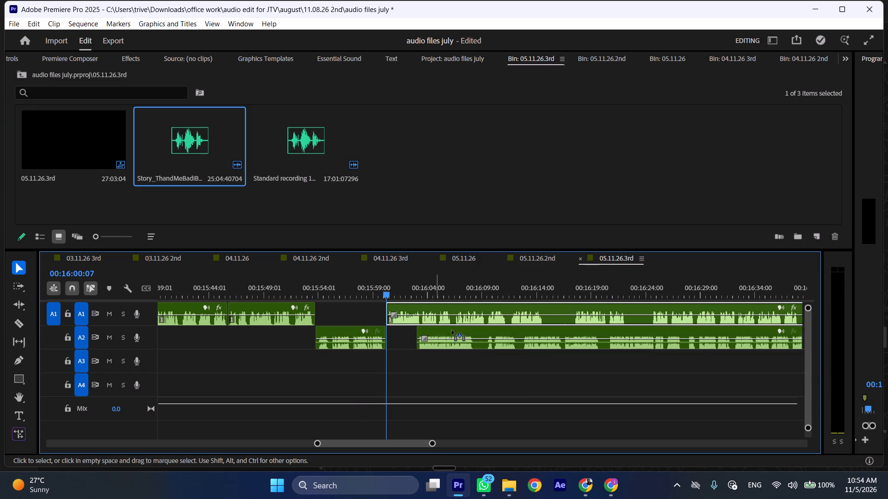
{"action": "left_click_drag", "start_coordinate": [452, 330], "coordinate": [621, 330]}
Listen on through A1 from 00:16:00:07 at faster speed and split it at 00:16:14:19.
{"action": "key", "text": "space"}
{"action": "key", "text": "l"}
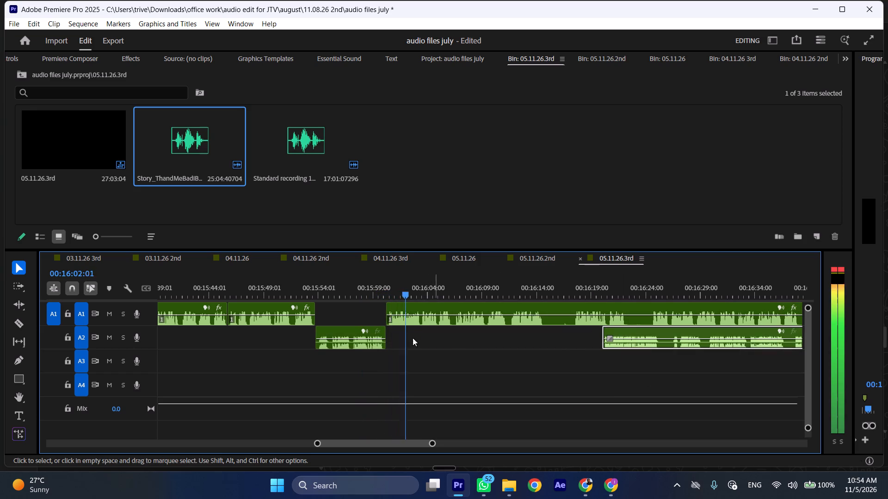
{"action": "scroll", "coordinate": [500, 378], "scroll_direction": "down", "scroll_amount": 4}
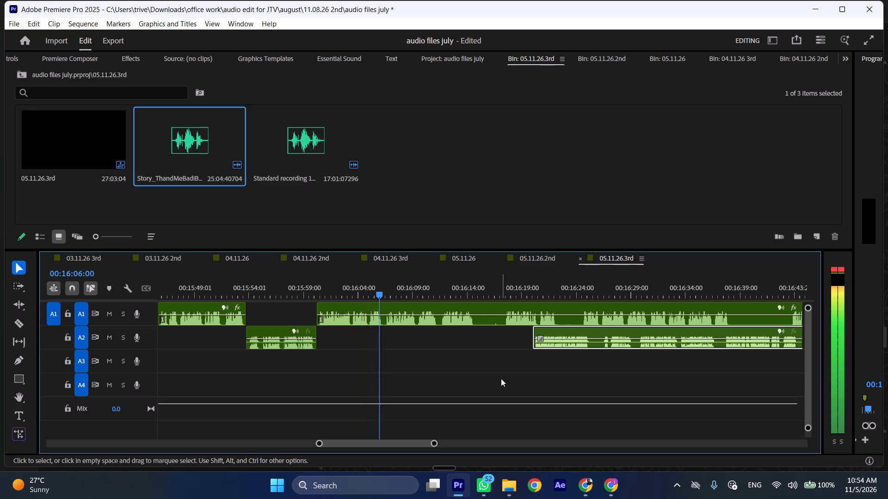
{"action": "scroll", "coordinate": [447, 358], "scroll_direction": "down", "scroll_amount": 2}
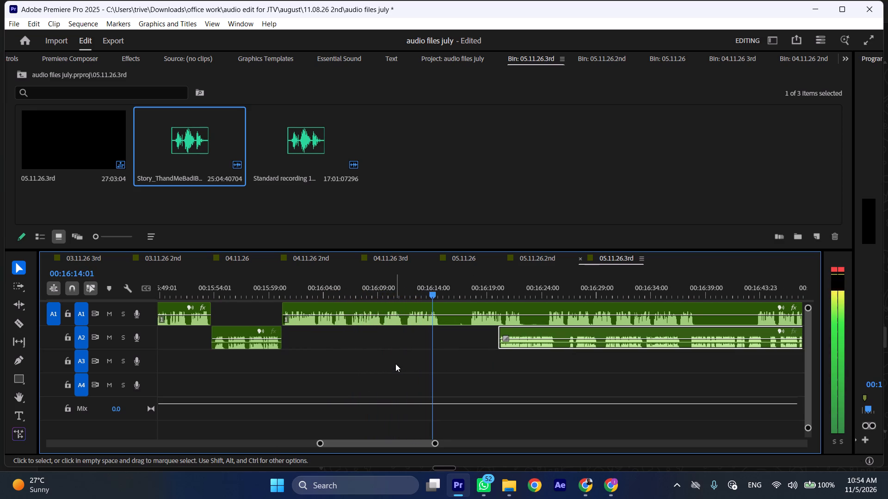
{"action": "key", "text": "space"}
{"action": "type", "text": "C"}
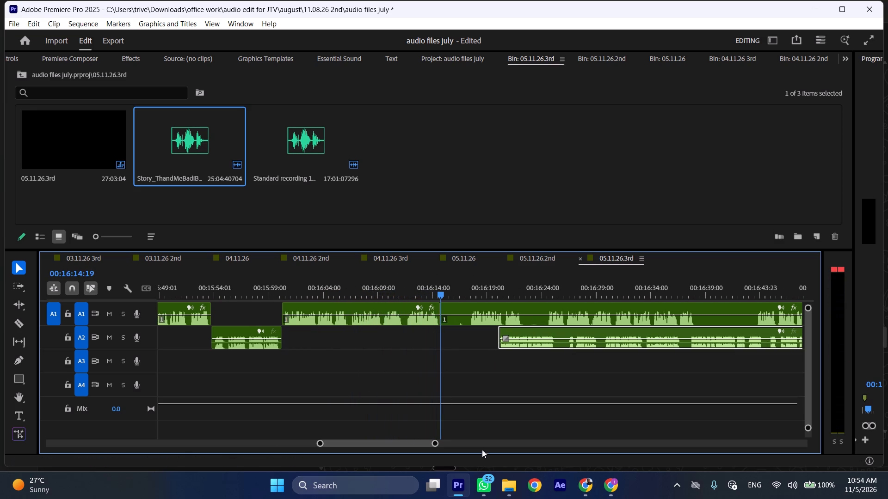
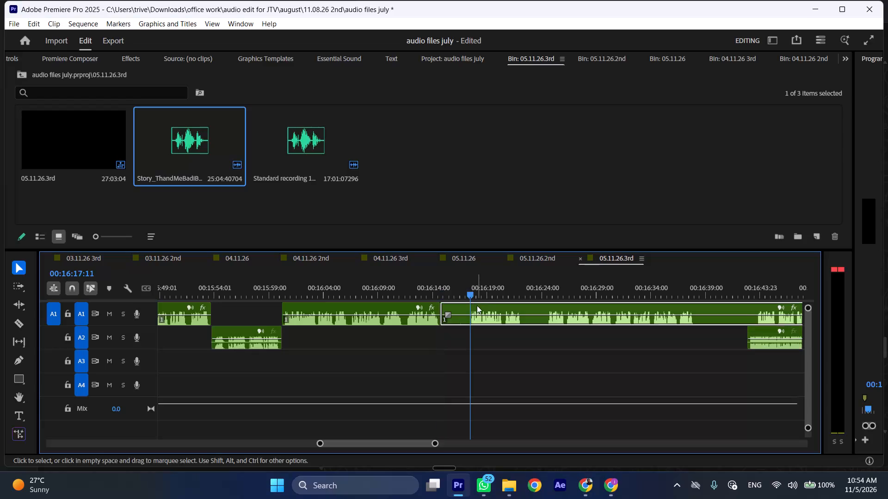
Split the A1 clip at 00:16:17:11 and ripple-delete the section between 00:16:14:19 and that cut.
{"action": "key", "text": "shift+c"}
{"action": "key", "text": "ctrl+shift+d"}
Listen on through A1 at faster speed and ripple-delete the silent section from about 00:16:17:21 to 00:16:21:18.
{"action": "key", "text": "space"}
{"action": "type", "text": "l"}
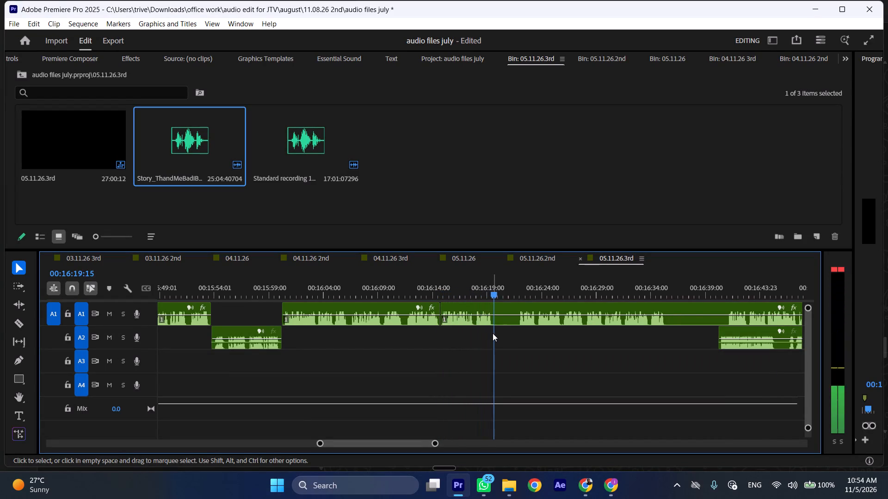
{"action": "scroll", "coordinate": [493, 333], "scroll_direction": "down", "scroll_amount": 4}
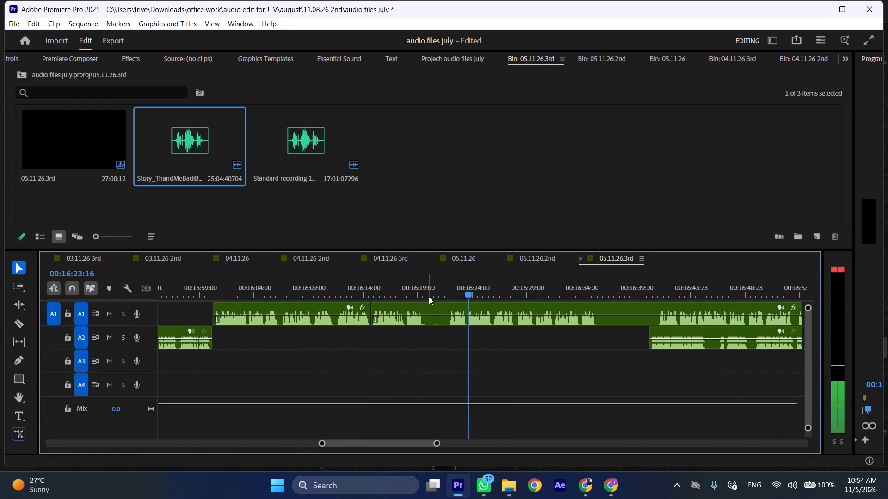
{"action": "left_click", "coordinate": [407, 284]}
{"action": "key", "text": "shift+c"}
{"action": "left_click_drag", "start_coordinate": [436, 281], "coordinate": [449, 282]}
{"action": "left_click", "coordinate": [462, 318]}
{"action": "key", "text": "shift+c"}
{"action": "key", "text": "ctrl+shift+d"}
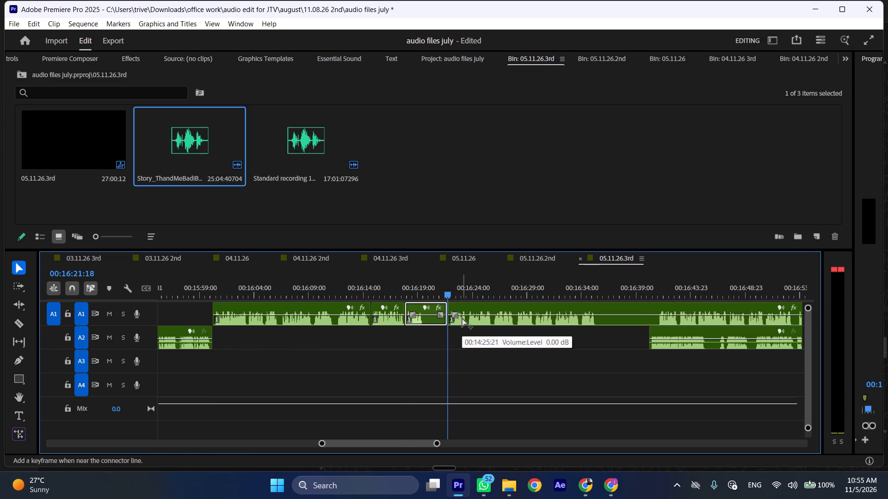
Listen on through A1 from about 00:16:17:21 at faster speed and split it at 00:16:31:14.
{"action": "key", "text": "space"}
{"action": "type", "text": "l"}
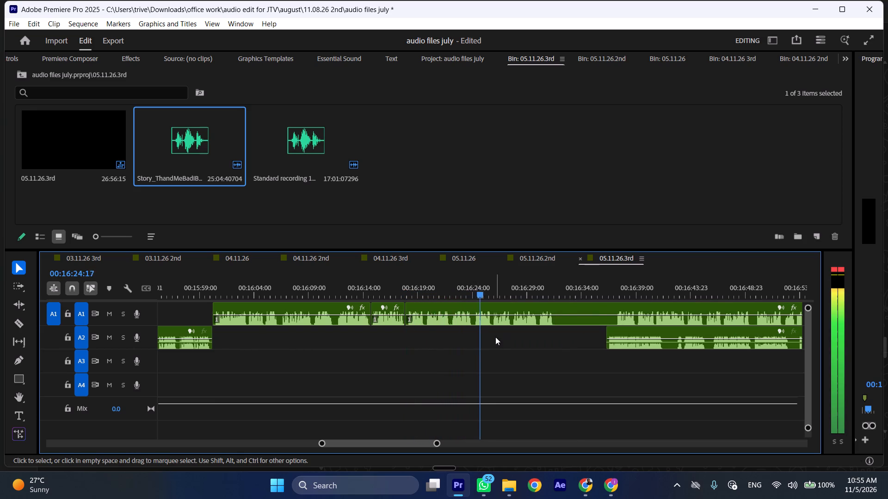
{"action": "scroll", "coordinate": [495, 337], "scroll_direction": "down", "scroll_amount": 8}
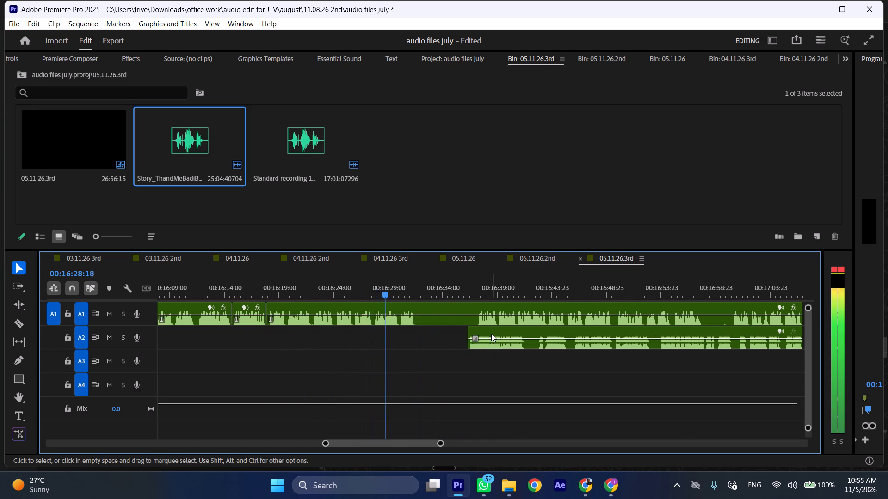
{"action": "key", "text": "space"}
{"action": "type", "text": "C"}
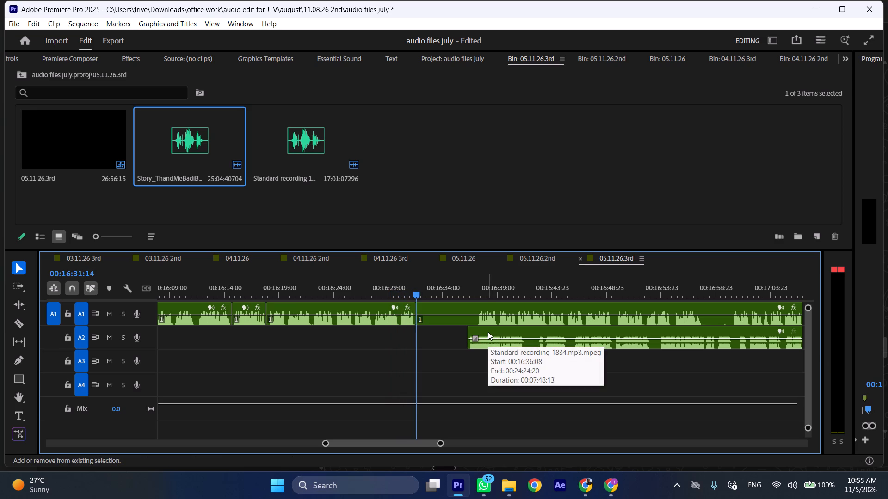
Move the next A2 clip earlier to start at 00:16:31:14, and the remaining A1 clip later to about 00:16:56.
{"action": "left_click_drag", "start_coordinate": [488, 332], "coordinate": [442, 334]}
{"action": "left_click_drag", "start_coordinate": [430, 305], "coordinate": [695, 314]}
Listen to the A2 clip from 00:16:31:14 at faster speed.
{"action": "key", "text": "space"}
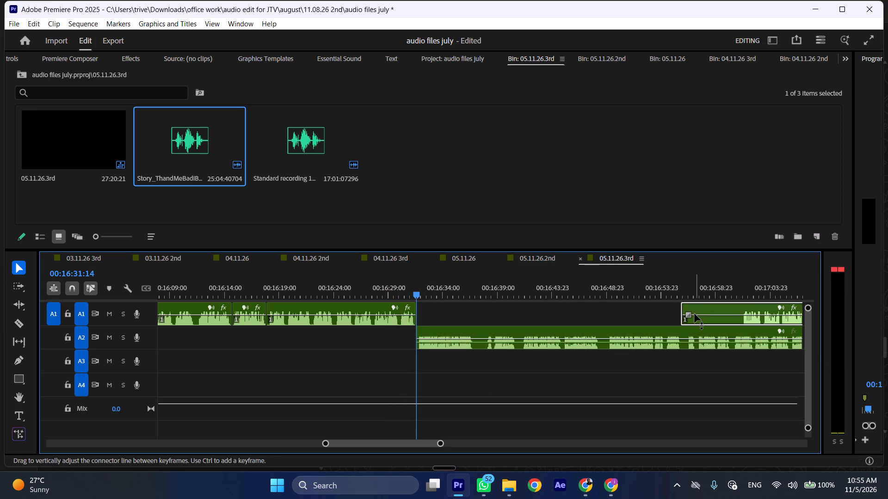
{"action": "type", "text": "l"}
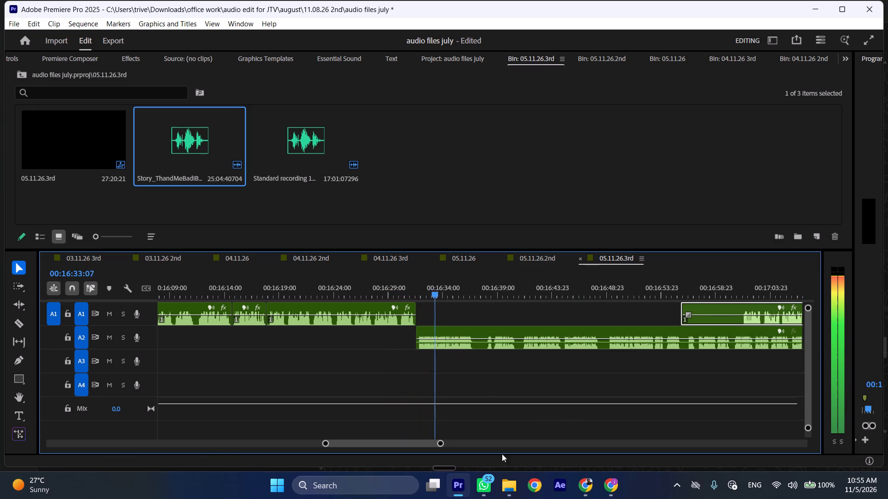
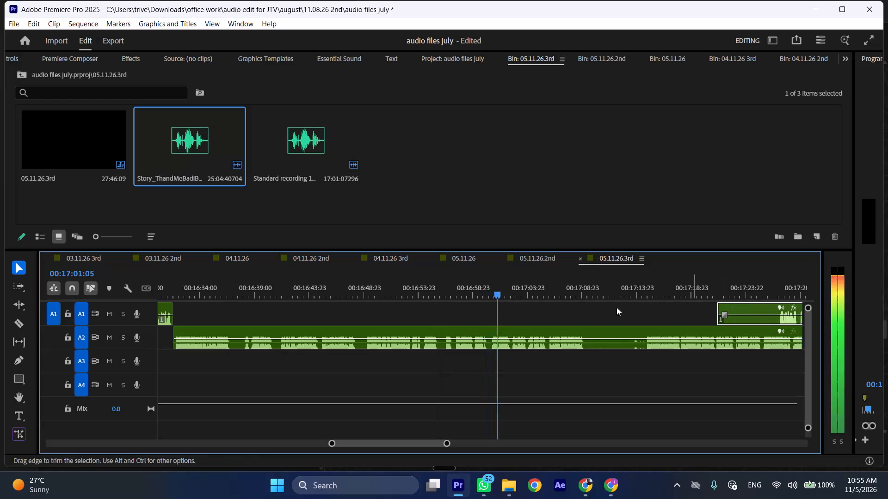
Re-listen to the A2 clip around 00:16:53 and ripple-delete its unwanted section from 00:16:53:08 to 00:16:54:07.
{"action": "left_click", "coordinate": [411, 281]}
{"action": "key", "text": "space"}
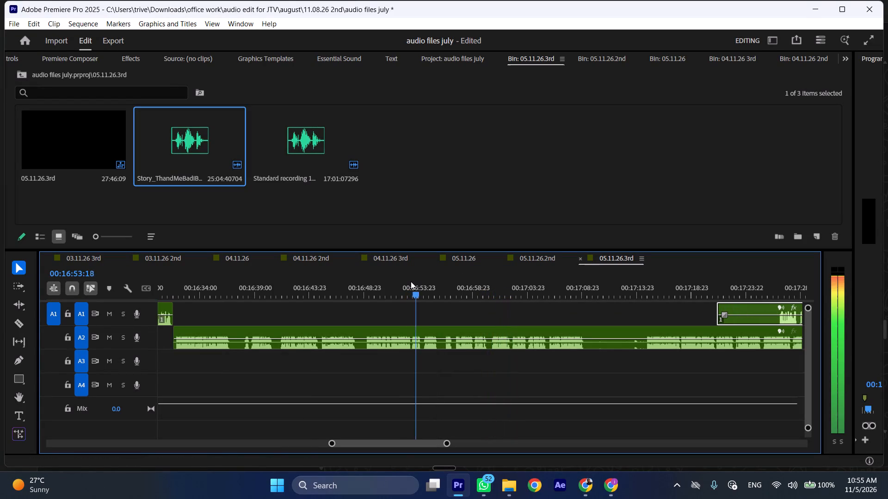
{"action": "left_click", "coordinate": [411, 281]}
{"action": "type", "text": "C"}
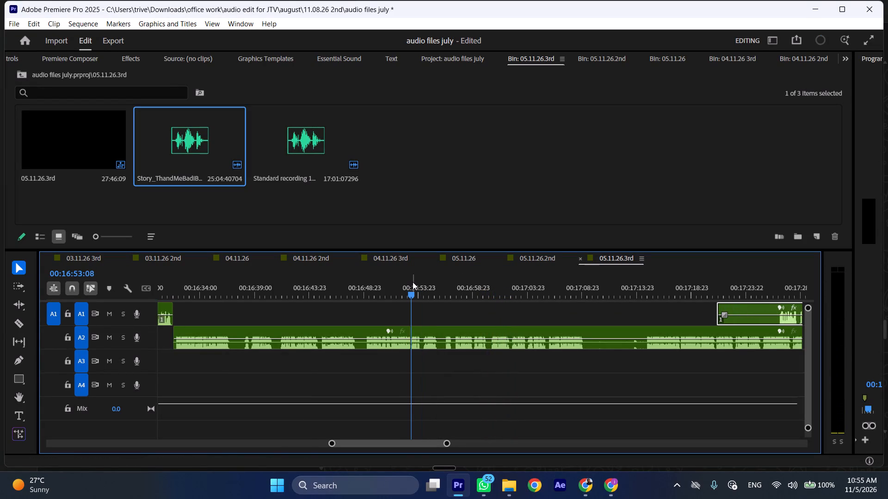
{"action": "key", "text": "space"}
{"action": "key", "text": "space"}
{"action": "key", "text": "space"}
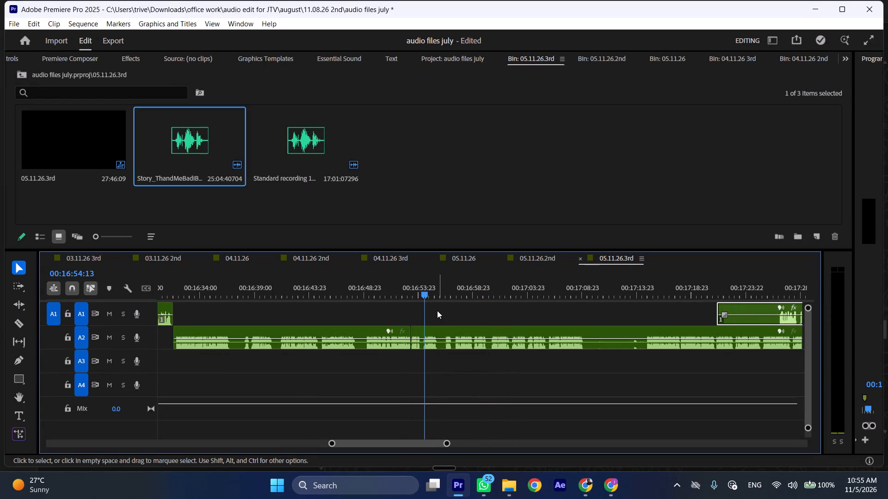
{"action": "left_click", "coordinate": [421, 289]}
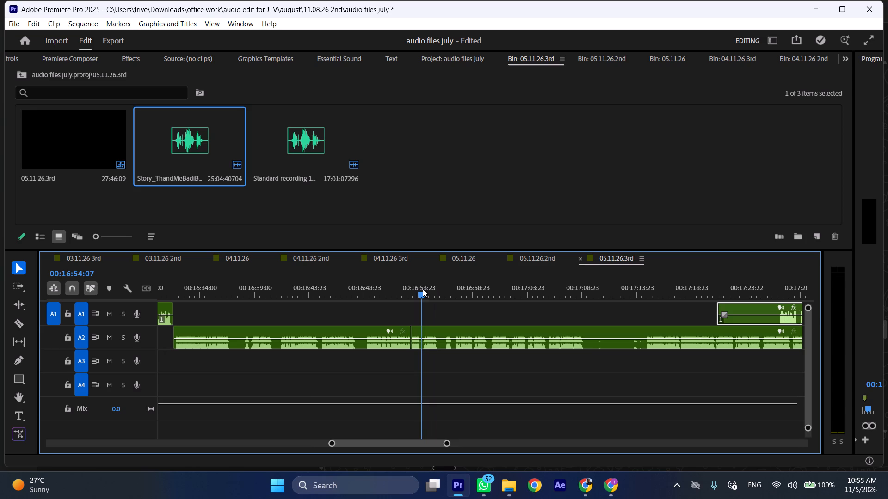
{"action": "left_click", "coordinate": [442, 349]}
{"action": "key", "text": "shift+c"}
{"action": "key", "text": "ctrl+shift+d"}
Listen on through A2 and ripple-delete the unwanted section from 00:16:54:23 to about 00:16:56:09.
{"action": "key", "text": "space"}
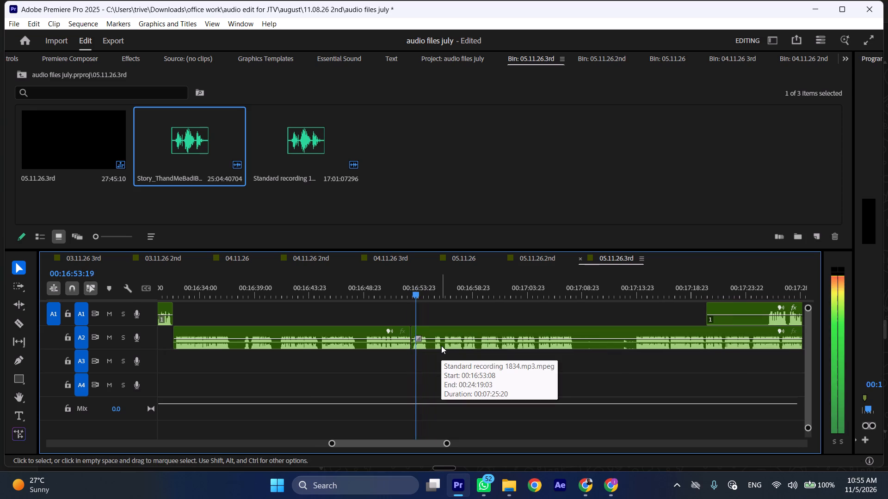
{"action": "key", "text": "space"}
{"action": "key", "text": "shift+c"}
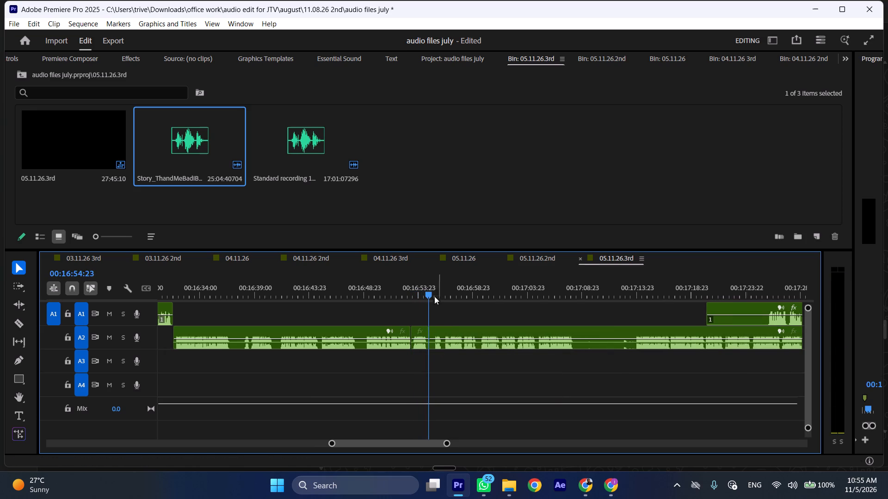
{"action": "left_click", "coordinate": [430, 280]}
{"action": "key", "text": "space"}
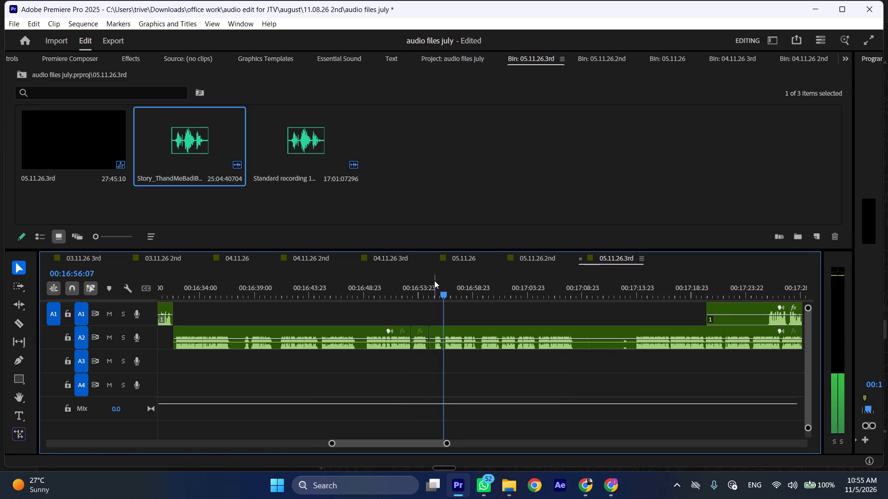
{"action": "key", "text": "space"}
{"action": "key", "text": "space"}
{"action": "left_click_drag", "start_coordinate": [438, 286], "coordinate": [448, 288]}
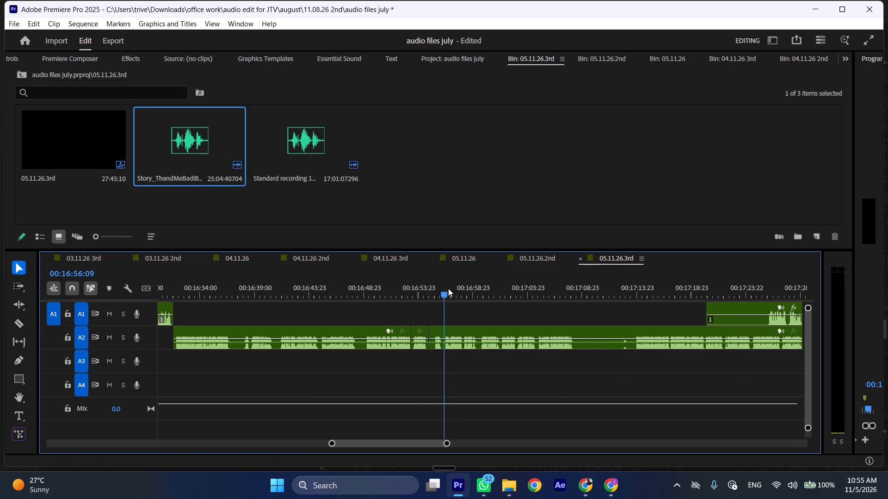
{"action": "left_click_drag", "start_coordinate": [448, 288], "coordinate": [445, 288]}
{"action": "left_click", "coordinate": [465, 331]}
{"action": "key", "text": "shift+c"}
{"action": "key", "text": "ctrl+shift+d"}
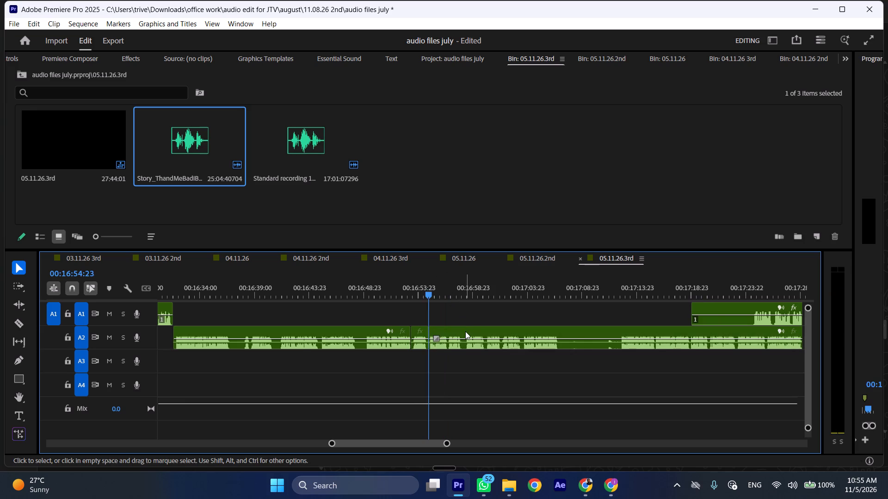
Listen on at faster speed and ripple-delete the unwanted A2 section from 00:16:54:23 to 00:16:58:02.
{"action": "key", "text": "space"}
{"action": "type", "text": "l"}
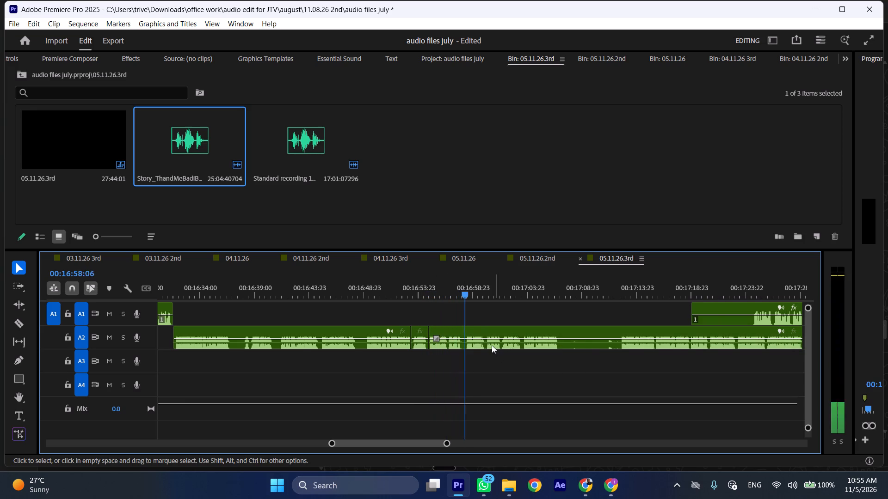
{"action": "left_click_drag", "start_coordinate": [468, 284], "coordinate": [464, 284]}
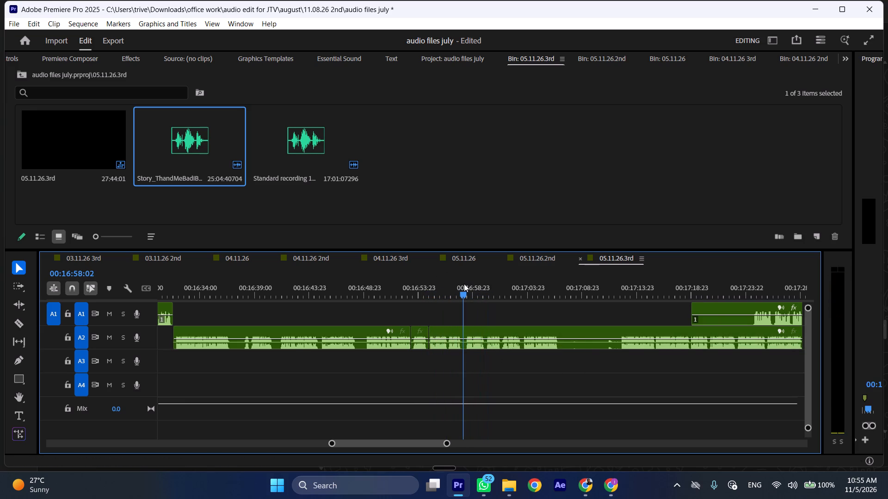
{"action": "left_click", "coordinate": [481, 332]}
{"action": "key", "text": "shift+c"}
{"action": "key", "text": "ctrl+shift+d"}
Listen on through A2 at faster speed and split the clip at about 00:17:03:19.
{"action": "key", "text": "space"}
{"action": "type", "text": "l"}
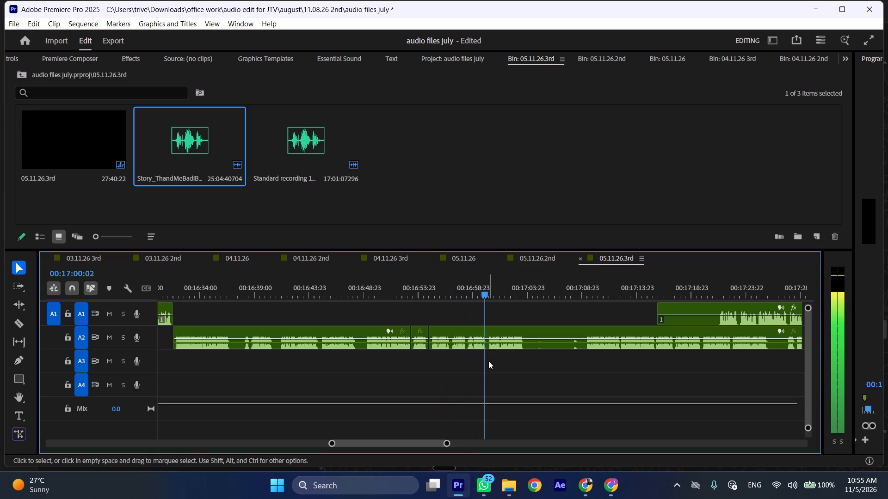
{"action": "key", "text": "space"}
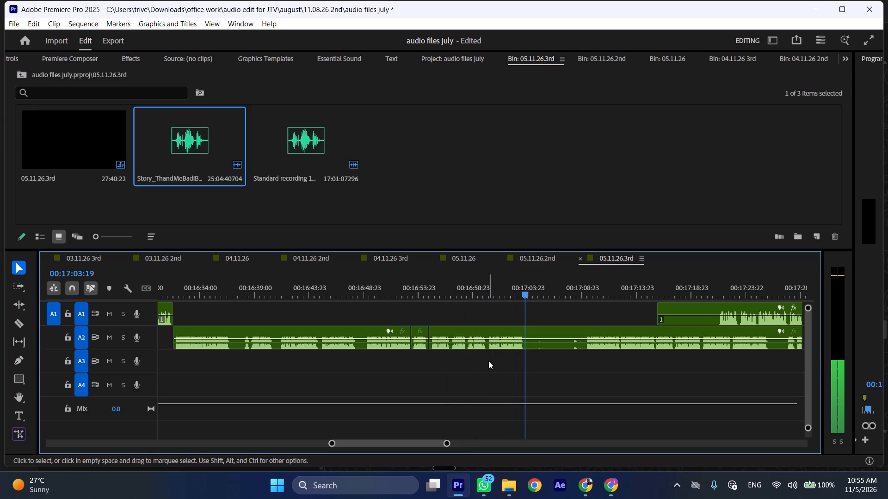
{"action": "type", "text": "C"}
Ripple-delete the short pause in A2 from 00:16:36:23 to about 00:16:37:20.
{"action": "left_click_drag", "start_coordinate": [234, 283], "coordinate": [236, 283]}
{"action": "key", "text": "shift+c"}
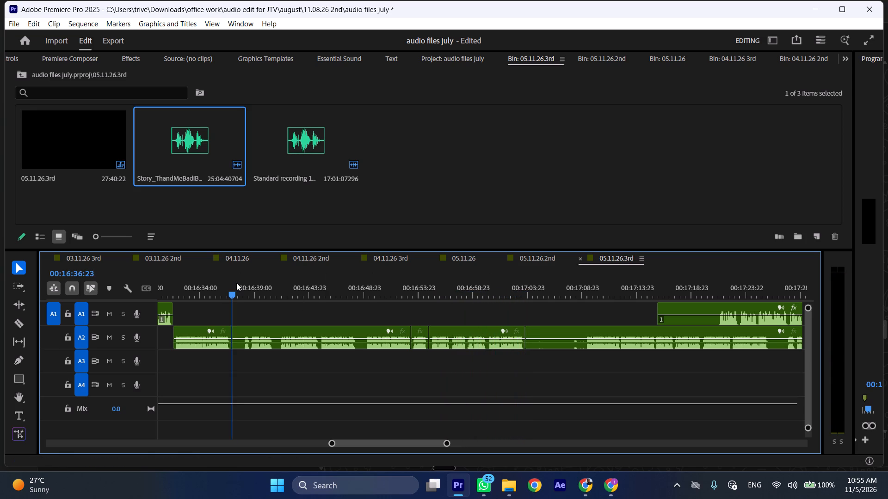
{"action": "left_click_drag", "start_coordinate": [236, 283], "coordinate": [244, 284]}
{"action": "left_click", "coordinate": [263, 336]}
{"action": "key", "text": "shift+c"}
{"action": "key", "text": "ctrl+shift+d"}
Ripple-delete the short pause in A2 from about 00:16:39:19 to 00:16:40:09.
{"action": "left_click_drag", "start_coordinate": [265, 284], "coordinate": [271, 284]}
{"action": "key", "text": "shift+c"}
{"action": "left_click", "coordinate": [286, 331]}
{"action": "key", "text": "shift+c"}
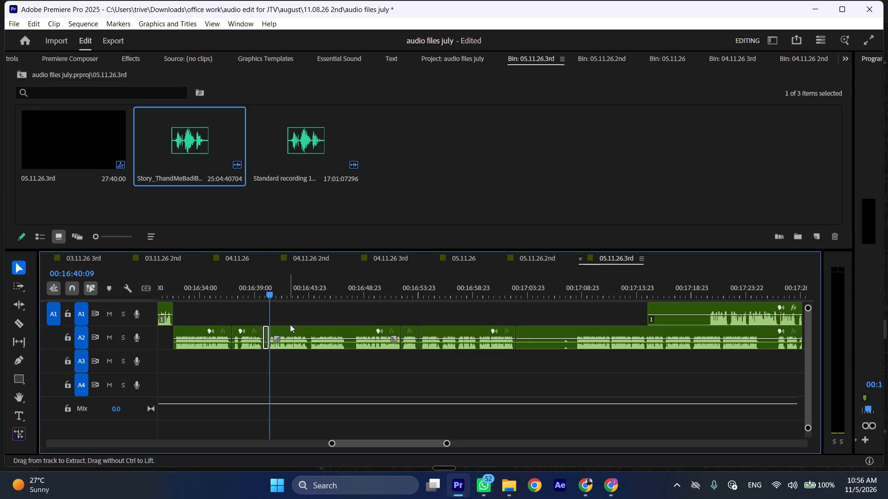
{"action": "key", "text": "ctrl+shift+d"}
Ripple-delete the short pause in A2 from 00:16:46:23 to about 00:16:47:18.
{"action": "left_click_drag", "start_coordinate": [310, 283], "coordinate": [348, 284]}
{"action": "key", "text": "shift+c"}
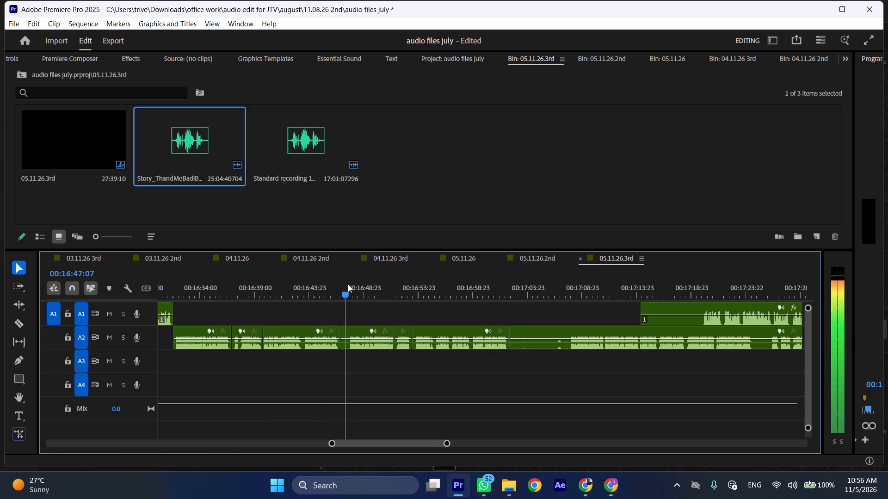
{"action": "left_click_drag", "start_coordinate": [348, 284], "coordinate": [350, 284]}
{"action": "left_click", "coordinate": [363, 347]}
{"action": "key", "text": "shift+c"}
{"action": "key", "text": "ctrl+shift+d"}
Play back A2 from the cut at 00:16:46:23, and again from about 00:16:59:23.
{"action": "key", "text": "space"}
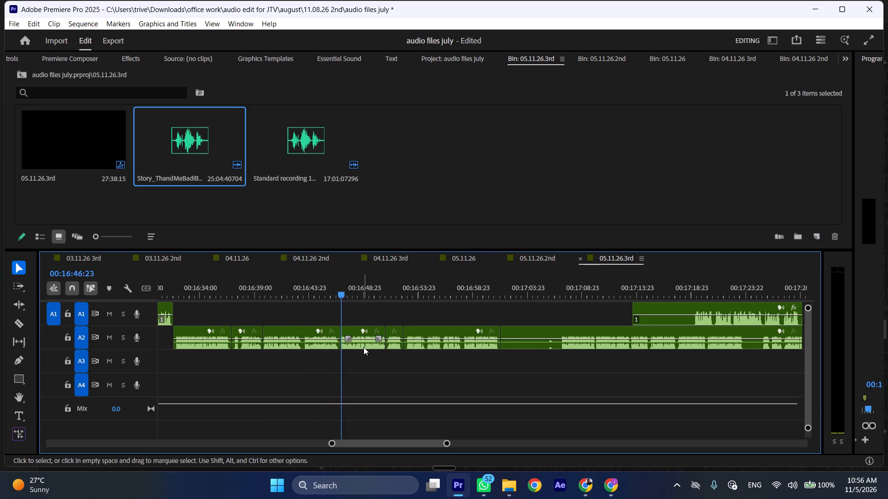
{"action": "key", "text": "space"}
{"action": "left_click_drag", "start_coordinate": [463, 277], "coordinate": [469, 279]}
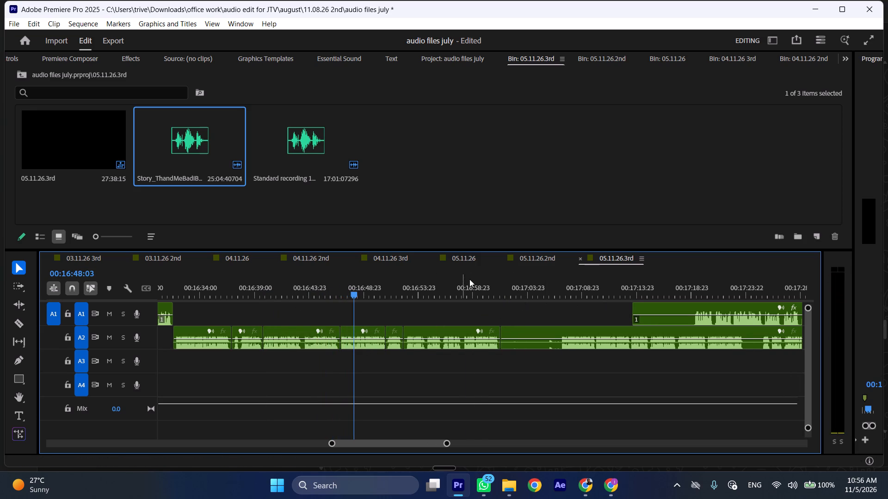
{"action": "left_click_drag", "start_coordinate": [469, 279], "coordinate": [482, 281]}
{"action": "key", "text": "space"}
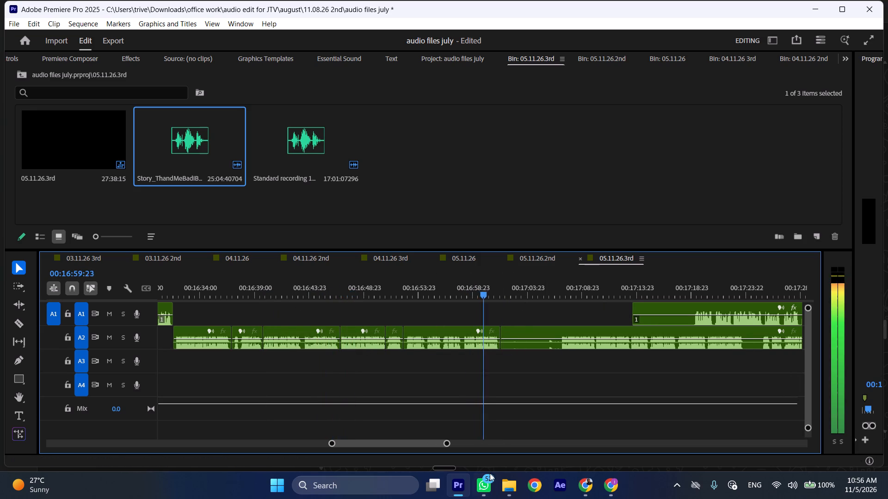
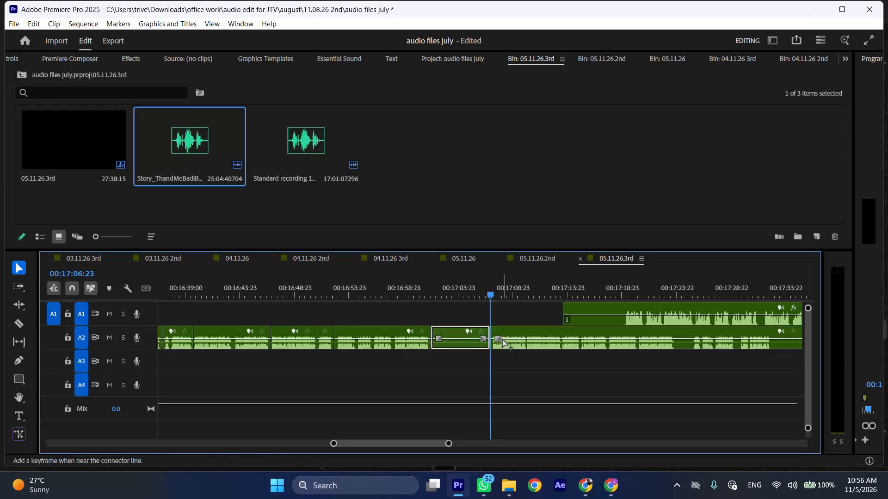
Ripple-delete the selected A2 section from about 00:17:01:13 to 00:17:06:23.
{"action": "key", "text": "ctrl+shift+d"}
During faster playback, trim the A1 clip's start to about 00:17:13:14 and move the clip to begin at about 00:17:37.
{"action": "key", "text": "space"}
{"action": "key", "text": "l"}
{"action": "scroll", "coordinate": [514, 353], "scroll_direction": "down", "scroll_amount": 6}
{"action": "left_click_drag", "start_coordinate": [407, 304], "coordinate": [431, 306]}
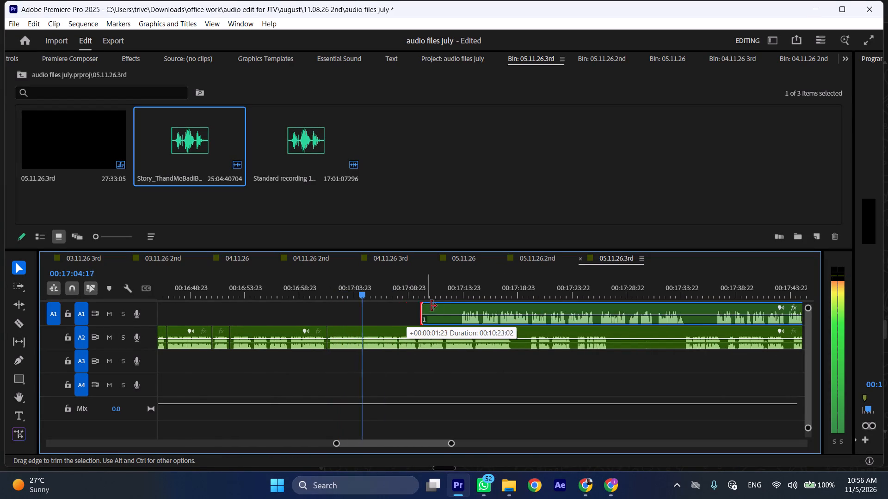
{"action": "left_click_drag", "start_coordinate": [431, 306], "coordinate": [465, 302]}
{"action": "left_click_drag", "start_coordinate": [473, 303], "coordinate": [649, 304]}
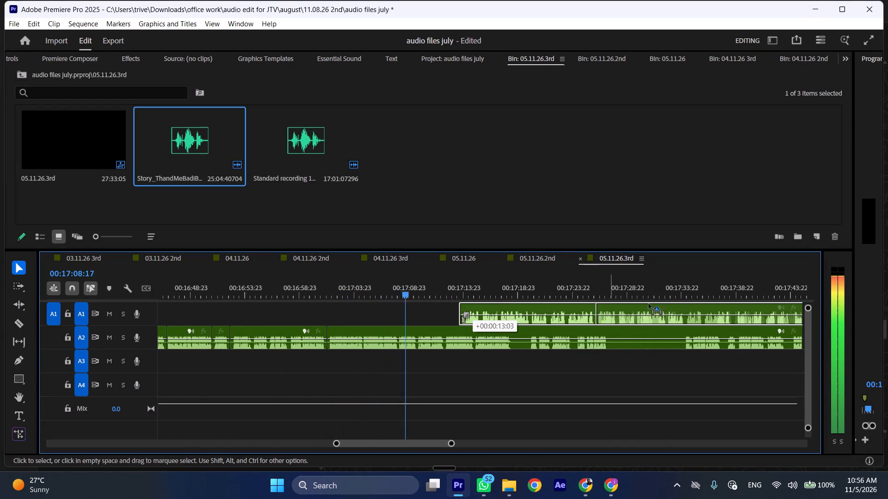
{"action": "left_click_drag", "start_coordinate": [649, 304], "coordinate": [732, 304]}
Listen on through A2, cut it at about 00:17:18:11 where the pause begins, and place the playhead at 00:17:19:19.
{"action": "scroll", "coordinate": [514, 346], "scroll_direction": "down", "scroll_amount": 4}
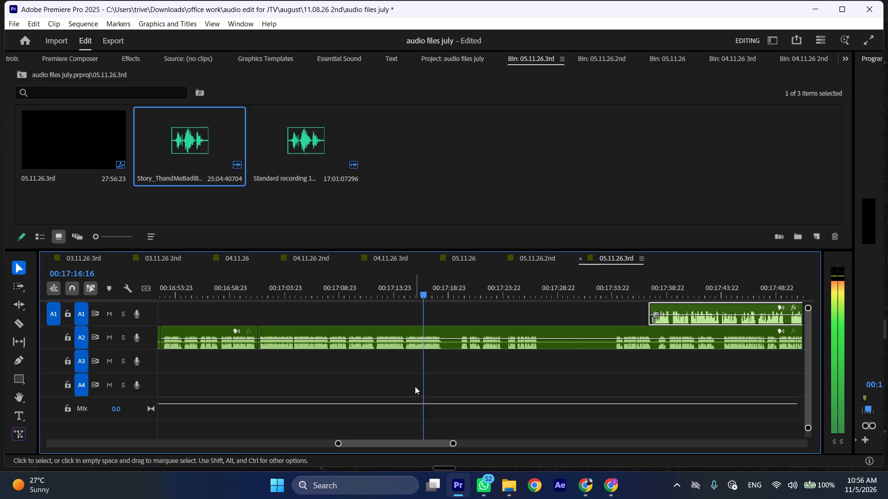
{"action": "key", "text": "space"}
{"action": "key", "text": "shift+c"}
{"action": "left_click_drag", "start_coordinate": [457, 285], "coordinate": [460, 285]}
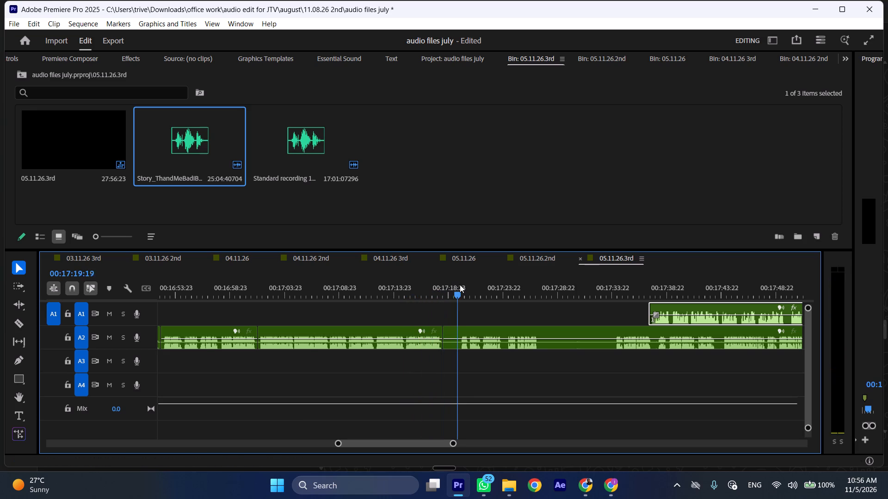
Cut the A2 clip at about 00:17:20 and ripple-delete its opening silence from 00:17:18:12.
{"action": "left_click_drag", "start_coordinate": [460, 285], "coordinate": [462, 285]}
{"action": "left_click", "coordinate": [469, 345]}
{"action": "key", "text": "shift+c"}
{"action": "key", "text": "ctrl+shift+d"}
Listen on through the A2 clip and cut it at 00:17:25:16, where its long silence begins.
{"action": "key", "text": "space"}
{"action": "type", "text": "l"}
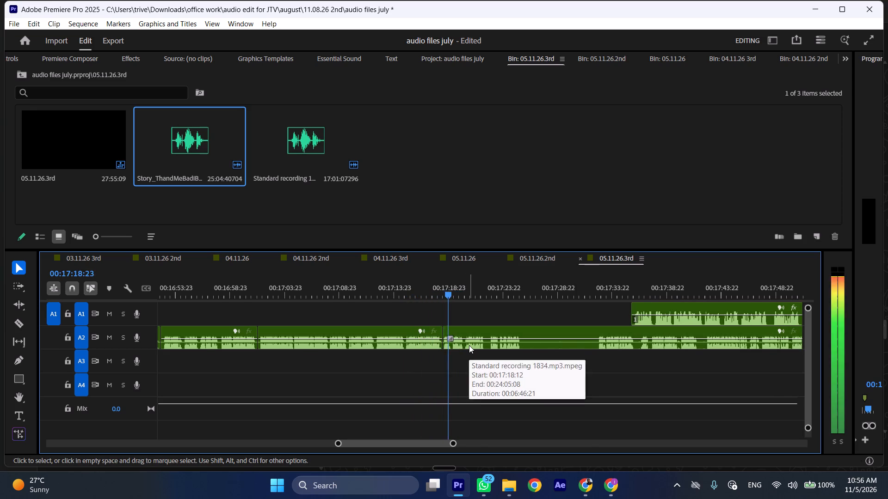
{"action": "scroll", "coordinate": [486, 356], "scroll_direction": "down", "scroll_amount": 4}
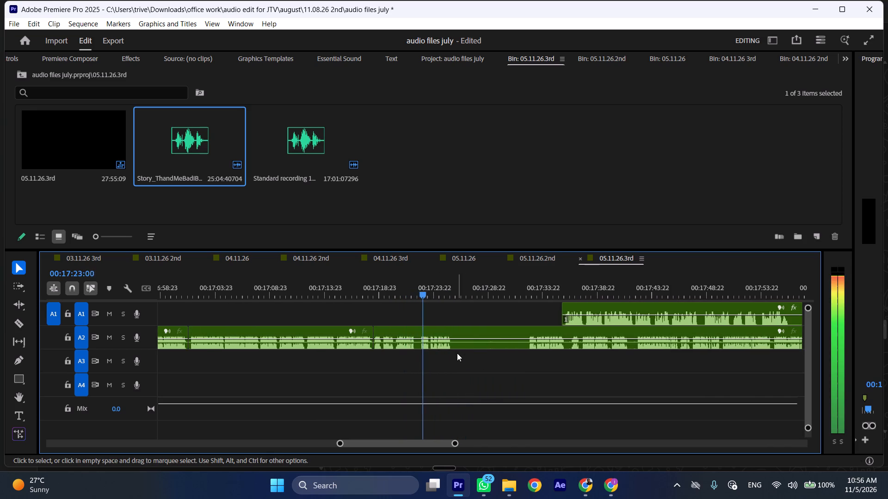
{"action": "key", "text": "space"}
{"action": "key", "text": "shift+c"}
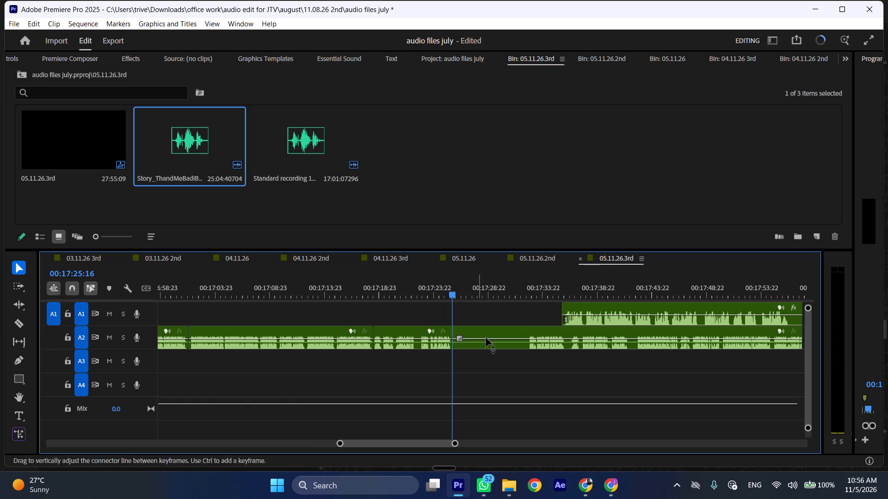
Move the A1 clip to start at the 00:17:25:16 cut and the remaining A2 clip to start at about 00:17:48.
{"action": "left_click_drag", "start_coordinate": [586, 307], "coordinate": [476, 316]}
{"action": "left_click_drag", "start_coordinate": [470, 335], "coordinate": [720, 335]}
Listen through the repositioned A1 clip from 00:17:25:16 onward.
{"action": "key", "text": "space"}
{"action": "key", "text": "l"}
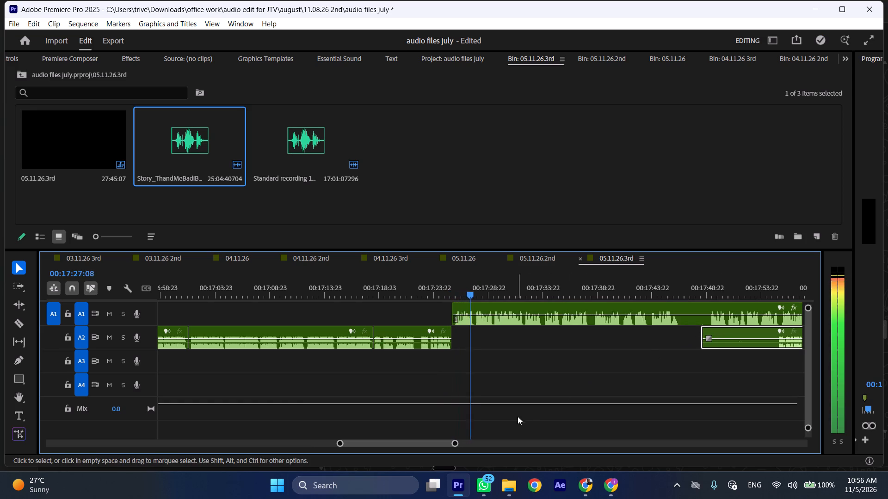
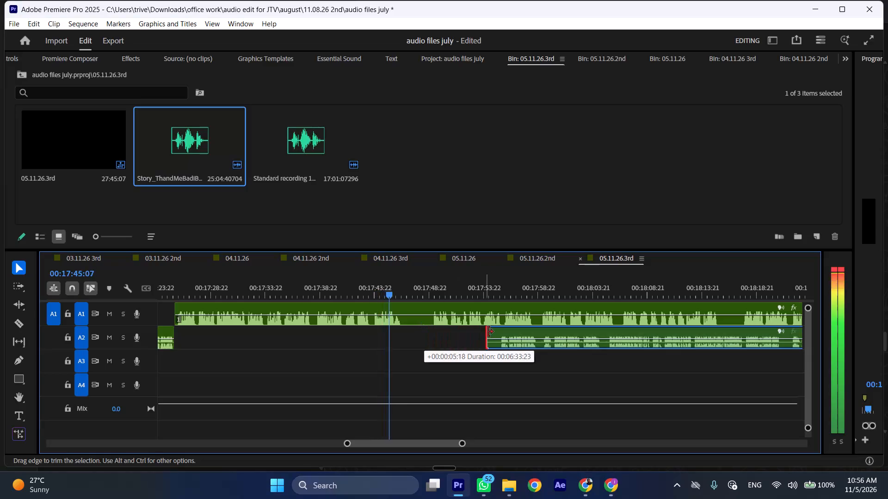
Move the remaining A2 clip along its track to start at about 00:18:17.
{"action": "left_click_drag", "start_coordinate": [518, 331], "coordinate": [758, 331]}
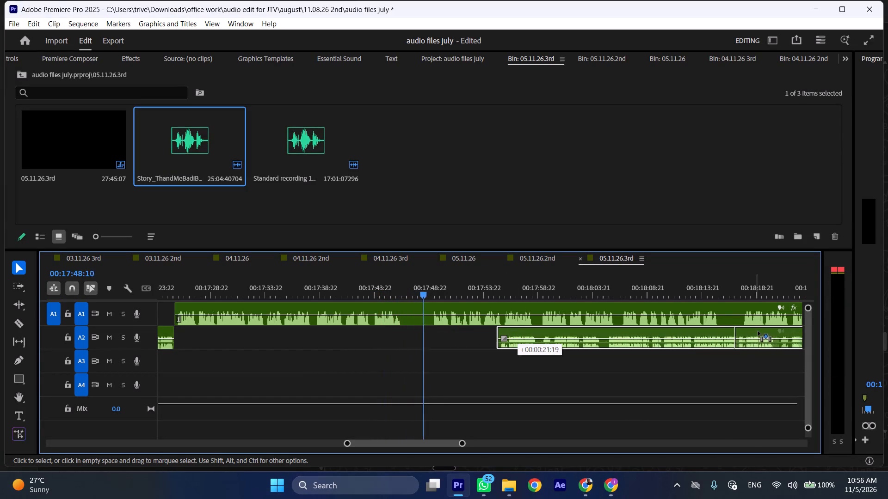
{"action": "left_click_drag", "start_coordinate": [758, 331], "coordinate": [759, 331]}
Cut the A1 clip at 00:17:38:03 and about 00:17:38:13, and ripple-delete the short piece between the cuts.
{"action": "left_click", "coordinate": [314, 283]}
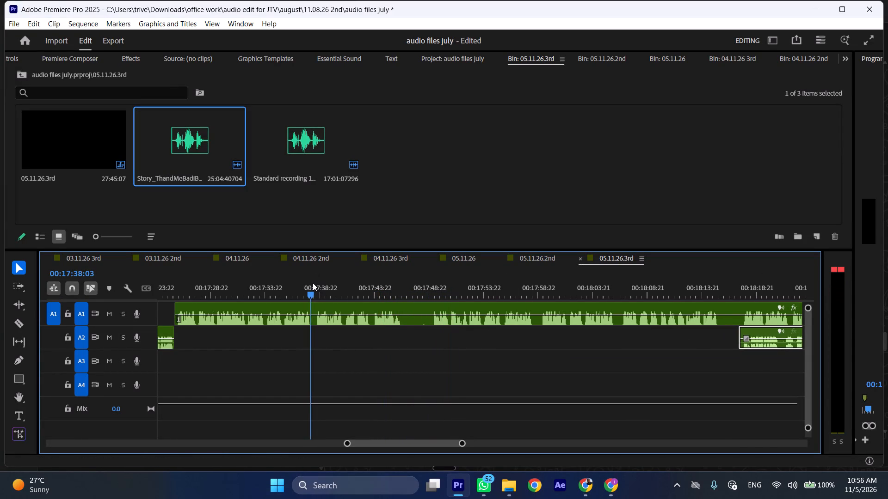
{"action": "key", "text": "shift+c"}
{"action": "left_click", "coordinate": [320, 284]}
{"action": "left_click", "coordinate": [333, 303]}
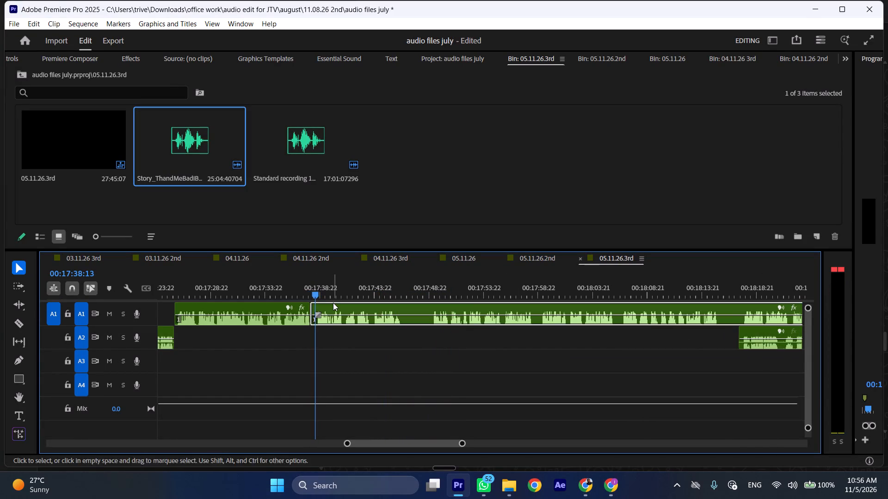
{"action": "key", "text": "shift+c"}
{"action": "key", "text": "ctrl+shift+d"}
Listen on through A1, cut at about 00:17:43:08 and 00:17:48:18, and ripple-delete the section between the cuts.
{"action": "key", "text": "space"}
{"action": "left_click", "coordinate": [341, 288]}
{"action": "key", "text": "space"}
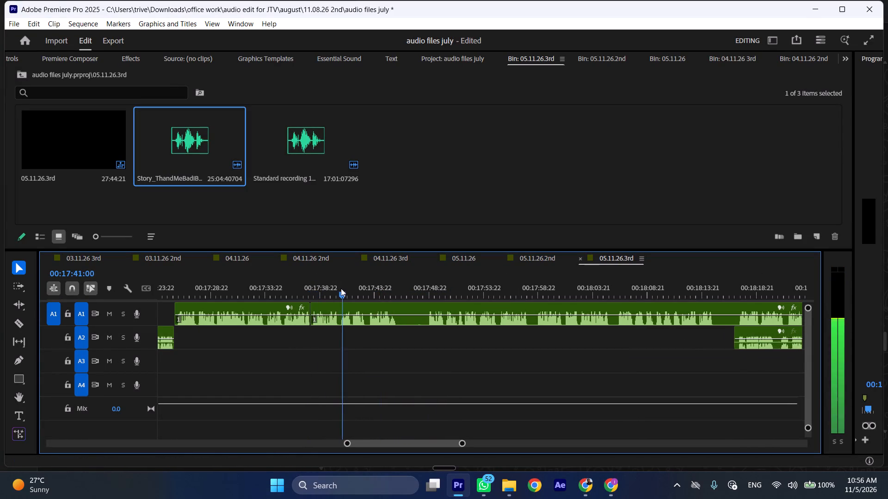
{"action": "left_click_drag", "start_coordinate": [364, 288], "coordinate": [369, 289]}
{"action": "key", "text": "space"}
{"action": "left_click_drag", "start_coordinate": [369, 289], "coordinate": [428, 287]}
{"action": "key", "text": "shift+c"}
{"action": "left_click", "coordinate": [431, 321]}
{"action": "key", "text": "shift+c"}
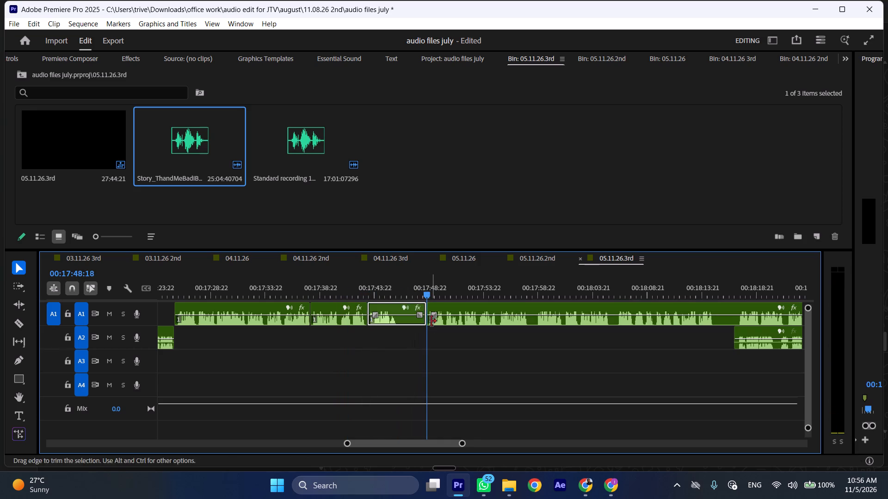
{"action": "key", "text": "ctrl+shift+d"}
Listen on through A1, cut it at 00:17:52:15 and about 00:17:53:08, and ripple-delete the short gap between.
{"action": "key", "text": "space"}
{"action": "type", "text": "l"}
{"action": "scroll", "coordinate": [449, 344], "scroll_direction": "down", "scroll_amount": 6}
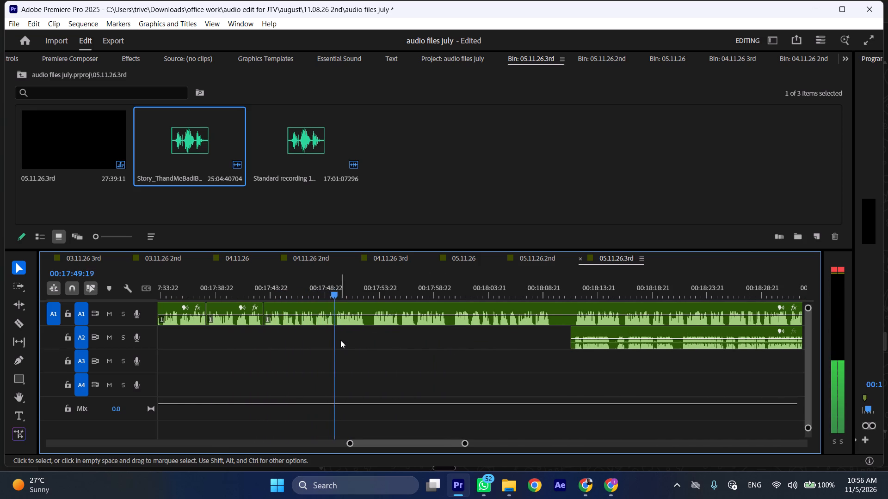
{"action": "scroll", "coordinate": [340, 340], "scroll_direction": "down", "scroll_amount": 2}
{"action": "key", "text": "space"}
{"action": "key", "text": "shift+c"}
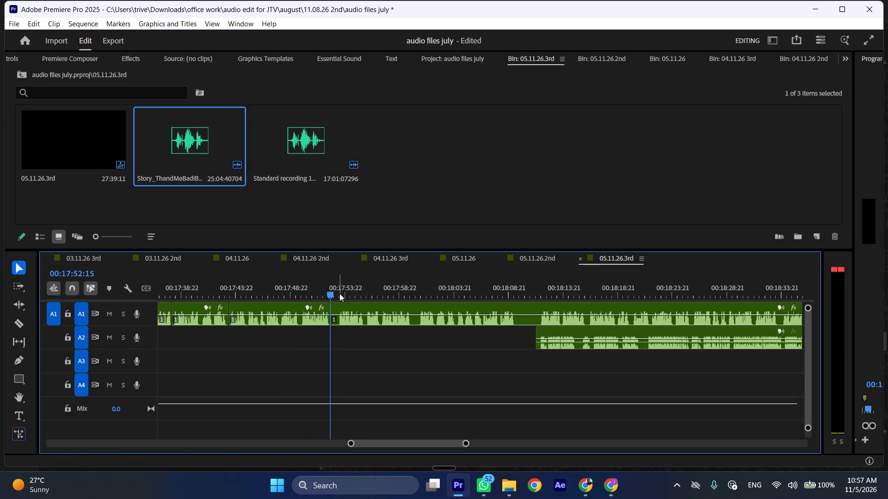
{"action": "left_click", "coordinate": [339, 293]}
{"action": "left_click", "coordinate": [348, 310]}
{"action": "key", "text": "shift+c"}
{"action": "key", "text": "ctrl+shift+d"}
Listen on through A1, cut it at about 00:17:59:07 and 00:17:59:22, and ripple-delete the short piece between.
{"action": "key", "text": "space"}
{"action": "type", "text": "l"}
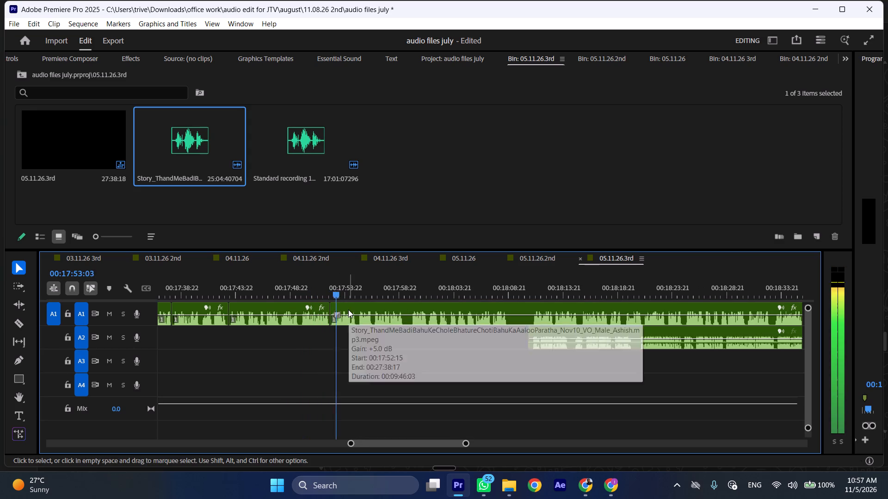
{"action": "scroll", "coordinate": [386, 340], "scroll_direction": "down", "scroll_amount": 5}
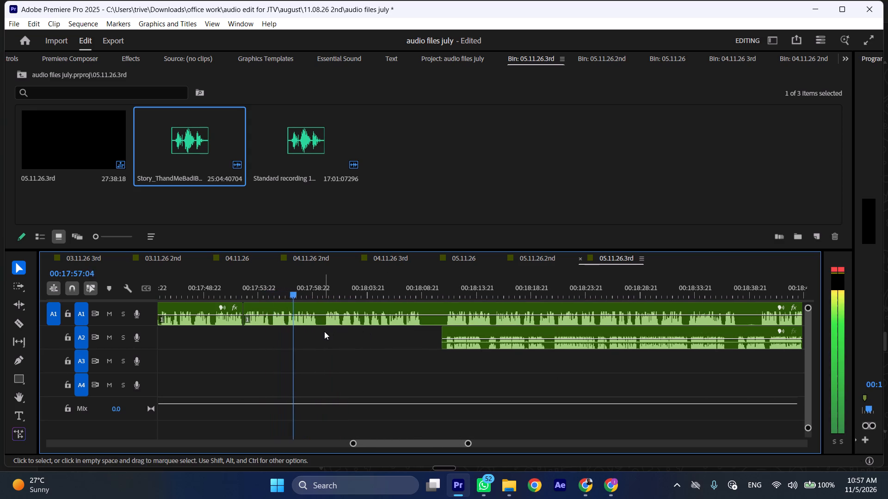
{"action": "key", "text": "space"}
{"action": "key", "text": "shift+c"}
{"action": "left_click", "coordinate": [323, 296]}
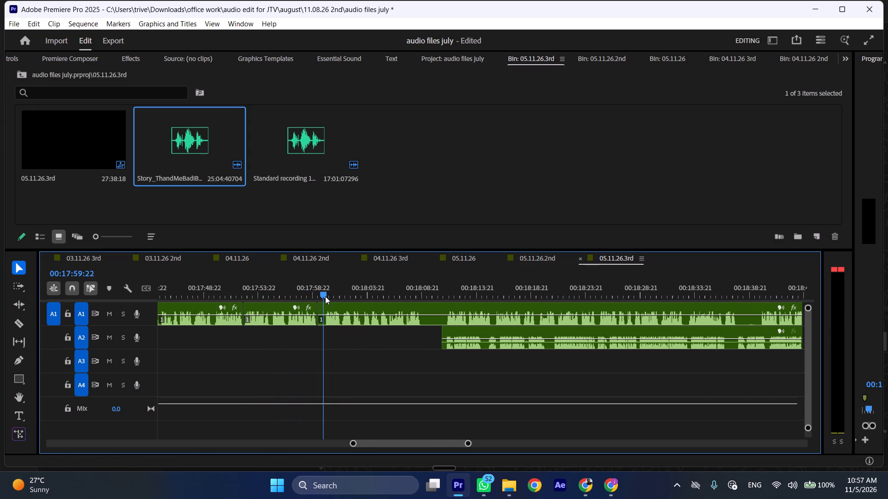
{"action": "left_click", "coordinate": [337, 318]}
{"action": "key", "text": "shift+c"}
{"action": "key", "text": "ctrl+shift+d"}
Continue listening to A1 and move the remaining A2 clip to start at about 00:18:39.
{"action": "key", "text": "space"}
{"action": "type", "text": "l"}
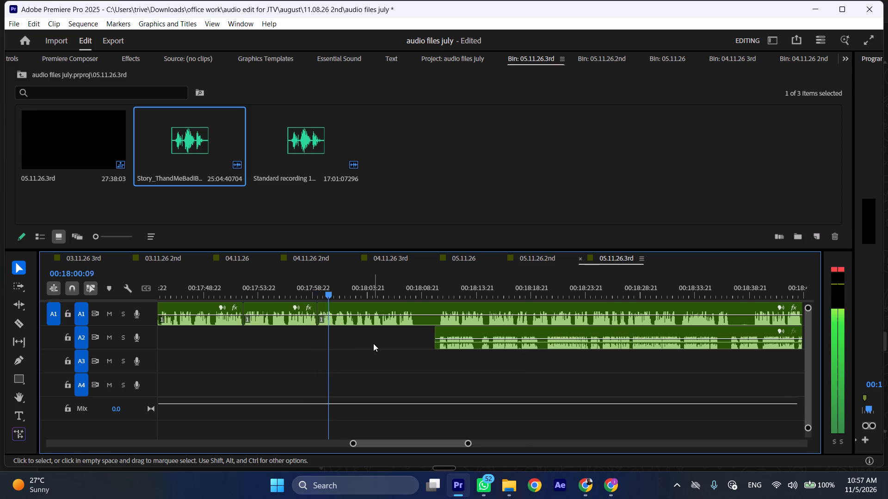
{"action": "scroll", "coordinate": [373, 343], "scroll_direction": "down", "scroll_amount": 4}
{"action": "left_click_drag", "start_coordinate": [383, 330], "coordinate": [675, 330]}
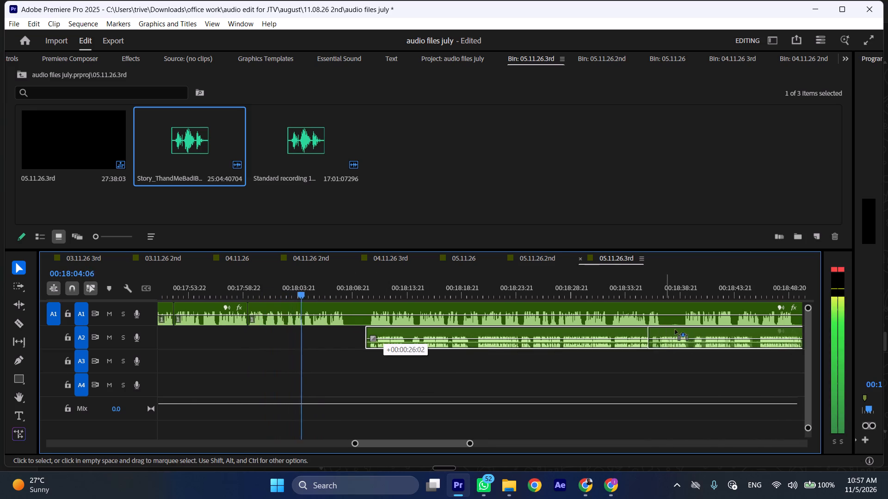
{"action": "left_click_drag", "start_coordinate": [675, 330], "coordinate": [700, 330]}
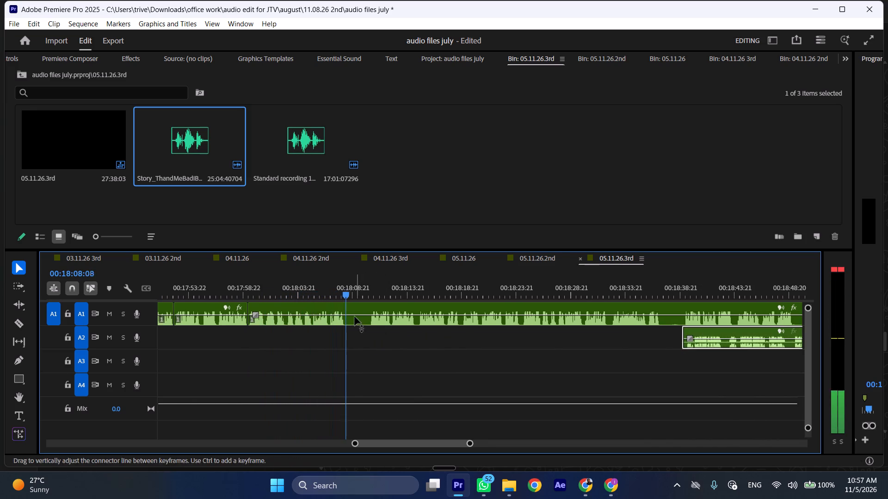
Cut the A1 clip at 00:18:08:08 and about 00:18:10:13, and ripple-delete the silence between the cuts.
{"action": "left_click_drag", "start_coordinate": [346, 292], "coordinate": [371, 291]}
{"action": "key", "text": "shift+c"}
{"action": "left_click", "coordinate": [386, 316]}
{"action": "key", "text": "shift+c"}
{"action": "key", "text": "ctrl+shift+d"}
Continue listening to A1 and move the remaining A2 clip to start at about 00:18:53.
{"action": "key", "text": "space"}
{"action": "type", "text": "l"}
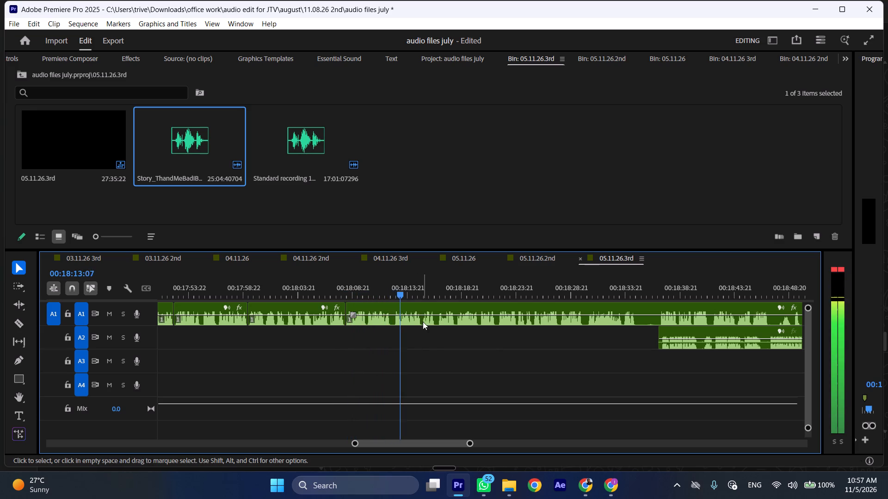
{"action": "scroll", "coordinate": [430, 344], "scroll_direction": "down", "scroll_amount": 8}
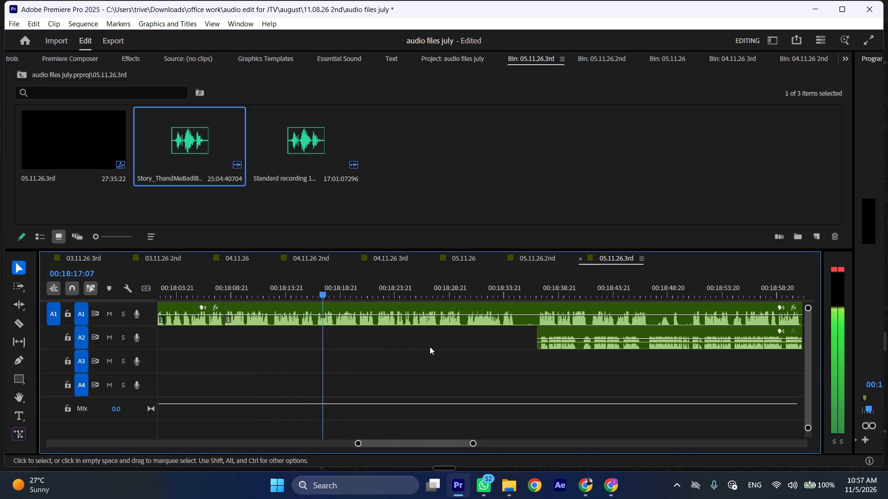
{"action": "scroll", "coordinate": [430, 347], "scroll_direction": "down", "scroll_amount": 2}
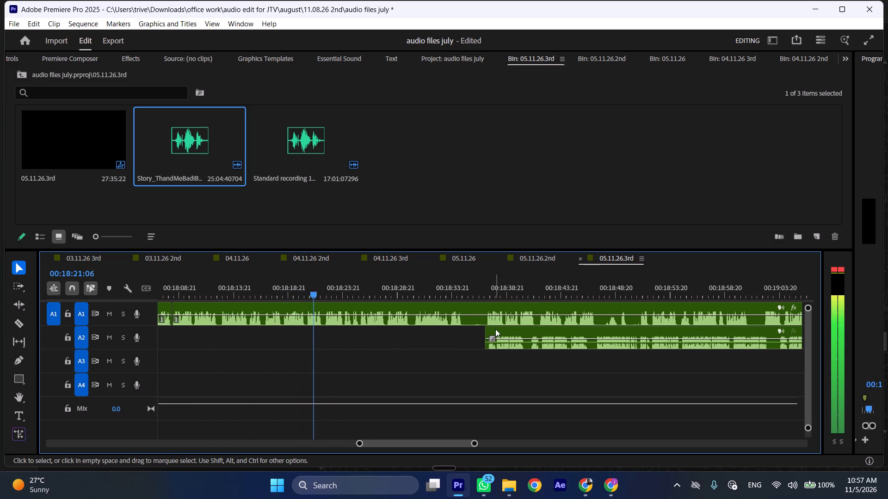
{"action": "left_click_drag", "start_coordinate": [499, 329], "coordinate": [674, 332]}
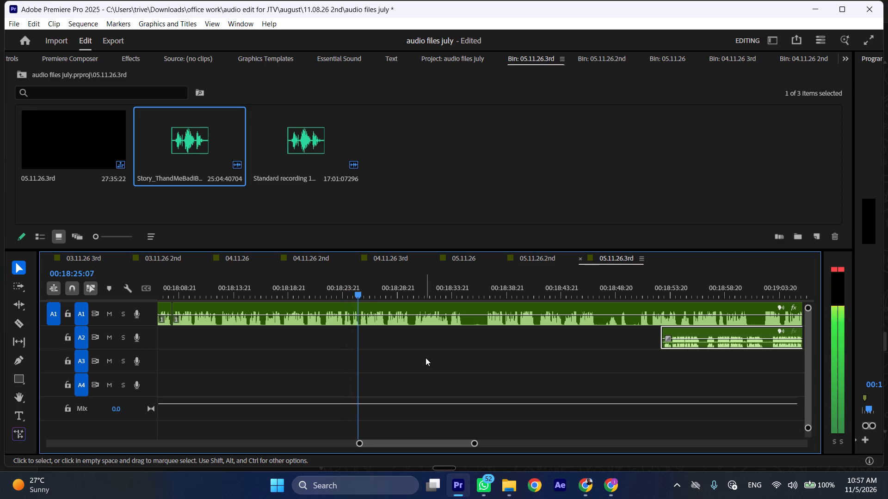
Listen on through A1, cut it at about 00:18:34:21 and 00:18:36:21, and ripple-delete the silence between.
{"action": "scroll", "coordinate": [366, 380], "scroll_direction": "down", "scroll_amount": 4}
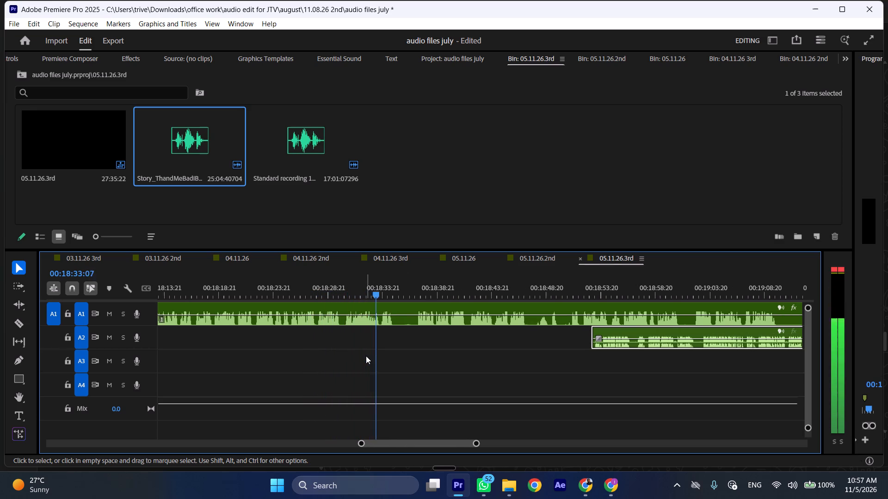
{"action": "key", "text": "space"}
{"action": "key", "text": "shift+c"}
{"action": "left_click", "coordinate": [418, 290]}
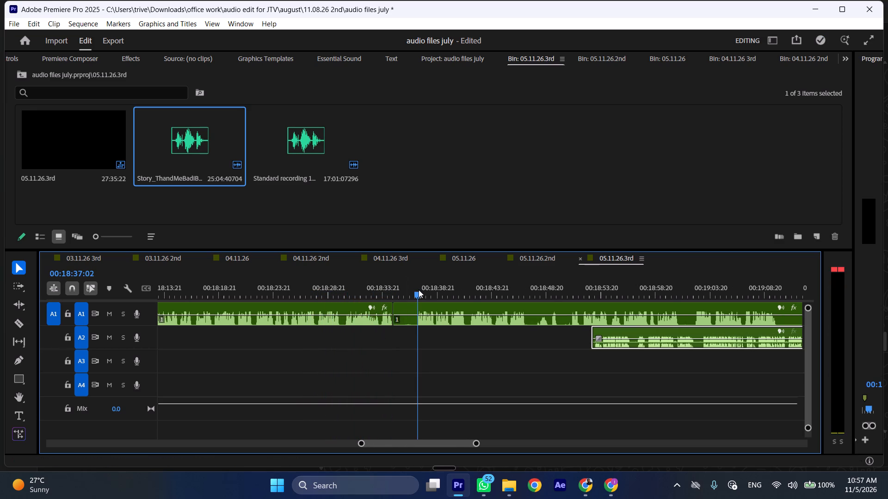
{"action": "left_click", "coordinate": [420, 298]}
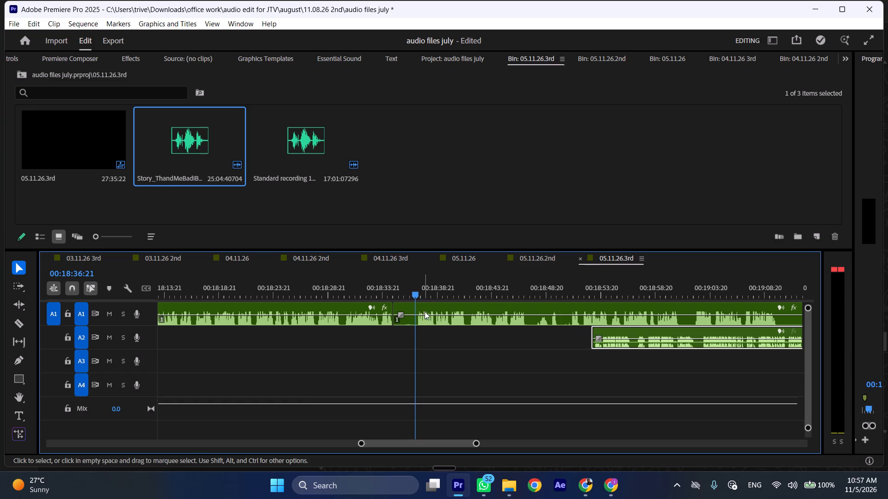
{"action": "left_click", "coordinate": [425, 311]}
{"action": "key", "text": "shift+c"}
{"action": "key", "text": "ctrl+shift+d"}
Continue listening to A1 and move the remaining A2 clip to start at about 00:19:11.
{"action": "key", "text": "space"}
{"action": "type", "text": "l"}
{"action": "scroll", "coordinate": [432, 325], "scroll_direction": "down", "scroll_amount": 5}
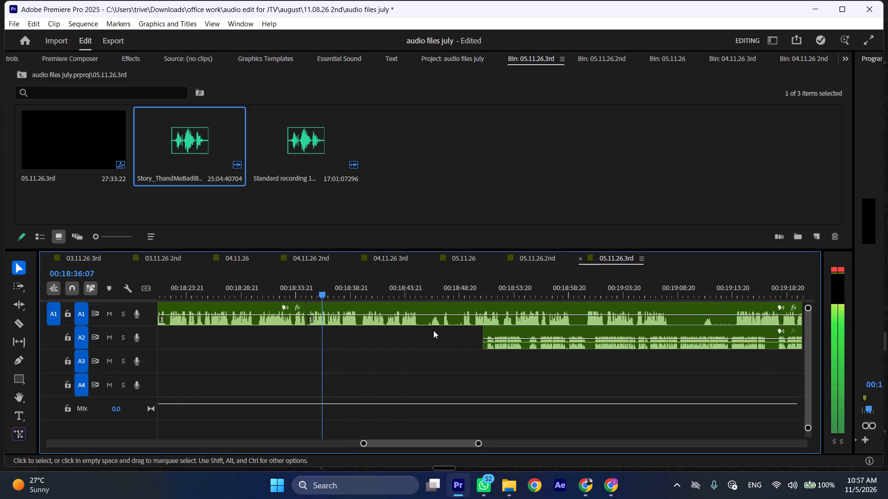
{"action": "left_click_drag", "start_coordinate": [499, 330], "coordinate": [714, 331]}
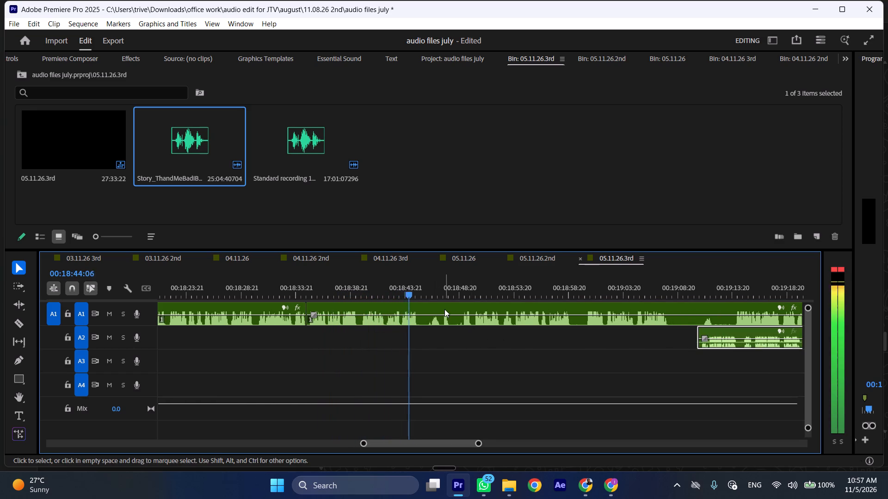
Replay A1 from about 00:18:35 and again around 00:18:43 to check the speech leading up to 00:18:45.
{"action": "key", "text": "space"}
{"action": "left_click_drag", "start_coordinate": [274, 277], "coordinate": [292, 279]}
{"action": "key", "text": "space"}
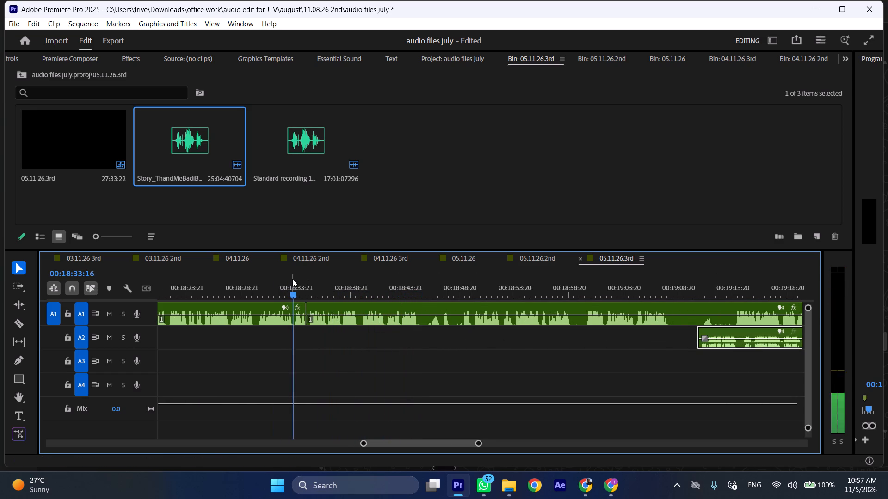
{"action": "left_click", "coordinate": [408, 277]}
{"action": "key", "text": "space"}
{"action": "left_click", "coordinate": [399, 276]}
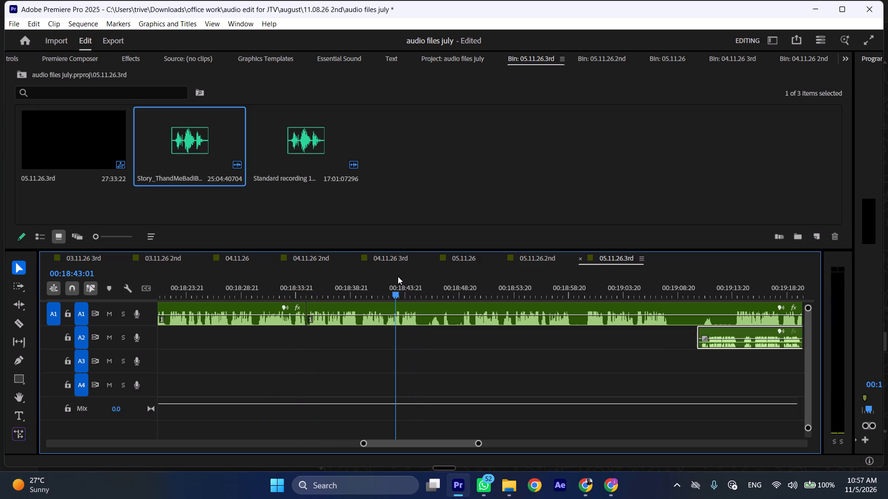
{"action": "key", "text": "space"}
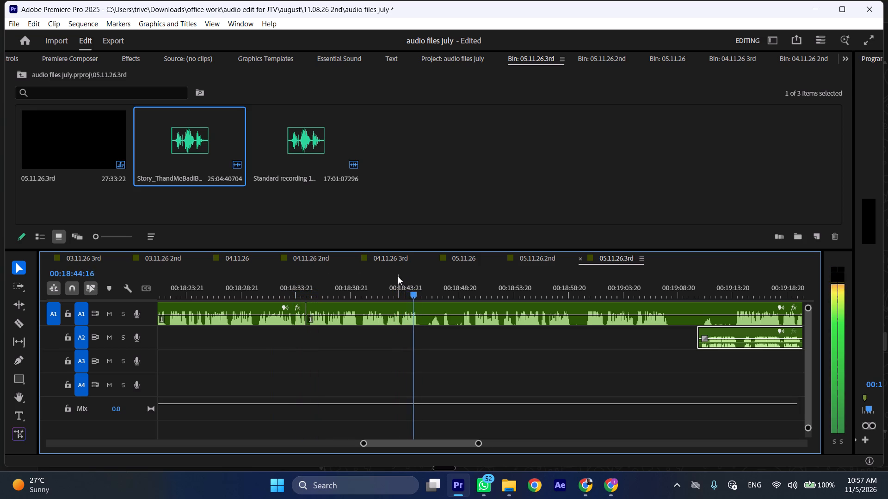
{"action": "left_click", "coordinate": [384, 277]}
{"action": "key", "text": "space"}
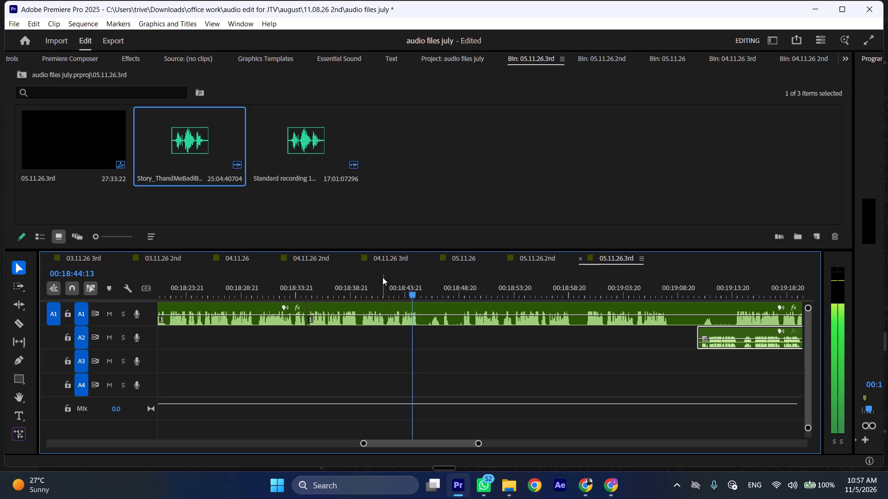
Cut the A1 clip at 00:18:45:03 and about 00:18:49:02, and ripple-delete the unwanted section between the cuts.
{"action": "left_click", "coordinate": [418, 277]}
{"action": "key", "text": "shift+c"}
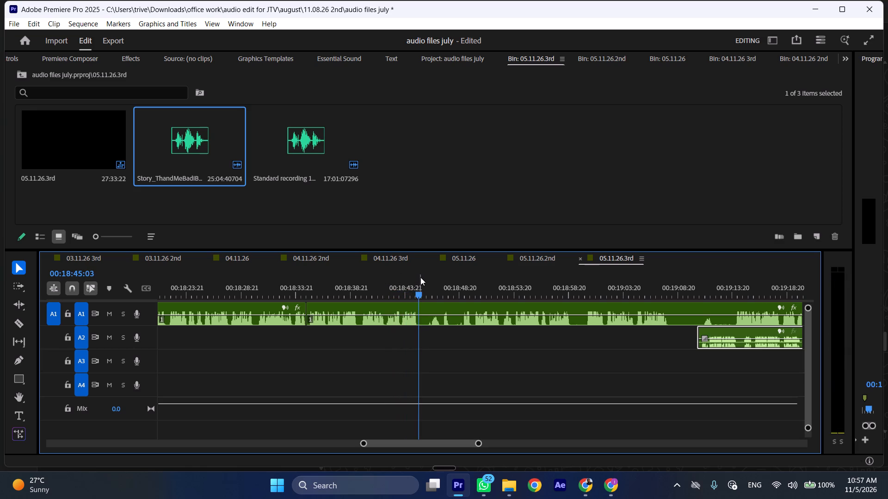
{"action": "left_click_drag", "start_coordinate": [432, 277], "coordinate": [463, 280]}
{"action": "left_click", "coordinate": [475, 314]}
{"action": "key", "text": "shift+c"}
{"action": "key", "text": "ctrl+shift+d"}
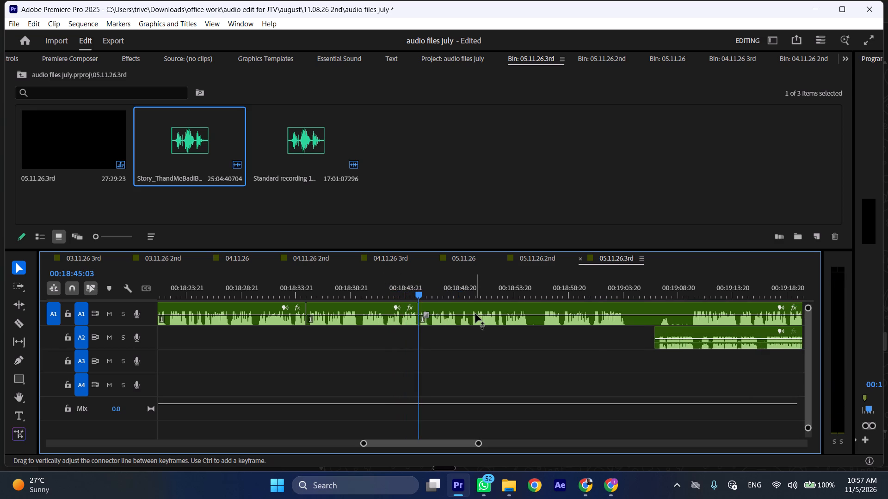
Continue listening to A1 and move the remaining A2 clip to start at about 00:19:22.
{"action": "key", "text": "space"}
{"action": "type", "text": "l"}
{"action": "scroll", "coordinate": [476, 316], "scroll_direction": "down", "scroll_amount": 5}
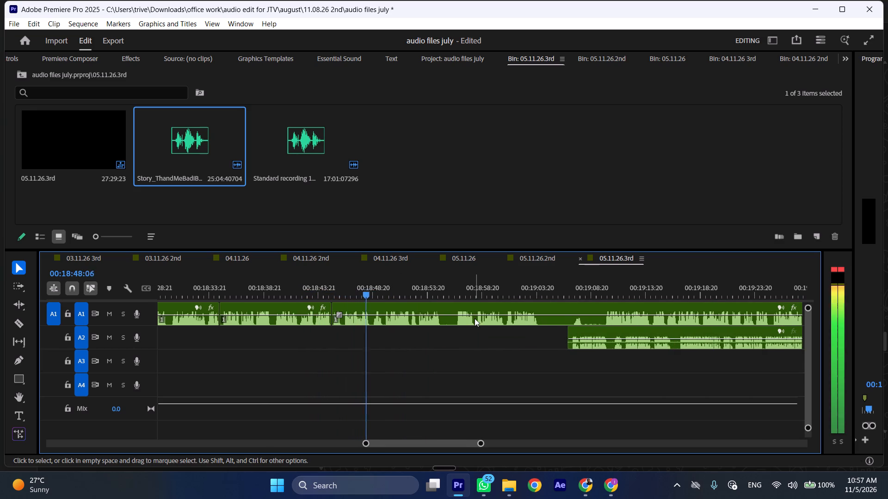
{"action": "scroll", "coordinate": [472, 328], "scroll_direction": "down", "scroll_amount": 3}
{"action": "left_click_drag", "start_coordinate": [528, 330], "coordinate": [693, 330]}
Cut the A1 clip at 00:18:55:11 and 00:18:56:13, and ripple-delete the silence between the cuts.
{"action": "key", "text": "space"}
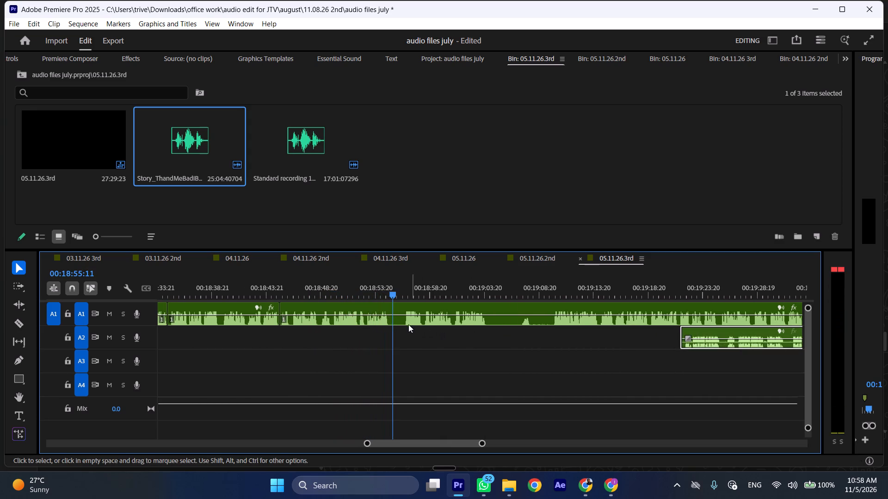
{"action": "key", "text": "shift+c"}
{"action": "left_click_drag", "start_coordinate": [399, 289], "coordinate": [406, 287]}
{"action": "left_click", "coordinate": [413, 307]}
{"action": "key", "text": "shift+c"}
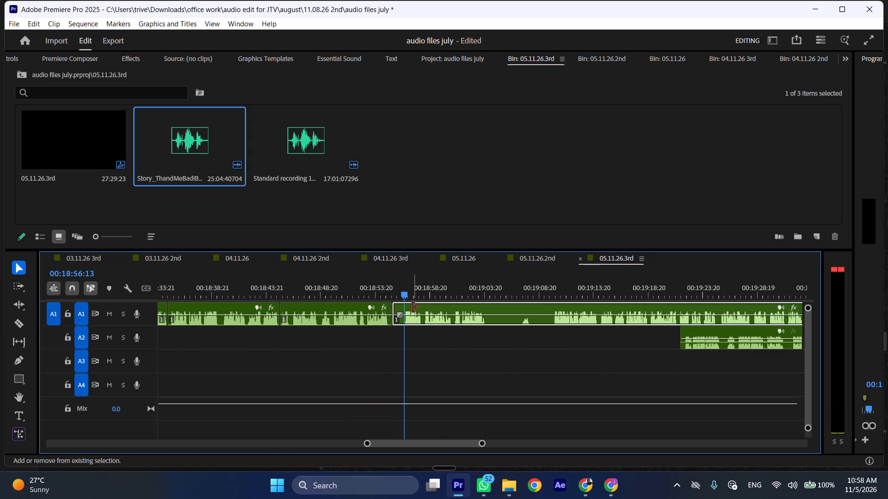
{"action": "key", "text": "ctrl+shift+d"}
Listen on through A1, cut it at 00:19:03:02 and about 00:19:08:22, and ripple-delete the long near-silent section between.
{"action": "key", "text": "space"}
{"action": "type", "text": "l"}
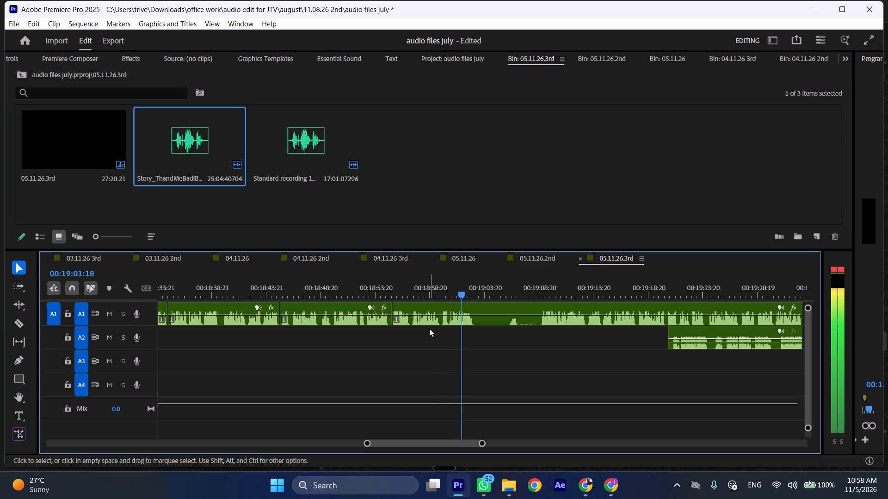
{"action": "key", "text": "space"}
{"action": "type", "text": "C"}
{"action": "left_click_drag", "start_coordinate": [527, 288], "coordinate": [543, 290]}
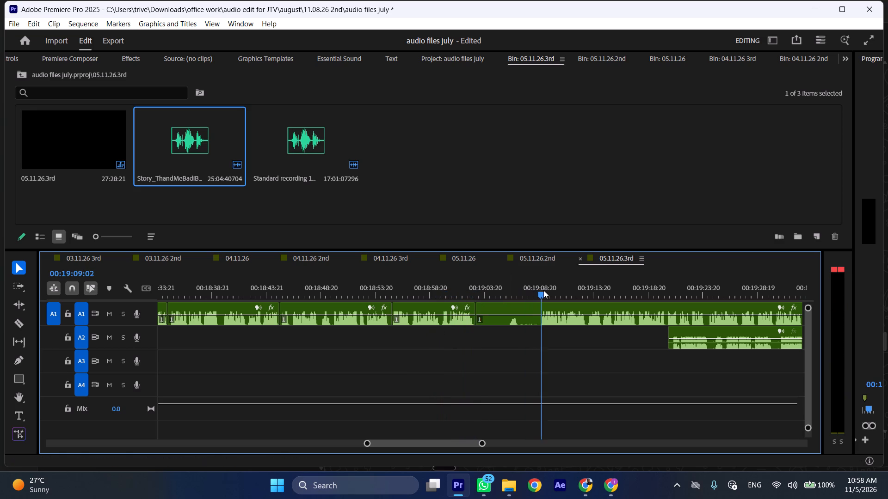
{"action": "left_click_drag", "start_coordinate": [543, 290], "coordinate": [541, 290]}
{"action": "left_click", "coordinate": [545, 307]}
{"action": "key", "text": "shift+c"}
{"action": "key", "text": "ctrl+shift+d"}
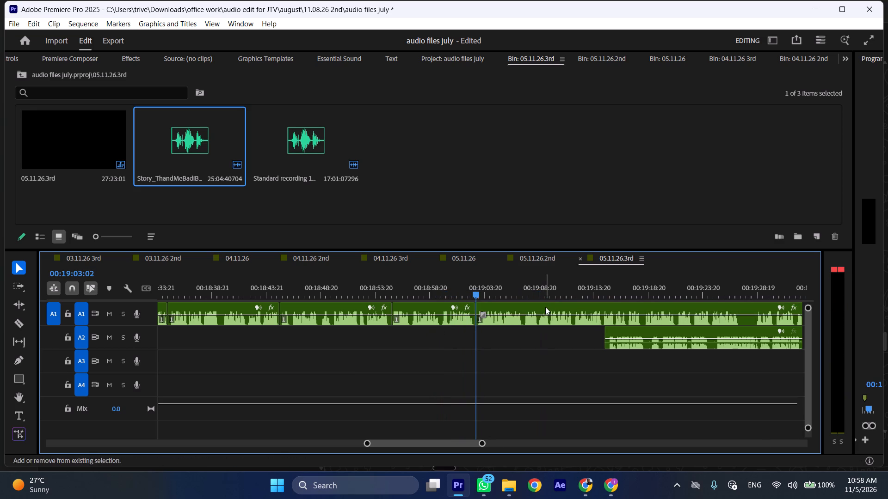
Continue listening to A1 and move the remaining A2 clip to start at about 00:19:47.
{"action": "key", "text": "space"}
{"action": "key", "text": "l"}
{"action": "scroll", "coordinate": [531, 323], "scroll_direction": "down", "scroll_amount": 10}
{"action": "scroll", "coordinate": [466, 334], "scroll_direction": "down", "scroll_amount": 5}
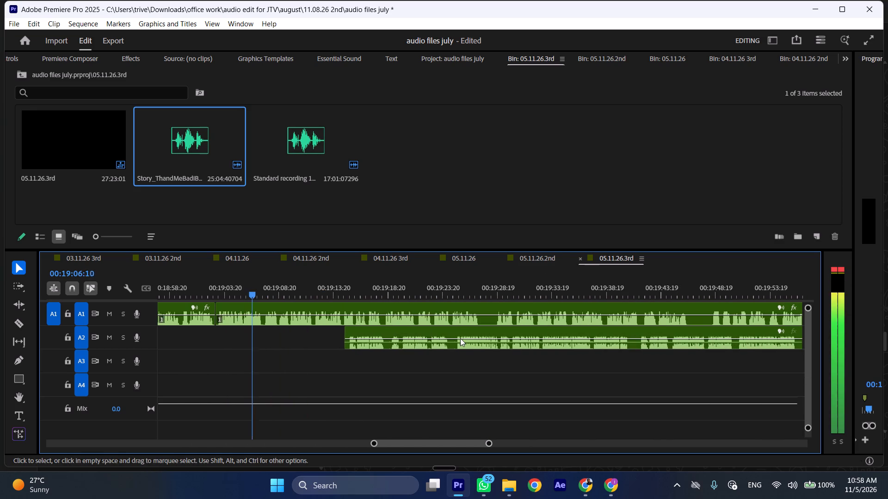
{"action": "left_click_drag", "start_coordinate": [372, 329], "coordinate": [726, 328]}
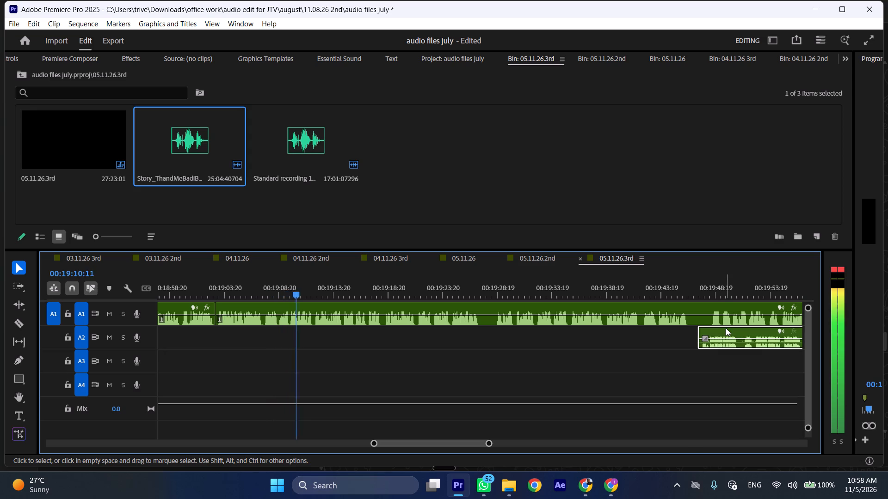
Go back along A1 and replay the edited section from about 00:18:50, and again from about 00:18:41.
{"action": "scroll", "coordinate": [371, 343], "scroll_direction": "up", "scroll_amount": 8}
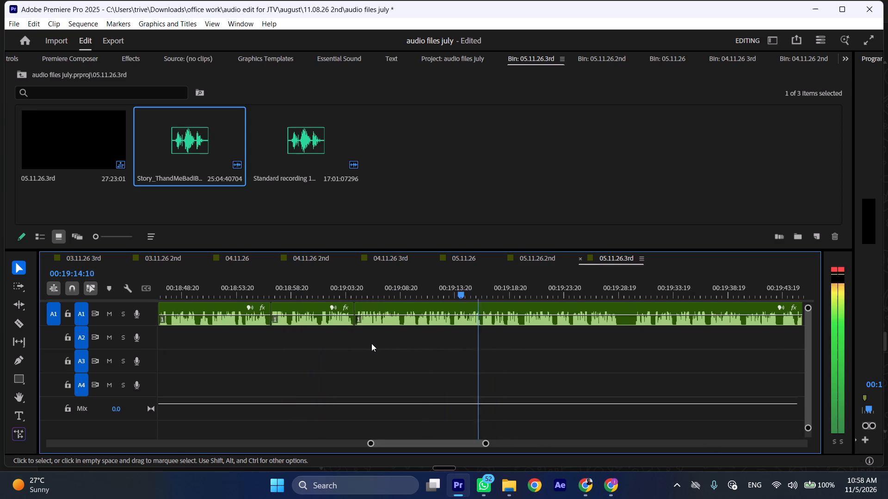
{"action": "scroll", "coordinate": [371, 343], "scroll_direction": "up", "scroll_amount": 1}
{"action": "left_click_drag", "start_coordinate": [250, 280], "coordinate": [235, 281]}
{"action": "left_click", "coordinate": [234, 282]}
{"action": "key", "text": "space"}
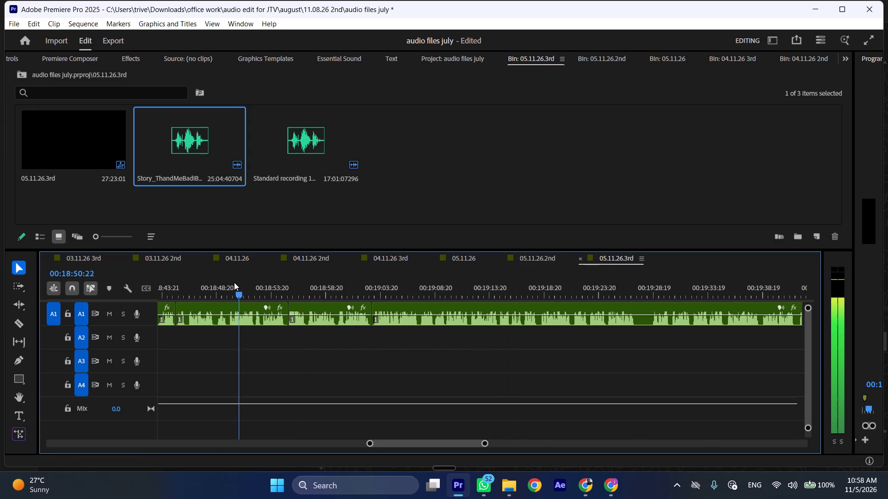
{"action": "left_click_drag", "start_coordinate": [233, 284], "coordinate": [221, 285]}
{"action": "scroll", "coordinate": [220, 286], "scroll_direction": "up", "scroll_amount": 4}
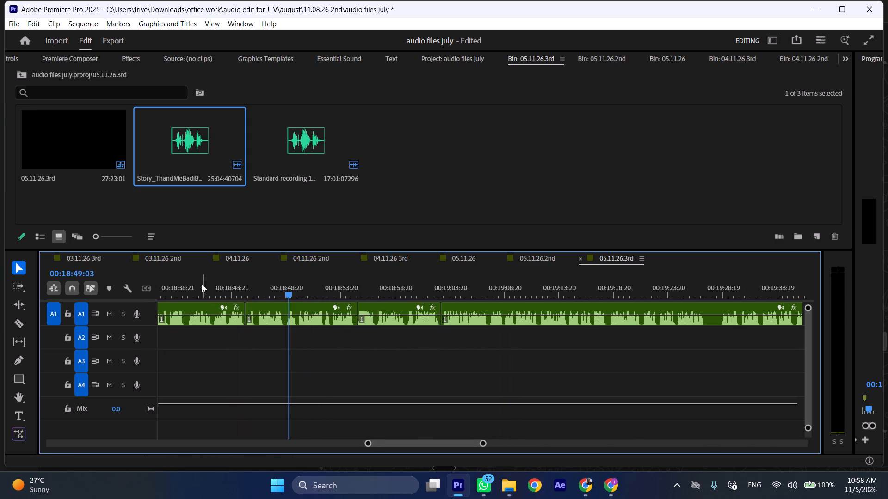
{"action": "left_click", "coordinate": [199, 284]}
{"action": "key", "text": "space"}
{"action": "type", "text": "l"}
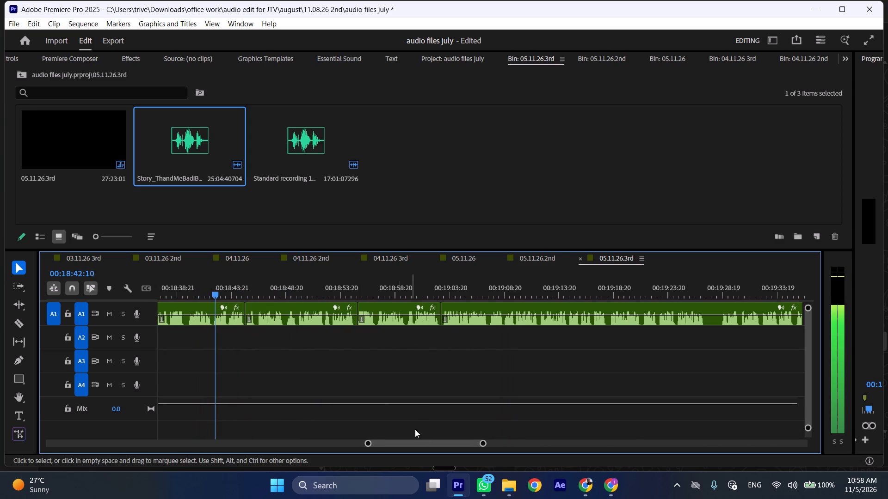
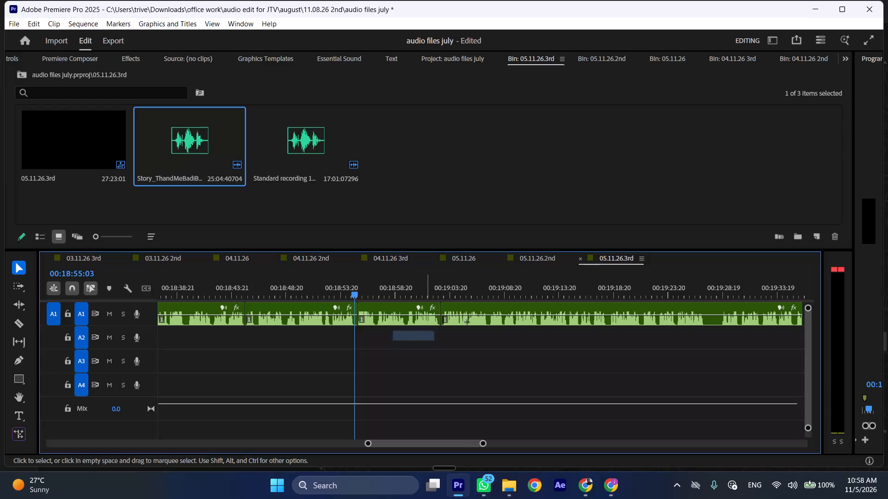
Move the A1 clips after about 00:18:55 later so that they start at about 00:19:21.
{"action": "left_click_drag", "start_coordinate": [391, 307], "coordinate": [672, 308]}
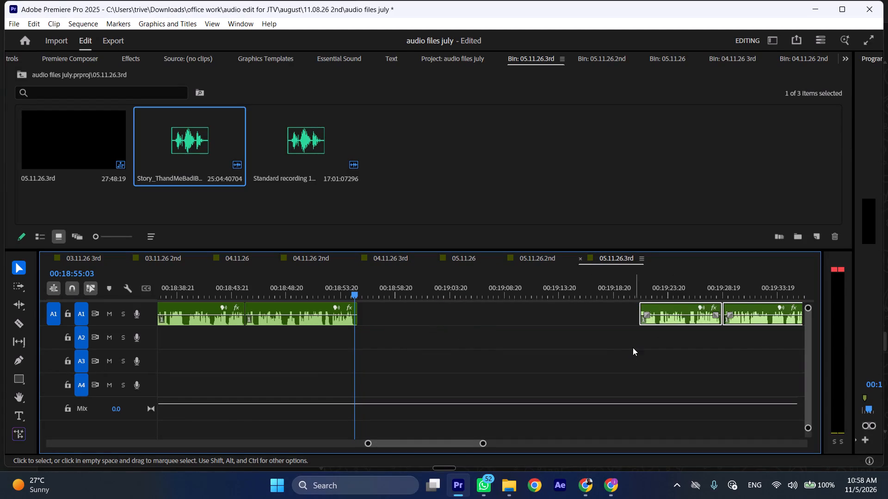
Move the remaining A2 clip earlier so that it starts at the end of the A1 clip, at 00:18:55:11.
{"action": "scroll", "coordinate": [628, 350], "scroll_direction": "down", "scroll_amount": 14}
{"action": "left_click_drag", "start_coordinate": [712, 329], "coordinate": [391, 329]}
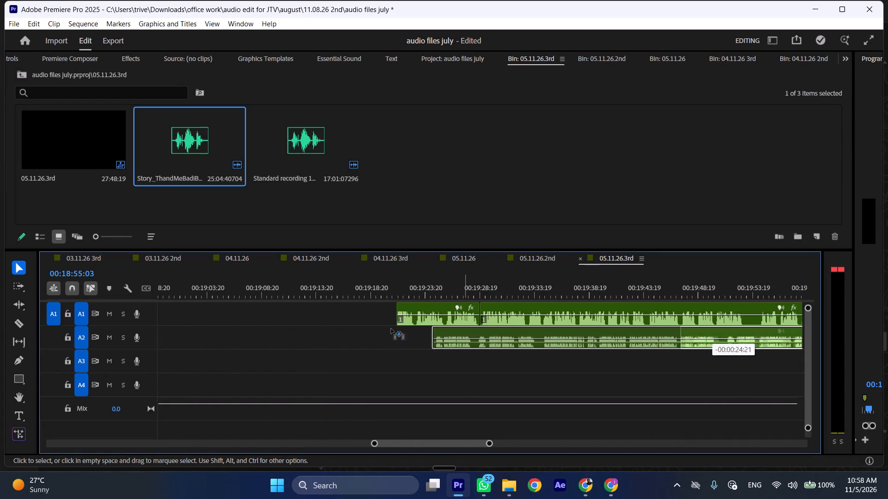
{"action": "left_click_drag", "start_coordinate": [391, 329], "coordinate": [216, 329]}
{"action": "scroll", "coordinate": [216, 331], "scroll_direction": "up", "scroll_amount": 8}
{"action": "left_click_drag", "start_coordinate": [345, 331], "coordinate": [314, 332]}
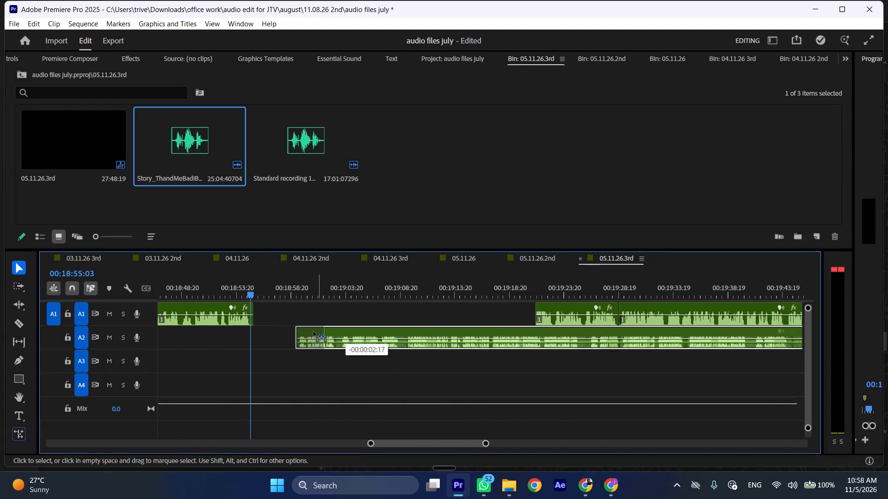
{"action": "left_click_drag", "start_coordinate": [314, 332], "coordinate": [277, 334]}
Listen to the start of the moved A2 clip and ripple-delete its opening up to about 00:18:59:13.
{"action": "key", "text": "space"}
{"action": "type", "text": "l"}
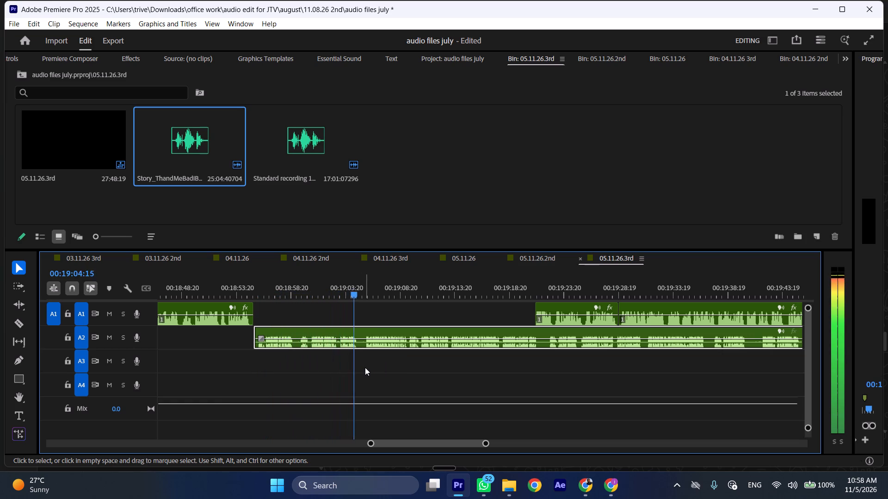
{"action": "scroll", "coordinate": [365, 367], "scroll_direction": "up", "scroll_amount": 1}
{"action": "left_click", "coordinate": [315, 283]}
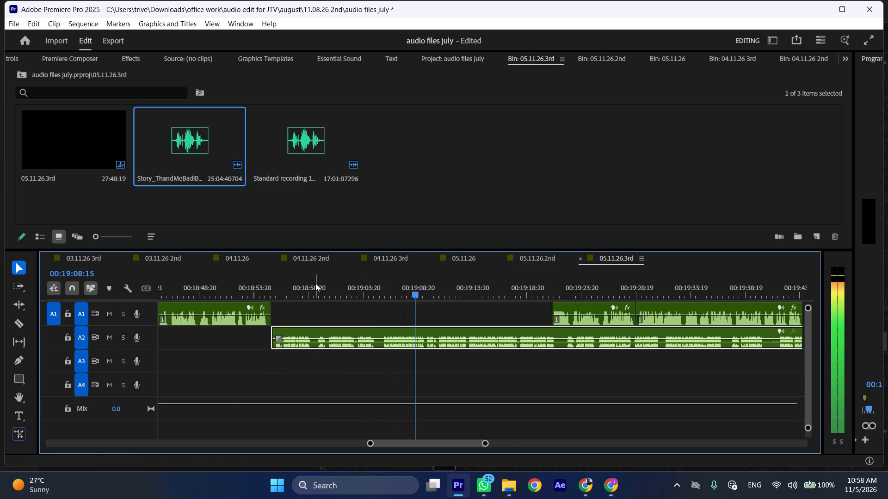
{"action": "key", "text": "shift+c"}
{"action": "key", "text": "ctrl+shift+d"}
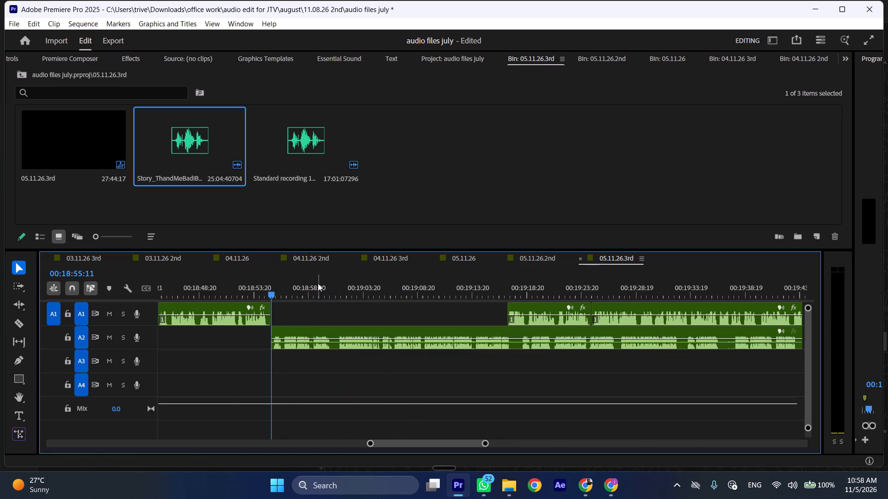
Cut the A2 clip at 00:19:01:00 and ripple-delete the short section of about 16 frames after the cut.
{"action": "left_click_drag", "start_coordinate": [323, 283], "coordinate": [340, 282]}
{"action": "key", "text": "shift+c"}
{"action": "left_click", "coordinate": [357, 323]}
{"action": "left_click", "coordinate": [357, 329]}
{"action": "key", "text": "shift+c"}
{"action": "key", "text": "ctrl+shift+d"}
Play the edited A2 clip back from 00:18:57:11 to check the join at 00:19:01:00.
{"action": "key", "text": "space"}
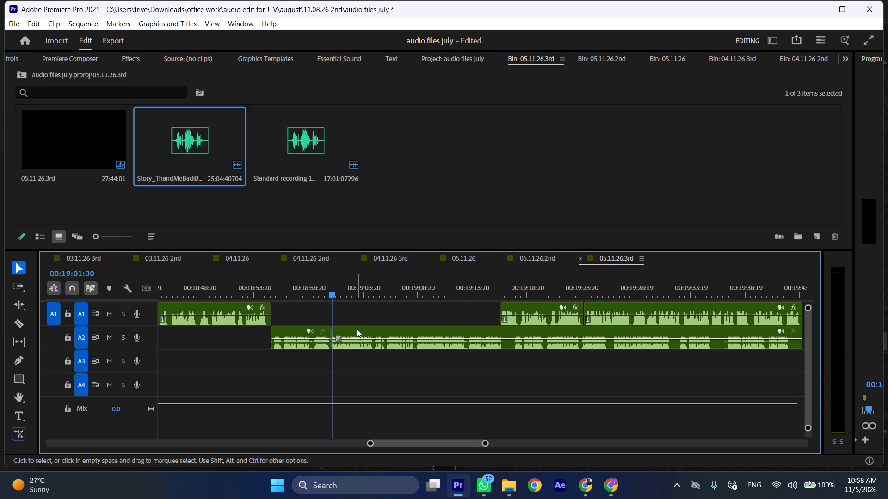
{"action": "type", "text": "k"}
{"action": "left_click", "coordinate": [294, 285]}
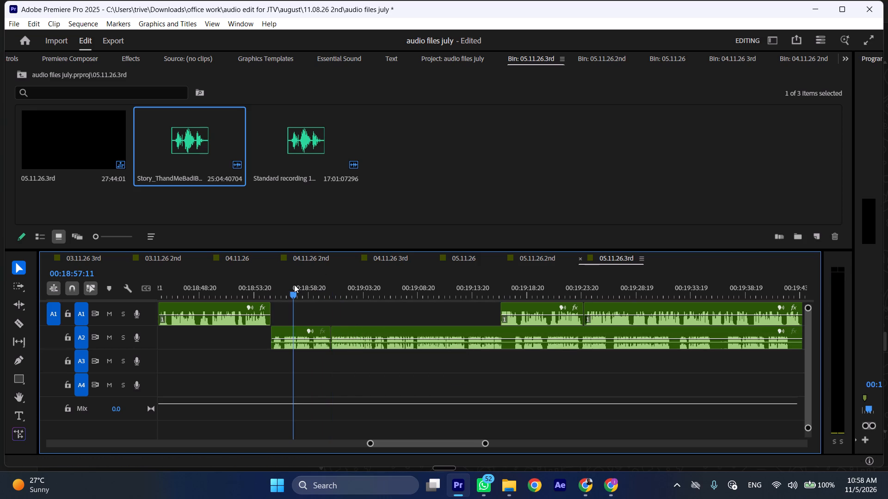
{"action": "key", "text": "space"}
{"action": "type", "text": "l"}
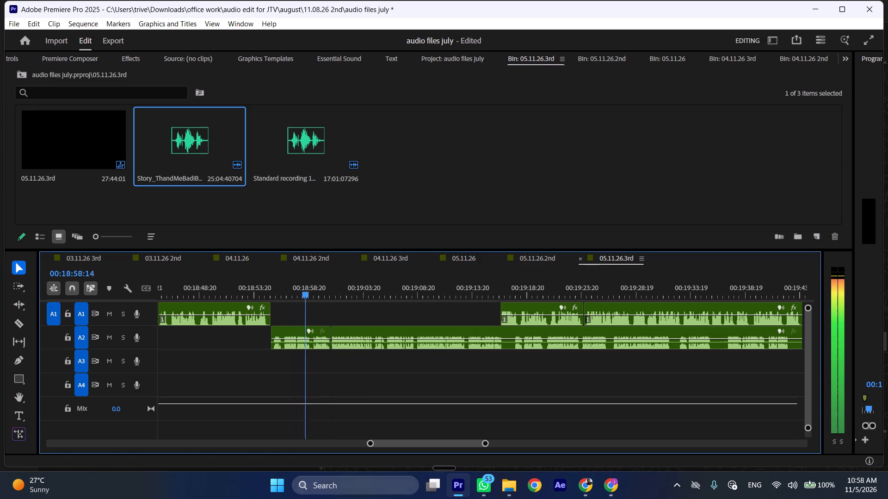
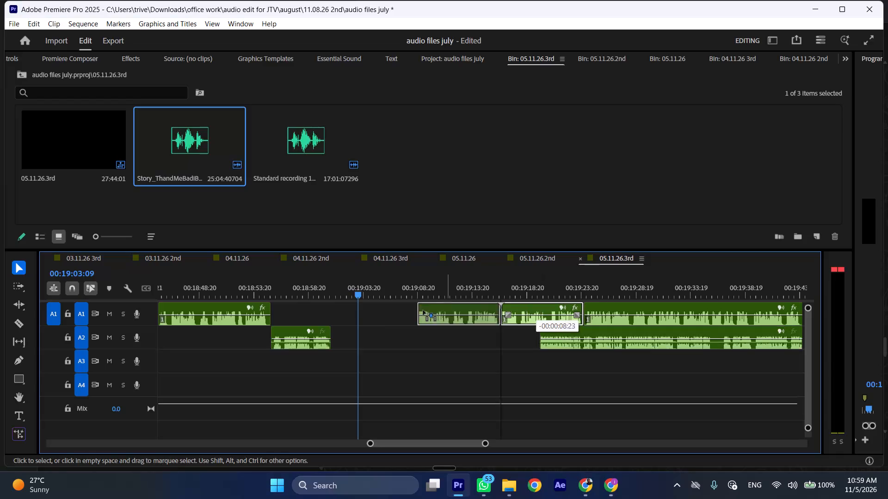
Play back at increased speed from the join between the short A2 clip and the moved A1 clip, listening to the A1 clip.
{"action": "left_click", "coordinate": [332, 284]}
{"action": "key", "text": "space"}
{"action": "type", "text": "l"}
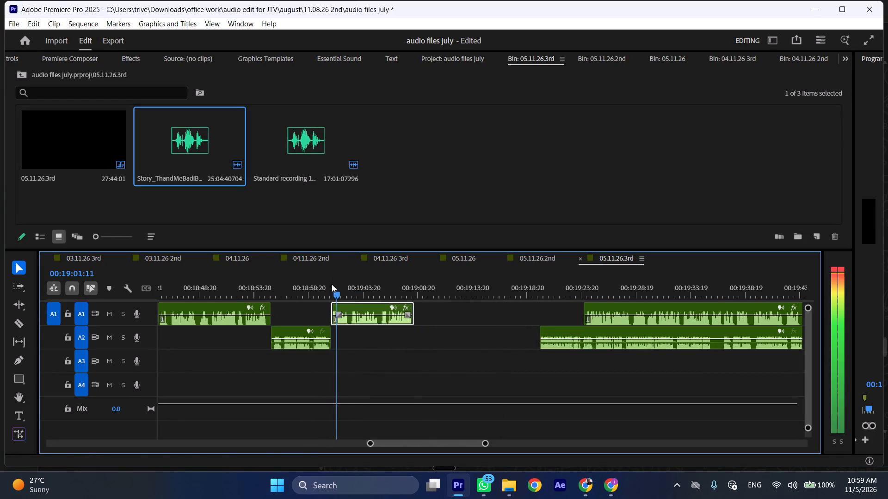
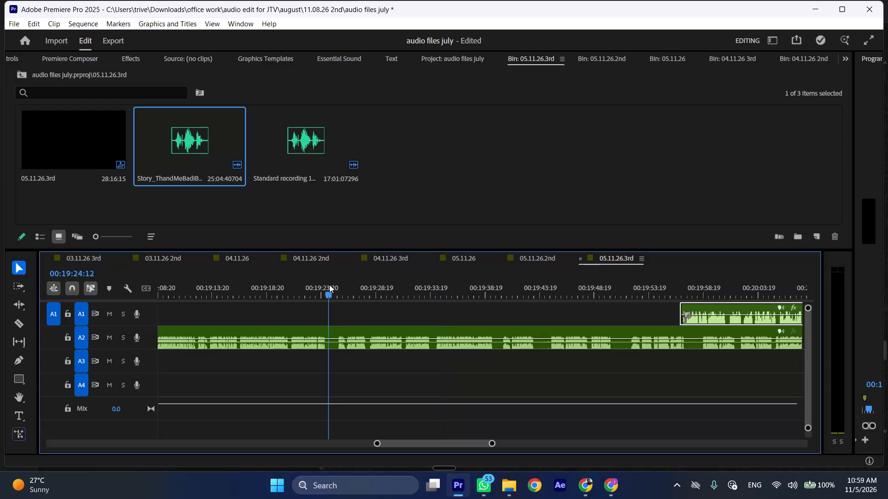
Cut the A2 clip around the pause from about 00:19:24 to 00:19:25:04 and ripple-delete that piece.
{"action": "key", "text": "shift+c"}
{"action": "left_click", "coordinate": [355, 329]}
{"action": "key", "text": "shift+c"}
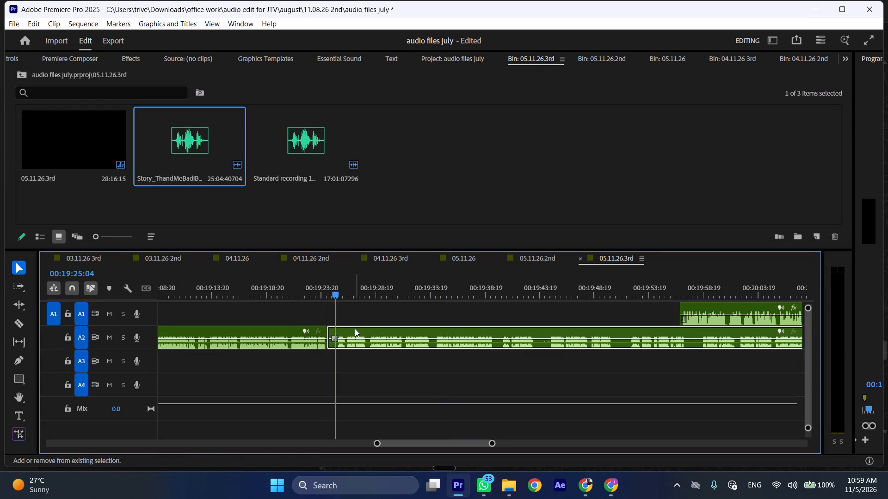
{"action": "key", "text": "ctrl+shift+d"}
Listen on at increased speed, cut out the short A2 pause ending at 00:19:33:13, and ripple-delete it.
{"action": "key", "text": "space"}
{"action": "type", "text": "l"}
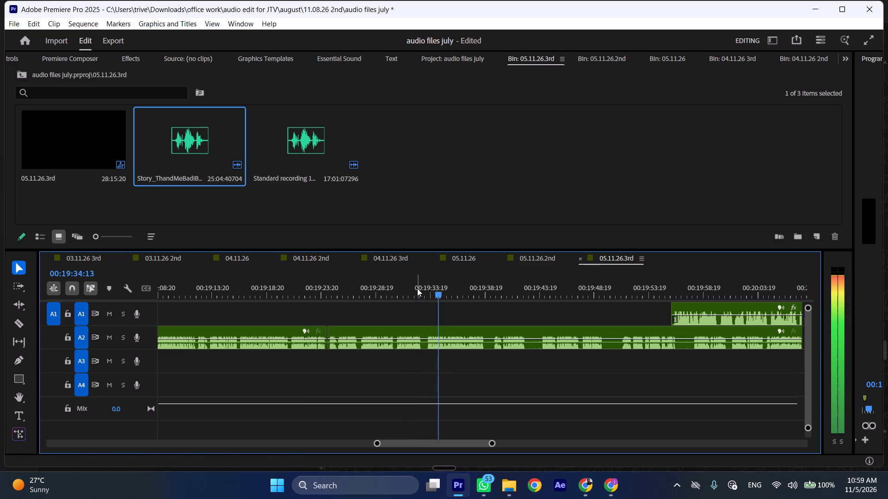
{"action": "left_click_drag", "start_coordinate": [421, 287], "coordinate": [429, 287]}
{"action": "key", "text": "shift+c"}
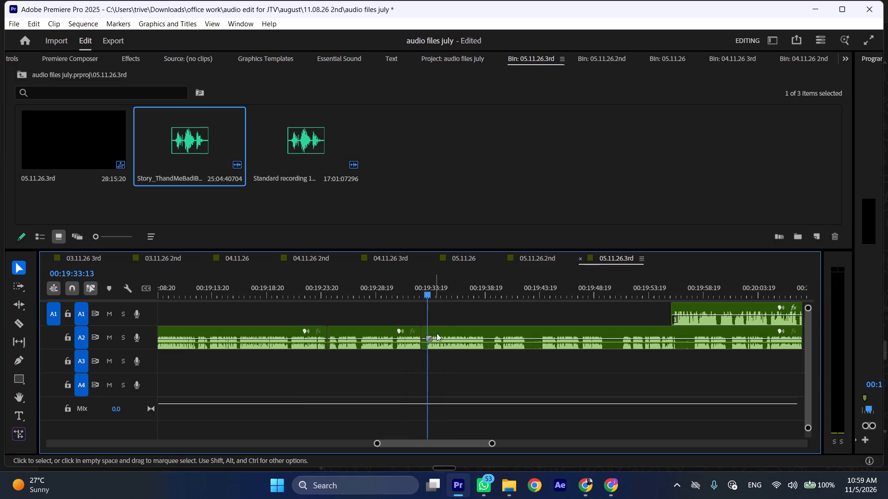
{"action": "left_click", "coordinate": [437, 334]}
{"action": "key", "text": "shift+c"}
{"action": "key", "text": "ctrl+shift+d"}
Listen on at increased speed, cut out the A2 pause from 00:19:38:07 to 00:19:39:01, and ripple-delete it.
{"action": "key", "text": "space"}
{"action": "type", "text": "l"}
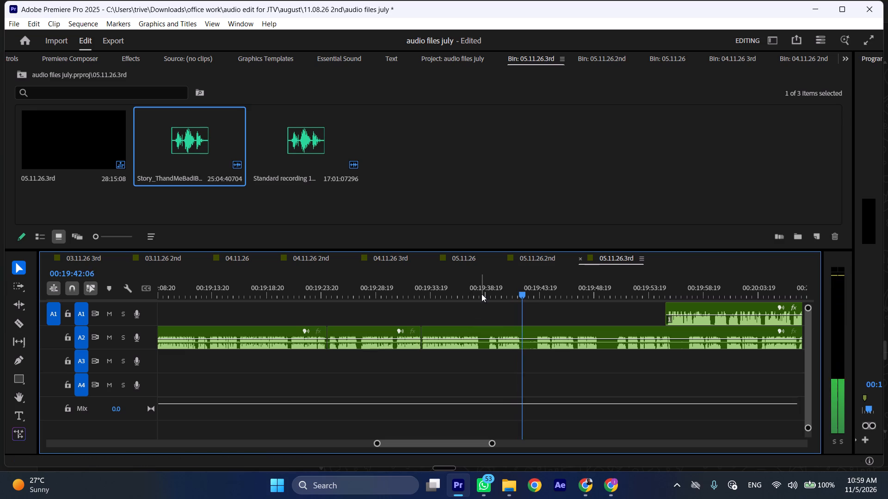
{"action": "left_click_drag", "start_coordinate": [483, 288], "coordinate": [481, 288]}
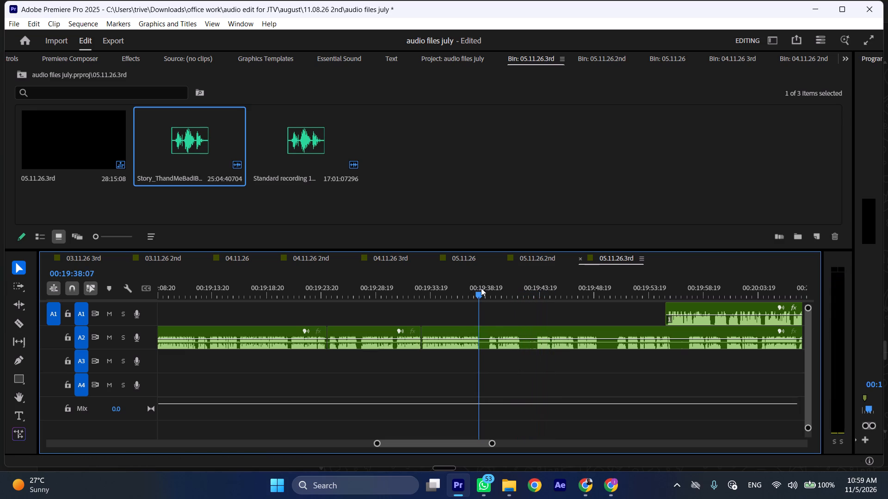
{"action": "left_click_drag", "start_coordinate": [481, 288], "coordinate": [489, 288]}
{"action": "key", "text": "shift+c"}
{"action": "left_click", "coordinate": [498, 332]}
{"action": "key", "text": "shift+c"}
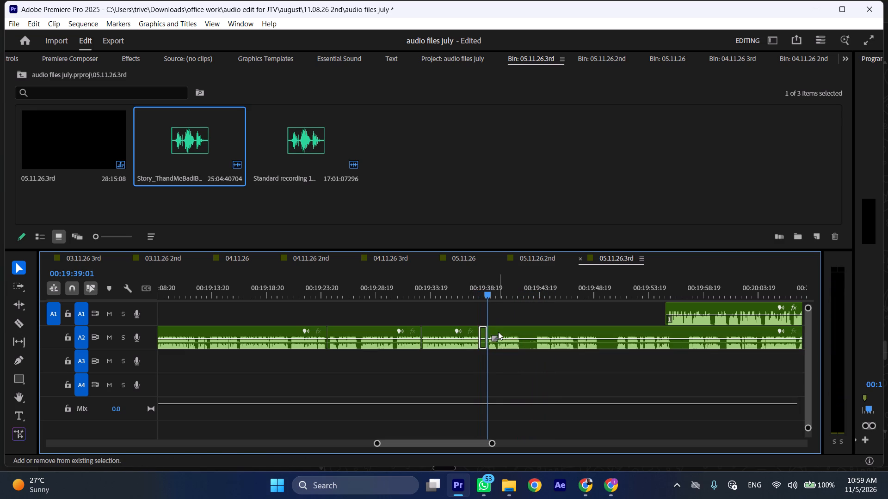
{"action": "key", "text": "ctrl+shift+d"}
Play back A2 from about 00:19:36, ahead of the latest join, to check the edit.
{"action": "left_click", "coordinate": [455, 288]}
{"action": "key", "text": "space"}
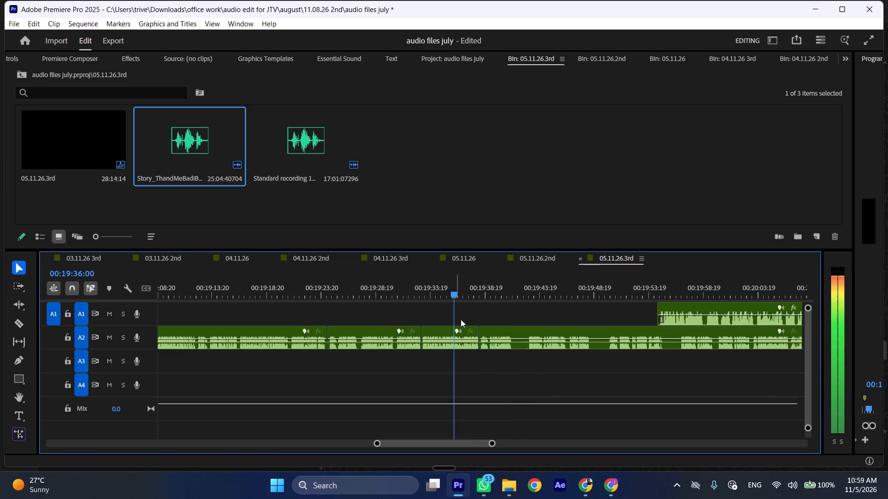
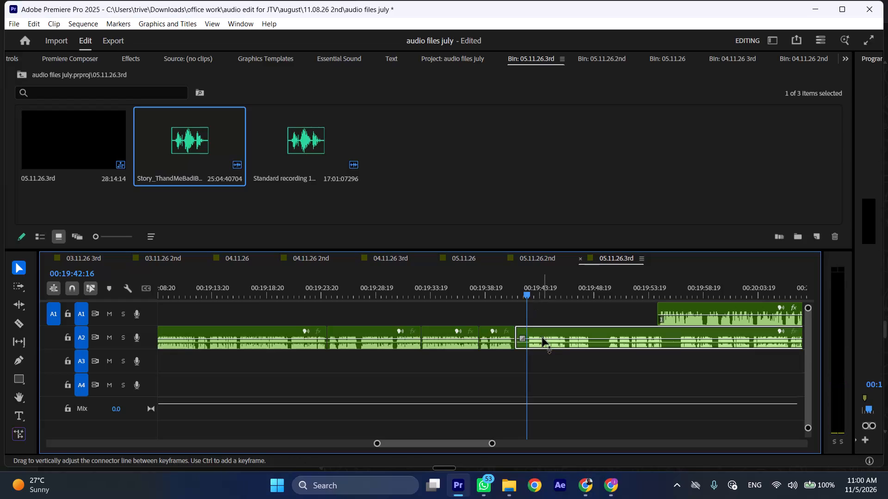
Ripple-delete the cut-out A2 pause just before 00:19:42:16.
{"action": "key", "text": "ctrl+shift+d"}
Listen on at increased speed and move the A1 clip about 19.5 seconds later, clear of the A2 section being checked.
{"action": "key", "text": "space"}
{"action": "type", "text": "l"}
{"action": "scroll", "coordinate": [545, 342], "scroll_direction": "down", "scroll_amount": 6}
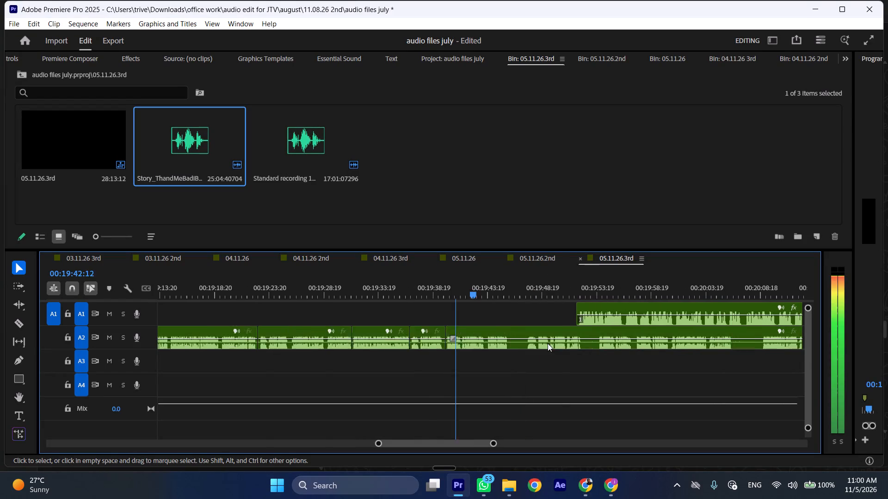
{"action": "left_click_drag", "start_coordinate": [555, 307], "coordinate": [767, 308]}
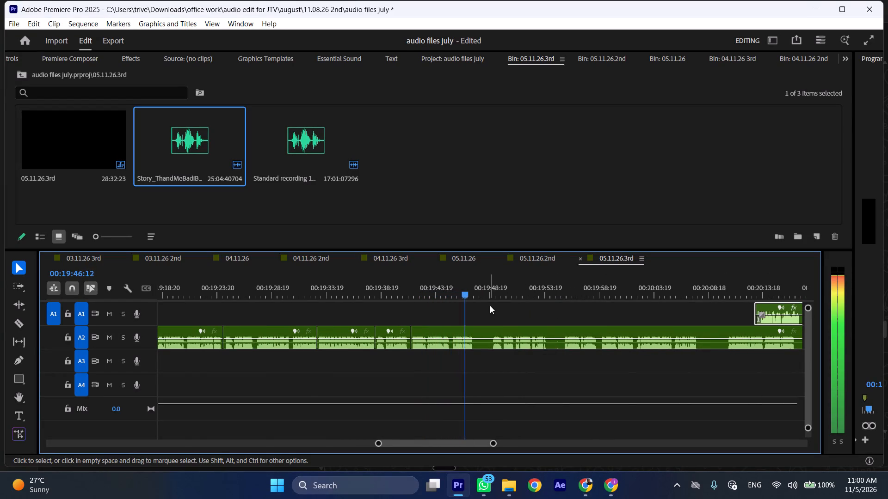
Cut out the A2 pause from about 00:19:47:10 to 00:19:49:01 and ripple-delete it.
{"action": "key", "text": "space"}
{"action": "key", "text": "shift+c"}
{"action": "left_click", "coordinate": [491, 291]}
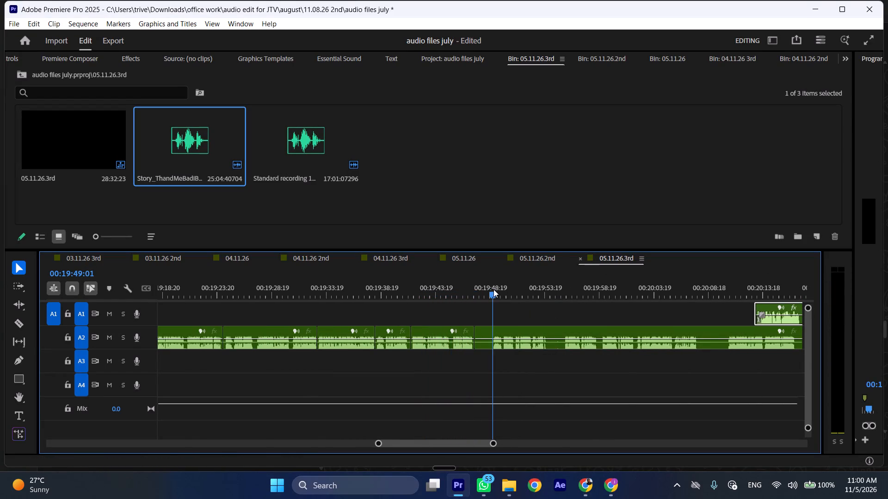
{"action": "left_click", "coordinate": [514, 341]}
{"action": "key", "text": "shift+c"}
{"action": "key", "text": "ctrl+shift+d"}
Listen on at increased speed and cut the A2 clip at the end of the speech, at 00:19:52:11.
{"action": "key", "text": "space"}
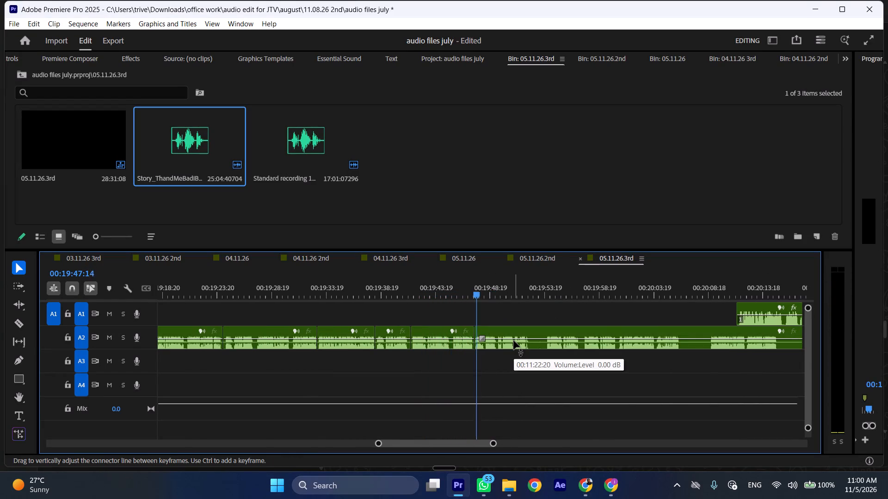
{"action": "type", "text": "l"}
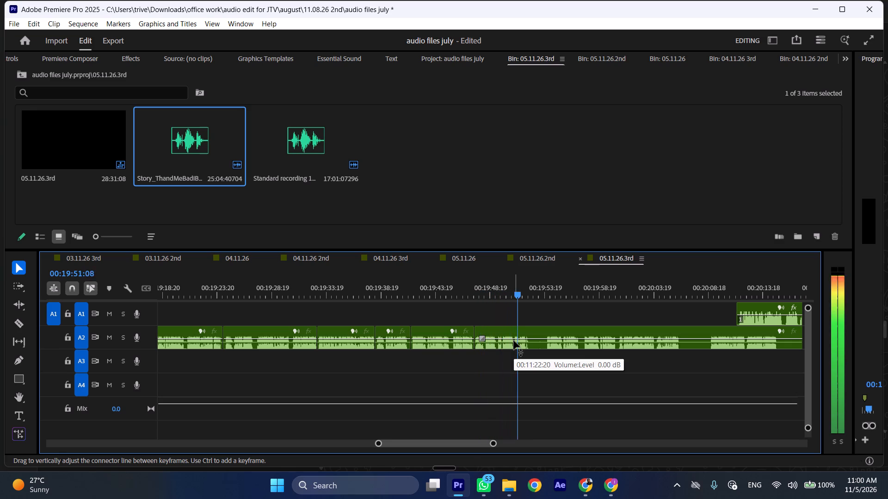
{"action": "key", "text": "space"}
{"action": "type", "text": "C"}
Move the A1 clip earlier so that it starts at the A2 cut at 00:19:52:11.
{"action": "scroll", "coordinate": [527, 345], "scroll_direction": "down", "scroll_amount": 6}
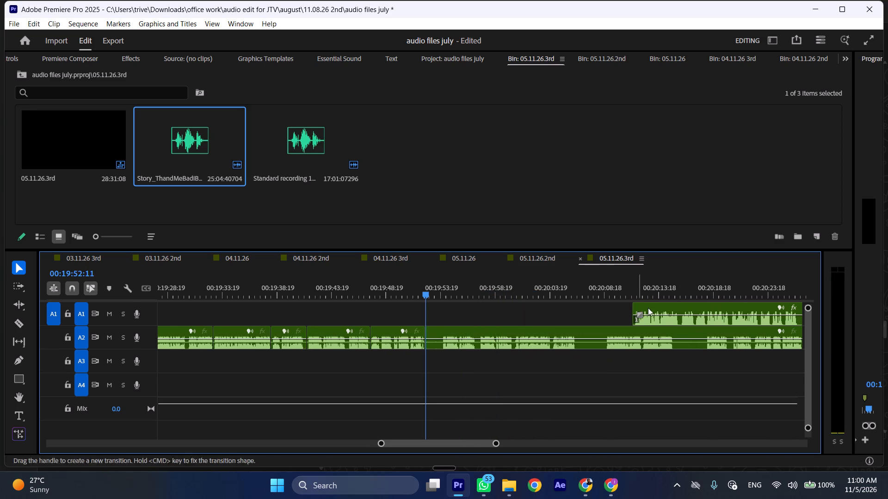
{"action": "left_click_drag", "start_coordinate": [652, 306], "coordinate": [443, 306]}
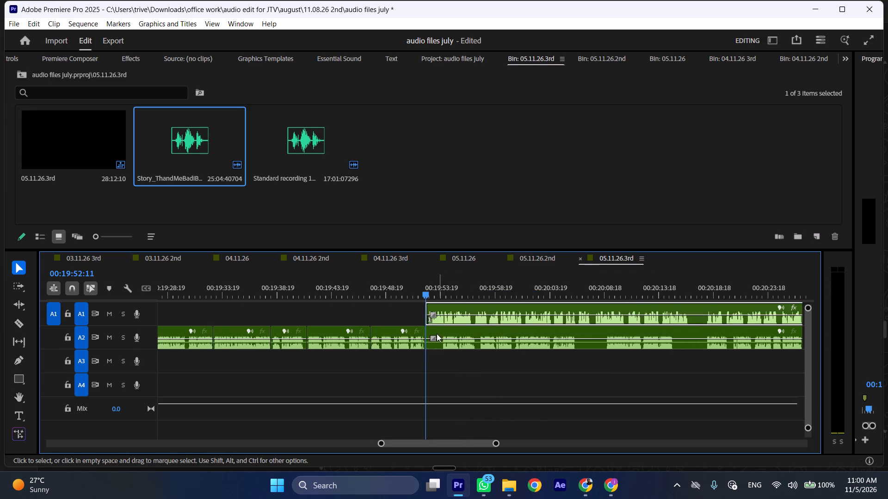
Move the remaining A2 clip later to start at about 00:20:18:18 while listening to A1 at increased speed.
{"action": "left_click_drag", "start_coordinate": [437, 332], "coordinate": [710, 330]}
{"action": "key", "text": "space"}
{"action": "key", "text": "l"}
{"action": "scroll", "coordinate": [562, 346], "scroll_direction": "down", "scroll_amount": 6}
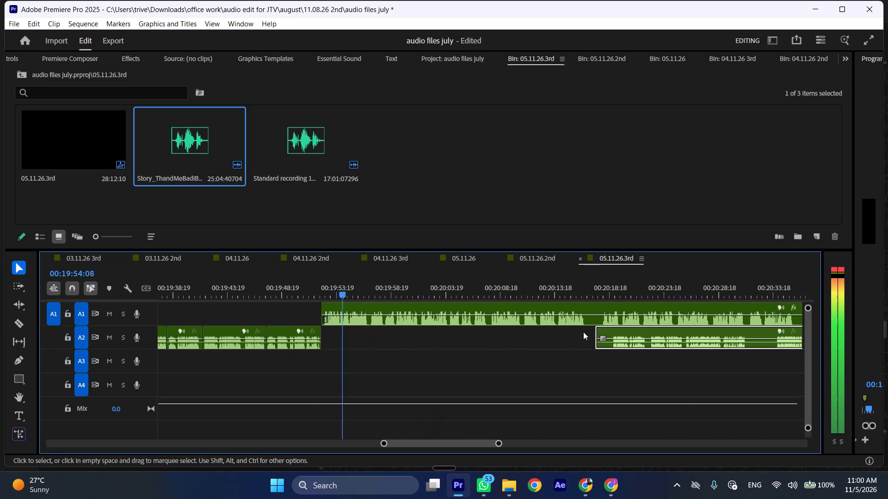
{"action": "left_click_drag", "start_coordinate": [597, 330], "coordinate": [611, 330]}
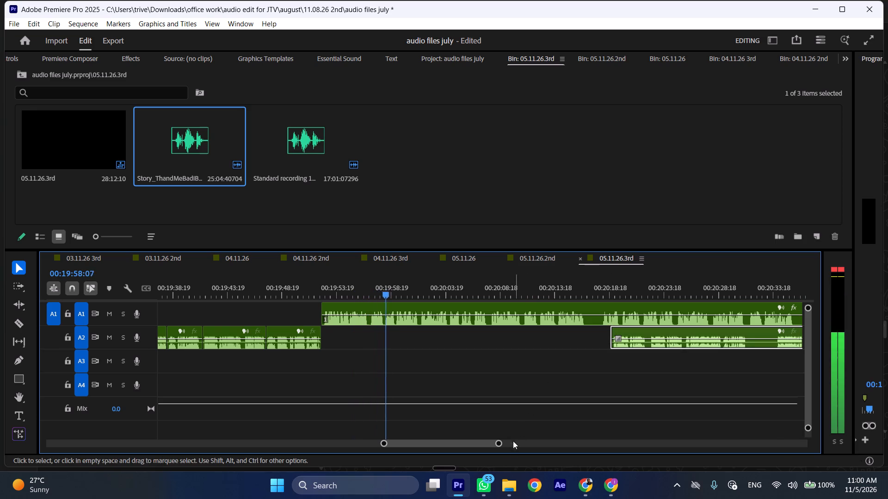
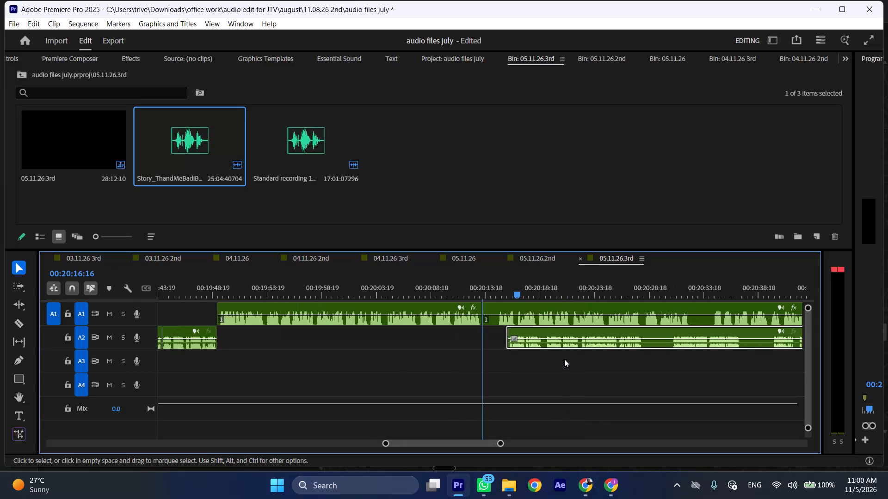
Move the A2 clip earlier so that it starts at the A1 cut at 00:20:16:16.
{"action": "scroll", "coordinate": [564, 359], "scroll_direction": "down", "scroll_amount": 5}
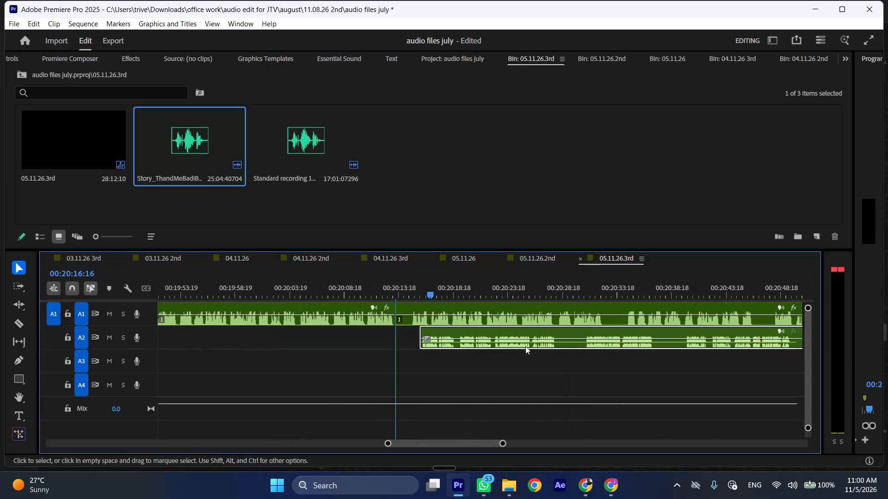
{"action": "left_click_drag", "start_coordinate": [466, 333], "coordinate": [441, 333]}
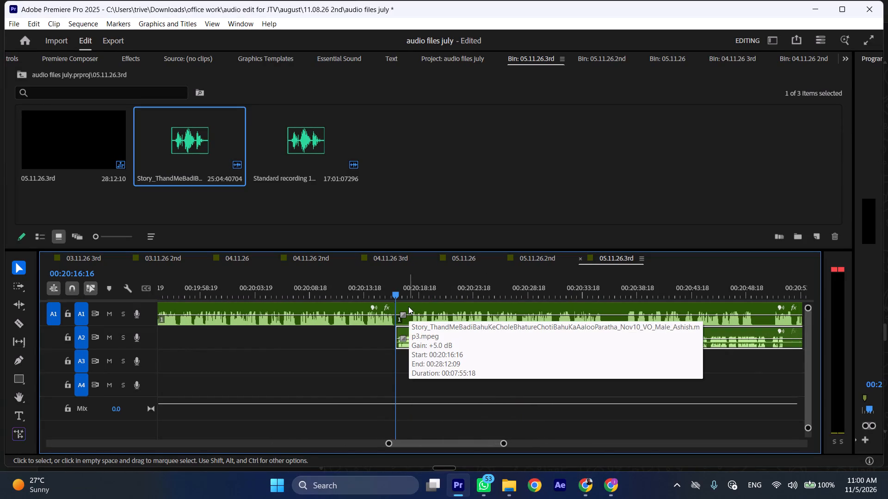
Move the A1 clip that follows the cut at 00:20:16:16 later, to start at about 00:20:45.
{"action": "scroll", "coordinate": [408, 306], "scroll_direction": "down", "scroll_amount": 8}
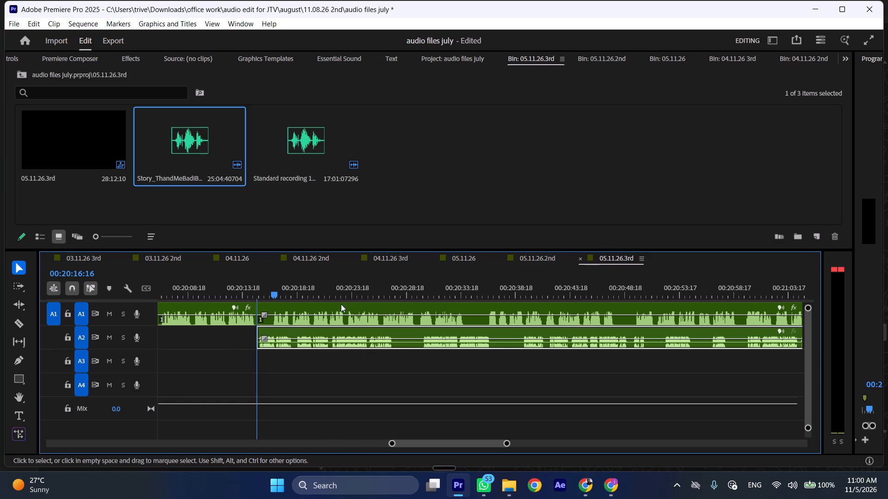
{"action": "left_click_drag", "start_coordinate": [272, 307], "coordinate": [586, 308]}
Listen to the start of the A2 clip, cut it at 00:20:20:05 and ripple-delete the section from 00:20:16:16 to there.
{"action": "key", "text": "space"}
{"action": "type", "text": "l"}
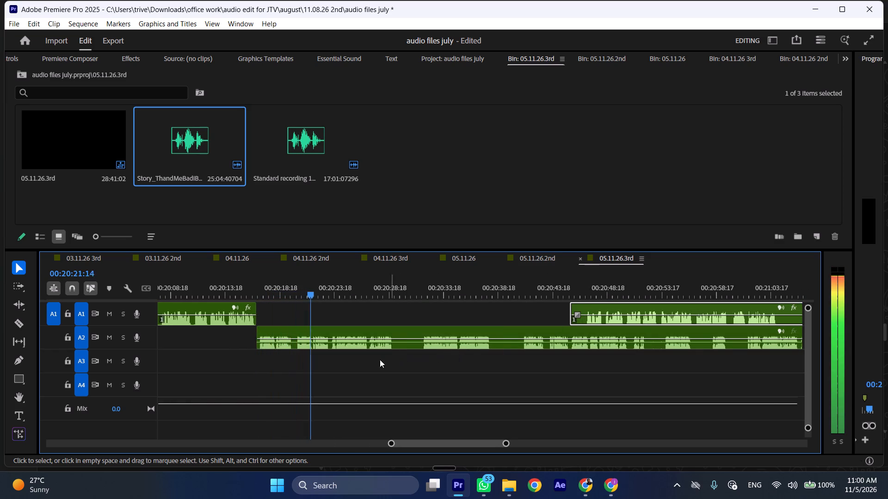
{"action": "left_click_drag", "start_coordinate": [290, 283], "coordinate": [297, 285]}
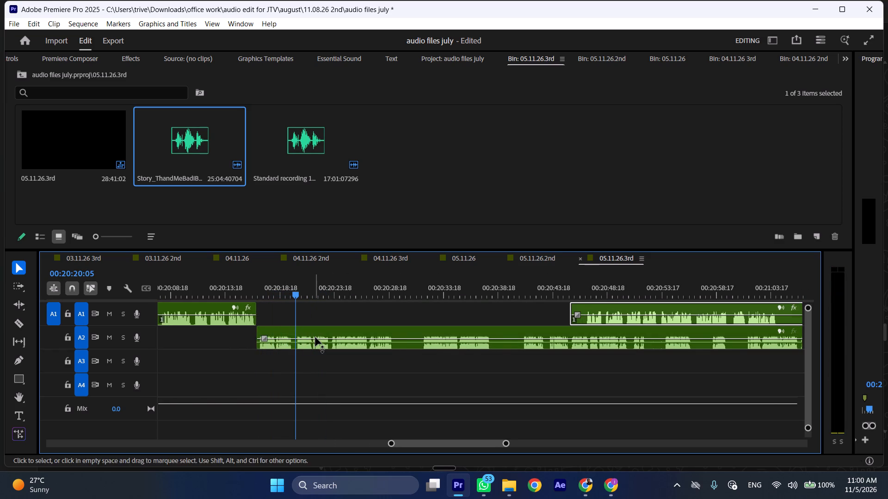
{"action": "left_click", "coordinate": [315, 337]}
{"action": "key", "text": "shift+c"}
{"action": "key", "text": "ctrl+shift+d"}
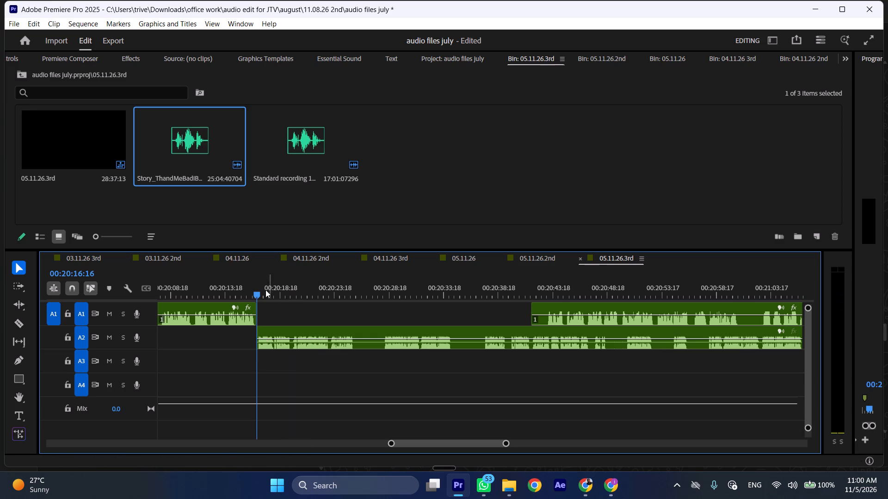
Play the join between the A1 and A2 clips at increased speed, starting at about 00:20:14.
{"action": "left_click_drag", "start_coordinate": [238, 280], "coordinate": [232, 282]}
{"action": "key", "text": "space"}
{"action": "key", "text": "l"}
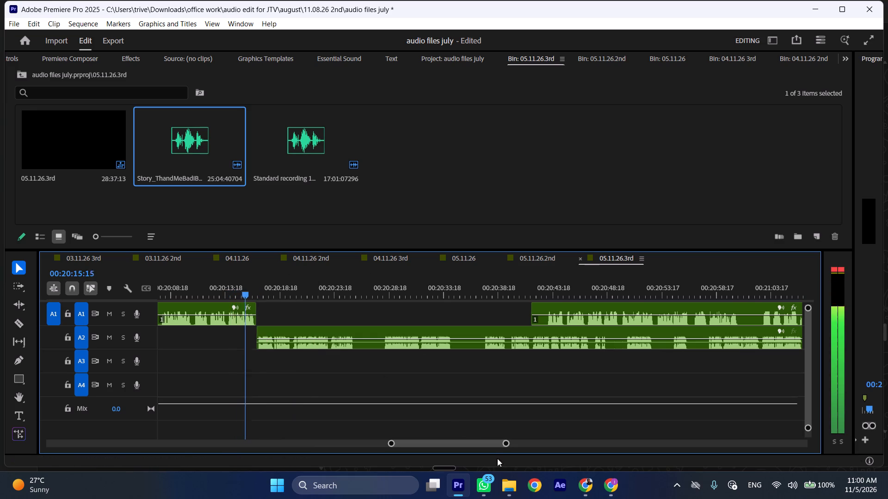
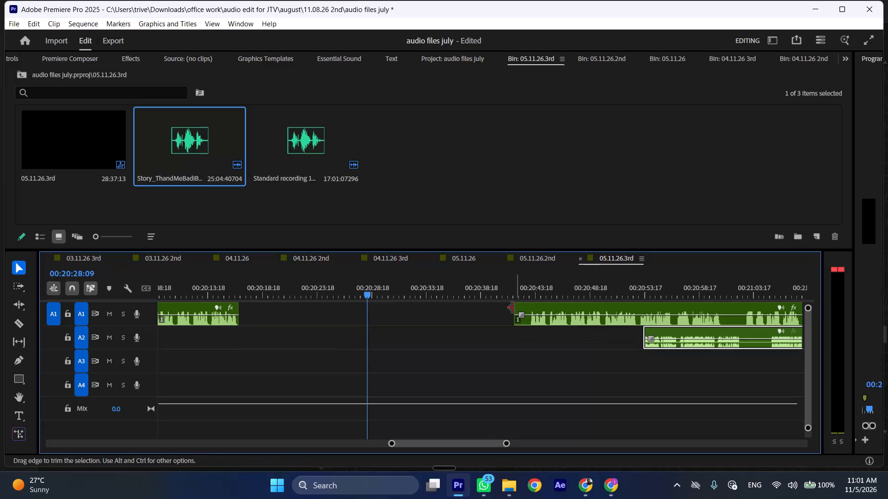
Trim about 1 second off the start of the later A1 clip and move it earlier to meet the preceding A1 clip's end.
{"action": "left_click_drag", "start_coordinate": [511, 307], "coordinate": [525, 308]}
{"action": "left_click_drag", "start_coordinate": [579, 308], "coordinate": [391, 310]}
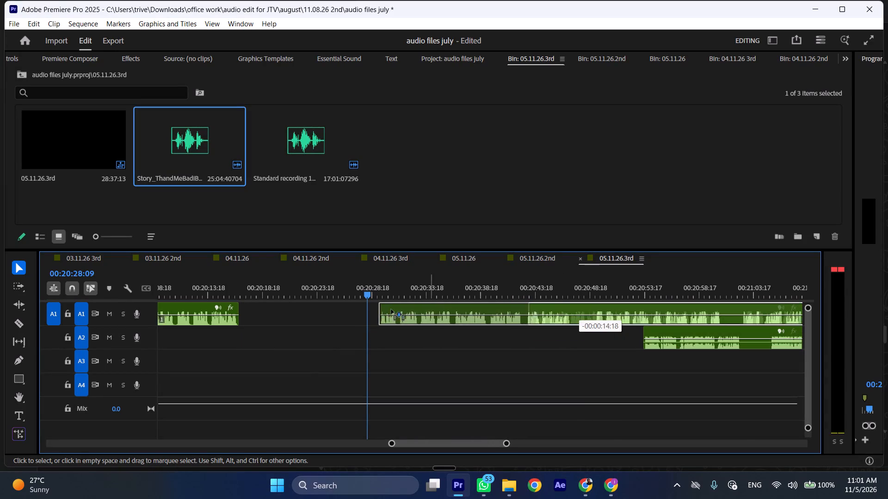
{"action": "left_click_drag", "start_coordinate": [391, 310], "coordinate": [294, 314]}
Play the moved A1 clip at increased speed from its start at about 00:20:16.
{"action": "left_click", "coordinate": [237, 295]}
{"action": "key", "text": "space"}
{"action": "key", "text": "l"}
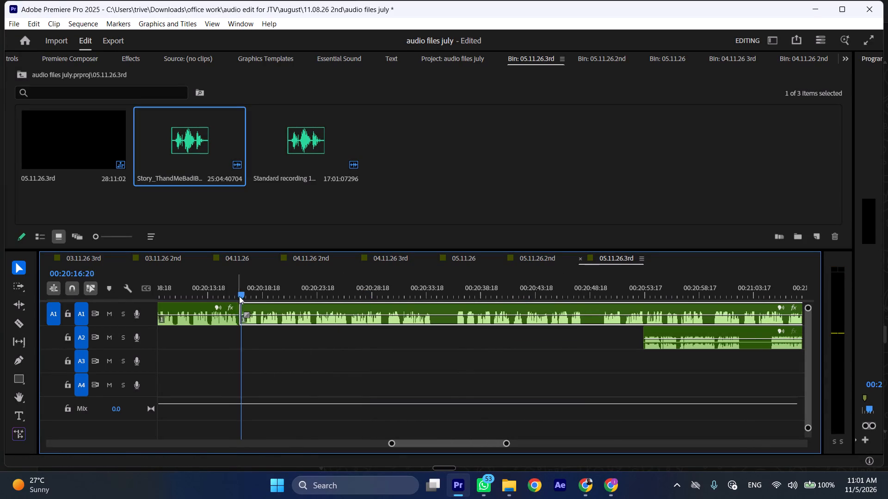
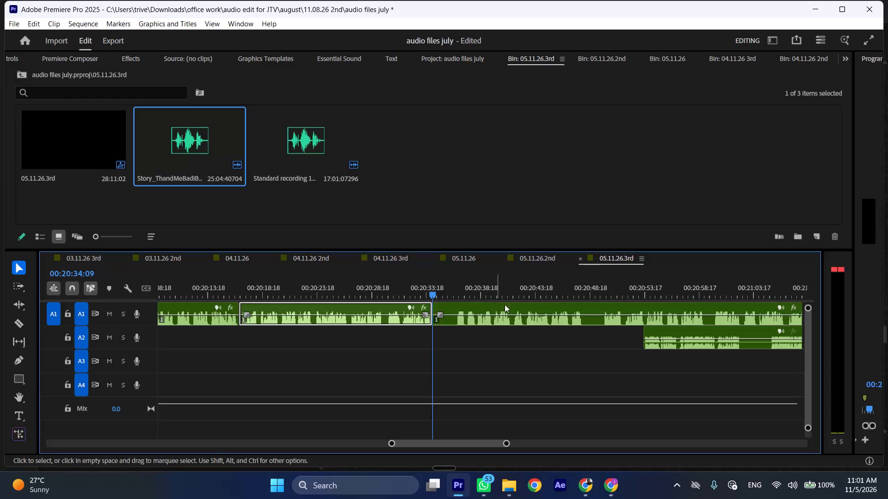
Move the A2 clip earlier to start at 00:20:34:09 and shift the overlapping A1 clip about 12 seconds later.
{"action": "left_click_drag", "start_coordinate": [672, 330], "coordinate": [466, 334]}
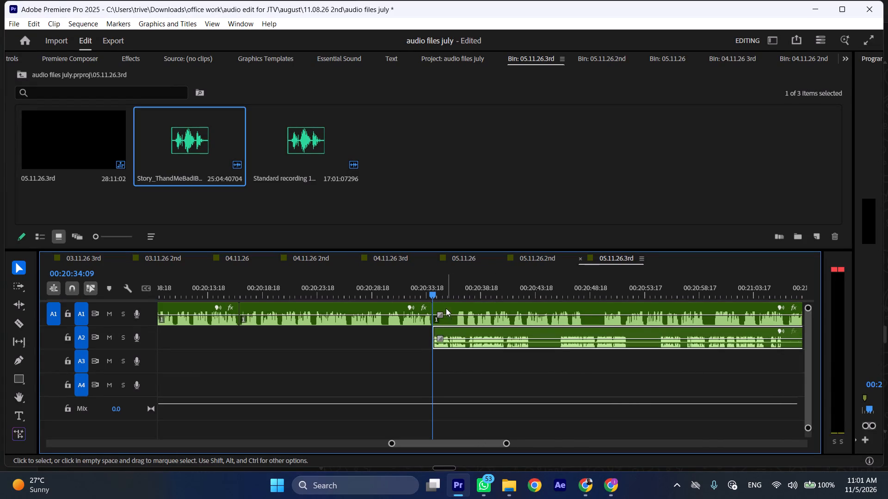
{"action": "left_click_drag", "start_coordinate": [454, 307], "coordinate": [587, 307]}
Split the A2 clip at 00:20:43:08, at the start of its first long silence.
{"action": "left_click_drag", "start_coordinate": [527, 275], "coordinate": [532, 277]}
{"action": "key", "text": "shift+c"}
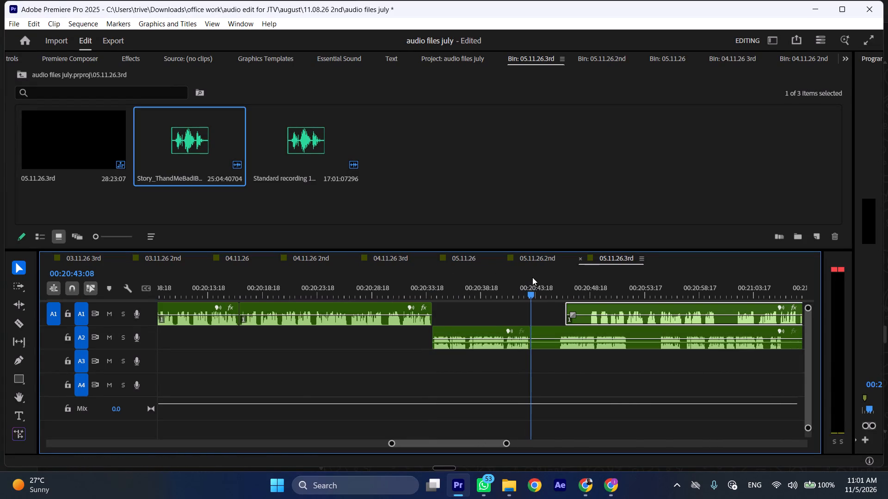
Play the moved A2 clip at increased speed from its start at about 00:20:34.
{"action": "left_click", "coordinate": [429, 286]}
{"action": "key", "text": "space"}
{"action": "type", "text": "l"}
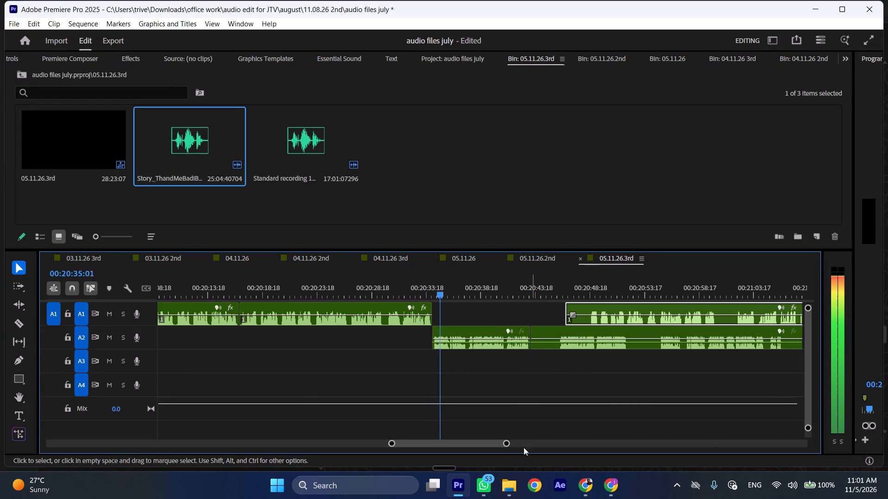
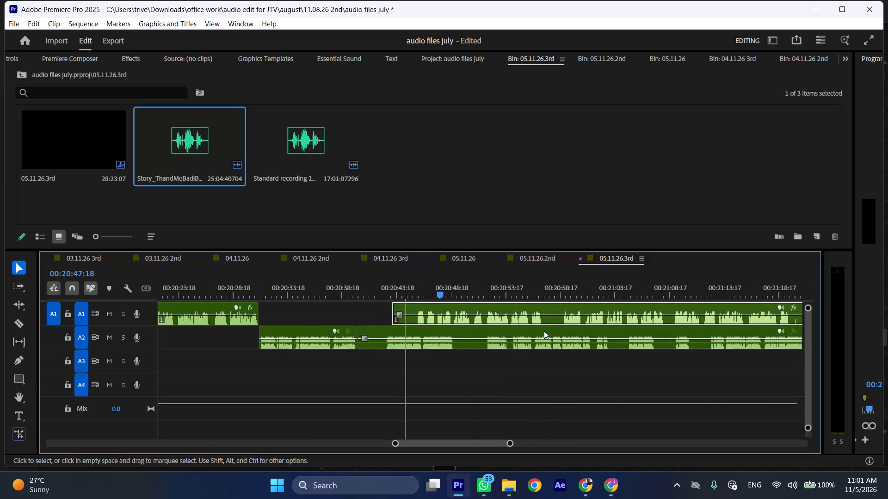
Move the A2 clip that follows the 00:20:43:08 cut later, to start at about 00:21:15.
{"action": "left_click_drag", "start_coordinate": [277, 331], "coordinate": [603, 335]}
{"action": "left_click_drag", "start_coordinate": [583, 334], "coordinate": [610, 334]}
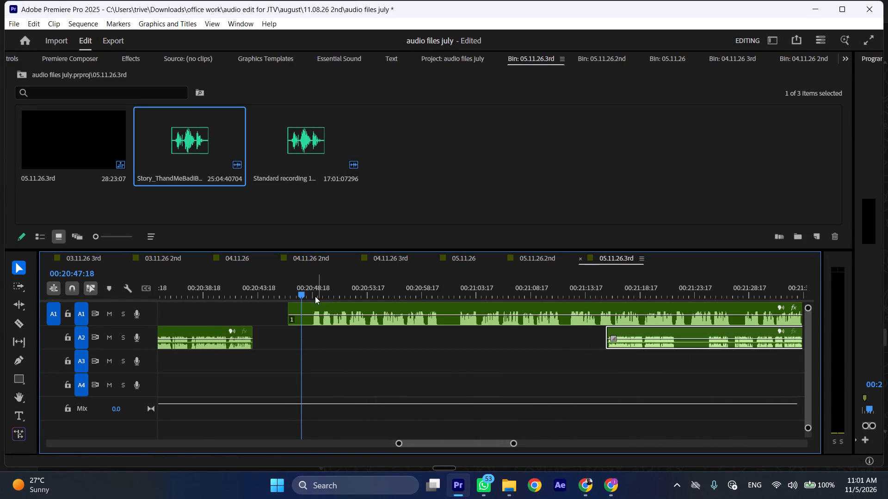
Trim about 2.4 seconds of silence off the A1 clip's start and move it earlier to begin where the preceding A2 clip ends.
{"action": "left_click_drag", "start_coordinate": [310, 292], "coordinate": [314, 293]}
{"action": "left_click_drag", "start_coordinate": [290, 303], "coordinate": [320, 306]}
{"action": "left_click_drag", "start_coordinate": [320, 306], "coordinate": [314, 306]}
{"action": "left_click_drag", "start_coordinate": [352, 306], "coordinate": [297, 306]}
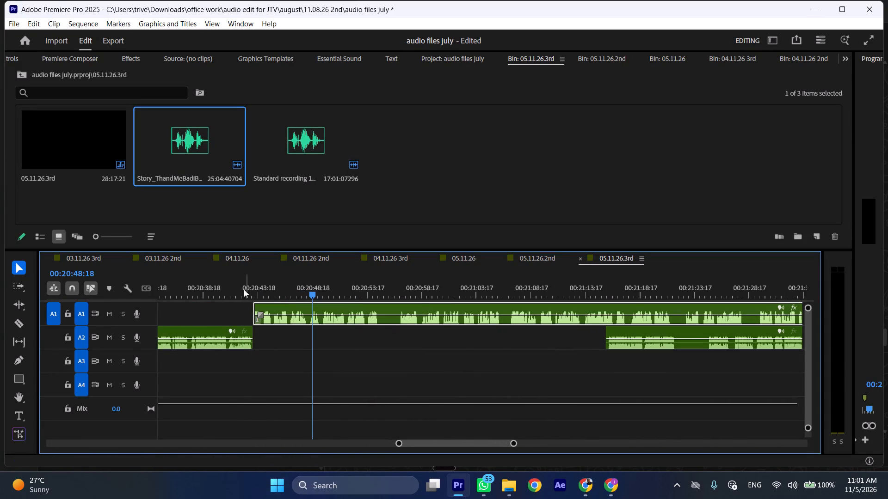
Play the junction into the trimmed A1 clip at increased speed from about 00:20:42.
{"action": "left_click", "coordinate": [243, 288]}
{"action": "key", "text": "space"}
{"action": "key", "text": "l"}
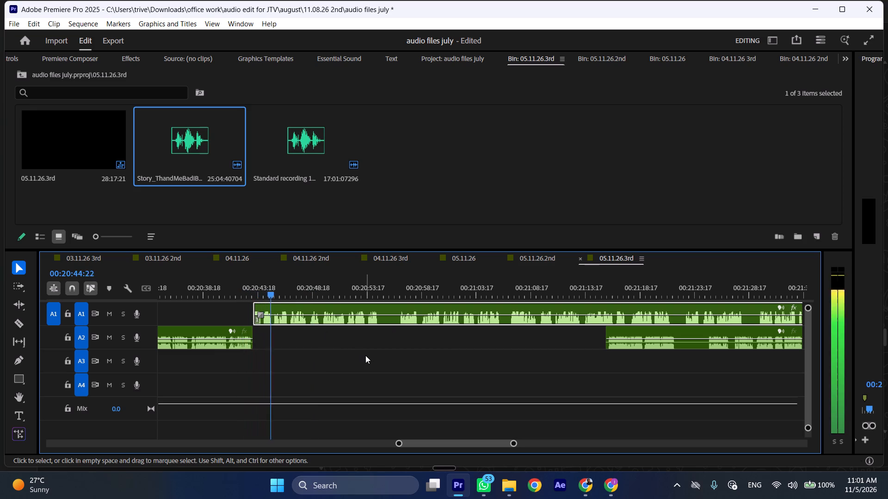
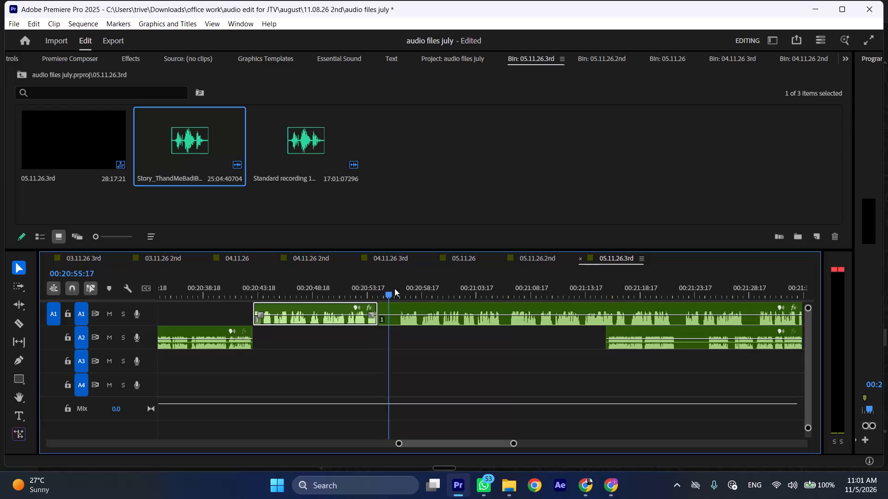
Cut the A1 clip at 00:20:56:14 and ripple delete the roughly 1.8-second, mostly silent piece before that cut.
{"action": "left_click", "coordinate": [415, 309]}
{"action": "key", "text": "shift+c"}
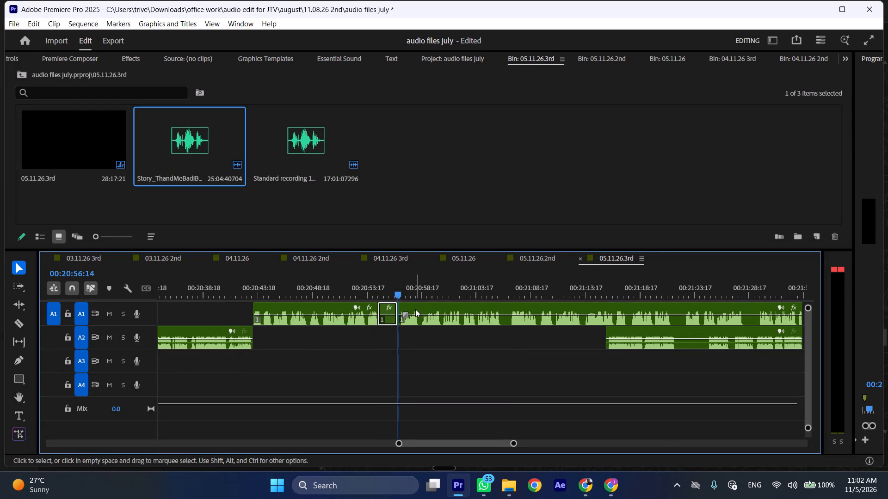
{"action": "key", "text": "ctrl+shift+d"}
Resume playback at increased speed from 00:20:56:14 and move the following A2 clip later, to start at about 00:21:28.
{"action": "key", "text": "space"}
{"action": "type", "text": "l"}
{"action": "scroll", "coordinate": [455, 334], "scroll_direction": "down", "scroll_amount": 6}
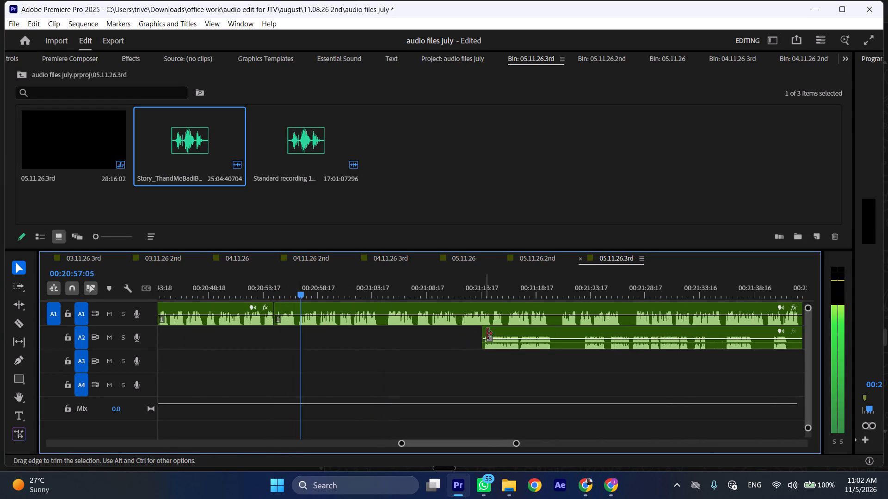
{"action": "left_click_drag", "start_coordinate": [517, 331], "coordinate": [678, 331]}
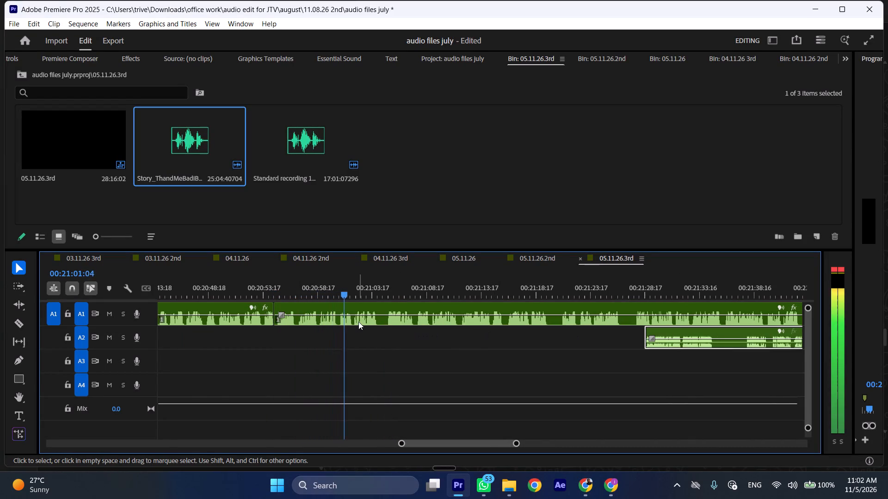
Stop playback, cut the A1 clip at 00:21:04:05 and 00:21:05:00, and ripple delete the short piece between the cuts.
{"action": "key", "text": "space"}
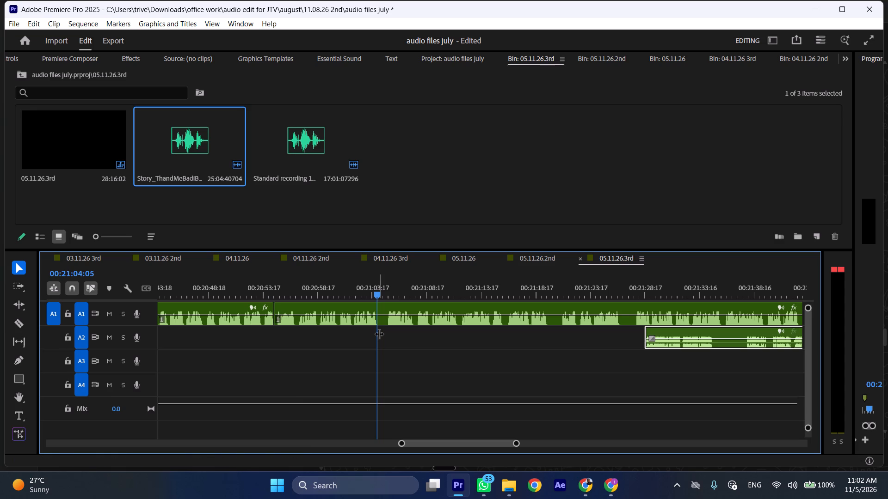
{"action": "key", "text": "shift+c"}
{"action": "left_click", "coordinate": [391, 290]}
{"action": "left_click", "coordinate": [393, 307]}
{"action": "key", "text": "shift+c"}
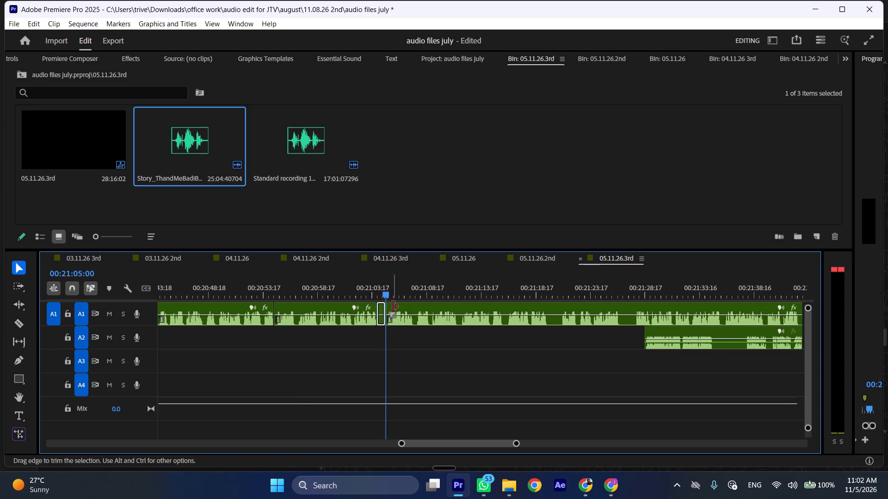
{"action": "key", "text": "ctrl+shift+d"}
Continue listening to A1 at increased speed from 00:21:05:00.
{"action": "key", "text": "space"}
{"action": "type", "text": "l"}
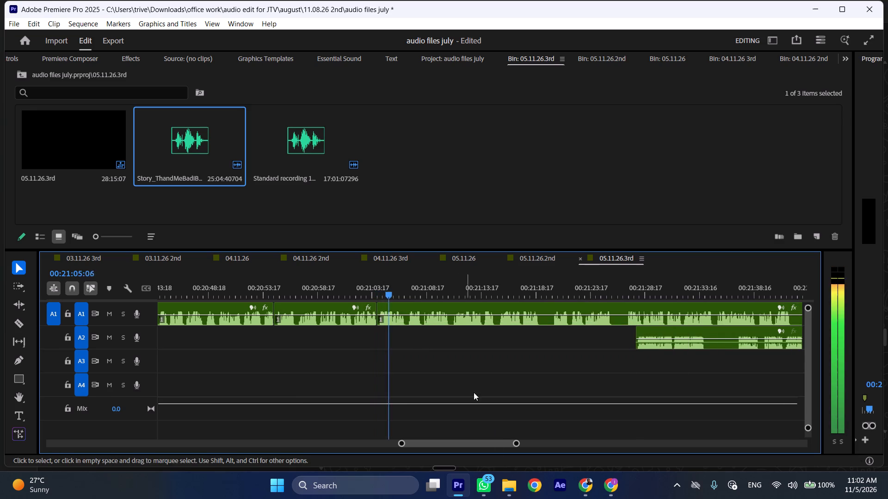
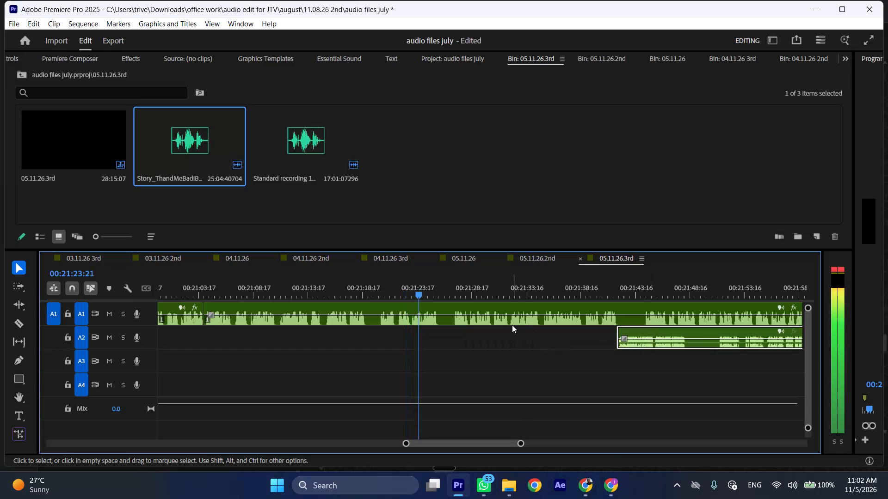
Cut the A1 clip at about 00:21:19 and 00:21:20, and ripple delete the roughly 0.9-second piece between the cuts.
{"action": "left_click_drag", "start_coordinate": [366, 282], "coordinate": [383, 280]}
{"action": "key", "text": "shift+c"}
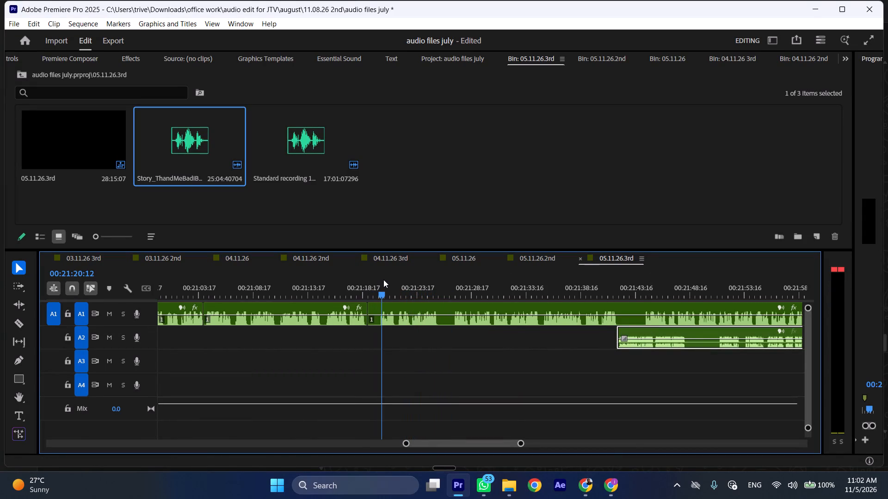
{"action": "left_click_drag", "start_coordinate": [383, 280], "coordinate": [380, 279]}
{"action": "left_click", "coordinate": [397, 309]}
{"action": "key", "text": "shift+c"}
{"action": "key", "text": "ctrl+shift+d"}
Cut the A1 clip at about 00:21:25 and 00:21:26, and ripple delete the roughly one-second silent piece between the cuts.
{"action": "left_click_drag", "start_coordinate": [425, 281], "coordinate": [431, 282]}
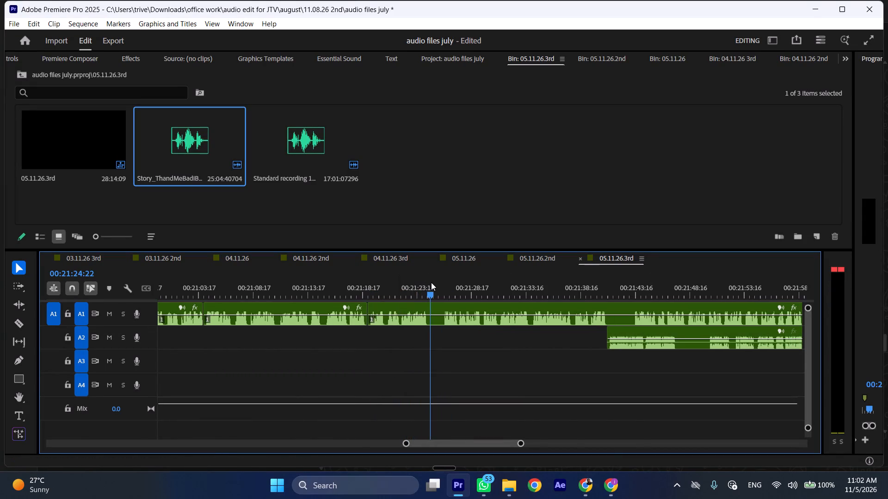
{"action": "left_click_drag", "start_coordinate": [431, 282], "coordinate": [443, 282]}
{"action": "key", "text": "shift+c"}
{"action": "left_click", "coordinate": [452, 316]}
{"action": "key", "text": "shift+c"}
{"action": "key", "text": "ctrl+shift+d"}
Resume listening to A1 at increased speed from about 00:21:25.
{"action": "key", "text": "space"}
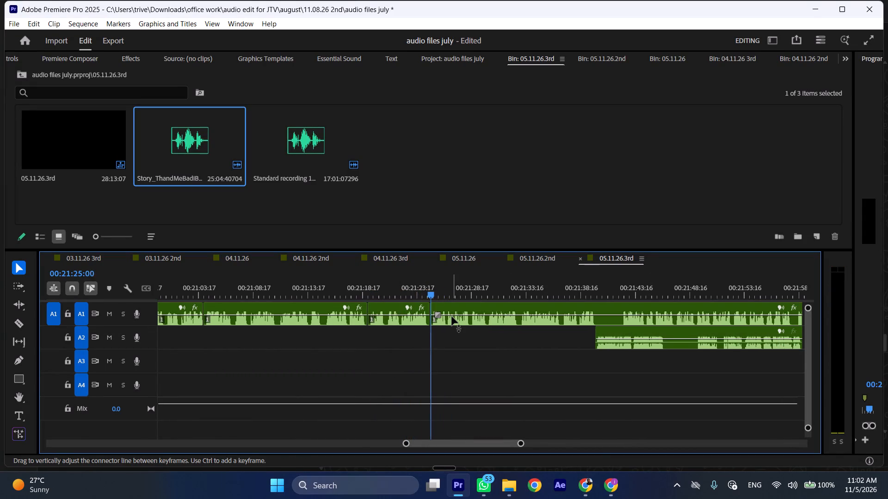
{"action": "type", "text": "l"}
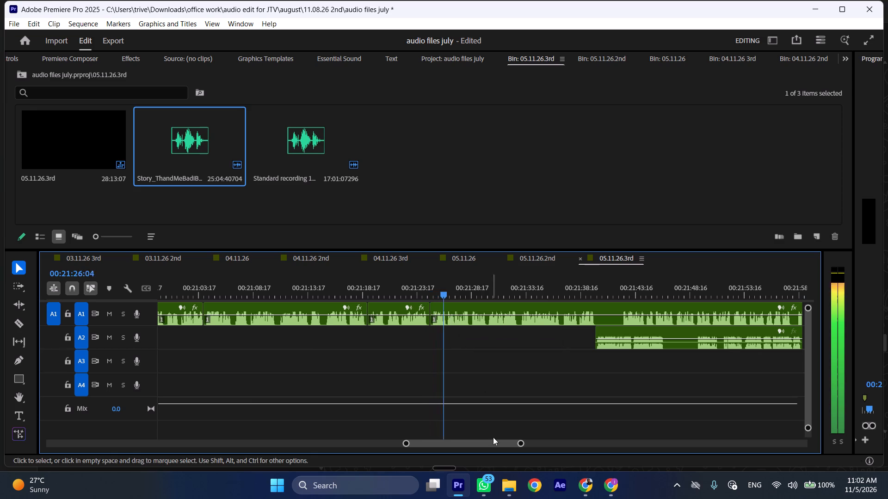
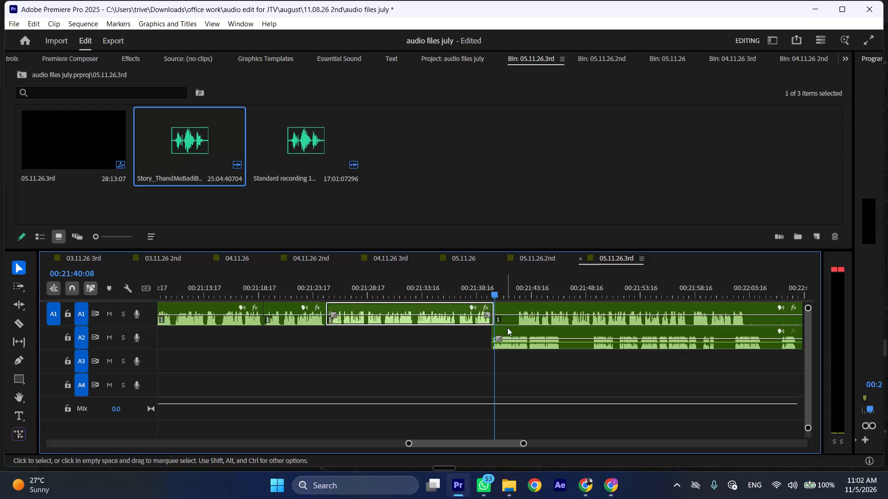
Align the start of the A2 clip with the end of the preceding A1 clip at 00:21:40:08.
{"action": "left_click_drag", "start_coordinate": [507, 328], "coordinate": [512, 329]}
Move the following A1 clip about 21 seconds later so it starts near 00:22:01, clearing the A2 clip's opening.
{"action": "scroll", "coordinate": [512, 329], "scroll_direction": "down", "scroll_amount": 5}
{"action": "left_click_drag", "start_coordinate": [431, 308], "coordinate": [492, 315]}
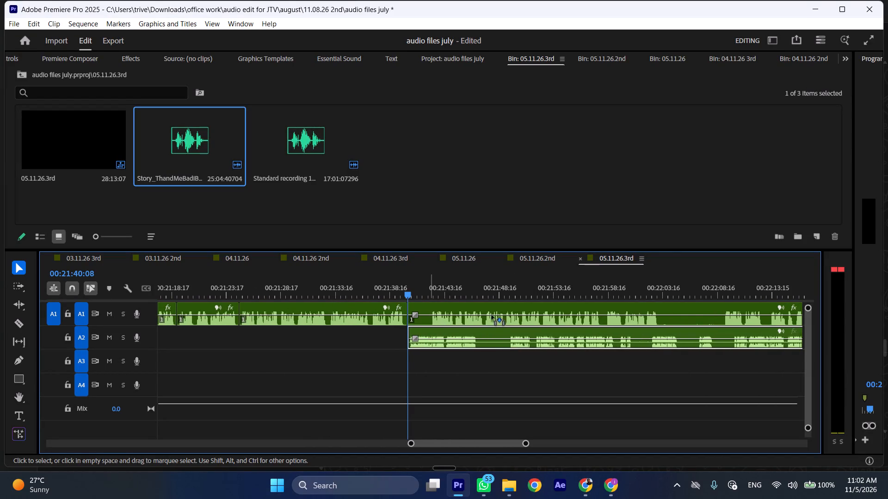
{"action": "left_click_drag", "start_coordinate": [492, 315], "coordinate": [657, 315]}
Listen to the A2 clip at increased speed from 00:21:40.
{"action": "key", "text": "space"}
{"action": "key", "text": "l"}
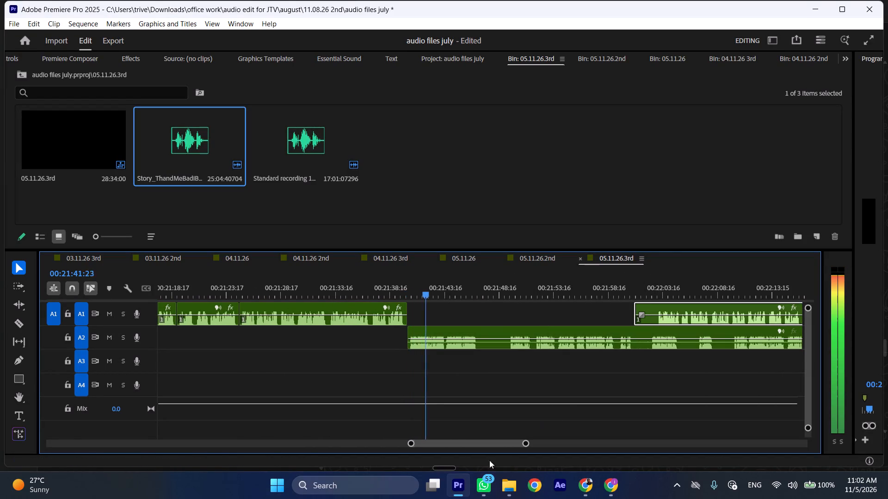
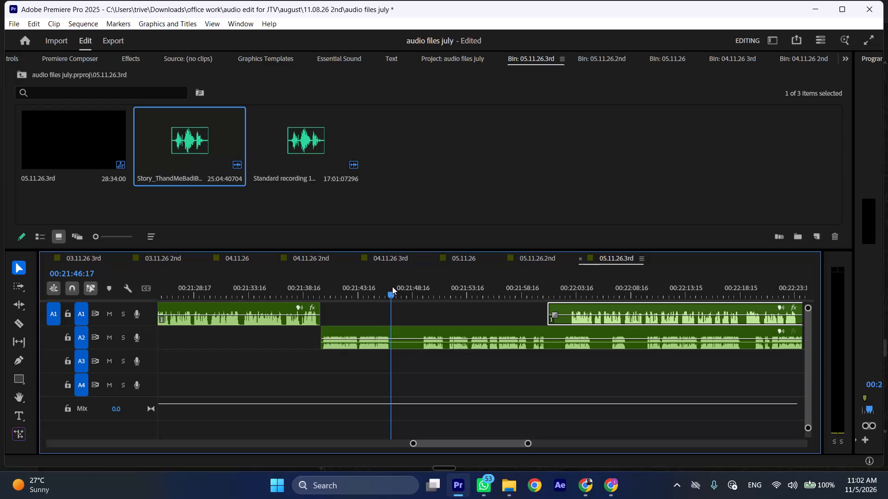
Remove the A2 section from 00:21:46:17 to 00:21:49:12 and close the gap.
{"action": "key", "text": "shift+c"}
{"action": "left_click_drag", "start_coordinate": [412, 284], "coordinate": [423, 284]}
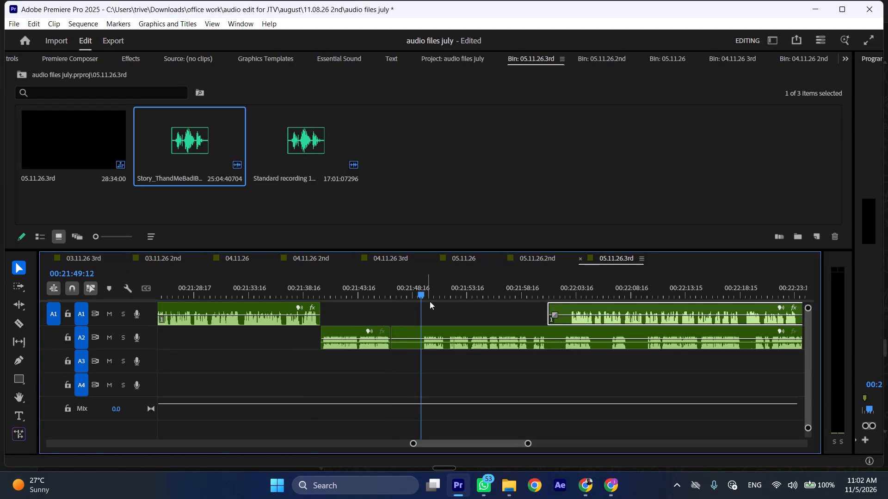
{"action": "left_click", "coordinate": [435, 326]}
{"action": "key", "text": "shift+c"}
{"action": "key", "text": "ctrl+shift+d"}
Move the following A1 clip about 14 seconds later to near 00:22:12, and trim about 2 seconds of silence off its start.
{"action": "key", "text": "space"}
{"action": "type", "text": "l"}
{"action": "scroll", "coordinate": [455, 339], "scroll_direction": "down", "scroll_amount": 6}
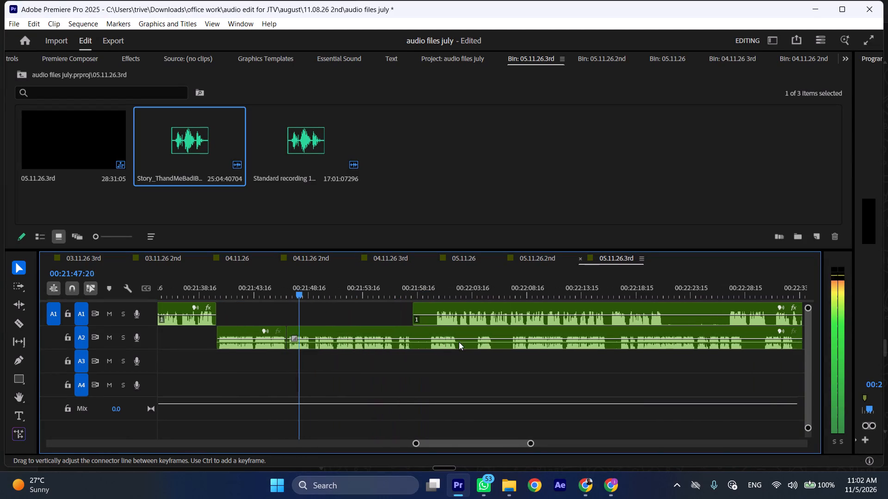
{"action": "left_click_drag", "start_coordinate": [428, 307], "coordinate": [583, 310]}
{"action": "left_click_drag", "start_coordinate": [559, 307], "coordinate": [570, 307]}
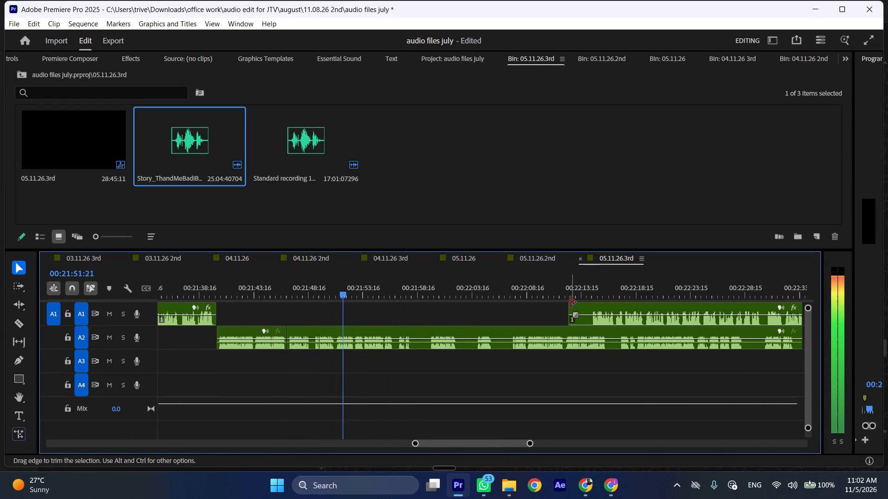
{"action": "left_click_drag", "start_coordinate": [570, 302], "coordinate": [591, 304]}
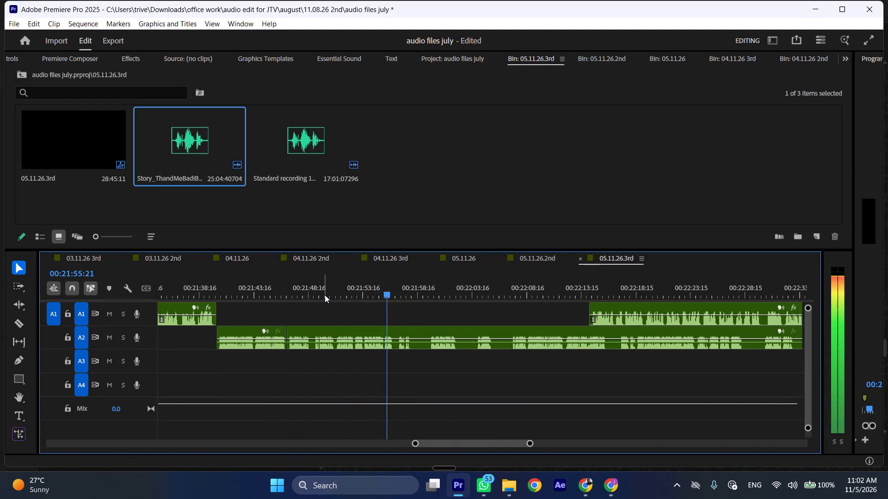
Remove the A2 section from the existing cut at 00:21:46:17 to 00:21:49:06 and close the gap.
{"action": "left_click", "coordinate": [313, 284]}
{"action": "left_click", "coordinate": [336, 330]}
{"action": "key", "text": "shift+c"}
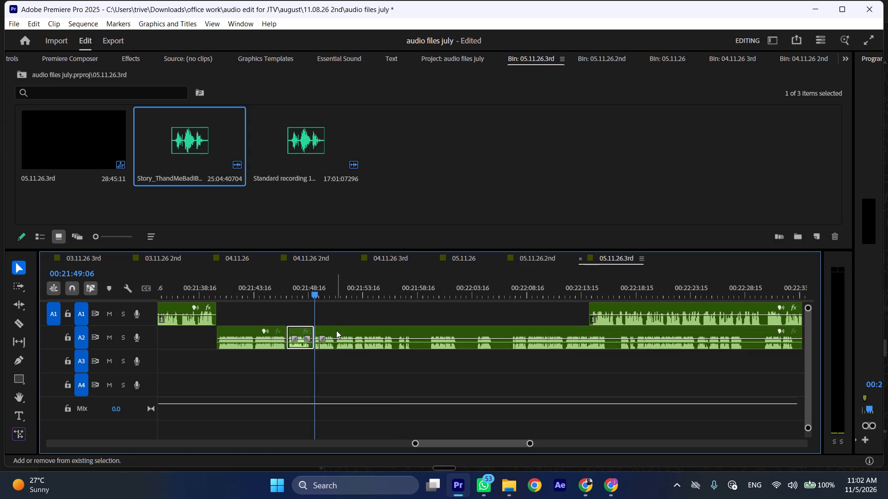
{"action": "key", "text": "ctrl+shift+d"}
Cut out the short A2 section from 00:21:54:00 to 00:21:54:09 and close the gap.
{"action": "key", "text": "space"}
{"action": "left_click", "coordinate": [365, 289]}
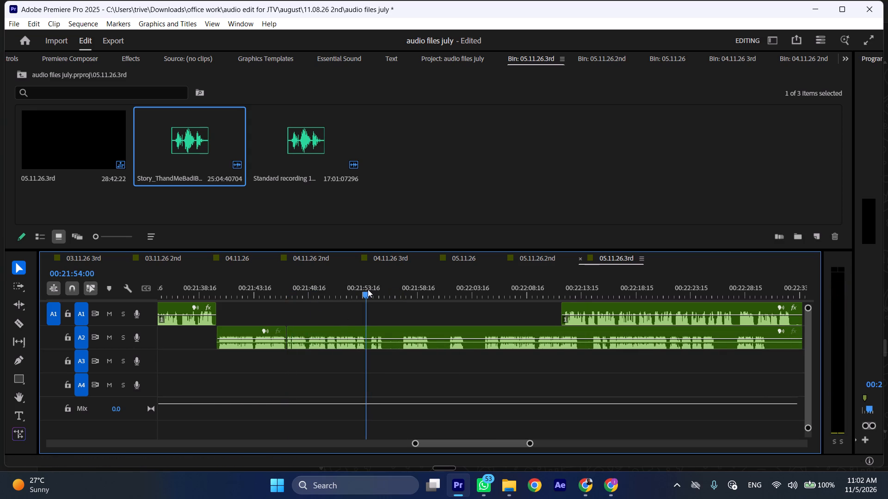
{"action": "type", "text": "C"}
{"action": "key", "text": "space"}
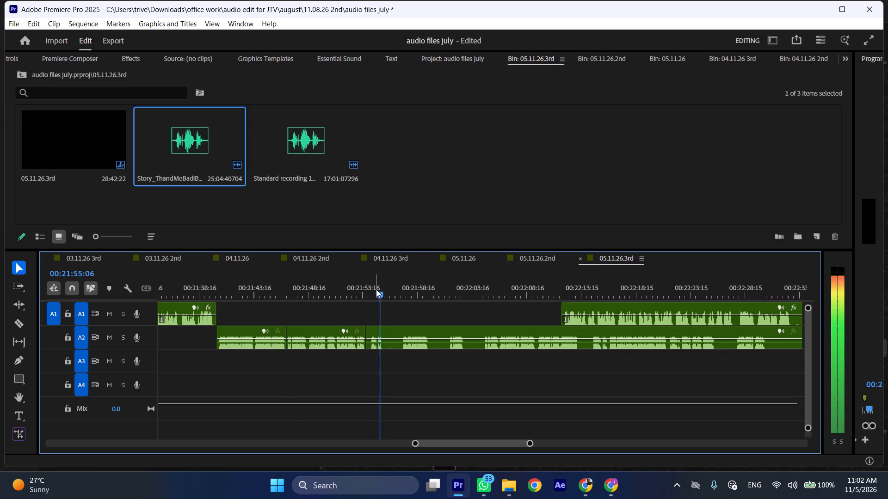
{"action": "left_click", "coordinate": [369, 290]}
{"action": "left_click", "coordinate": [376, 333]}
{"action": "key", "text": "shift+c"}
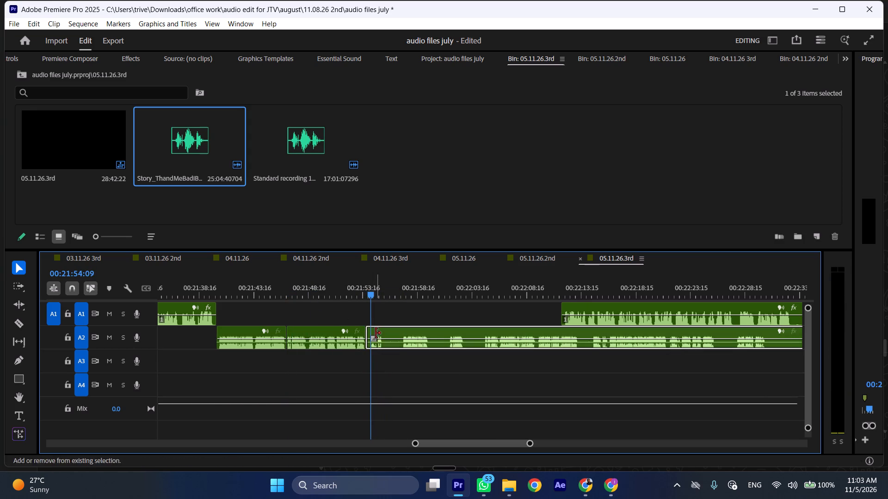
{"action": "key", "text": "ctrl+shift+d"}
Listen on from the last removal and split the A2 clip at 00:21:55:08.
{"action": "key", "text": "space"}
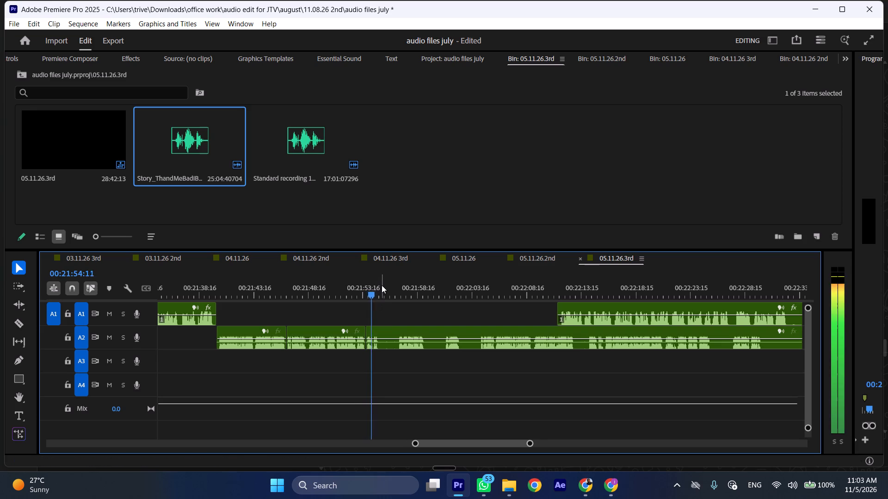
{"action": "key", "text": "space"}
{"action": "type", "text": "C"}
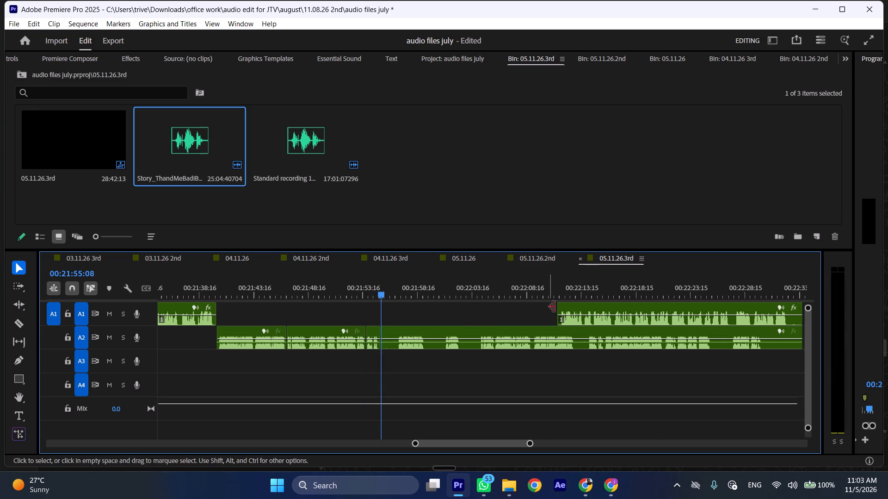
Align the following A1 clip's start with the A2 cut at 00:21:55:08, and move the remaining A2 clip to about 00:22:22.
{"action": "left_click_drag", "start_coordinate": [578, 306], "coordinate": [401, 308]}
{"action": "left_click_drag", "start_coordinate": [394, 327], "coordinate": [691, 327]}
Listen to the A1 clip at increased speed from 00:21:55:08.
{"action": "key", "text": "space"}
{"action": "key", "text": "l"}
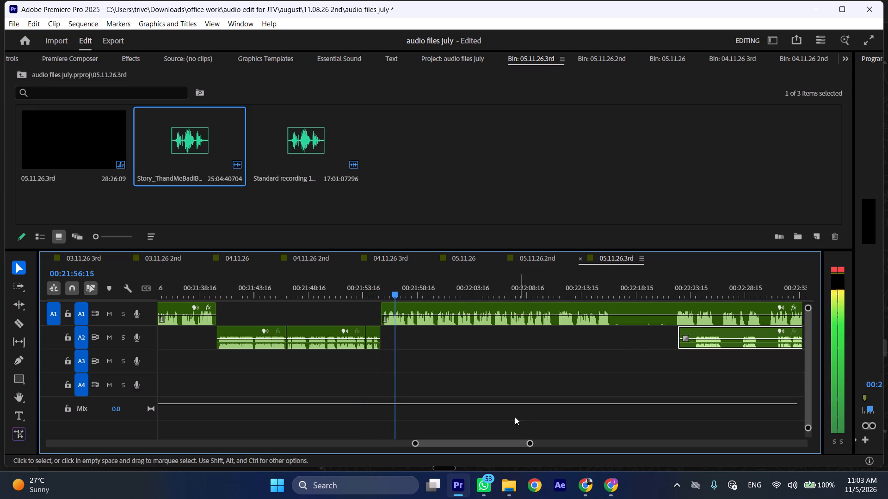